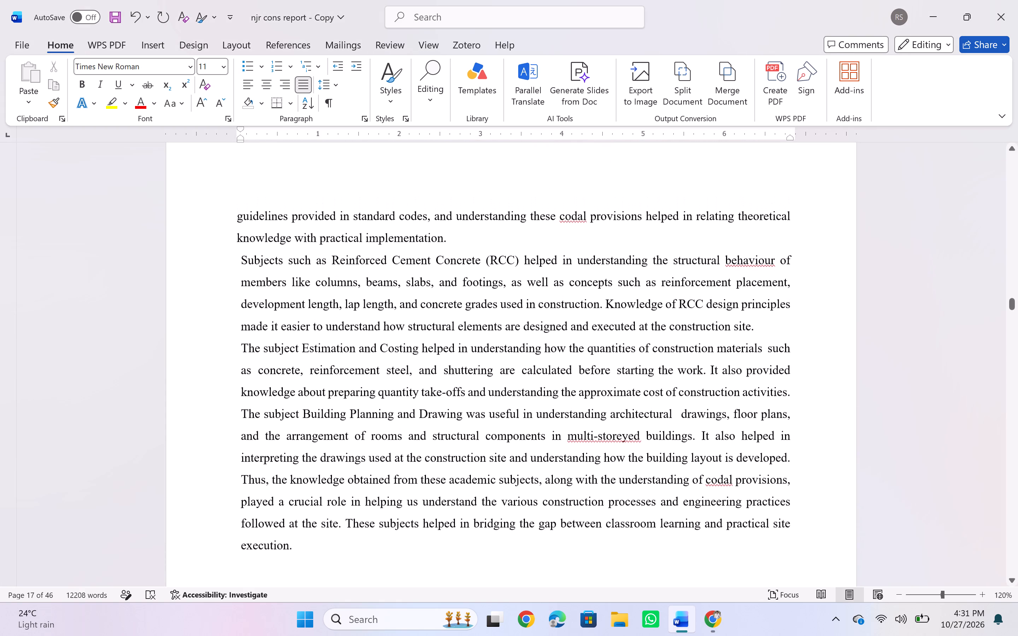
scroll(522, 461, "up", 3)
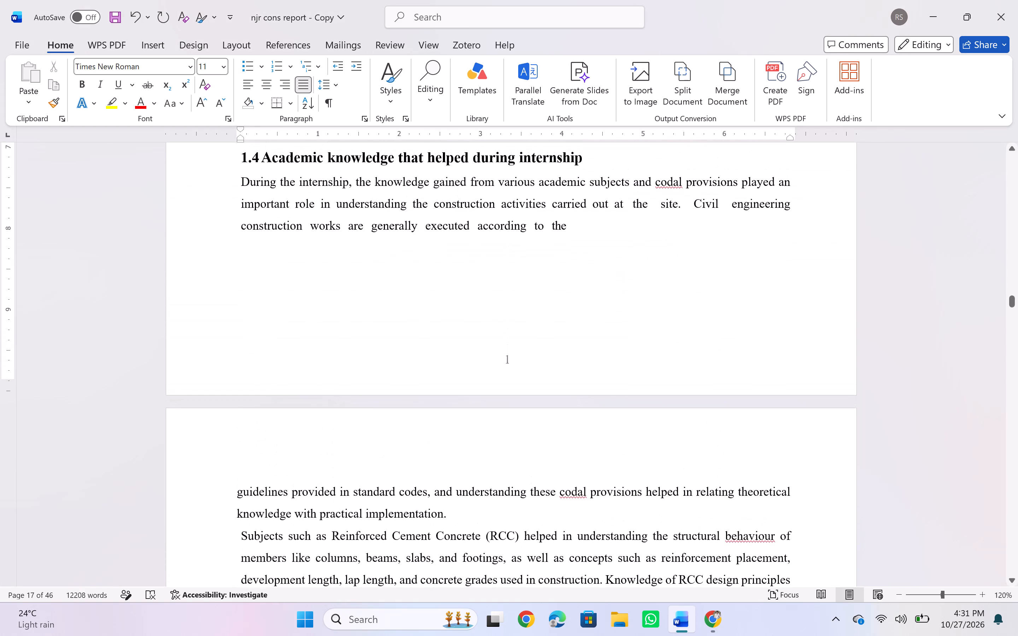
scroll(522, 461, "down", 1)
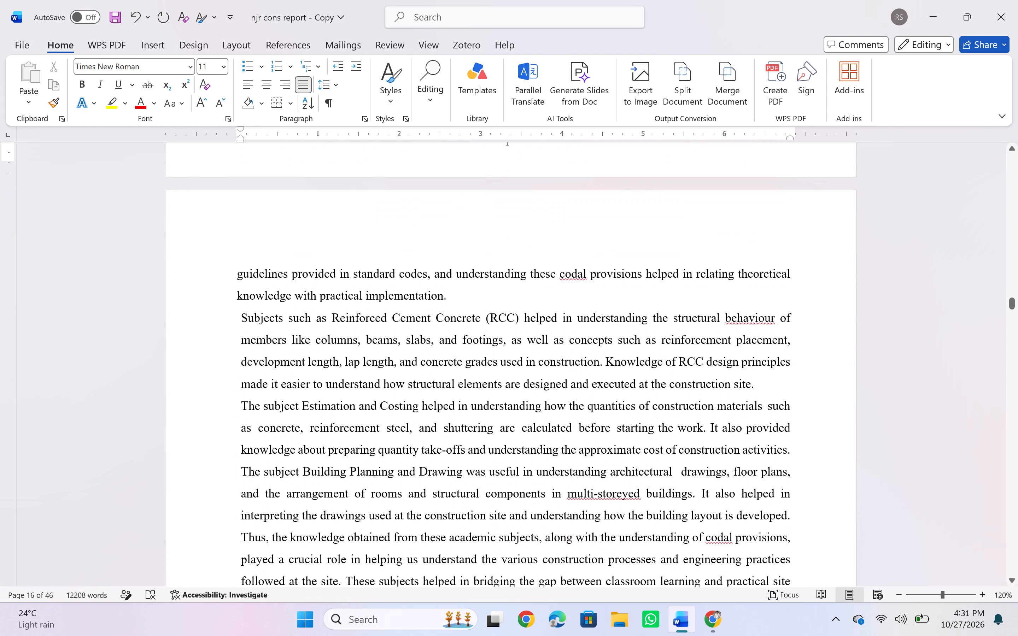
left_click_drag(237, 275, 305, 395)
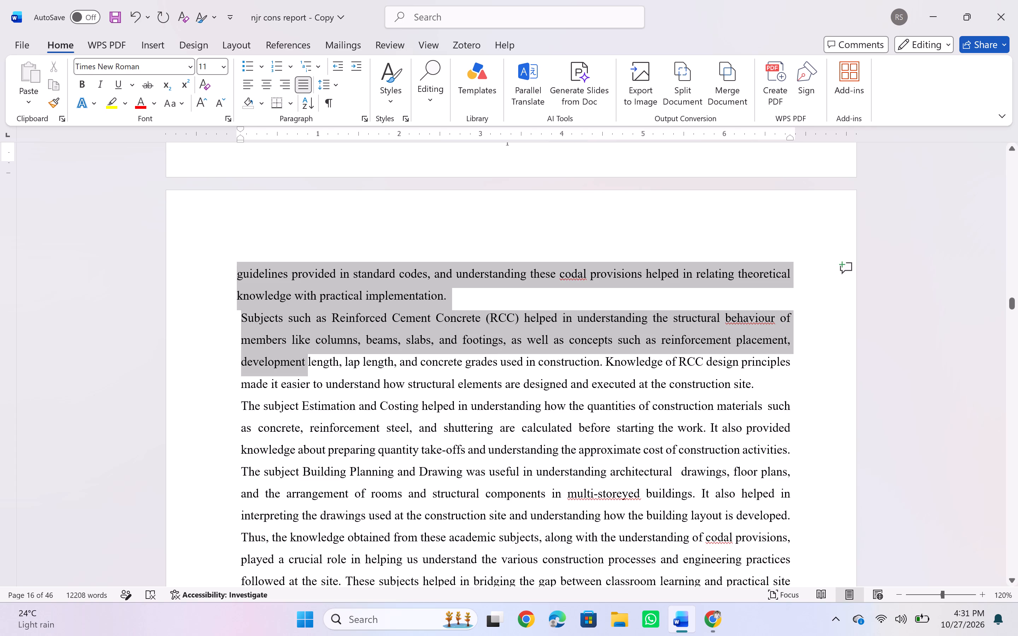
left_click_drag(305, 395, 388, 558)
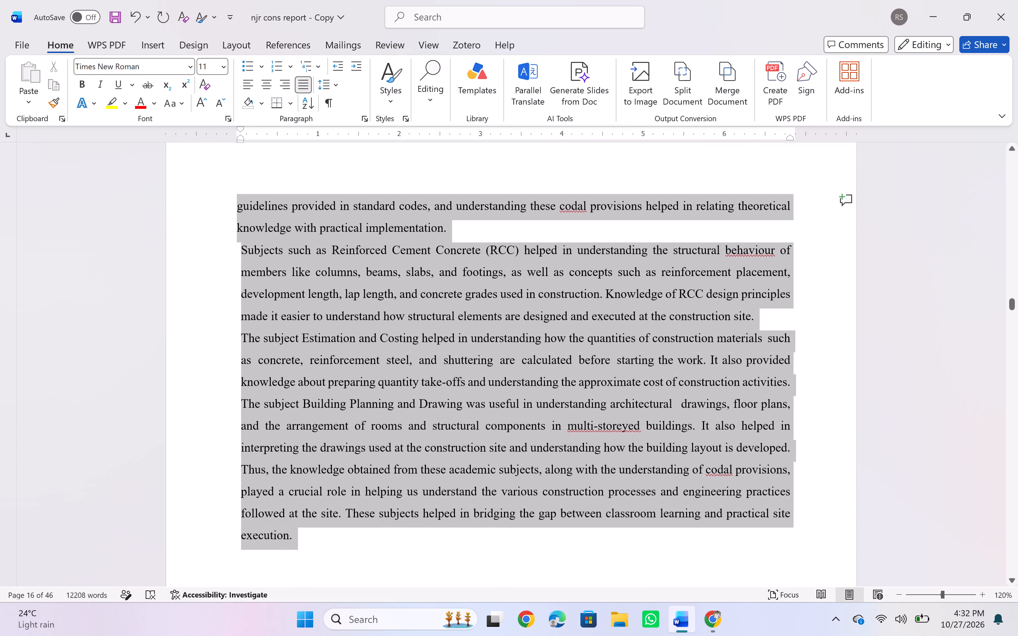
left_click_drag(388, 558, 332, 554)
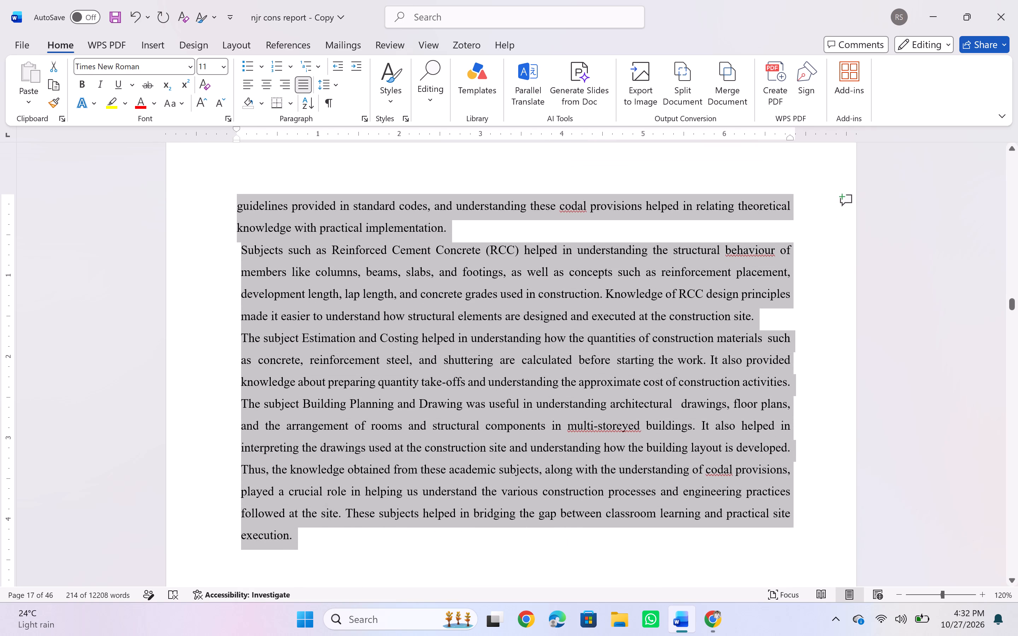
key("ctrl+x")
scroll(332, 489, "up", 2)
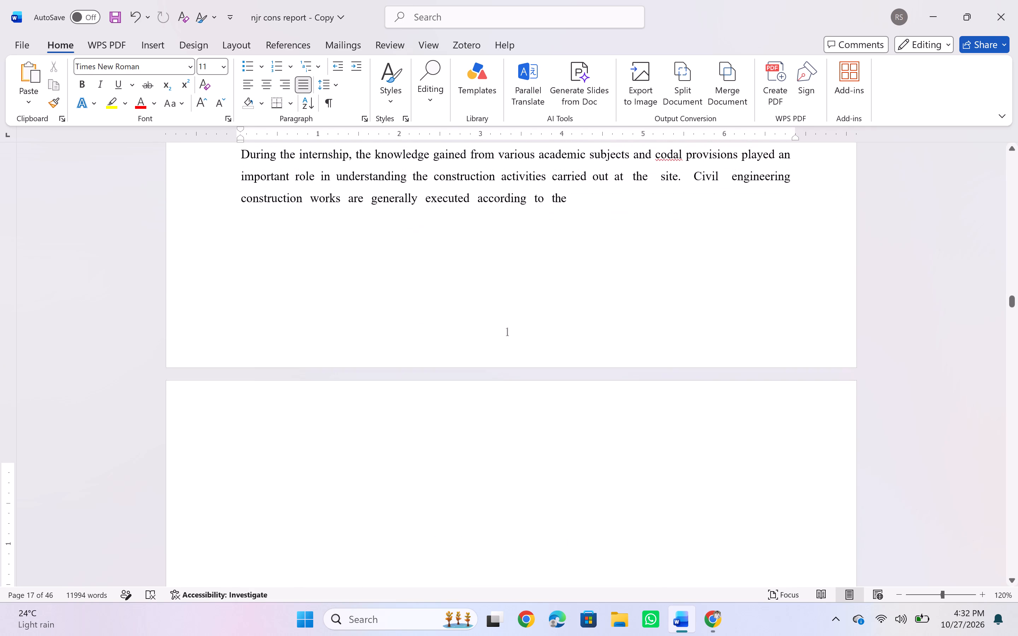
left_click(574, 211)
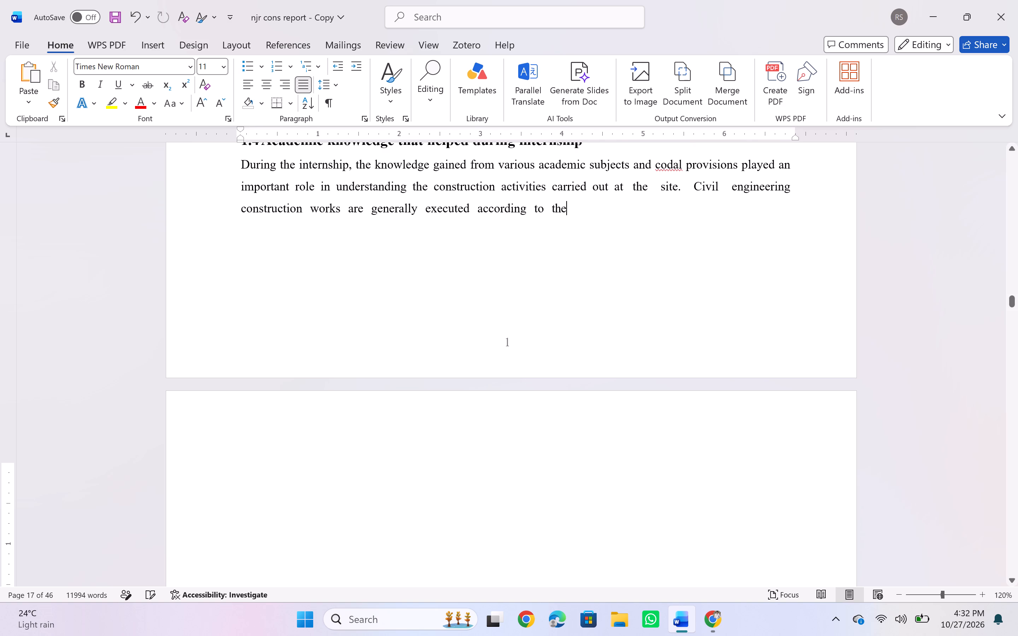
key("space")
key("ctrl+v")
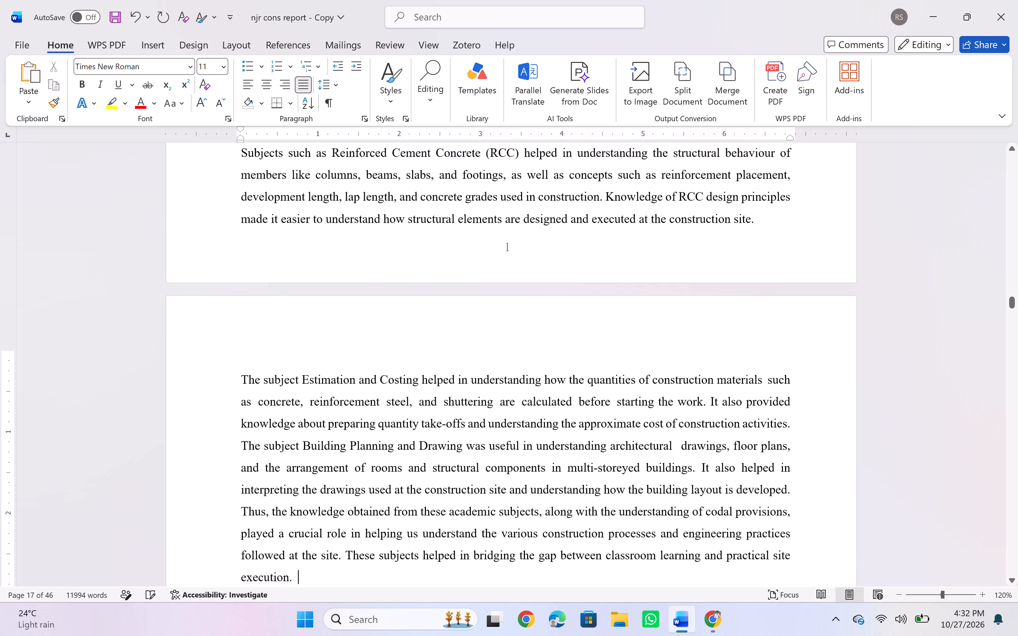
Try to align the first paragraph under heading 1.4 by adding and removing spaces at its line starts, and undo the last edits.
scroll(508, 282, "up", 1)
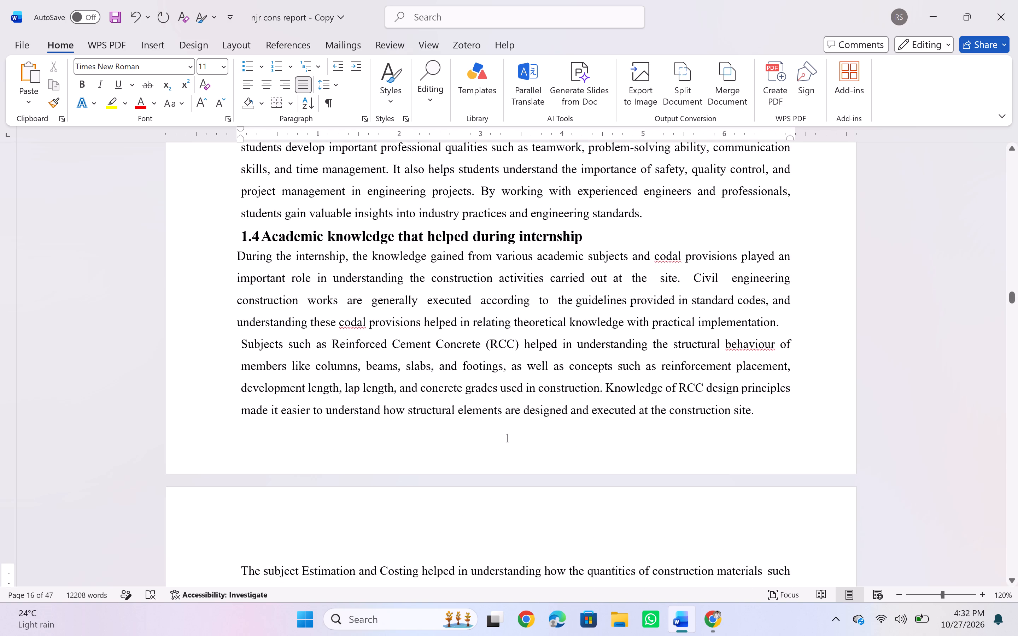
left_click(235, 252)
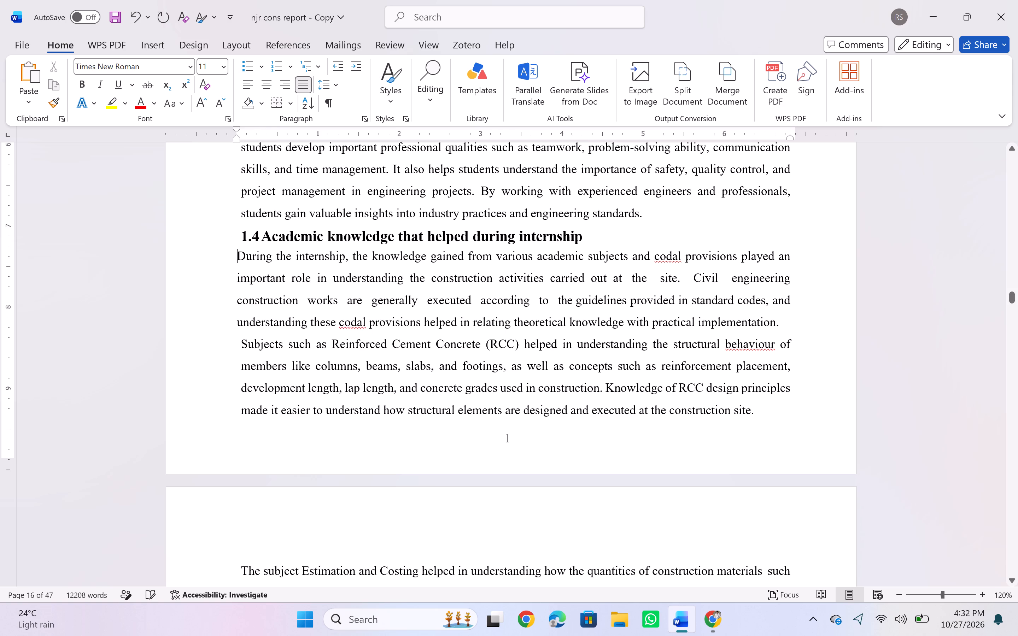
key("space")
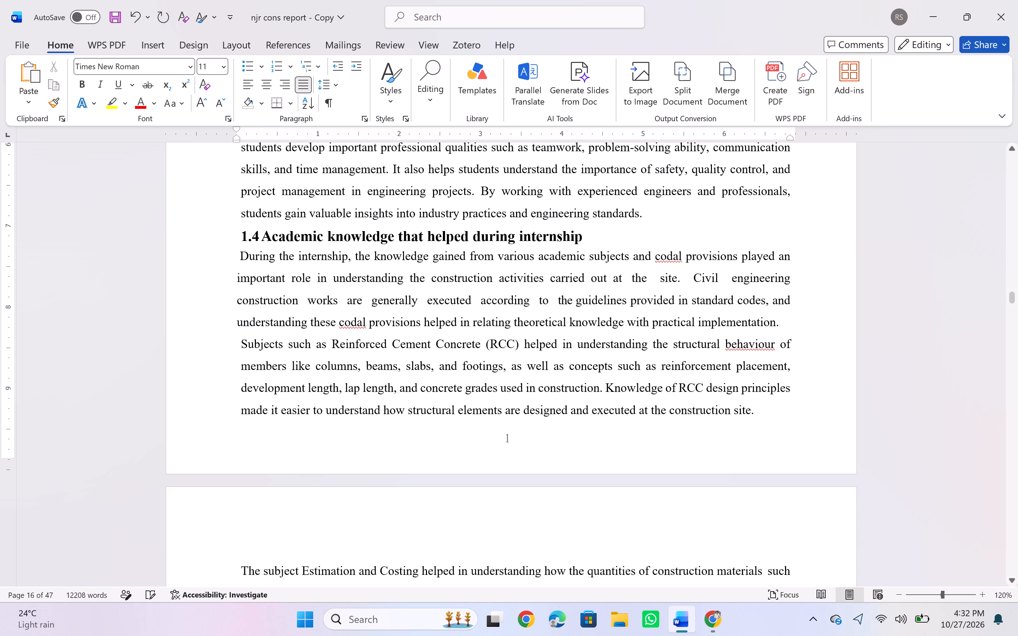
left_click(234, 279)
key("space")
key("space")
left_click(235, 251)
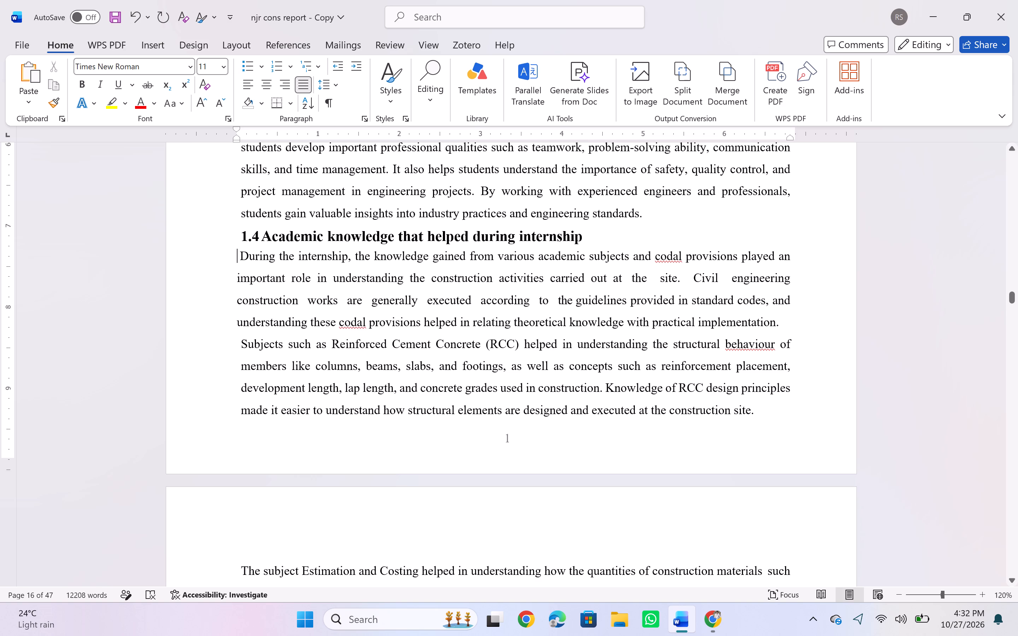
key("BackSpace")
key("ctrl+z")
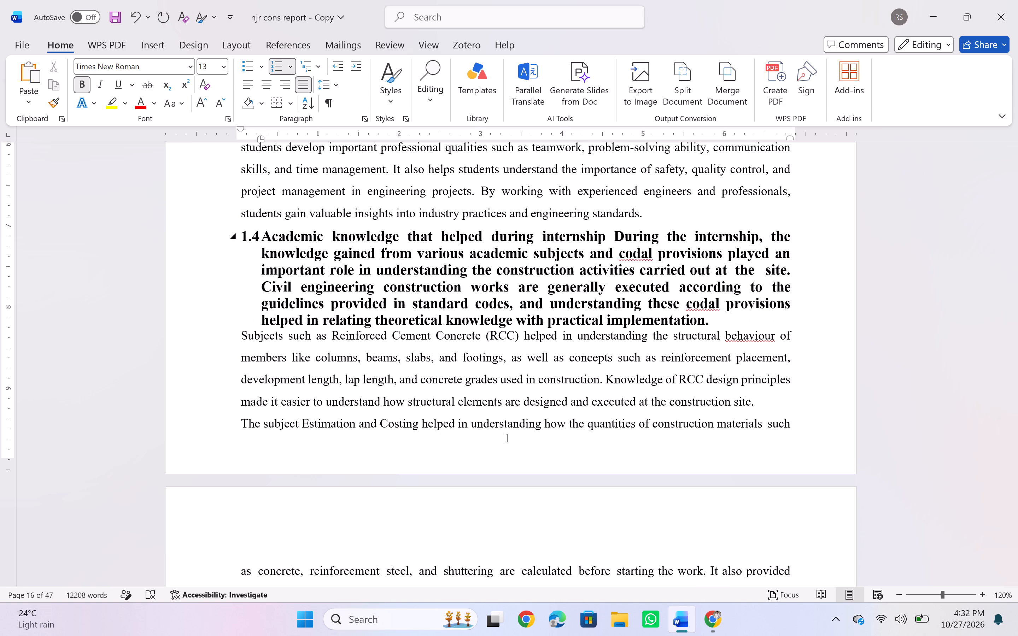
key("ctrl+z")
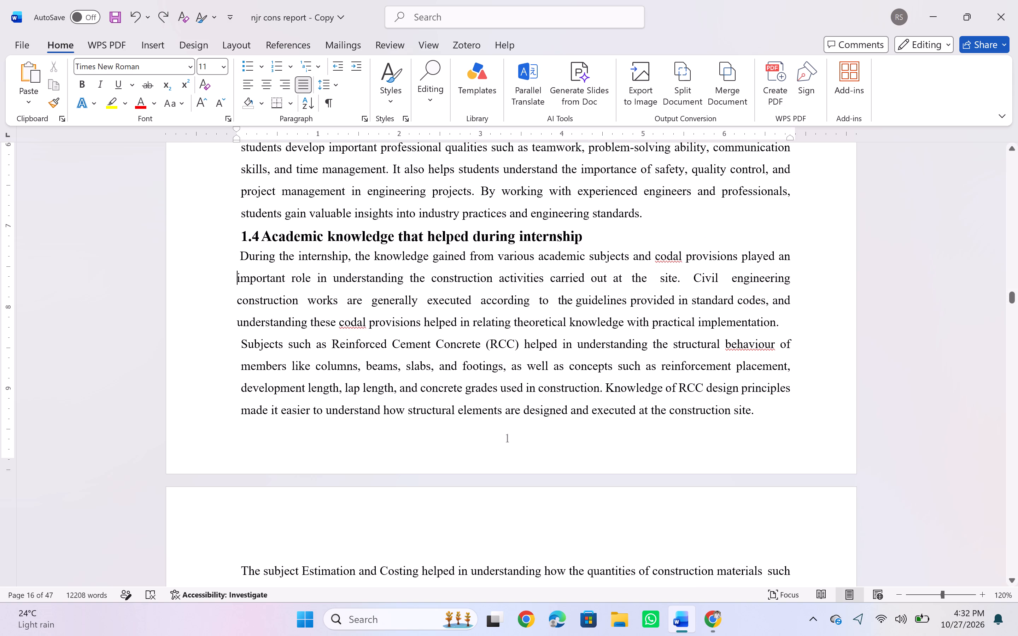
Adjust the first-line and left indents of the first two paragraphs of section 1.4 to line up with the heading's left edge.
left_click(237, 252)
left_click_drag(237, 252, 276, 349)
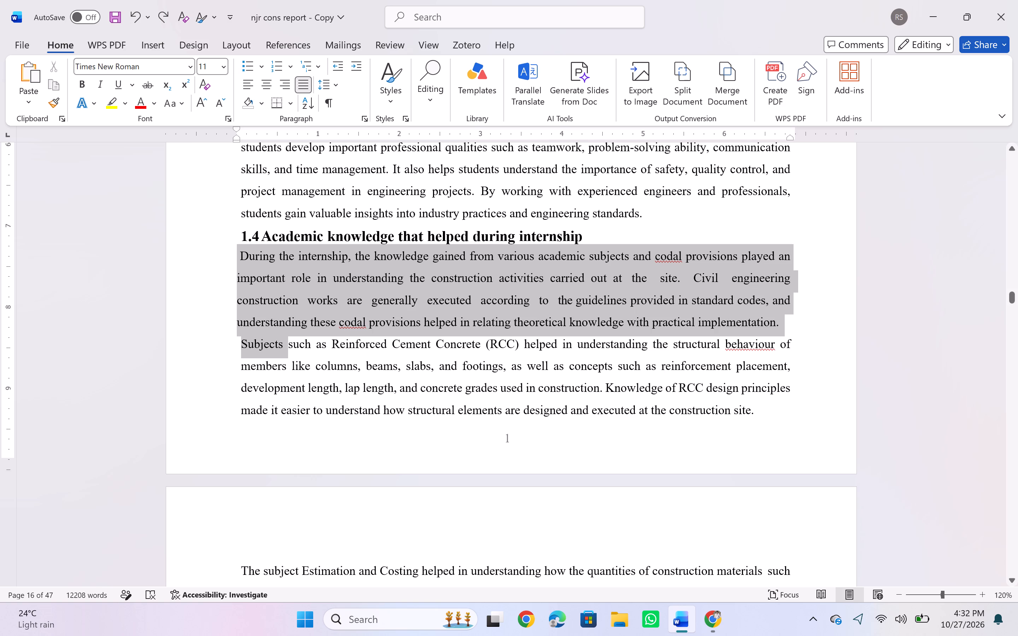
left_click_drag(276, 349, 280, 406)
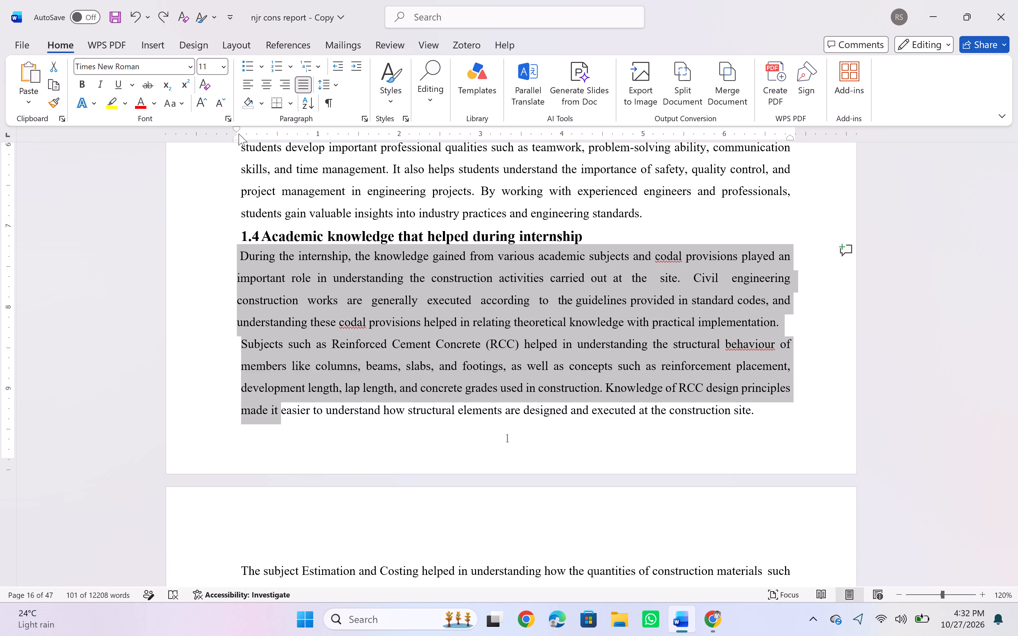
left_click_drag(237, 131, 240, 131)
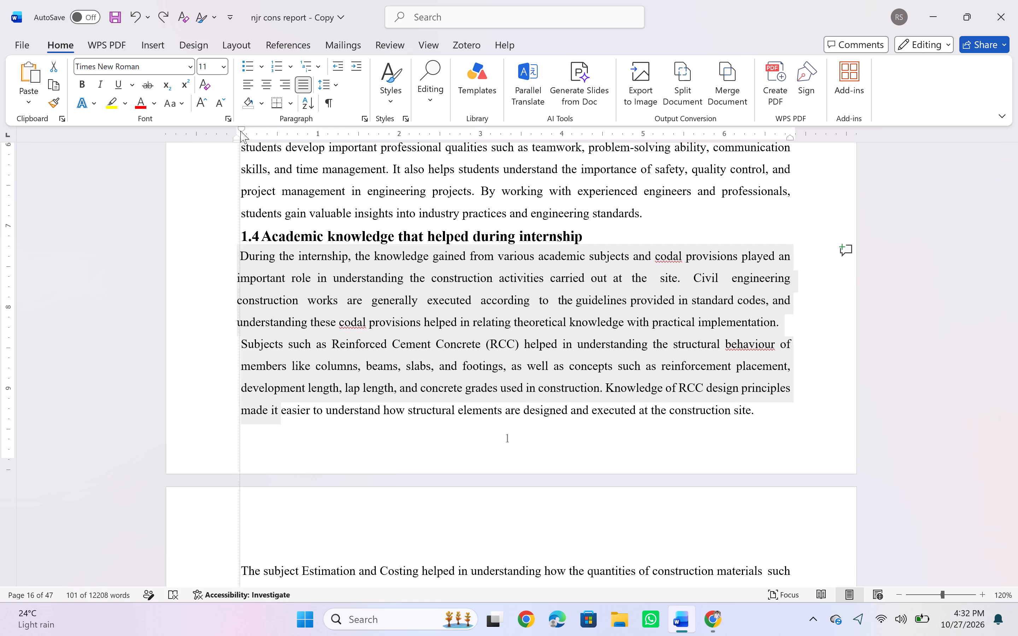
left_click_drag(240, 131, 236, 131)
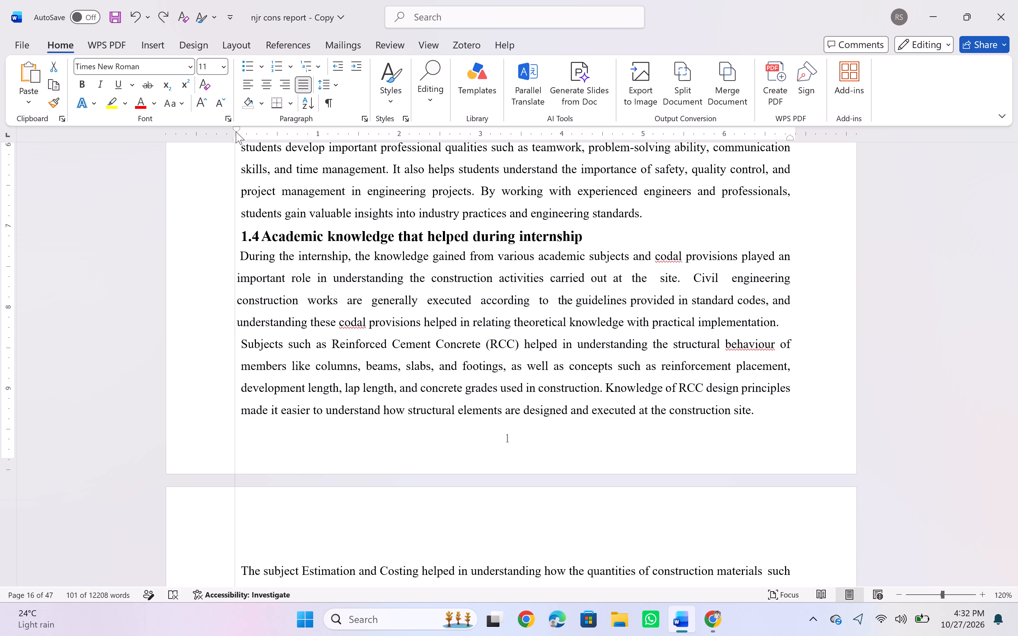
left_click_drag(236, 131, 239, 131)
left_click_drag(239, 131, 241, 132)
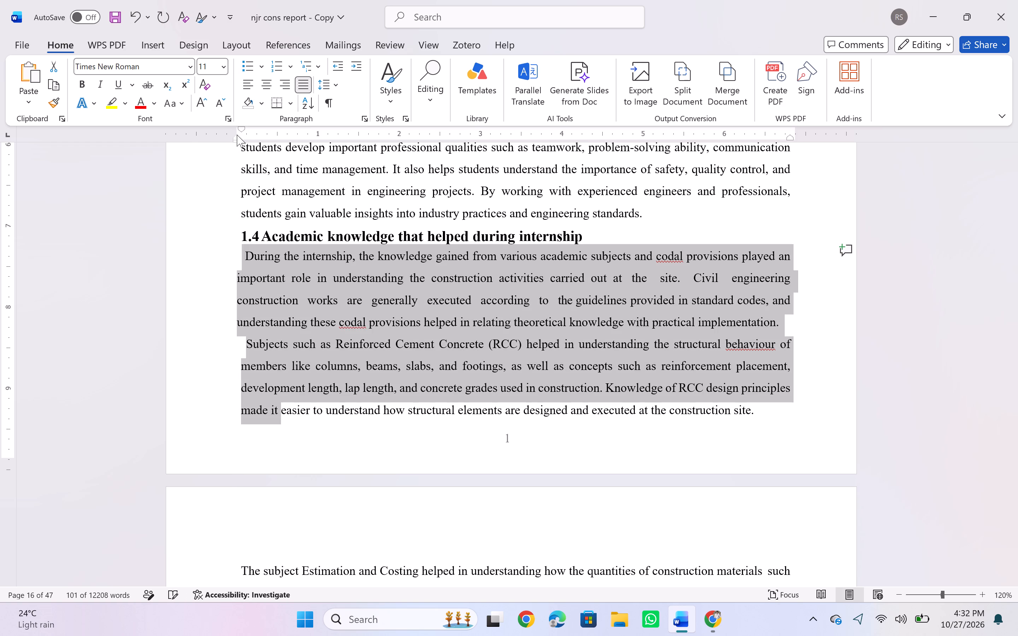
left_click_drag(236, 137, 242, 139)
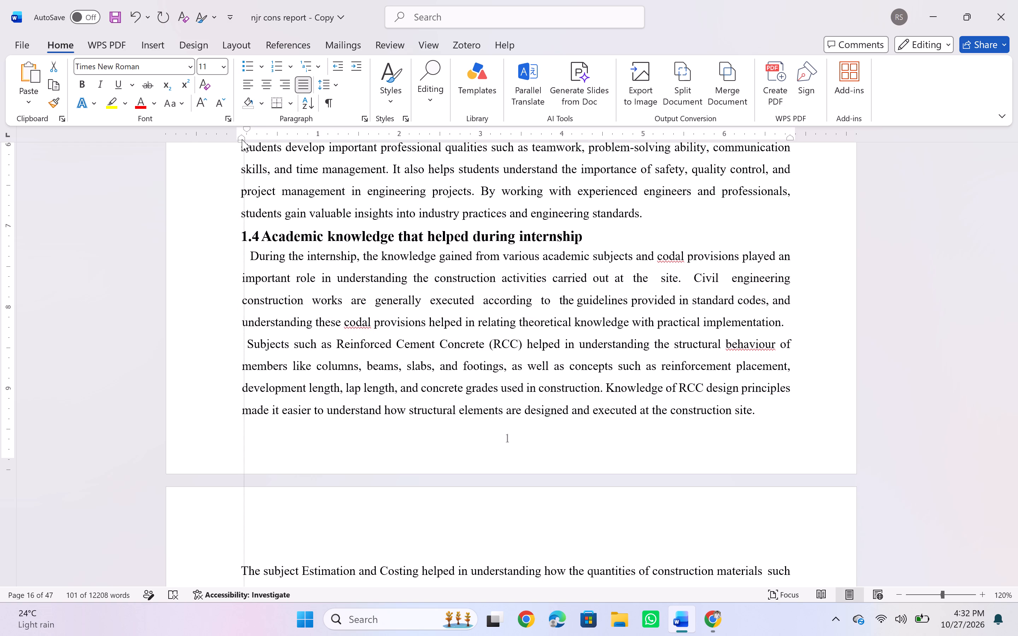
left_click_drag(242, 139, 241, 139)
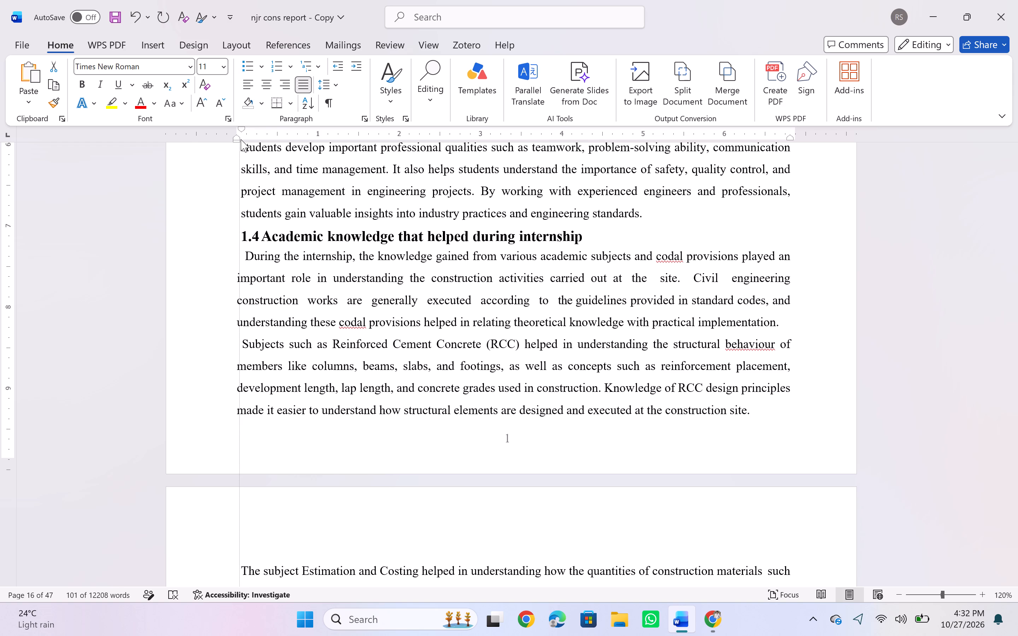
left_click_drag(241, 139, 241, 139)
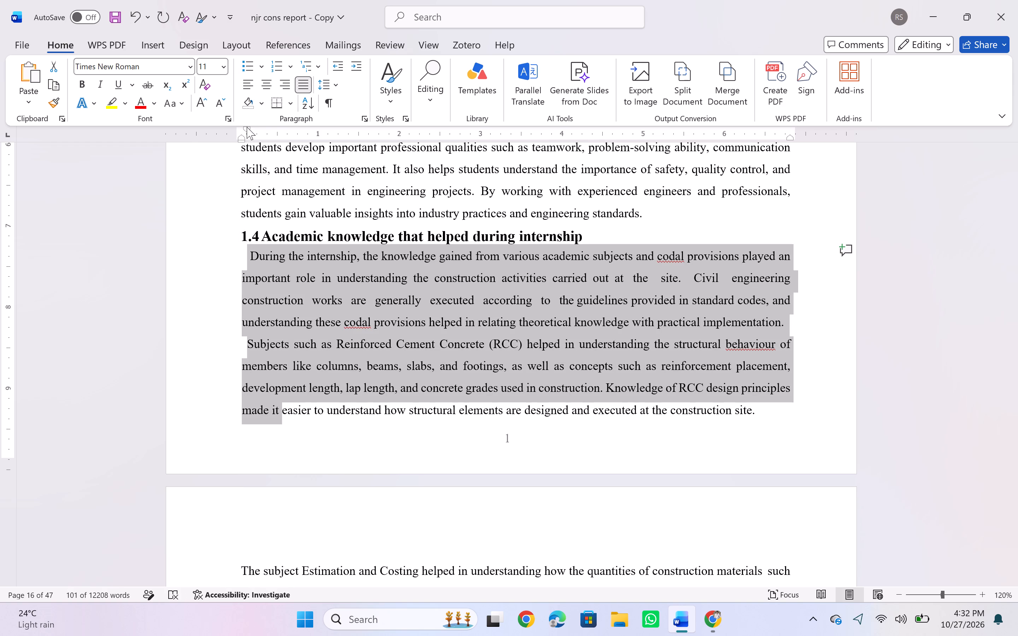
left_click_drag(247, 126, 243, 126)
left_click(270, 317)
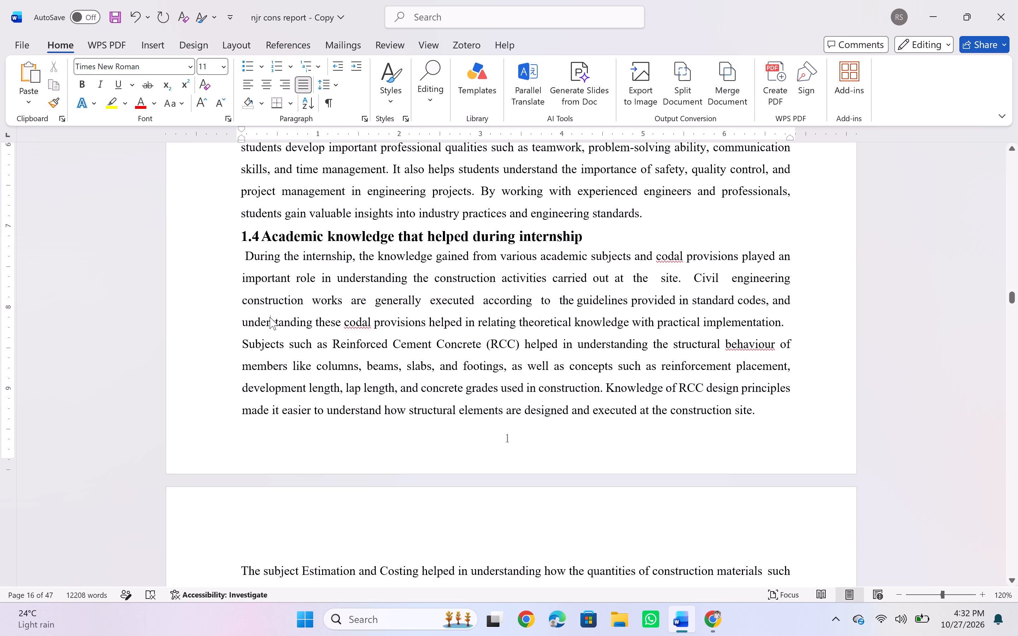
Delete the extra space before "During the internship" at the start of section 1.4.
left_click(244, 254)
key("BackSpace")
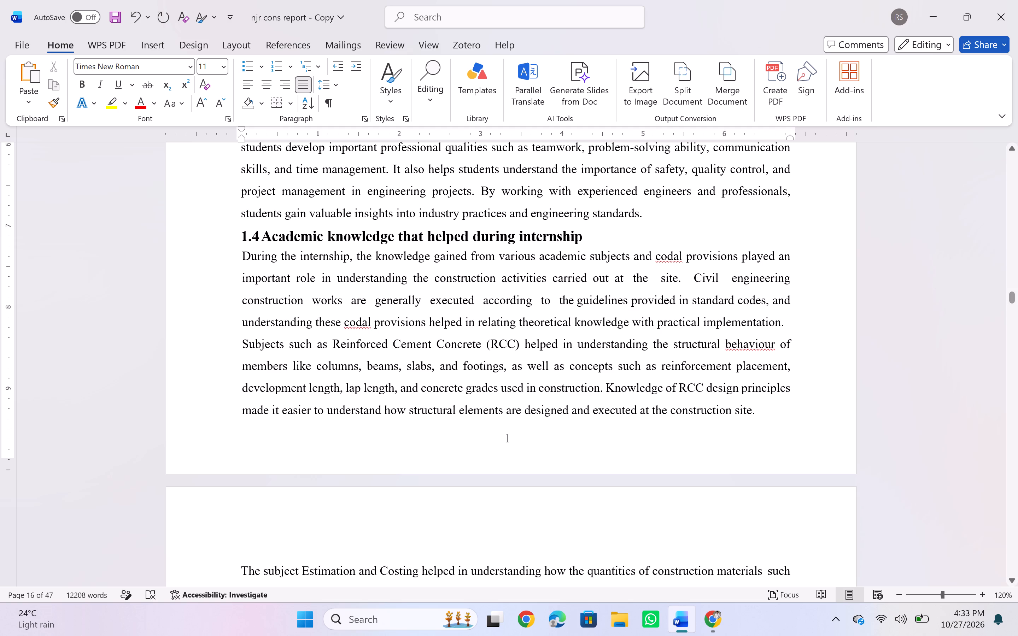
Look through the end of section 1.4 and the start of Chapter 2, checking the page that holds the CHAPTER-2 heading.
scroll(274, 302, "down", 6)
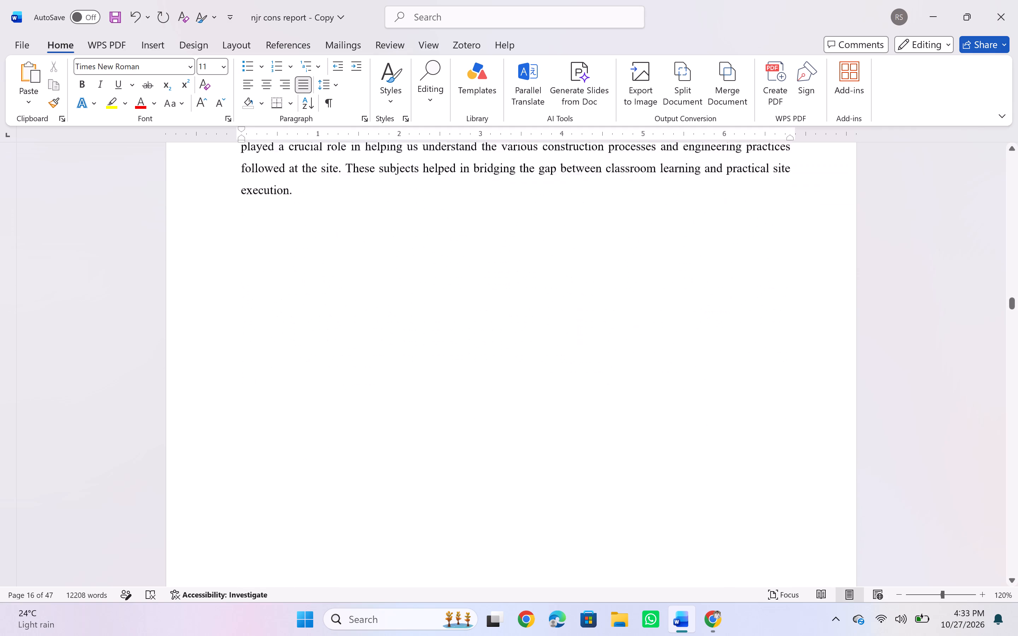
scroll(274, 302, "down", 5)
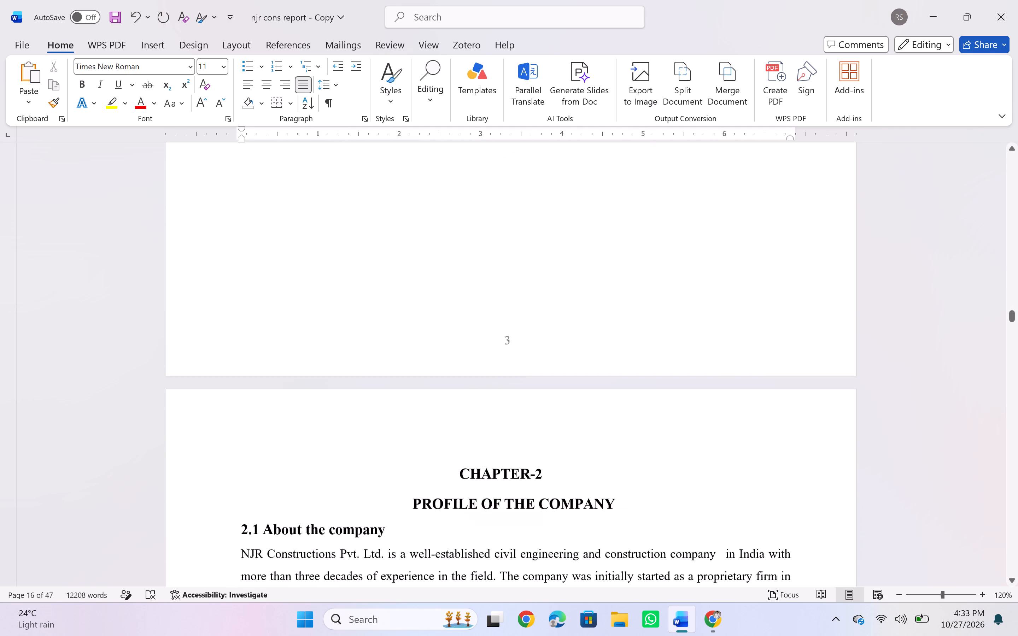
scroll(274, 302, "down", 1)
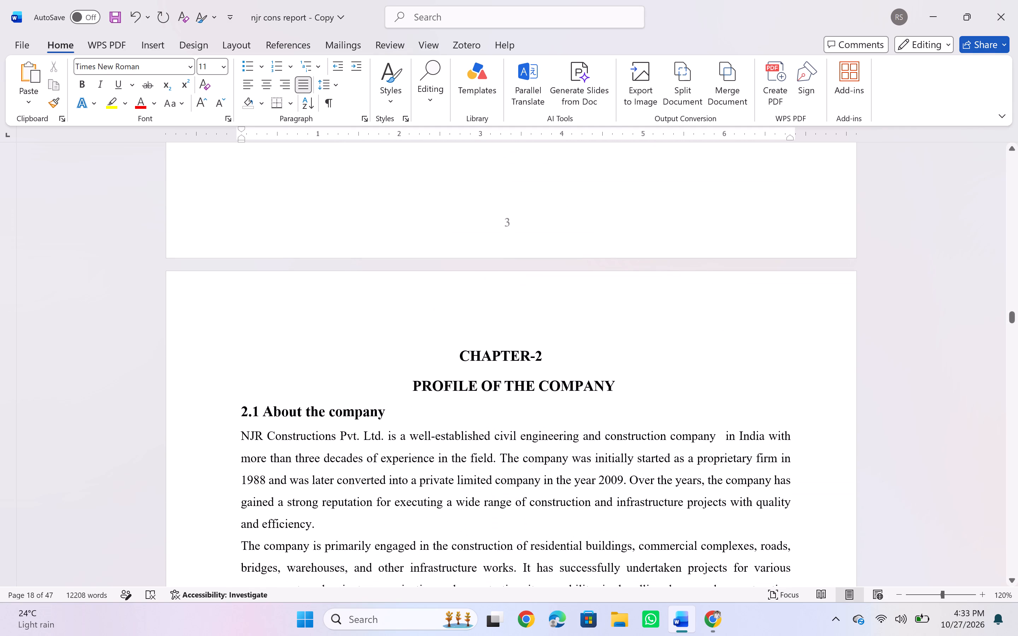
scroll(274, 302, "down", 4)
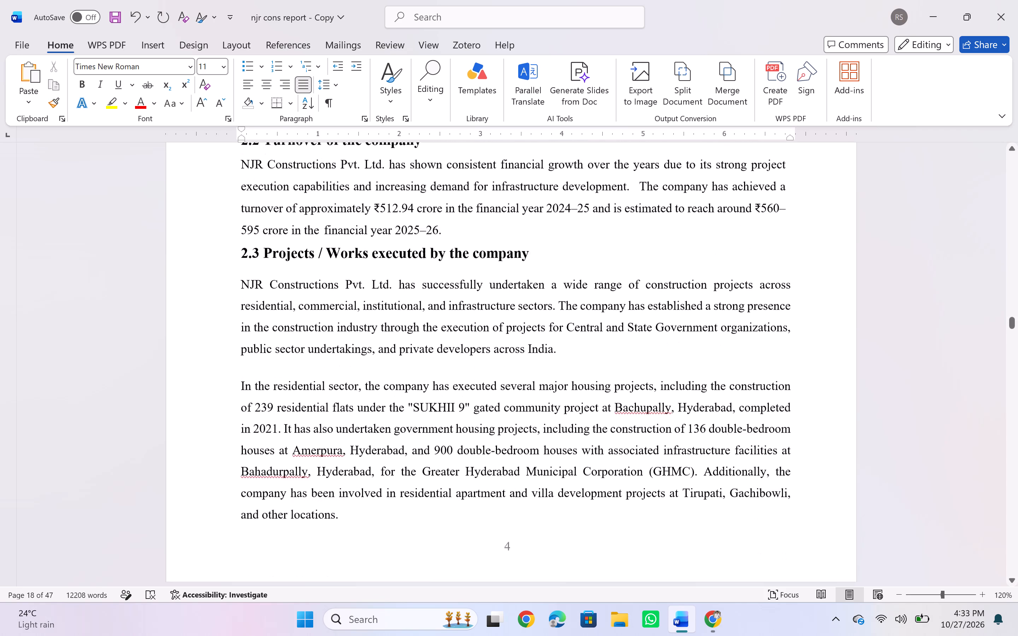
scroll(274, 302, "down", 1)
scroll(274, 302, "up", 3)
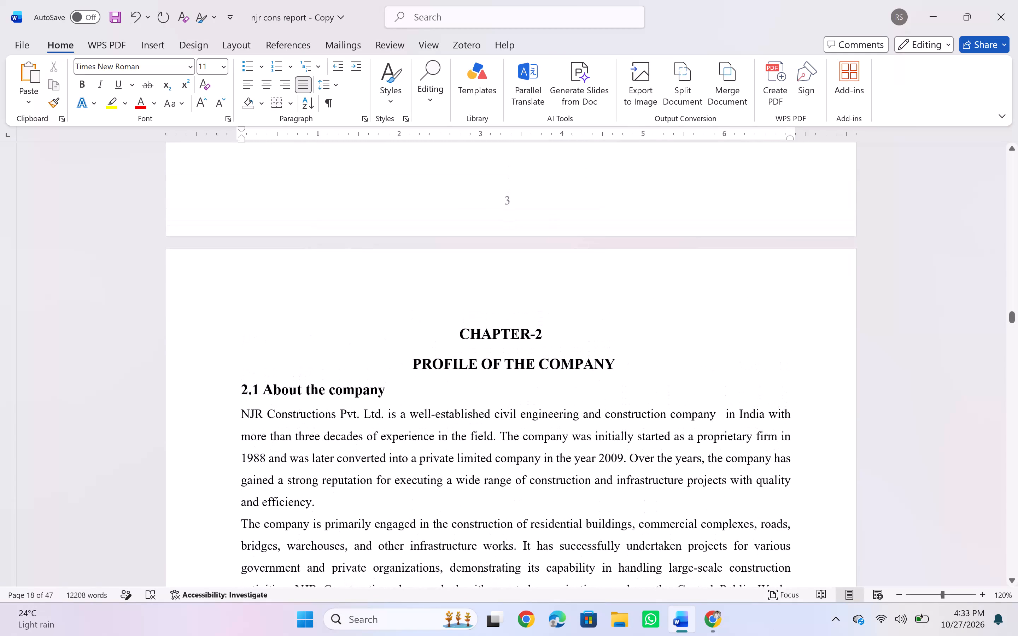
left_click(435, 320)
left_click(471, 303)
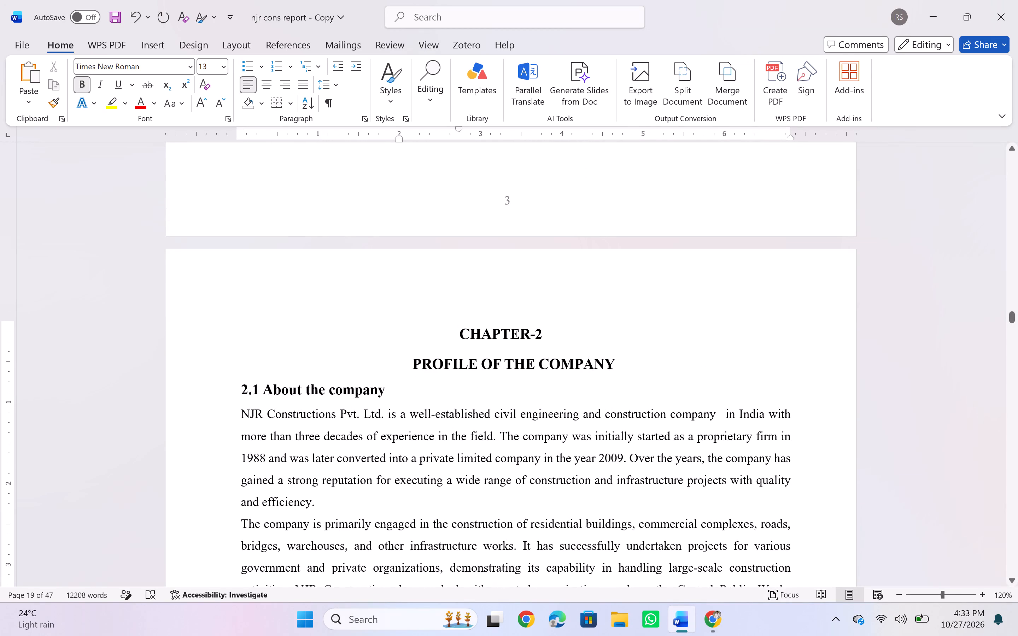
Delete the blank page 3 between the end of section 1.4 and the CHAPTER-2 heading, using the page thumbnails to find it.
left_click(31, 593)
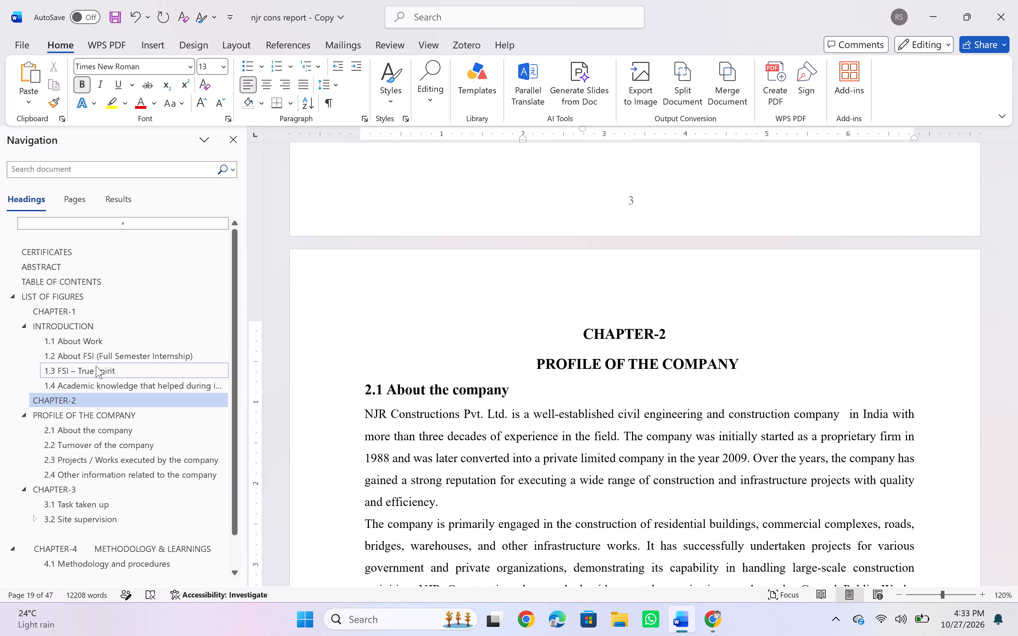
left_click(68, 201)
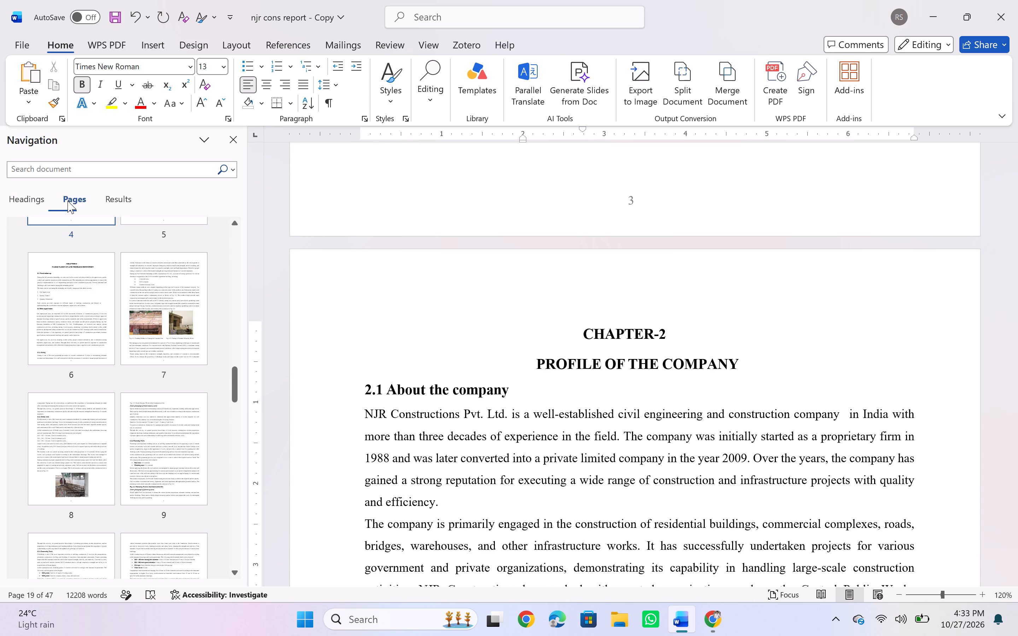
scroll(55, 378, "up", 1)
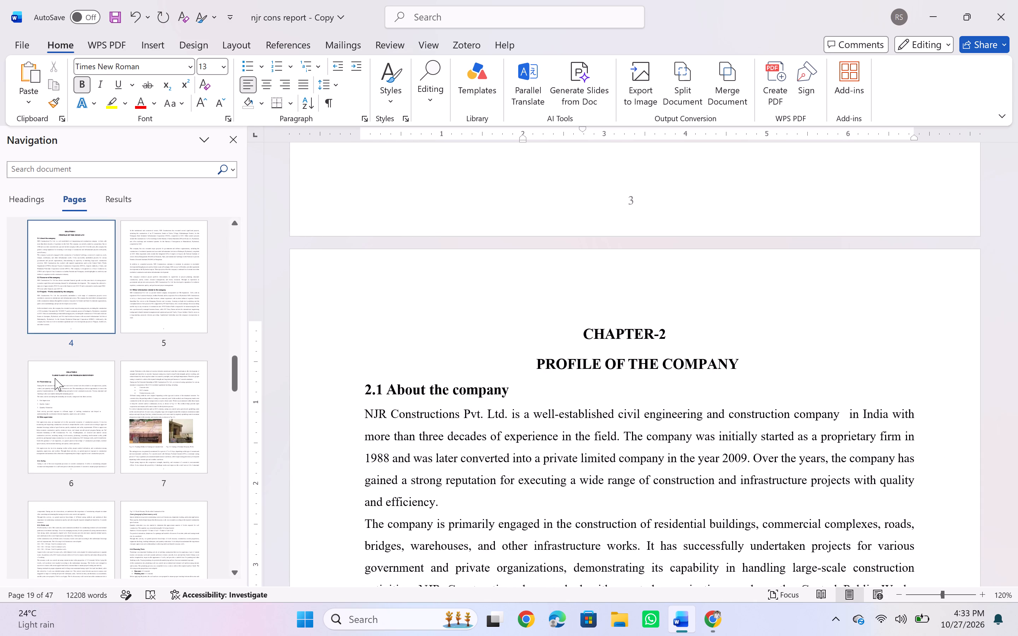
scroll(55, 378, "up", 2)
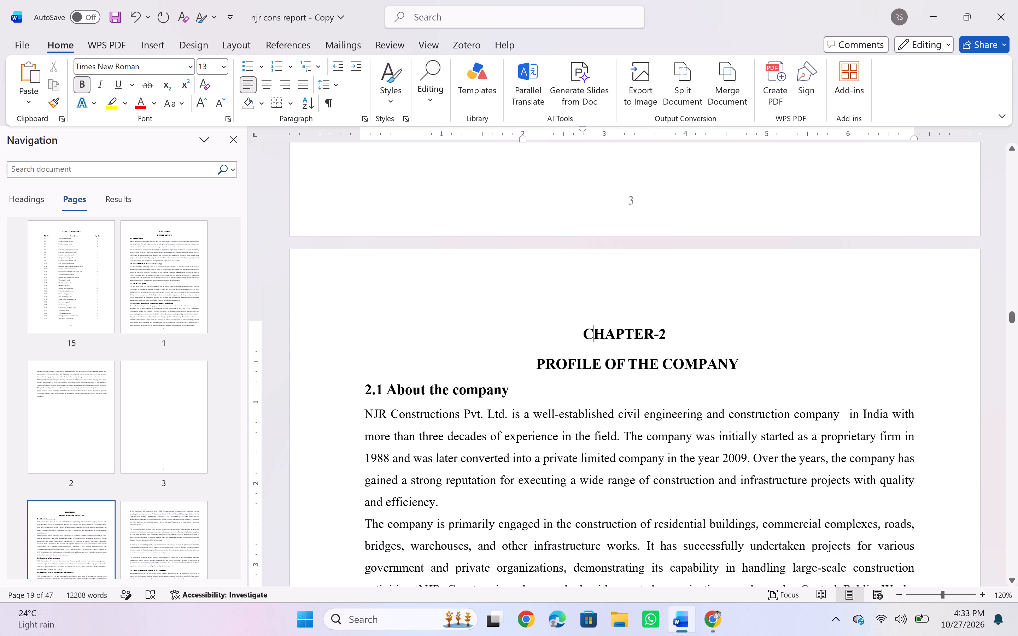
left_click(151, 422)
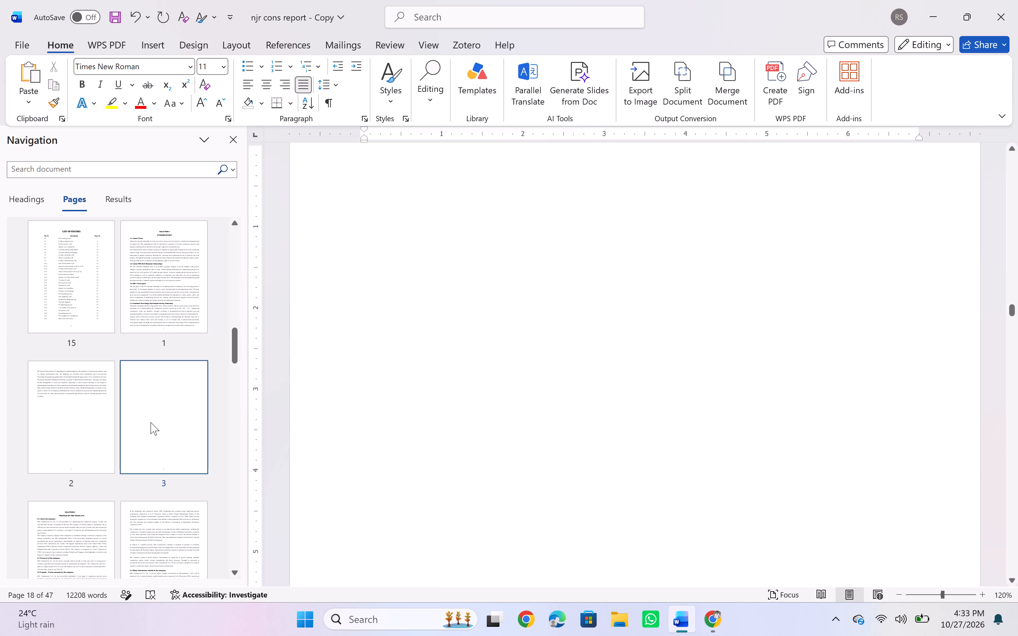
key("Delete")
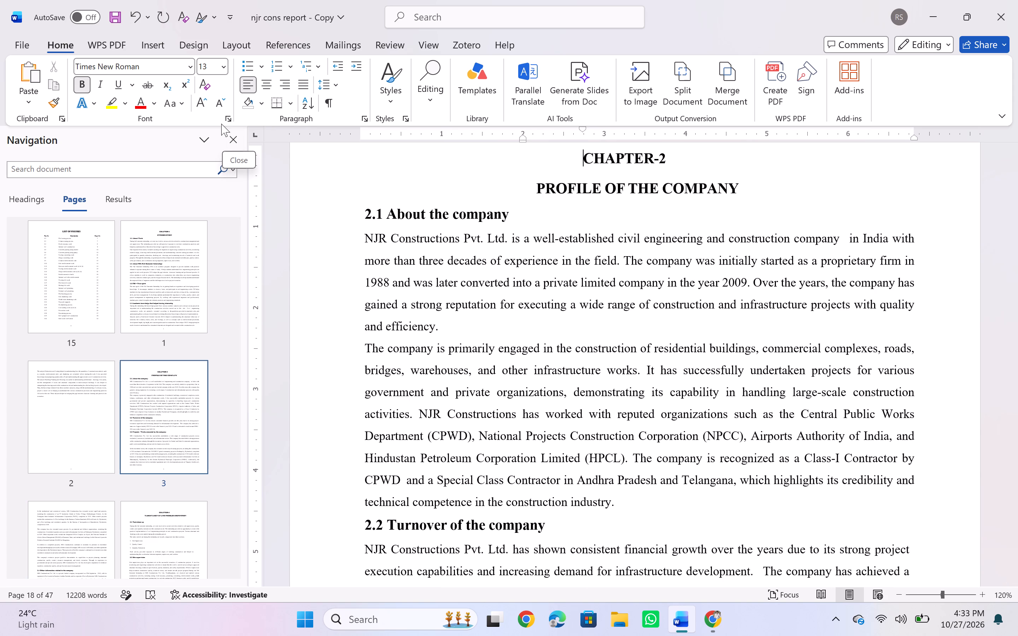
left_click(232, 137)
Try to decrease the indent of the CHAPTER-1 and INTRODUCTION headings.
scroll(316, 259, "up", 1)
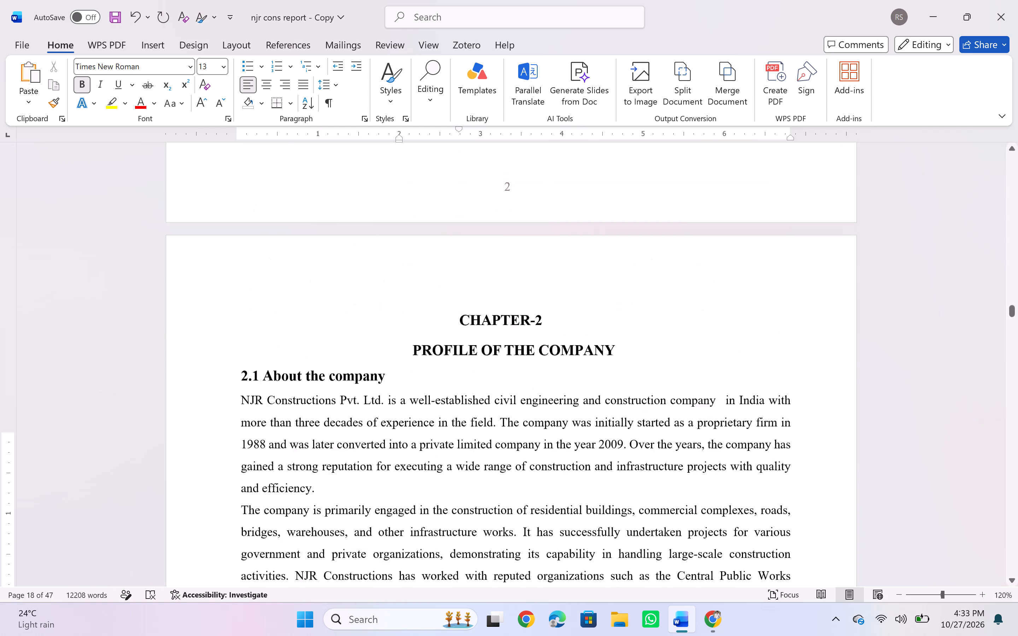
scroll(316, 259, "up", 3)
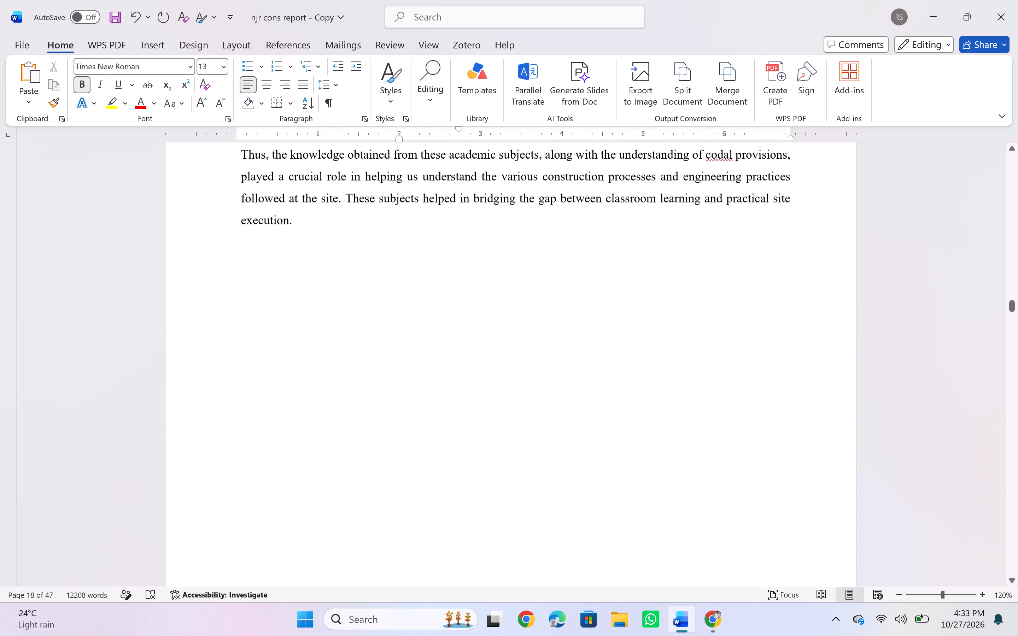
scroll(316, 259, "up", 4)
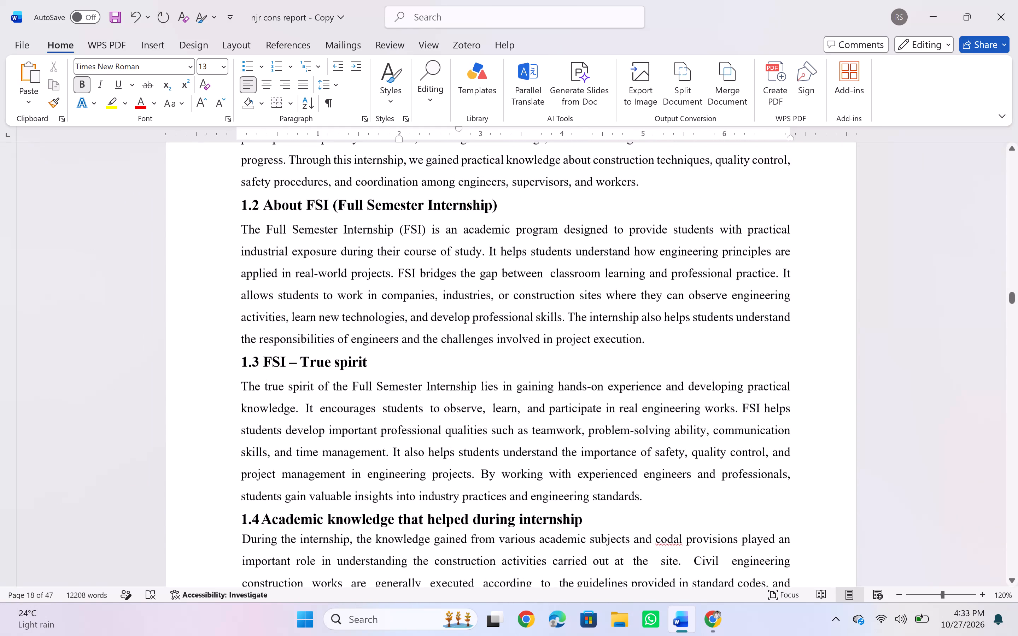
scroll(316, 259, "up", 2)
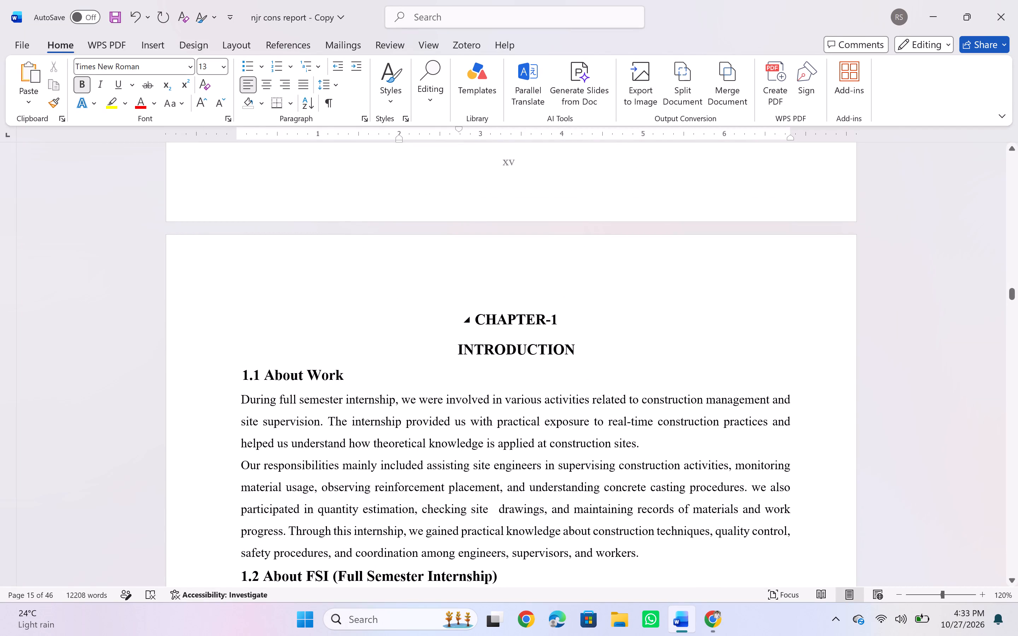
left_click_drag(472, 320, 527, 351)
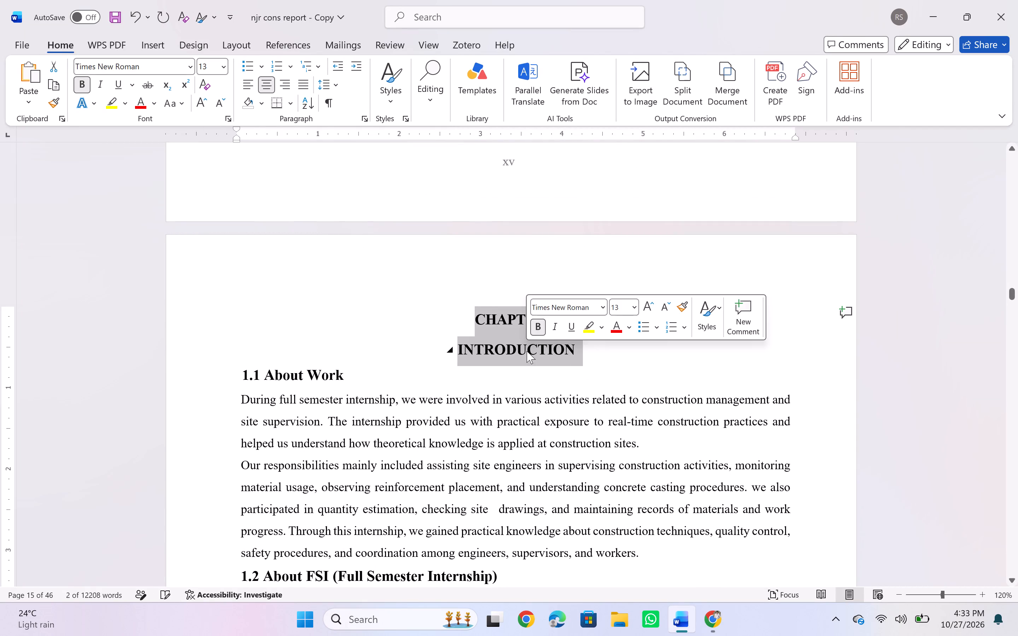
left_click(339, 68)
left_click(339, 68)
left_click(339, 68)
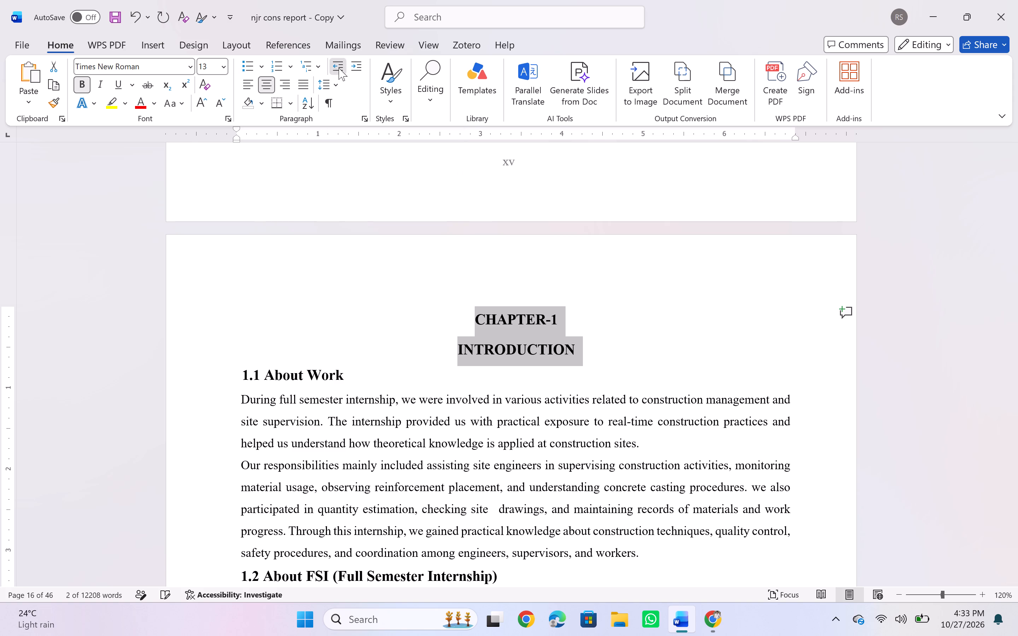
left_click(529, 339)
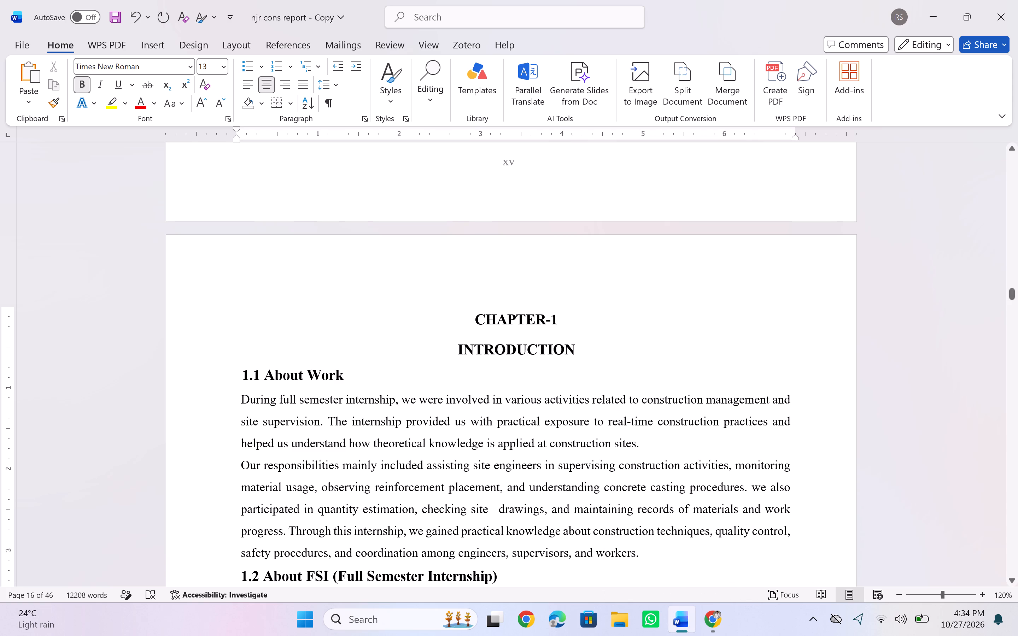
Save the report.
key("ctrl+s")
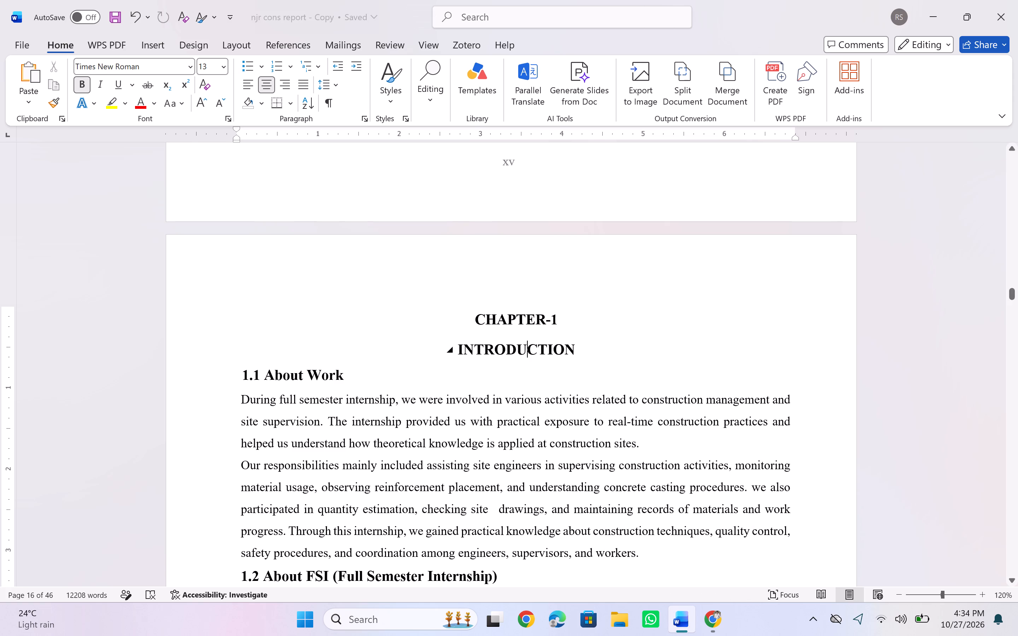
Look through Chapters 1 and 2 and the start of Chapter 3, checking the page arrangement and text spacing.
scroll(529, 352, "down", 4)
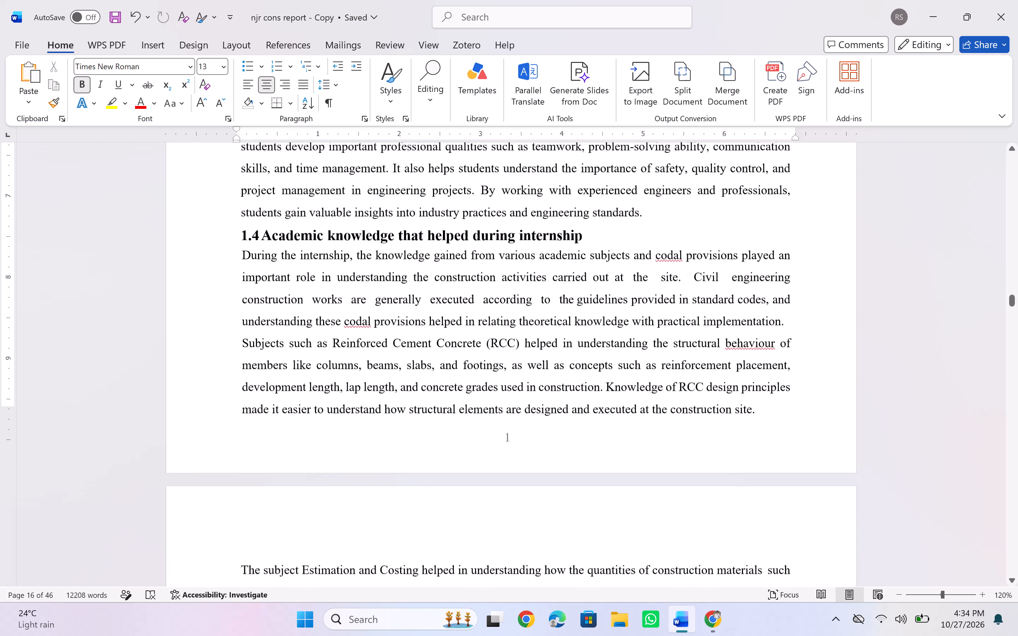
scroll(529, 352, "down", 4)
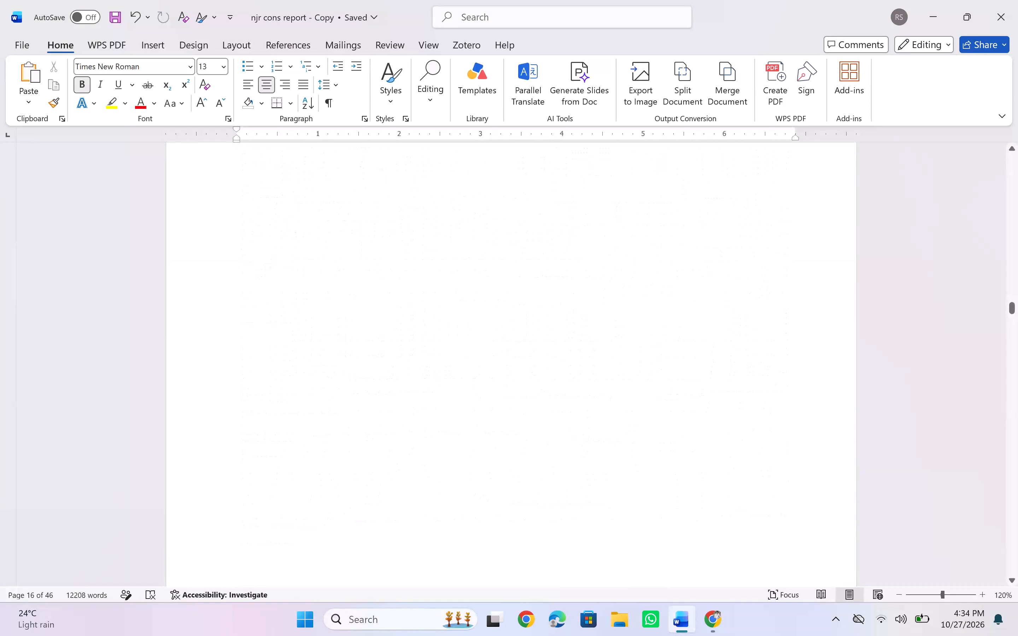
scroll(529, 352, "down", 4)
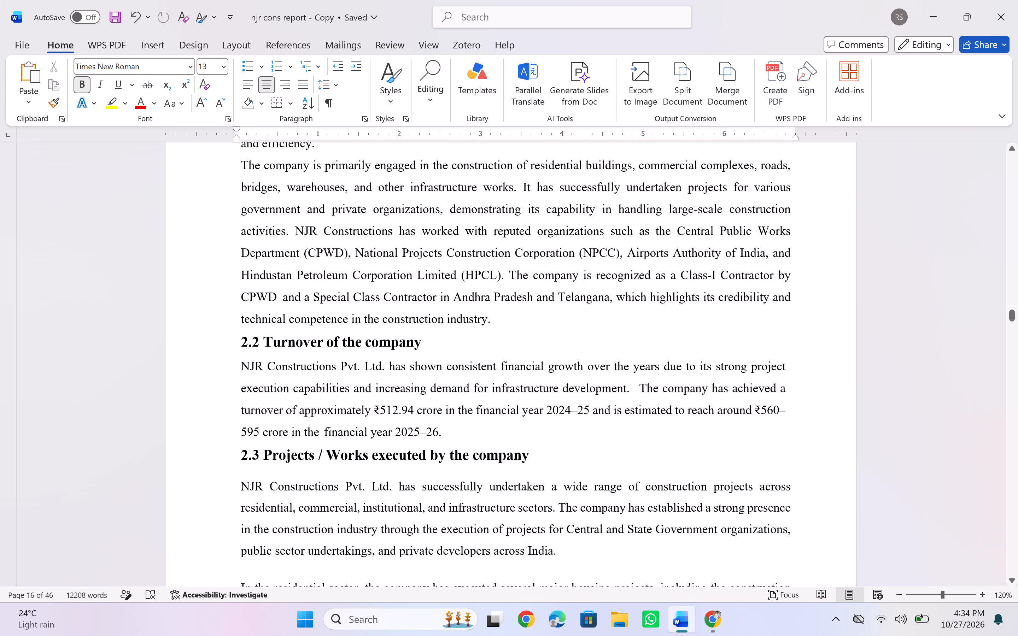
scroll(529, 352, "down", 1)
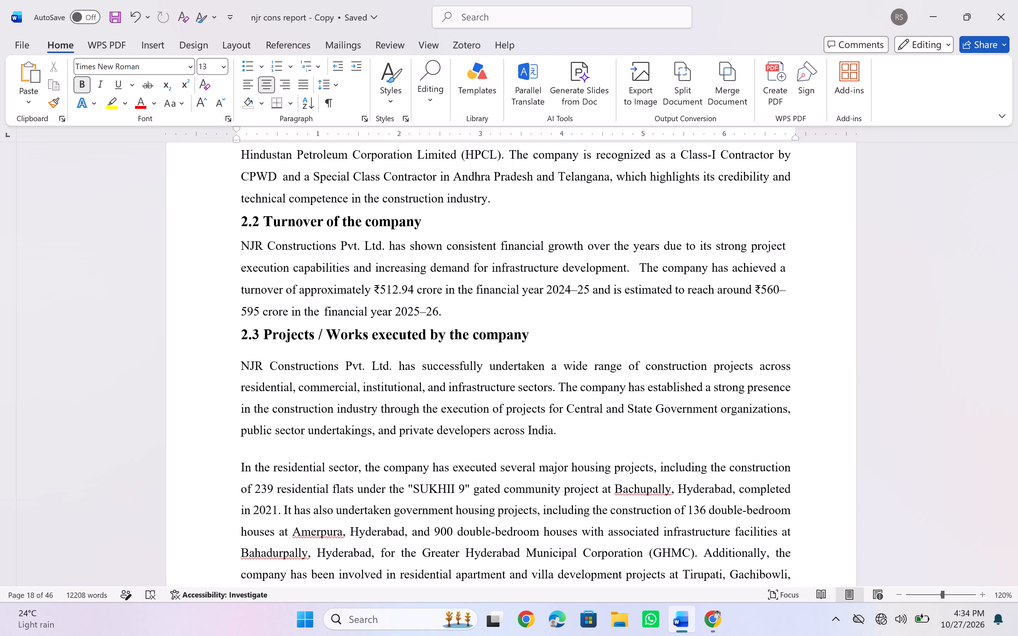
scroll(527, 354, "up", 2)
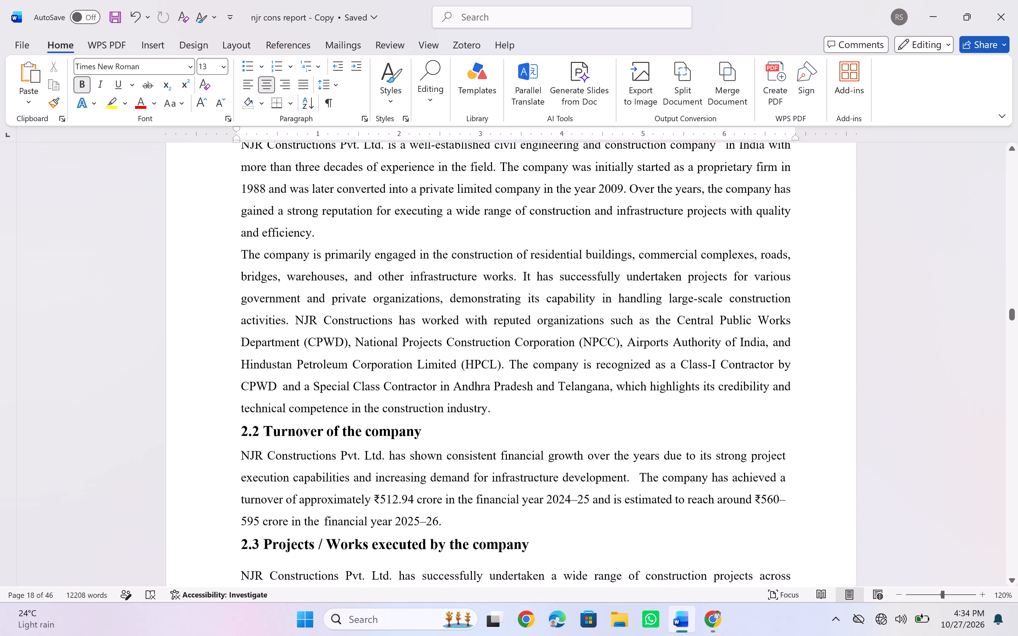
scroll(527, 354, "up", 5)
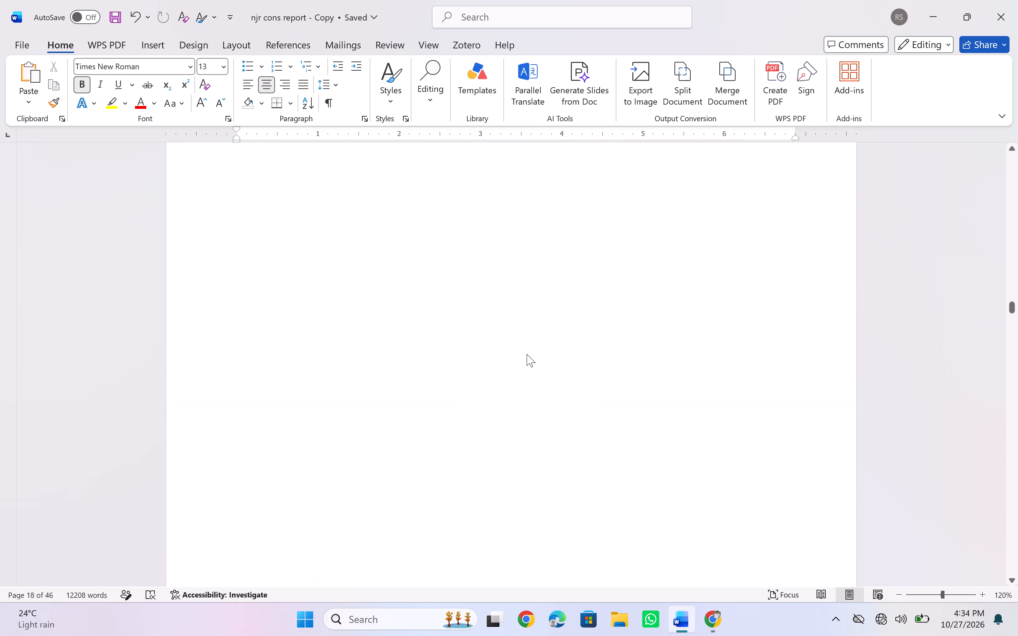
scroll(527, 354, "up", 2)
scroll(527, 354, "down", 1)
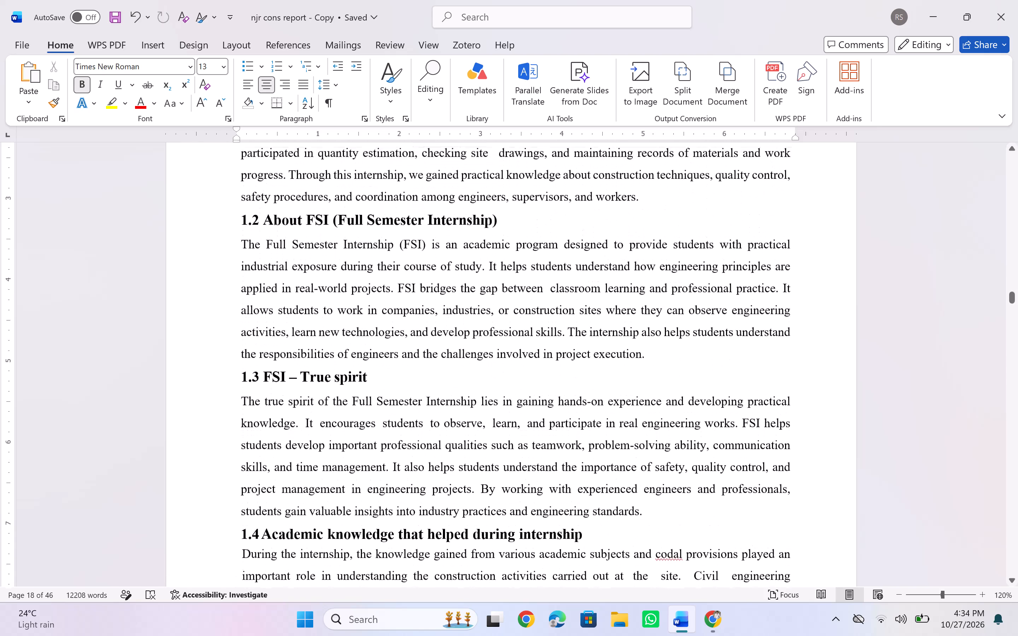
scroll(527, 354, "down", 4)
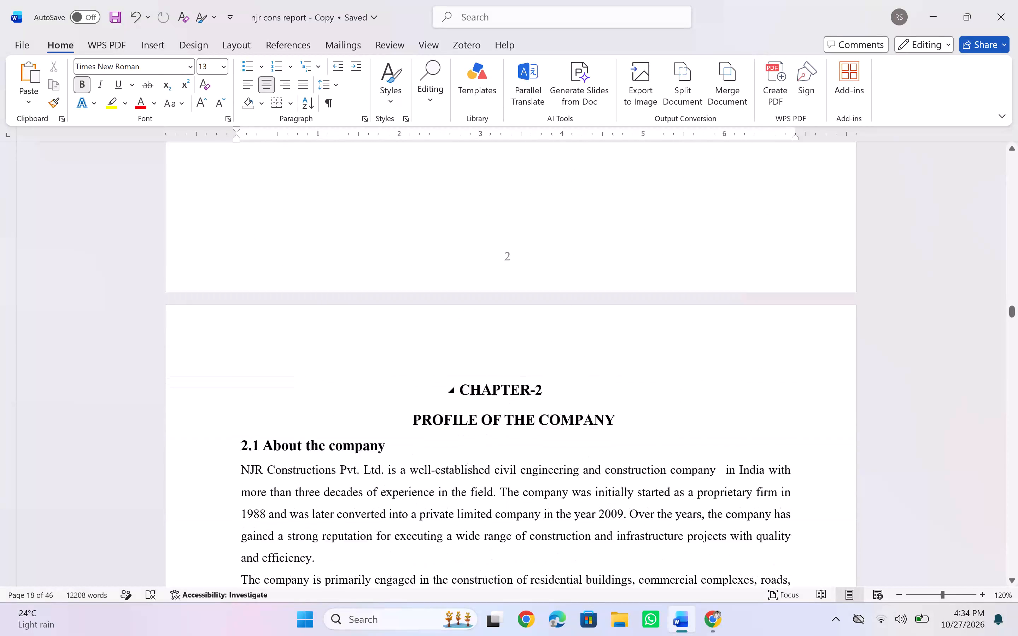
scroll(527, 354, "down", 5)
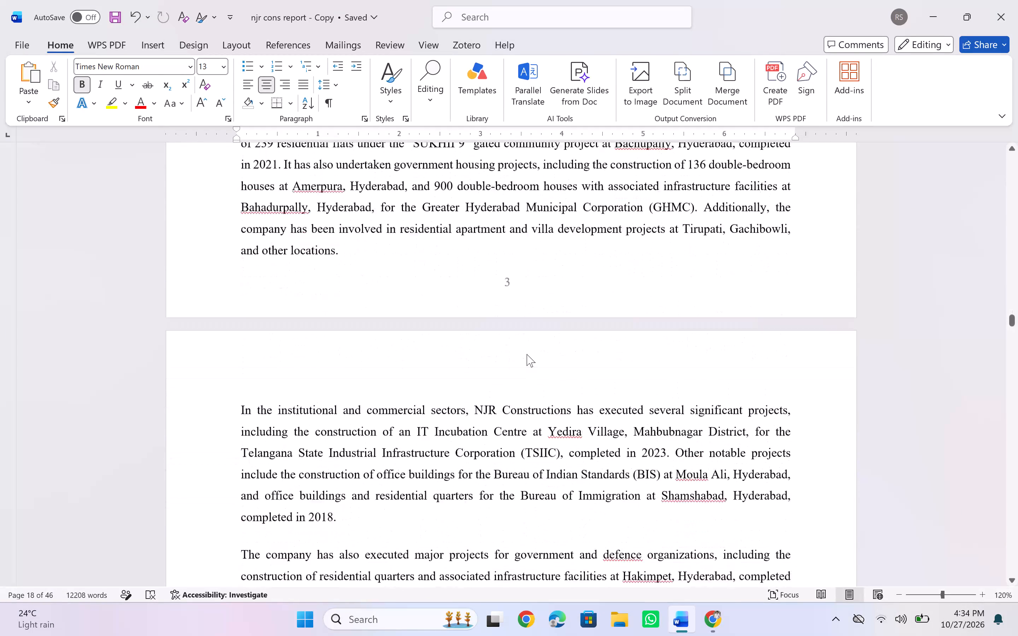
scroll(527, 354, "down", 4)
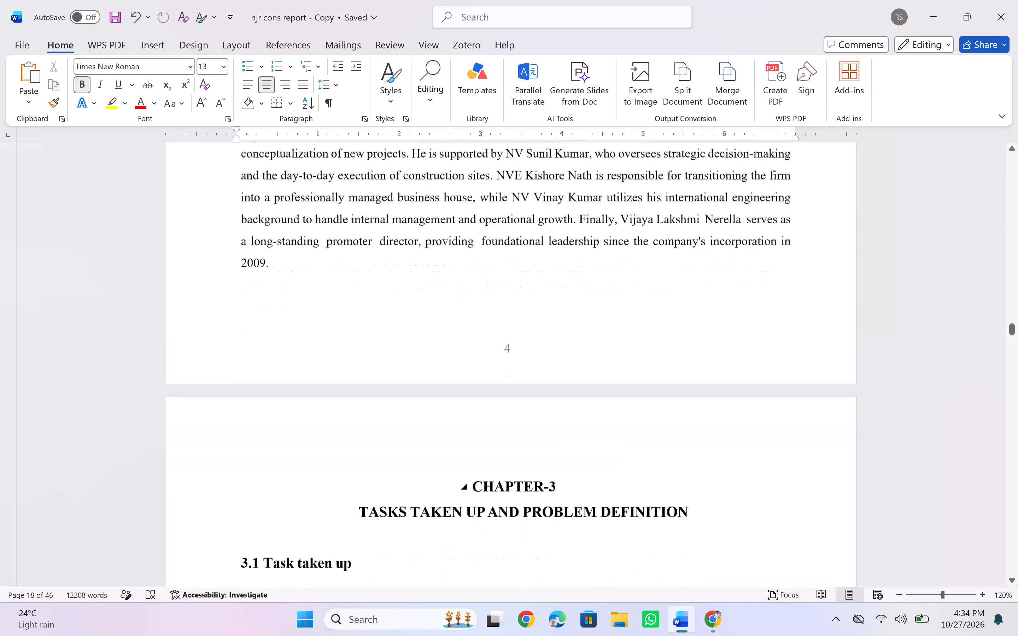
scroll(527, 354, "down", 1)
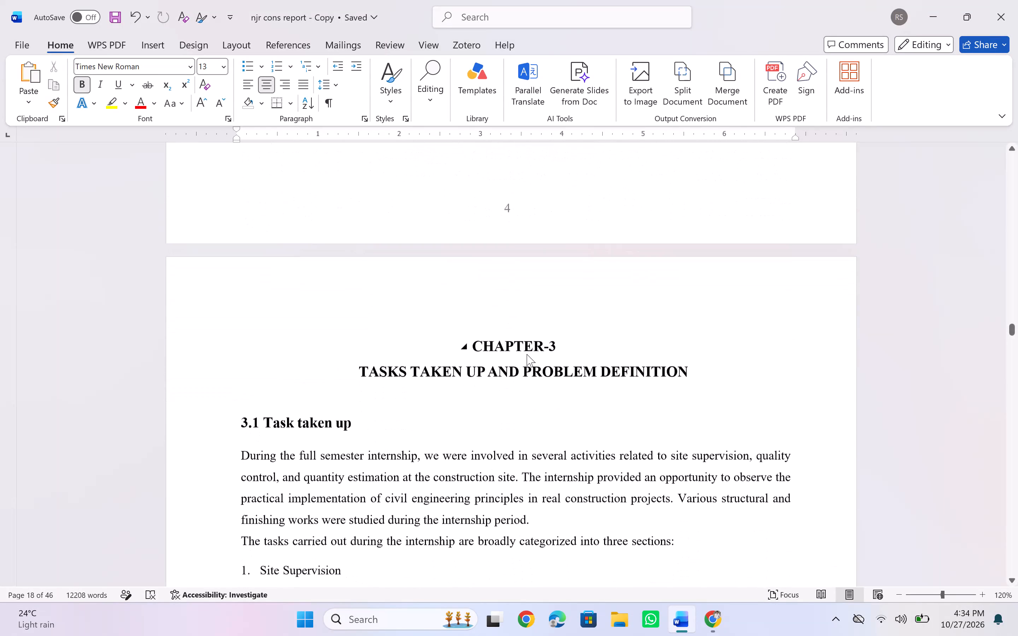
scroll(527, 354, "down", 2)
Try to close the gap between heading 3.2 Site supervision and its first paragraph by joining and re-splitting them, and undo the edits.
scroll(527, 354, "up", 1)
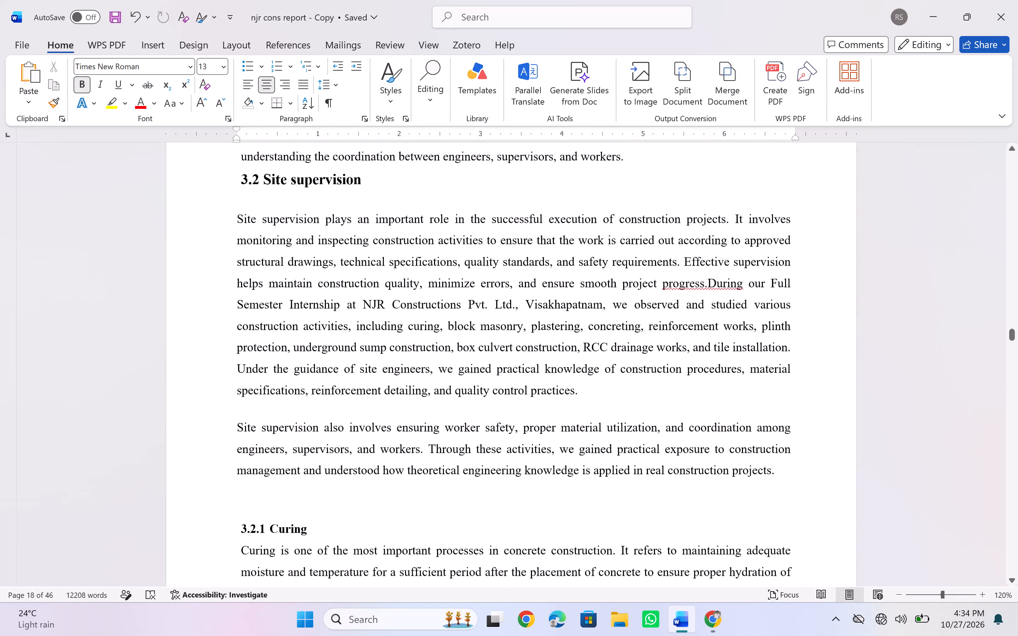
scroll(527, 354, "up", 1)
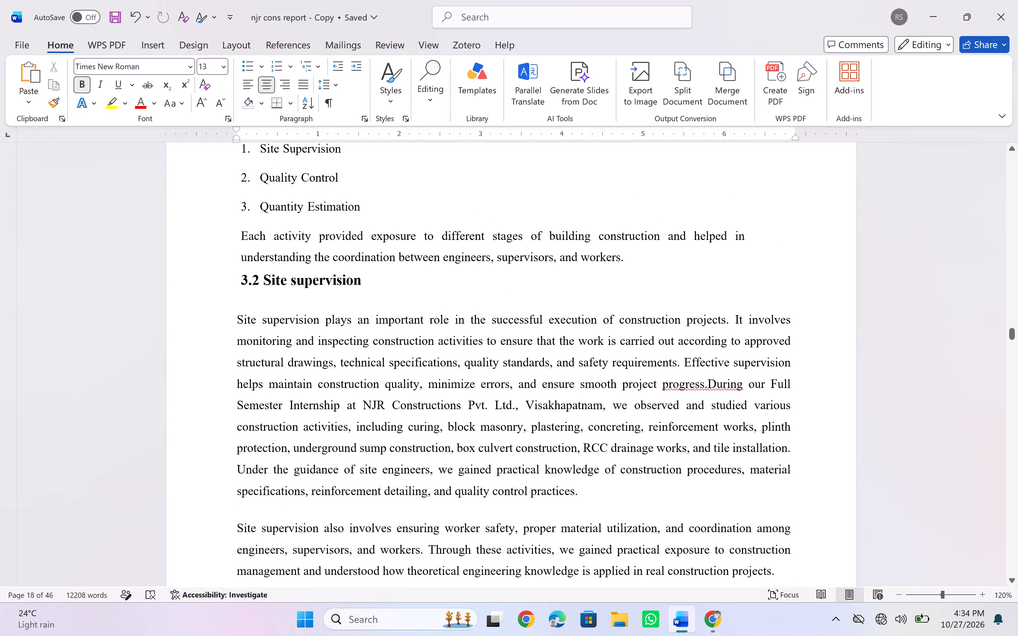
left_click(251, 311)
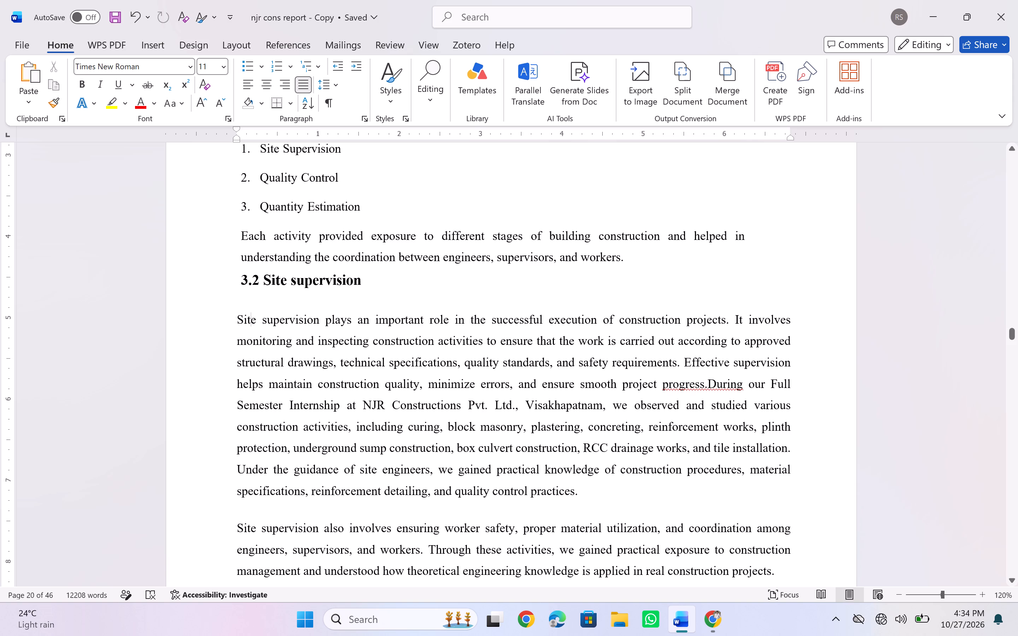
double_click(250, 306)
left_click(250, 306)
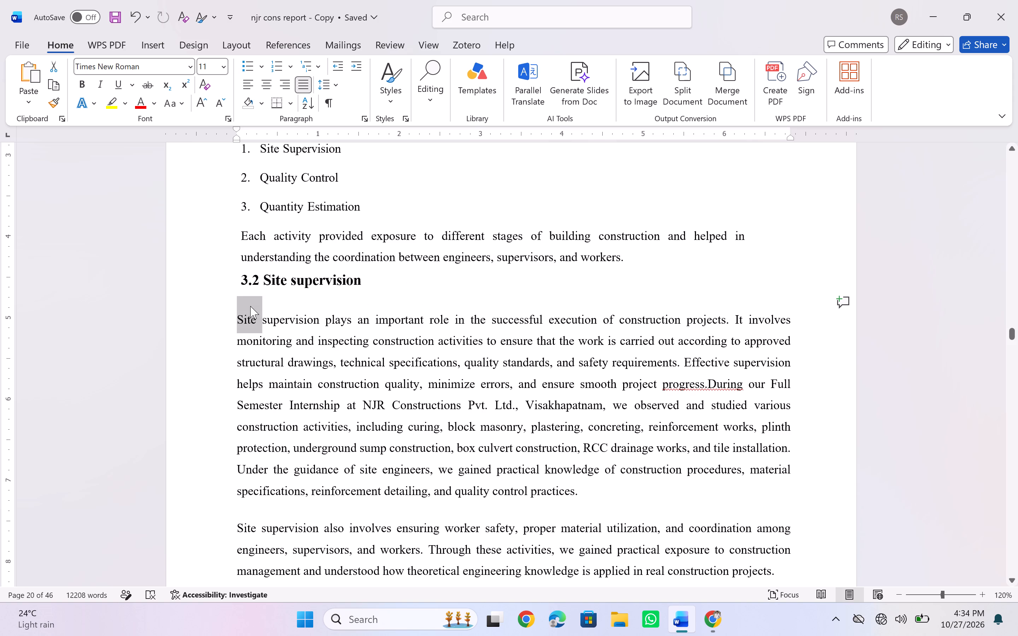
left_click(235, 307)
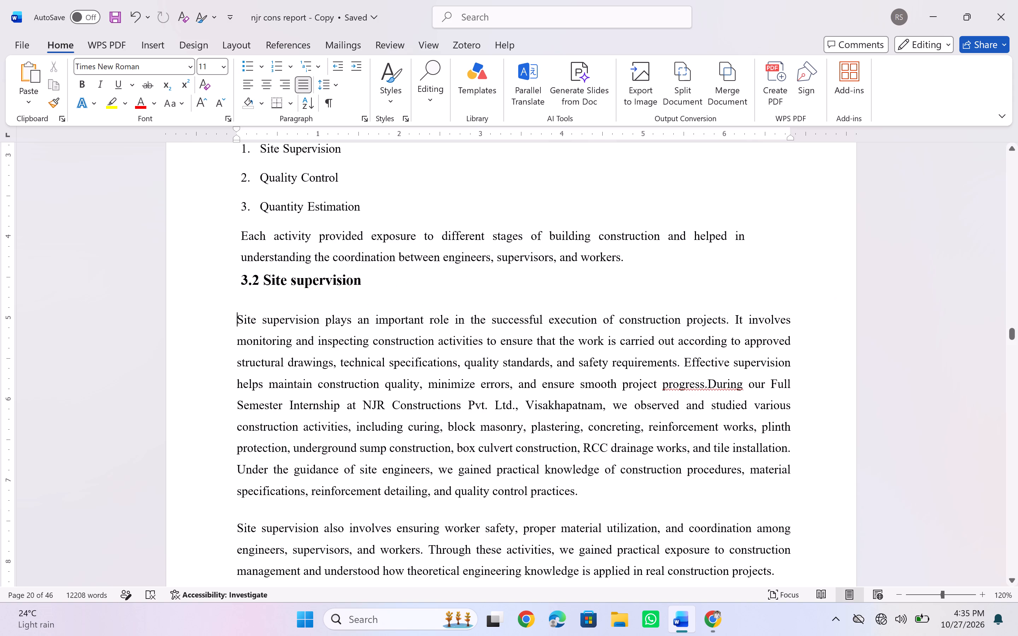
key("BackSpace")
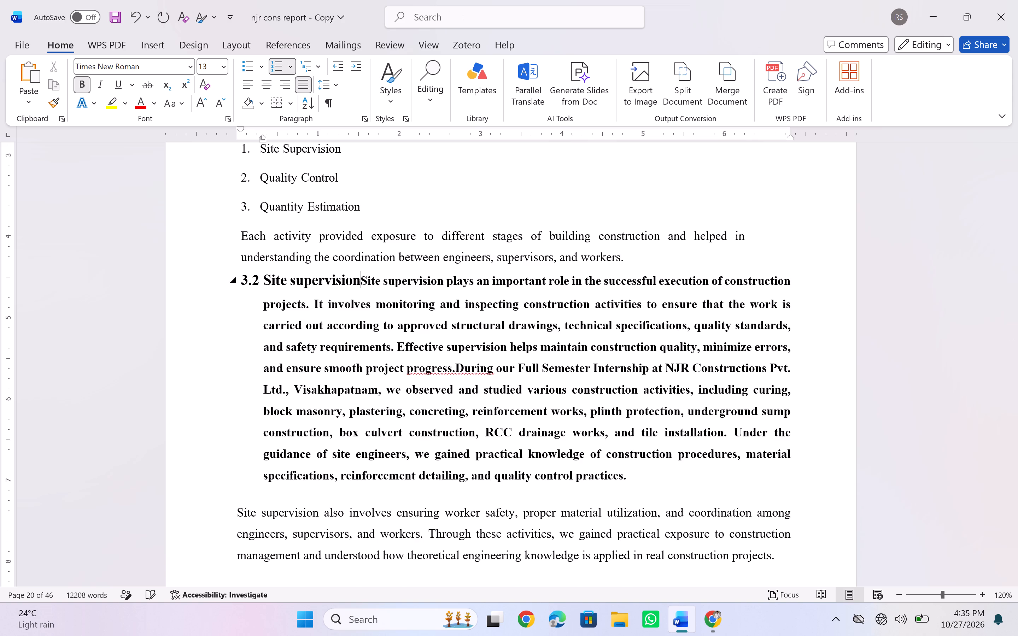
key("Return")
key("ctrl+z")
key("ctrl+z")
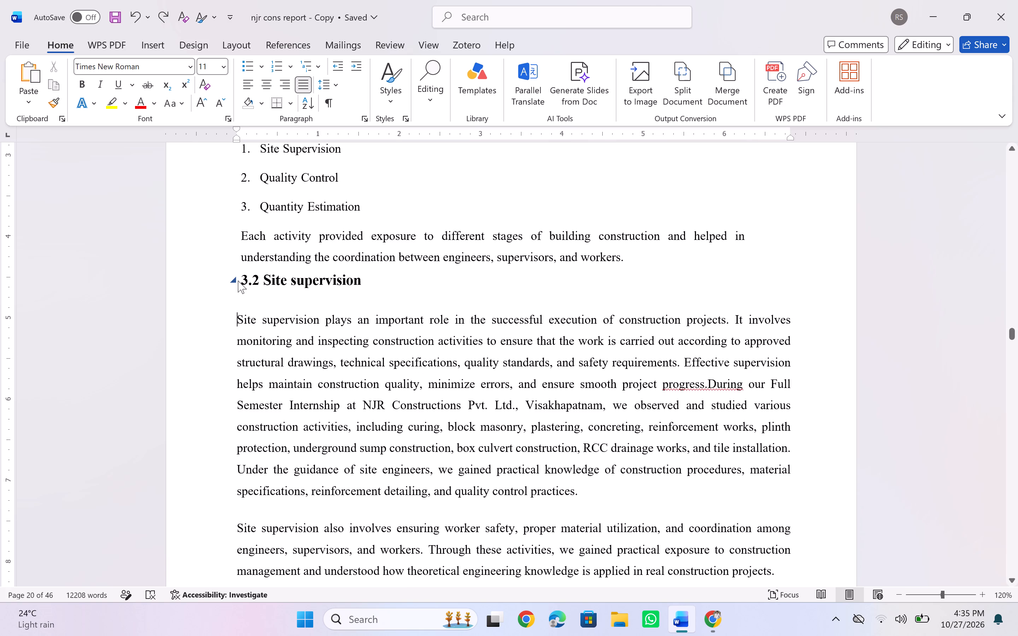
Add space before the paragraphs from heading 3.2 Site supervision through the paragraph beginning "Site supervision also involves".
left_click_drag(265, 277, 278, 300)
left_click_drag(278, 300, 539, 525)
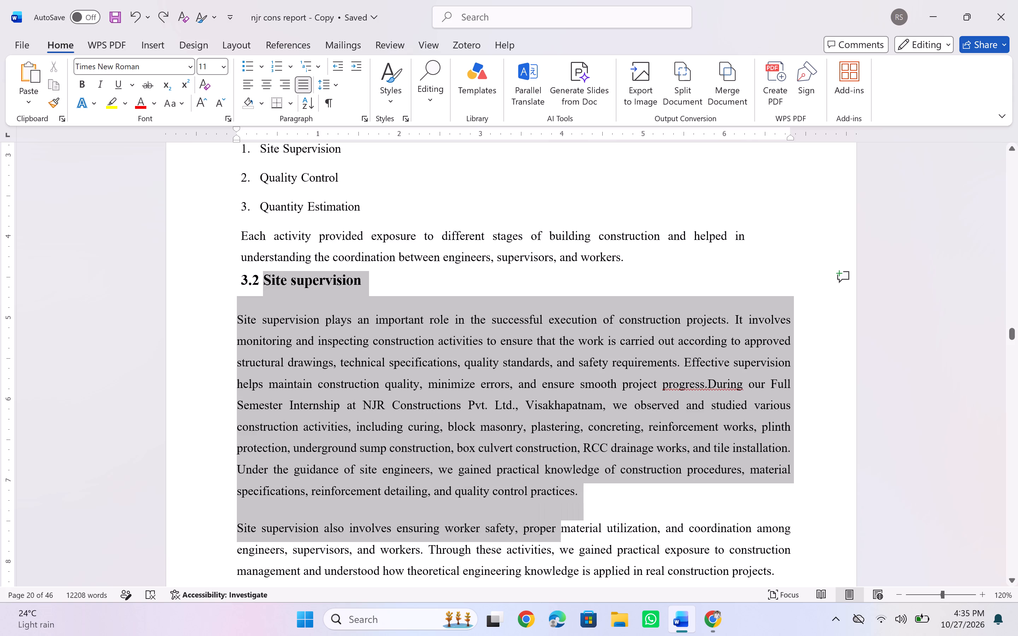
left_click_drag(539, 525, 587, 520)
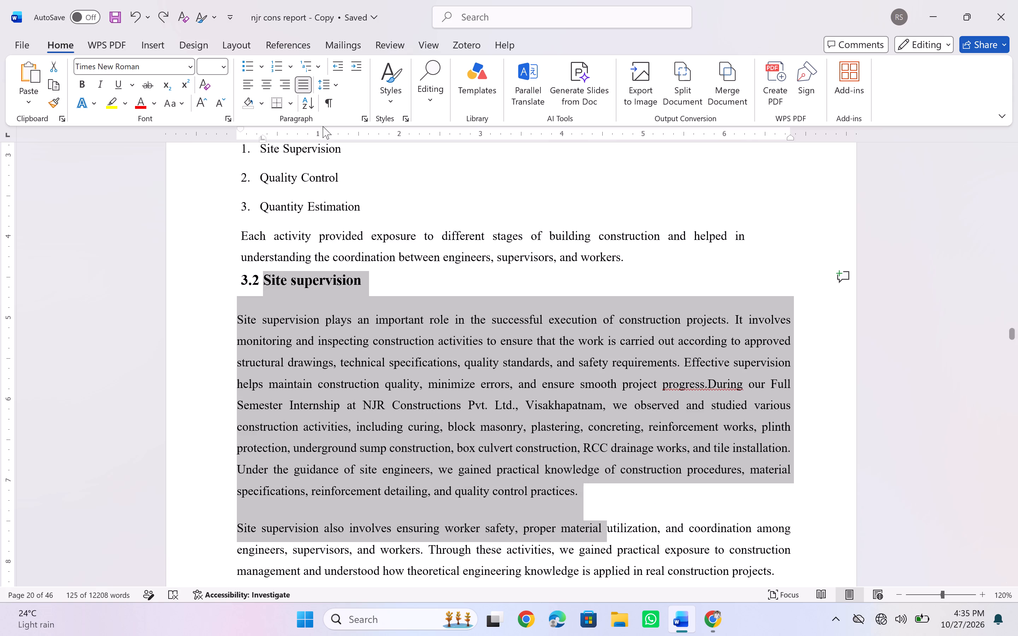
left_click(334, 82)
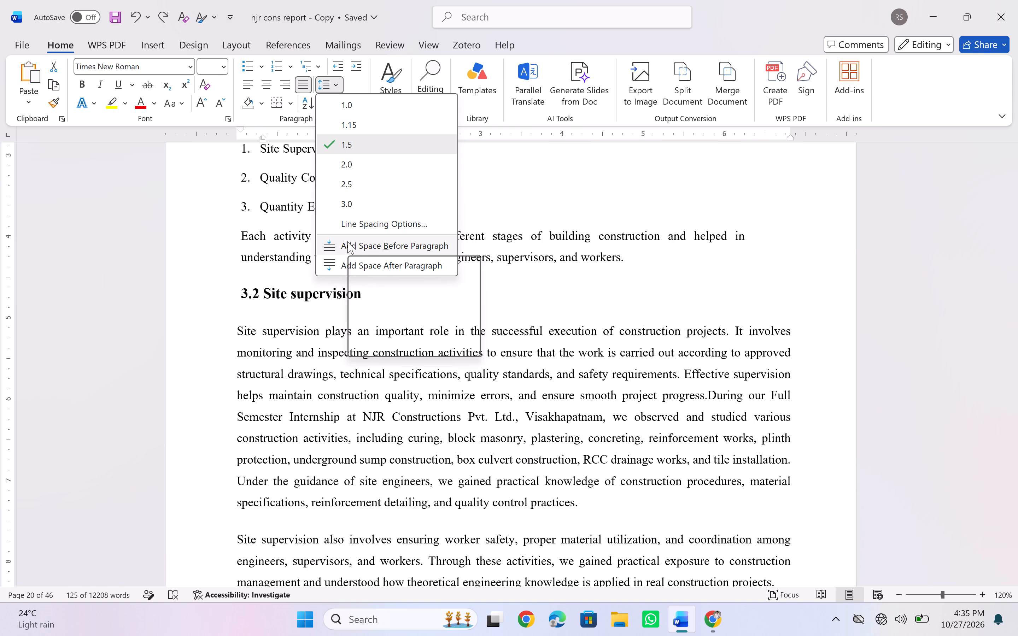
left_click(347, 241)
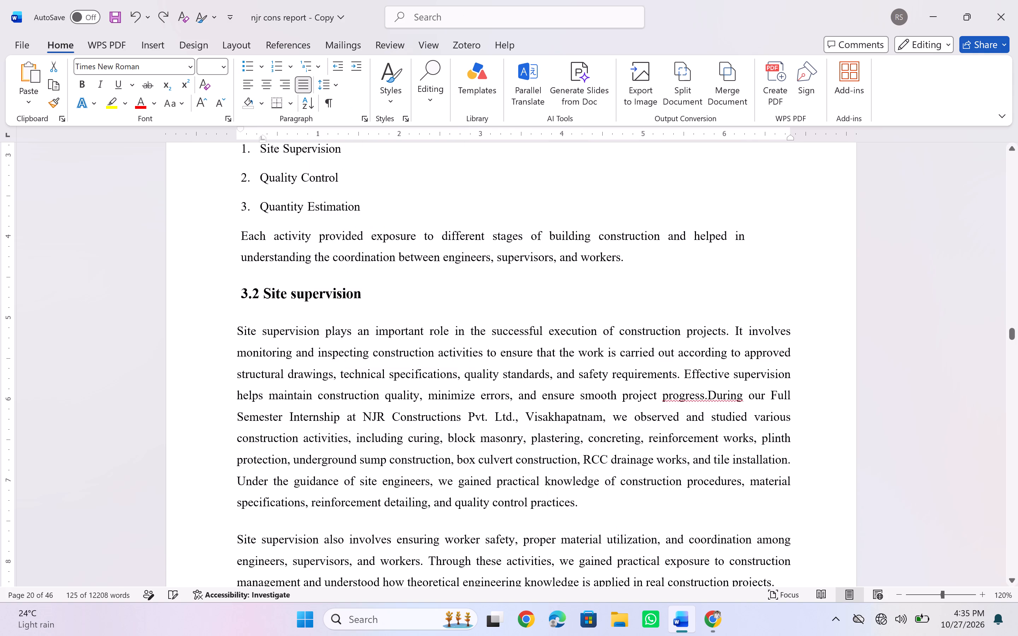
left_click(309, 347)
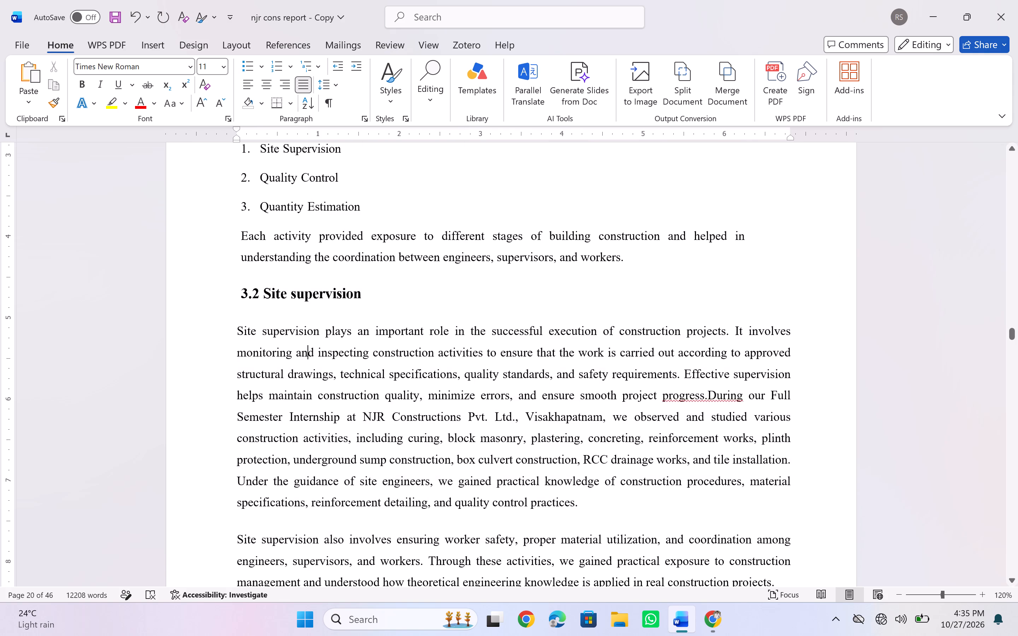
Look over sections 3.2 Site supervision and 3.2.1 Curing, checking the paragraph spacing and page break.
scroll(273, 331, "down", 1)
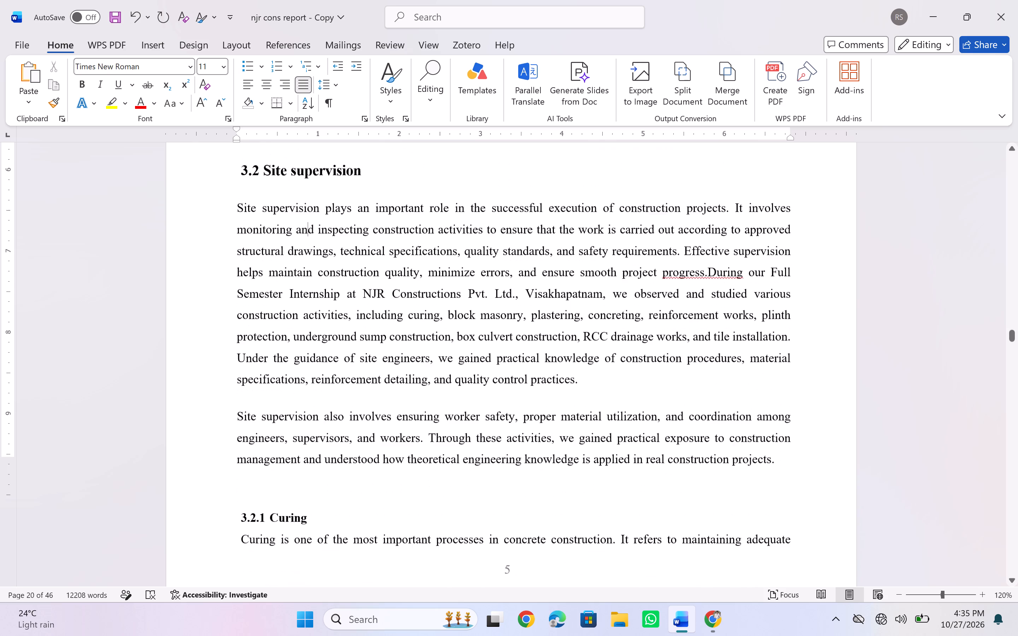
scroll(273, 331, "down", 3)
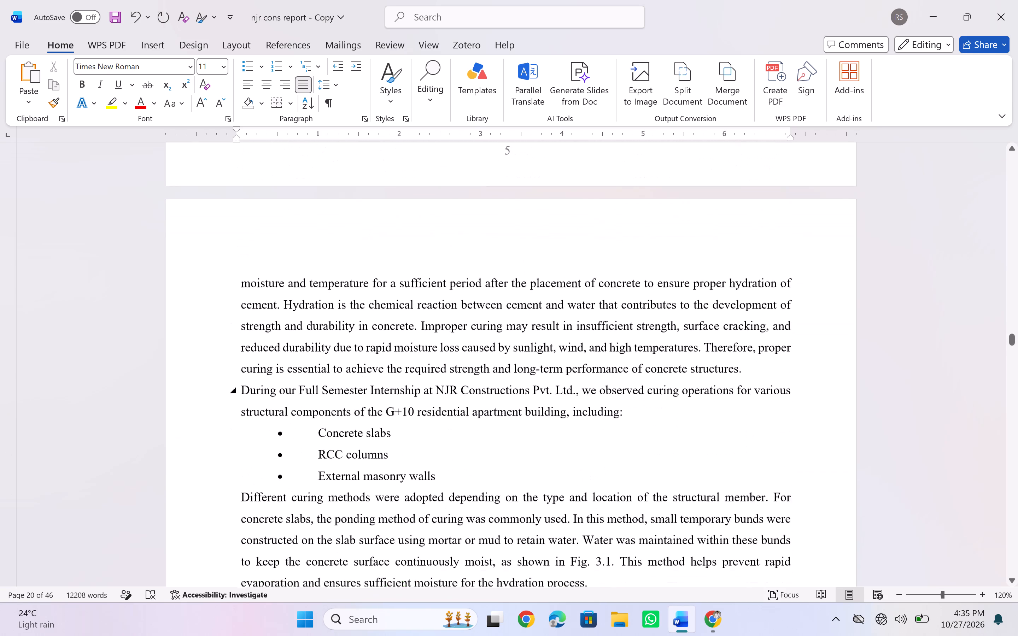
scroll(273, 331, "down", 2)
scroll(273, 331, "up", 3)
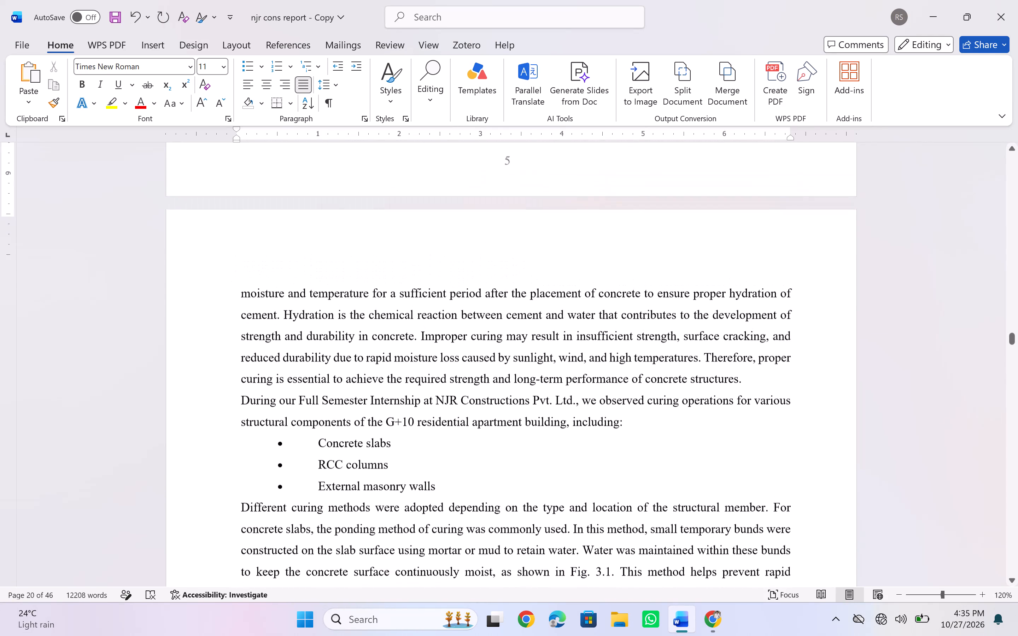
scroll(273, 331, "up", 3)
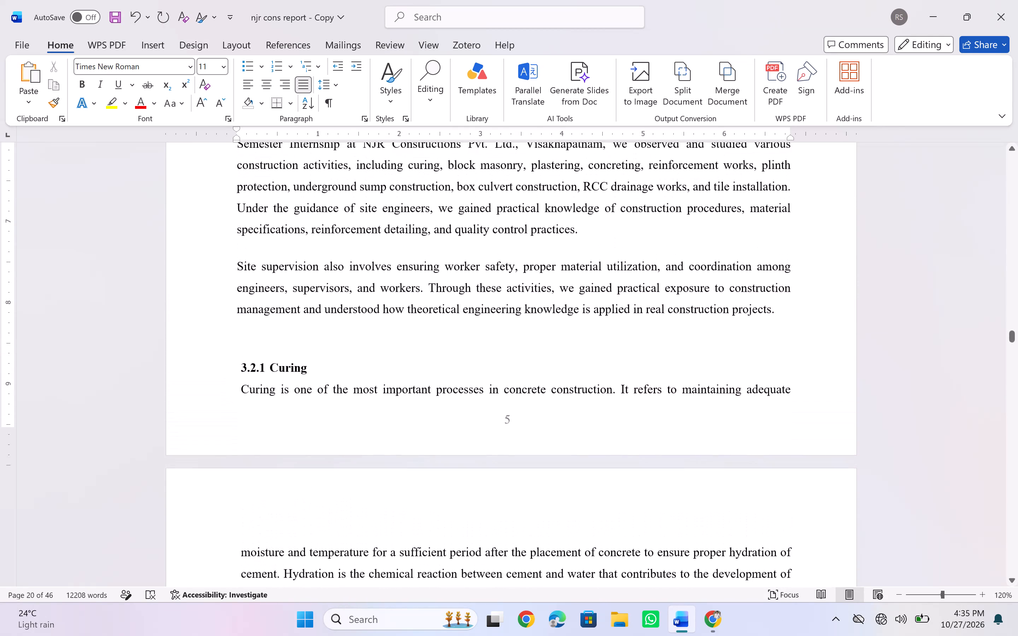
scroll(273, 331, "up", 2)
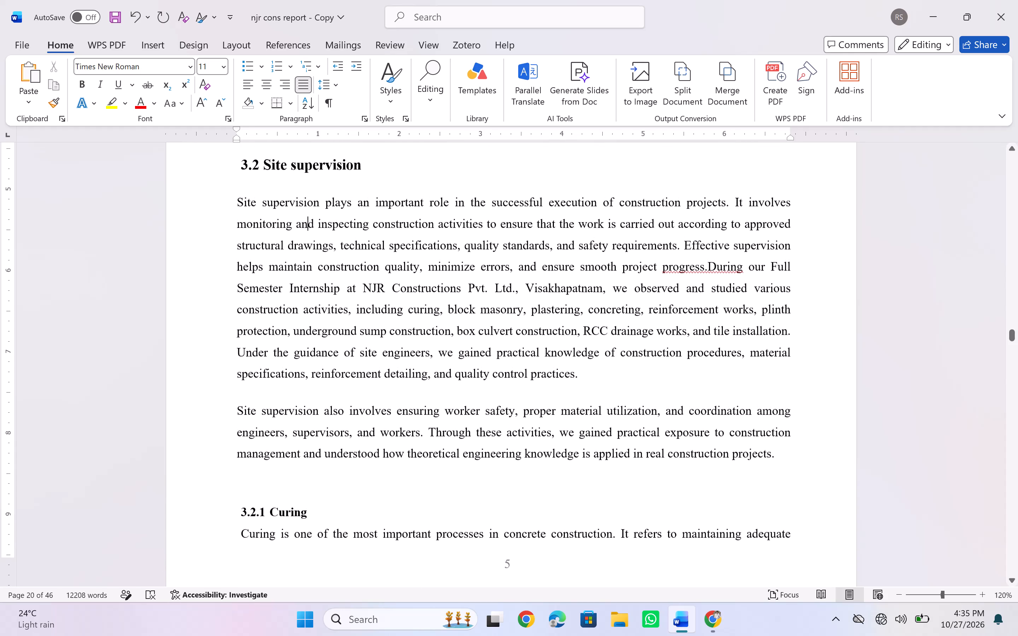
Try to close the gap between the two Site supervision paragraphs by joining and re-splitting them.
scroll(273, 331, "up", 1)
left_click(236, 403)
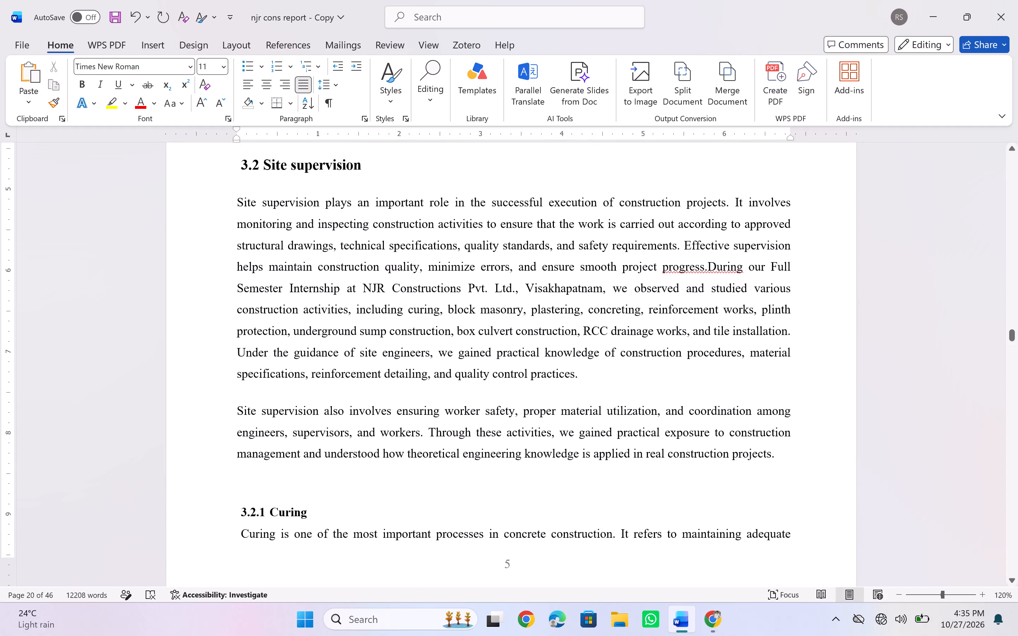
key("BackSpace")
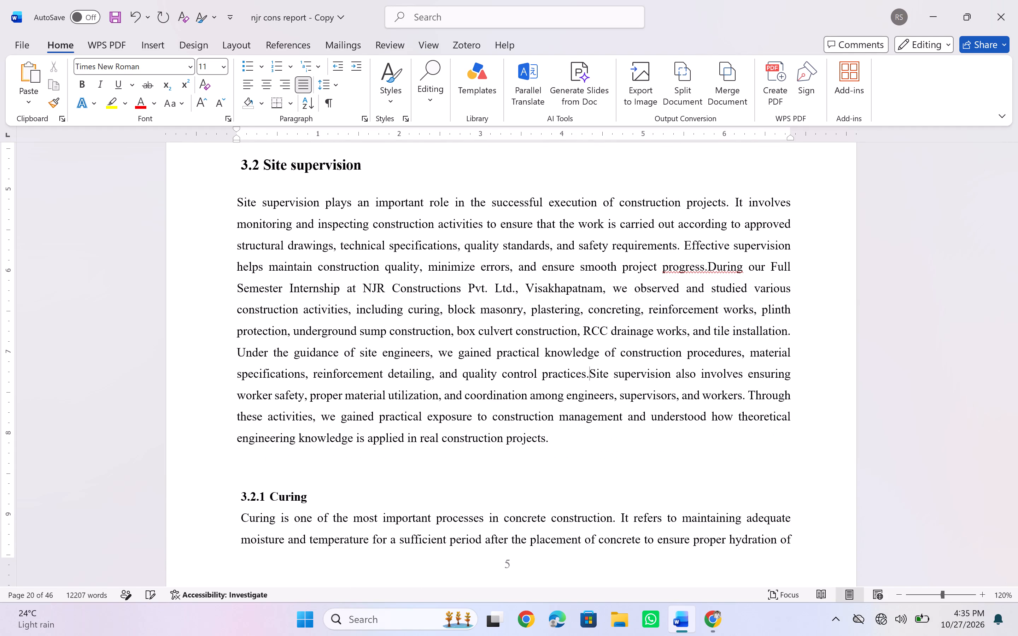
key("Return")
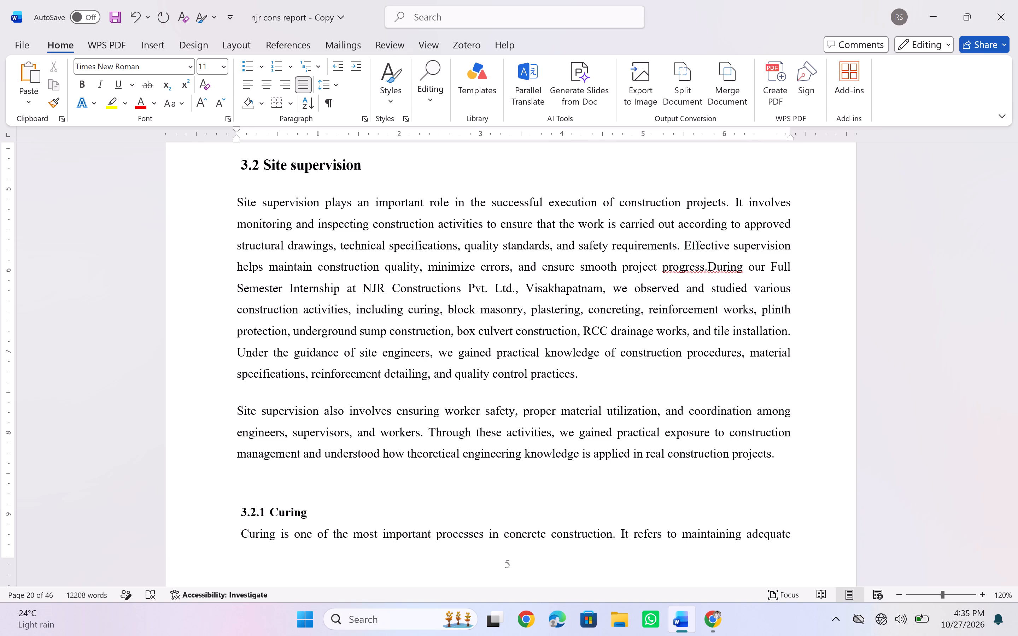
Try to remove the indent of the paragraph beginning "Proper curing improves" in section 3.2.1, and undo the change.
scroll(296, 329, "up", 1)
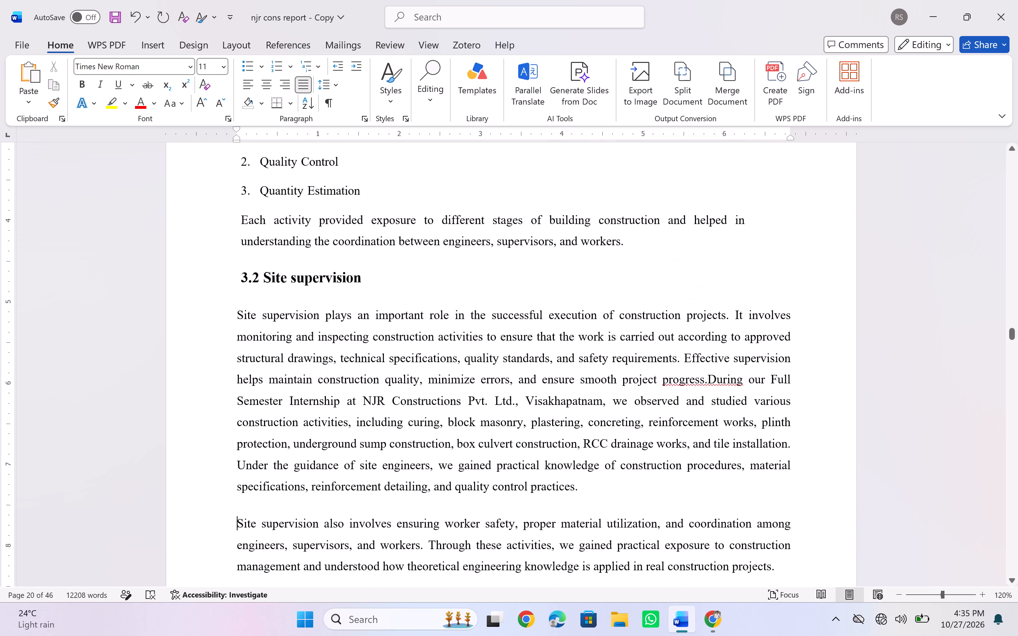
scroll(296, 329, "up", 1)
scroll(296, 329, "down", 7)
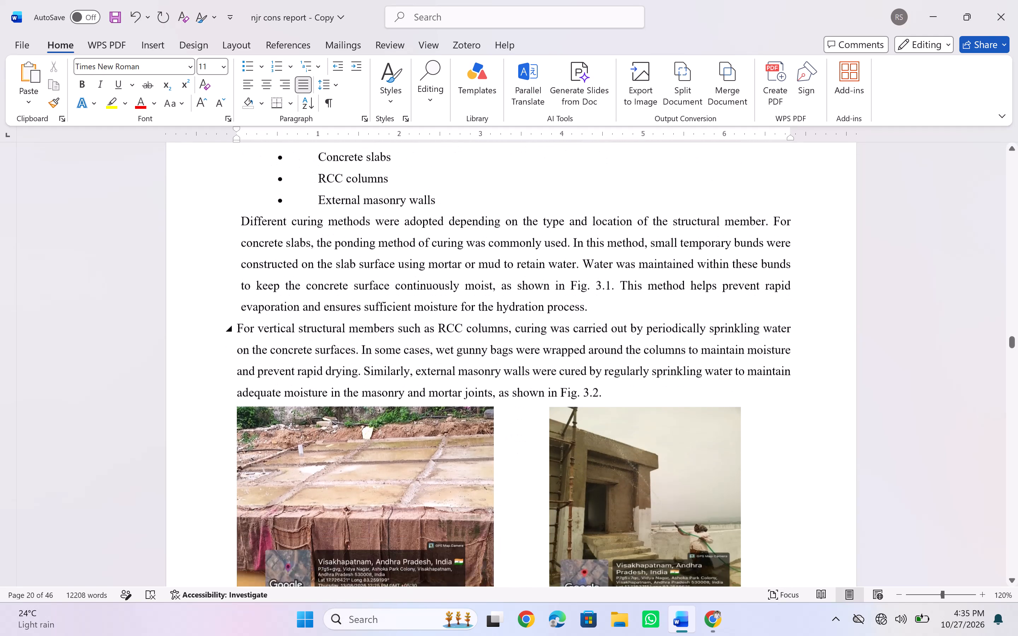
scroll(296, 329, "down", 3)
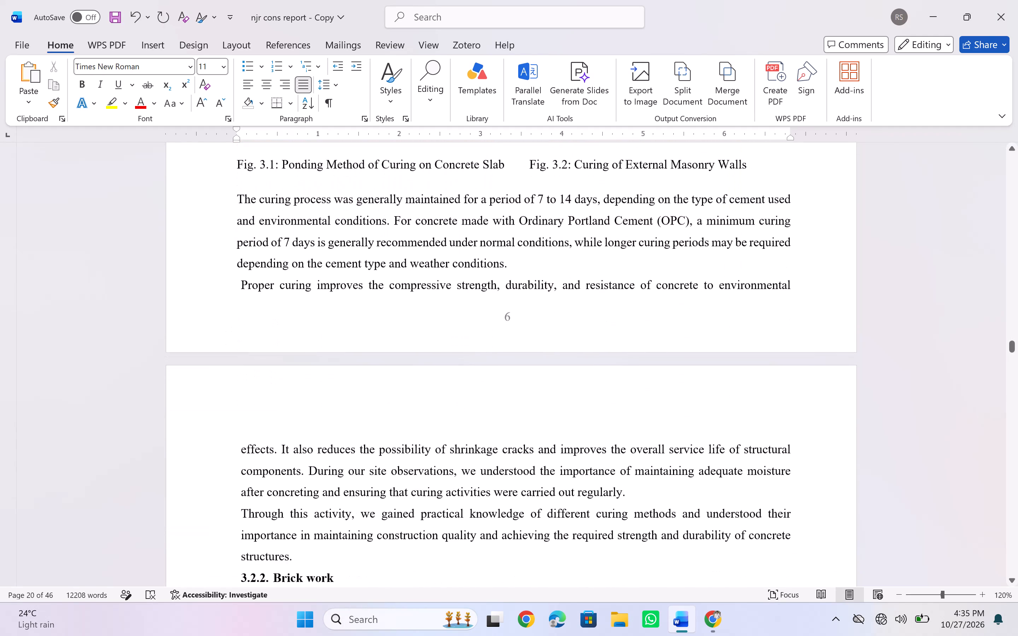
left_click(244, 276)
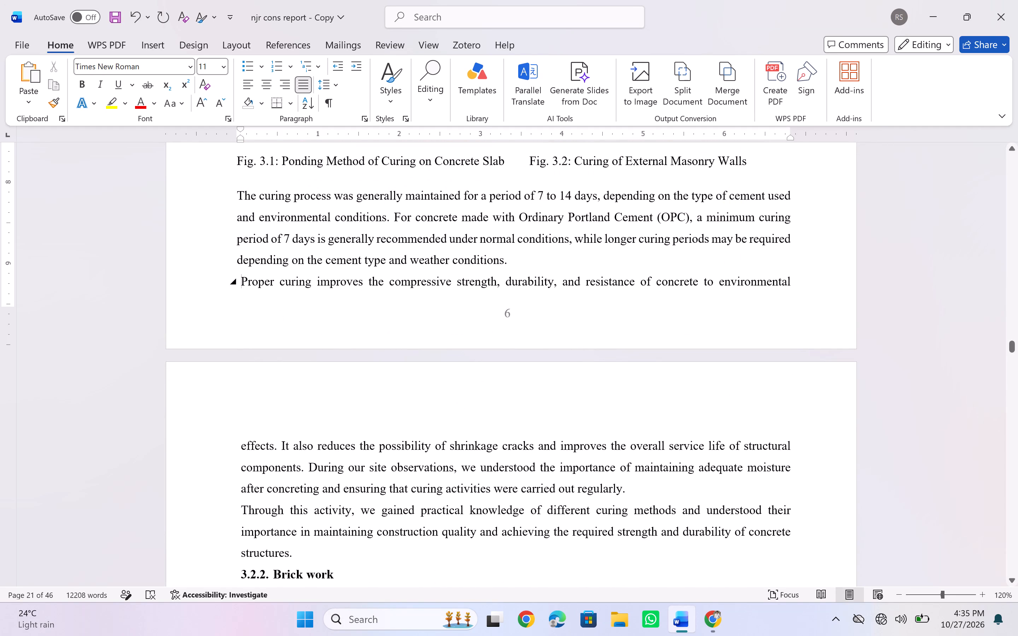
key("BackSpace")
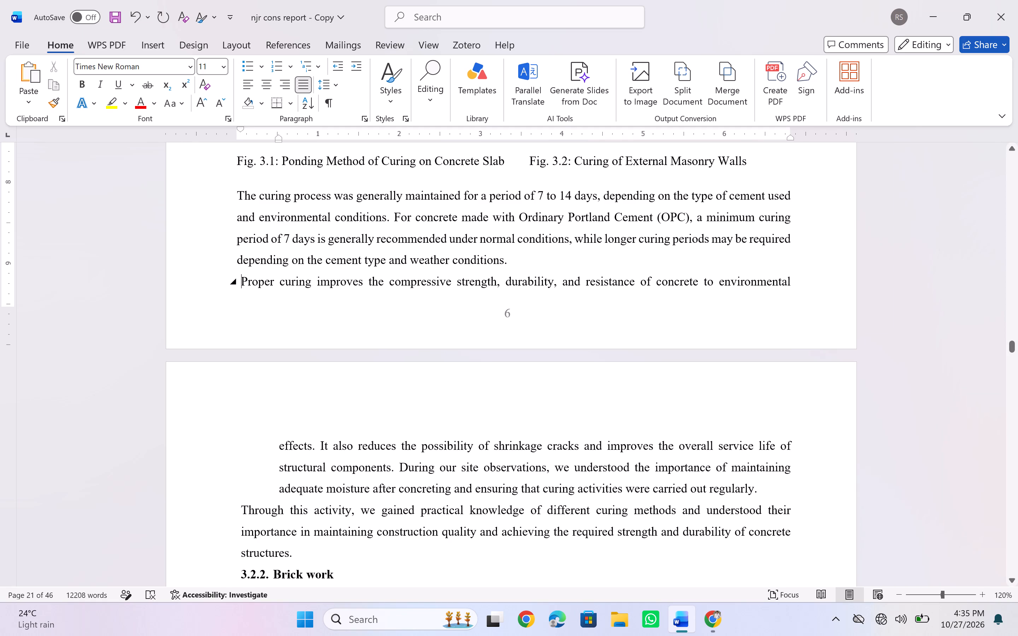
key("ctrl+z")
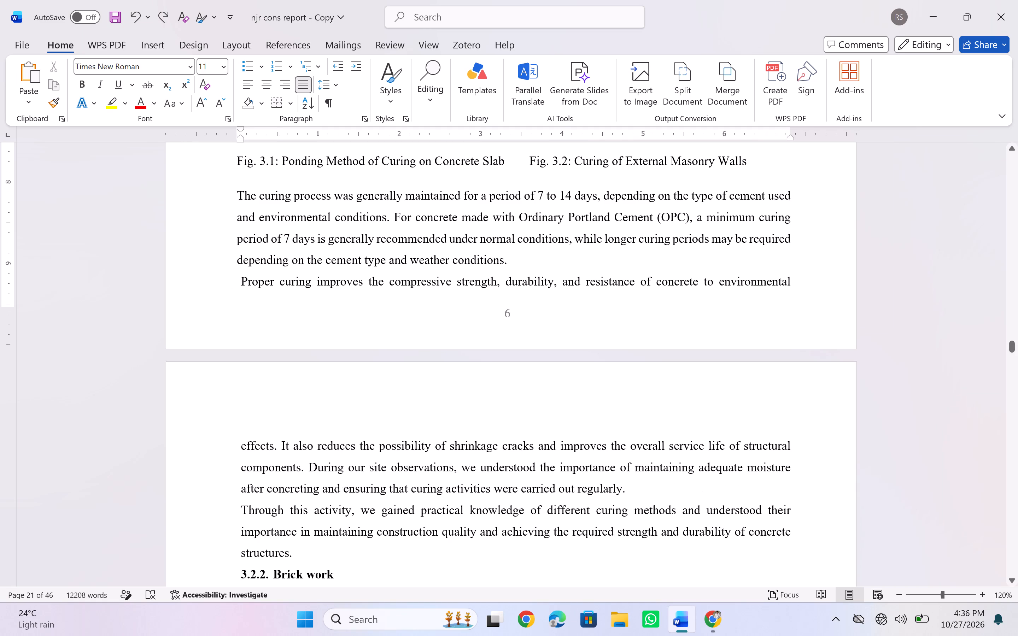
Look through section 3.2.2 Brick work as far as the Fig. 3.3 caption, checking the text spacing and figure placement.
scroll(259, 352, "down", 2)
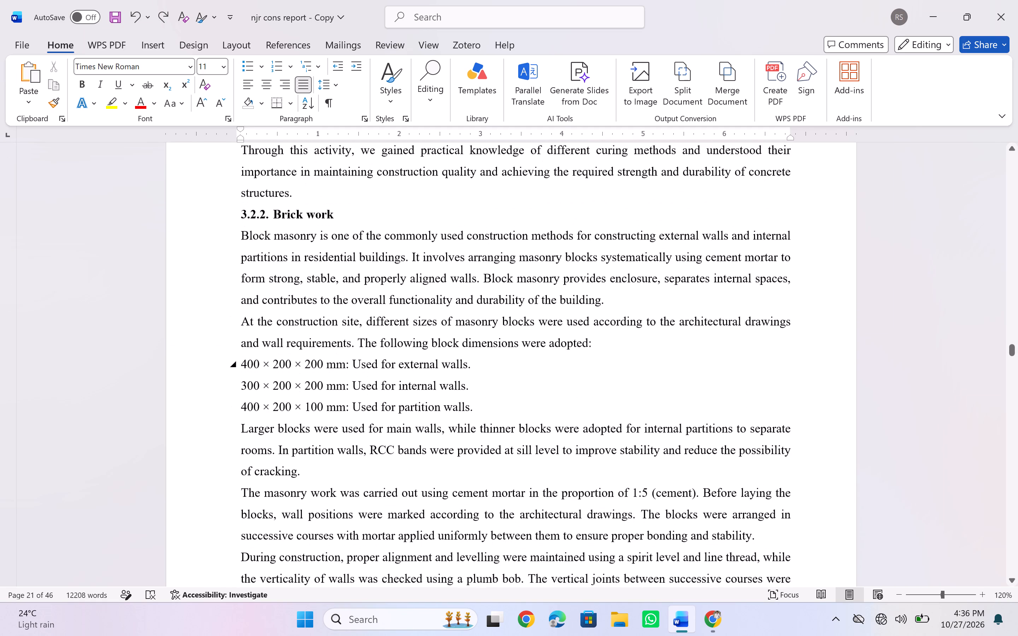
scroll(259, 352, "down", 2)
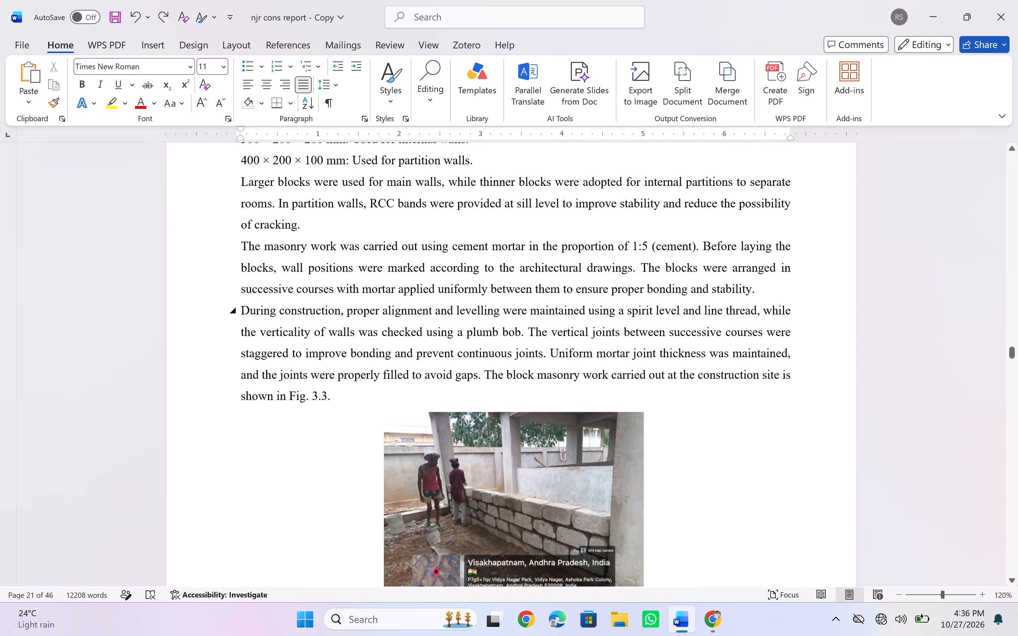
scroll(259, 352, "down", 3)
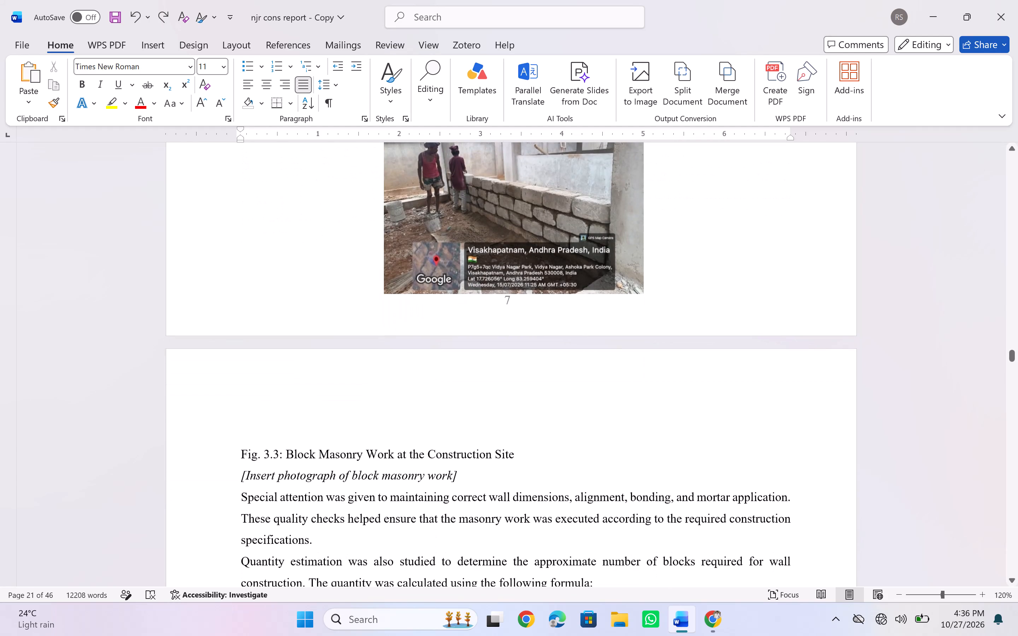
scroll(259, 352, "up", 2)
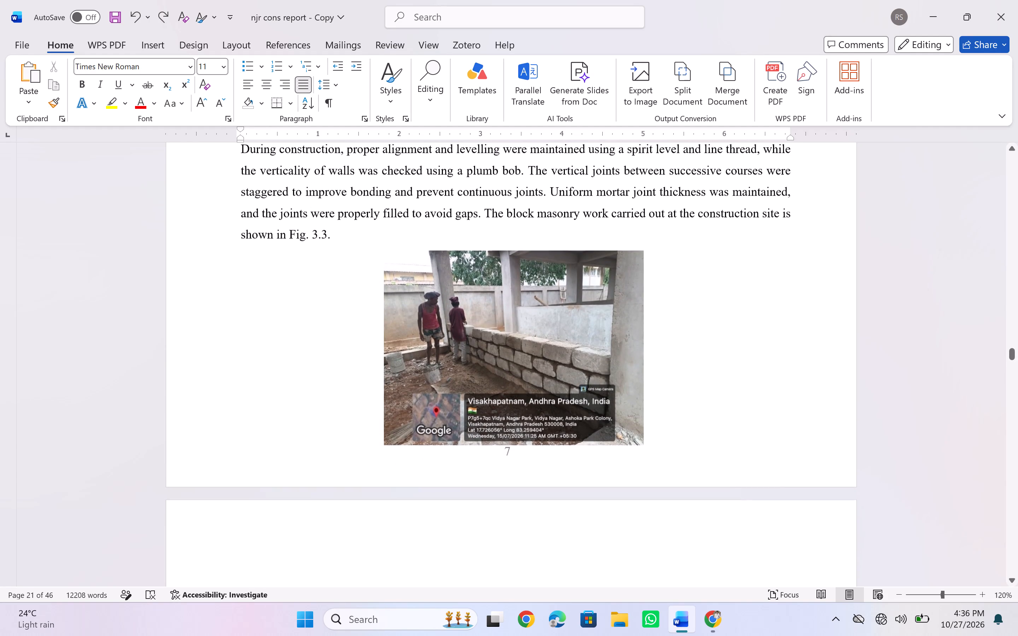
scroll(259, 352, "up", 3)
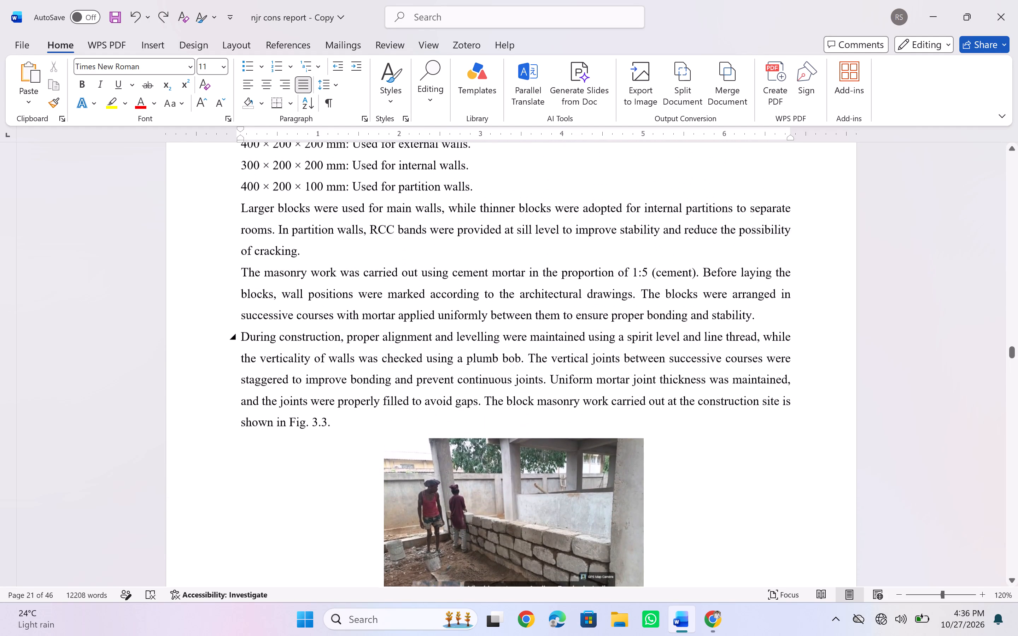
scroll(259, 352, "up", 4)
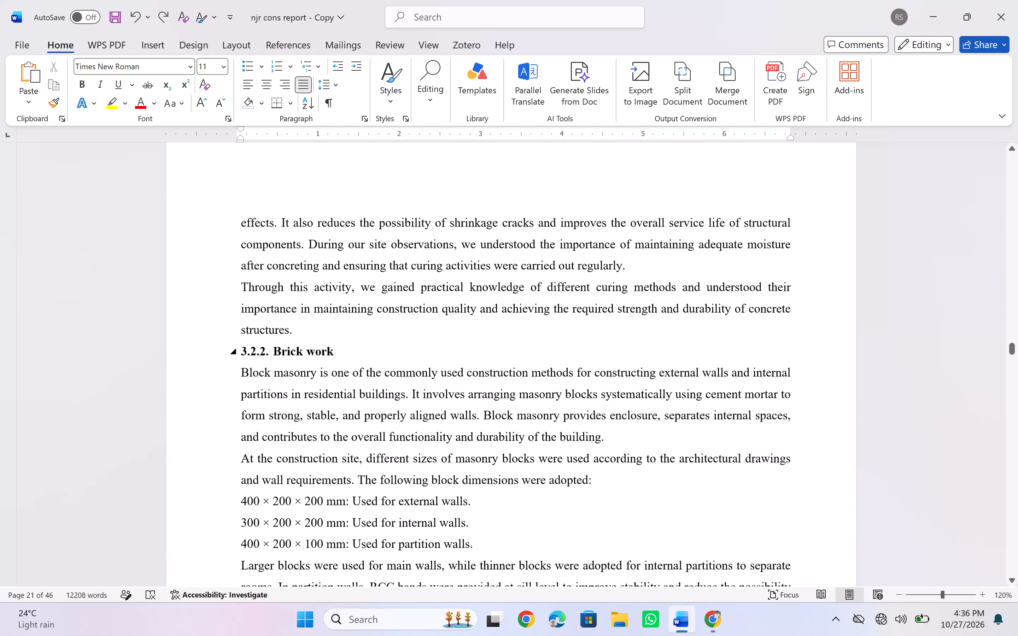
scroll(259, 352, "up", 2)
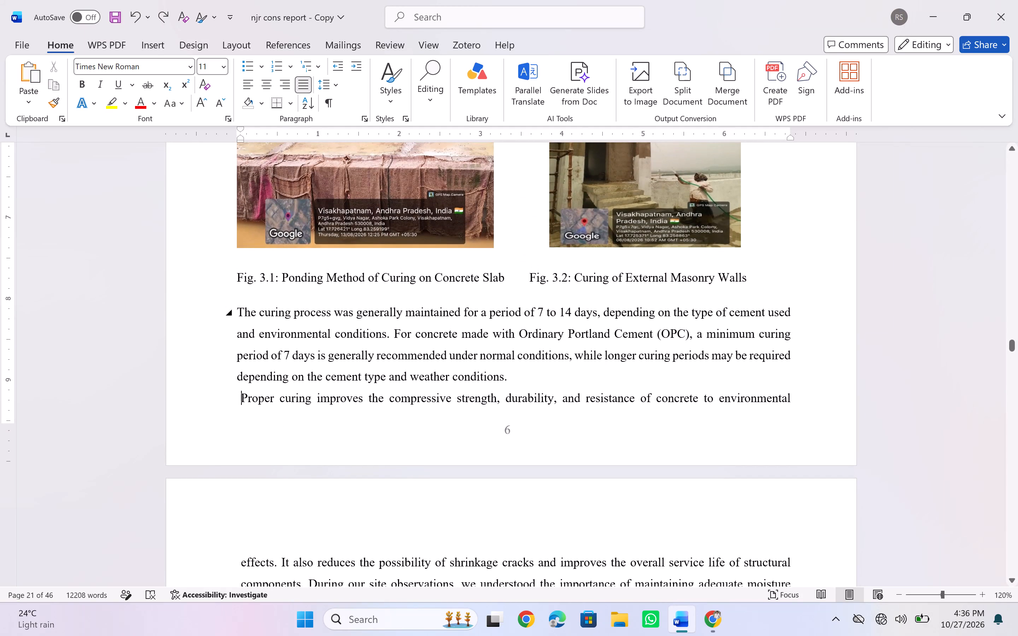
Close the gap between the Fig. 3.1 and 3.2 caption line and the paragraph beginning "The curing process" by joining and re-splitting them.
left_click(255, 302)
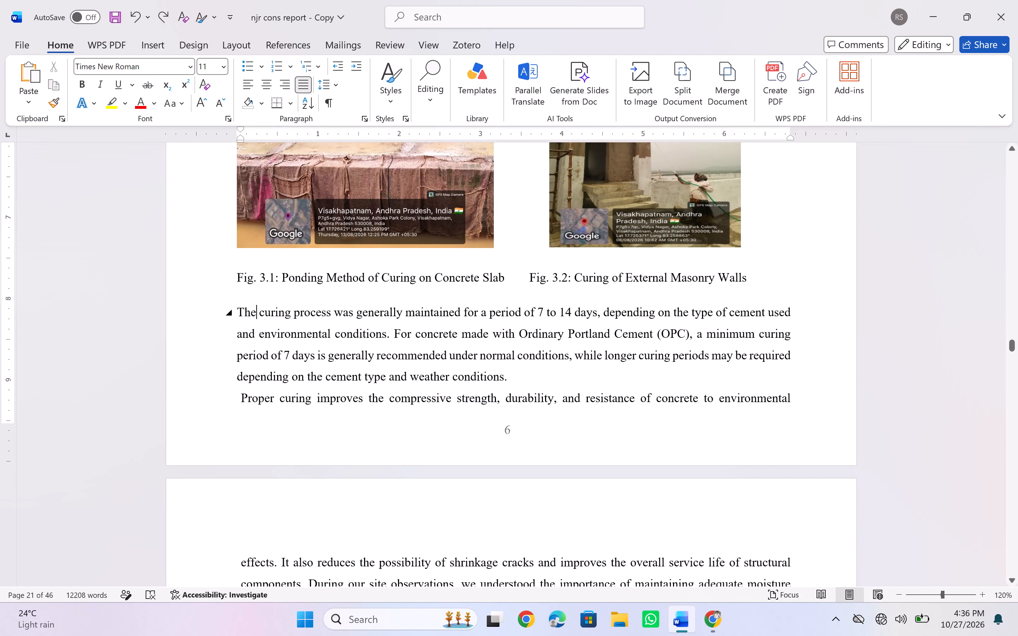
left_click(258, 296)
left_click(236, 303)
key("BackSpace")
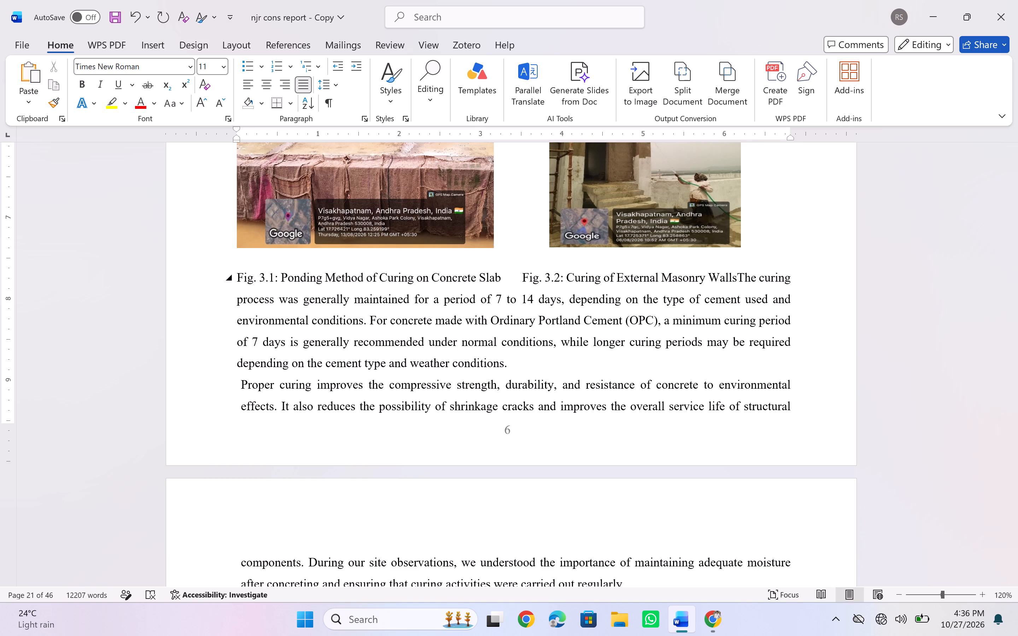
key("Return")
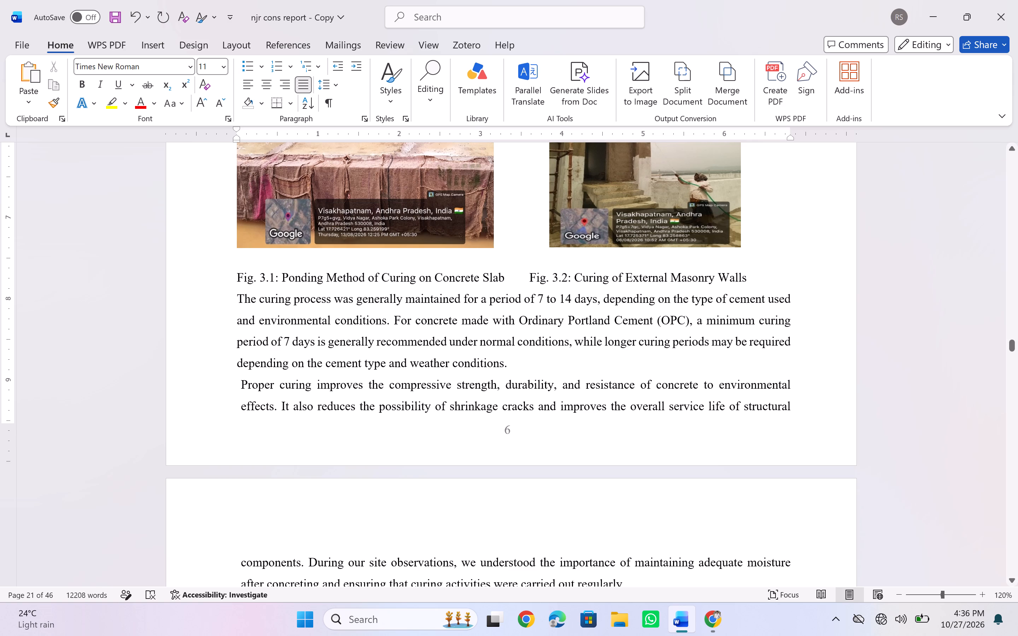
Make the Fig. 3.1 and Fig. 3.2 caption line under the curing photos bold.
left_click_drag(239, 279, 339, 284)
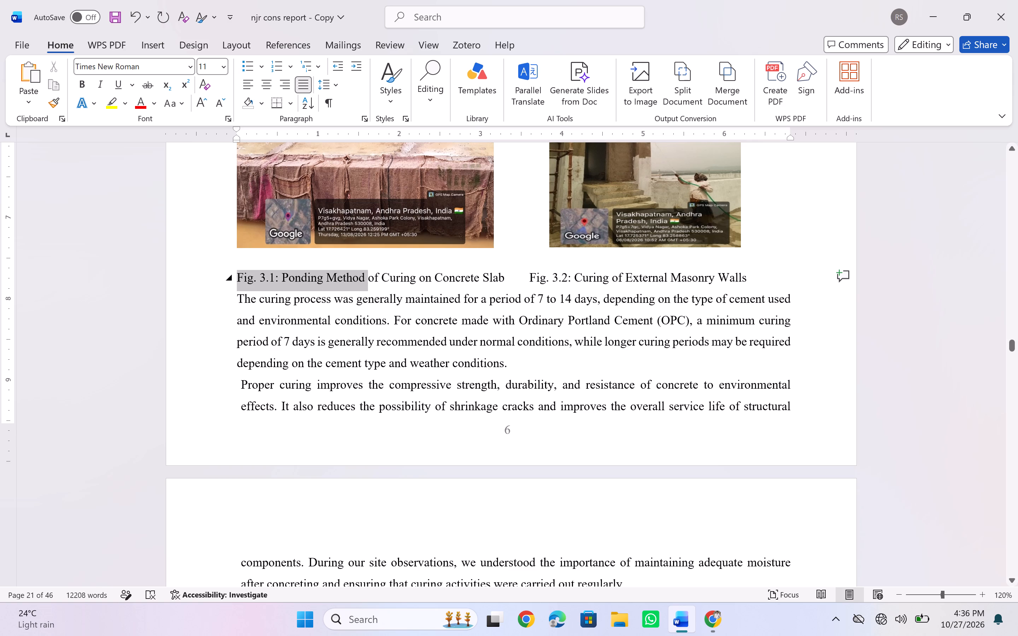
left_click_drag(339, 284, 740, 274)
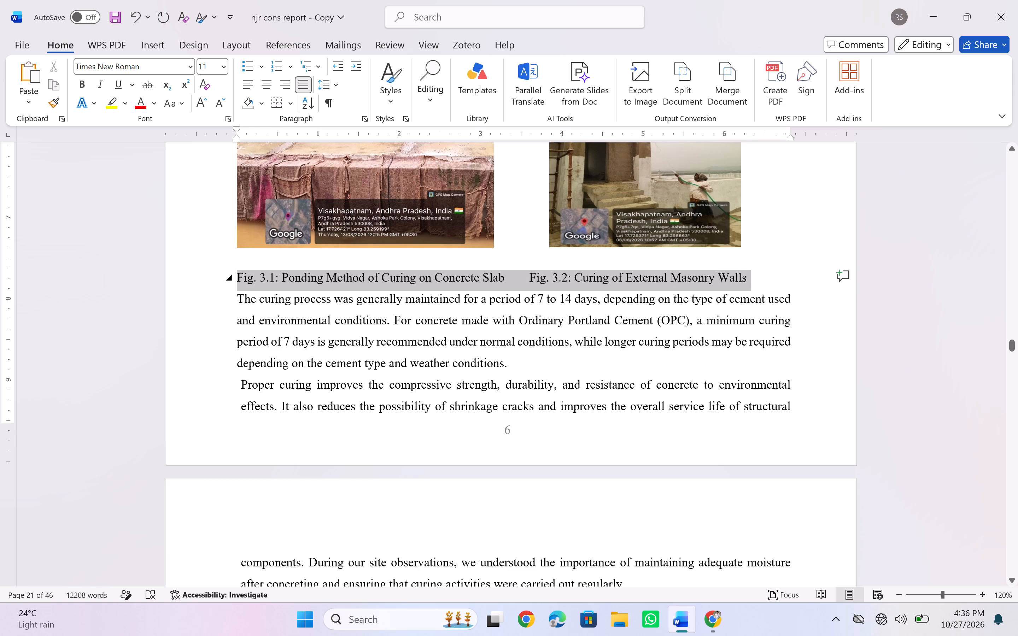
left_click_drag(740, 274, 741, 274)
left_click(756, 247)
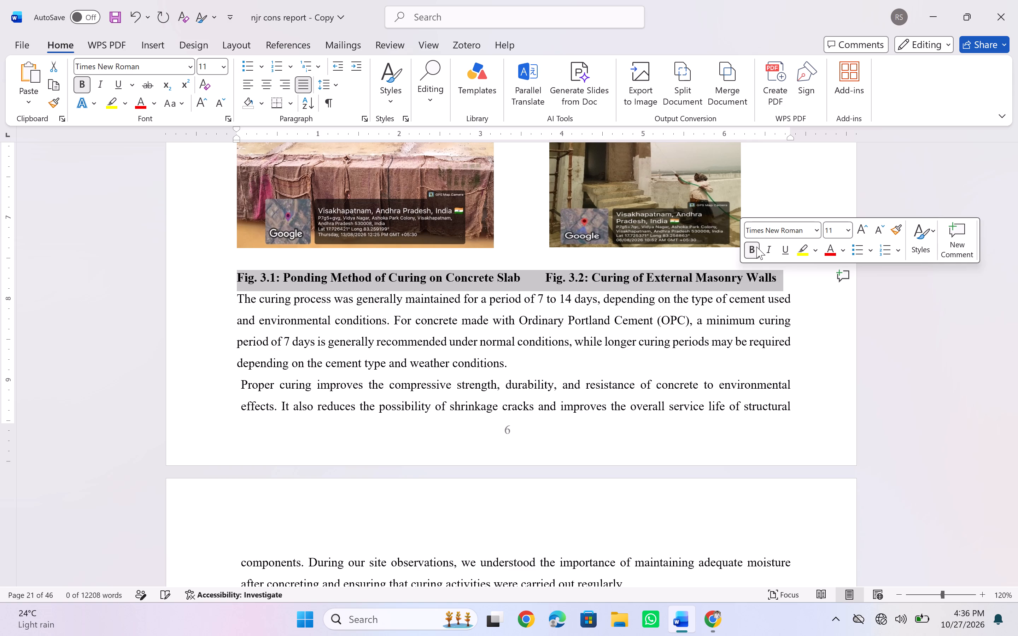
left_click(649, 274)
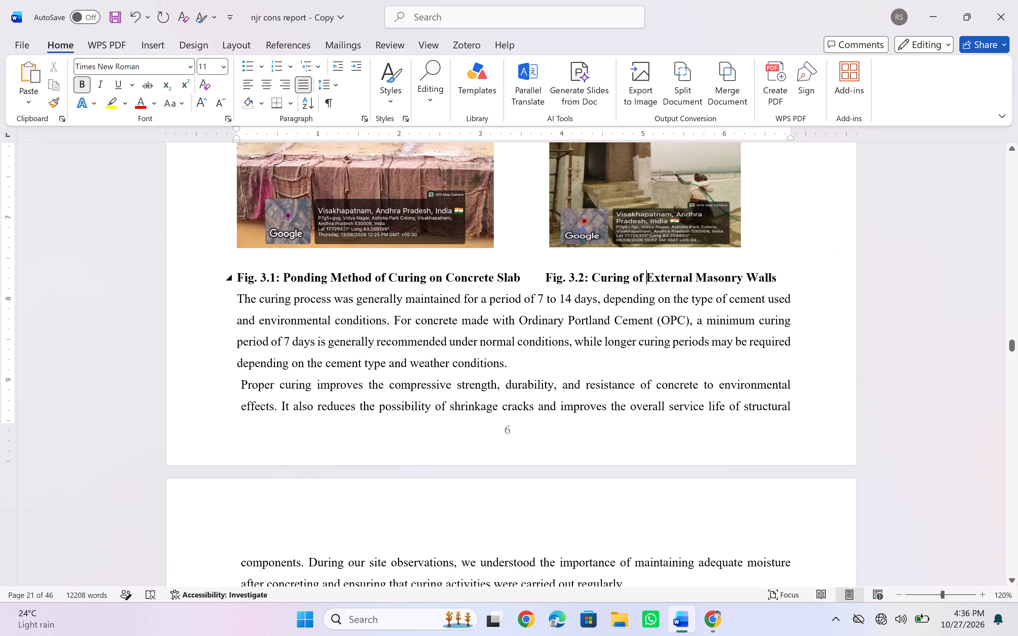
Shift the Fig. 3.2 masonry wall curing photo slightly to the right, over its caption.
scroll(611, 269, "up", 1)
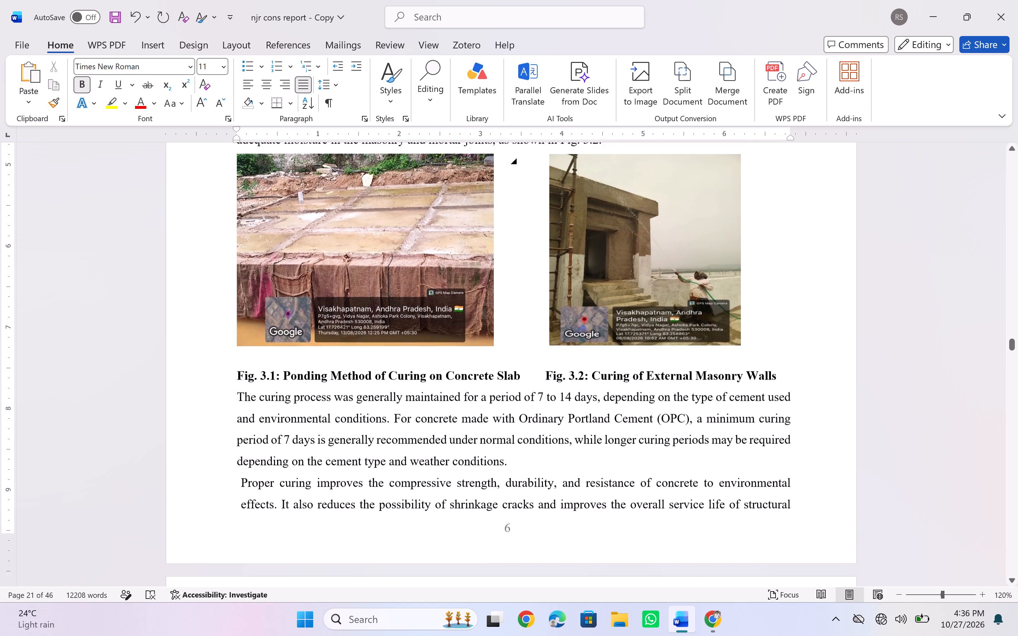
scroll(611, 269, "up", 1)
left_click(611, 269)
left_click_drag(618, 268, 628, 268)
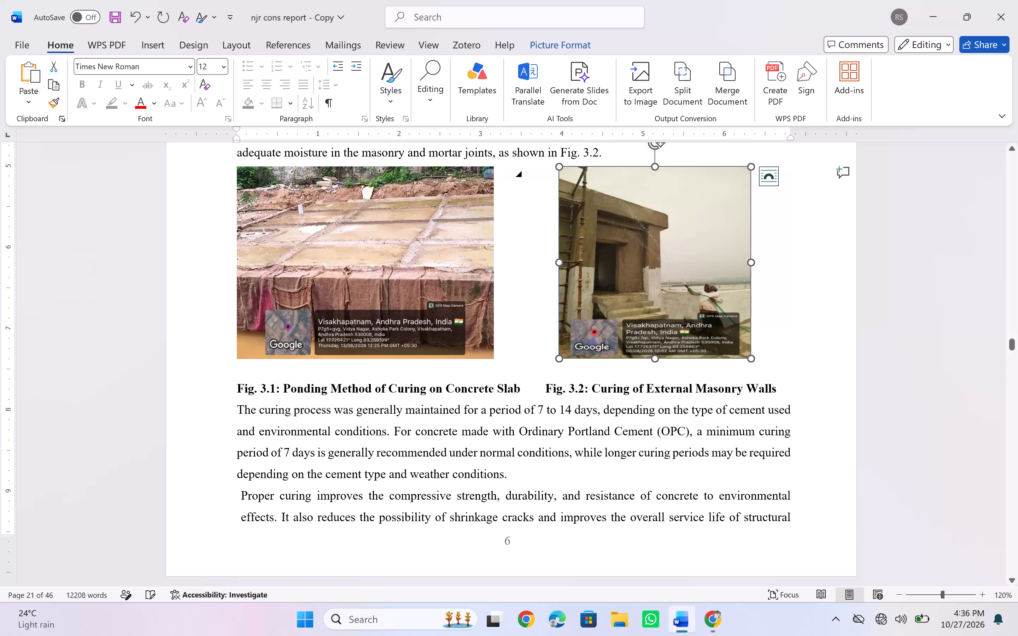
left_click(514, 284)
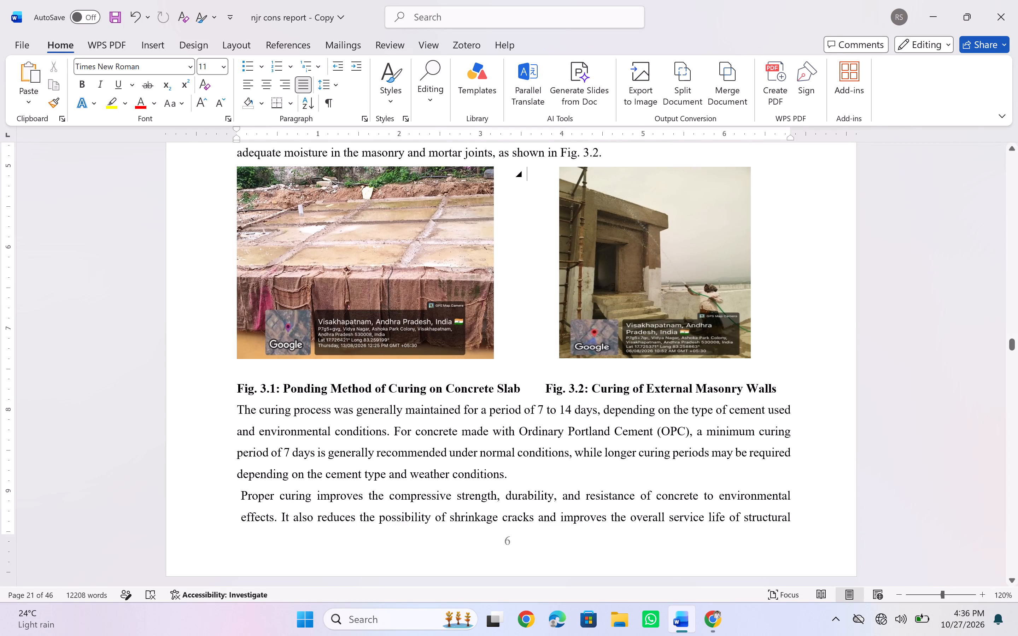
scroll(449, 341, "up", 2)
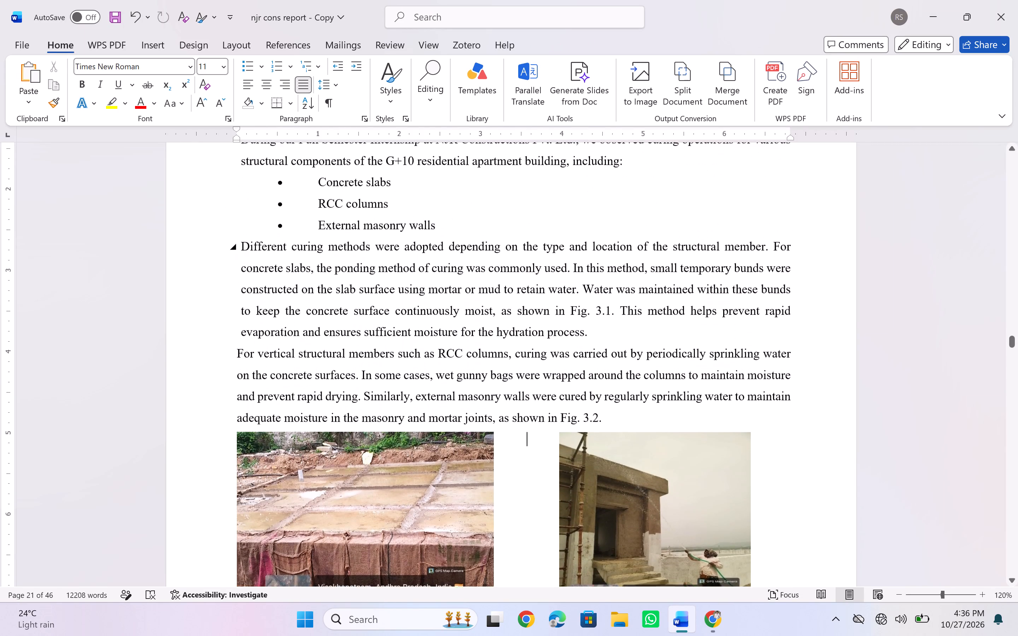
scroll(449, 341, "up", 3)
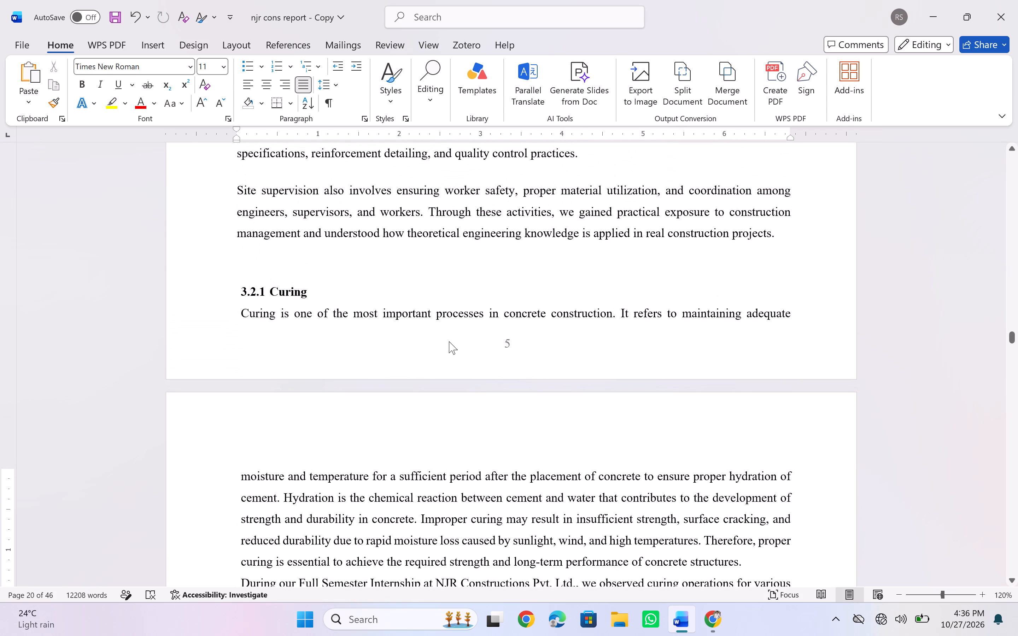
Switch from the report to the open ChatGPT page in Google Chrome.
scroll(449, 341, "up", 2)
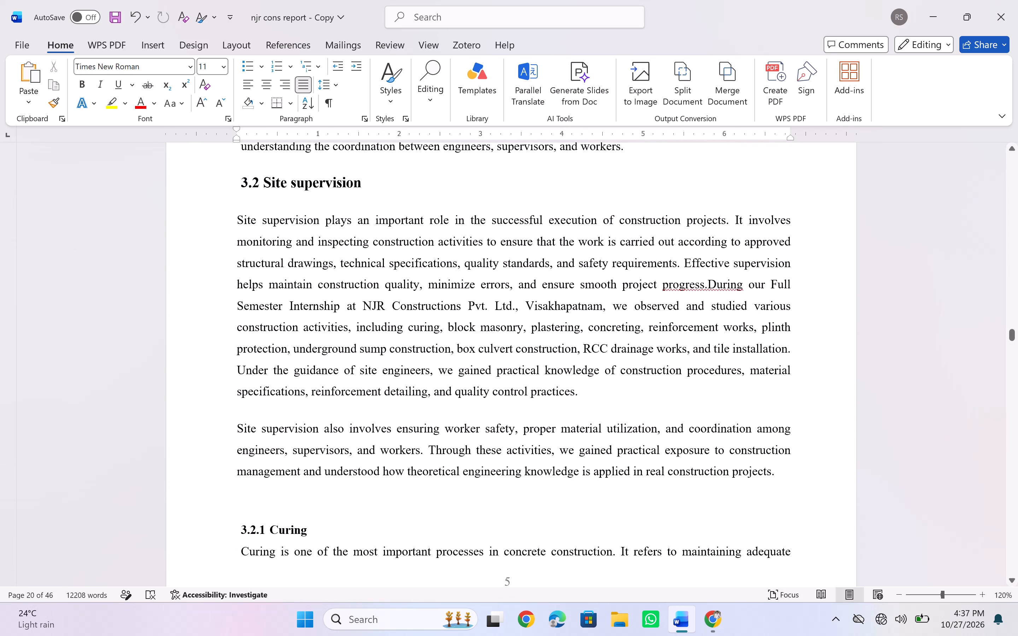
scroll(449, 341, "up", 1)
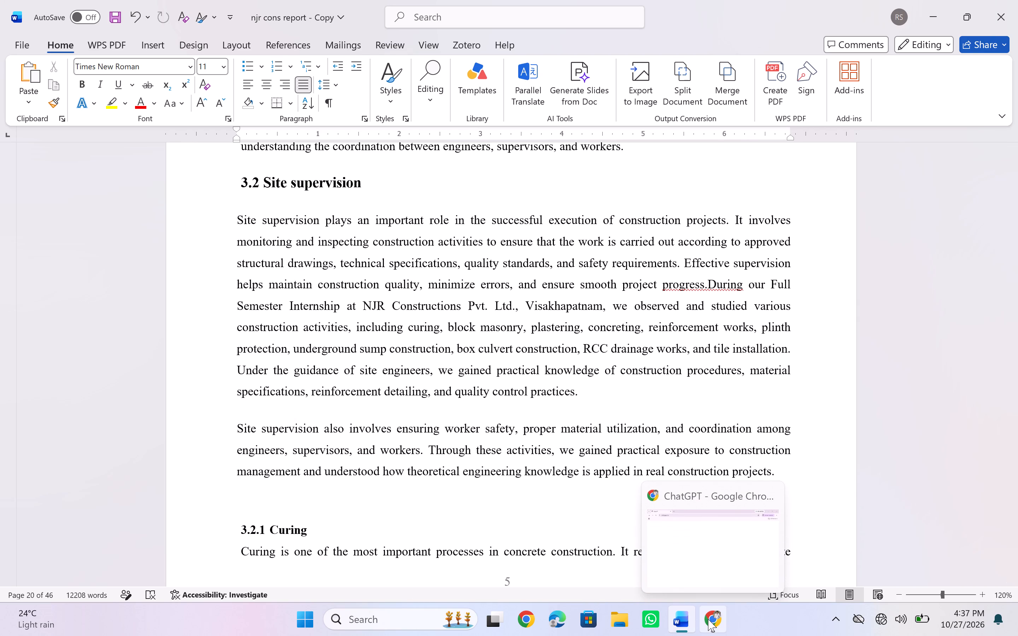
left_click(708, 619)
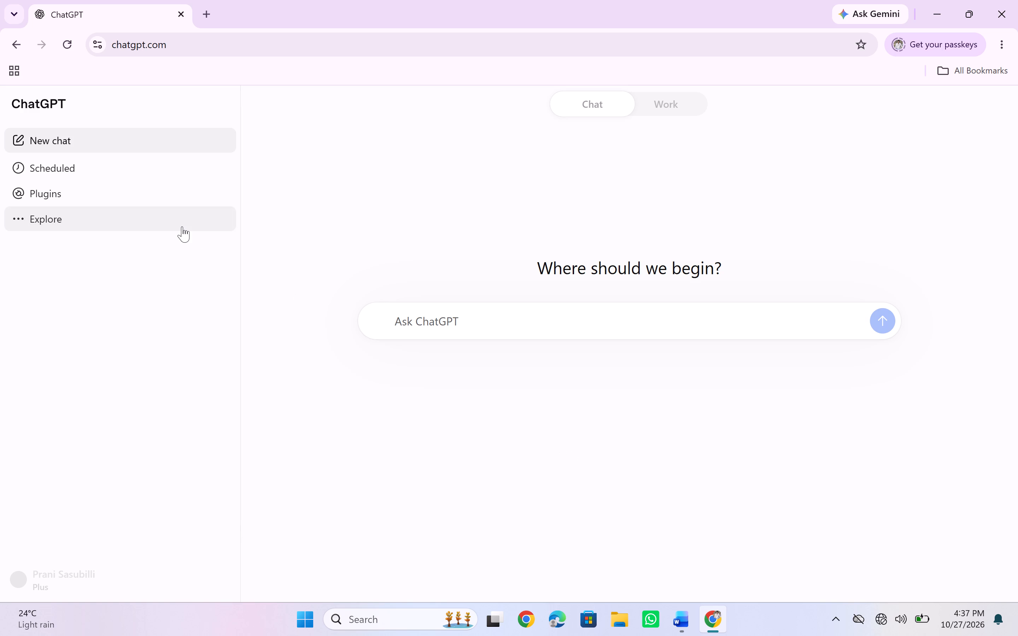
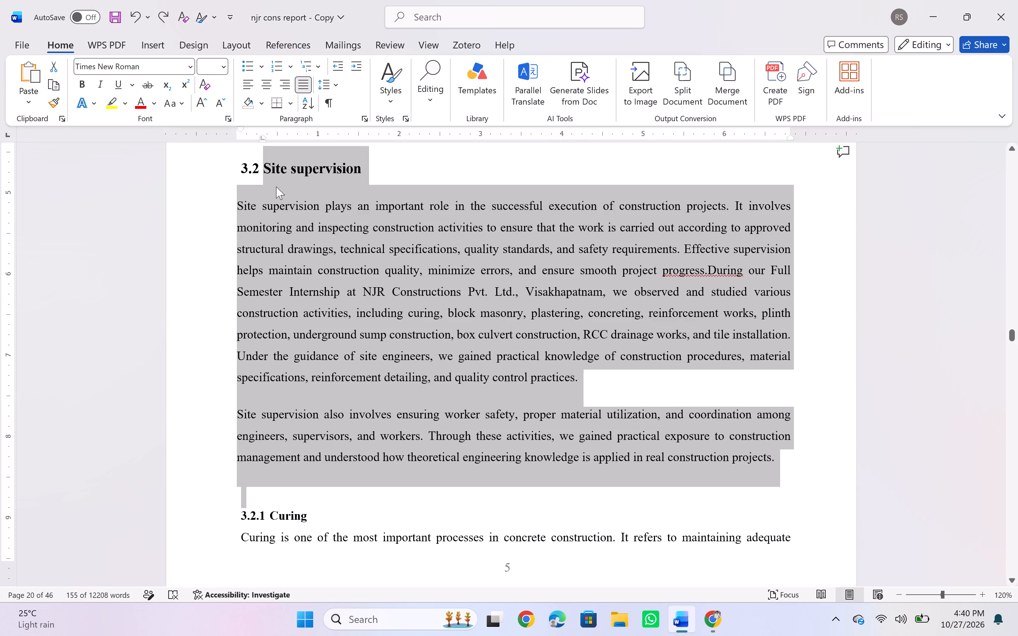
key("ctrl+v")
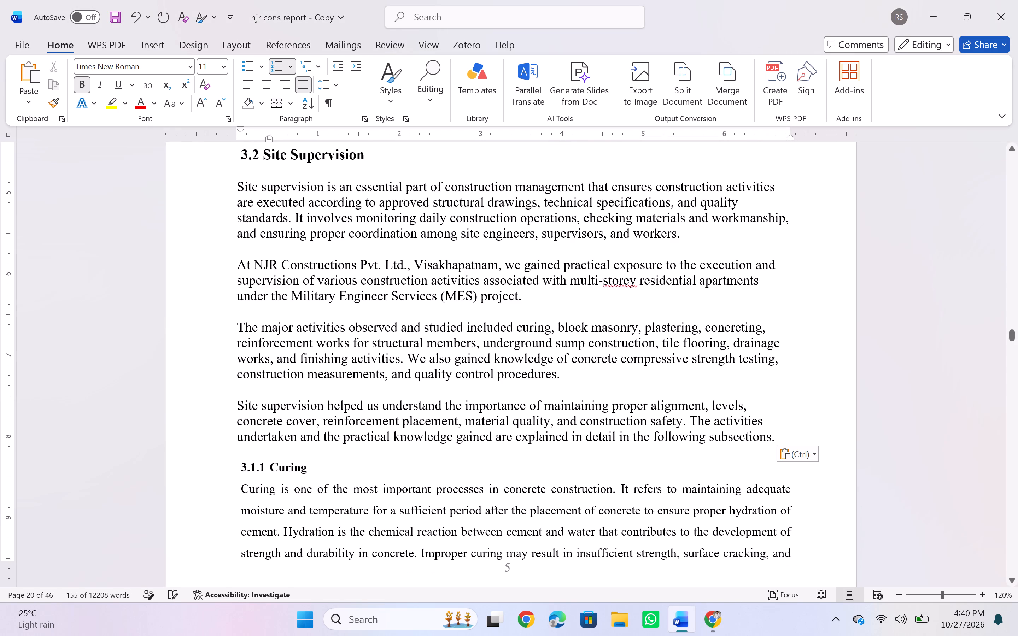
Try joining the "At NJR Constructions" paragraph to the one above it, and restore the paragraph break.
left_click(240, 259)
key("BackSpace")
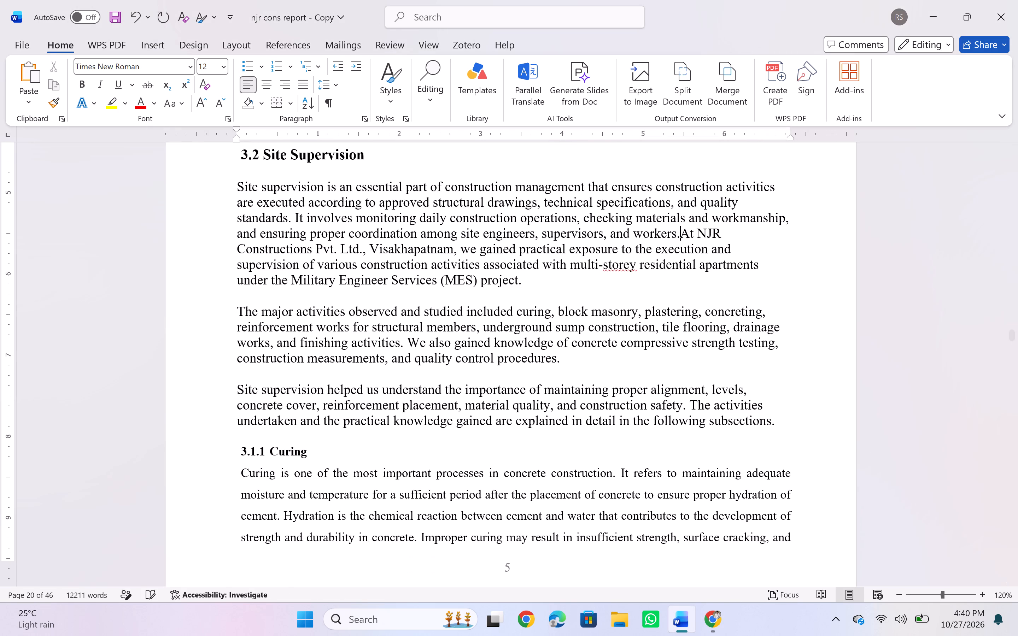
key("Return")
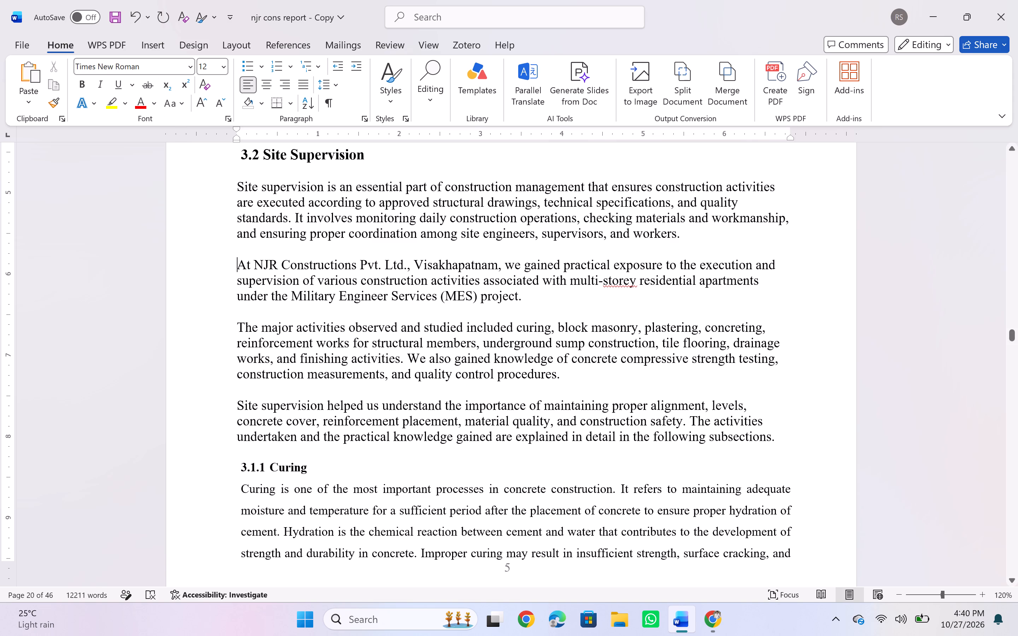
Remove the space before the first two paragraphs of section 3.2 Site Supervision.
left_click_drag(236, 211, 537, 308)
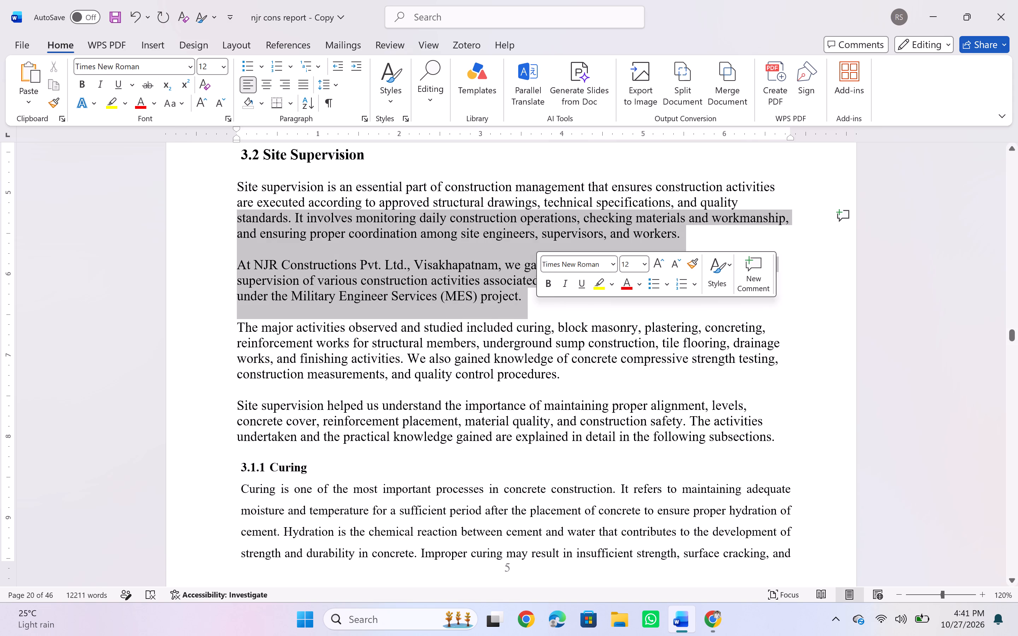
left_click(337, 87)
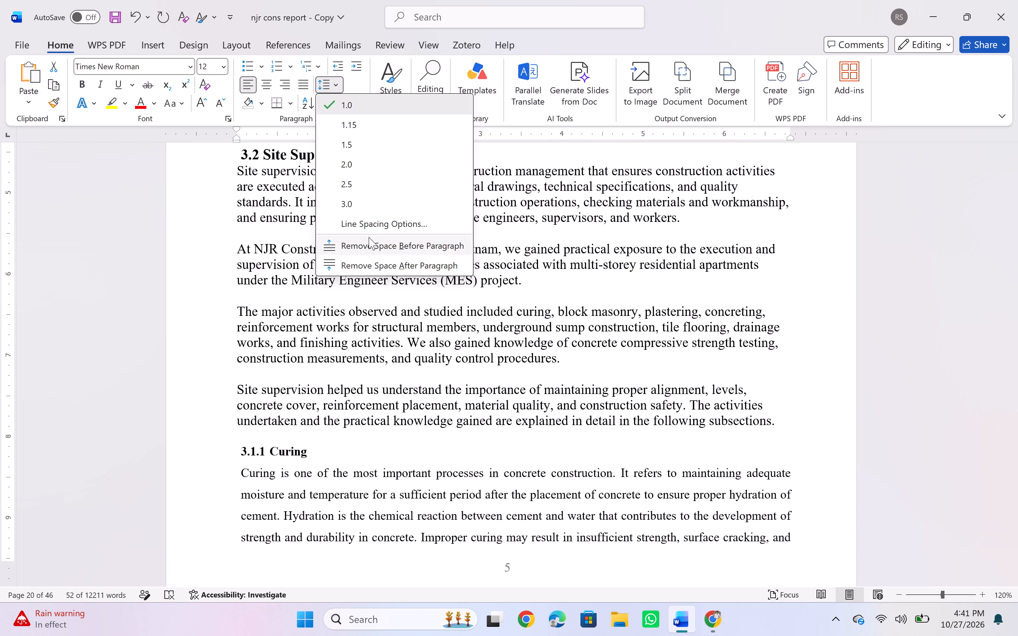
left_click(369, 237)
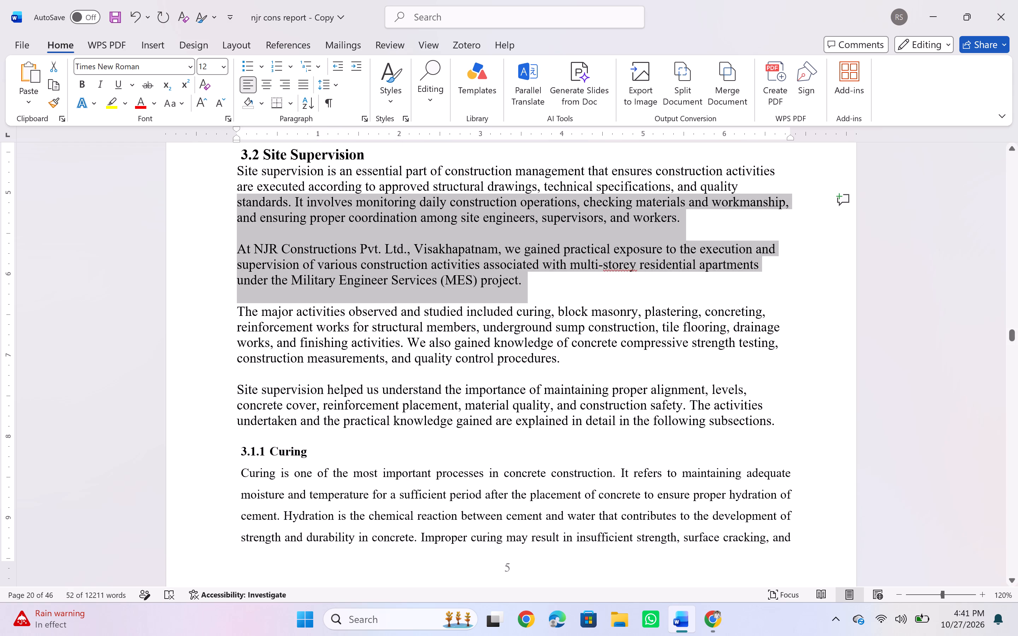
left_click(253, 230)
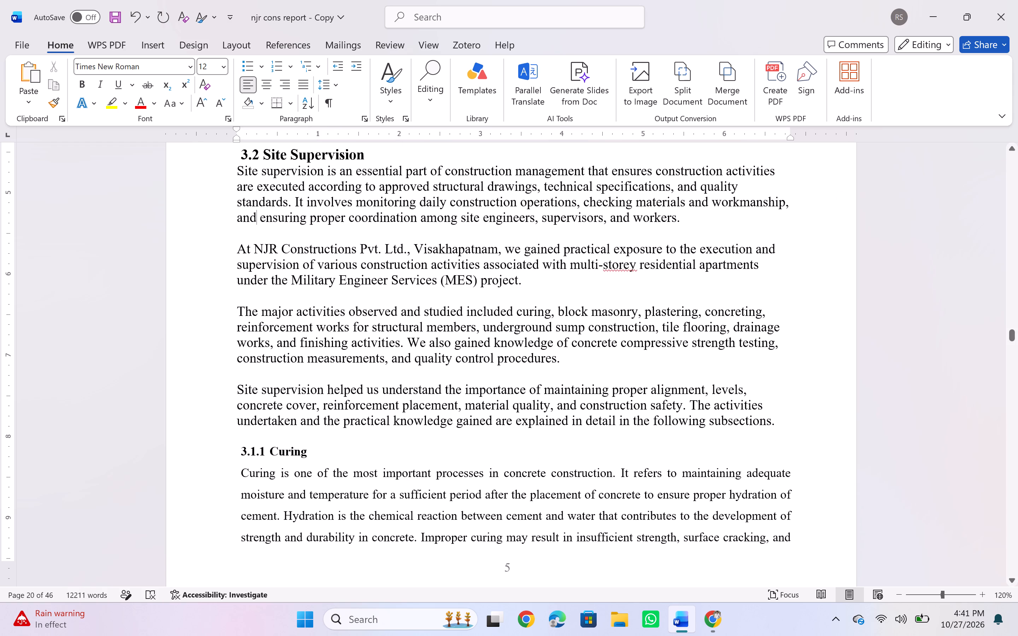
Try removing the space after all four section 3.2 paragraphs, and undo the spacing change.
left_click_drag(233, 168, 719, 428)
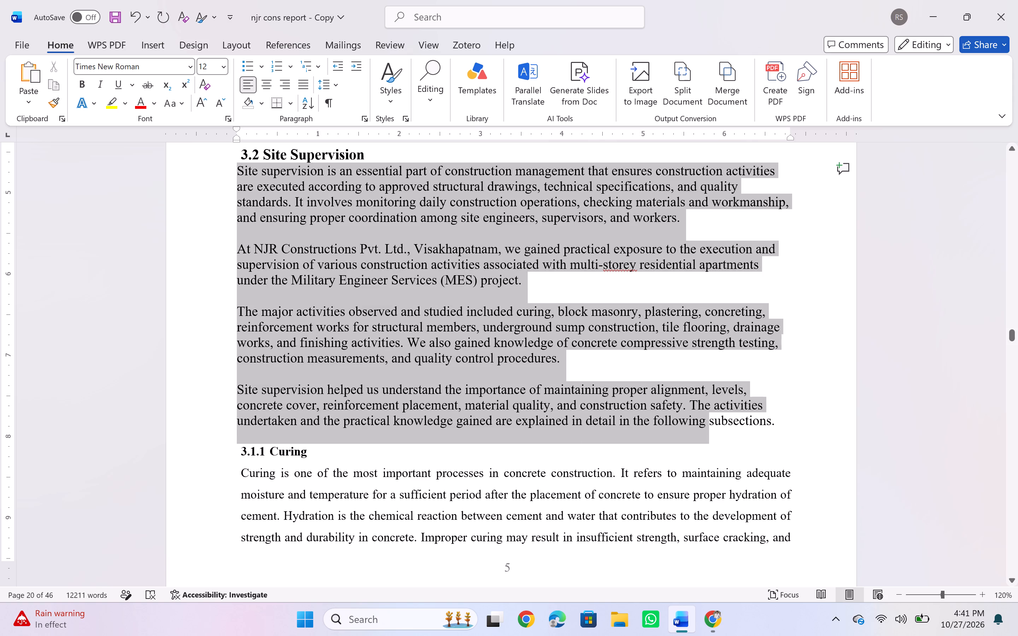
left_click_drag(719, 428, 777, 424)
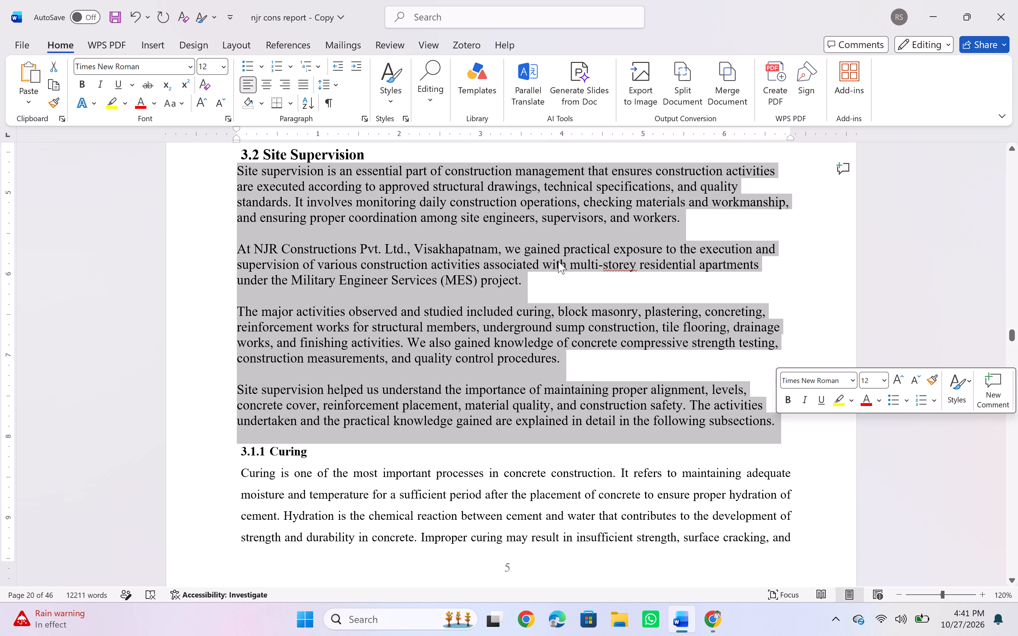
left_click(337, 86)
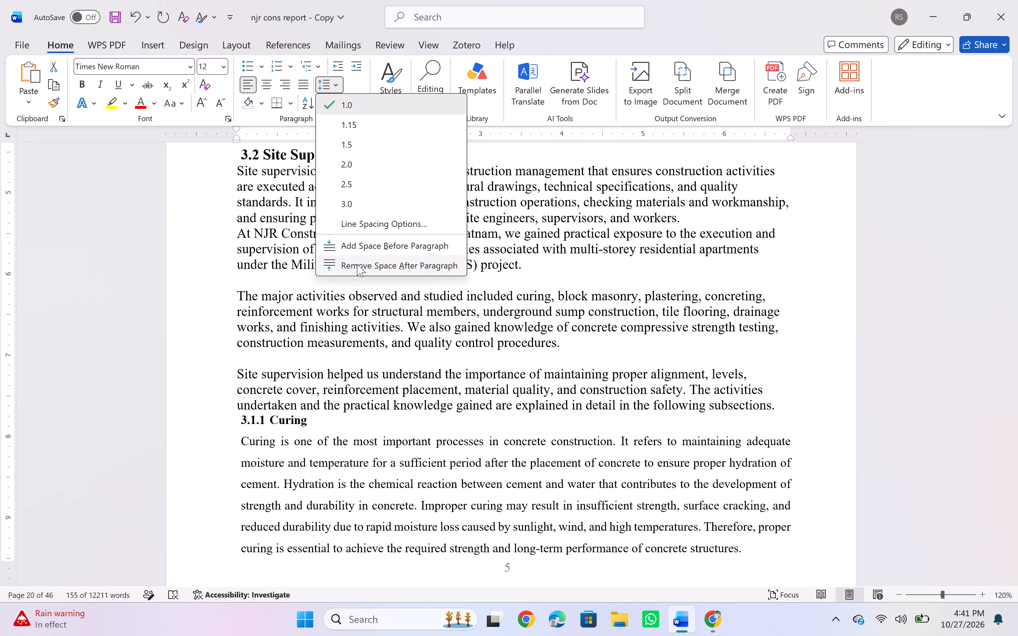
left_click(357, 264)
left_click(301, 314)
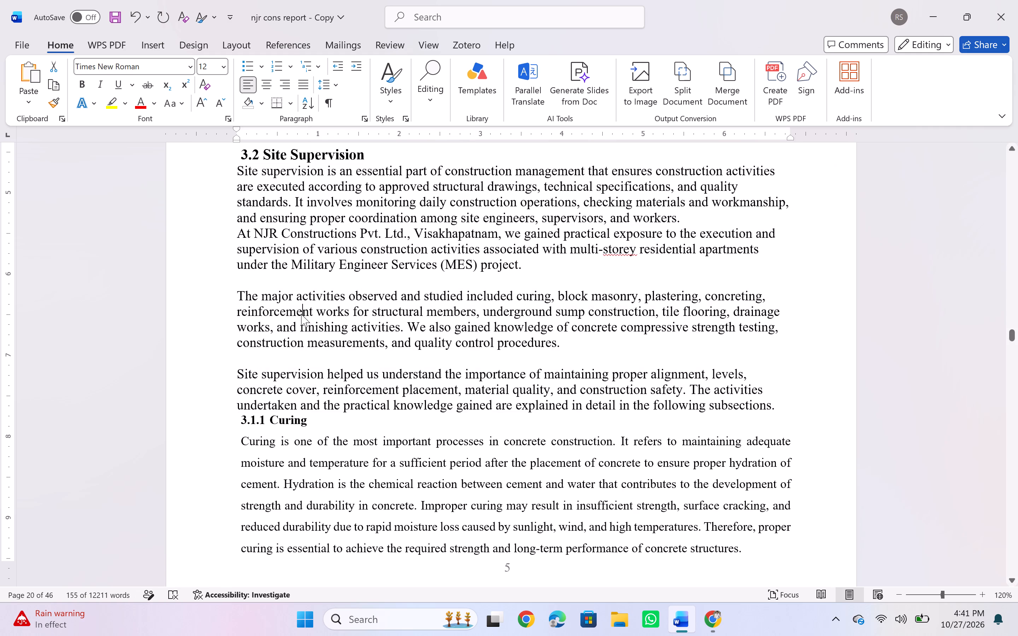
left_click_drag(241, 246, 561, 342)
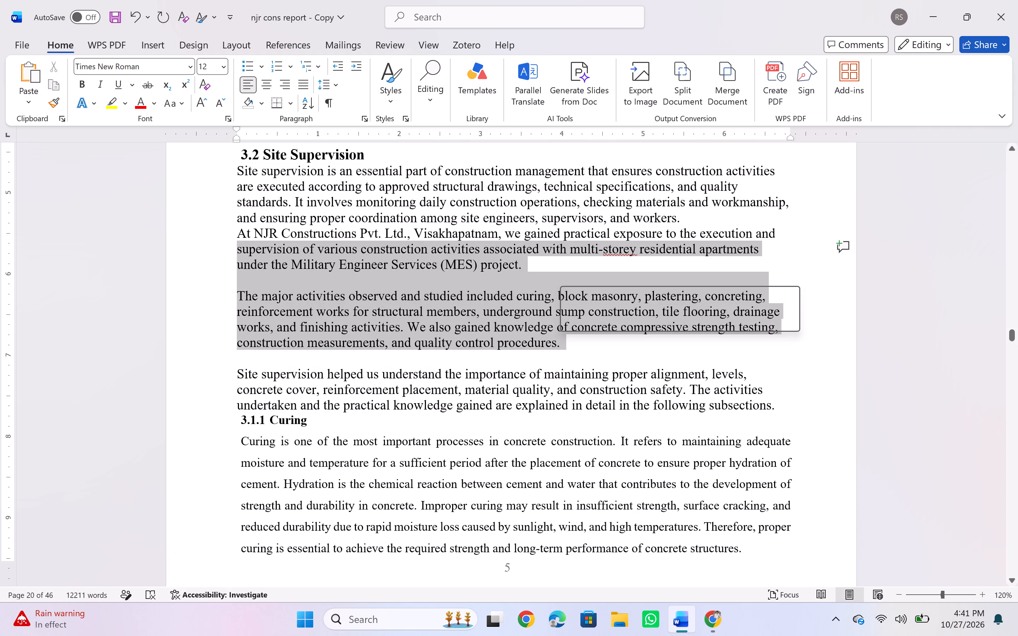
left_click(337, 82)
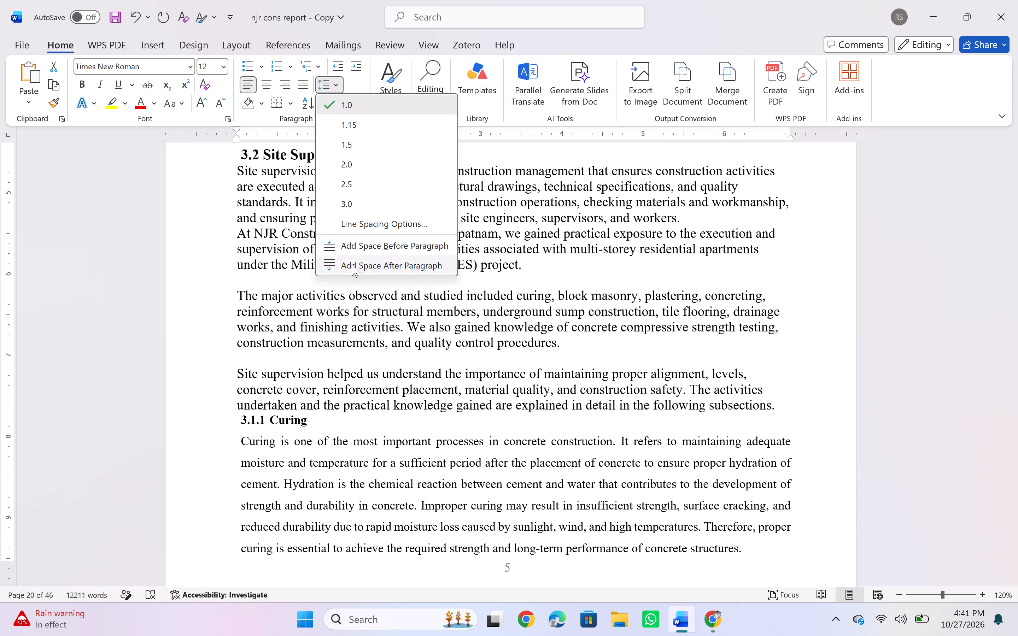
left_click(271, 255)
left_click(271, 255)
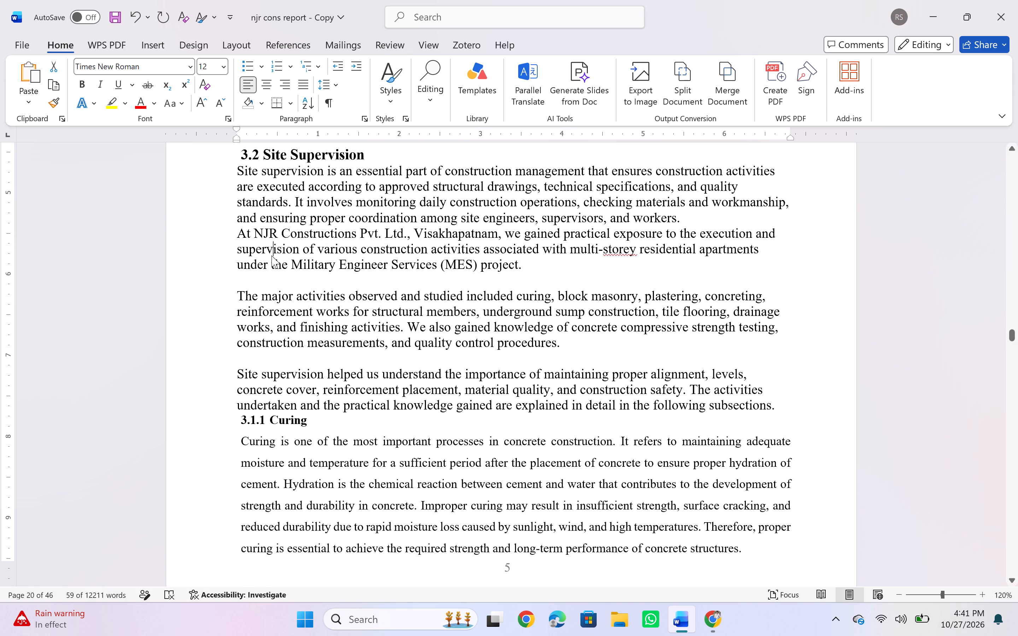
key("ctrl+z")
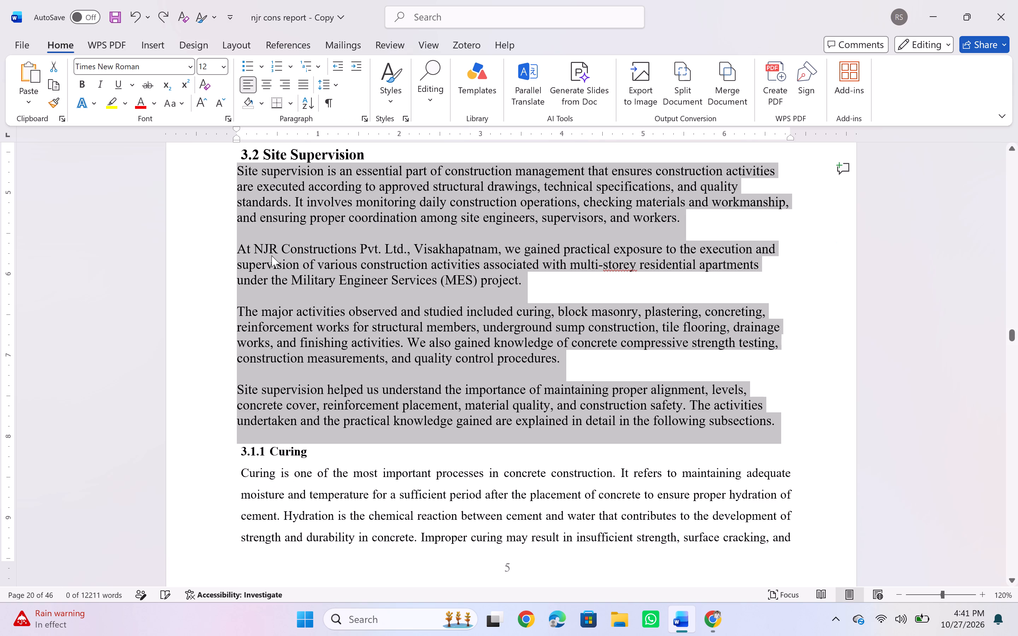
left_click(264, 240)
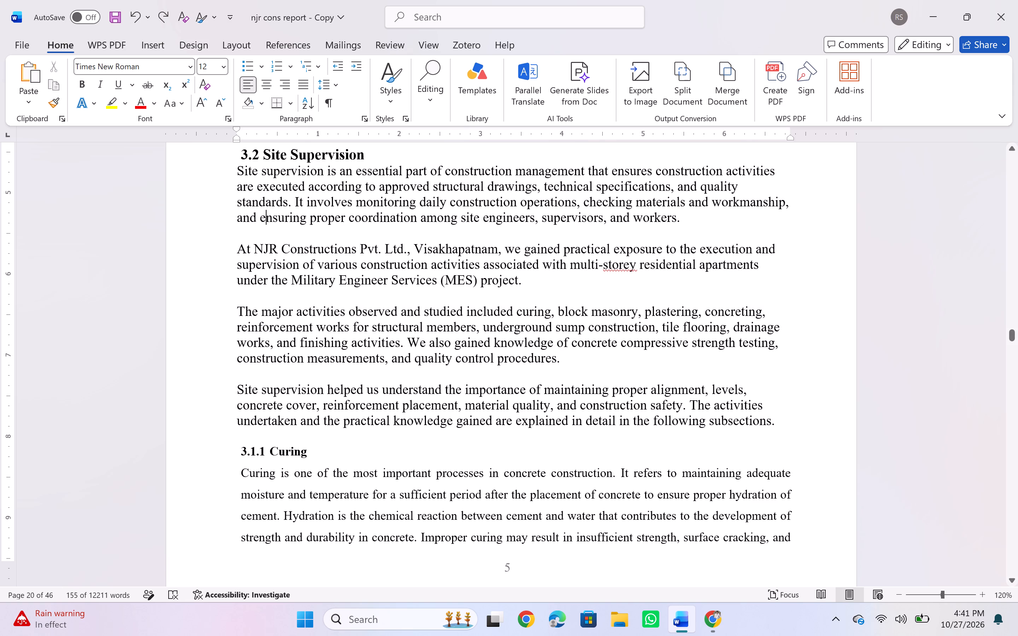
Remove the space after the first two paragraphs of section 3.2.
left_click_drag(235, 211, 374, 261)
left_click(338, 82)
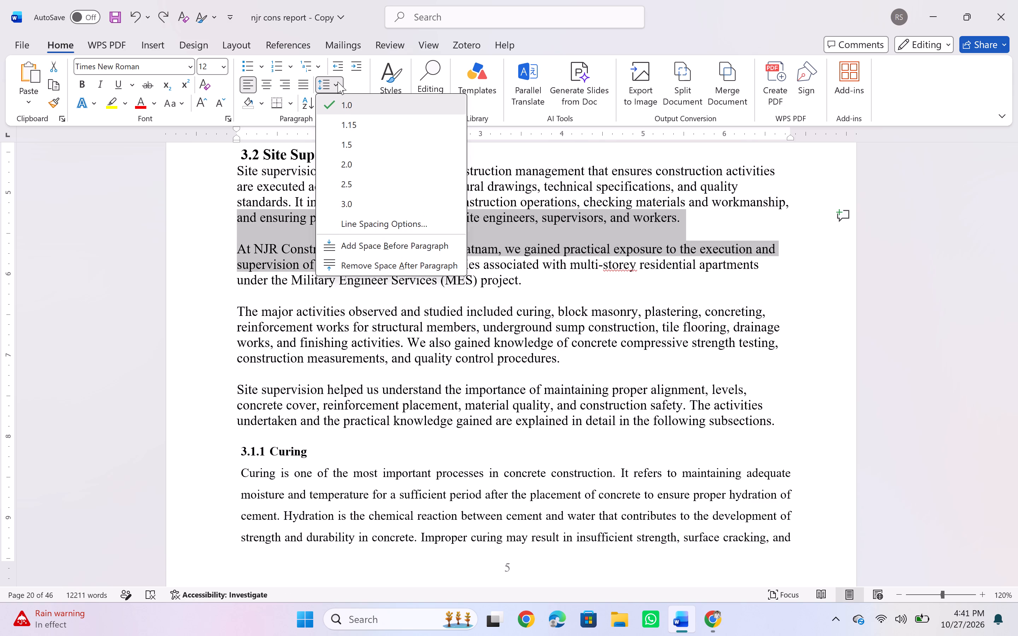
left_click(347, 257)
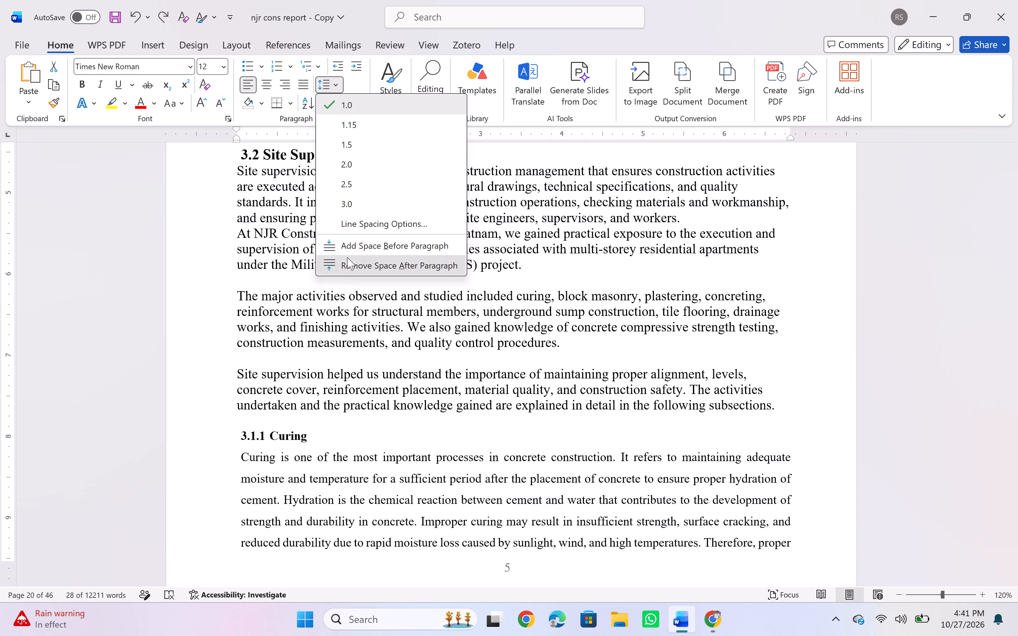
left_click(252, 275)
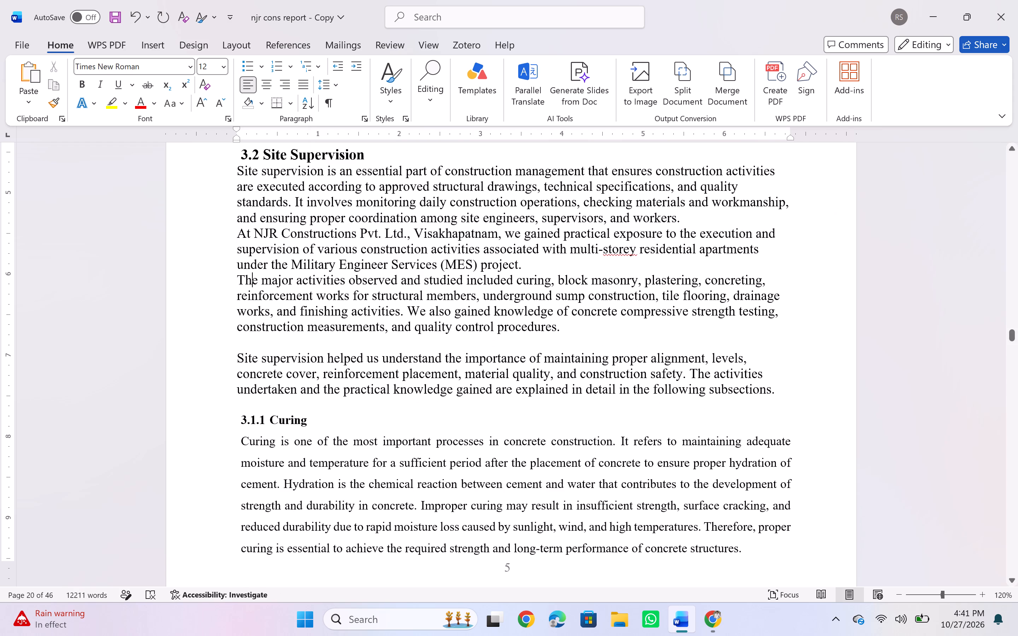
Remove the space after and the space before the last two paragraphs of section 3.2.
left_click_drag(237, 317, 337, 382)
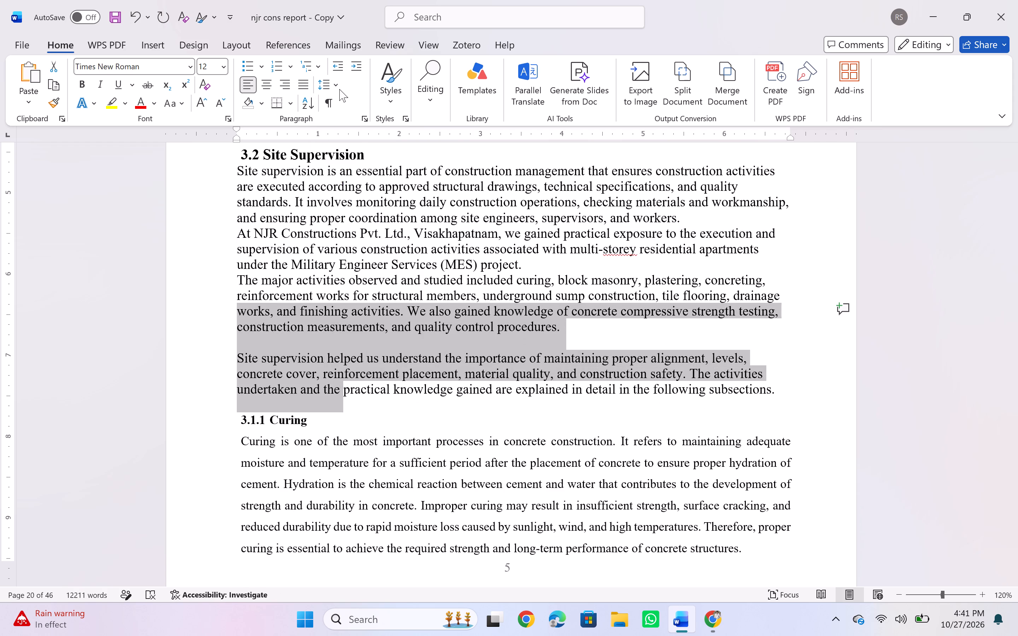
left_click(339, 89)
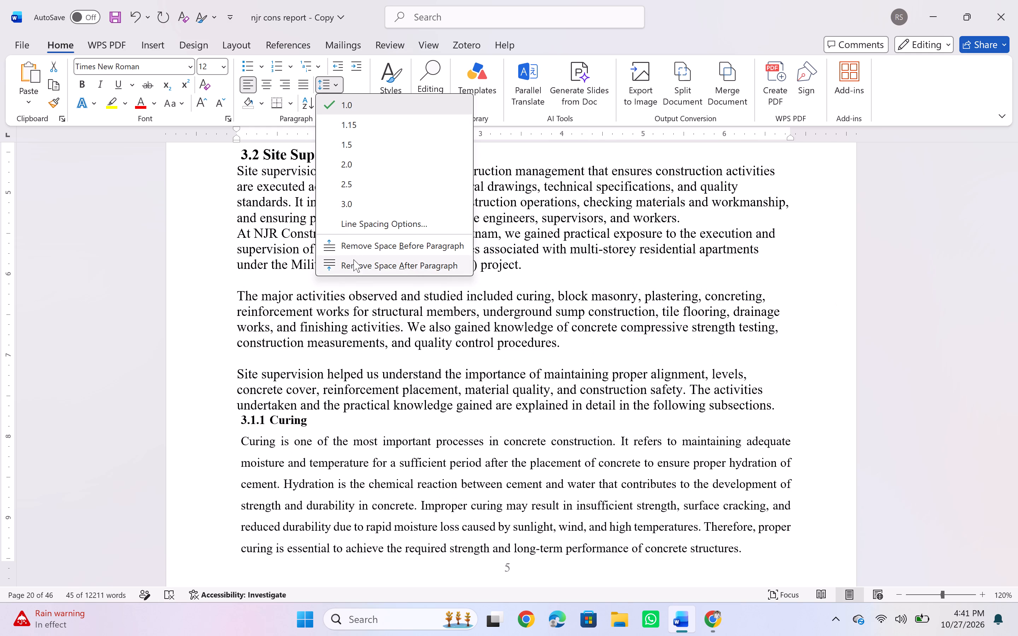
left_click(353, 261)
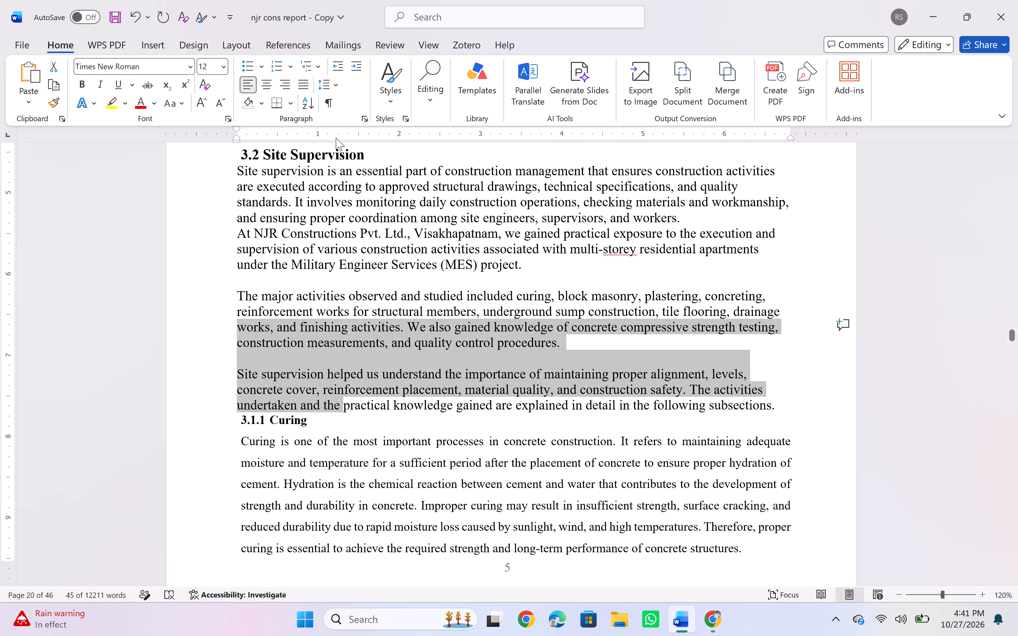
left_click(340, 83)
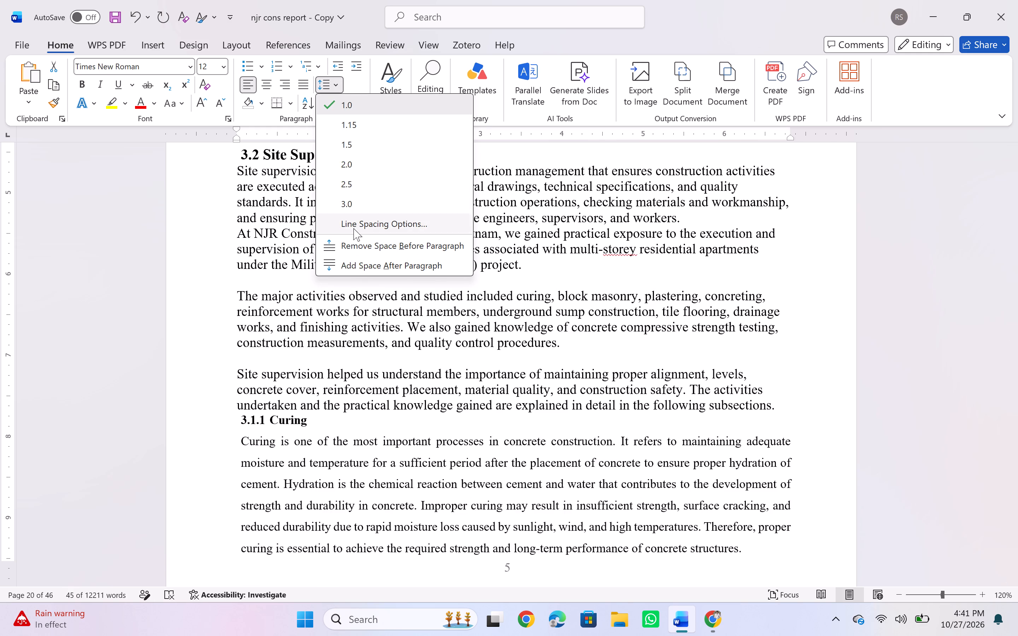
left_click(358, 244)
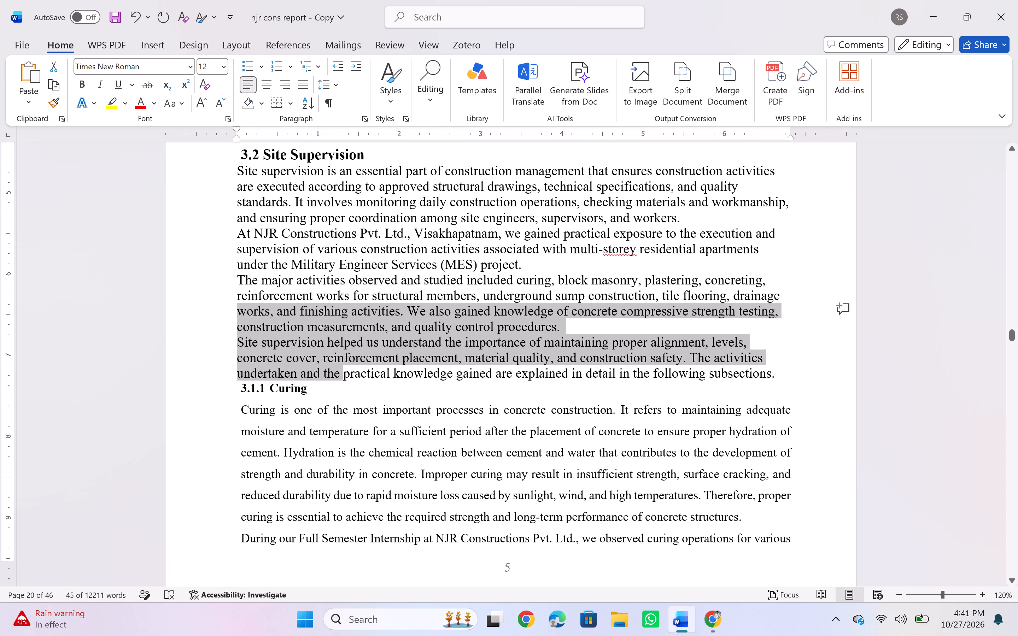
left_click(295, 329)
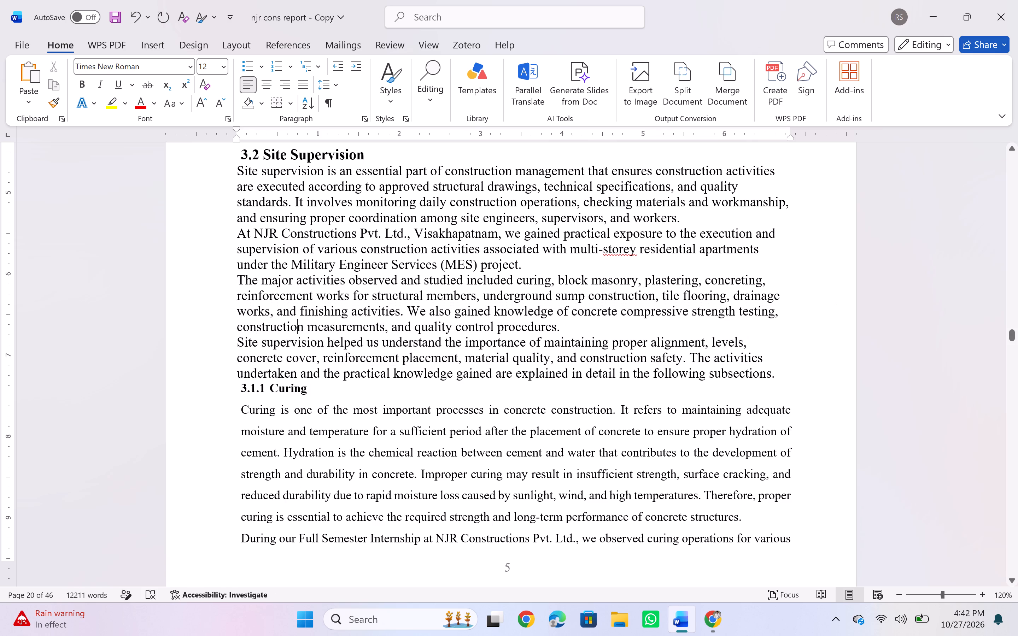
Set the line spacing of all four section 3.2 Site Supervision paragraphs to 1.5.
left_click_drag(235, 175, 329, 339)
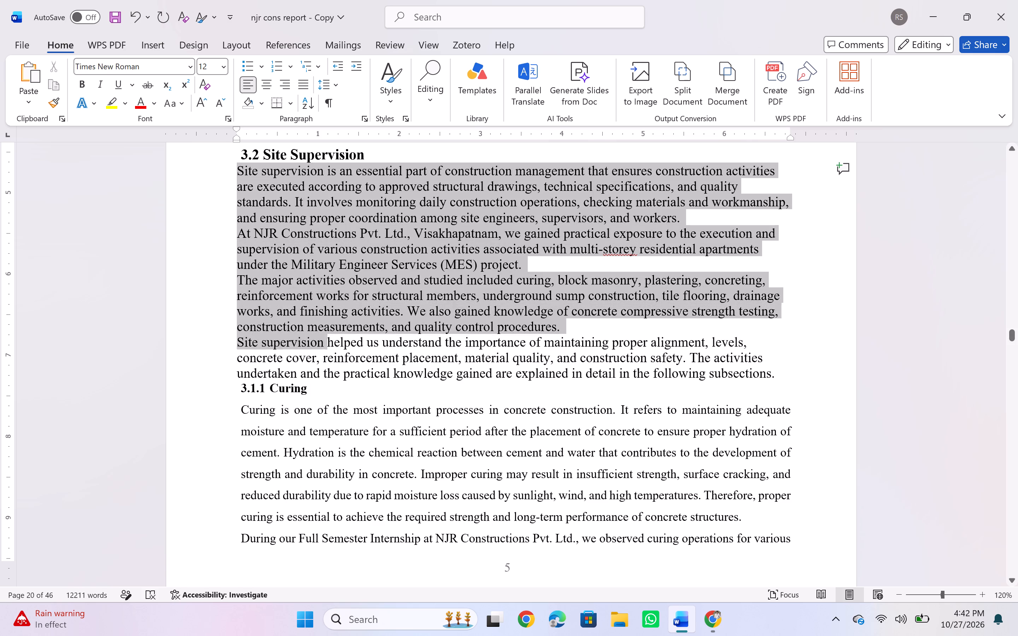
left_click_drag(329, 339, 768, 374)
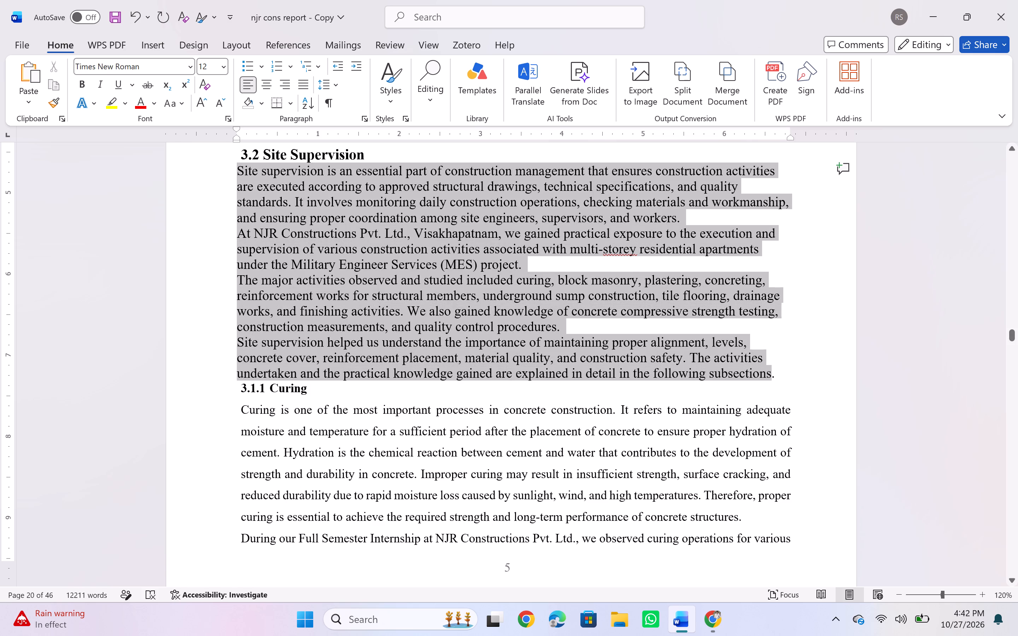
left_click_drag(768, 374, 778, 372)
left_click(335, 82)
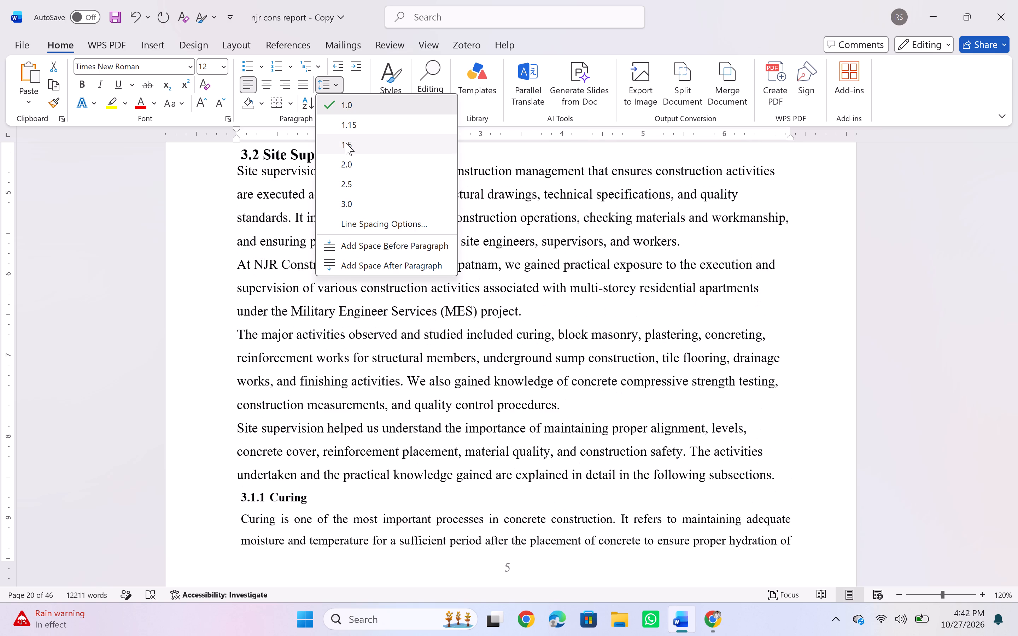
left_click(346, 143)
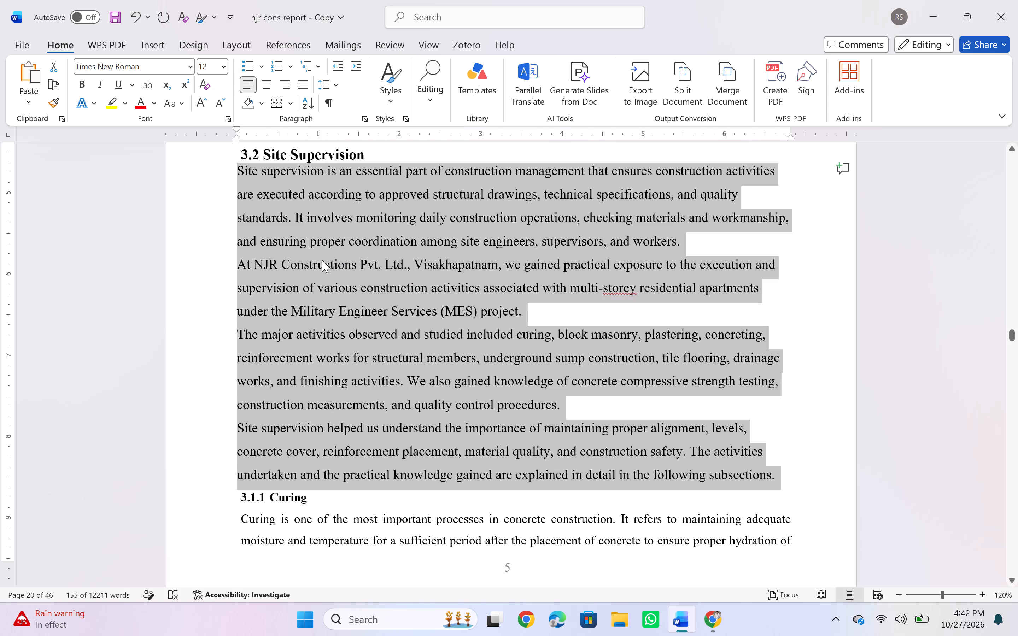
left_click(322, 260)
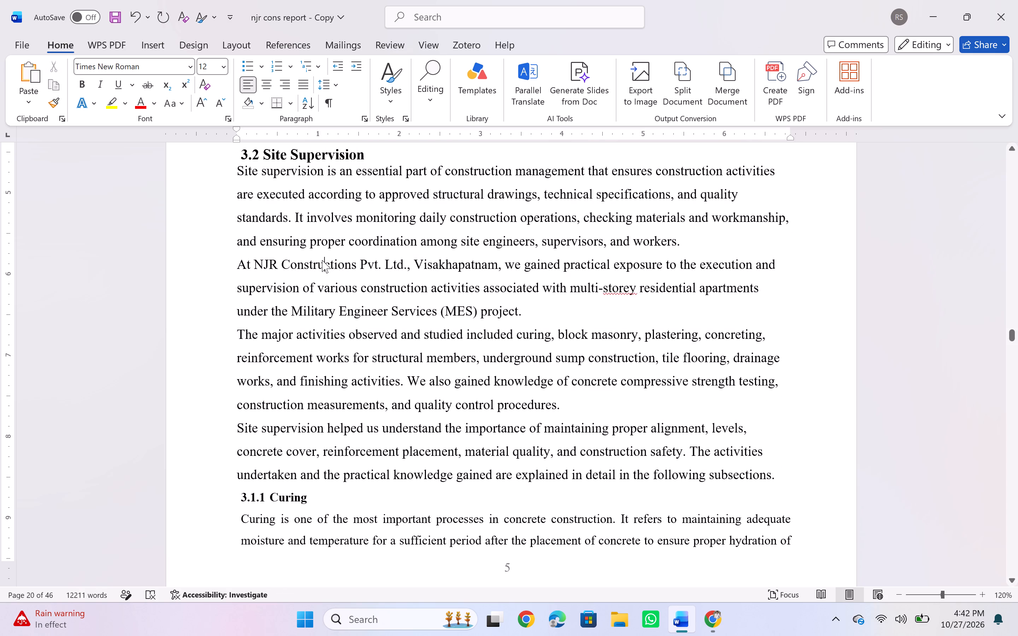
Align the left indent of the four section 3.2 paragraphs with the surrounding headings and body text.
scroll(322, 260, "up", 2)
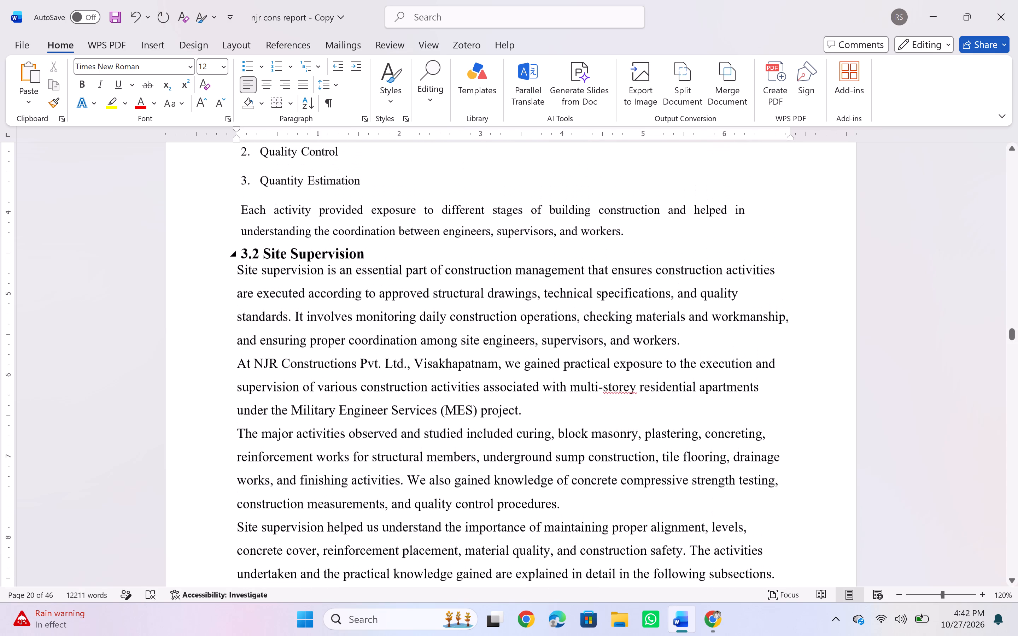
scroll(322, 260, "up", 1)
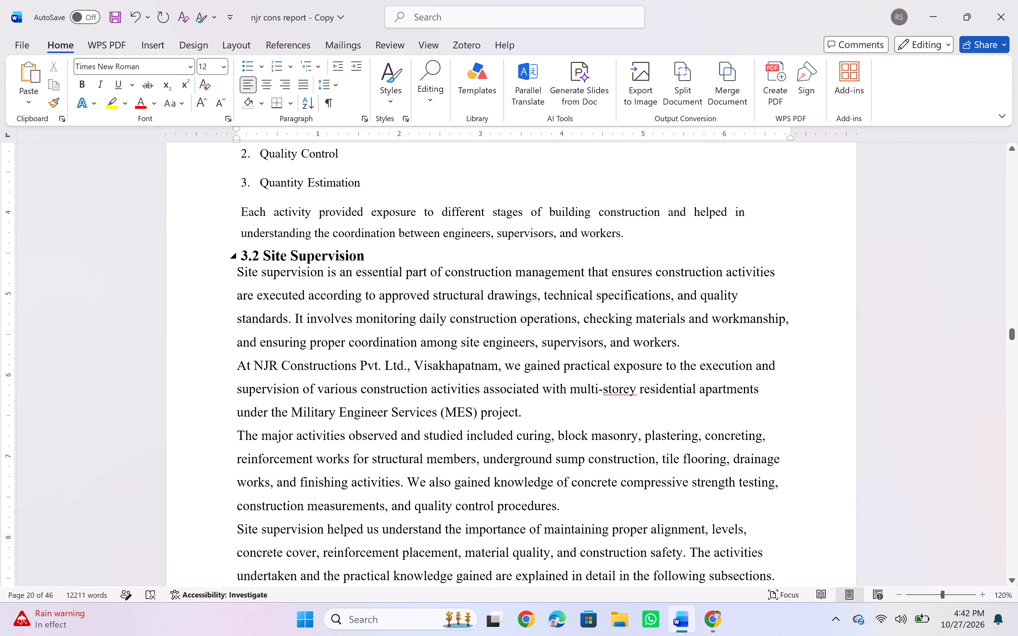
left_click_drag(228, 204, 265, 341)
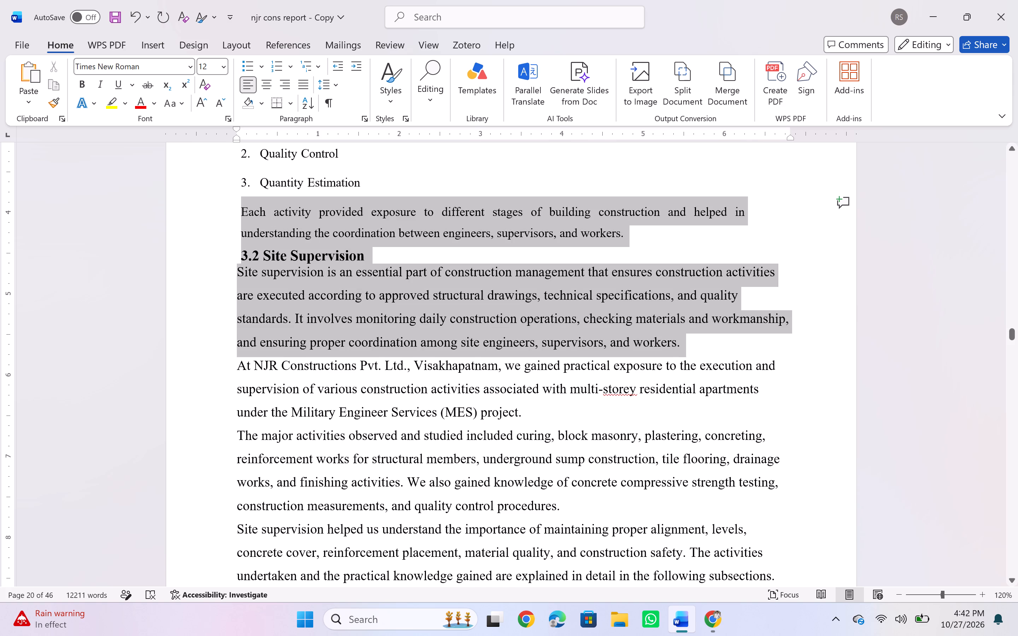
left_click_drag(265, 341, 262, 580)
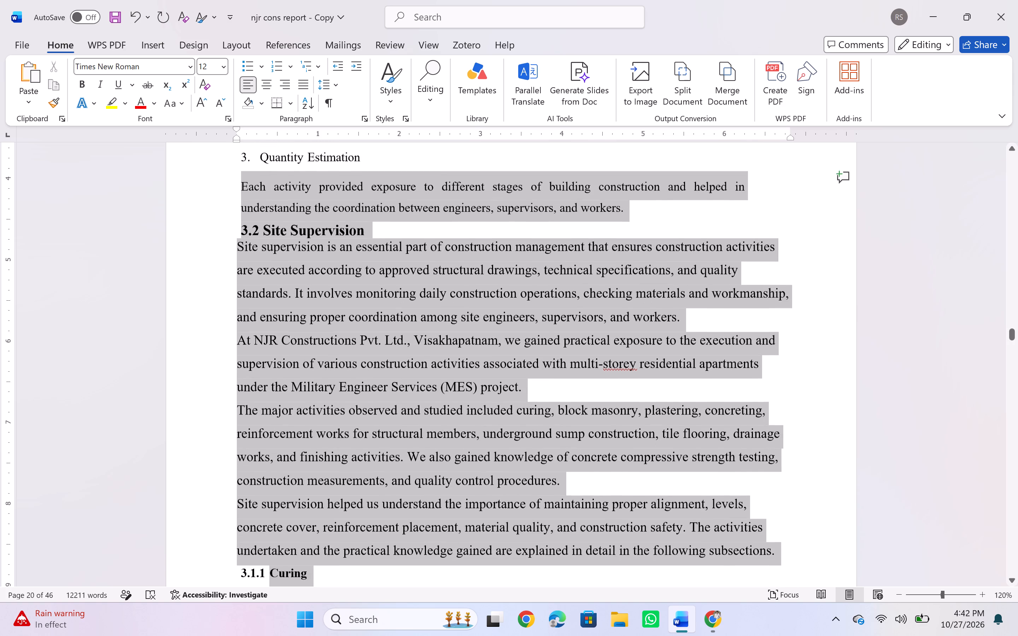
left_click_drag(262, 580, 277, 551)
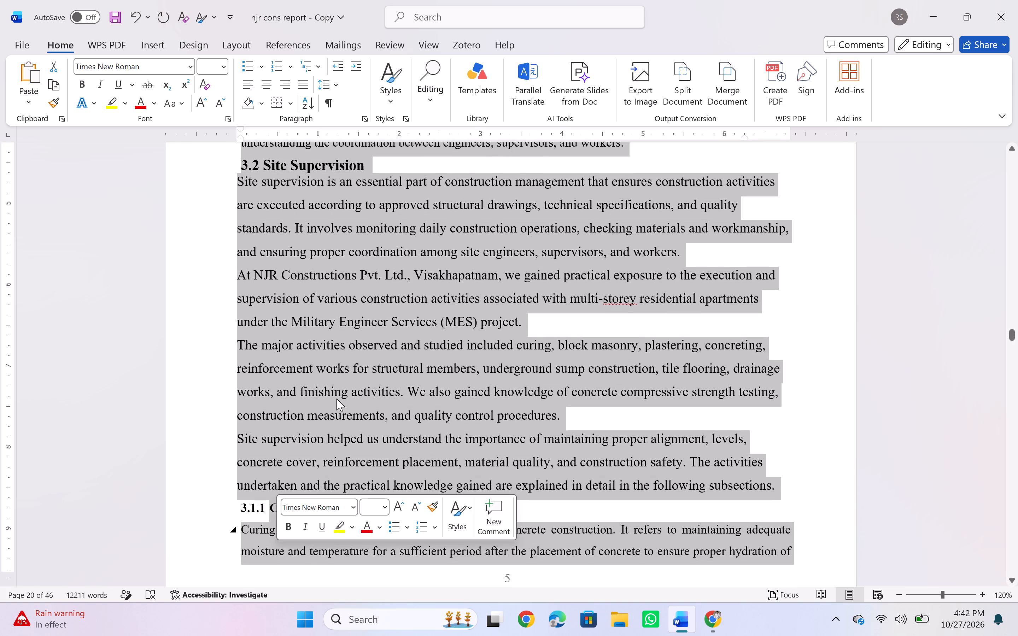
scroll(337, 399, "down", 3, "ctrl")
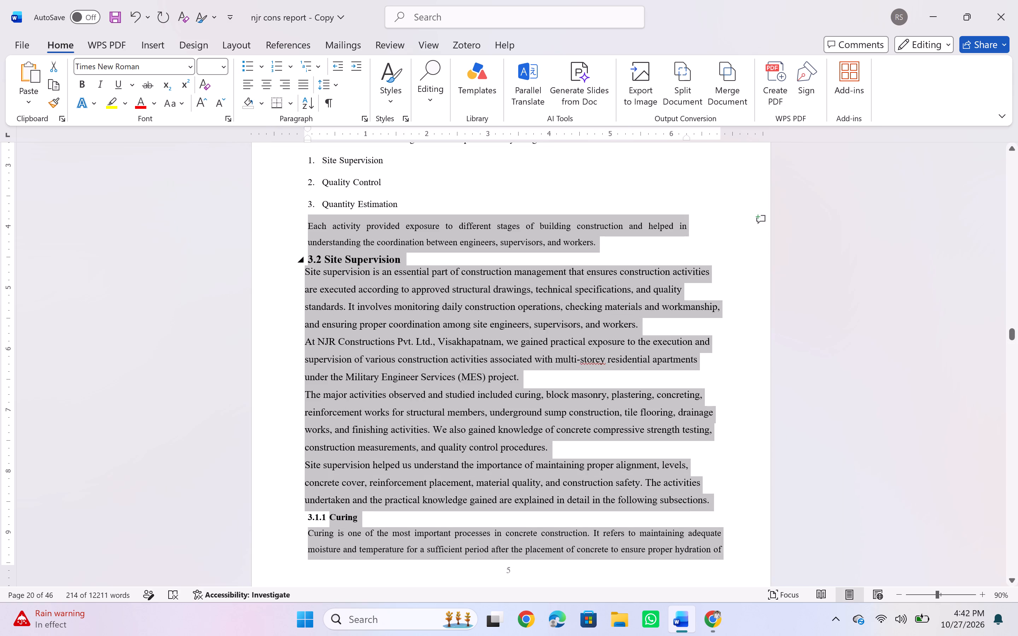
left_click(306, 134)
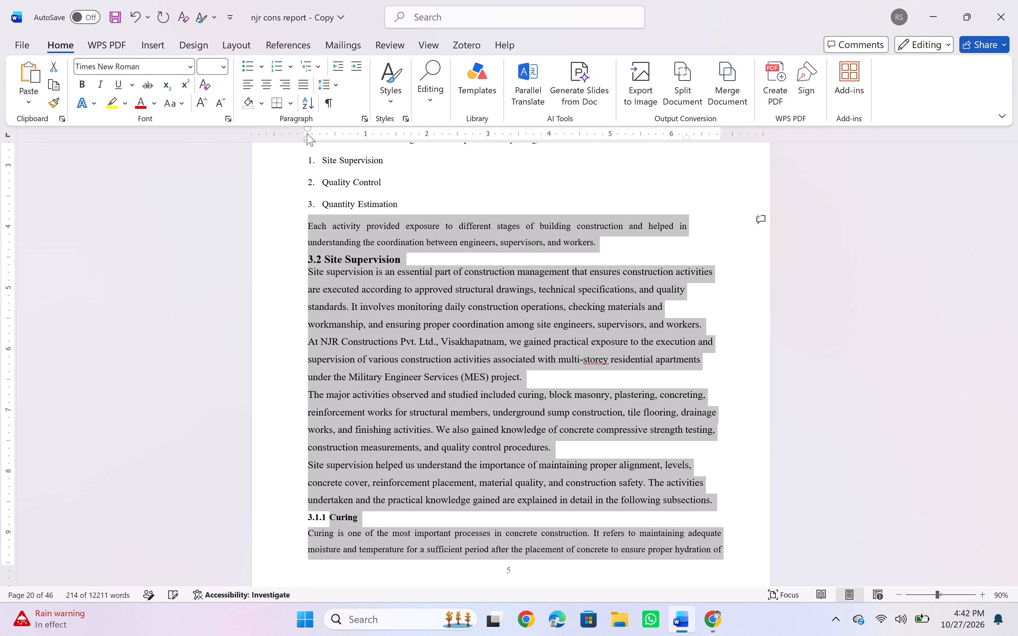
left_click(355, 294)
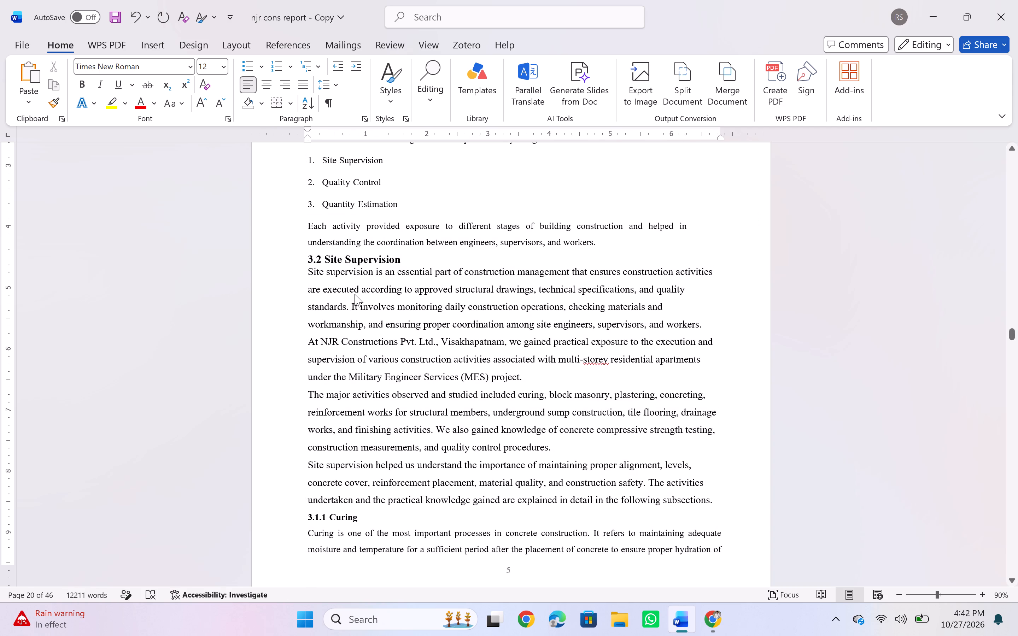
Justify all four paragraphs under the 3.2 Site Supervision heading.
left_click_drag(307, 271, 707, 505)
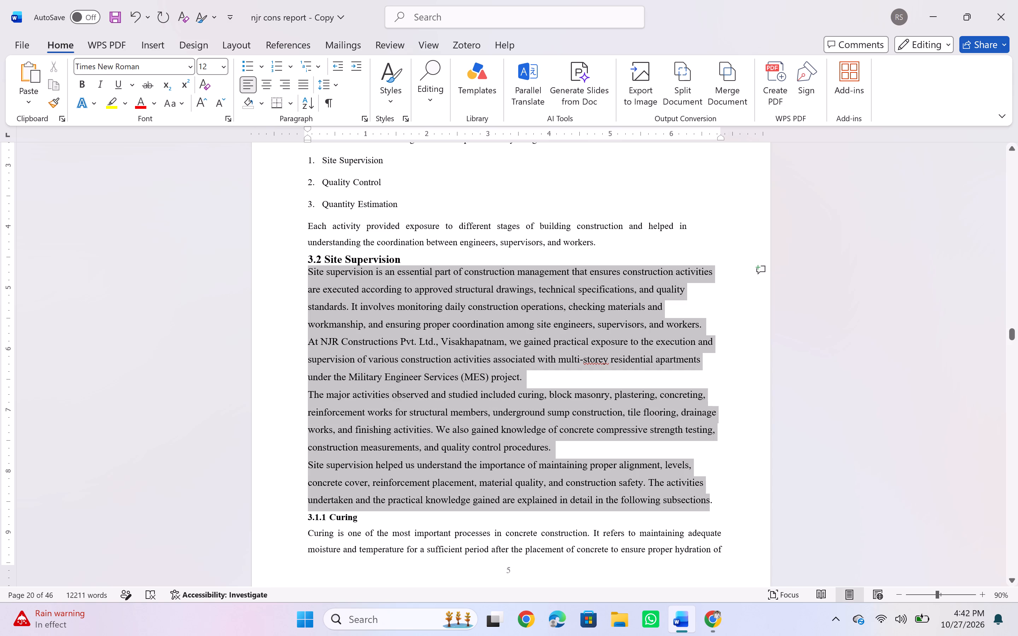
left_click_drag(707, 505, 711, 504)
left_click(303, 81)
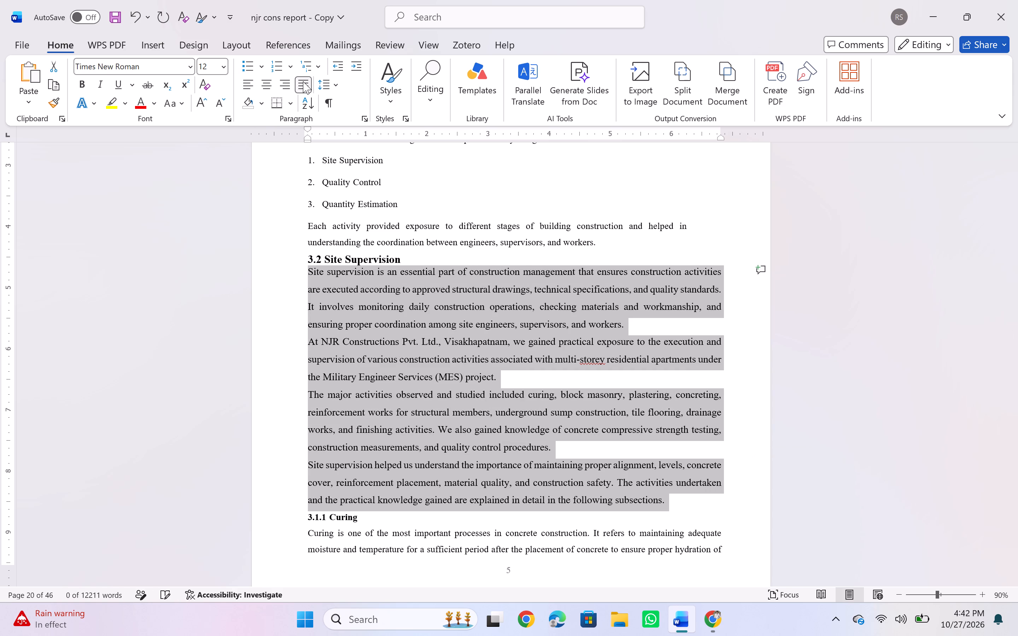
left_click(353, 320)
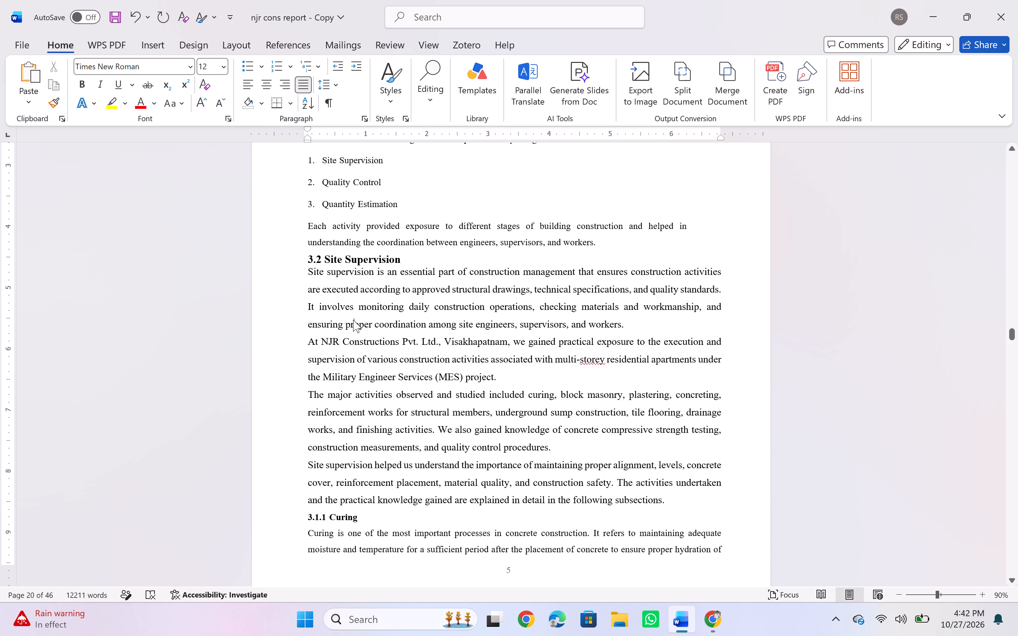
Review the Chapter 2 pages to compare their heading and paragraph spacing with the start of Chapter 3.
scroll(353, 320, "up", 2)
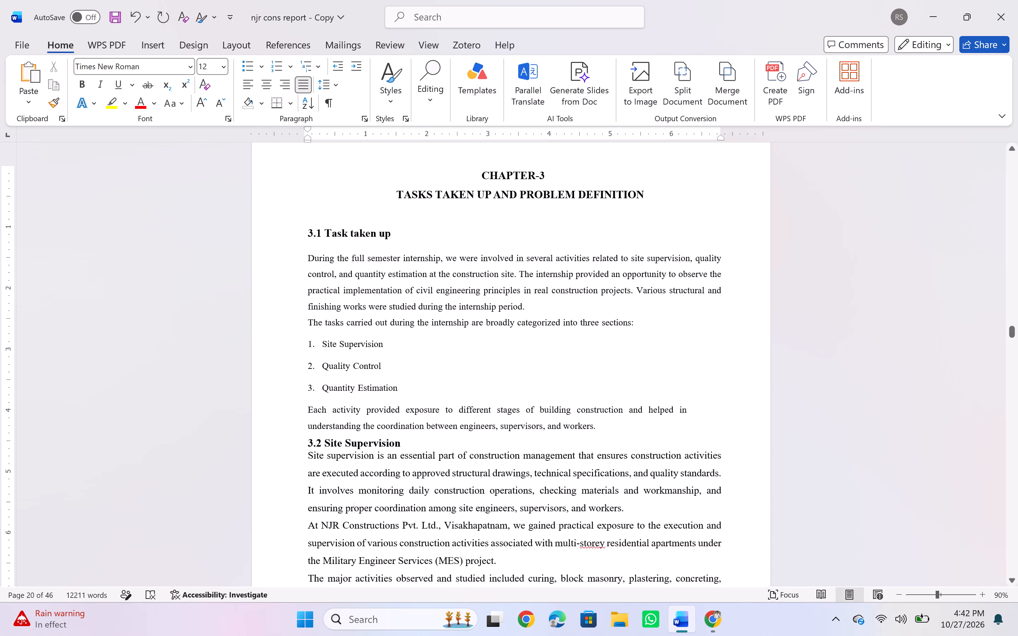
scroll(353, 320, "up", 3)
scroll(317, 291, "up", 3)
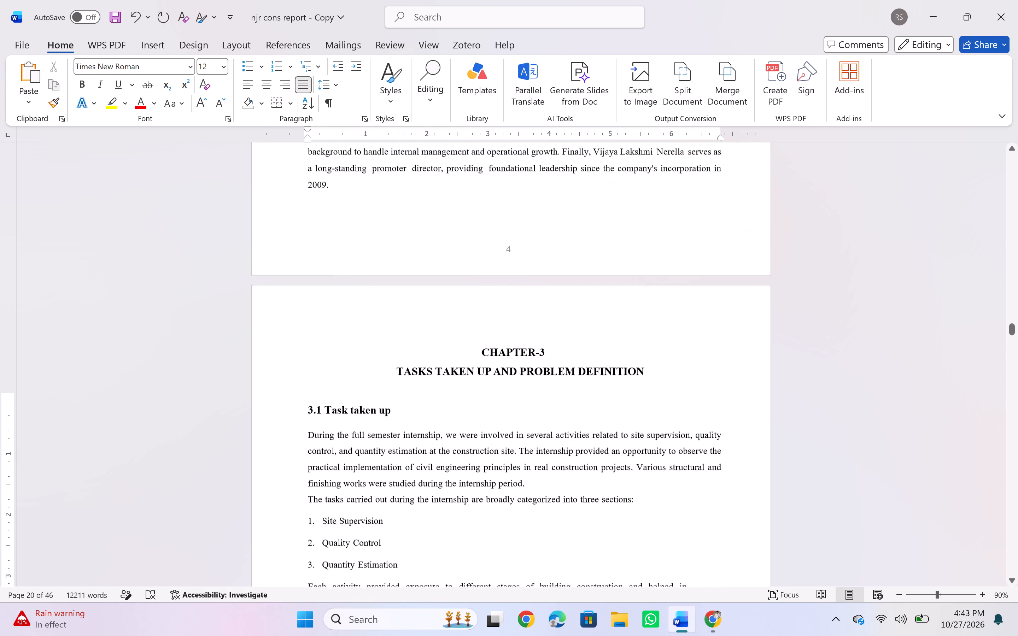
scroll(317, 291, "up", 3)
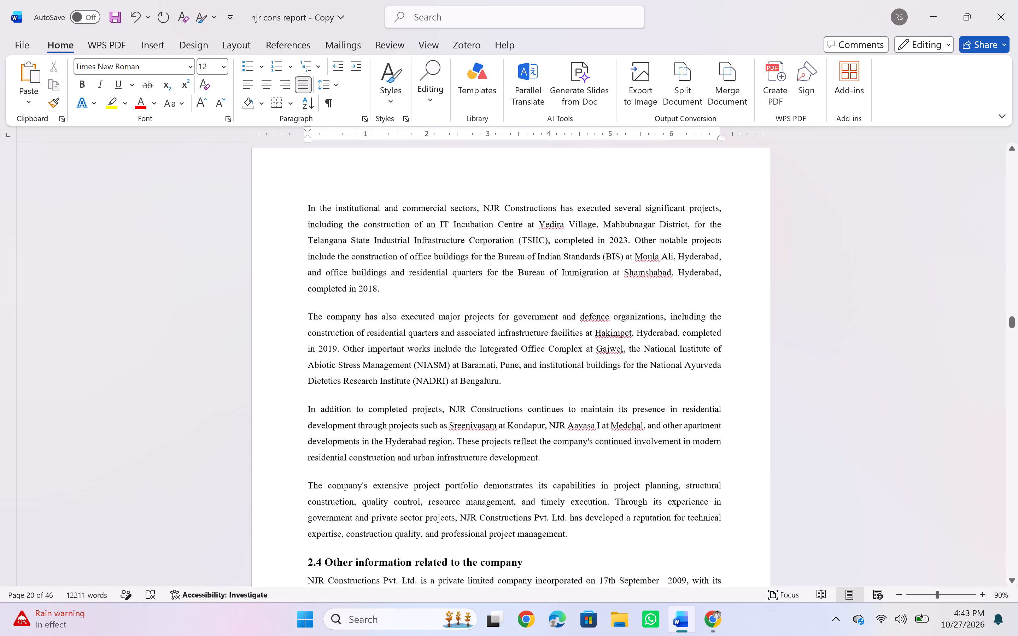
scroll(317, 291, "up", 6)
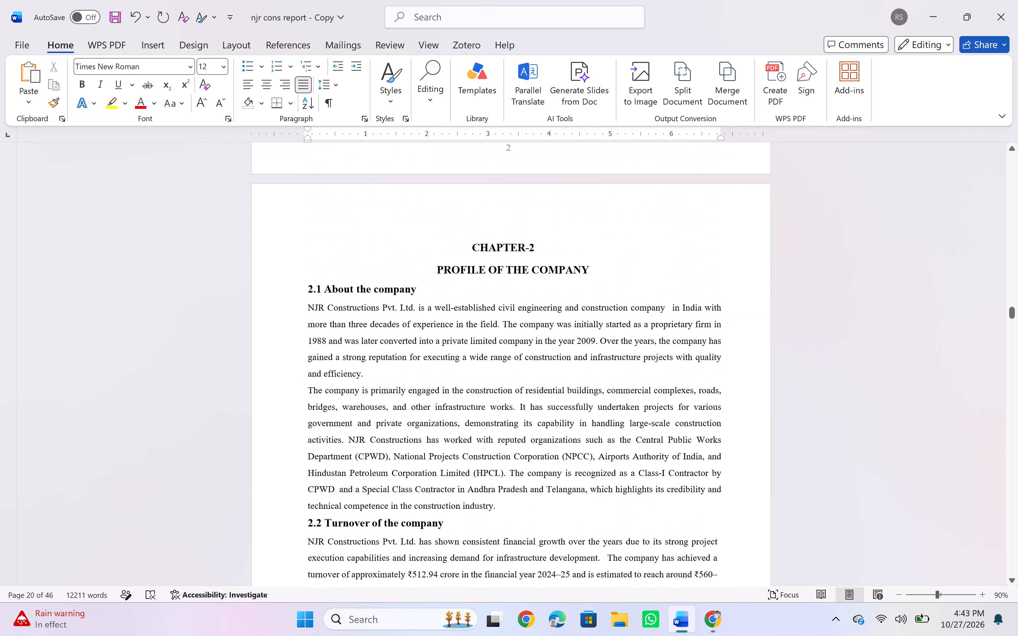
scroll(317, 291, "up", 1)
scroll(317, 291, "down", 2)
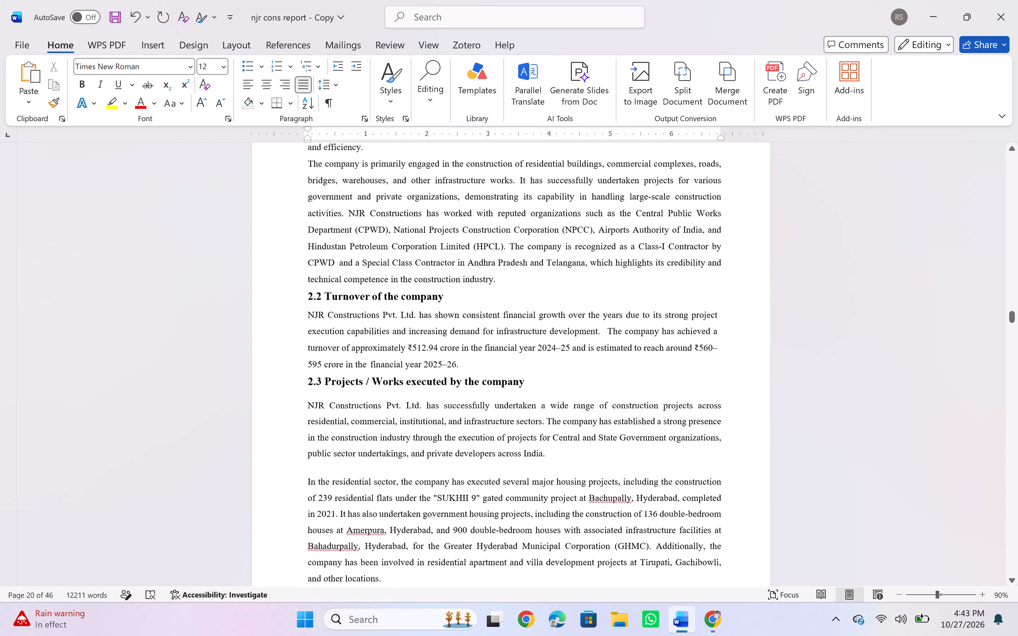
scroll(317, 291, "down", 5)
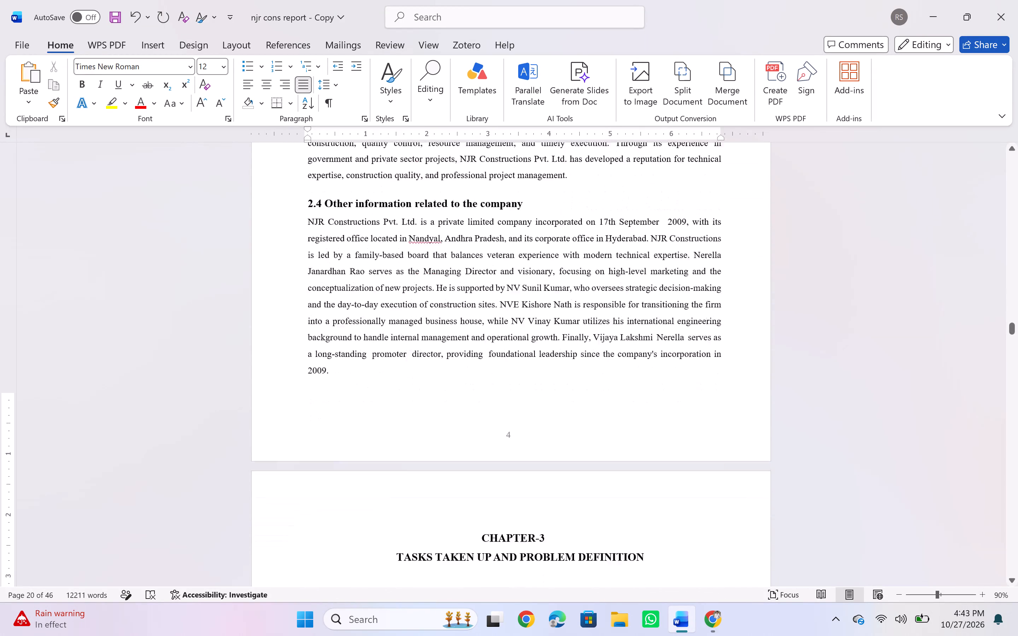
Remove the space before the opening paragraphs under the 3.1 Task taken up heading.
scroll(317, 291, "down", 2)
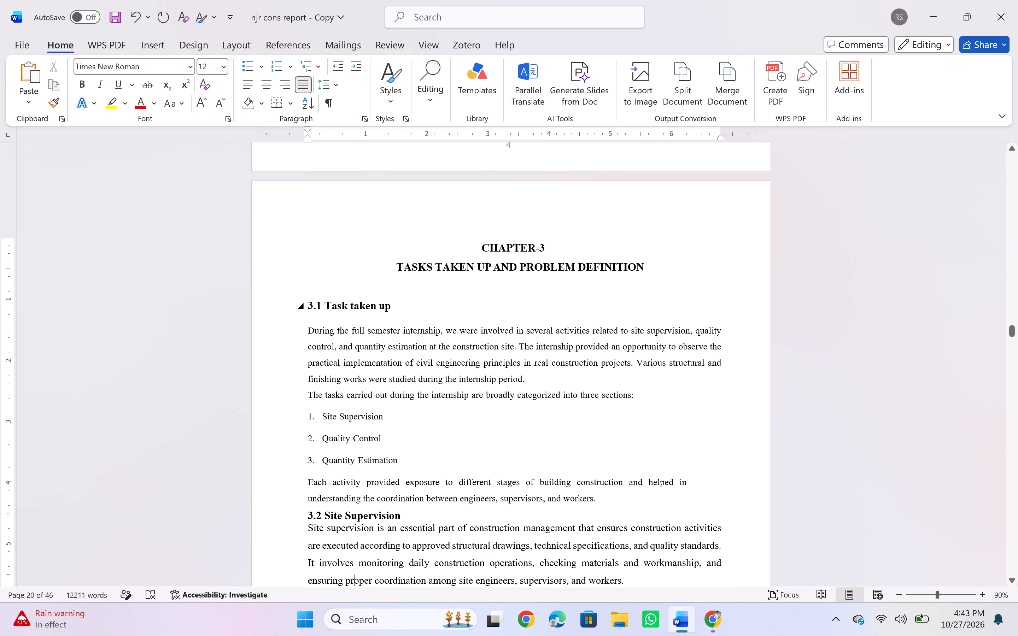
left_click_drag(305, 328, 358, 399)
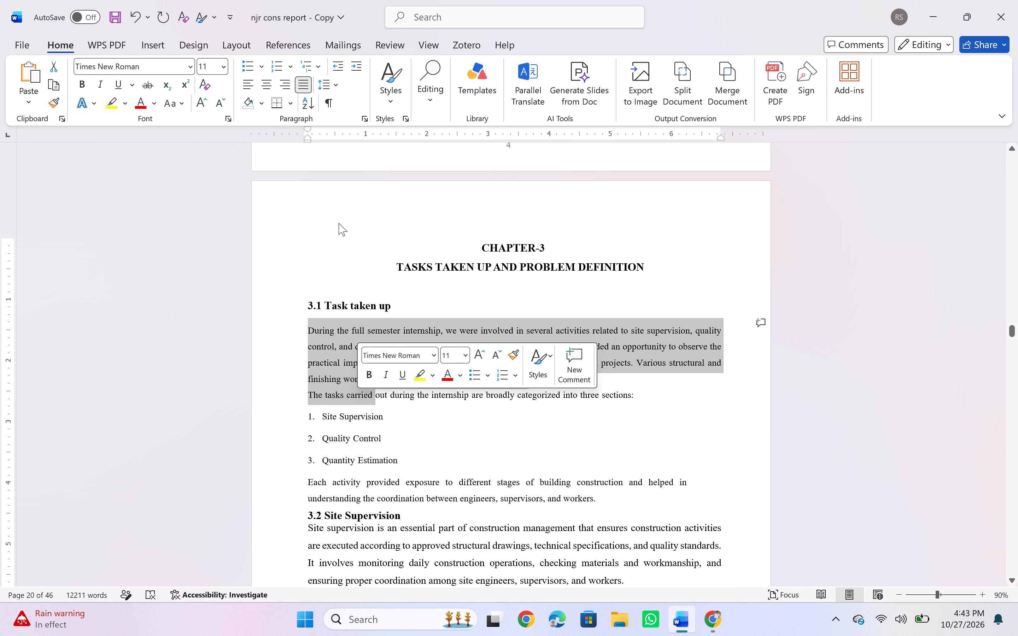
left_click(337, 90)
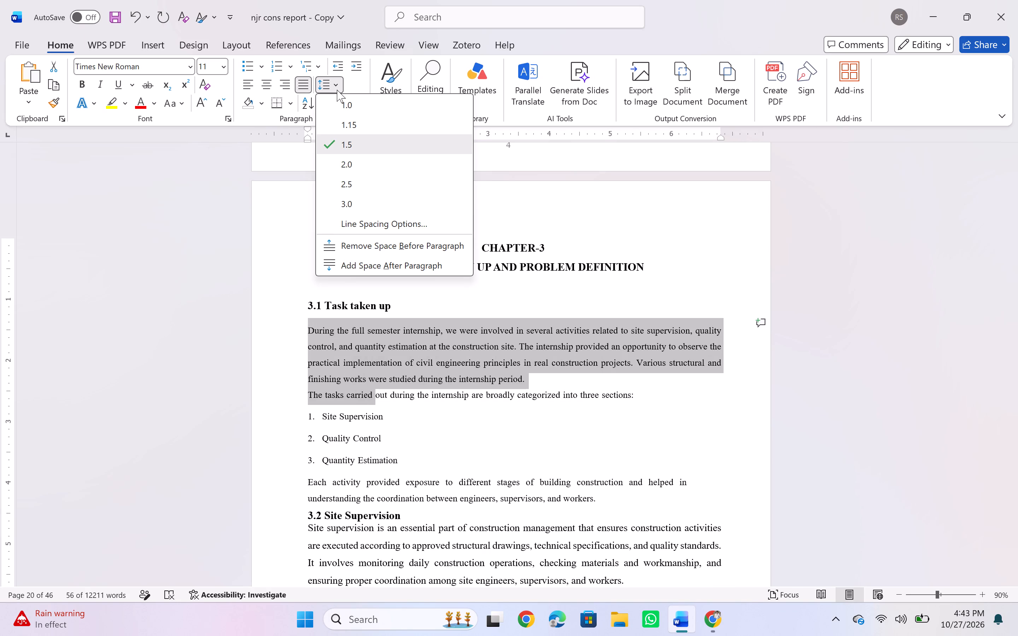
left_click(376, 244)
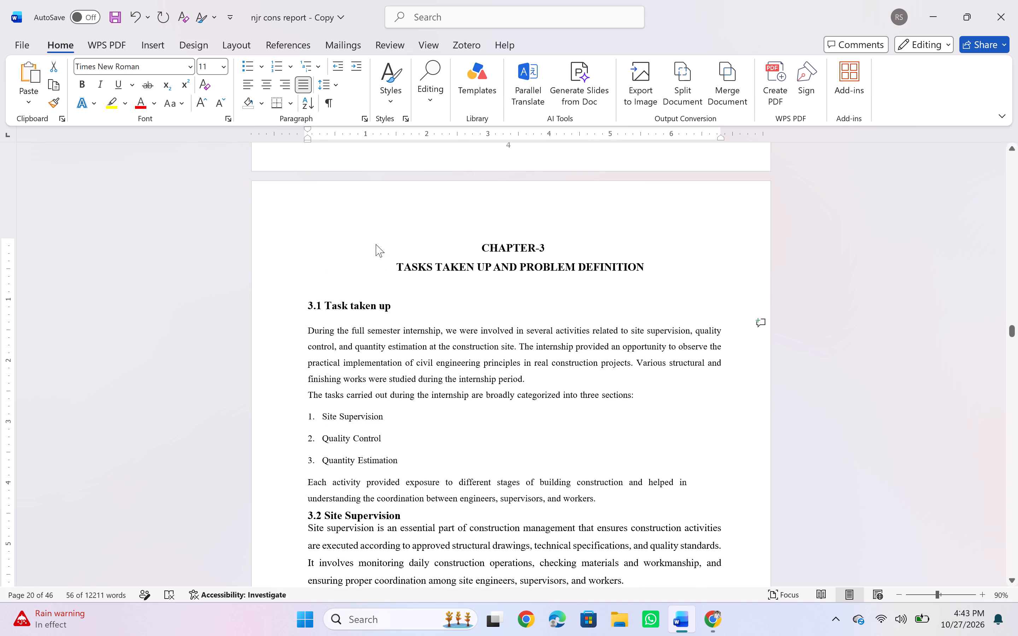
left_click(345, 379)
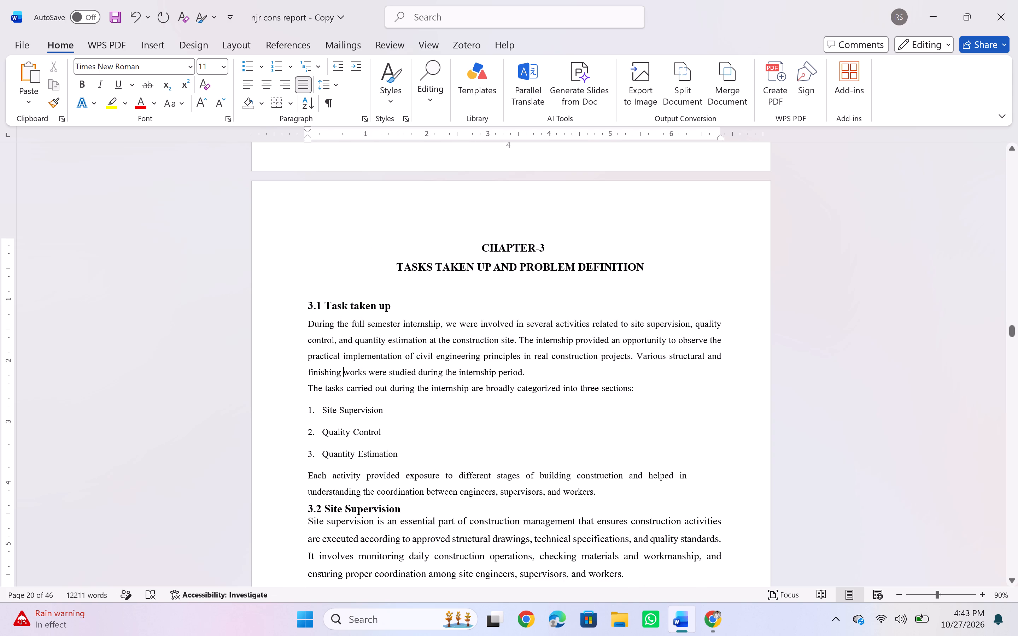
Remove the space before the paragraphs from the CHAPTER-3 title through the first paragraph of section 3.1.
left_click_drag(384, 251, 427, 338)
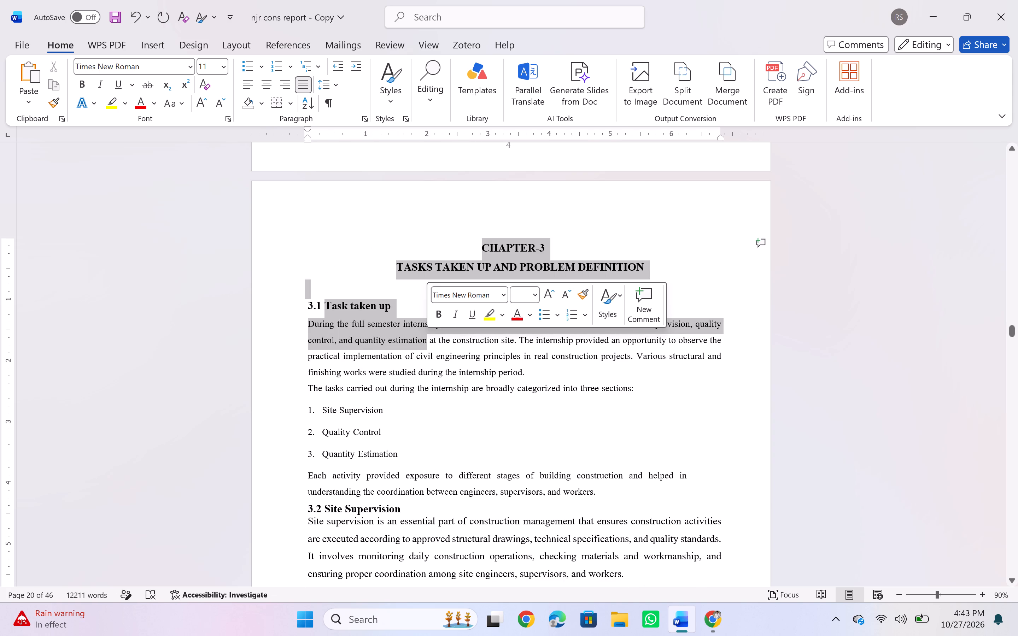
left_click(337, 91)
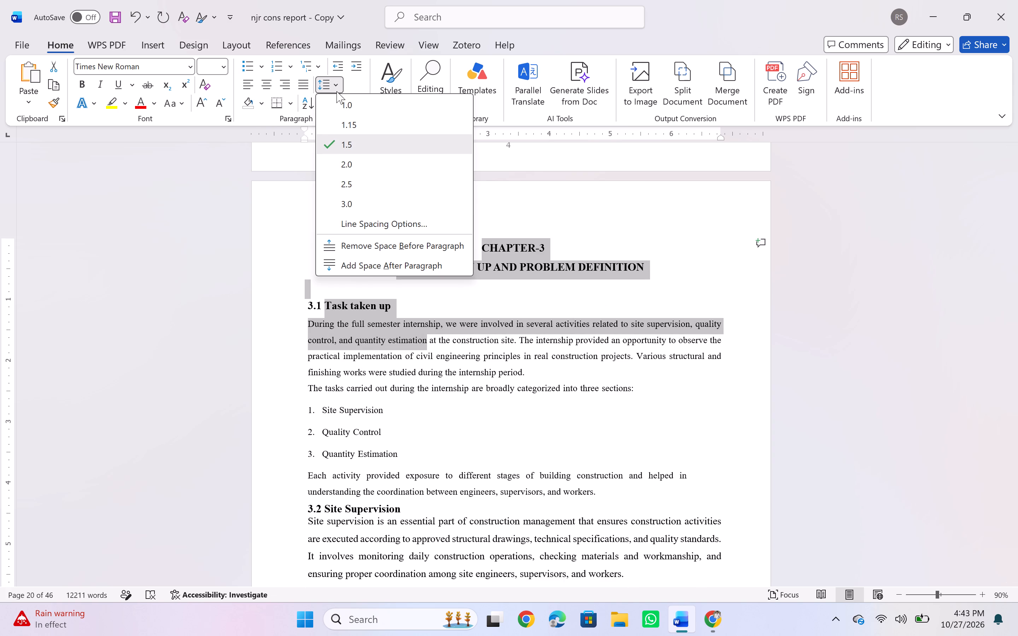
left_click(366, 247)
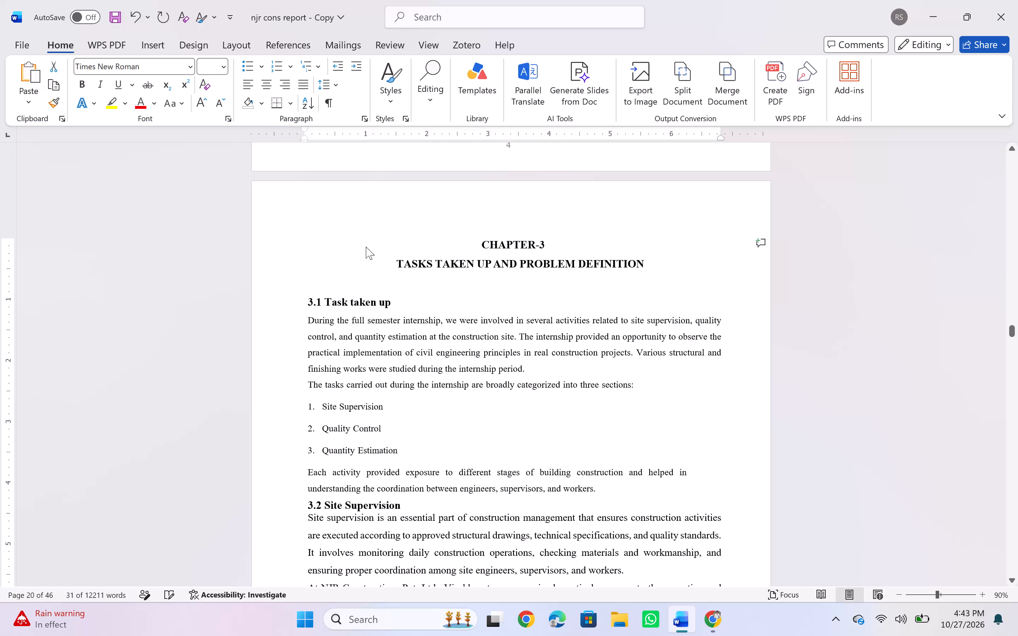
Delete the empty line between the Chapter 3 title and the 3.1 Task taken up heading.
left_click(363, 288)
key("BackSpace")
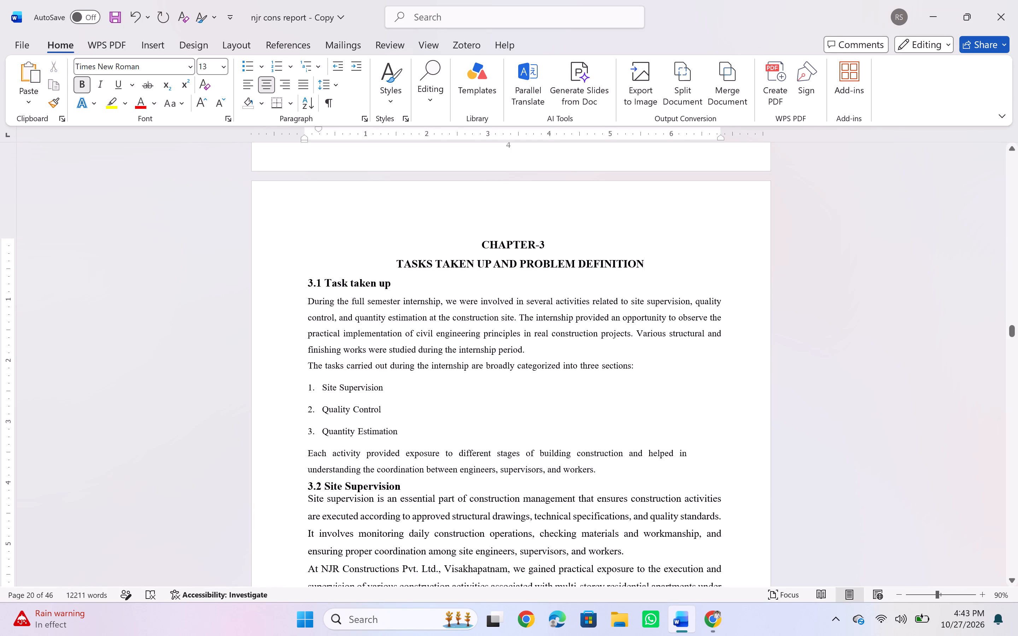
Set 1.5 line spacing from the last paragraph of section 3.1 through the 3.2 heading and its first paragraph.
scroll(335, 365, "down", 2)
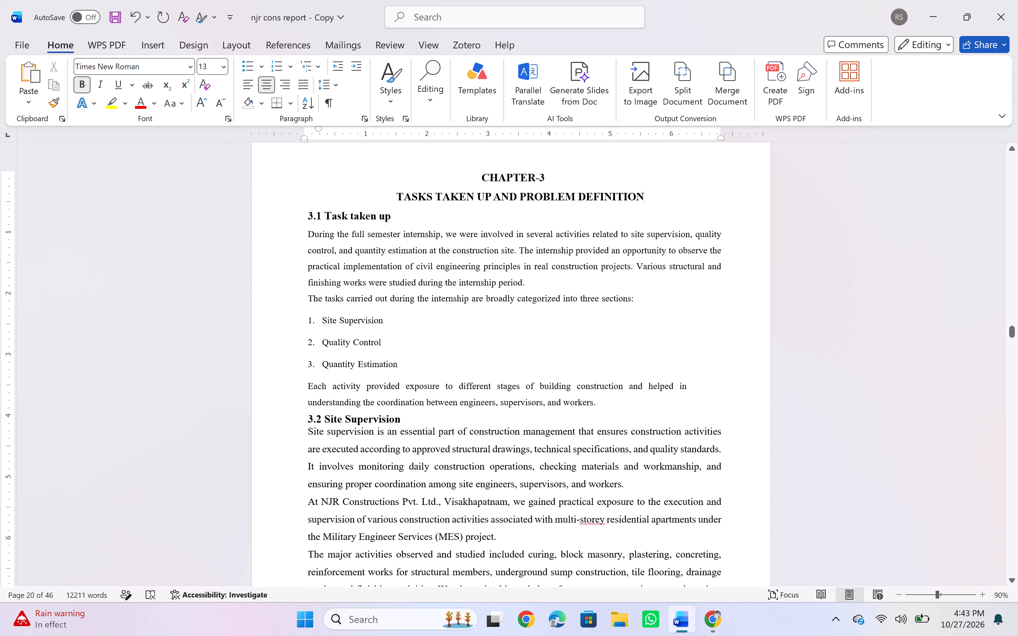
left_click_drag(308, 400, 310, 401)
left_click_drag(310, 401, 377, 432)
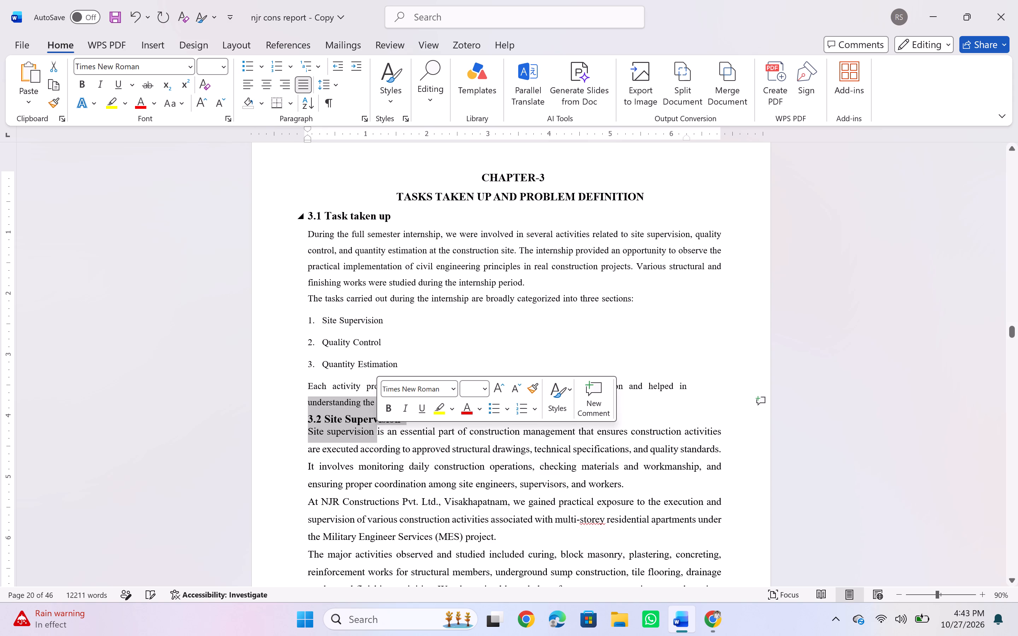
left_click(337, 86)
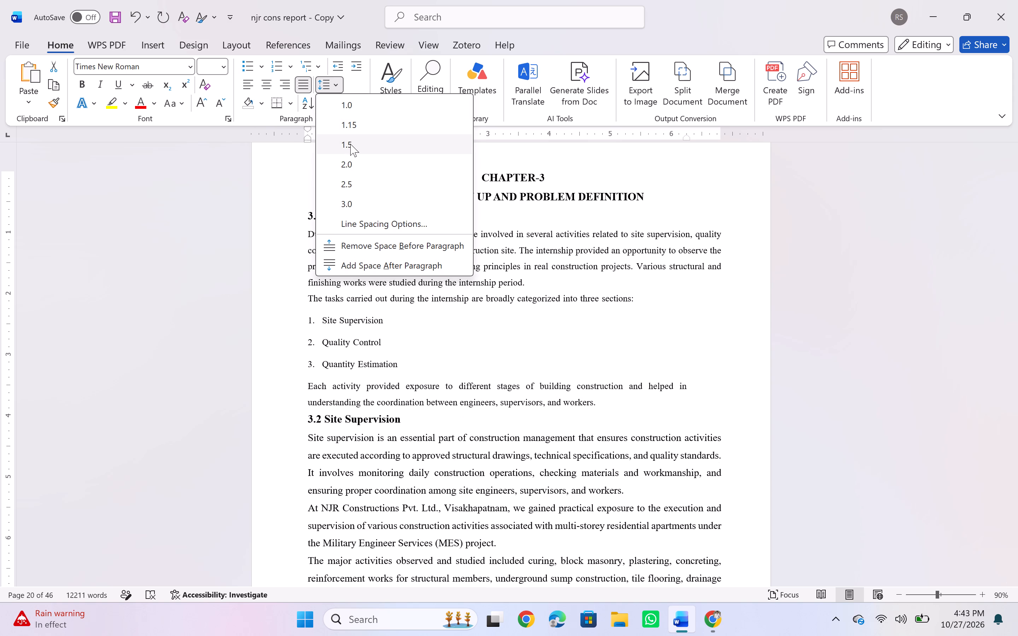
left_click(350, 143)
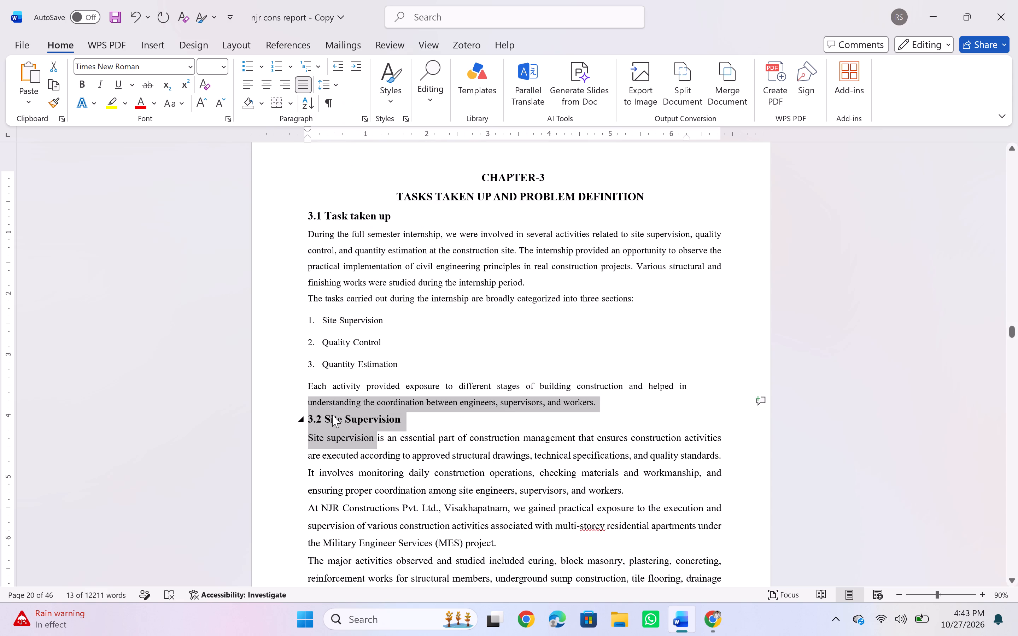
left_click(332, 421)
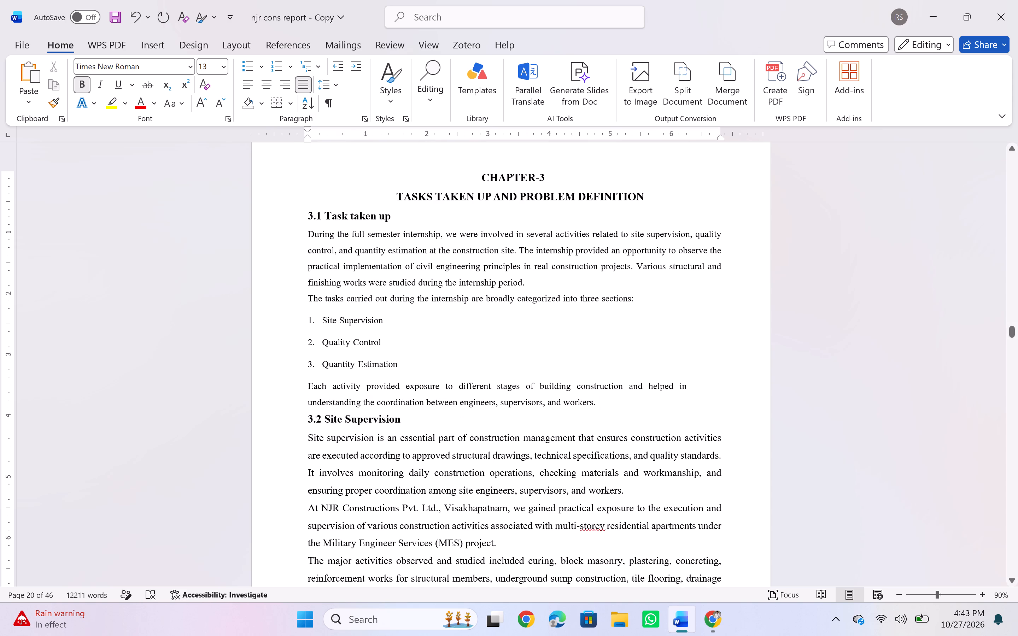
Set the font size of the word Curing in the 3.1.1 Curing heading to 12.
scroll(321, 453, "down", 3)
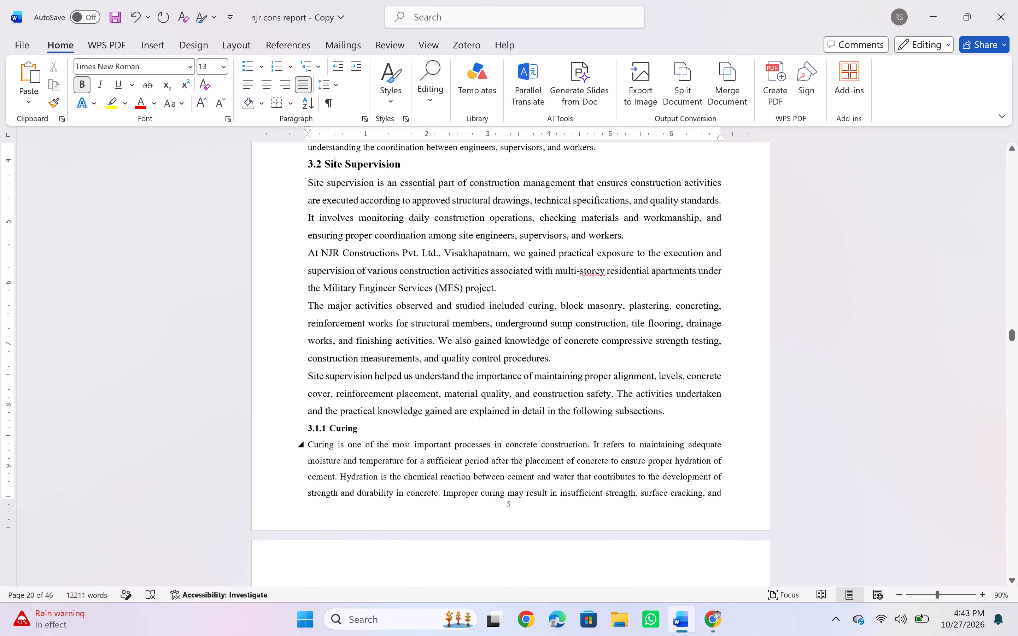
scroll(321, 453, "up", 2)
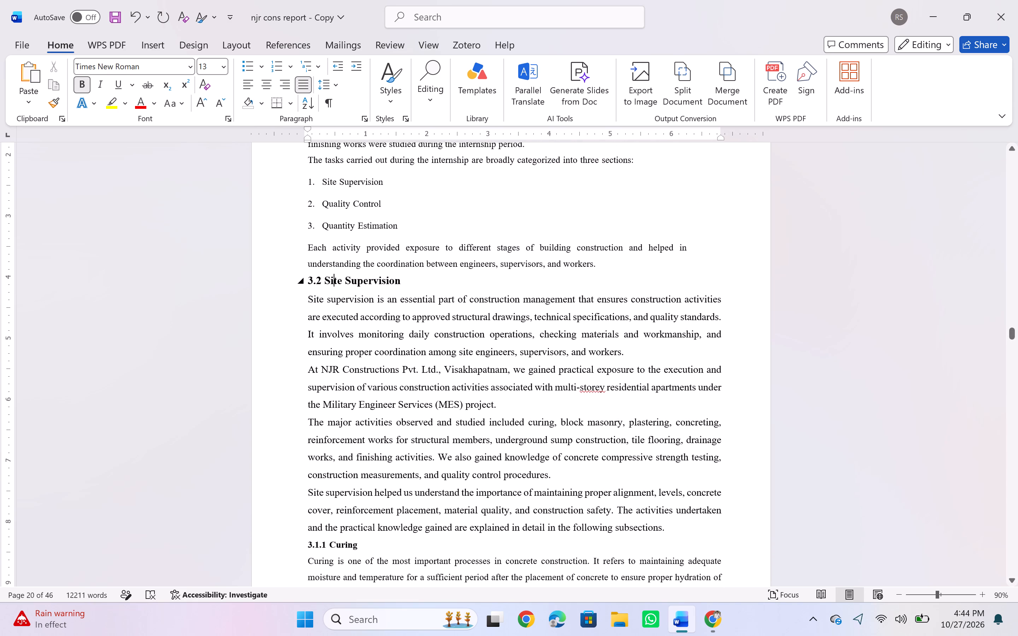
left_click(336, 545)
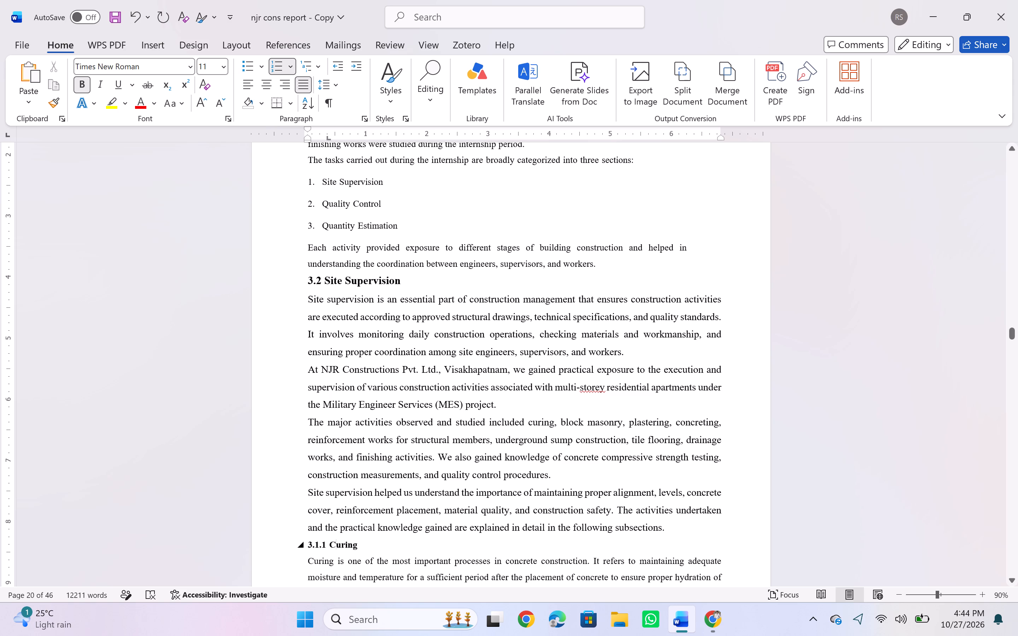
left_click_drag(358, 548, 304, 543)
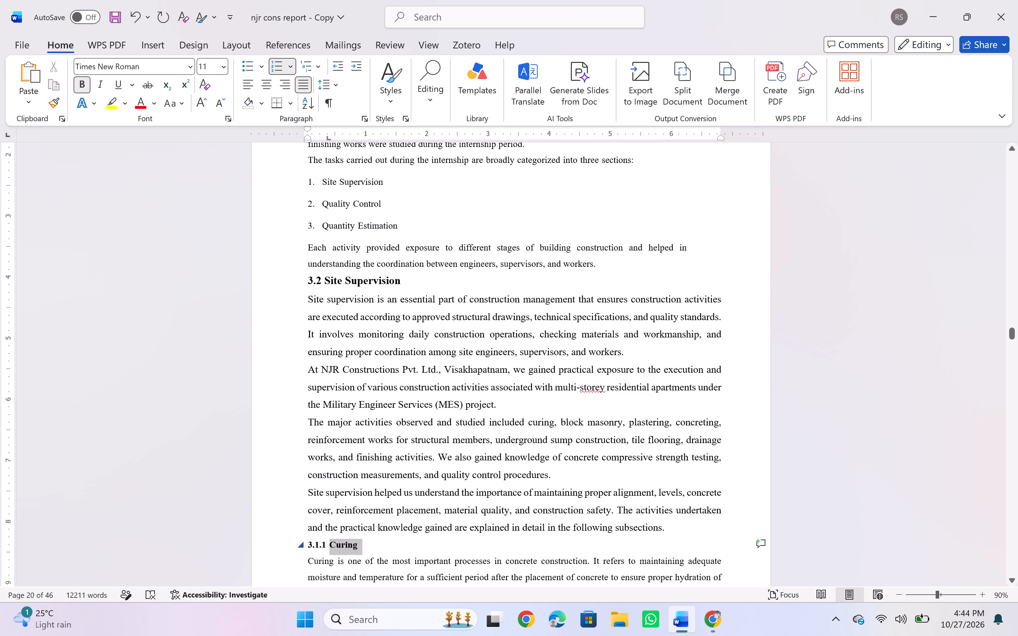
left_click_drag(304, 543, 321, 545)
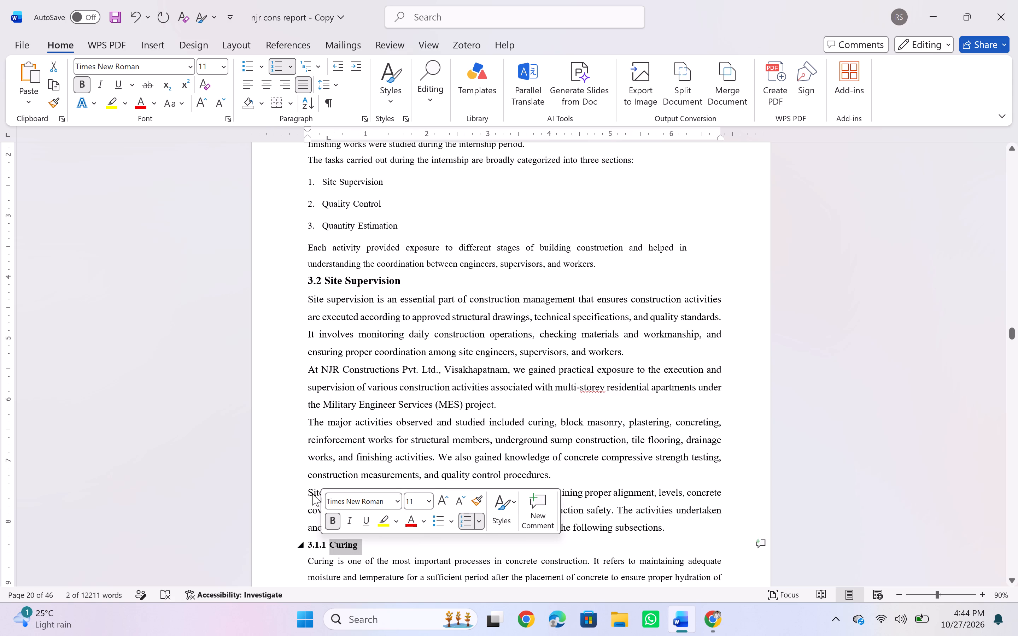
left_click(225, 66)
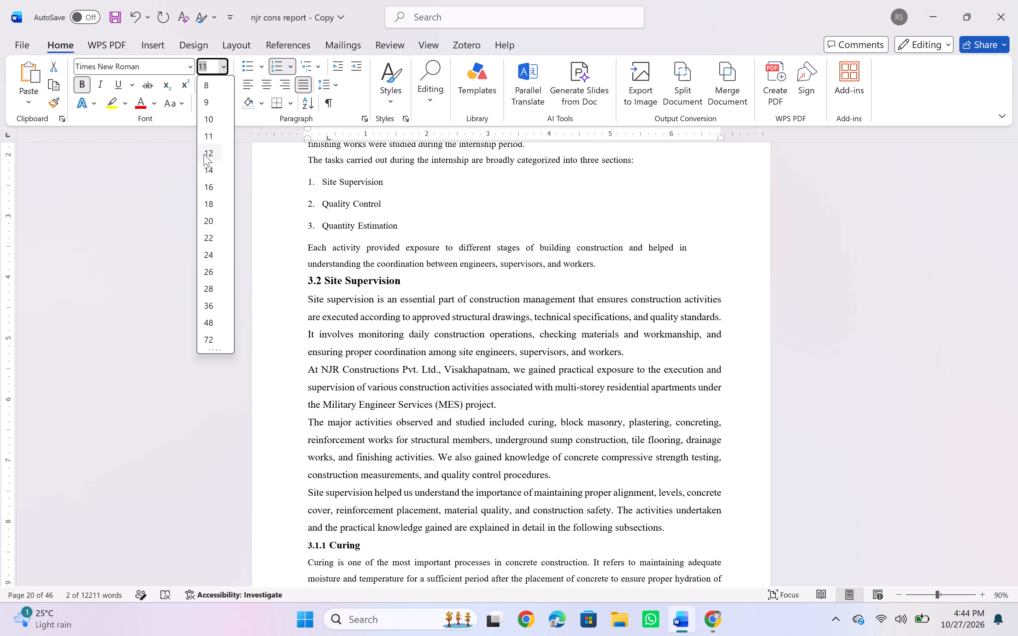
left_click(204, 154)
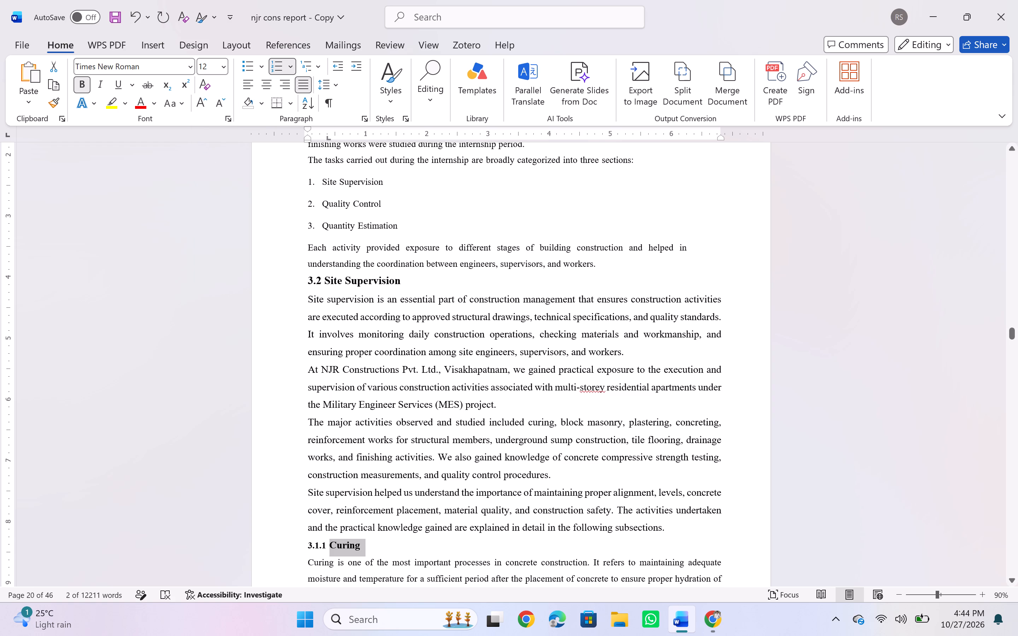
left_click(353, 549)
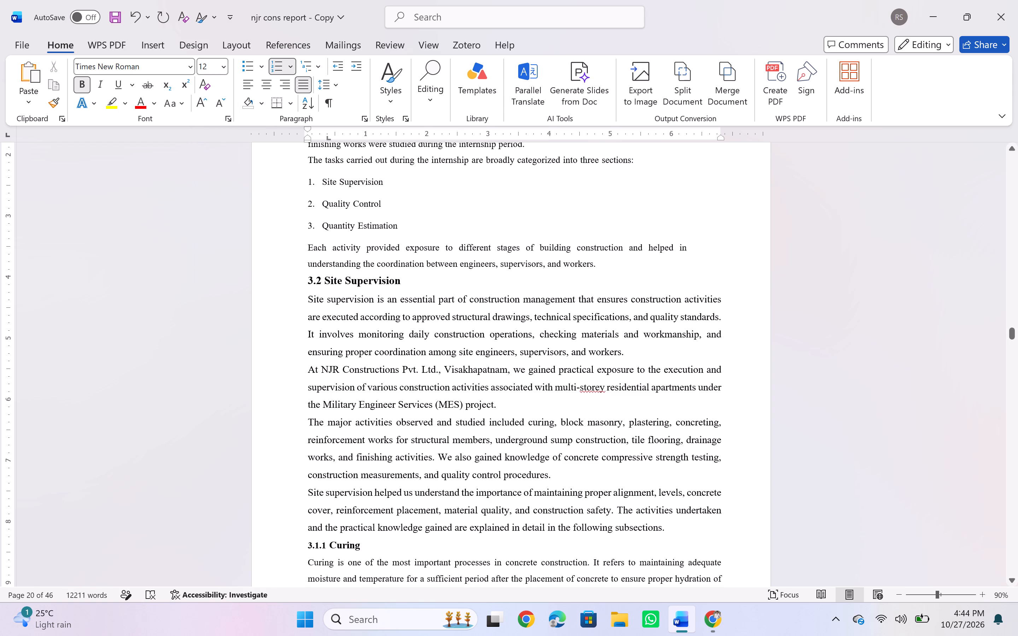
Set the number 3.1.1 in the Curing heading to font size 12, after comparing with the 3.1 Task taken up heading.
scroll(316, 527, "up", 1)
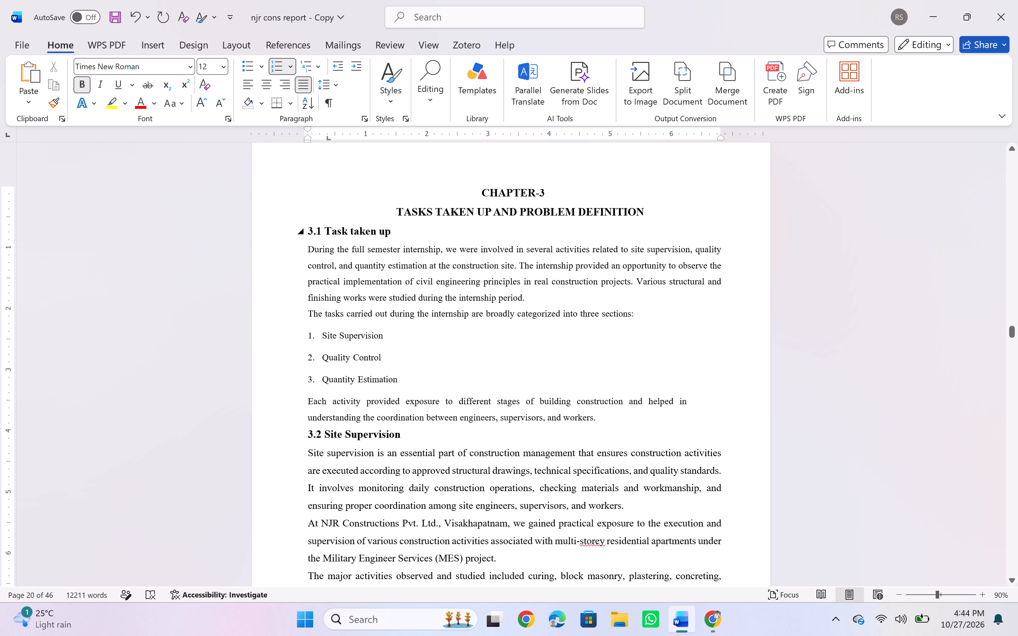
left_click(371, 234)
scroll(346, 383, "down", 1)
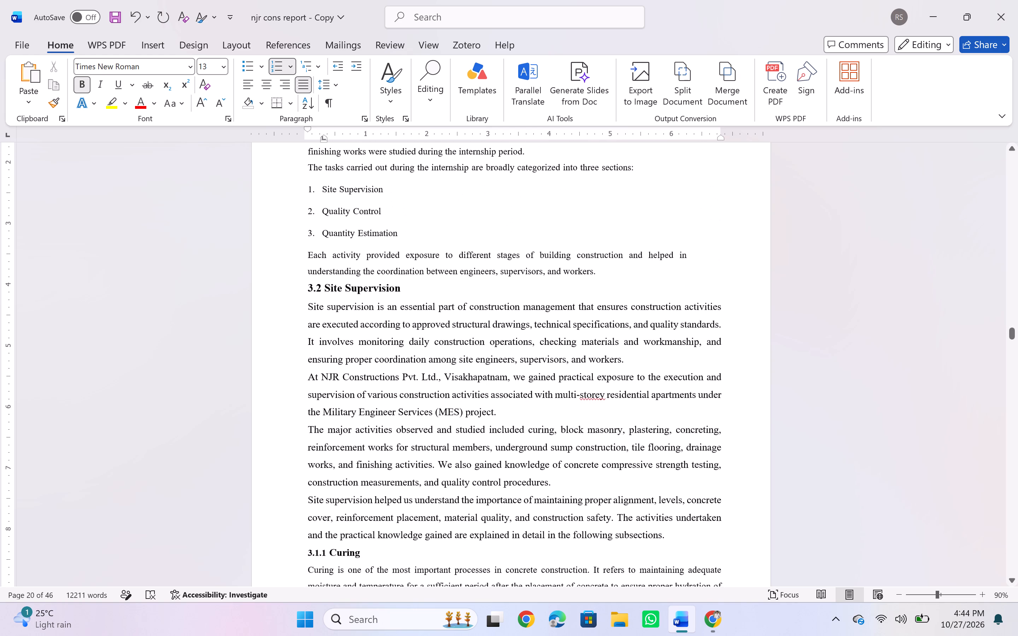
scroll(346, 383, "down", 2)
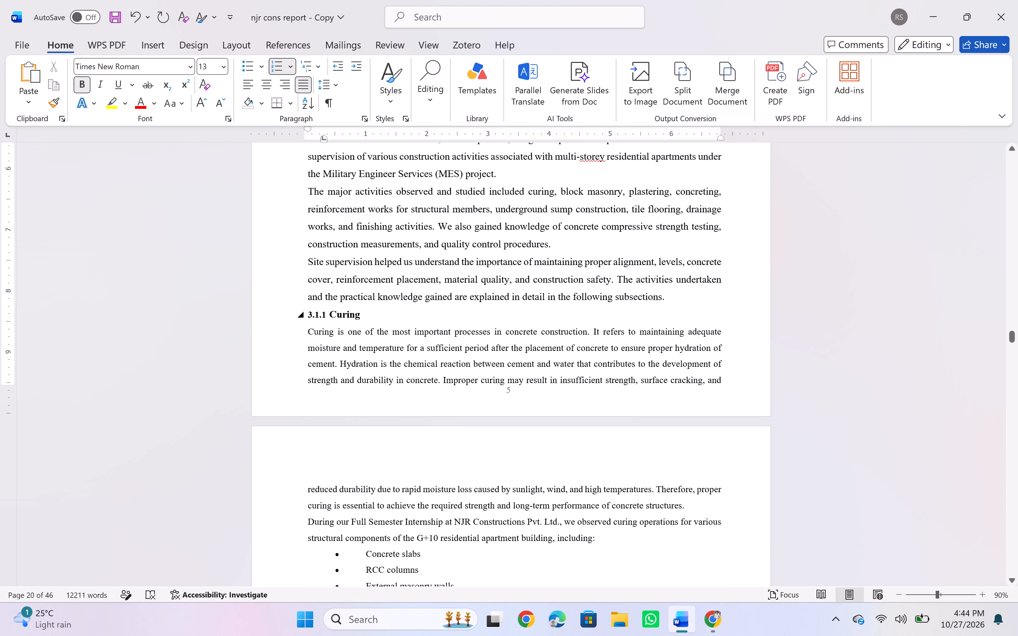
double_click(315, 315)
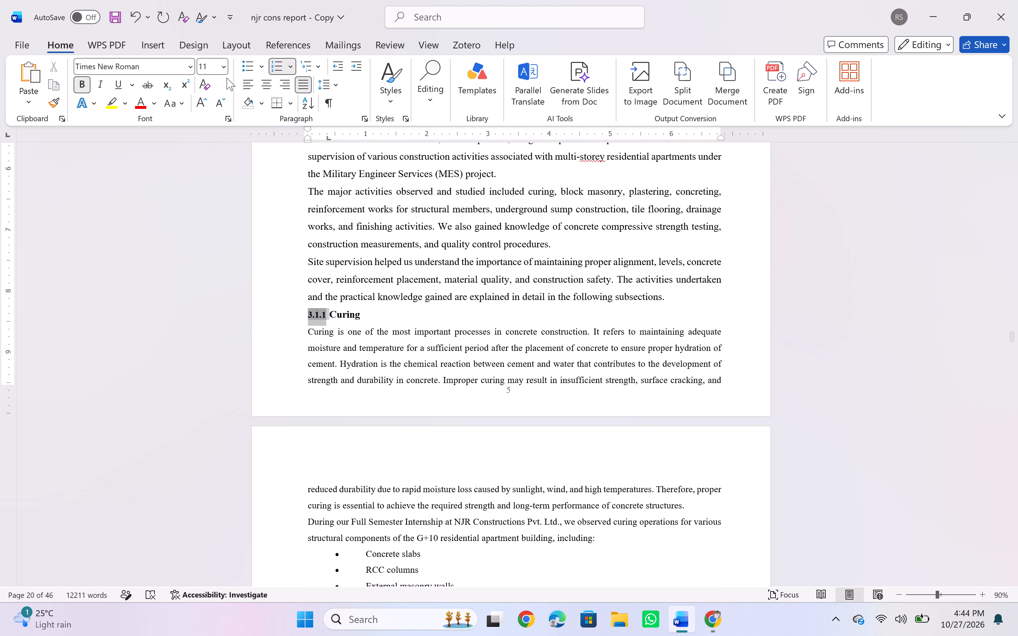
left_click(221, 65)
left_click(212, 155)
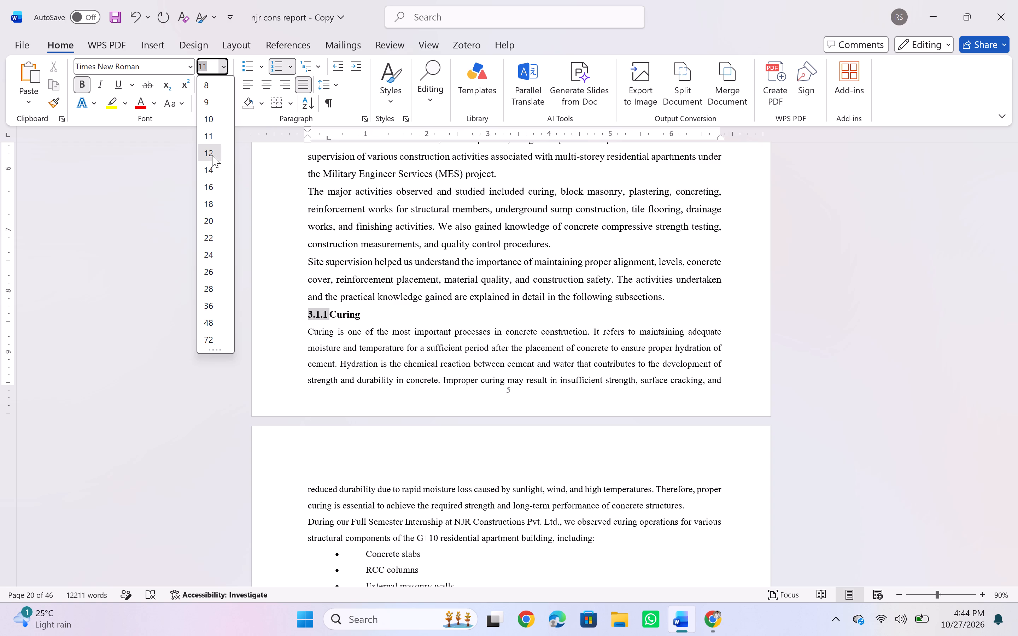
left_click(320, 321)
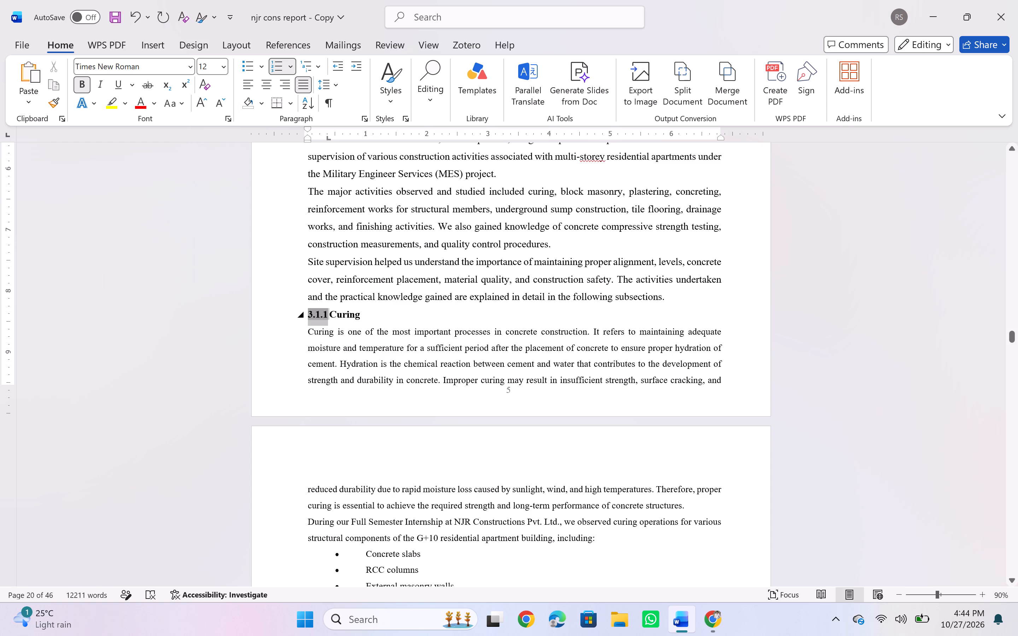
Set the whole 3.2.2. Brick work heading to font size 12.
scroll(317, 368, "down", 1)
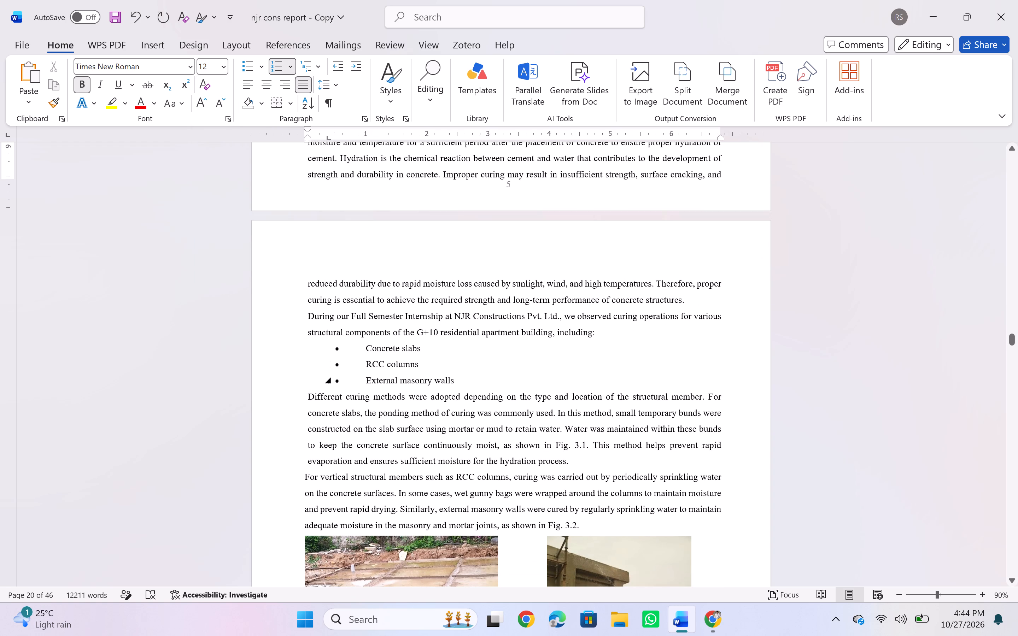
scroll(304, 376, "down", 2)
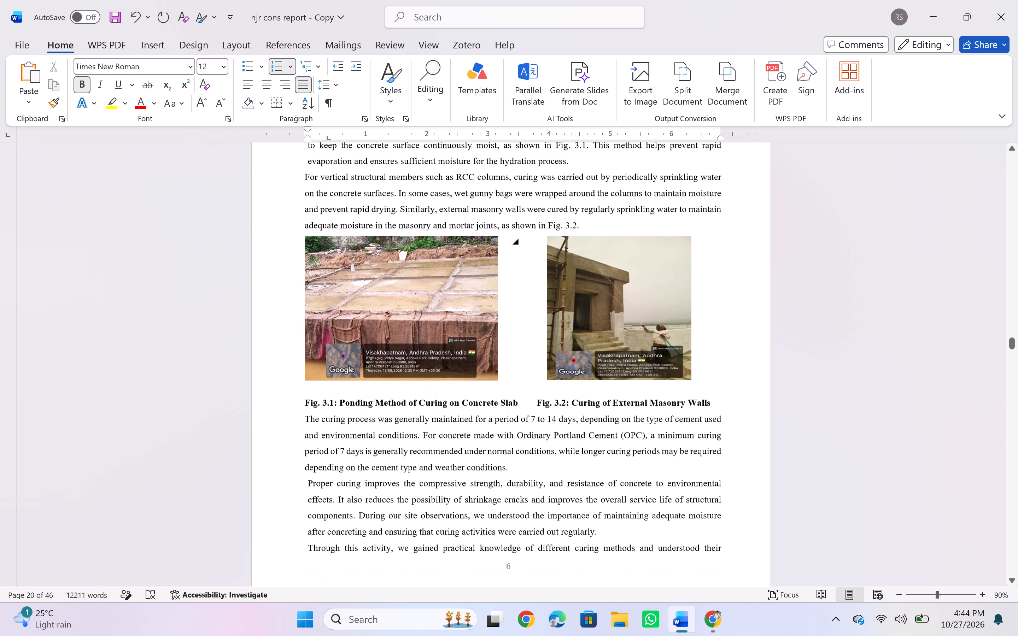
left_click(292, 384)
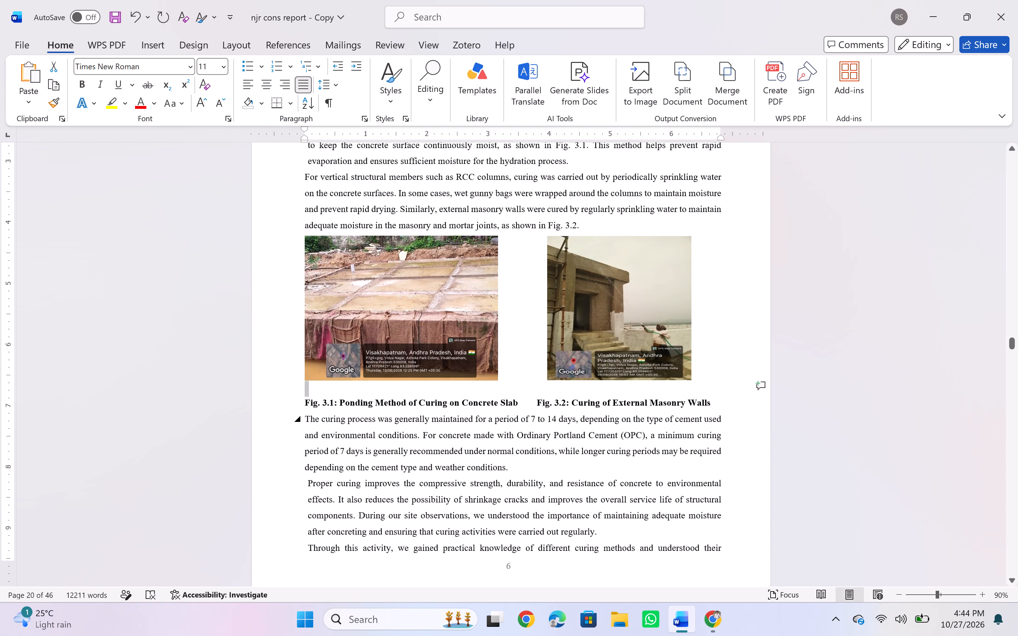
scroll(333, 450, "down", 2)
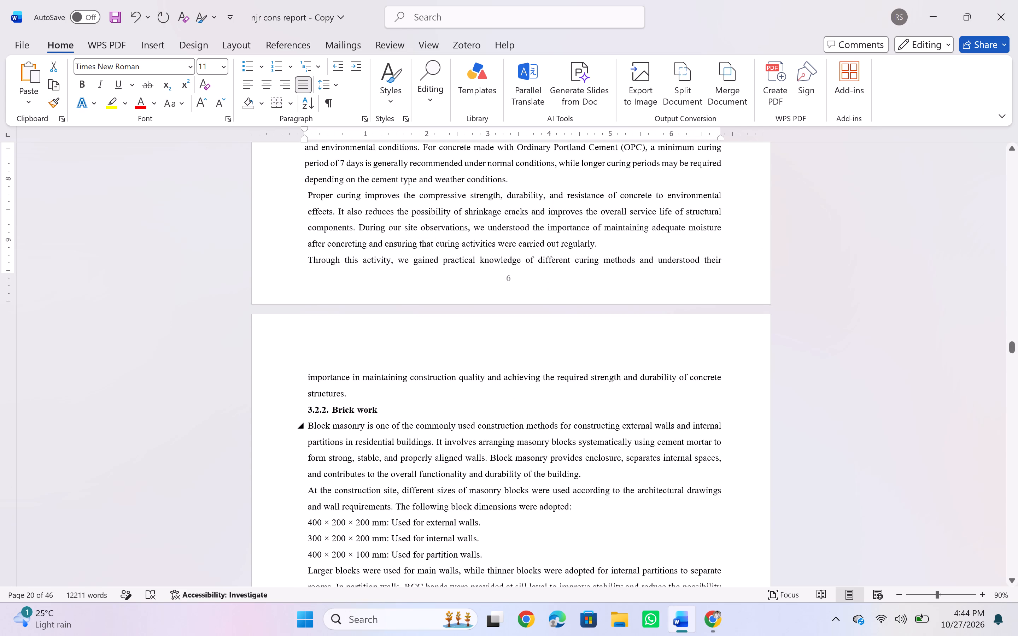
left_click(352, 412)
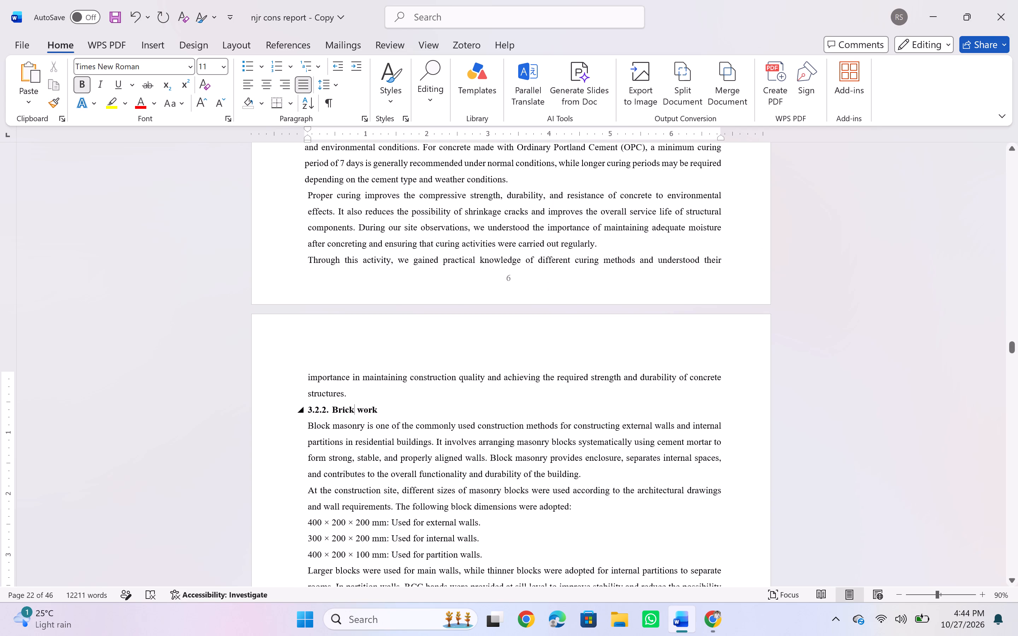
left_click_drag(383, 410, 321, 413)
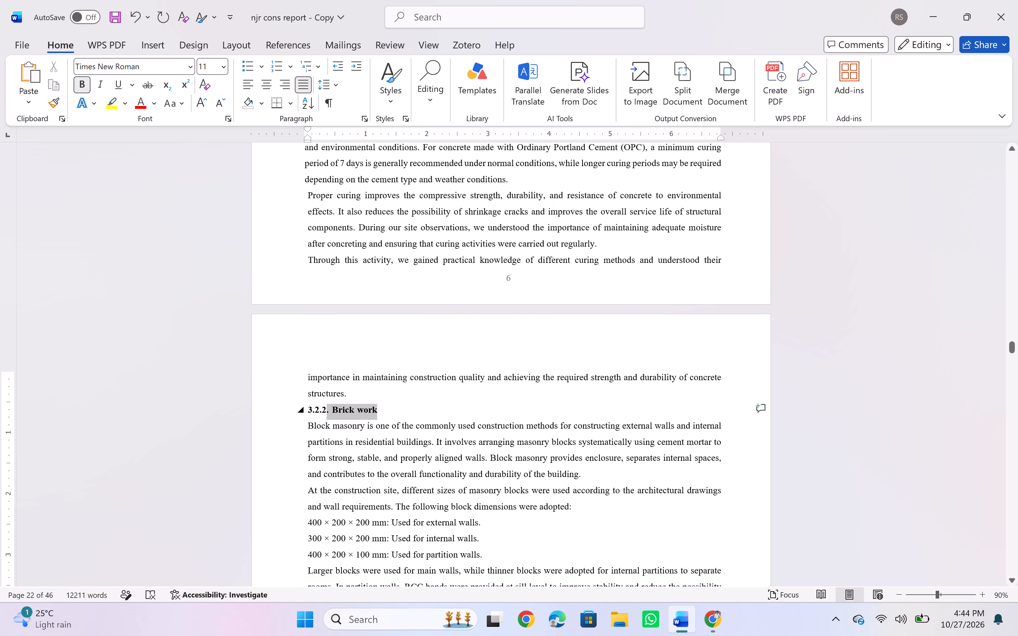
left_click_drag(321, 413, 301, 410)
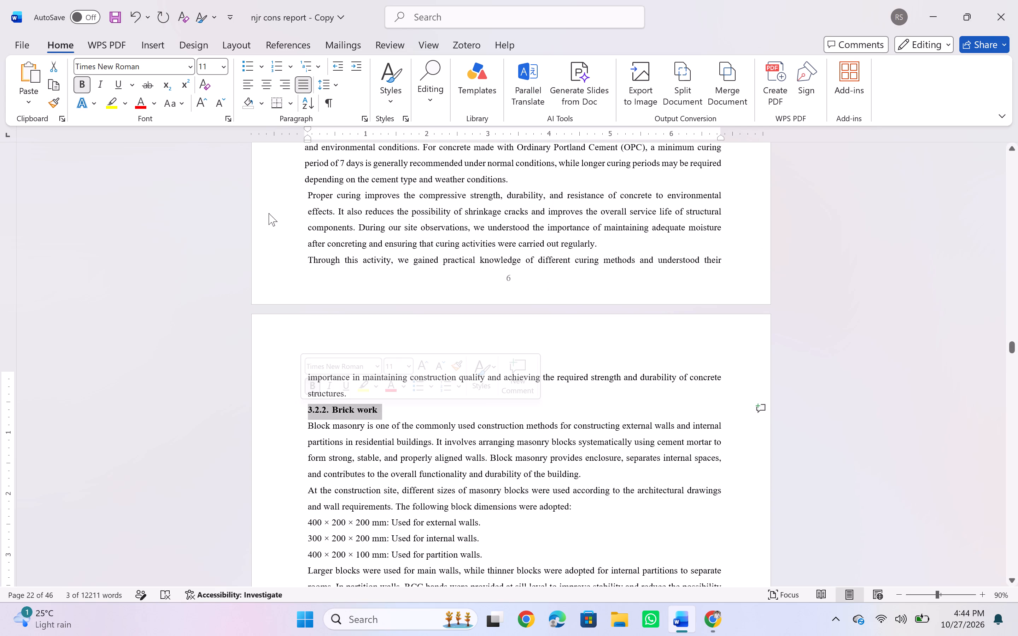
left_click(223, 66)
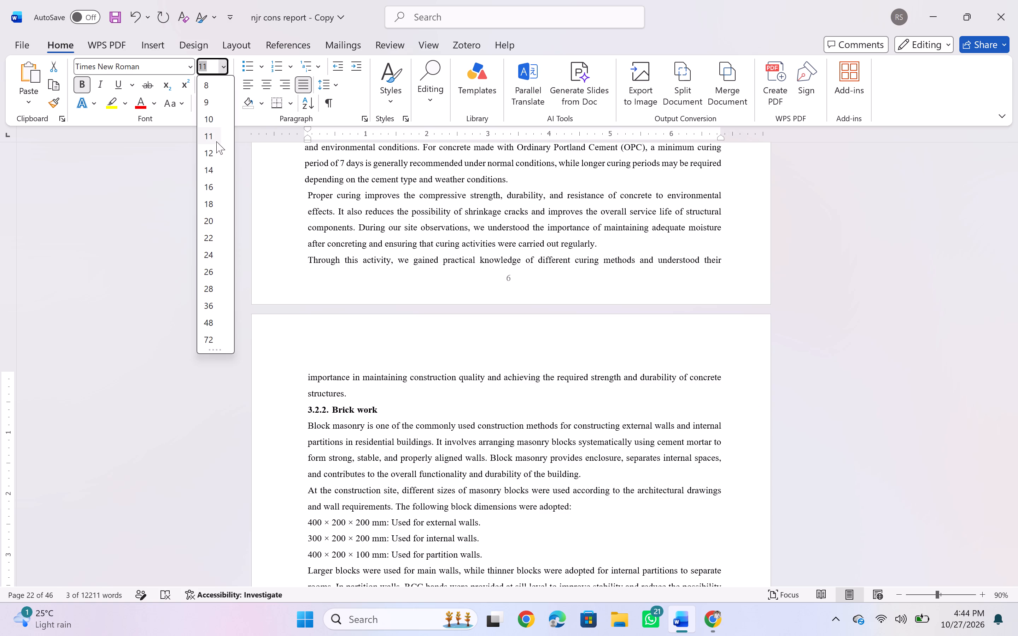
left_click(209, 153)
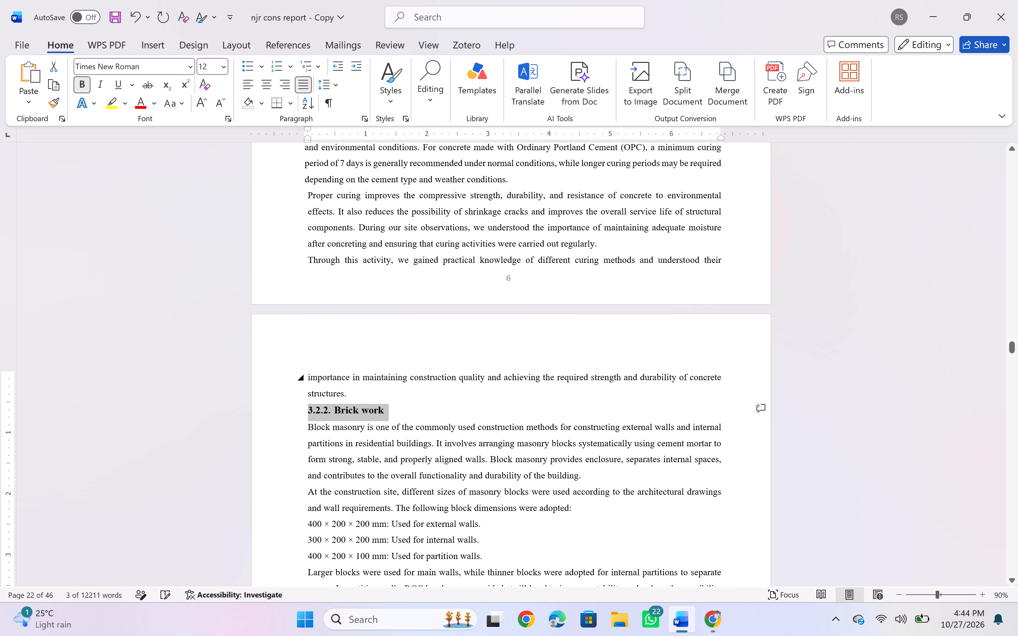
left_click(335, 412)
Set the whole 3.2.3 Plastering Work heading to font size 12.
scroll(344, 437, "down", 1)
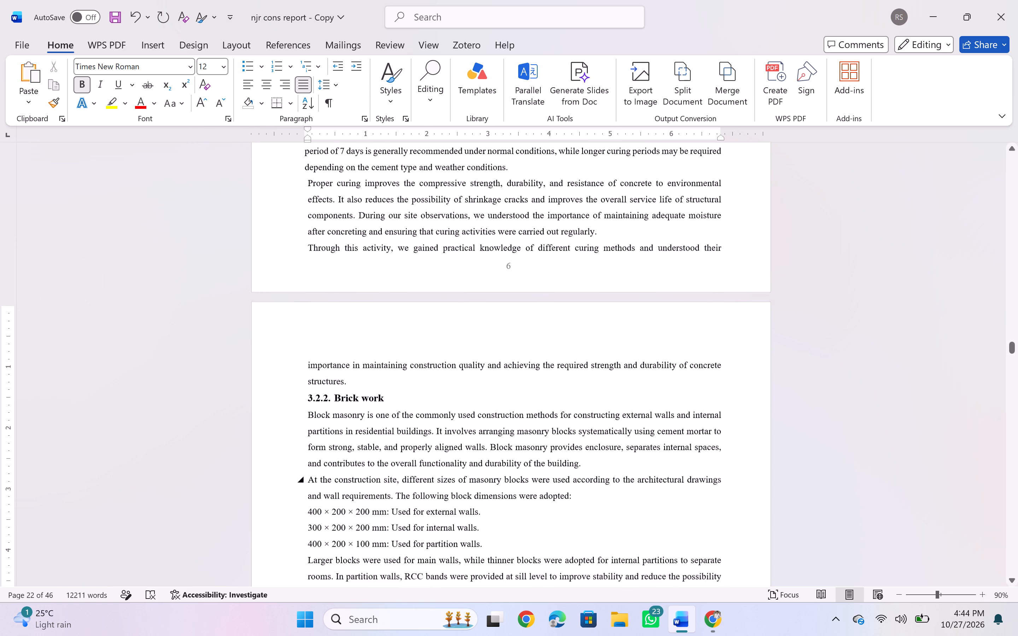
scroll(344, 437, "down", 2)
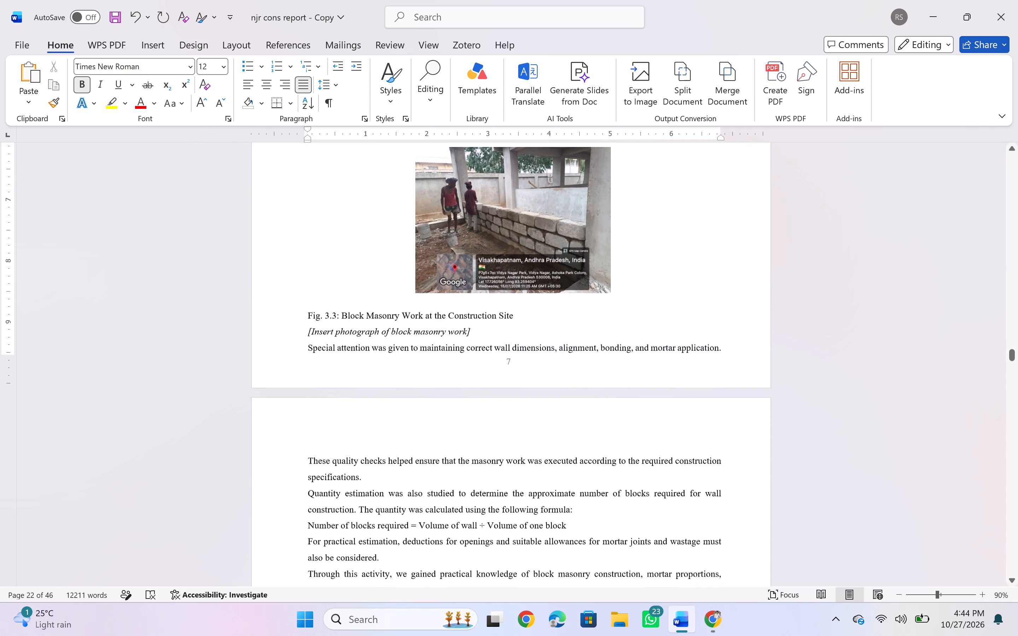
scroll(344, 437, "down", 2)
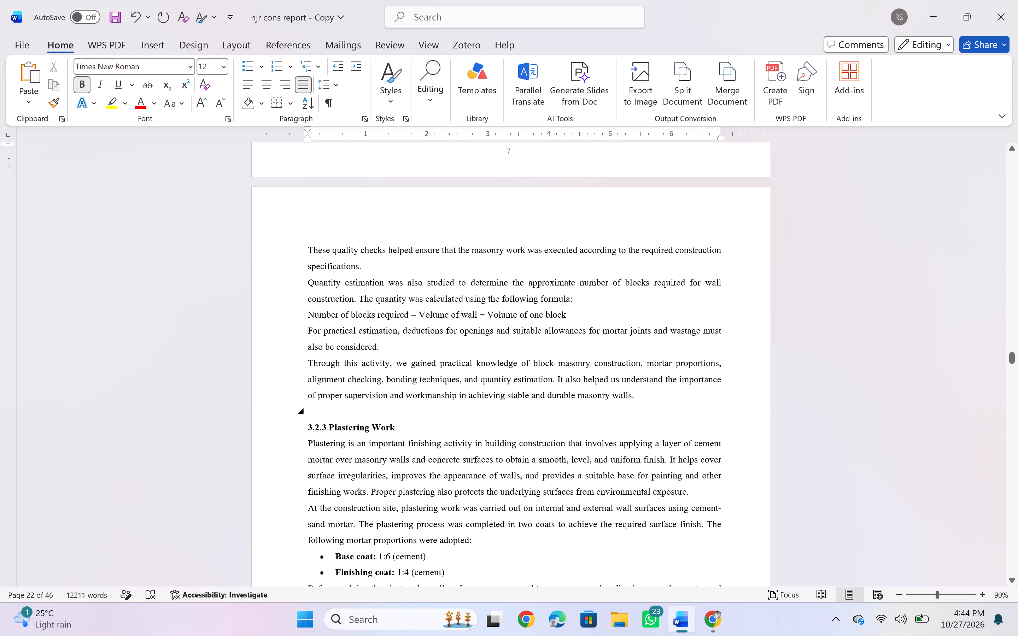
left_click_drag(403, 426, 304, 426)
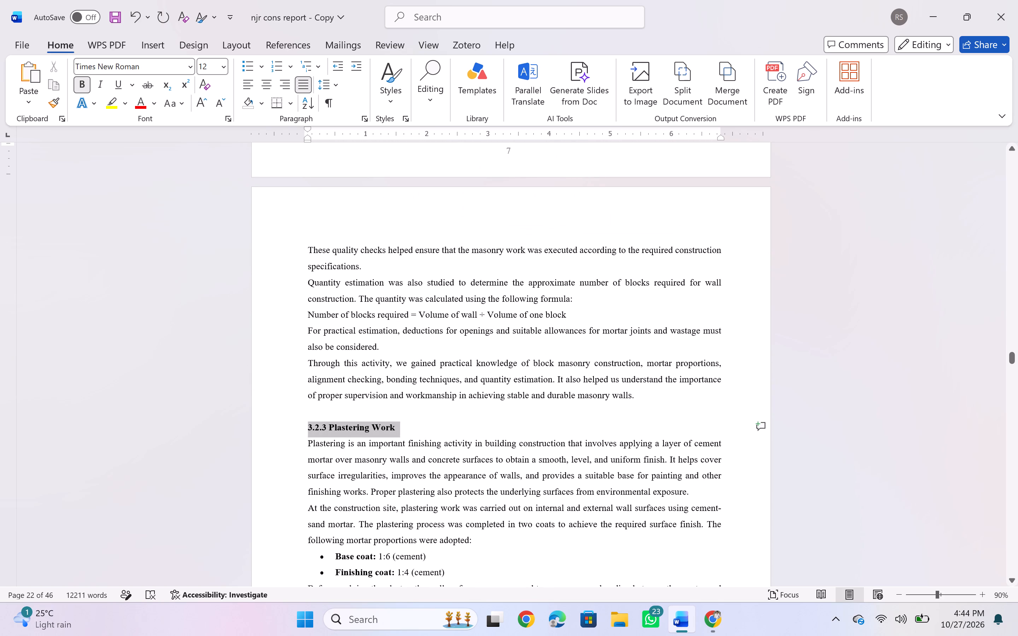
left_click_drag(304, 426, 304, 426)
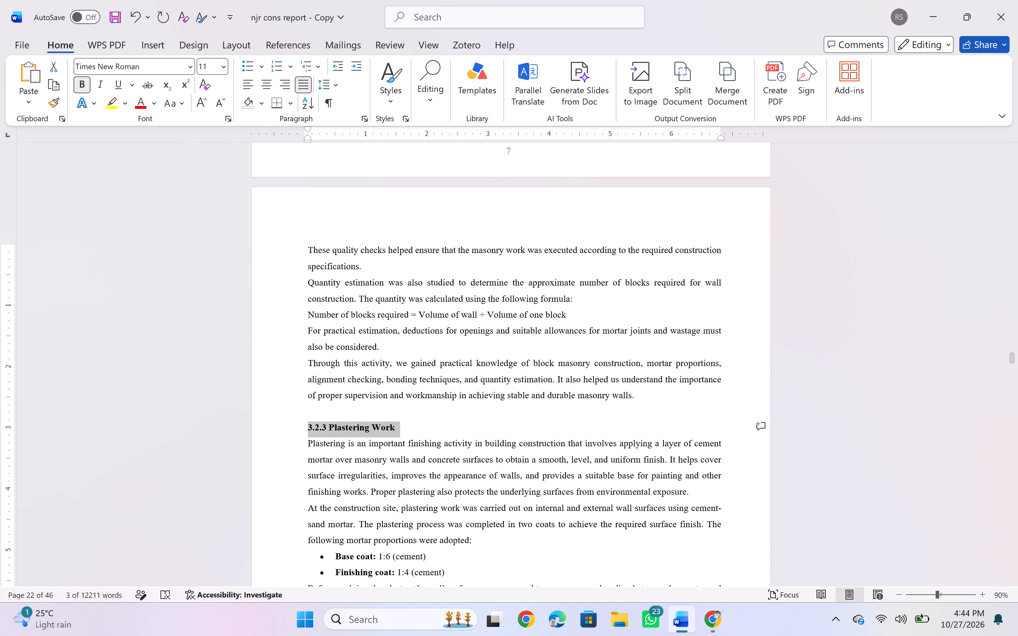
left_click(224, 70)
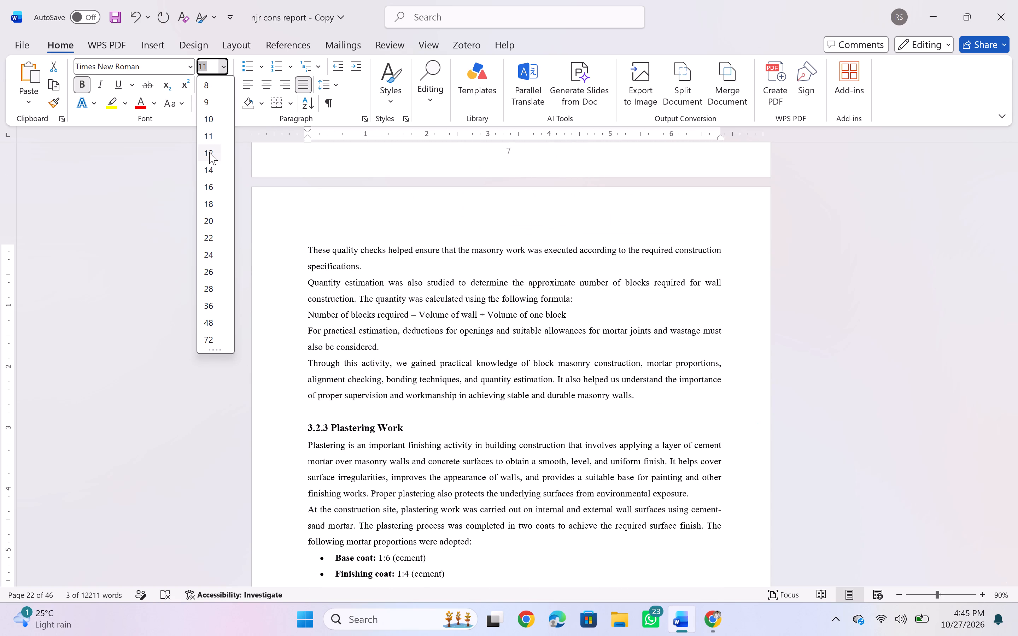
left_click(209, 152)
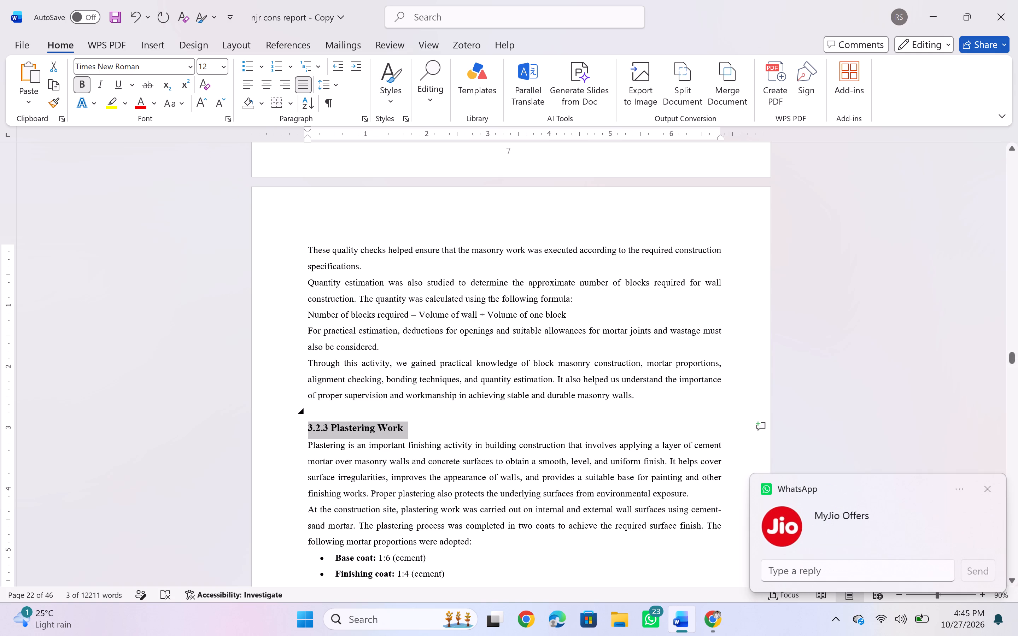
Delete the empty line between the end of the Brick work section and the 3.2.3 Plastering Work heading.
left_click(339, 414)
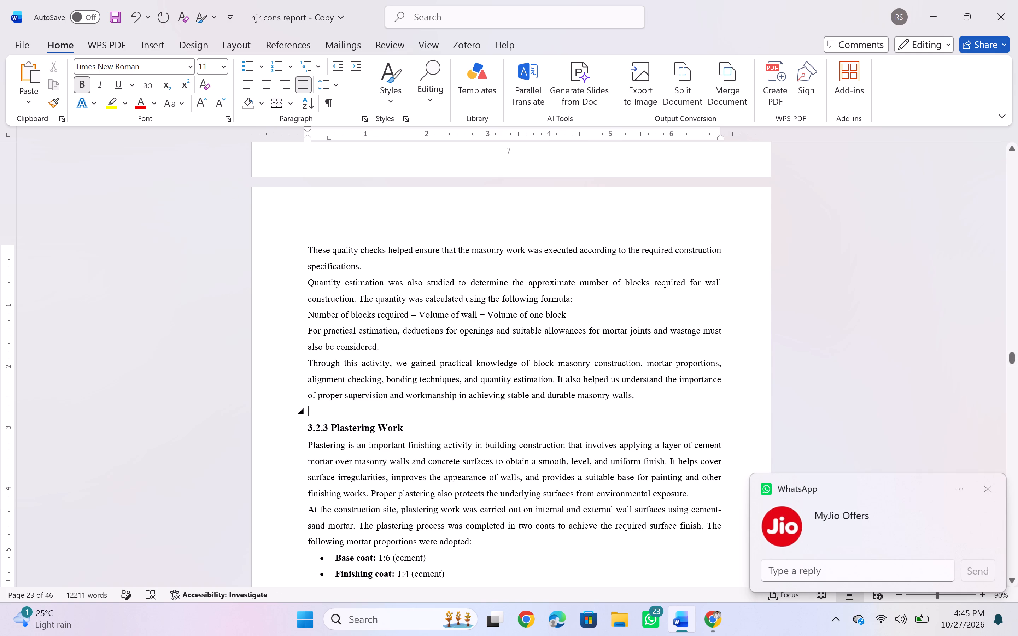
key("BackSpace")
key("BackSpace")
key("BackSpace")
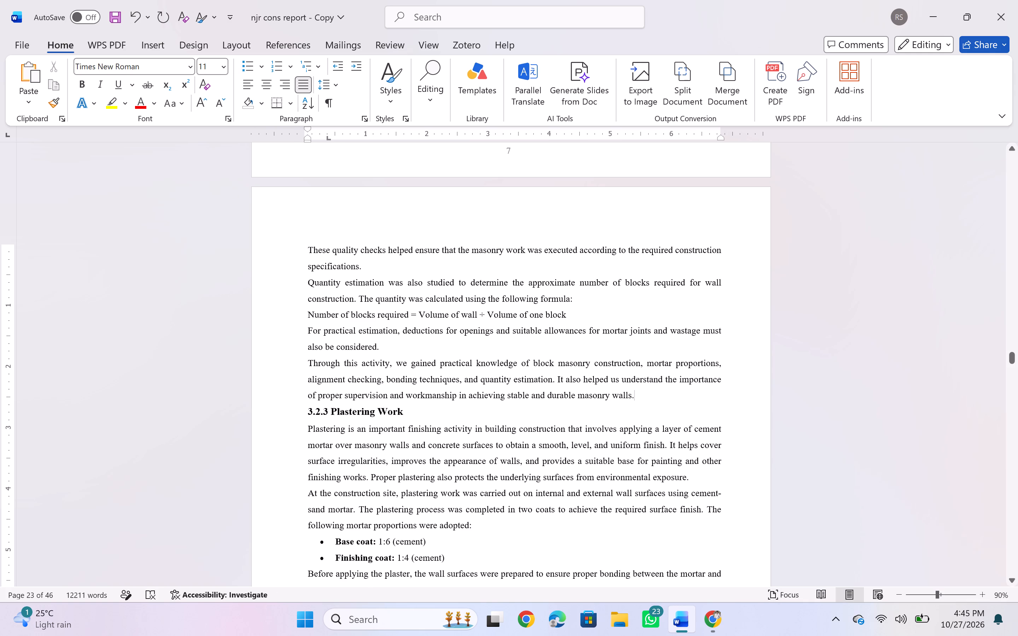
Set the whole 3.2.4 Concreting Work heading to font size 12.
scroll(312, 496, "down", 3)
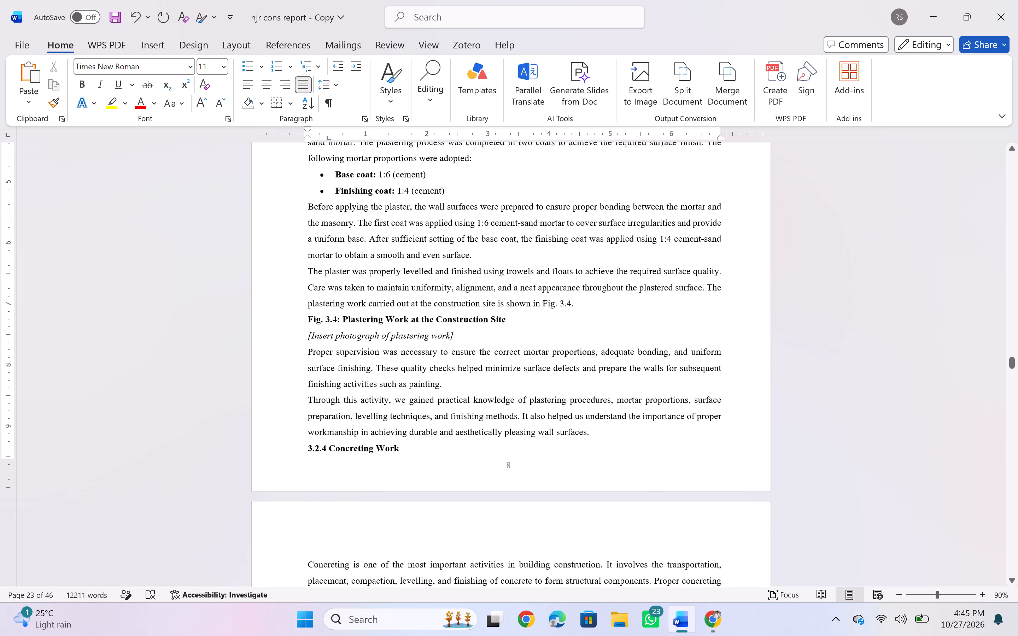
scroll(312, 496, "down", 1)
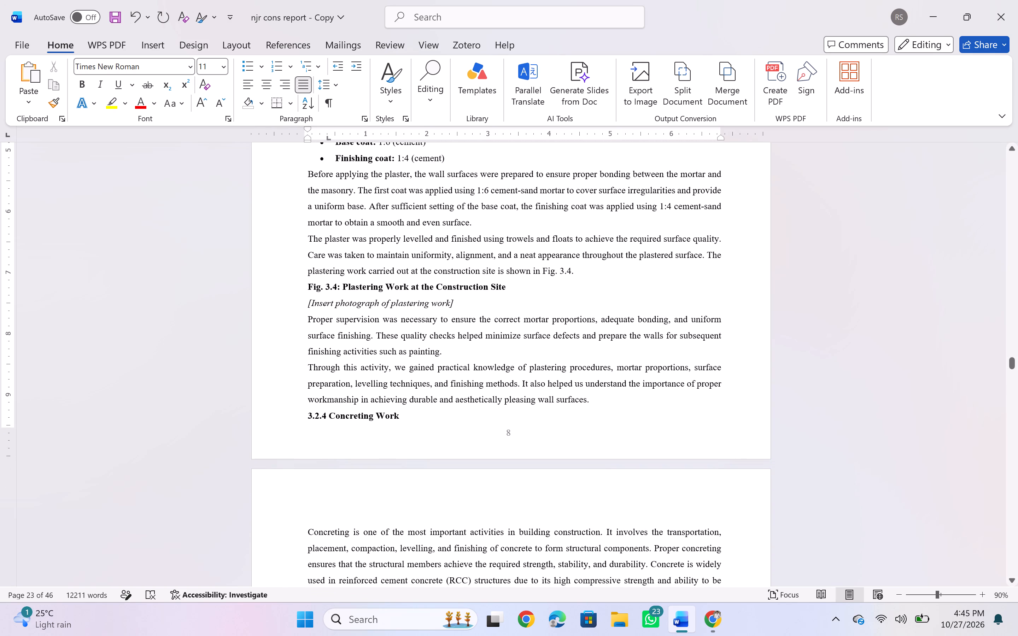
left_click_drag(404, 412, 306, 413)
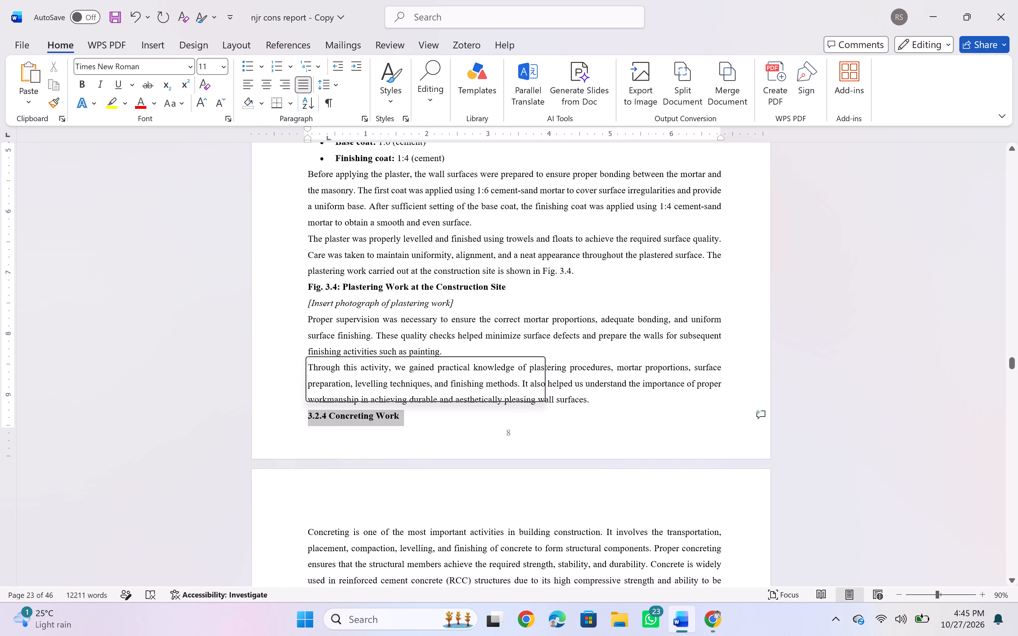
left_click(417, 367)
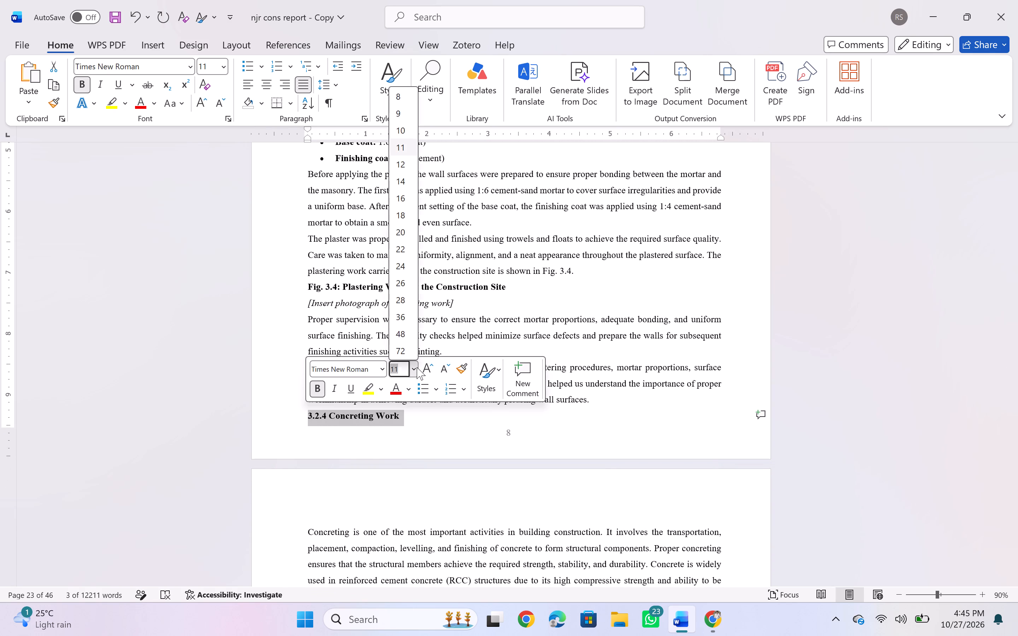
left_click(401, 165)
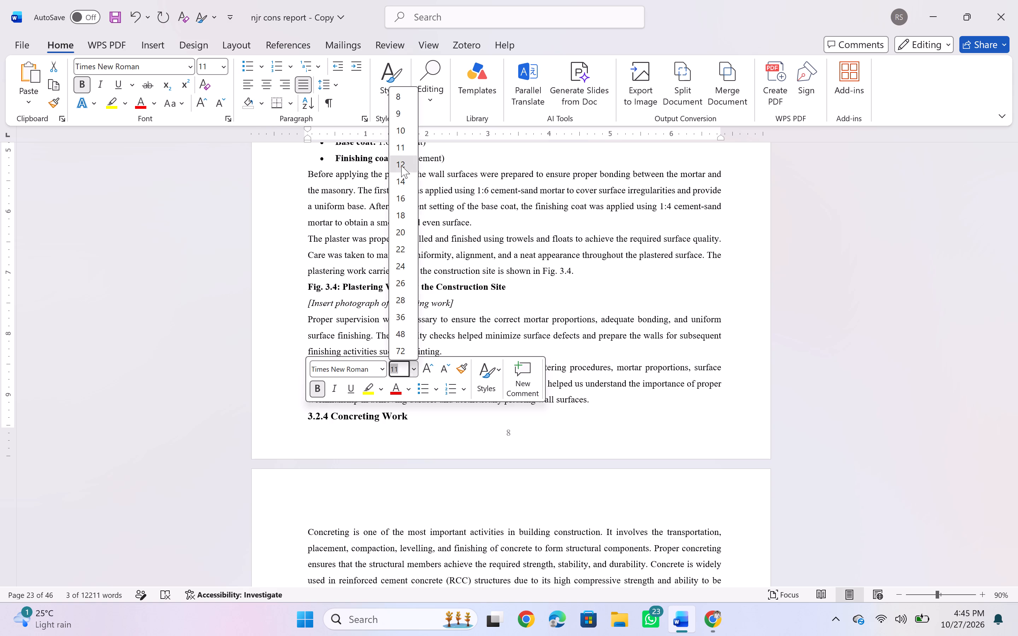
Set the whole 3.2.5 Column Reinforcement Work heading to font size 12.
scroll(355, 457, "down", 2)
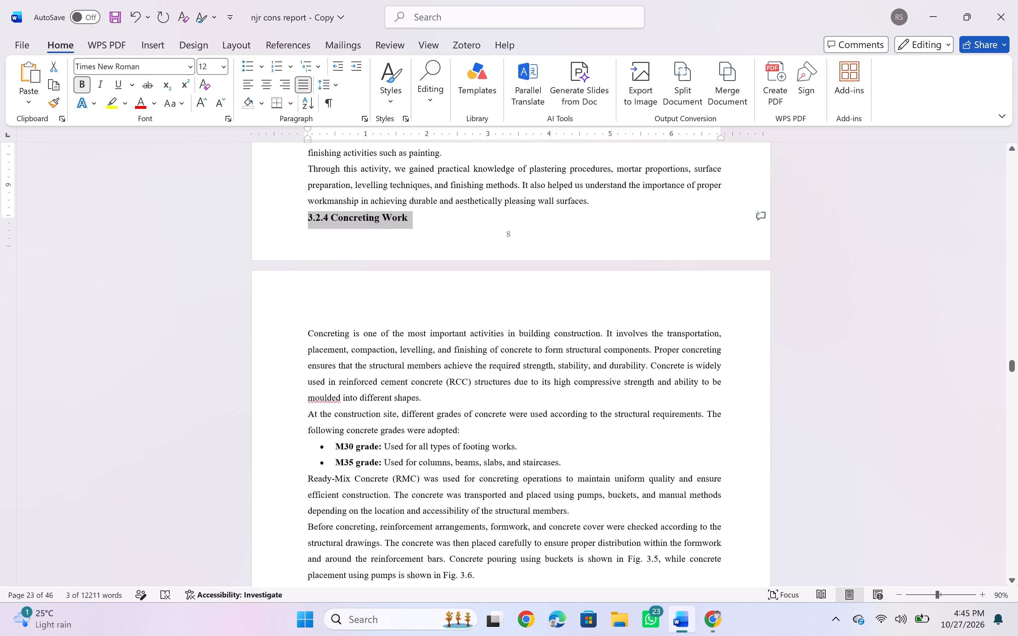
scroll(355, 457, "down", 4)
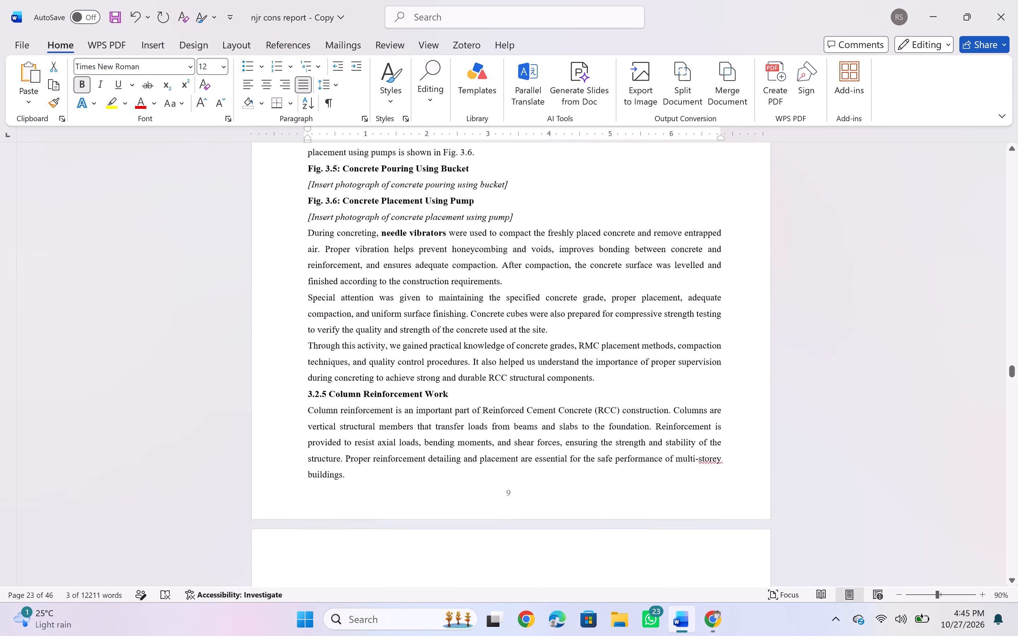
left_click_drag(454, 395, 410, 392)
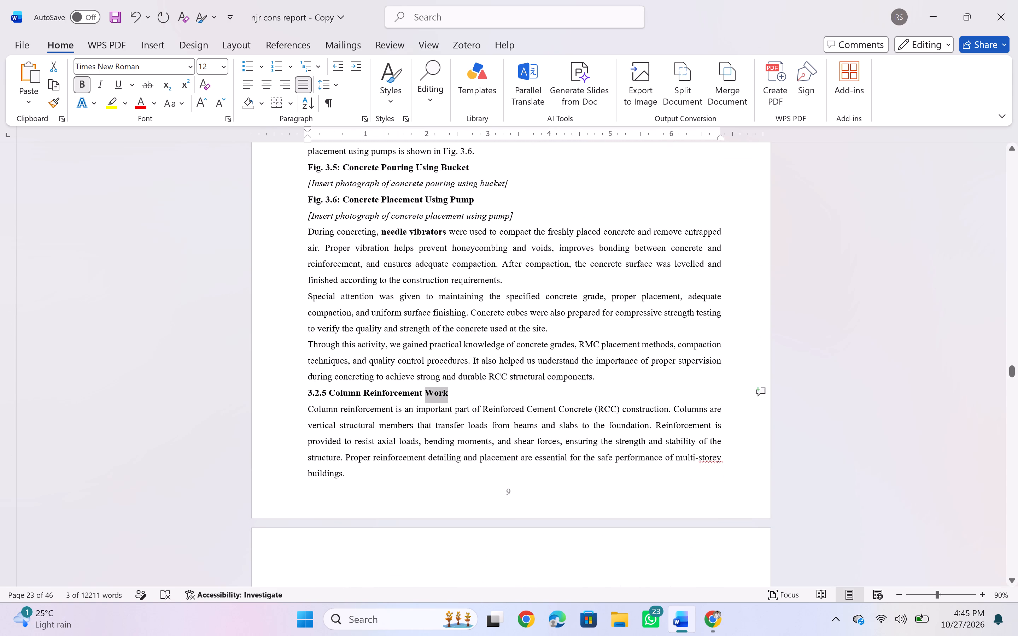
left_click_drag(410, 392, 305, 395)
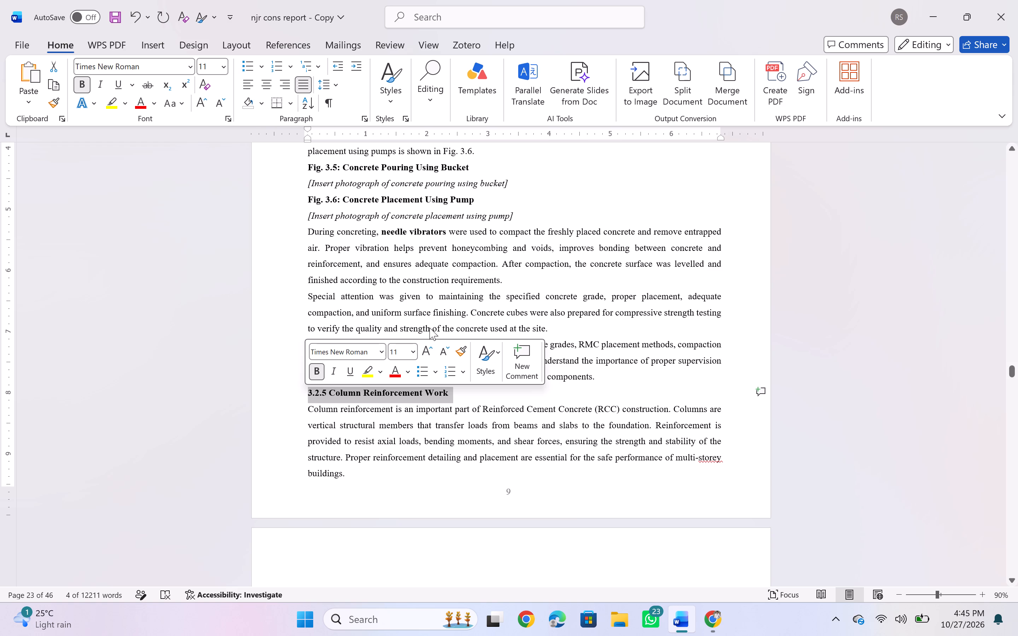
left_click(411, 354)
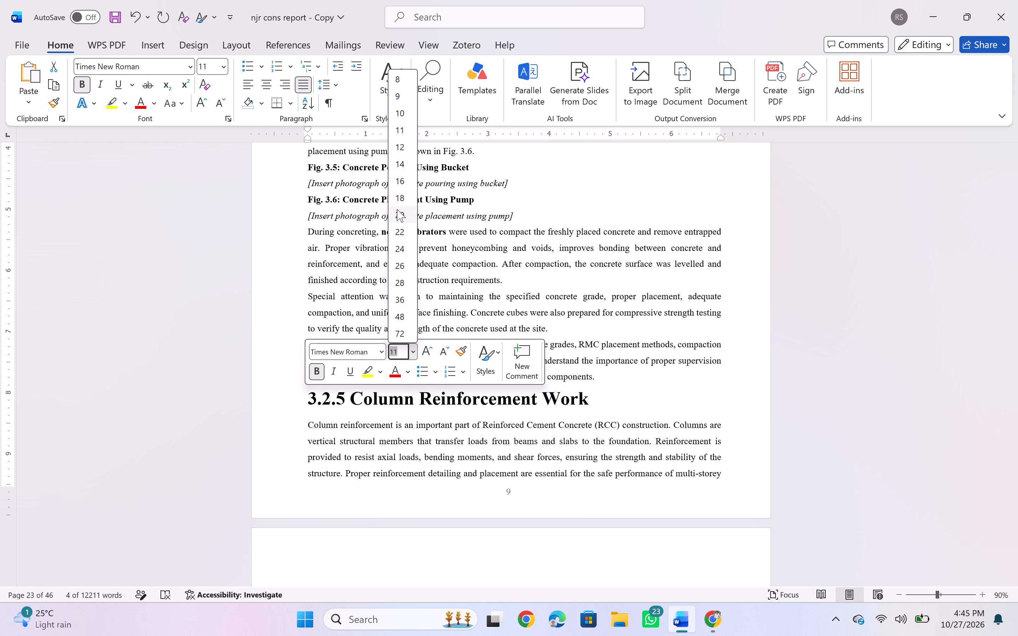
left_click(396, 150)
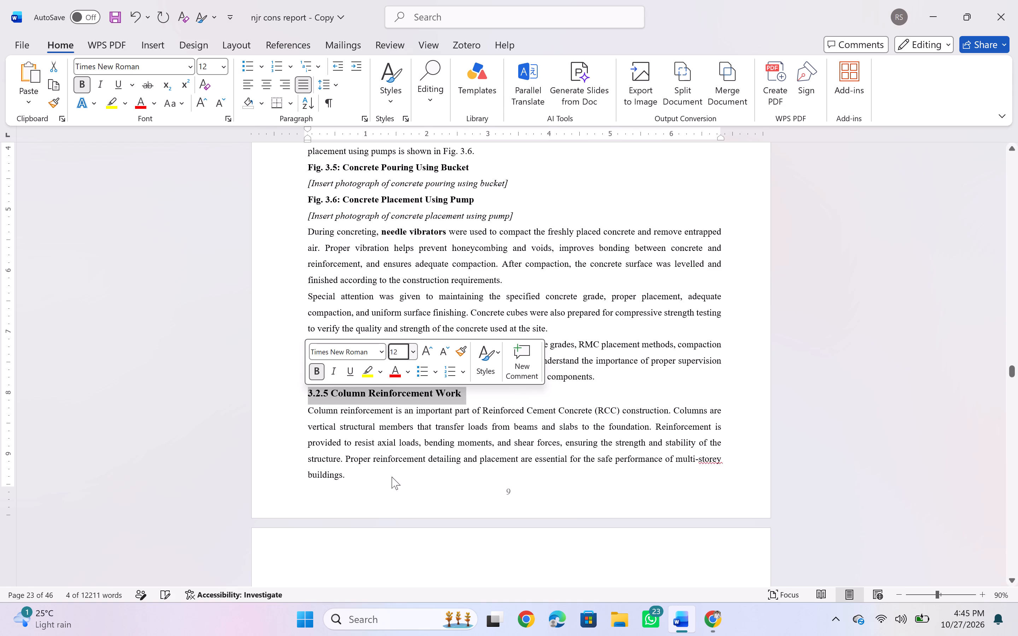
Set the whole 3.2.6 Beam Reinforcement Work heading to font size 12.
scroll(392, 477, "down", 4)
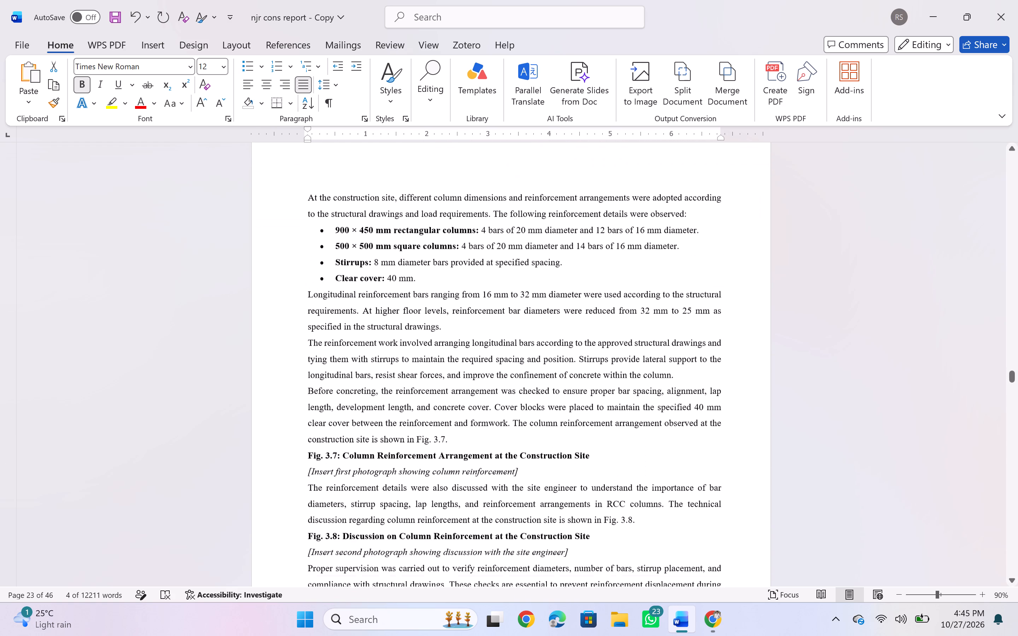
scroll(392, 477, "down", 2)
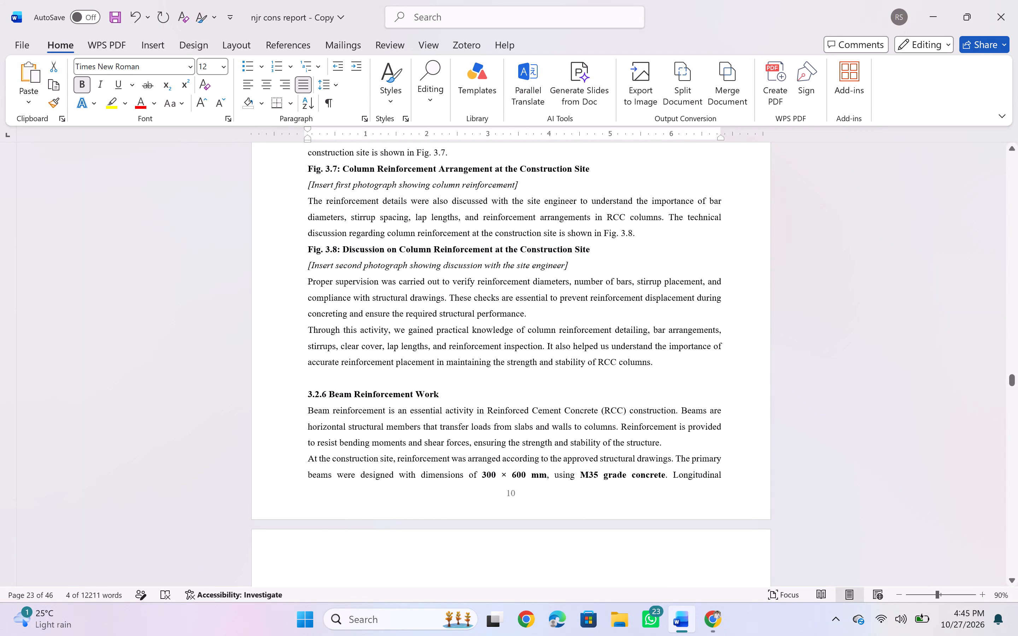
left_click_drag(446, 401, 326, 393)
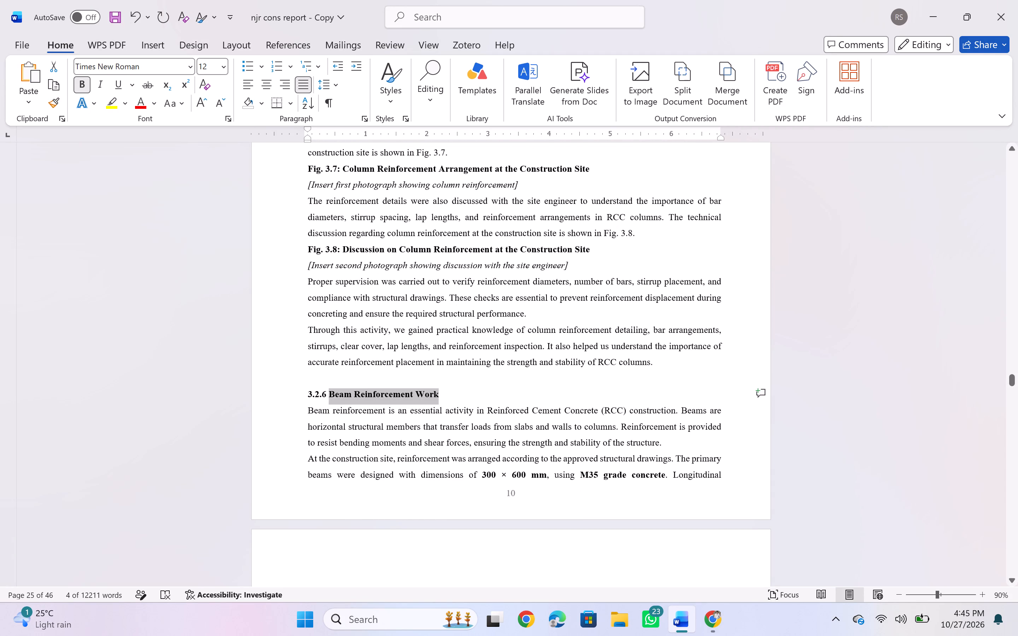
left_click_drag(326, 393, 303, 396)
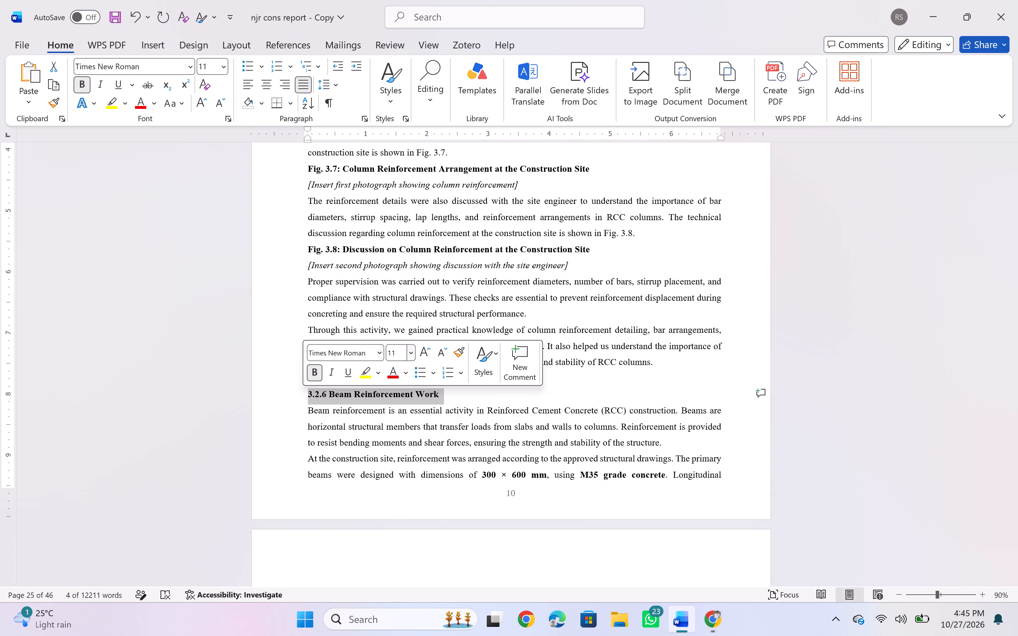
left_click(410, 353)
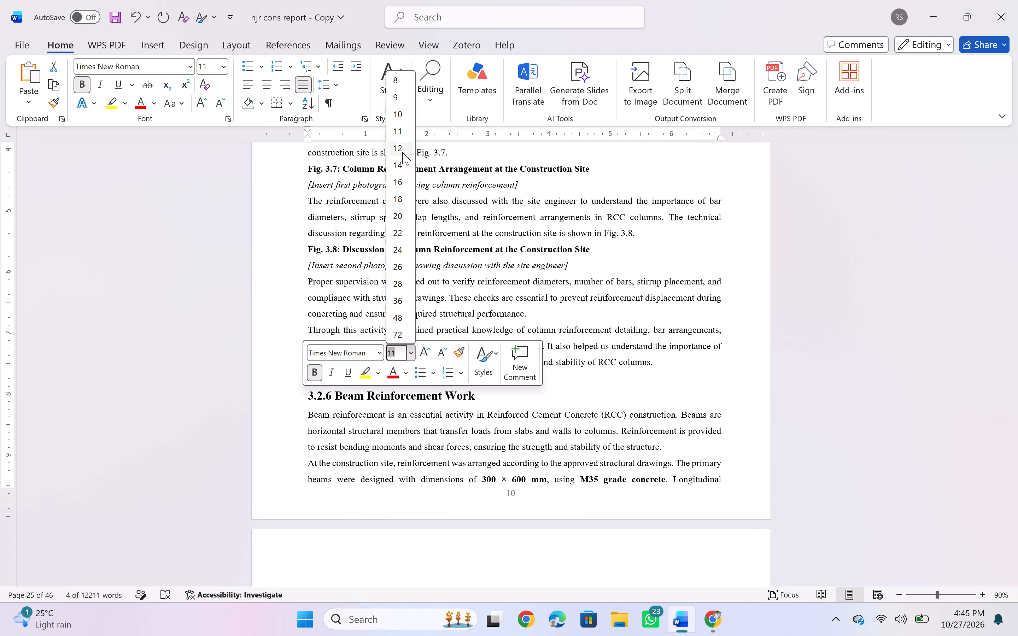
left_click(402, 146)
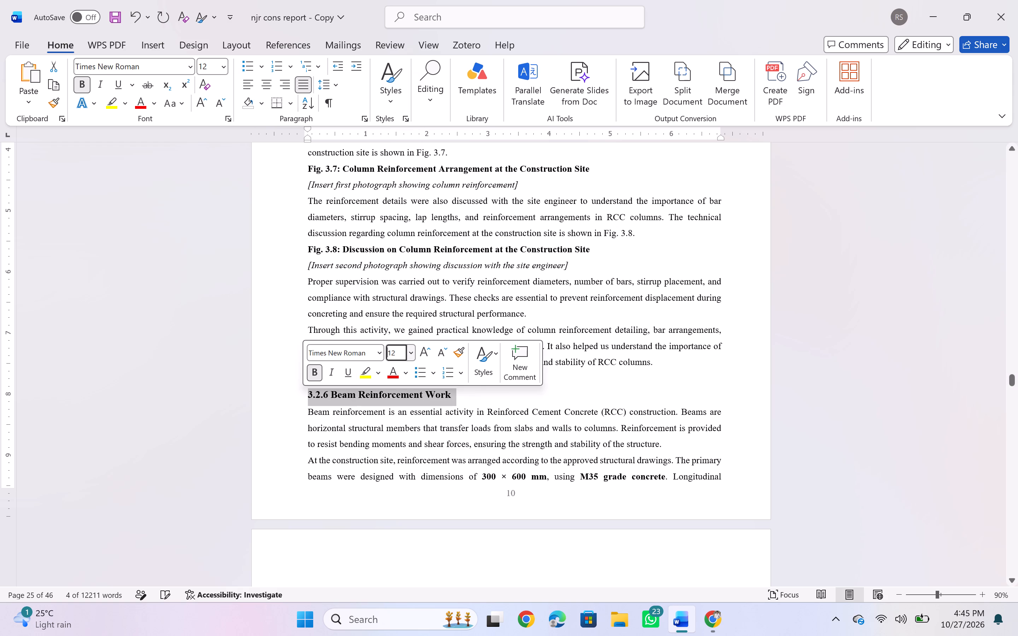
Delete the empty line between the end of the column reinforcement section and the 3.2.6 Beam Reinforcement Work heading.
left_click(340, 431)
left_click(355, 383)
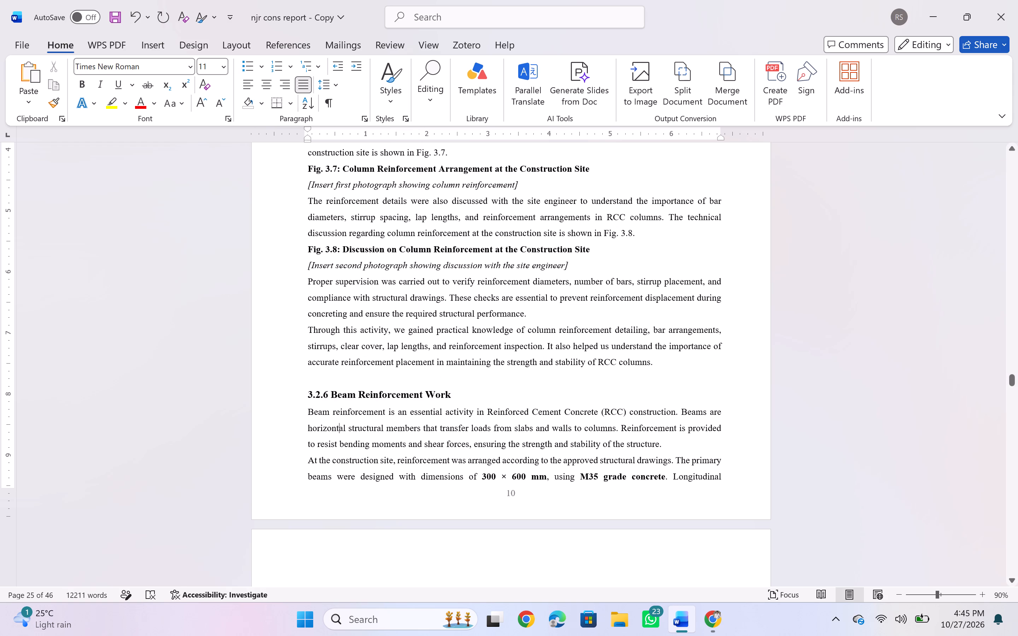
key("BackSpace")
key("BackSpace")
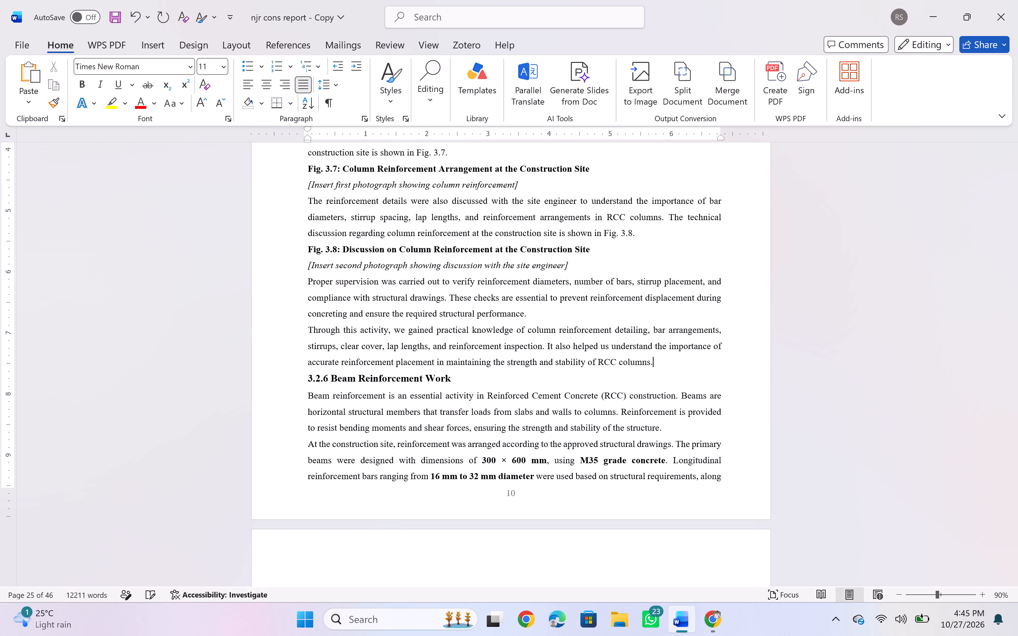
Set the whole 3.2.7 Slab Reinforcement Work heading to font size 12.
scroll(355, 398, "down", 2)
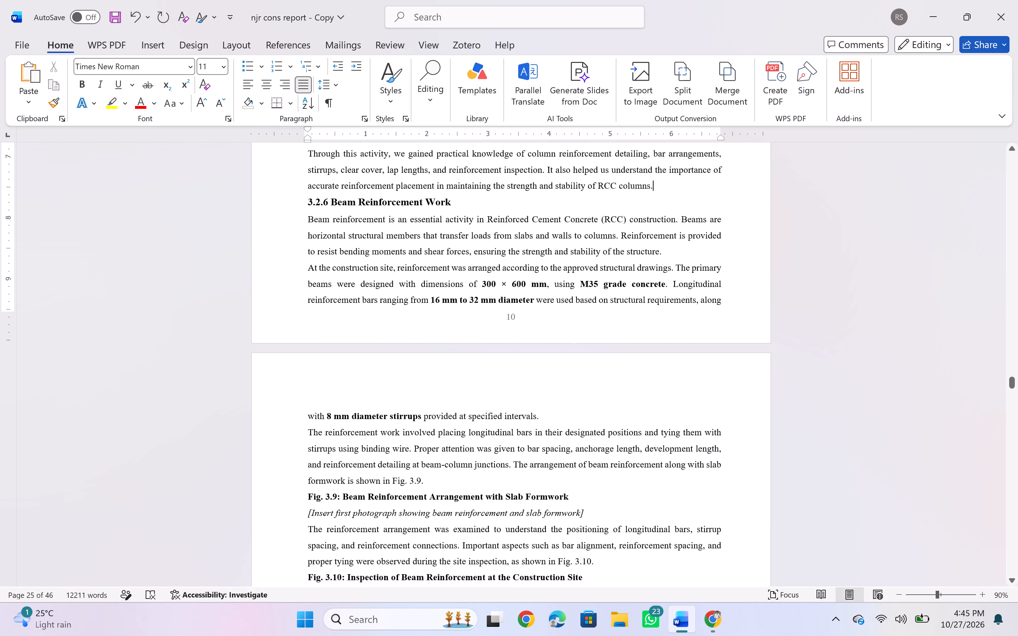
scroll(355, 398, "down", 4)
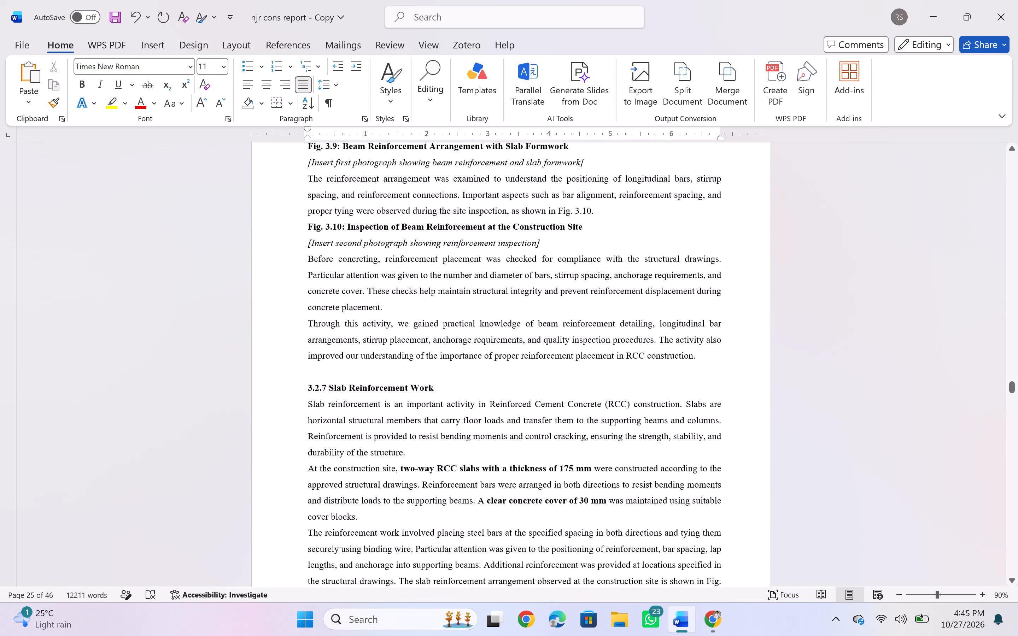
left_click_drag(434, 388, 366, 390)
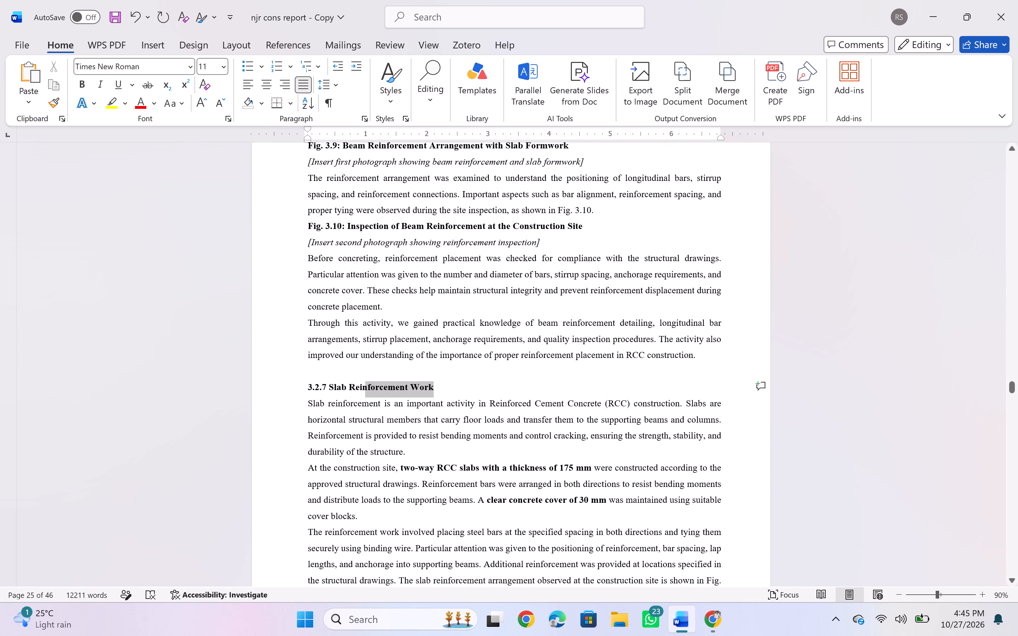
left_click_drag(366, 390, 308, 390)
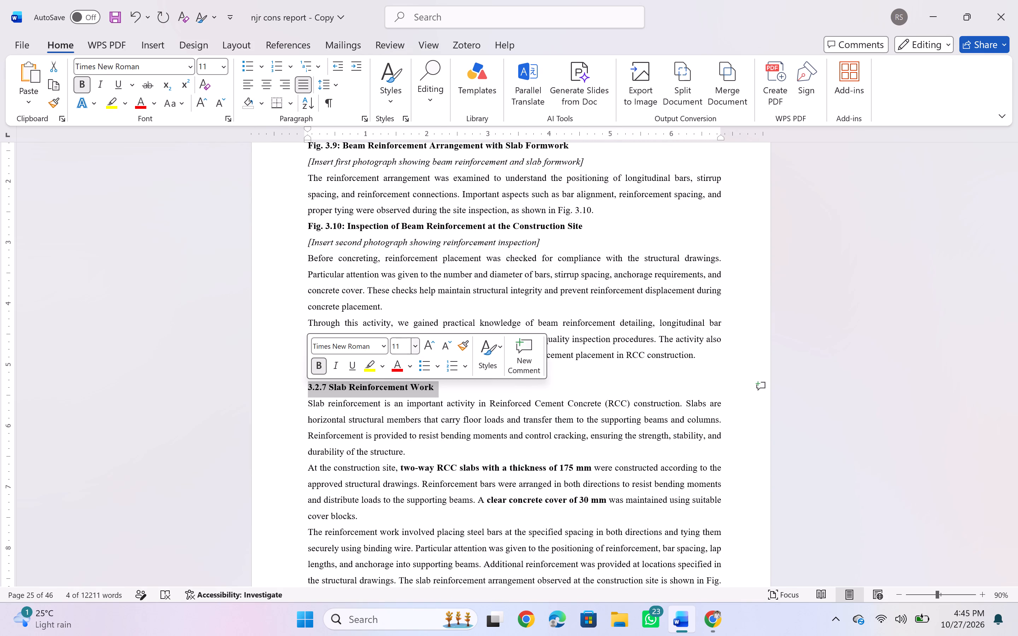
left_click(413, 344)
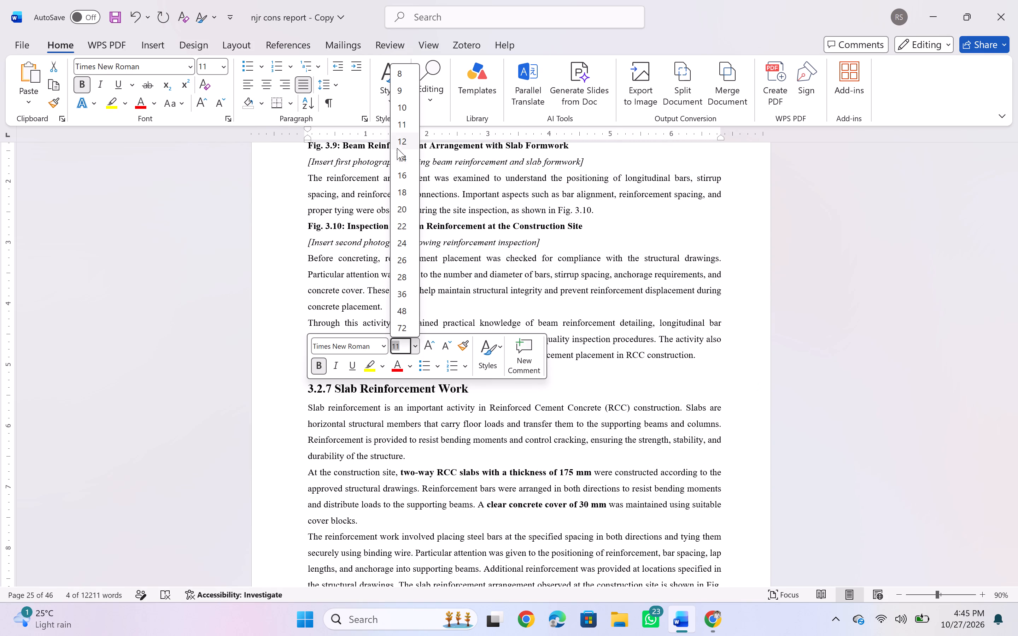
left_click(396, 141)
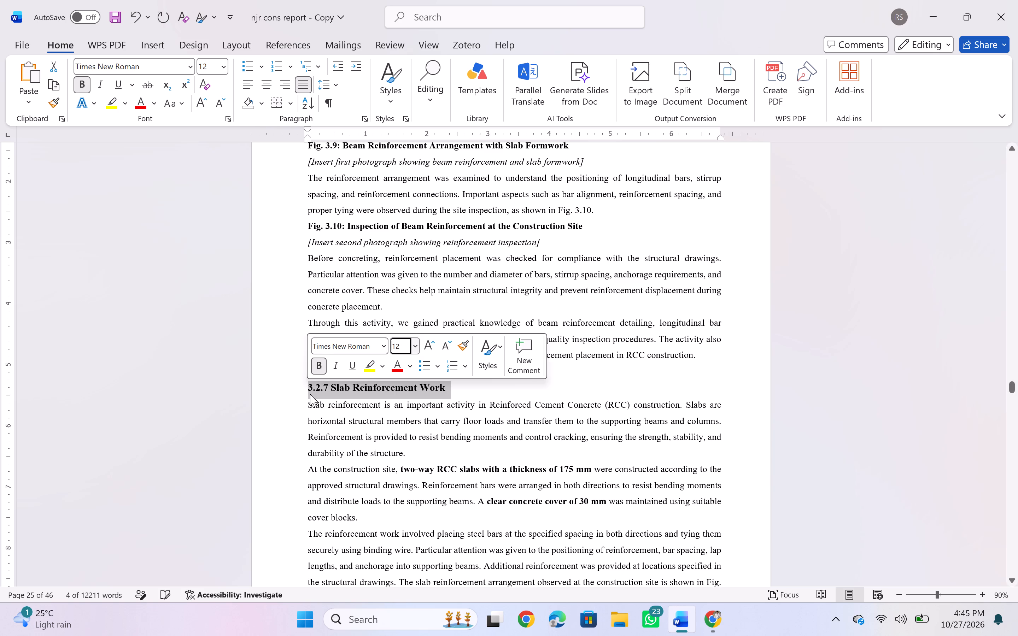
Delete the empty line between the end of the beam reinforcement section and the 3.2.7 Slab Reinforcement Work heading.
left_click(310, 394)
left_click(345, 376)
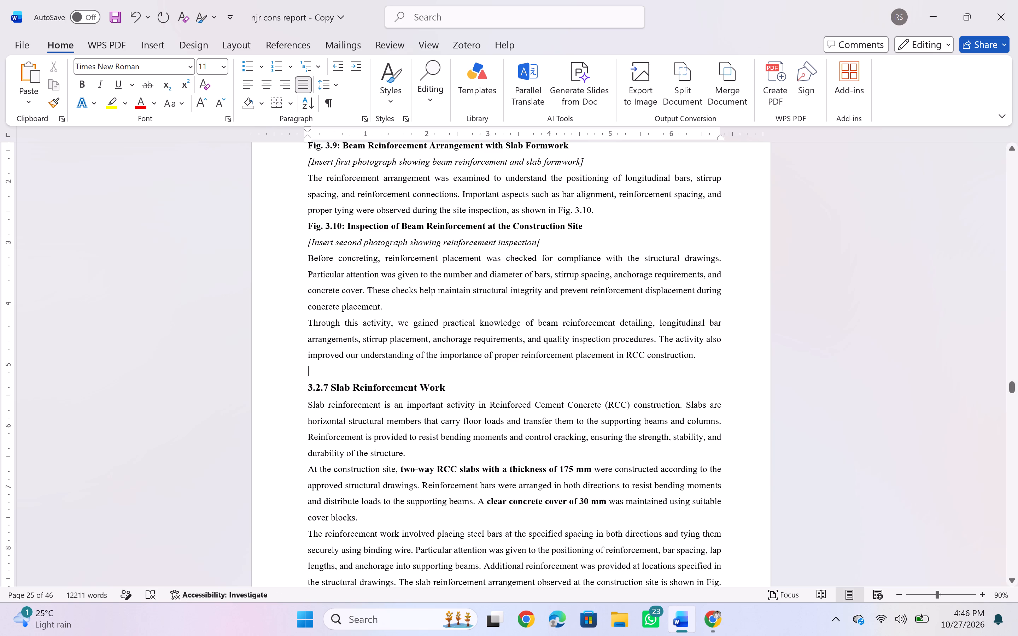
key("BackSpace")
key("BackSpace")
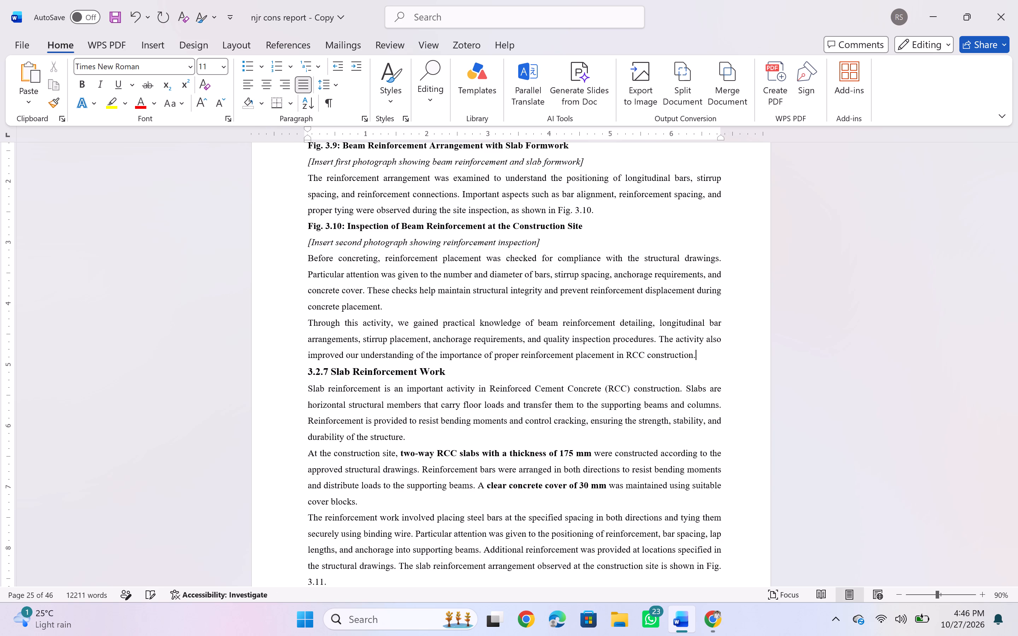
Set the whole 3.2.8 Staircase Reinforcement Work heading to font size 12.
scroll(344, 428, "down", 1)
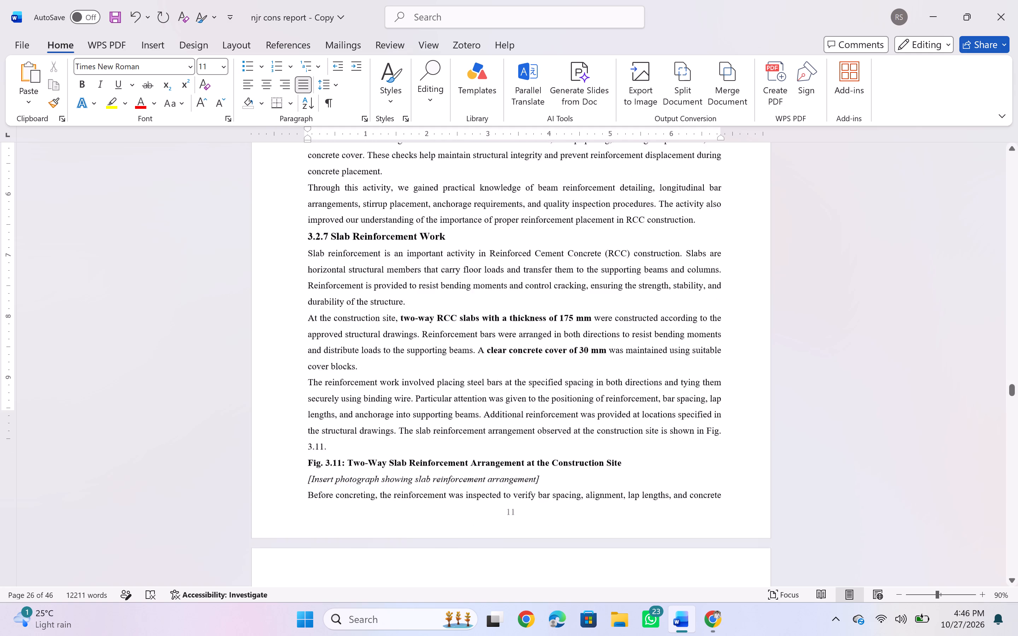
scroll(344, 428, "down", 2)
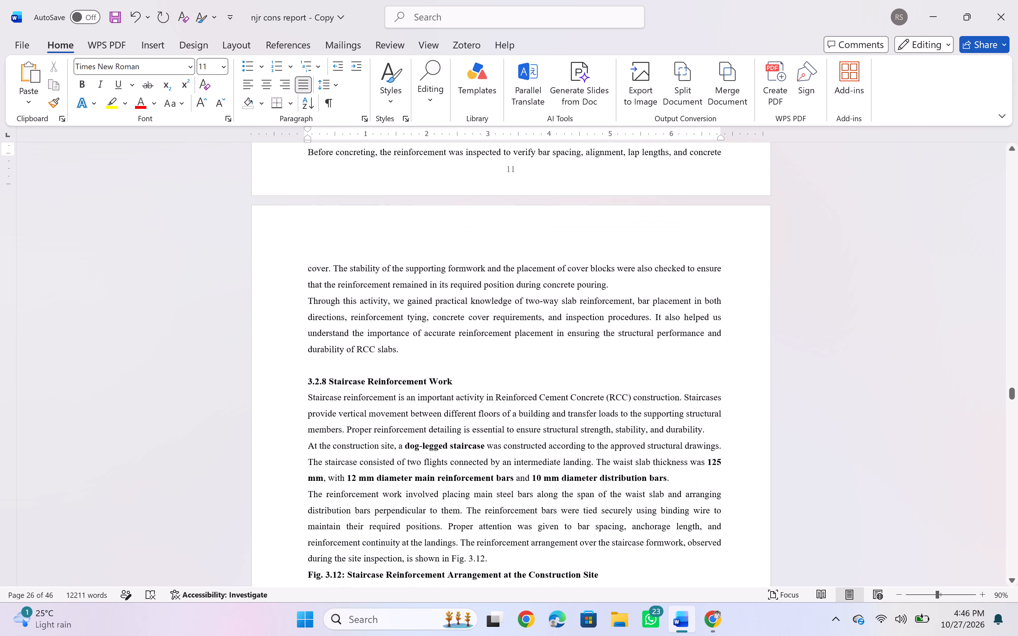
scroll(344, 428, "down", 1)
left_click_drag(454, 372, 303, 373)
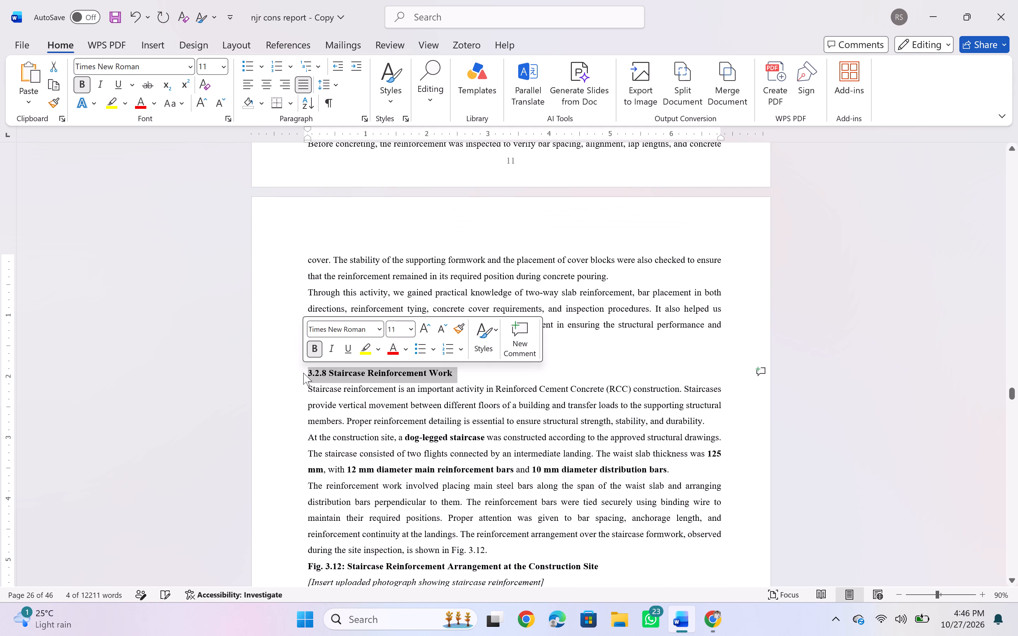
left_click(410, 329)
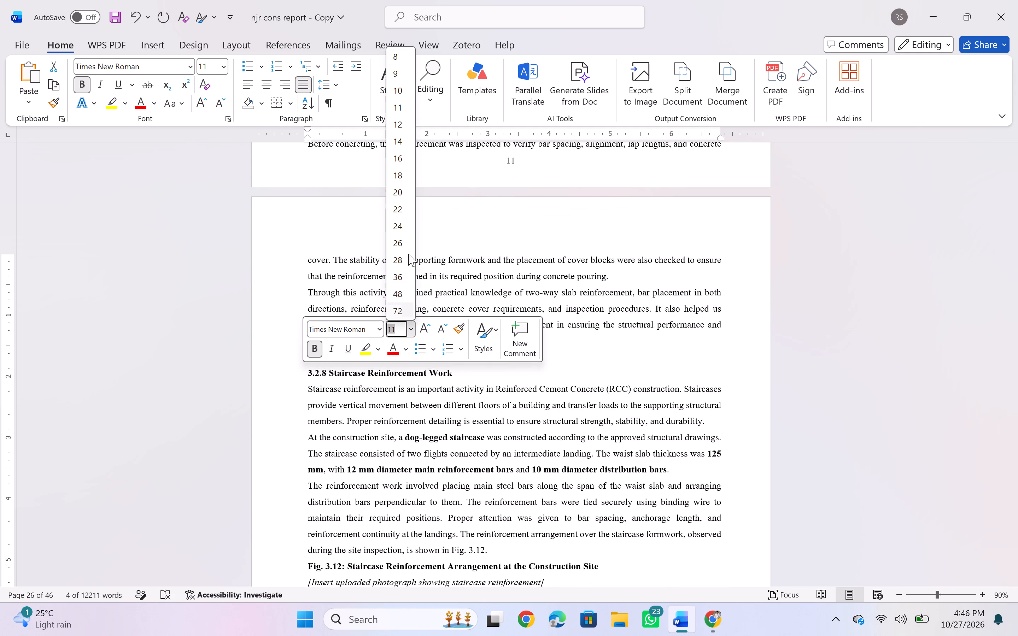
left_click(393, 122)
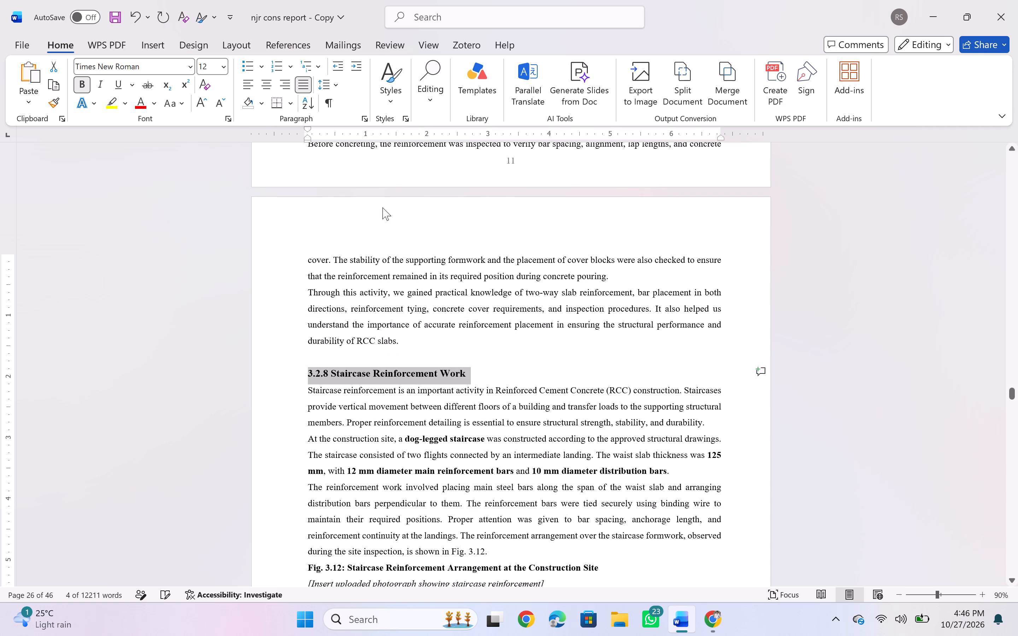
Delete the empty line between the end of the slab reinforcement section and the 3.2.8 Staircase Reinforcement Work heading.
left_click(372, 354)
key("BackSpace")
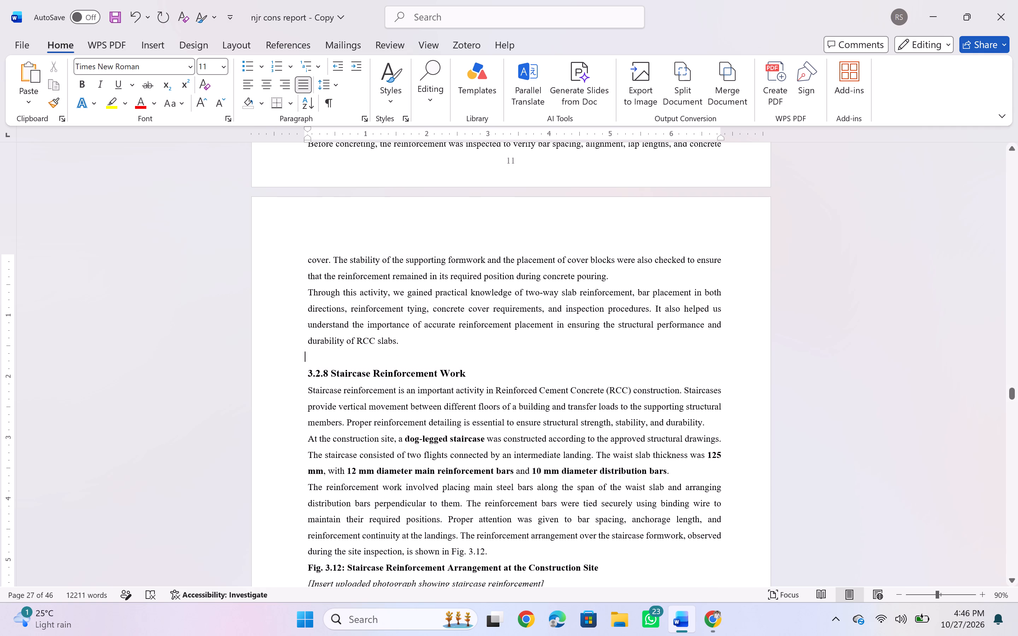
key("BackSpace")
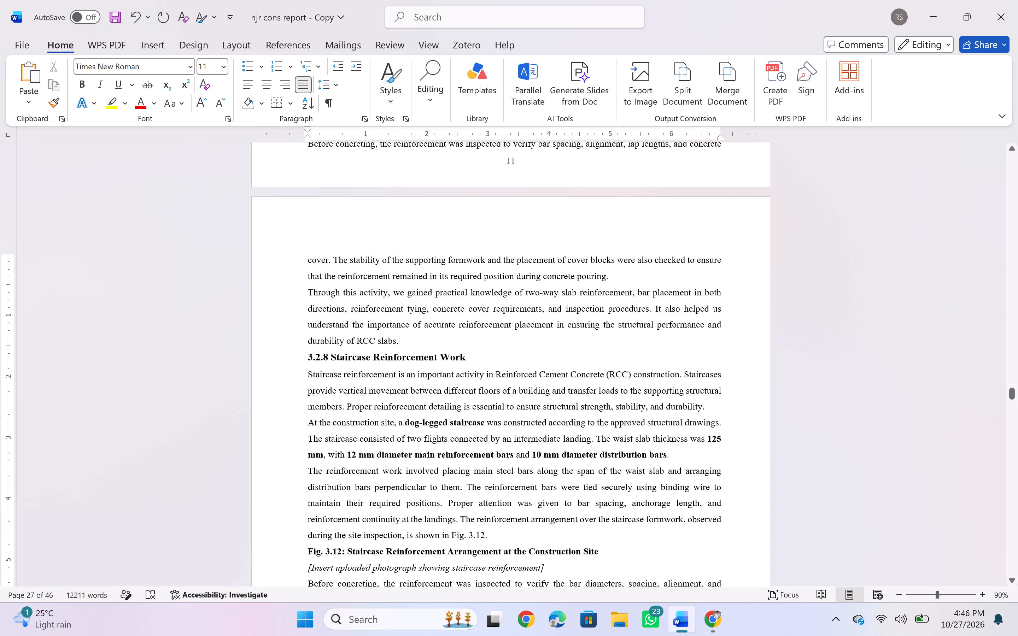
Set the whole 3.2.9 Cover Blocks Placement heading to font size 12.
scroll(368, 446, "down", 2)
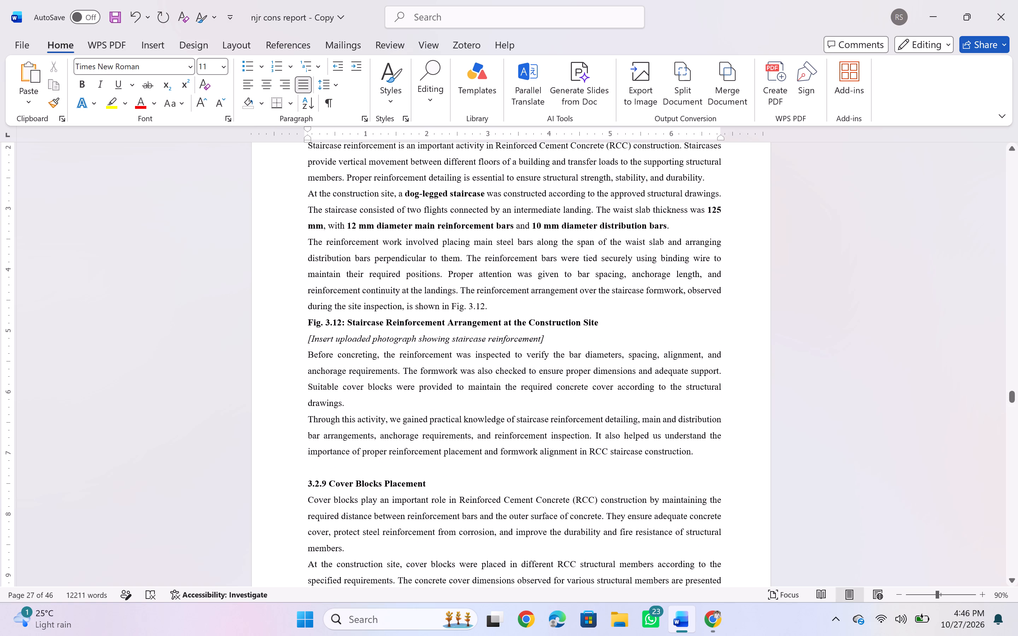
left_click_drag(431, 487, 300, 487)
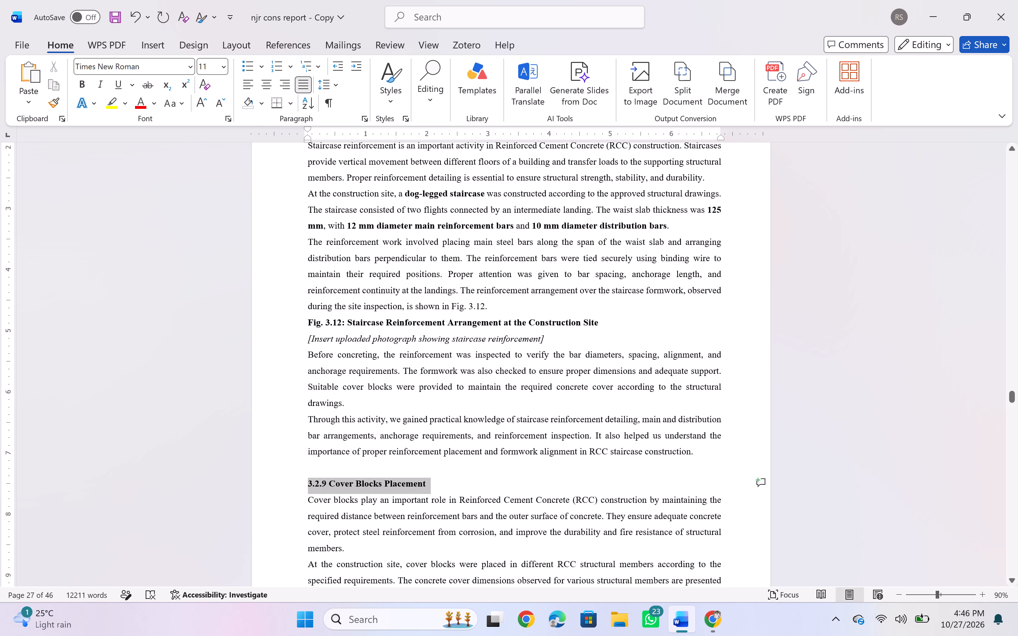
left_click_drag(300, 487, 299, 487)
left_click(410, 440)
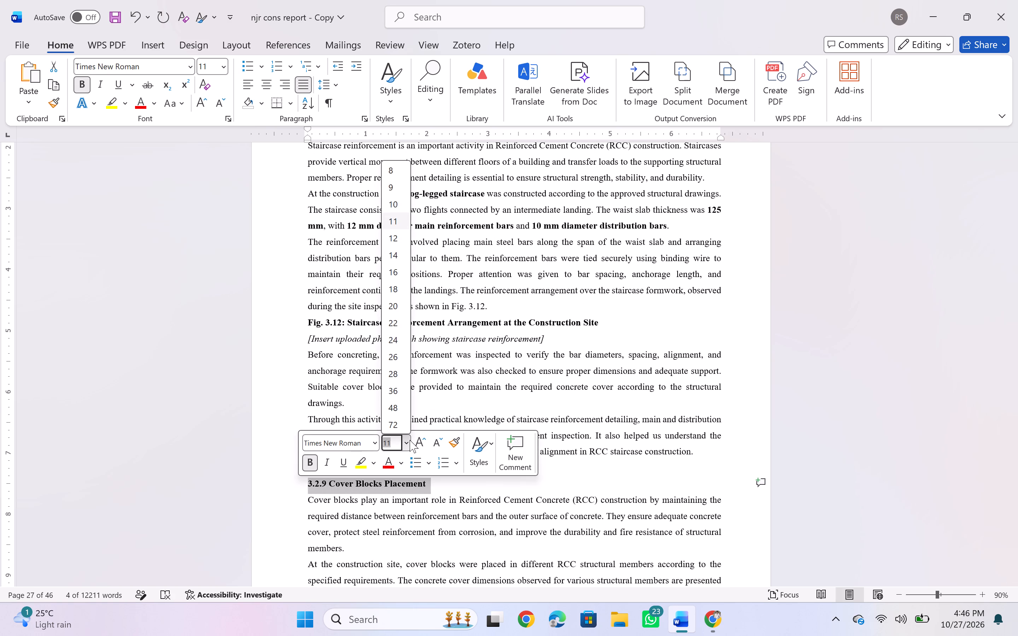
left_click(396, 235)
Delete the empty line between the end of the staircase reinforcement section and the 3.2.9 Cover Blocks Placement heading.
left_click(328, 487)
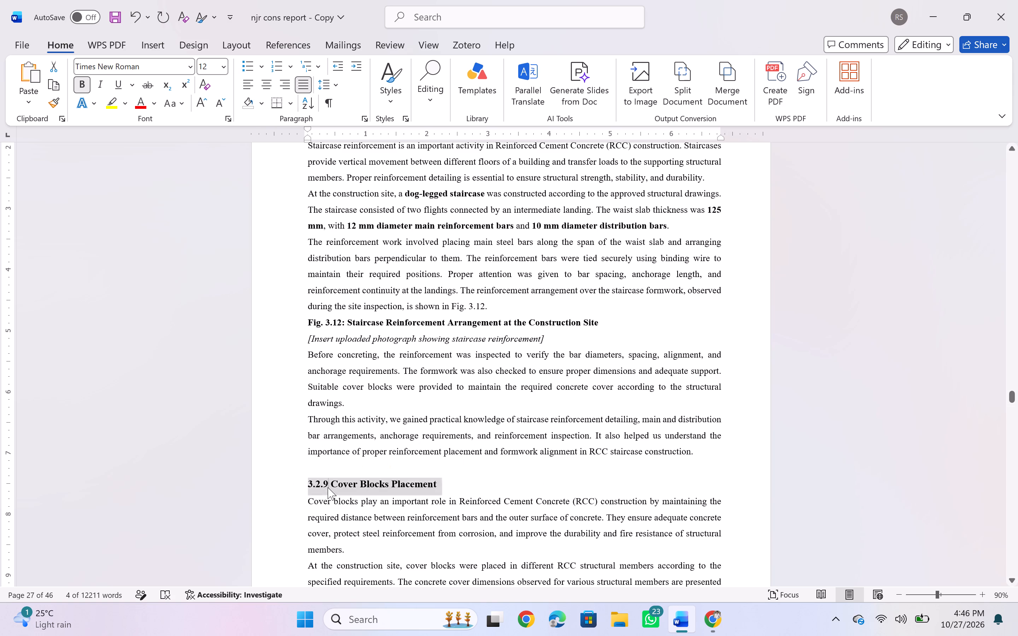
left_click(330, 476)
key("BackSpace")
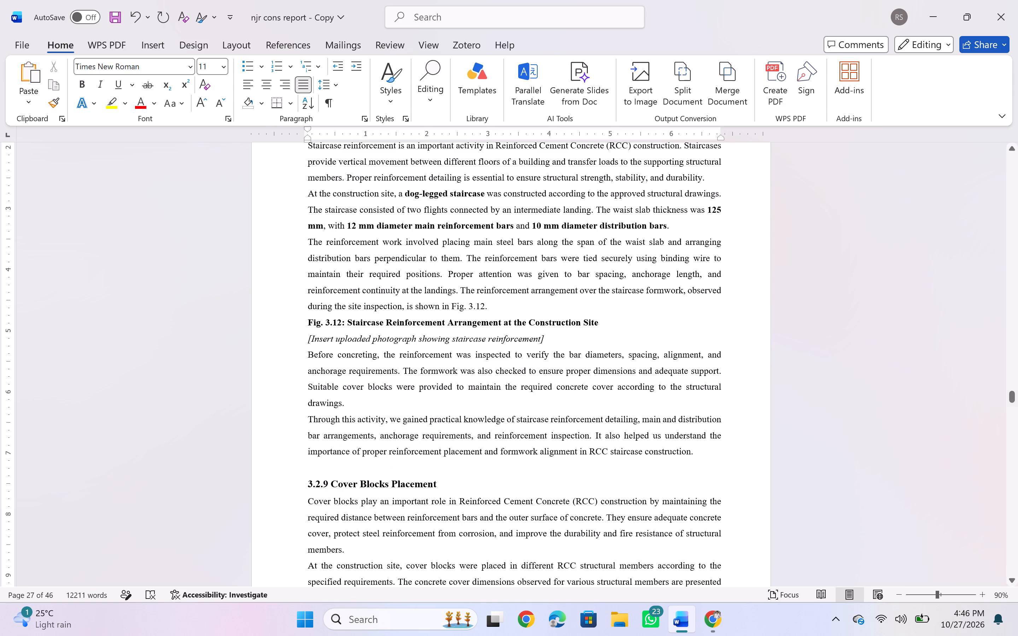
key("BackSpace")
Set the whole 3.2.10 Plinth Protection Work heading to font size 12.
scroll(341, 487, "down", 1)
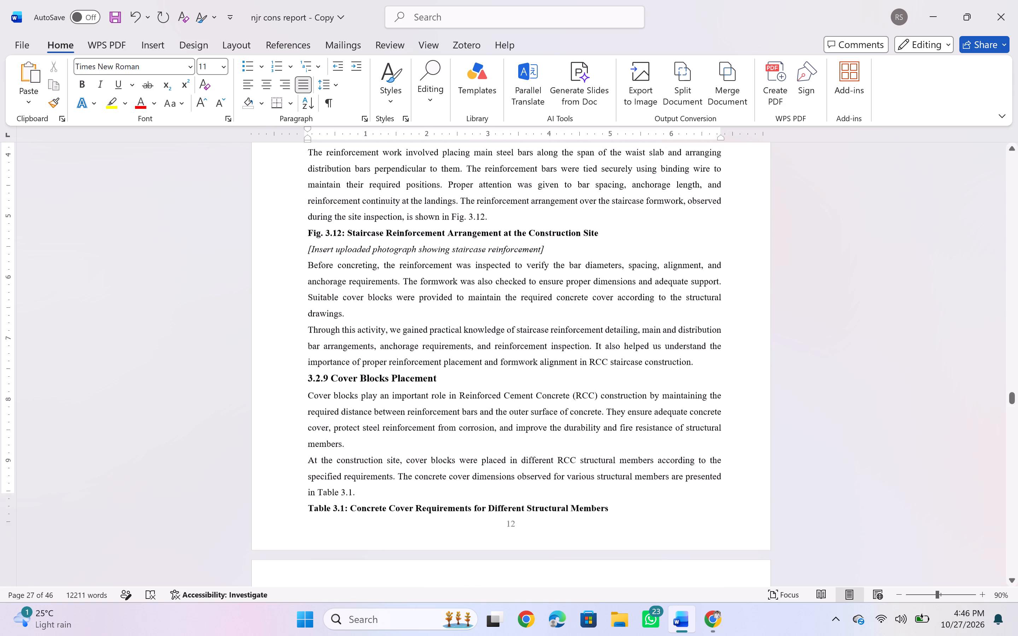
scroll(341, 487, "down", 2)
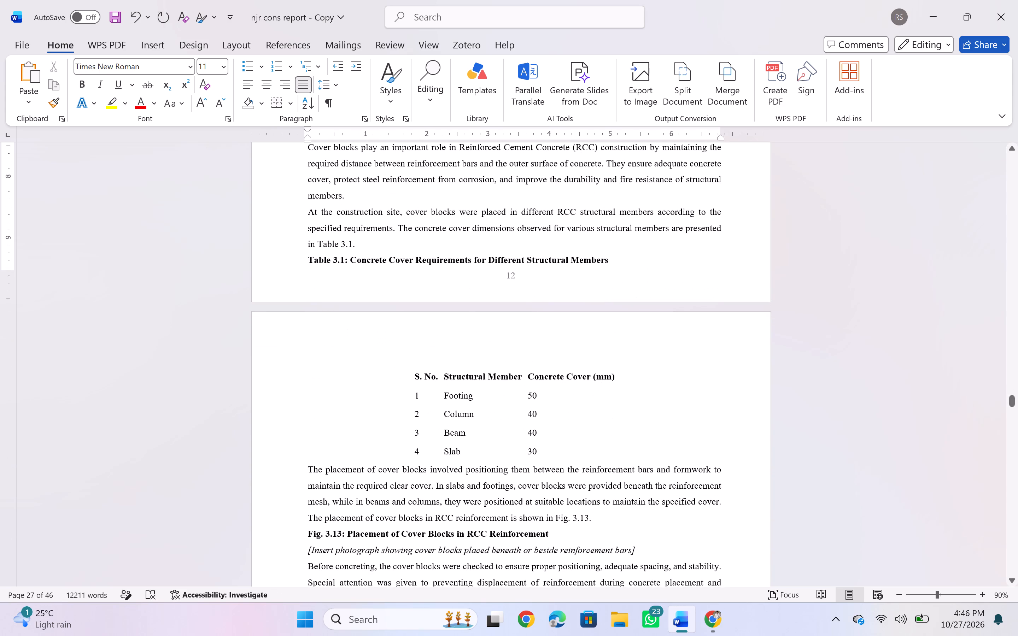
scroll(332, 420, "down", 1)
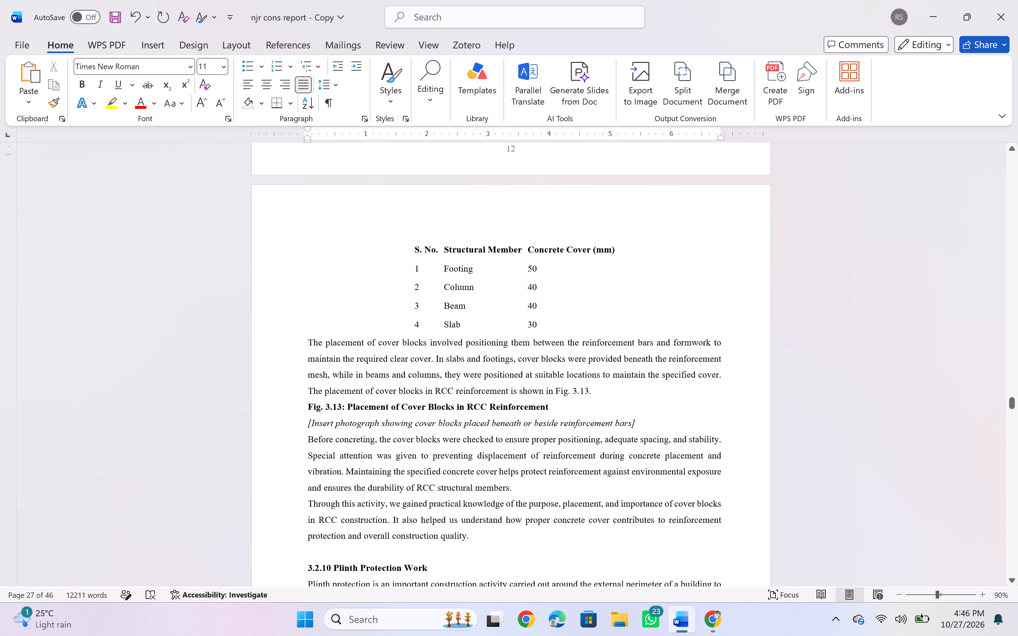
scroll(332, 420, "down", 2)
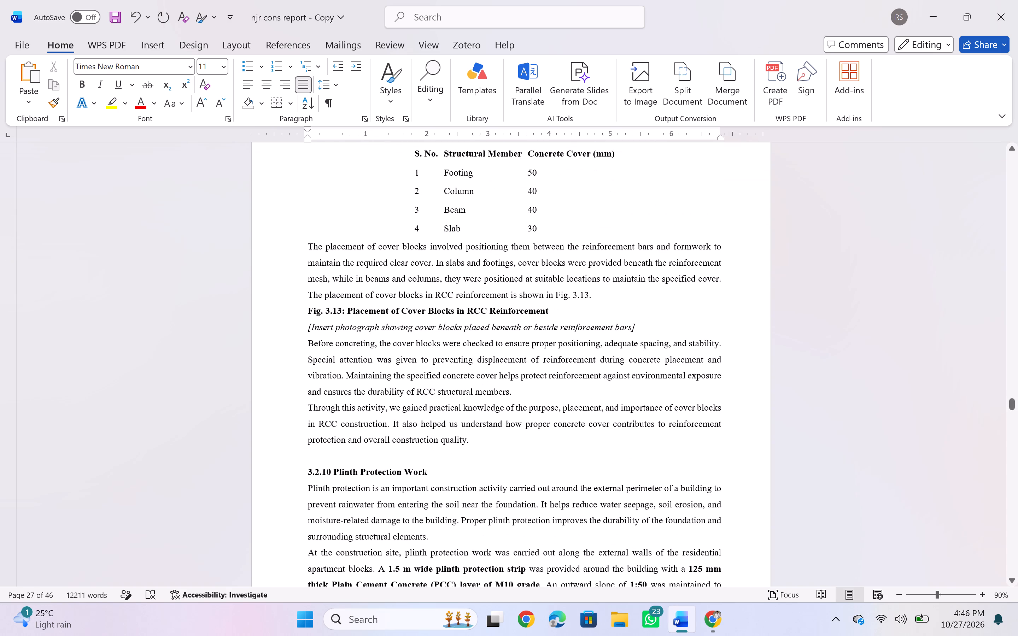
left_click_drag(431, 471, 317, 464)
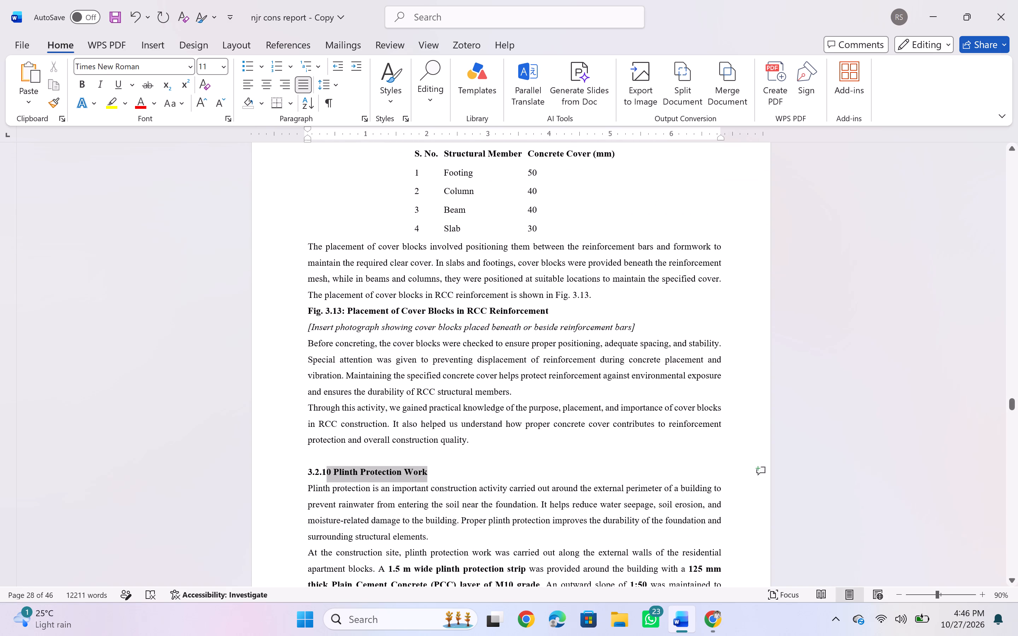
left_click_drag(317, 464, 303, 464)
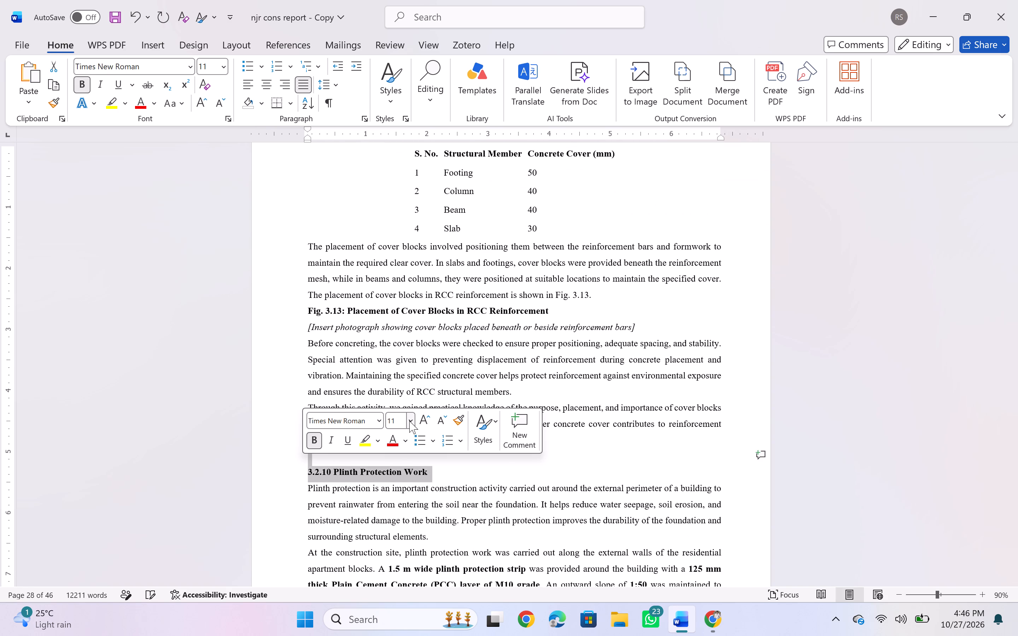
left_click(409, 421)
left_click(400, 218)
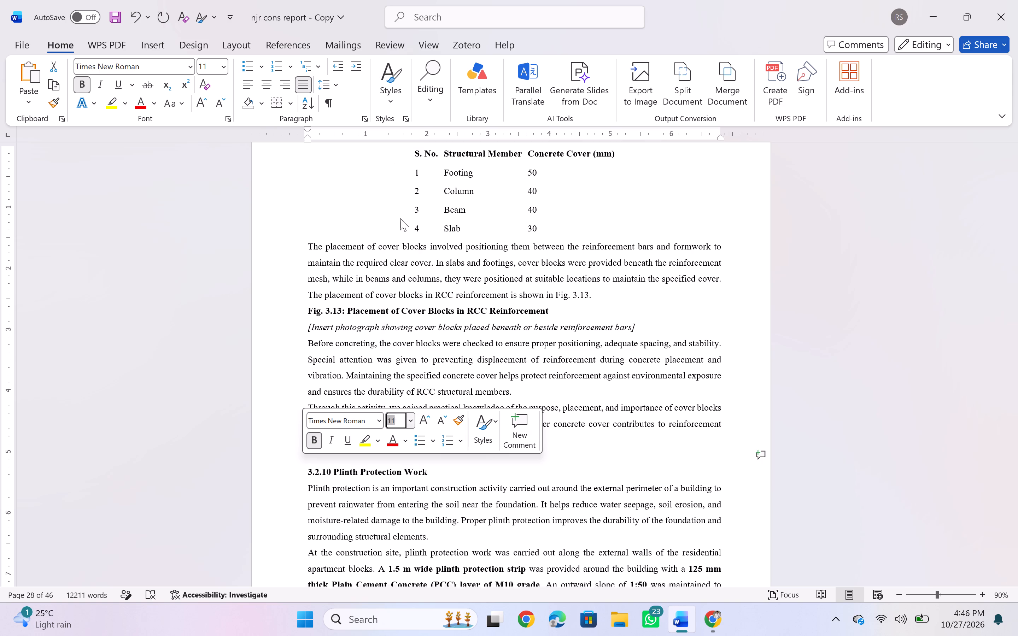
Delete the empty line between the end of the cover blocks section and the 3.2.10 Plinth Protection Work heading.
left_click(348, 477)
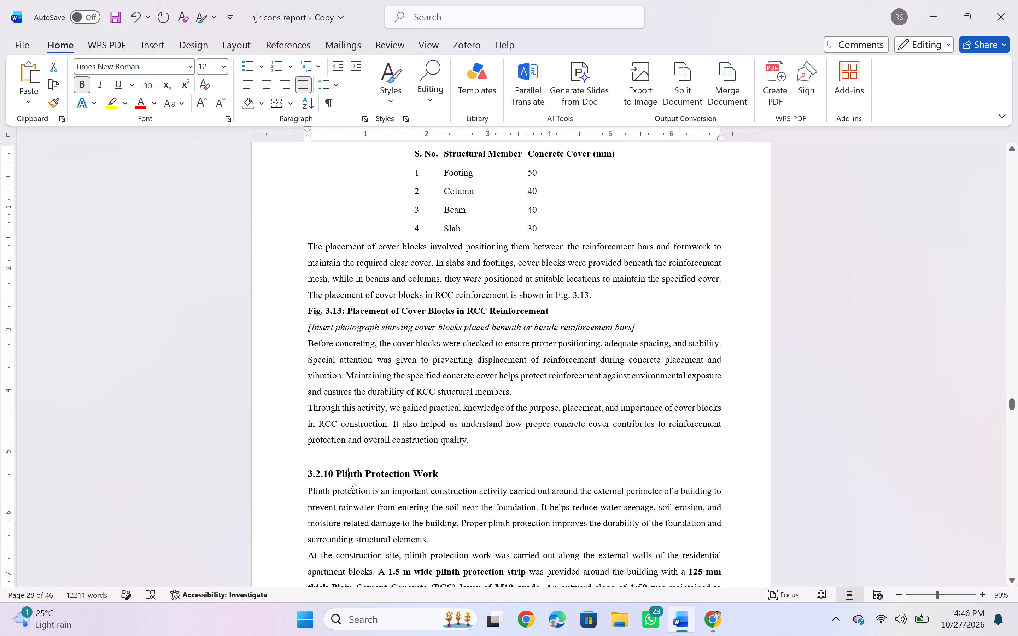
left_click(369, 461)
key("BackSpace")
key("BackSpace")
Set the whole 3.2.11 Underground Sump Reinforcement Work heading to font size 12.
scroll(360, 489, "down", 2)
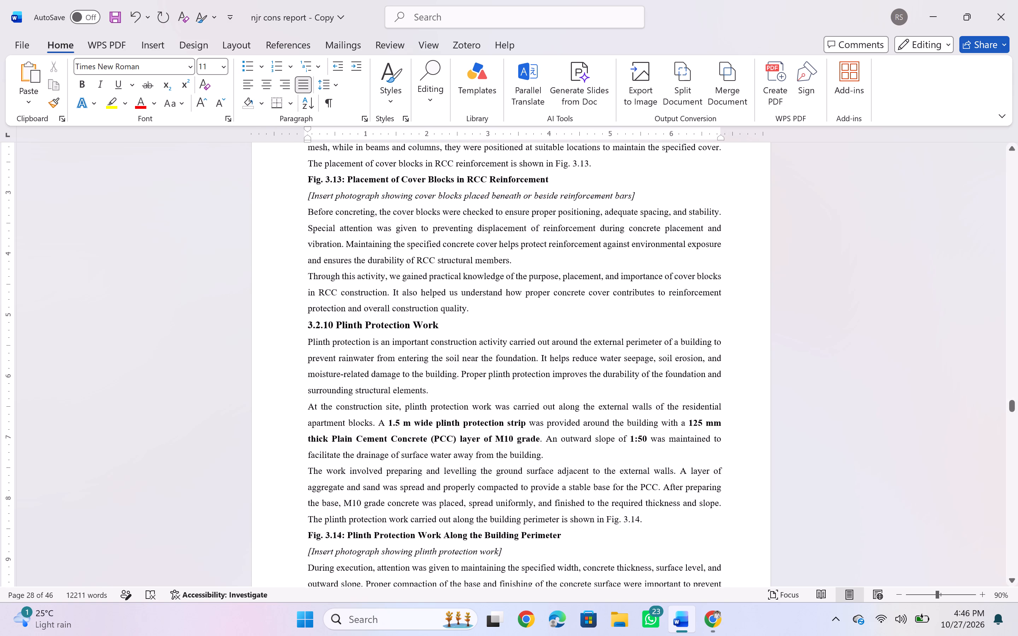
scroll(360, 489, "down", 6)
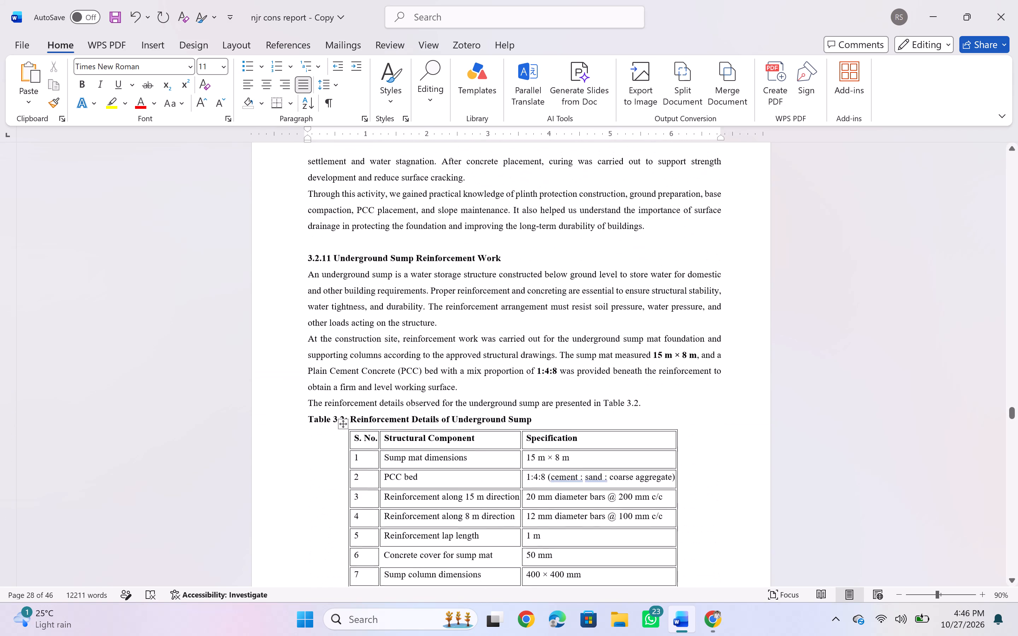
left_click_drag(502, 258, 493, 255)
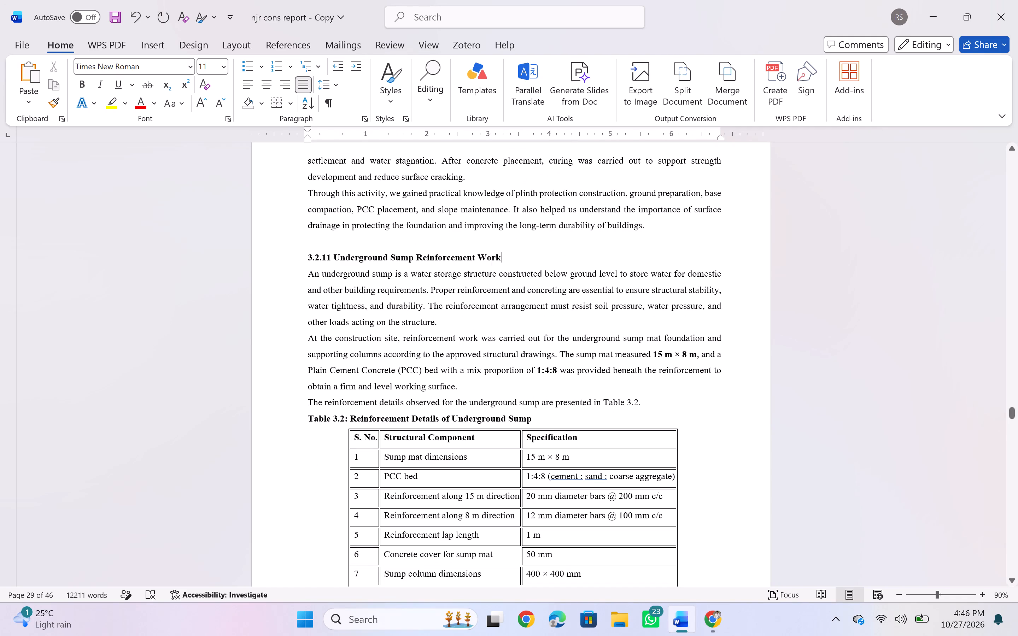
left_click_drag(493, 255, 308, 258)
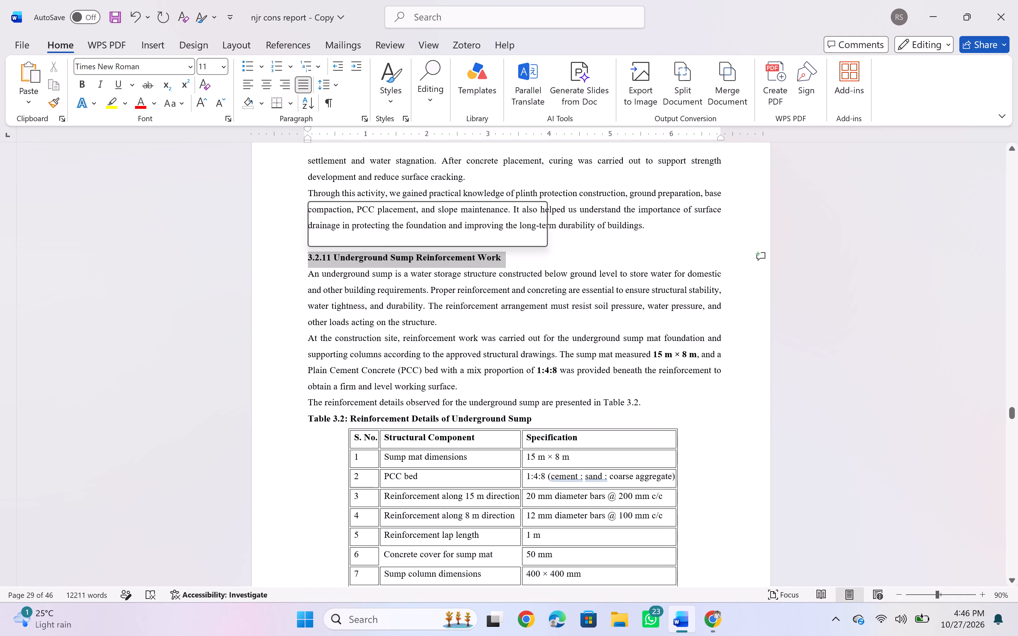
left_click(412, 216)
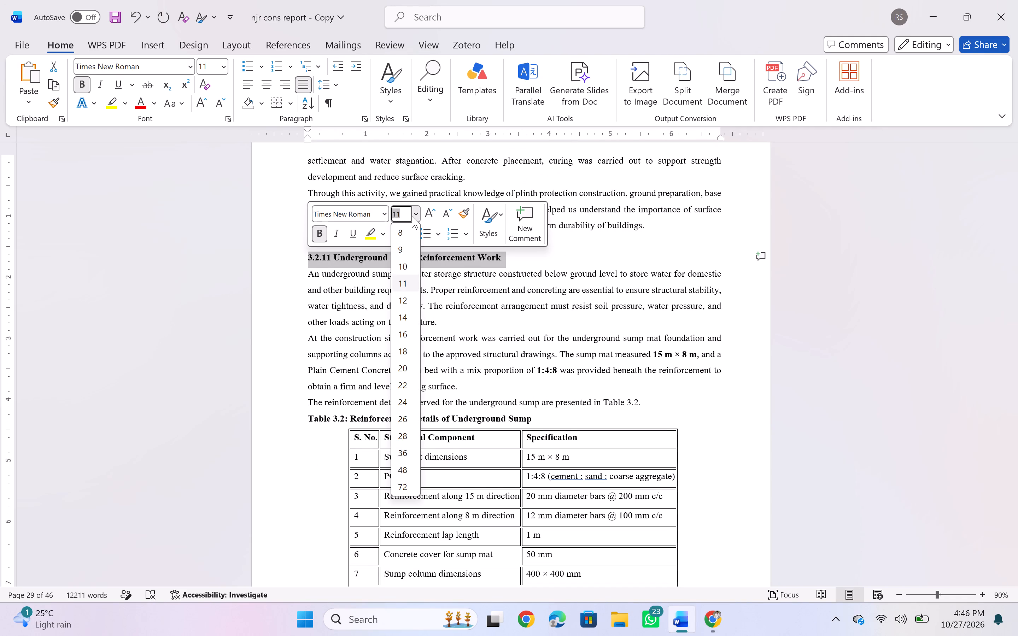
left_click(409, 302)
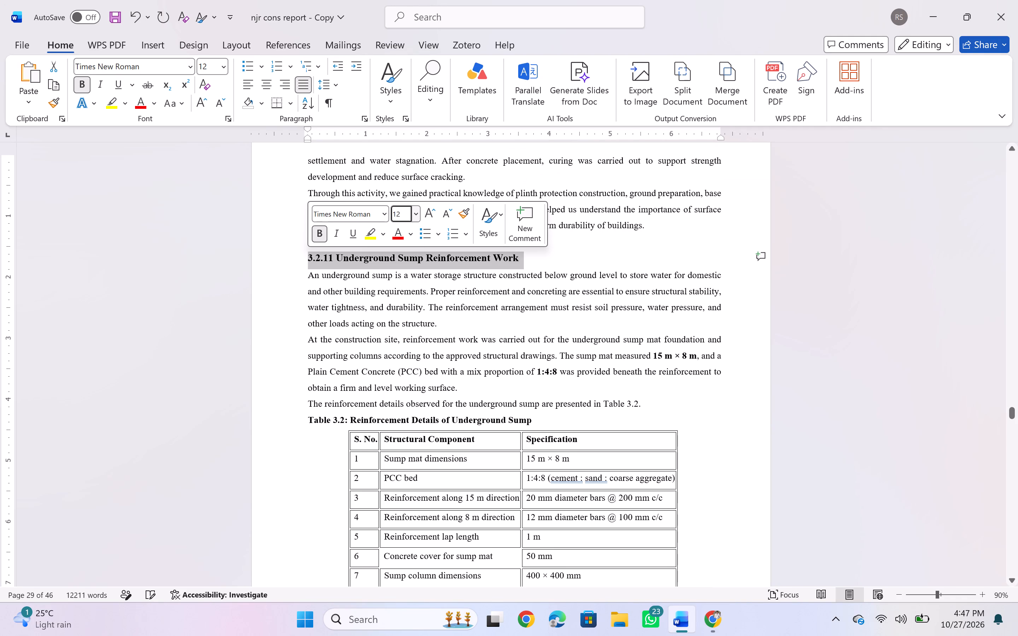
Delete the empty line between the end of the plinth protection section and the 3.2.11 Underground Sump Reinforcement Work heading.
left_click(318, 260)
left_click(327, 247)
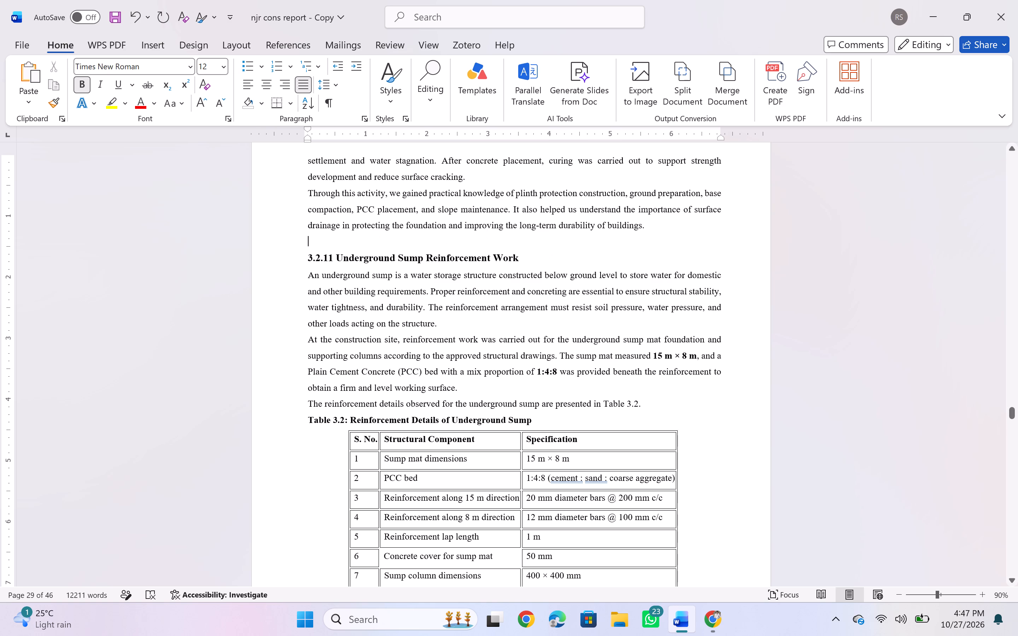
key("BackSpace")
key("BackSpace")
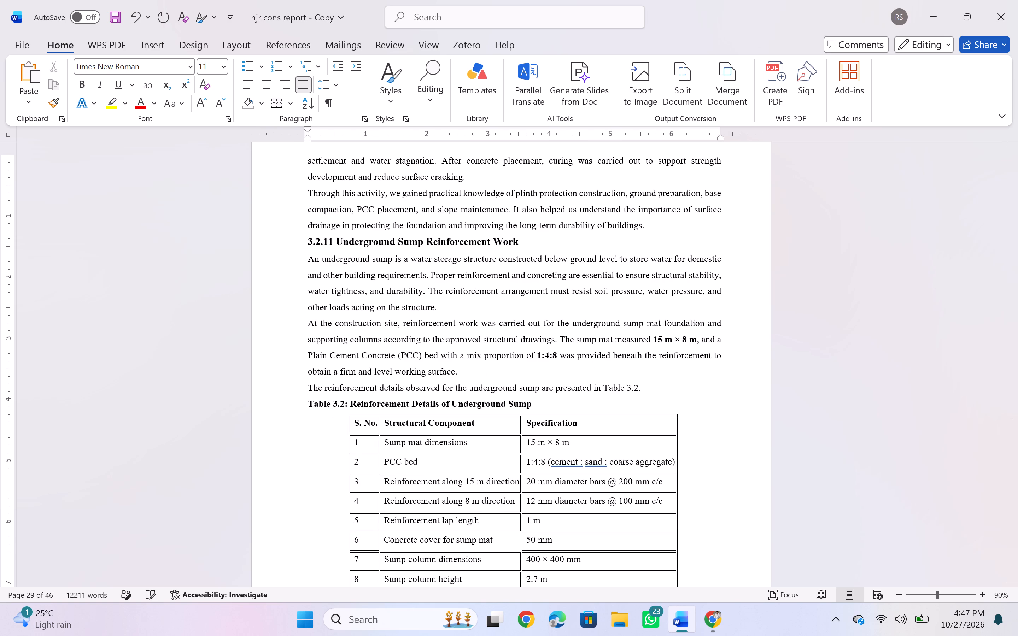
Delete the empty line between the end of the underground sump section and the 3.2.12 Tile Flooring and Wall Dado Work heading.
scroll(356, 405, "down", 2)
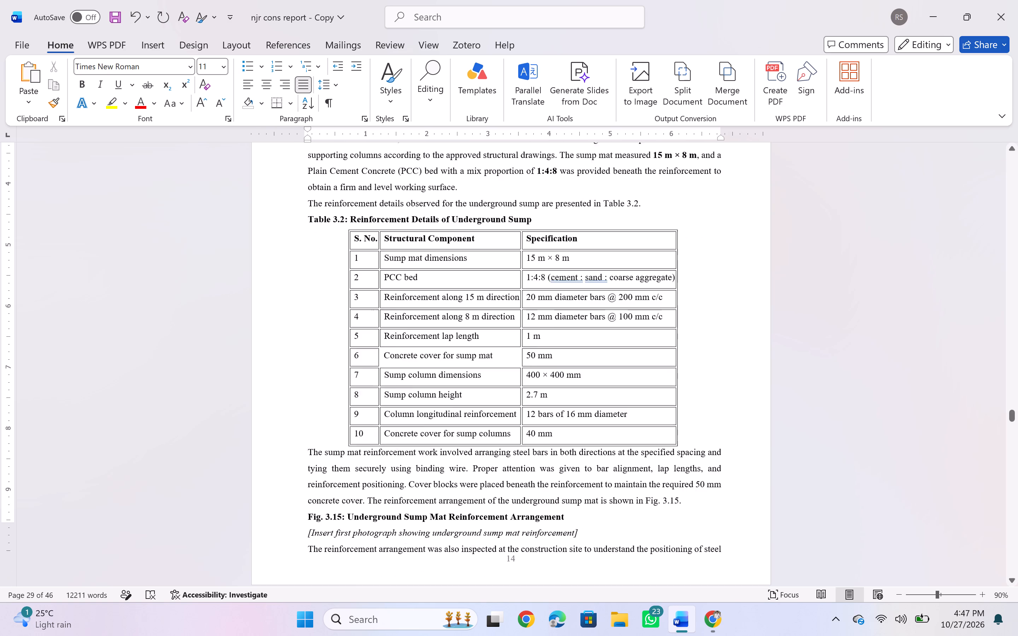
scroll(356, 405, "down", 3)
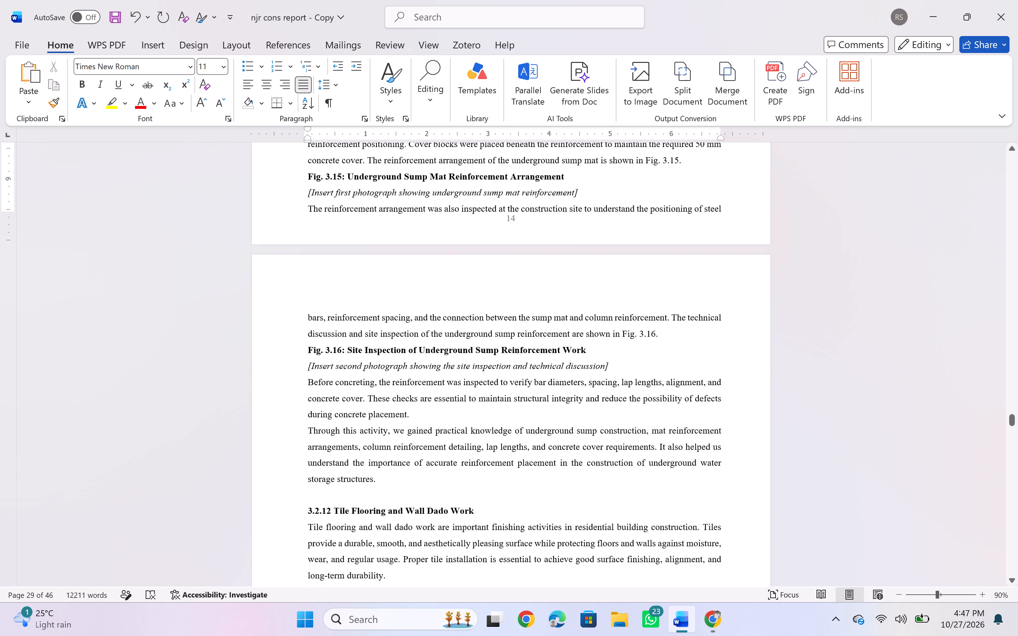
scroll(356, 405, "down", 1)
left_click(362, 399)
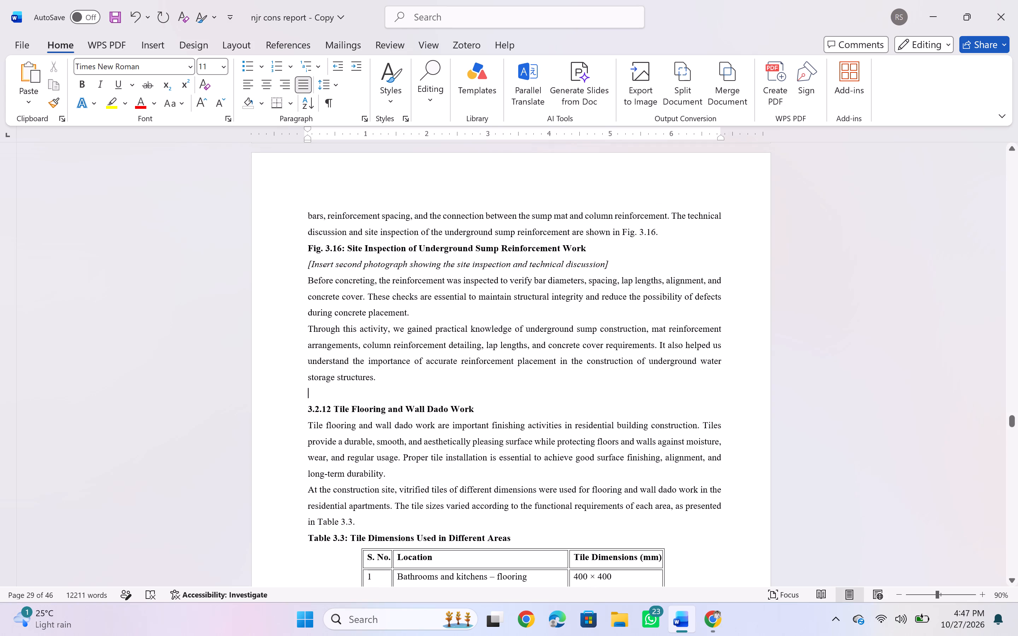
key("BackSpace")
key("BackSpace")
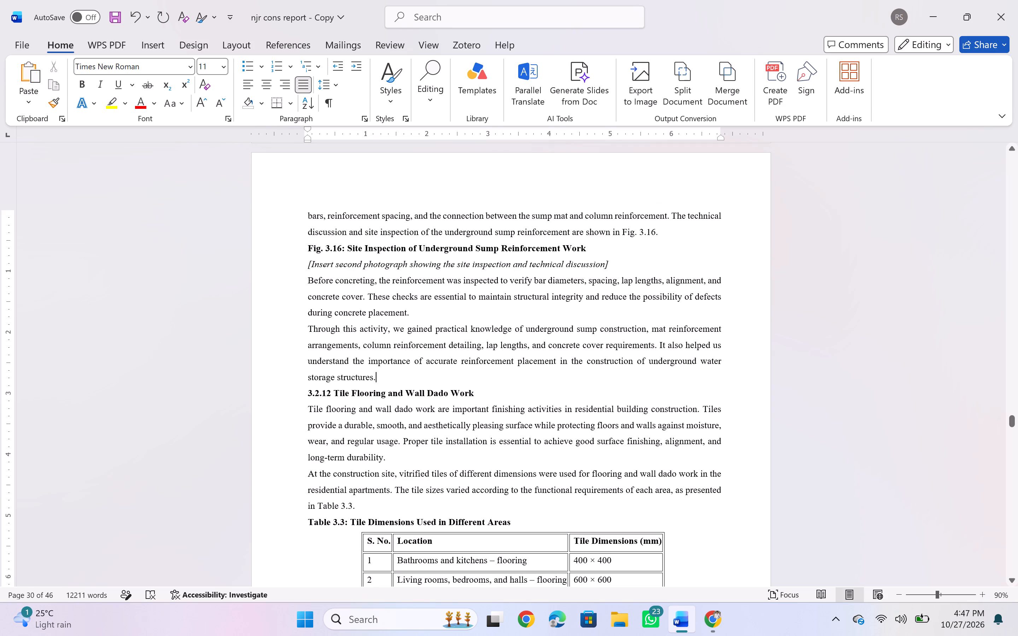
Set the whole 3.2.12 Tile Flooring and Wall Dado Work heading to font size 12.
left_click_drag(476, 394, 460, 393)
left_click_drag(460, 393, 304, 395)
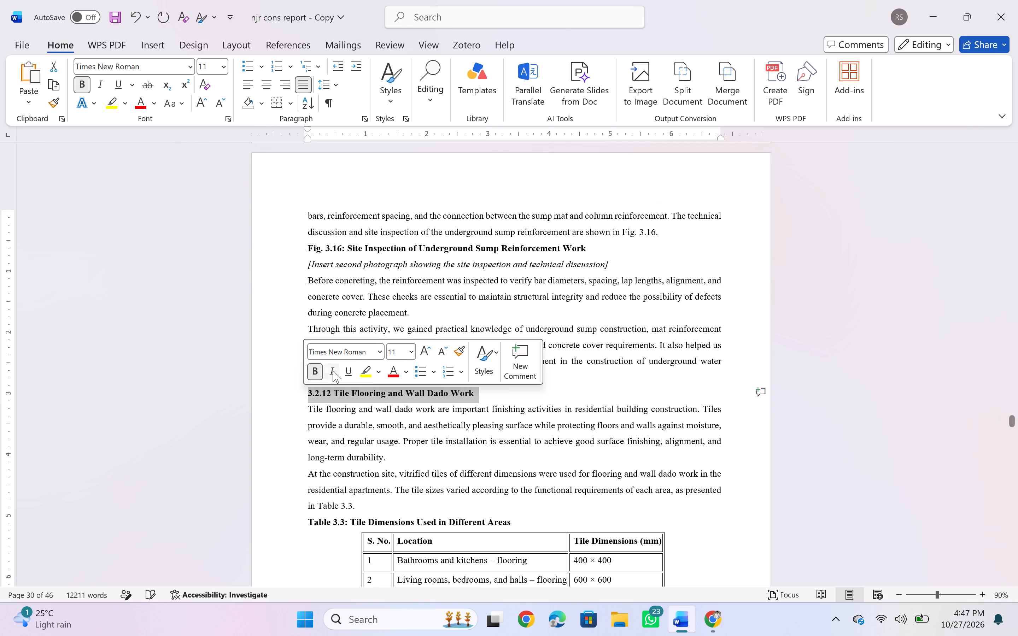
left_click(408, 353)
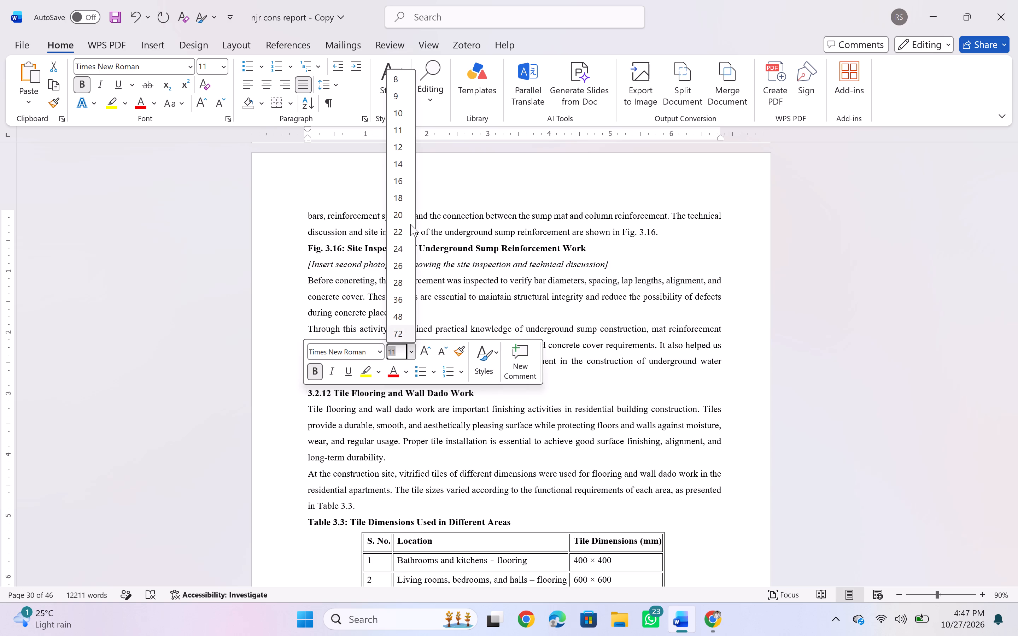
left_click(399, 154)
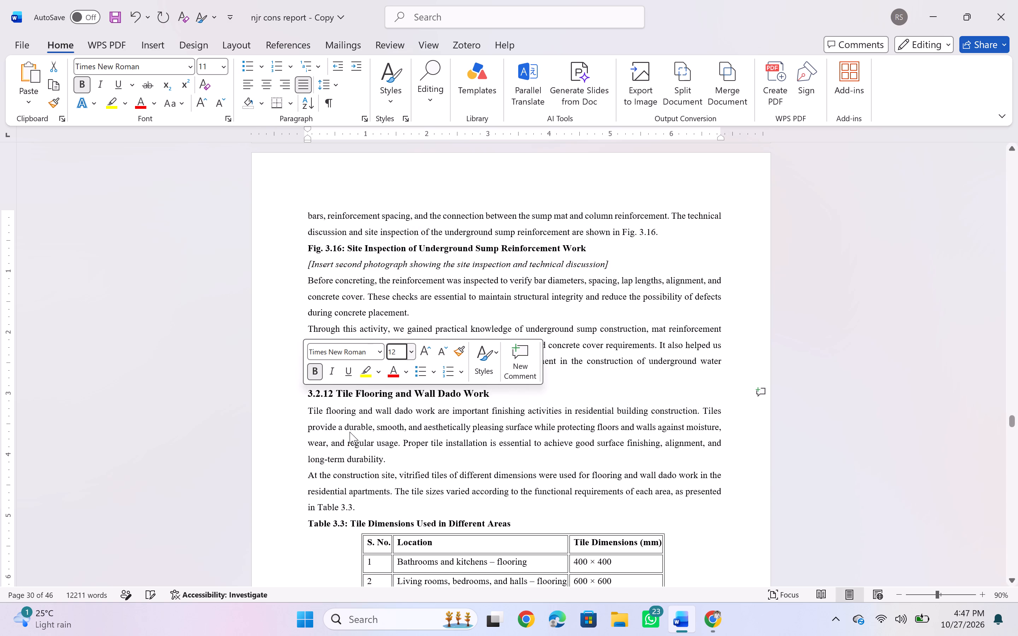
Set the whole 3.2.13 Concrete Compressive Strength Testing heading to font size 12.
scroll(341, 467, "down", 2)
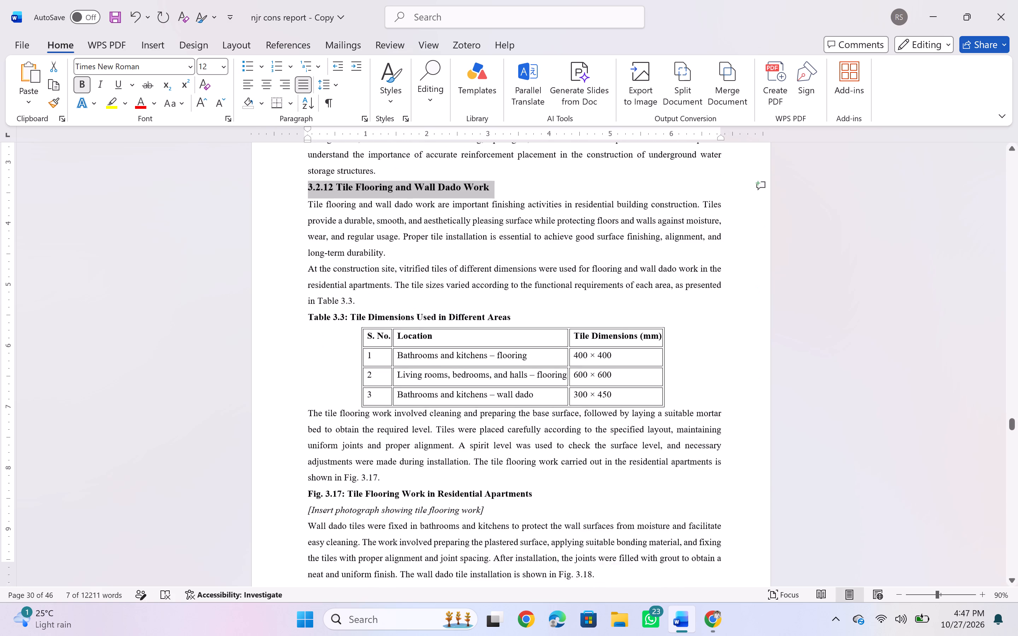
scroll(341, 467, "down", 4)
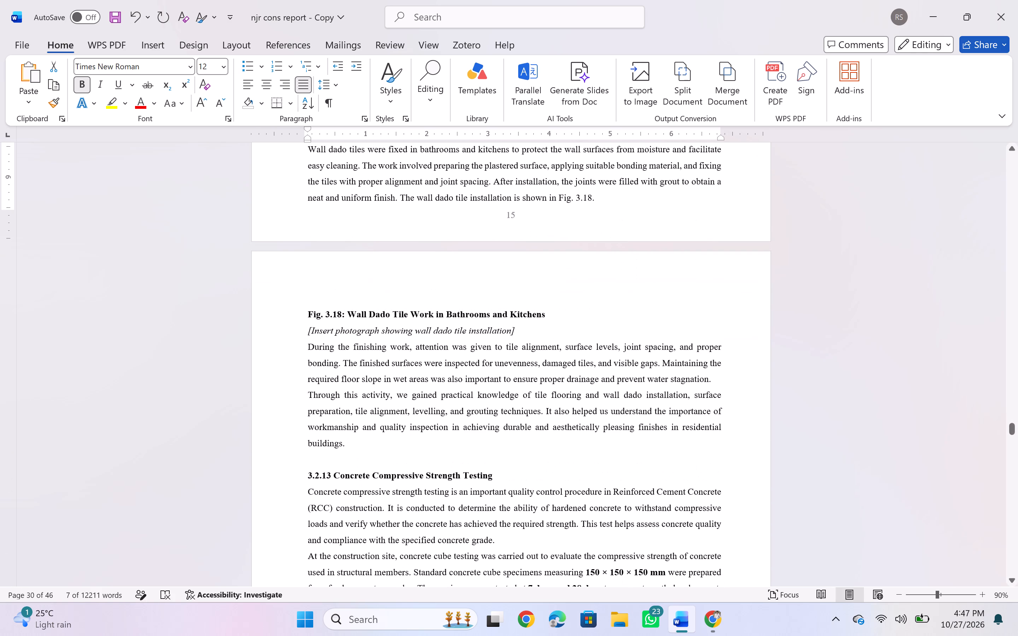
scroll(341, 467, "down", 1)
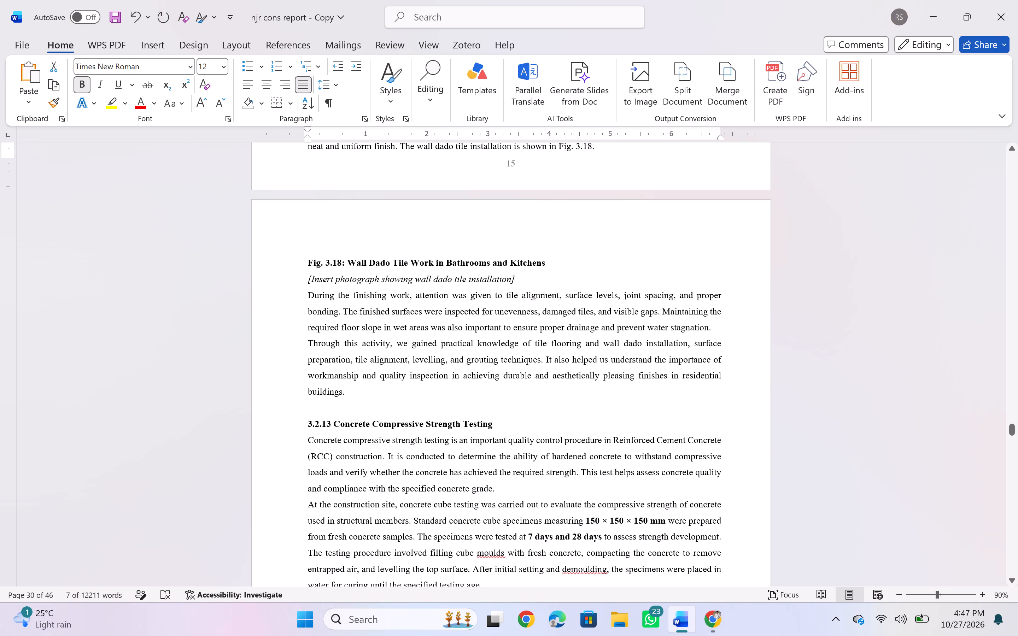
left_click_drag(498, 420, 308, 423)
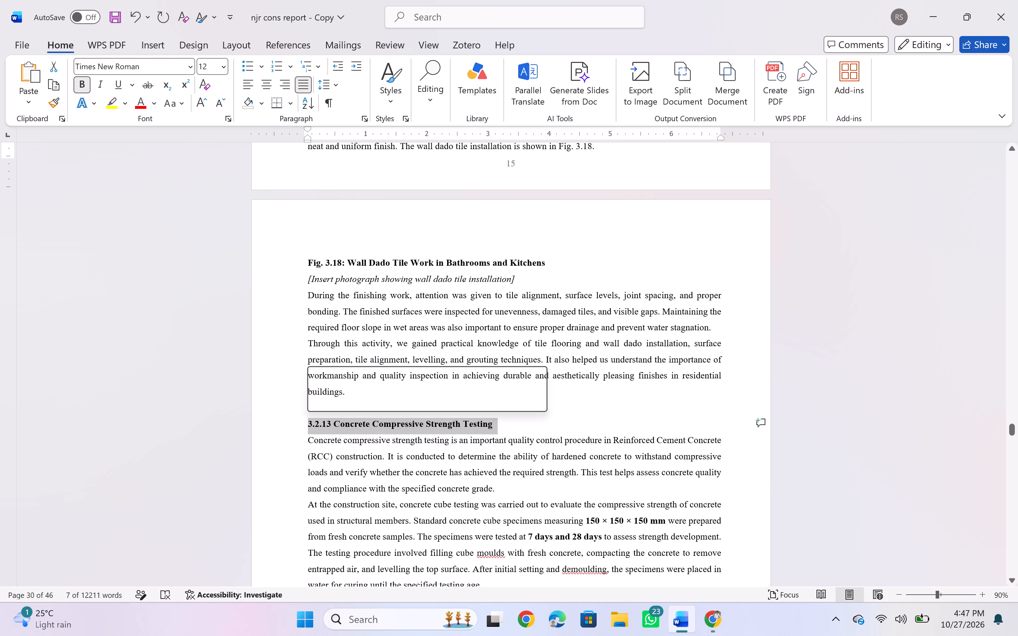
left_click(417, 378)
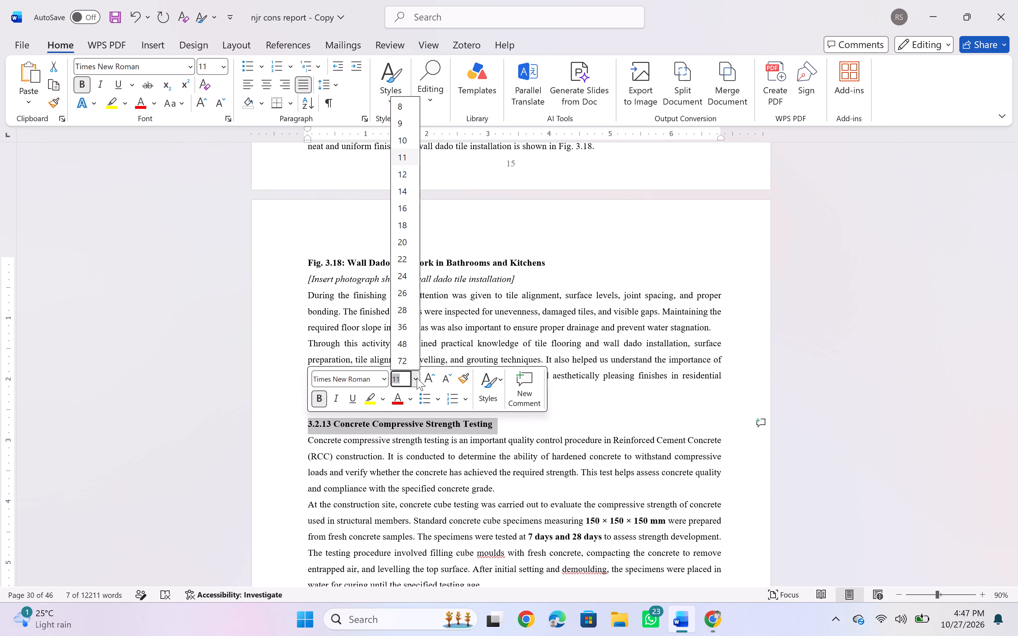
left_click(404, 169)
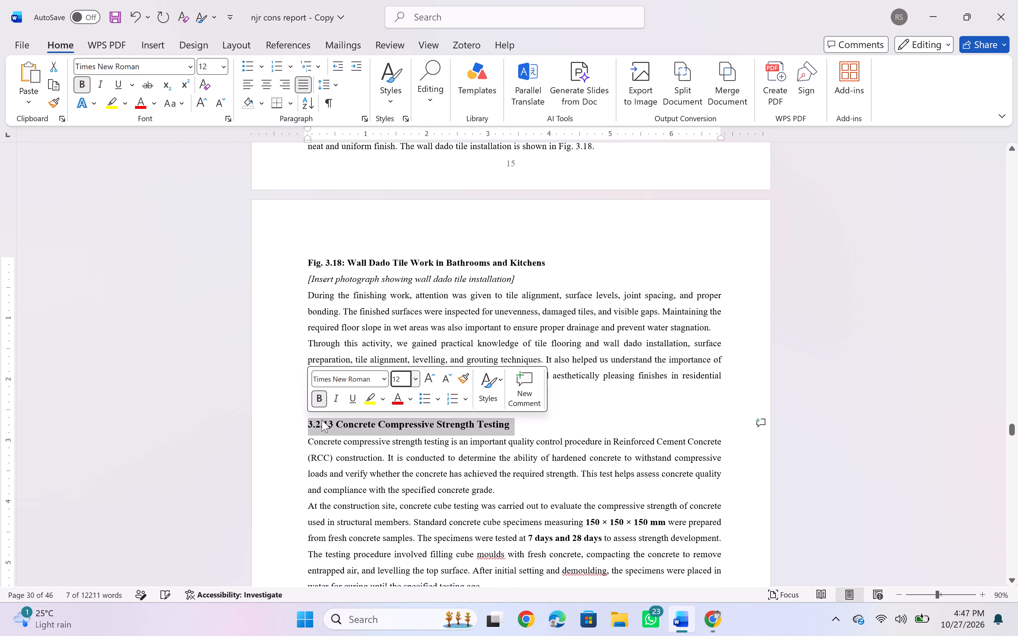
Delete the empty line between the end of the tile flooring section and the 3.2.13 Concrete Compressive Strength Testing heading.
left_click(320, 426)
left_click(346, 416)
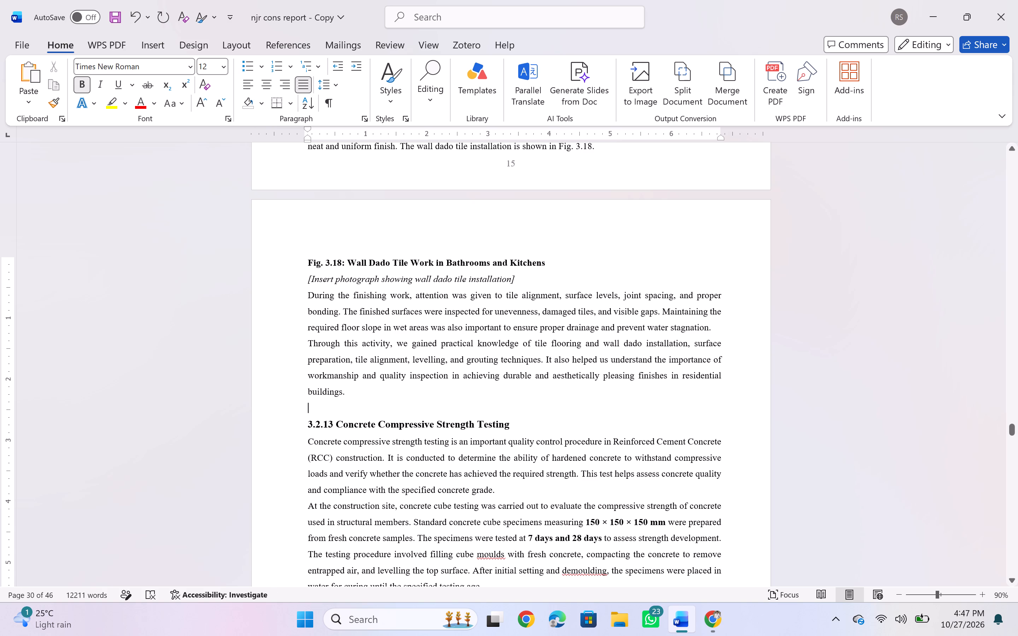
key("BackSpace")
key("BackSpace")
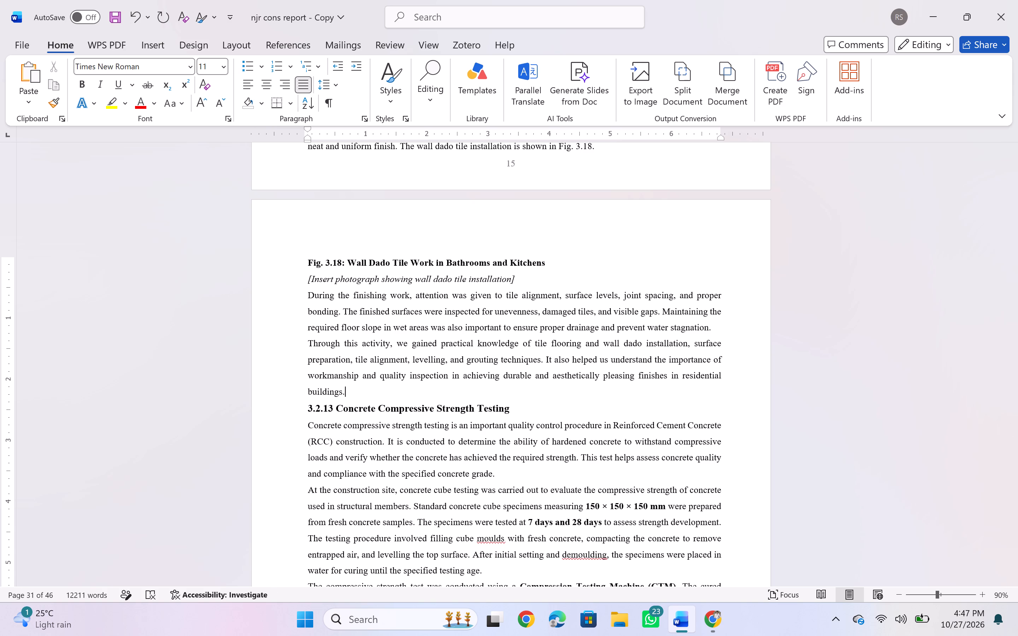
Set the whole 3.2.14 RCC Box Culvert Construction Work heading to font size 12.
scroll(338, 453, "down", 3)
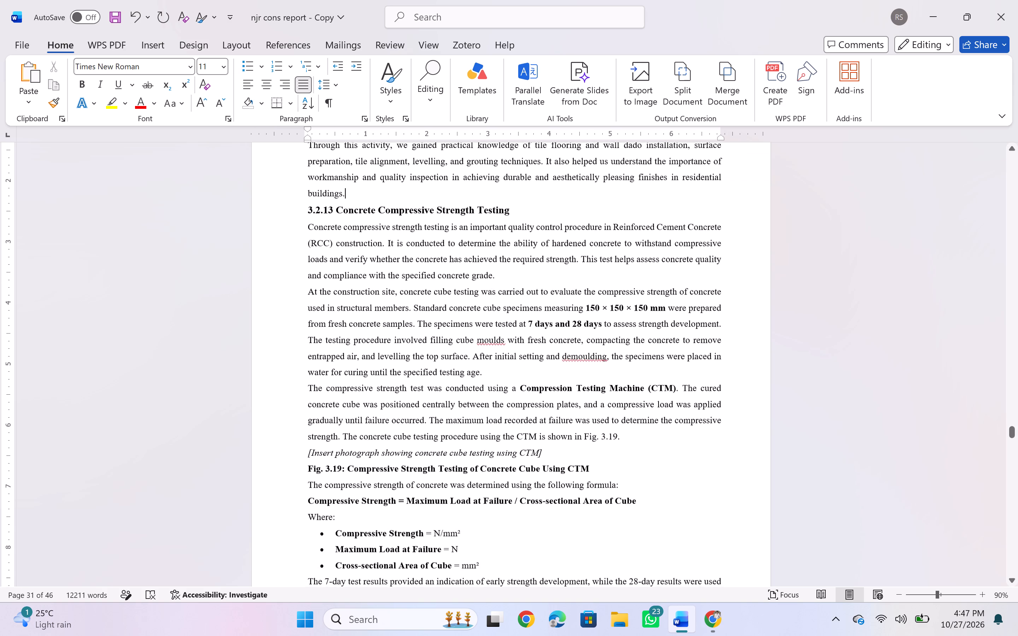
scroll(338, 453, "down", 3)
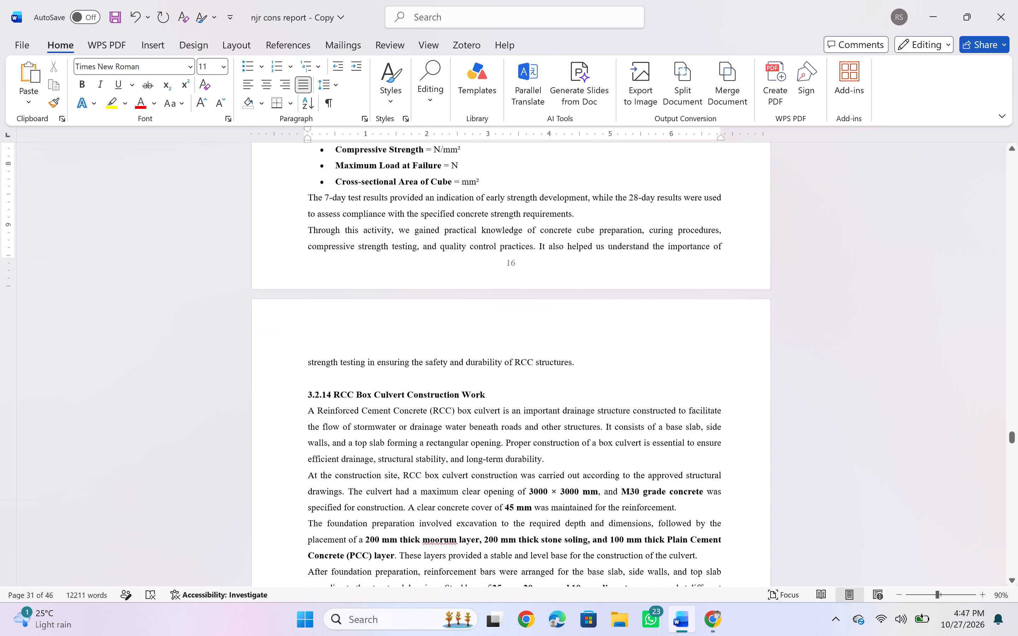
left_click_drag(491, 391, 388, 387)
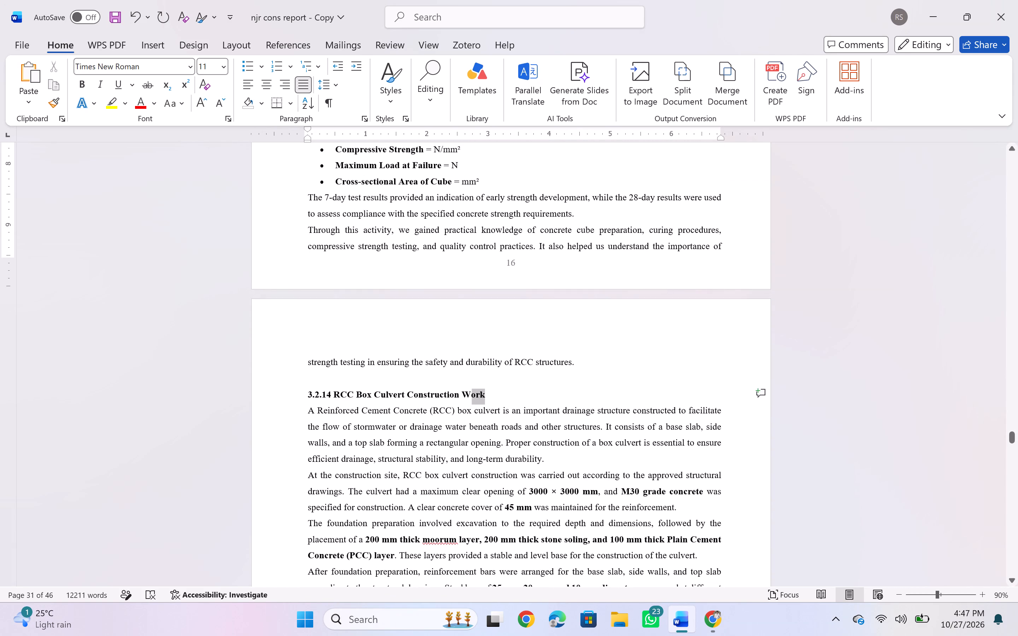
left_click_drag(388, 387, 304, 393)
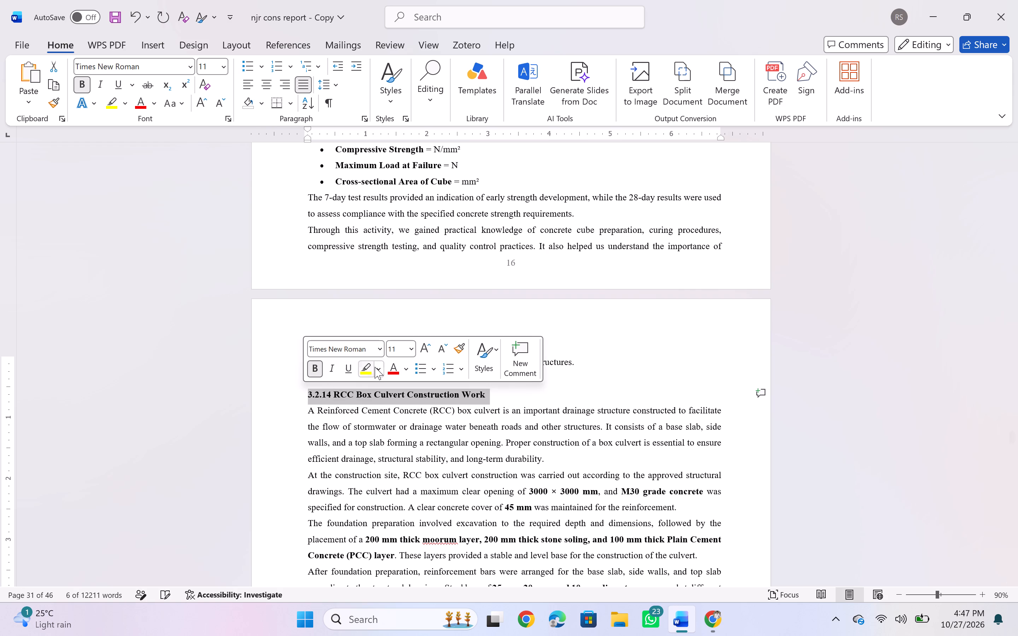
left_click(410, 351)
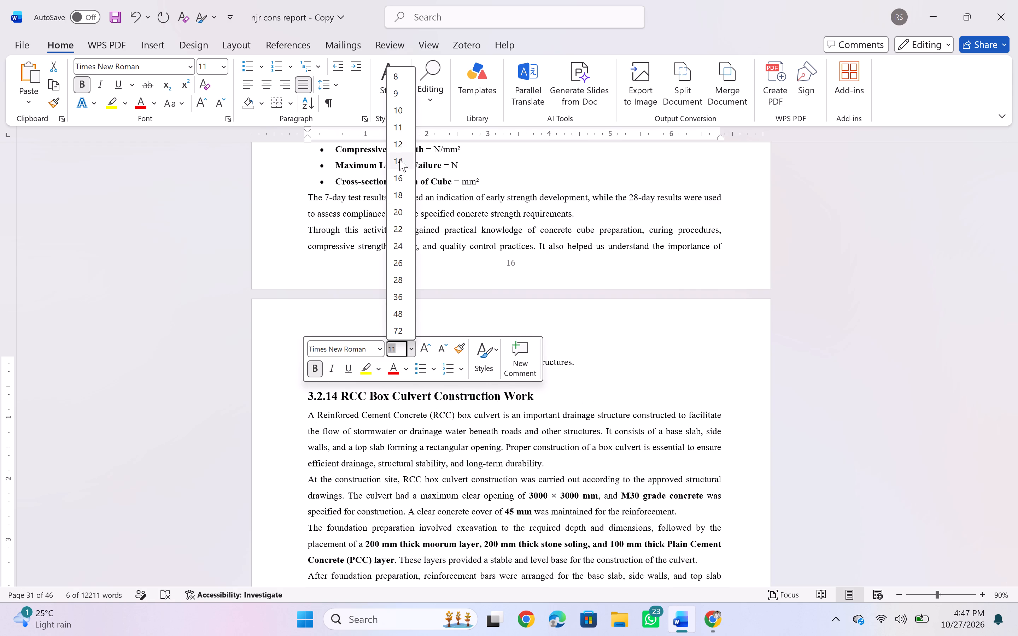
left_click(400, 144)
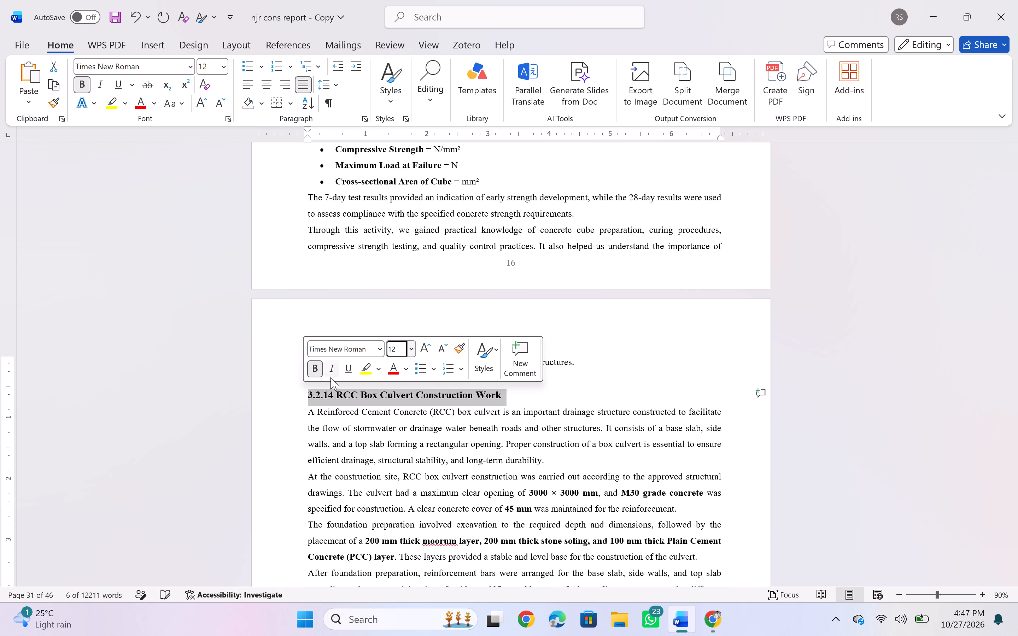
Delete the empty line between the end of the compressive strength testing section and the 3.2.14 RCC Box Culvert Construction Work heading.
left_click(334, 396)
left_click(355, 377)
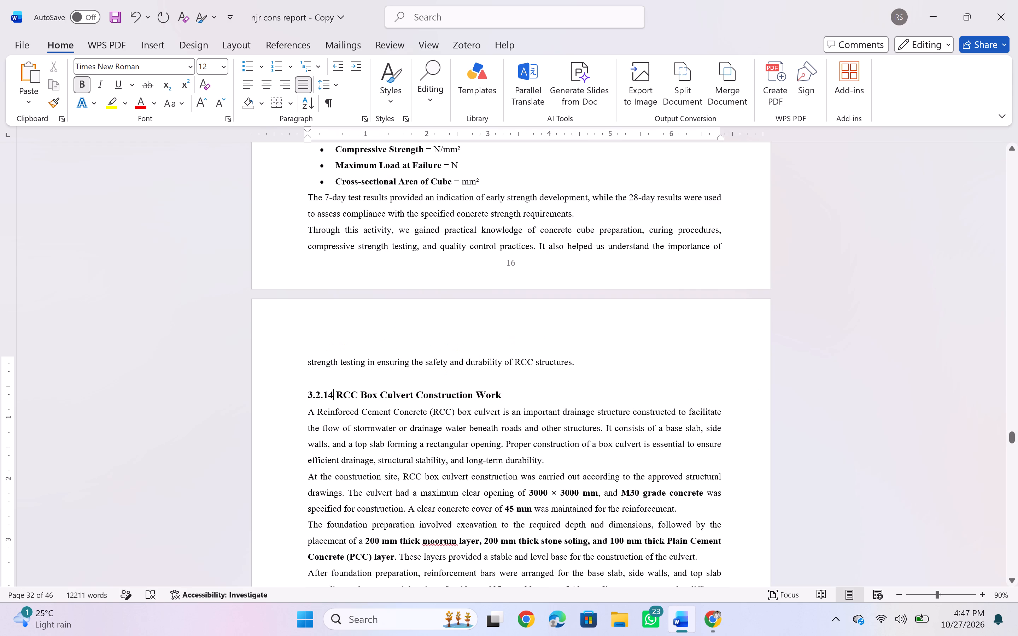
key("BackSpace")
key("BackSpace")
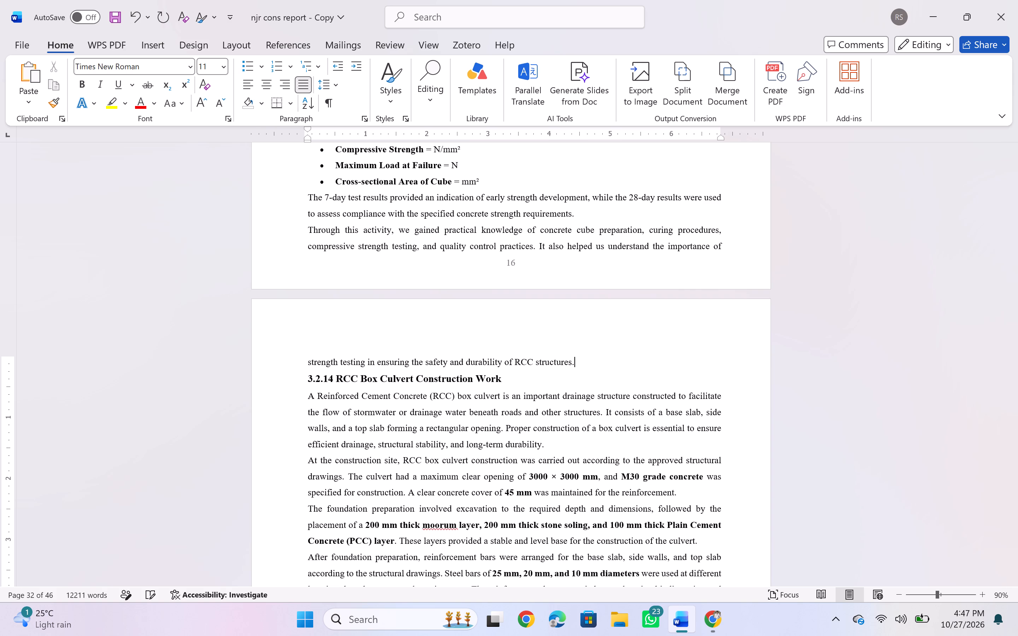
left_click(342, 431)
left_click(373, 379)
Set the whole 3.2.15 Underground Drainage Pipe Installation Work heading to font size 12.
scroll(348, 462, "down", 3)
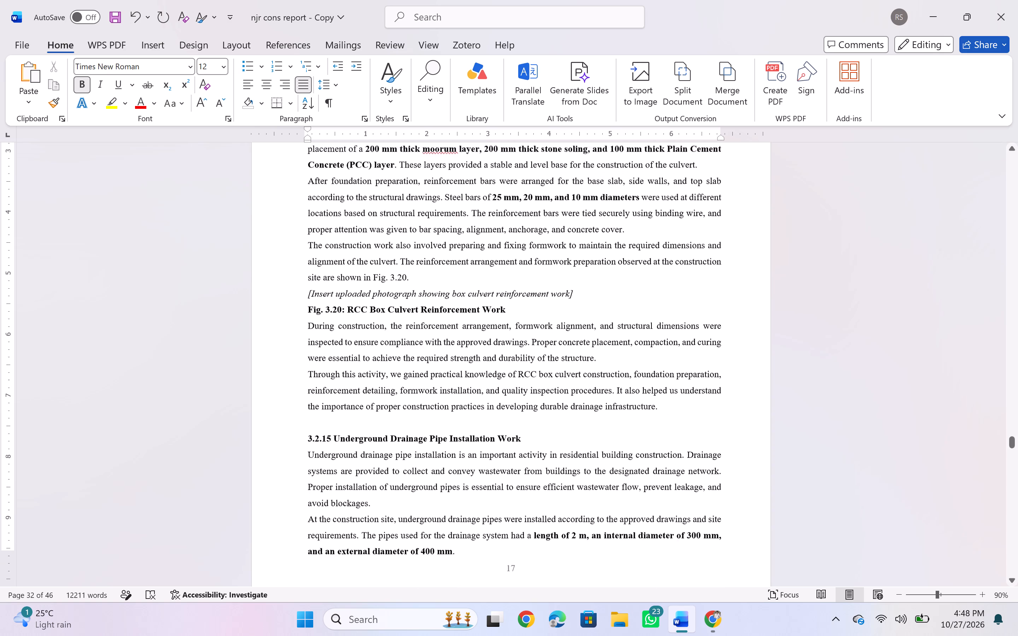
scroll(348, 462, "down", 1)
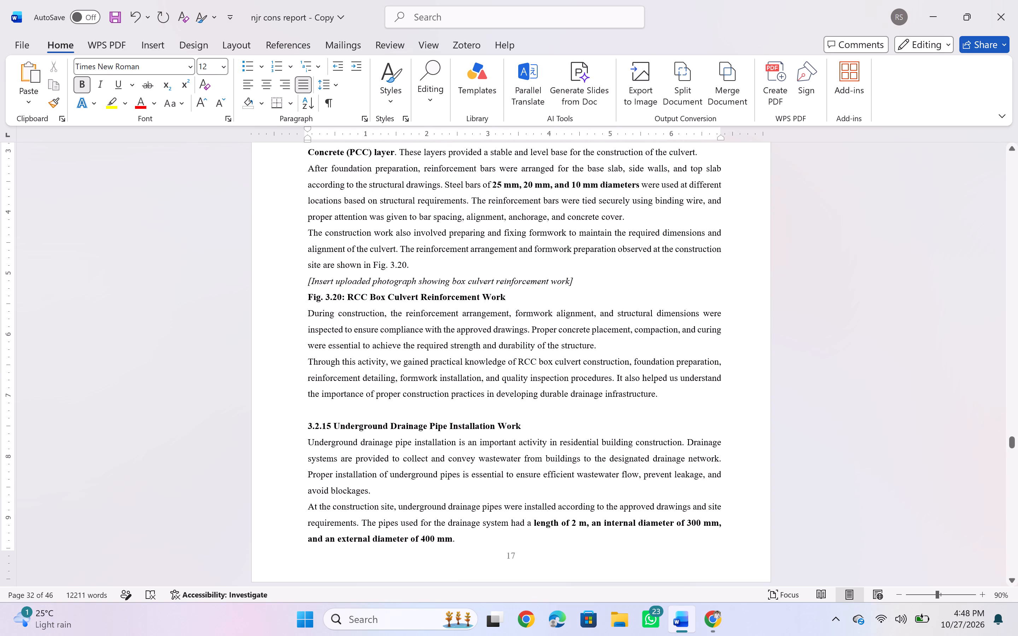
left_click_drag(522, 426, 303, 428)
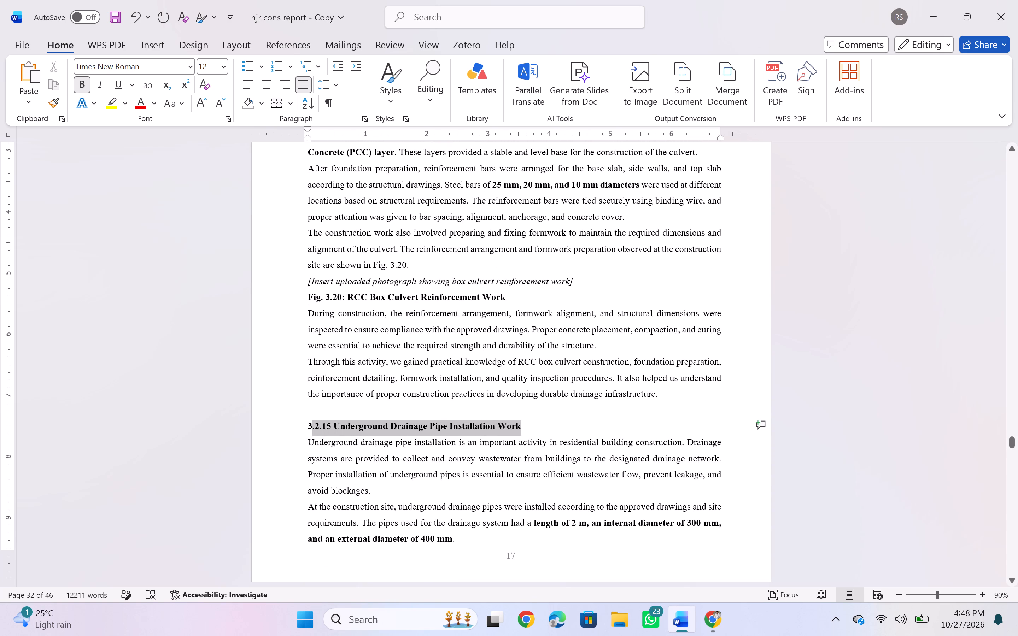
left_click_drag(303, 428, 298, 426)
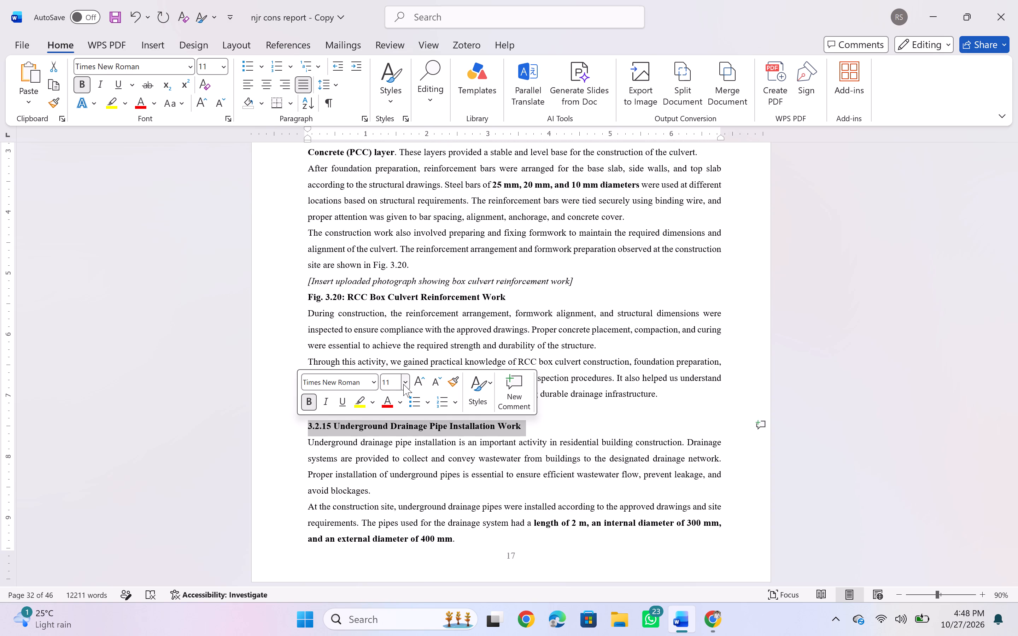
left_click(403, 384)
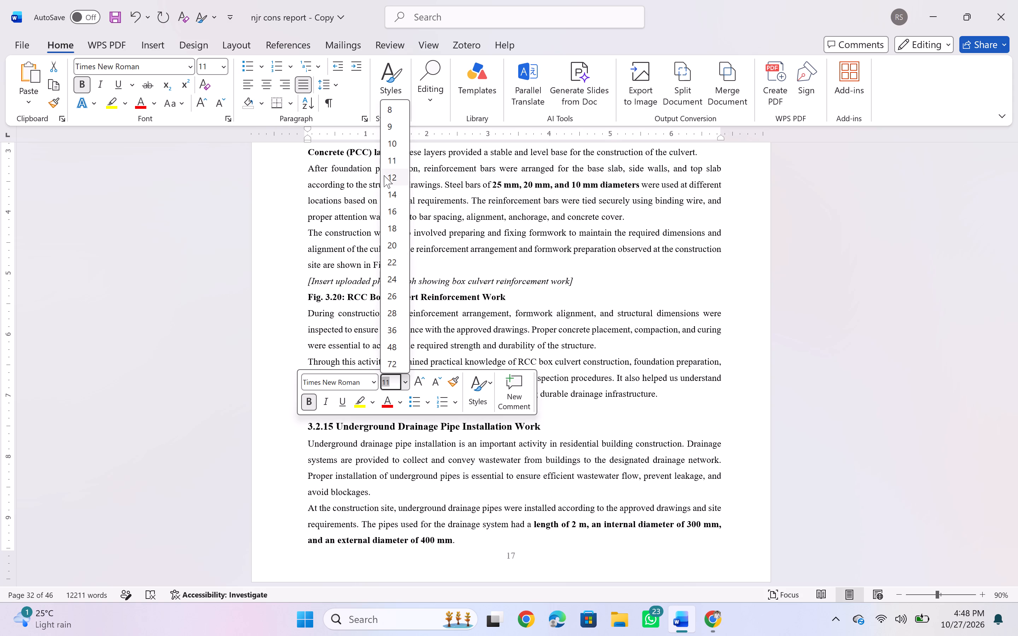
left_click(384, 175)
Delete the empty line between the end of the box culvert section and the 3.2.15 Underground Drainage Pipe Installation Work heading.
left_click(337, 421)
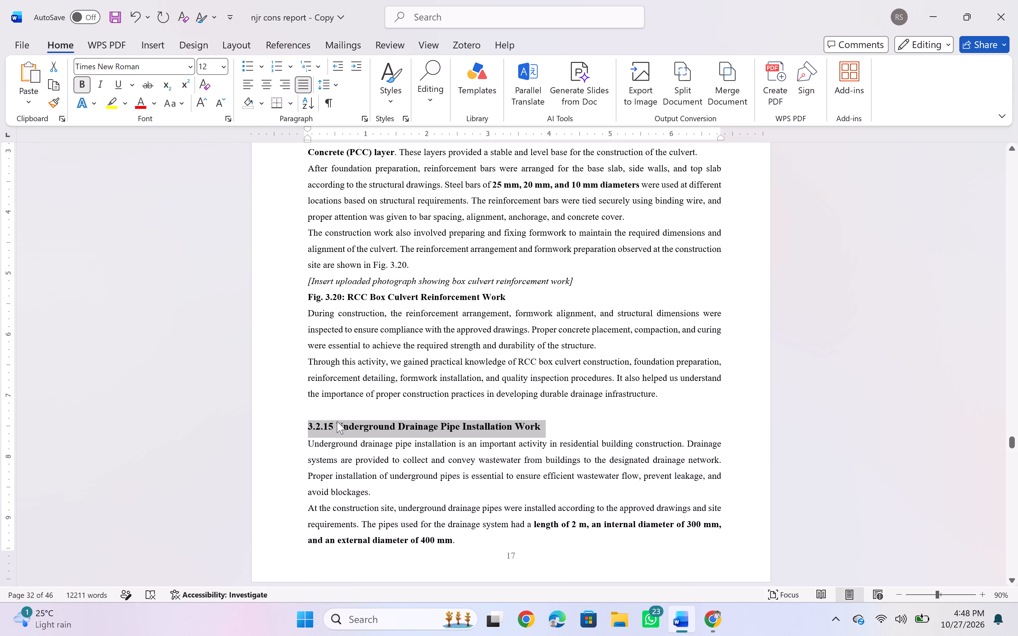
left_click(357, 412)
key("BackSpace")
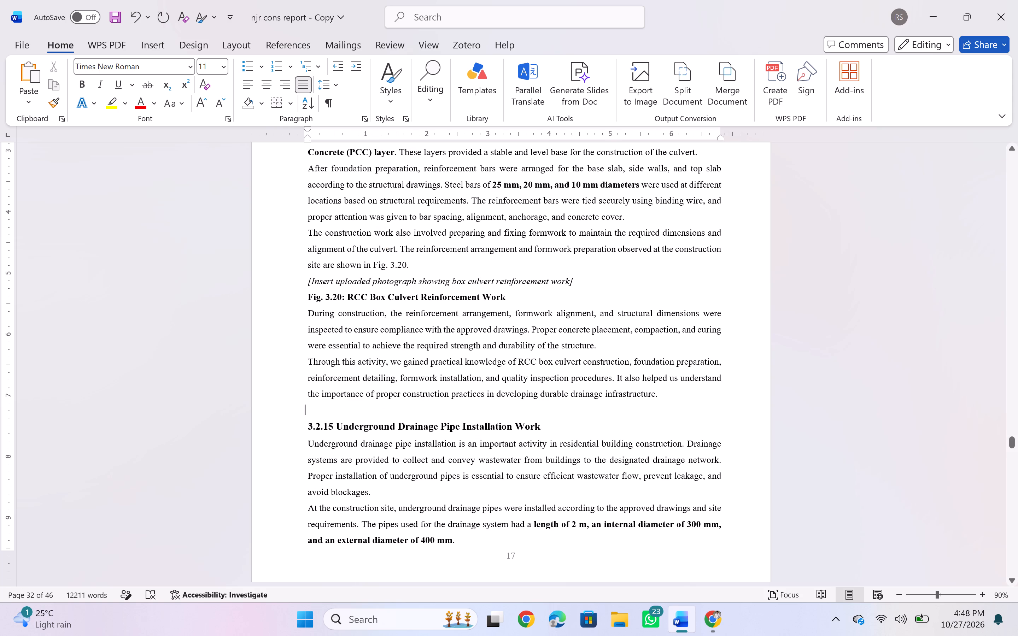
key("BackSpace")
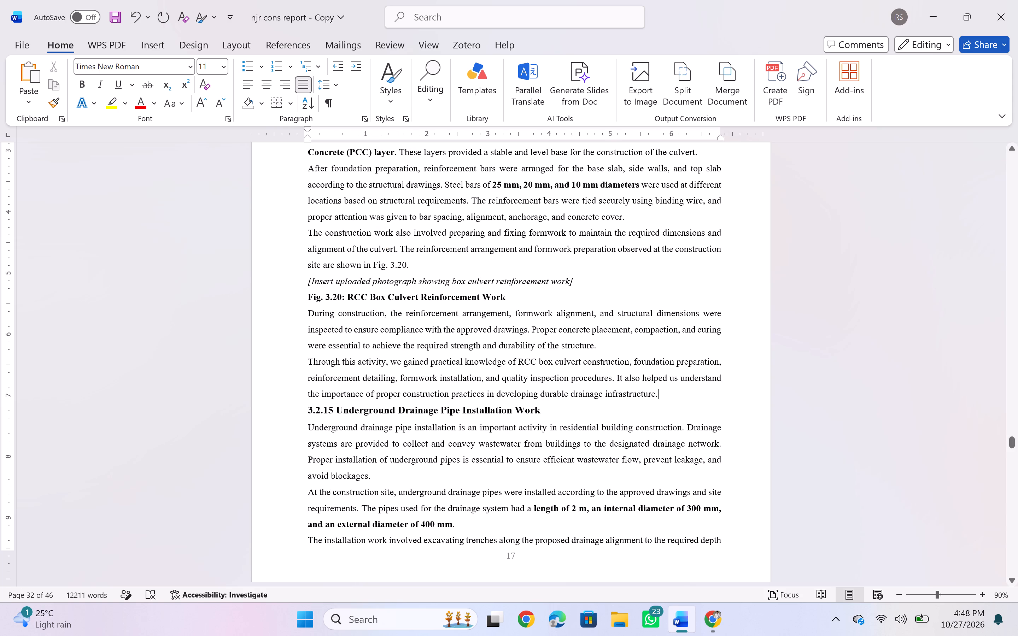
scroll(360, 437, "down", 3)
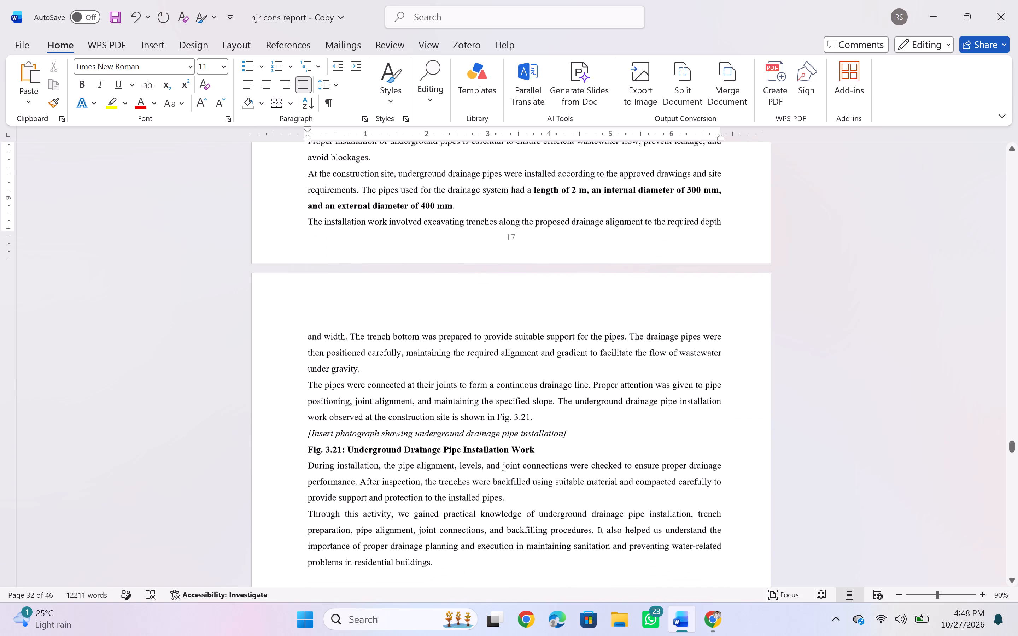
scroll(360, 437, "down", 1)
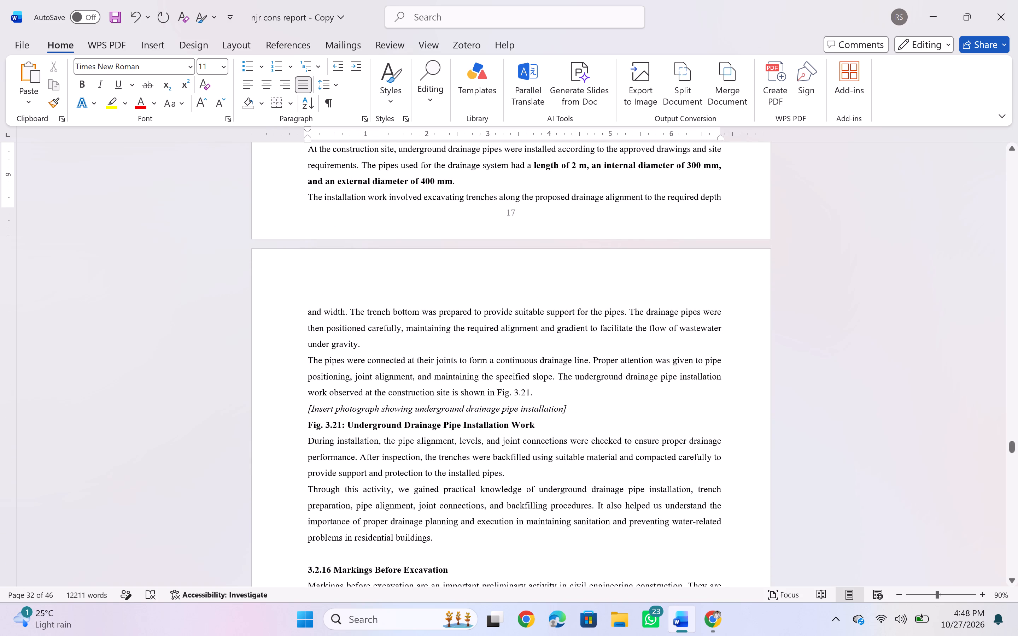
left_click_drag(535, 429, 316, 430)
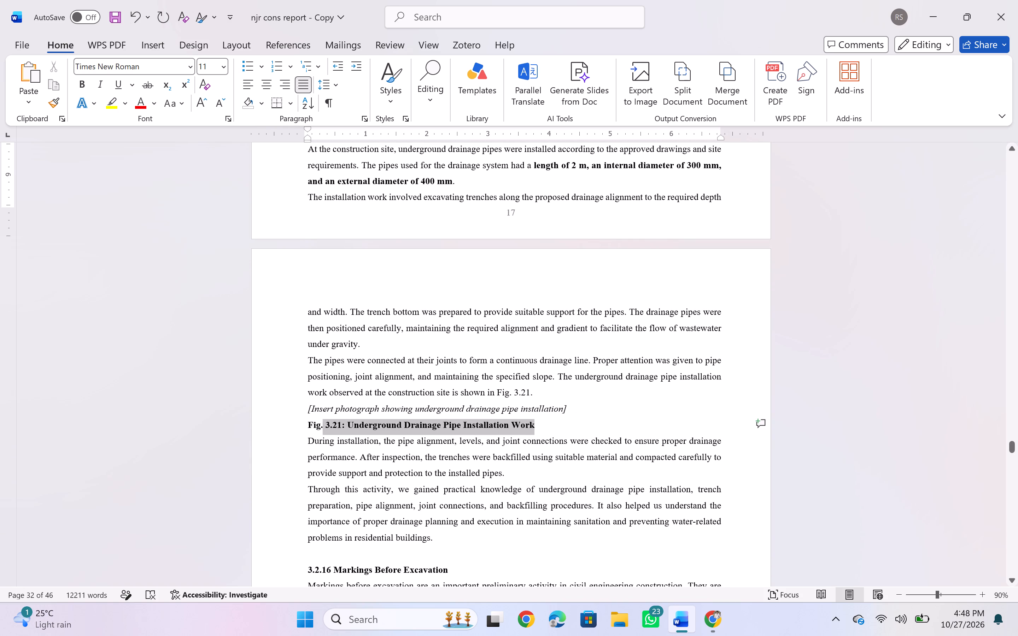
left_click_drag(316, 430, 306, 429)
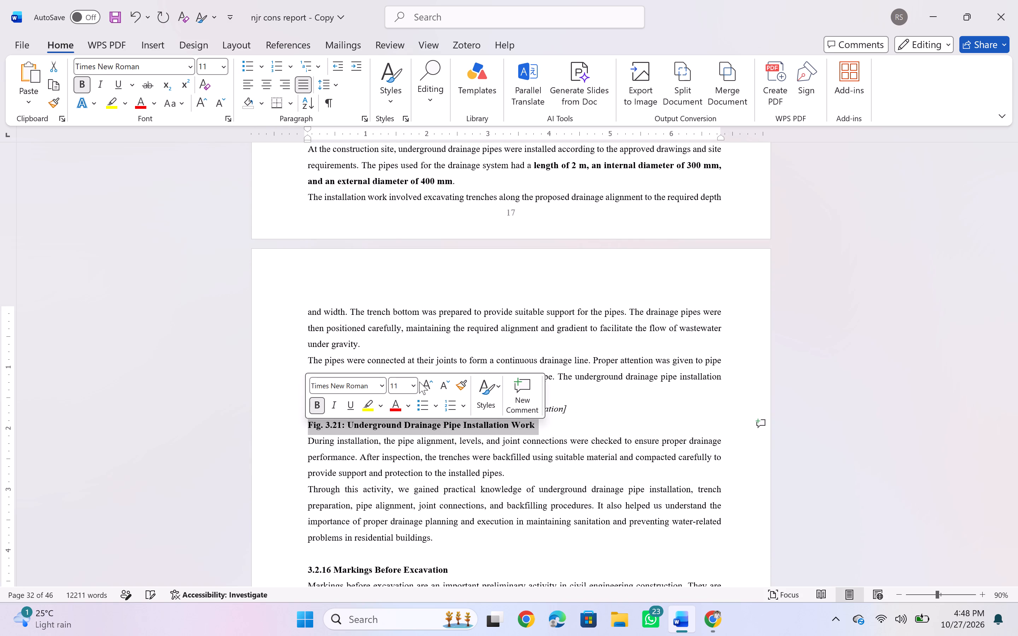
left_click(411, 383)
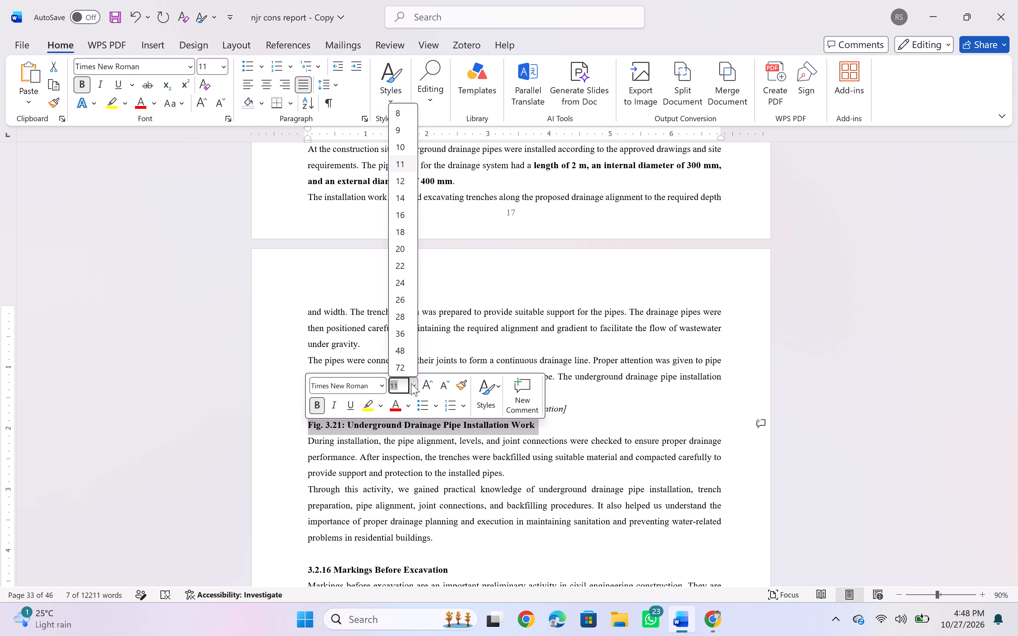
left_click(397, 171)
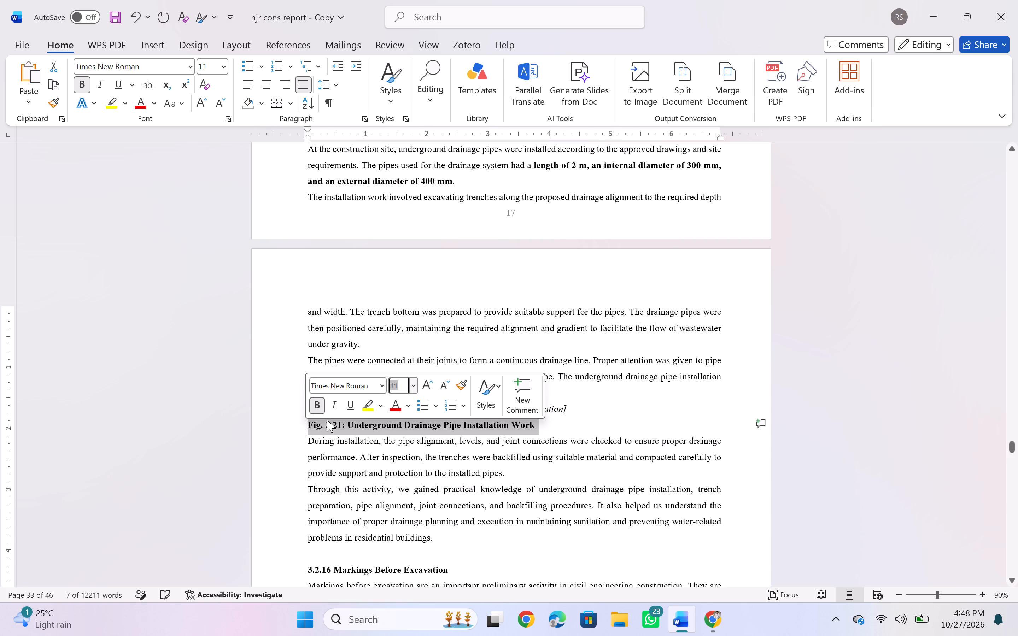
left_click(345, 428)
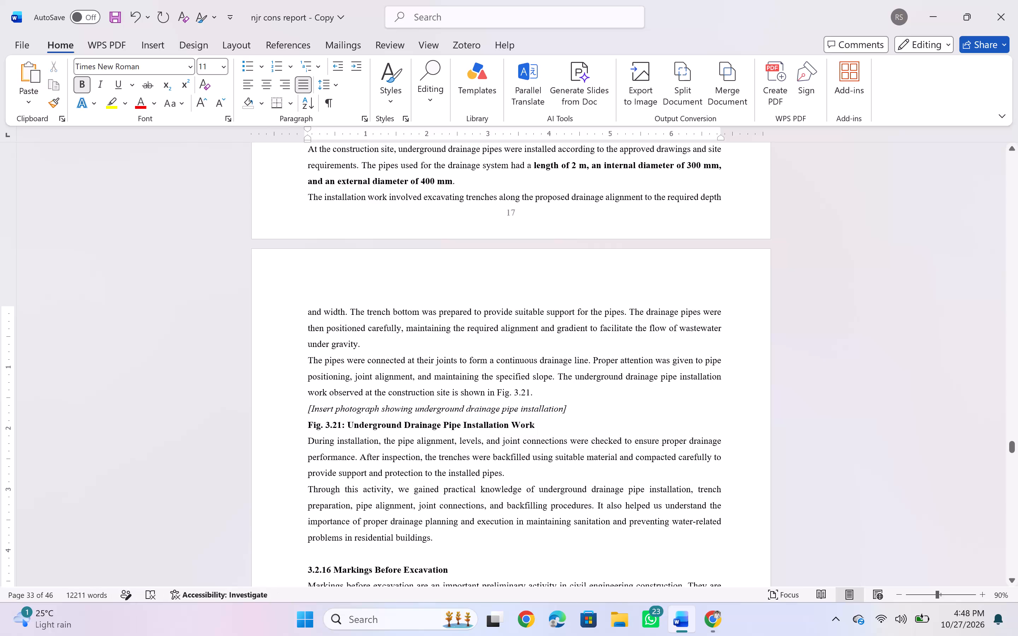
Set the whole 3.2.16 Markings Before Excavation heading to font size 12.
scroll(345, 428, "down", 2)
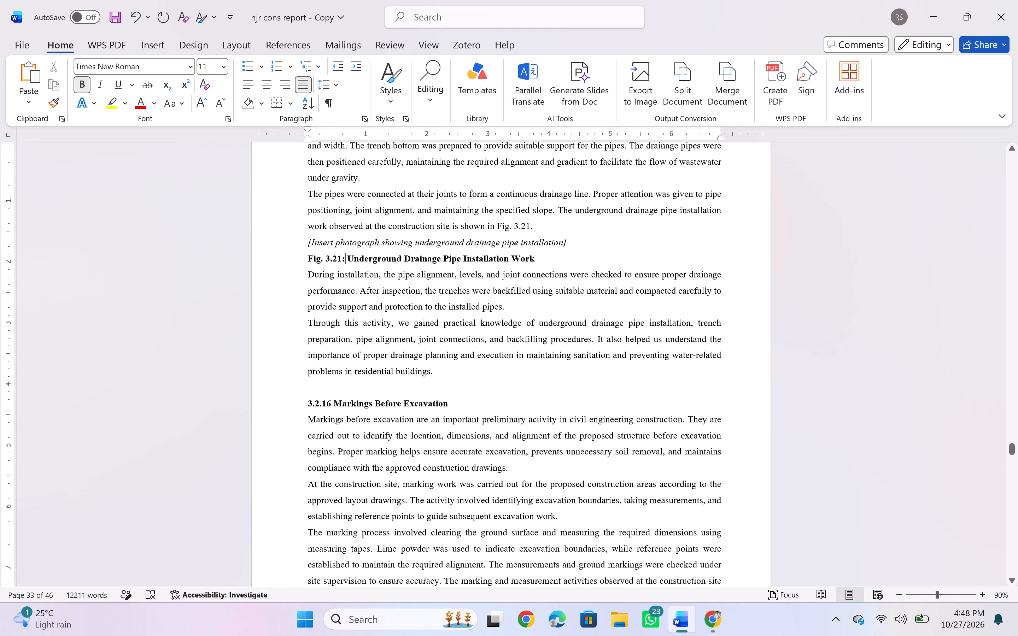
left_click_drag(451, 402, 300, 400)
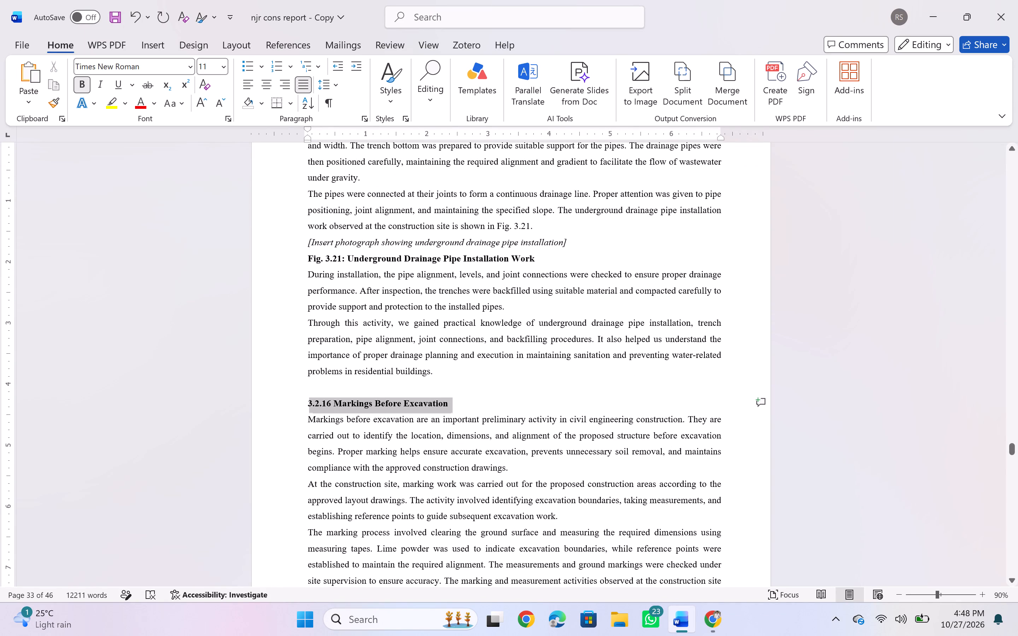
left_click_drag(300, 400, 295, 399)
left_click(403, 355)
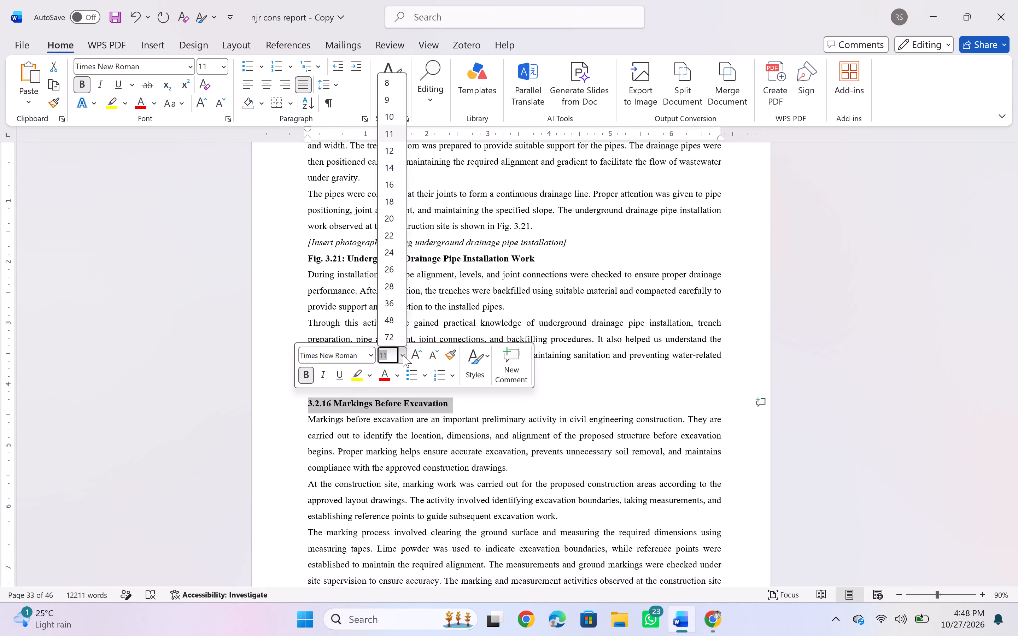
left_click(388, 151)
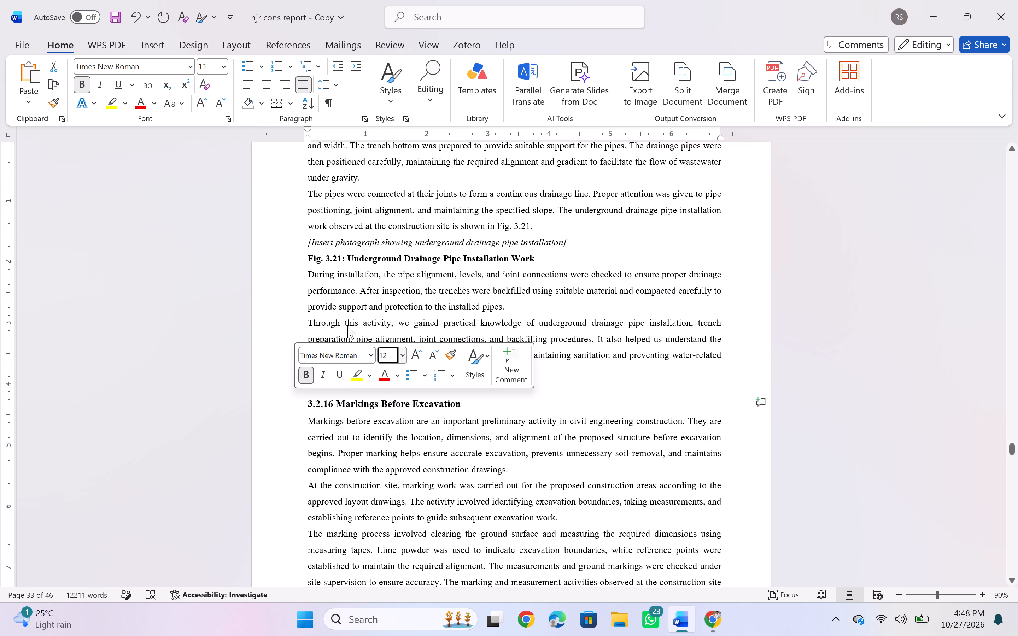
Delete the empty line between the end of the underground drainage pipe section and the 3.2.16 Markings Before Excavation heading.
left_click(324, 408)
left_click(339, 394)
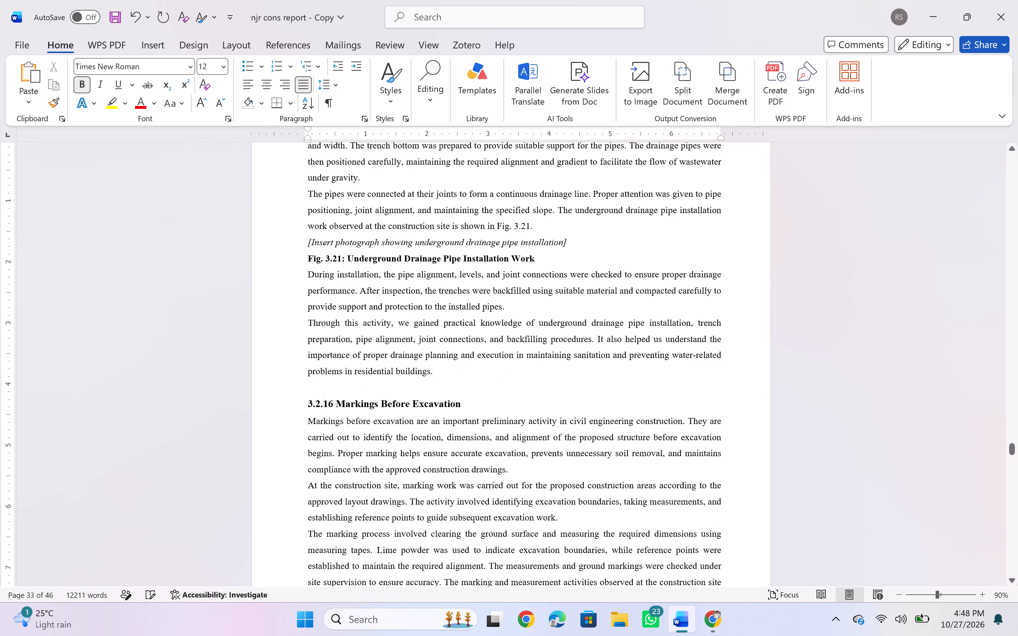
key("BackSpace")
key("BackSpace")
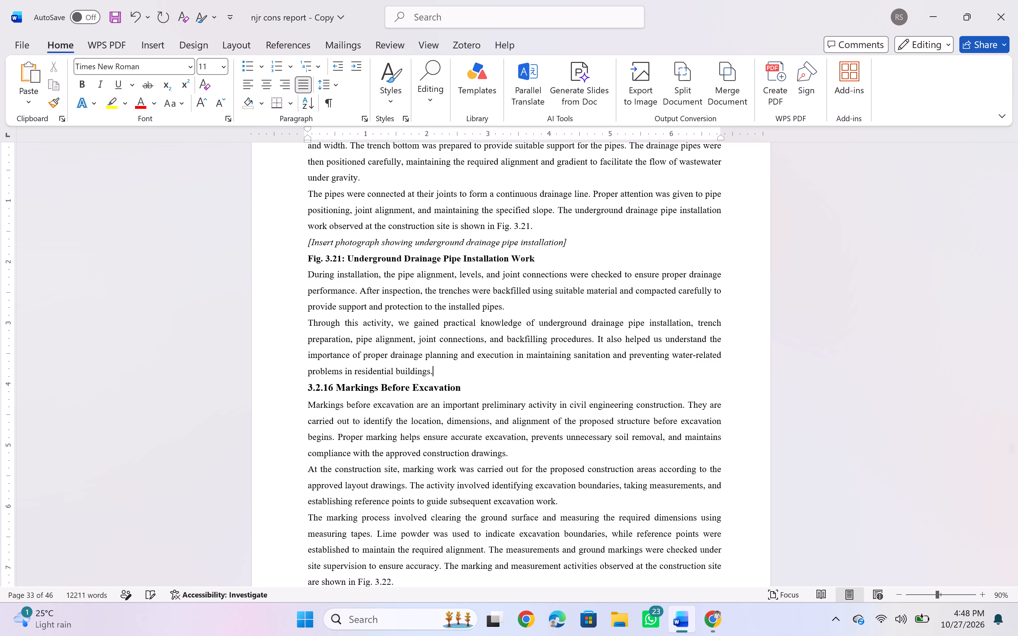
Set the whole 3.2.17 RCC Drainage Channel Construction Work heading to font size 12.
scroll(364, 477, "down", 1)
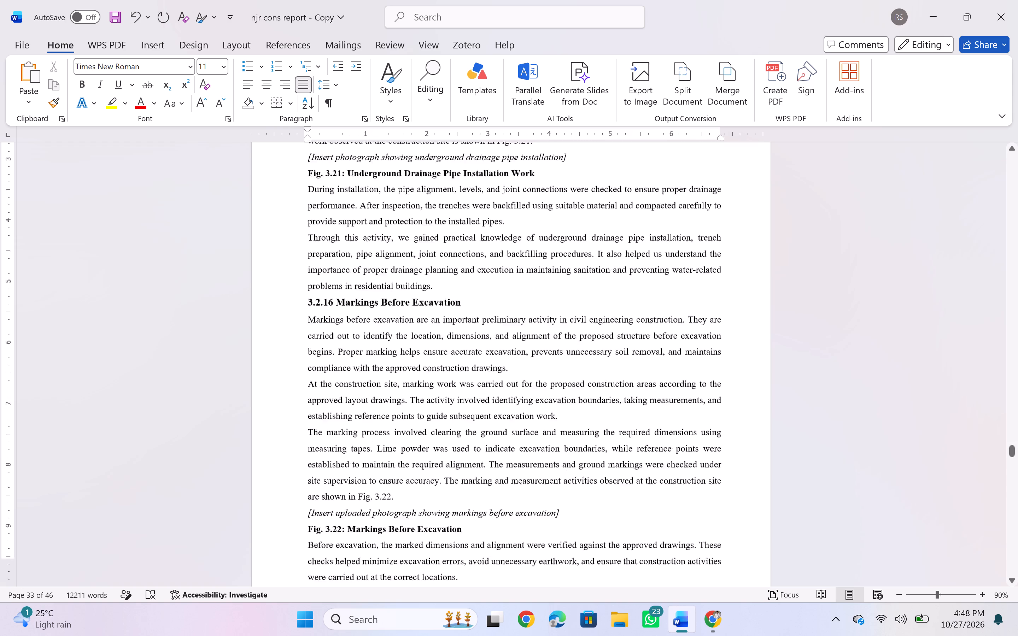
scroll(364, 477, "down", 4)
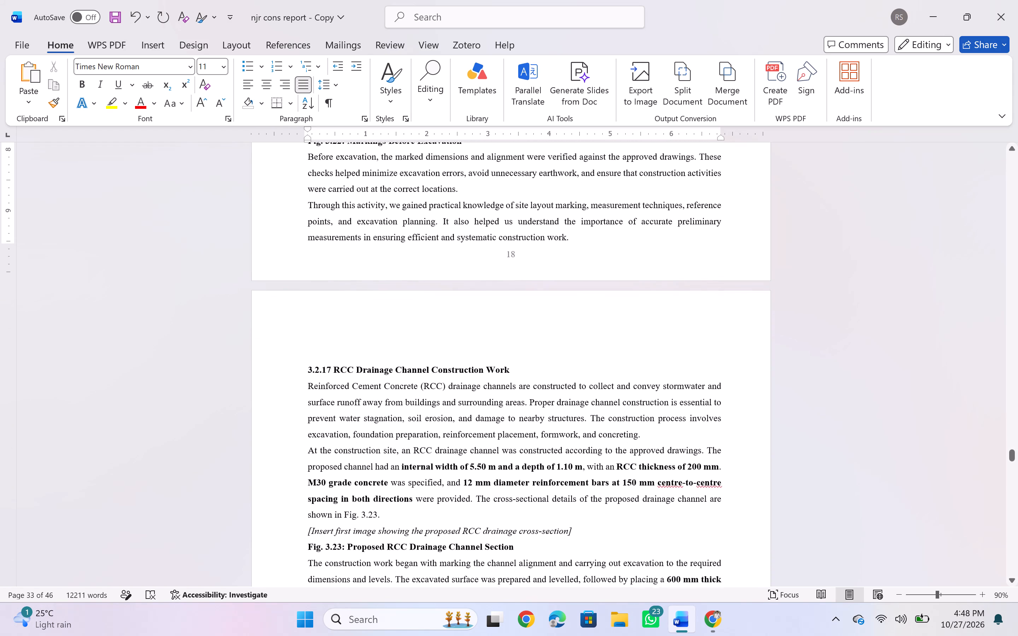
scroll(364, 477, "down", 1)
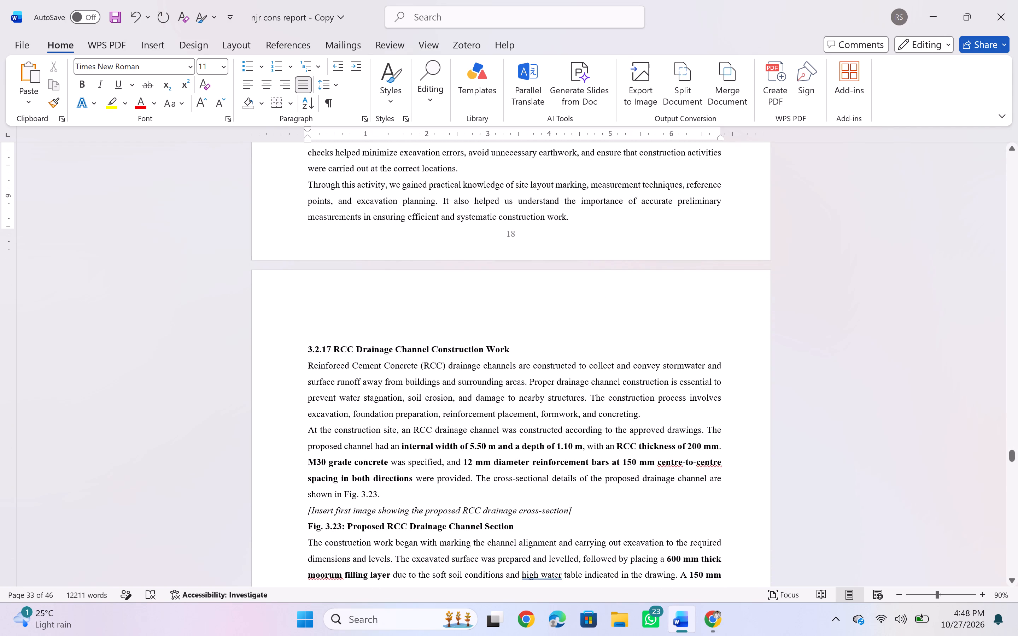
left_click_drag(514, 347, 310, 347)
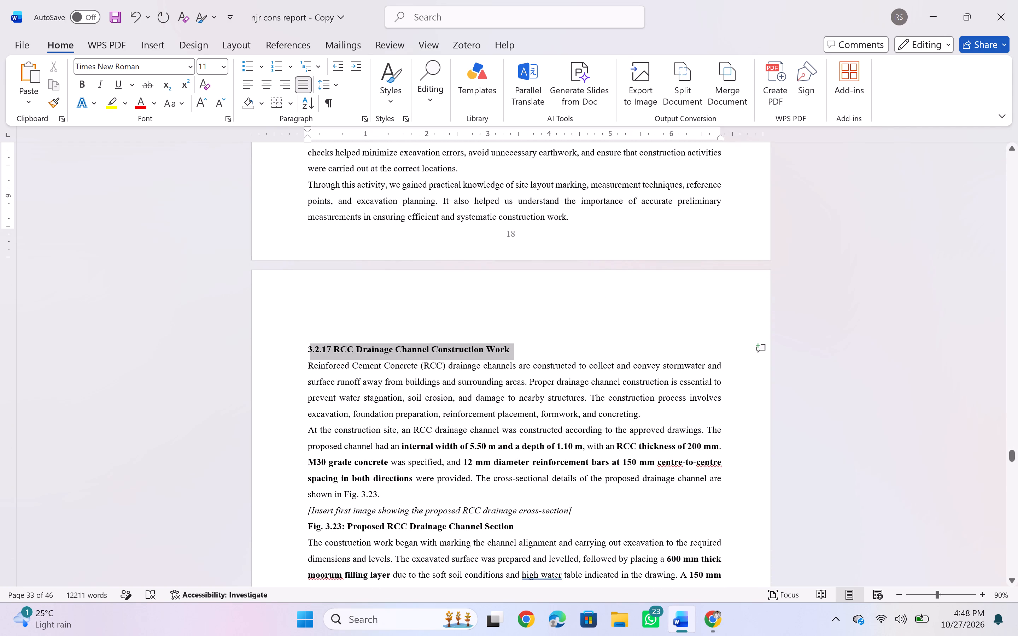
left_click_drag(310, 347, 307, 347)
left_click(413, 303)
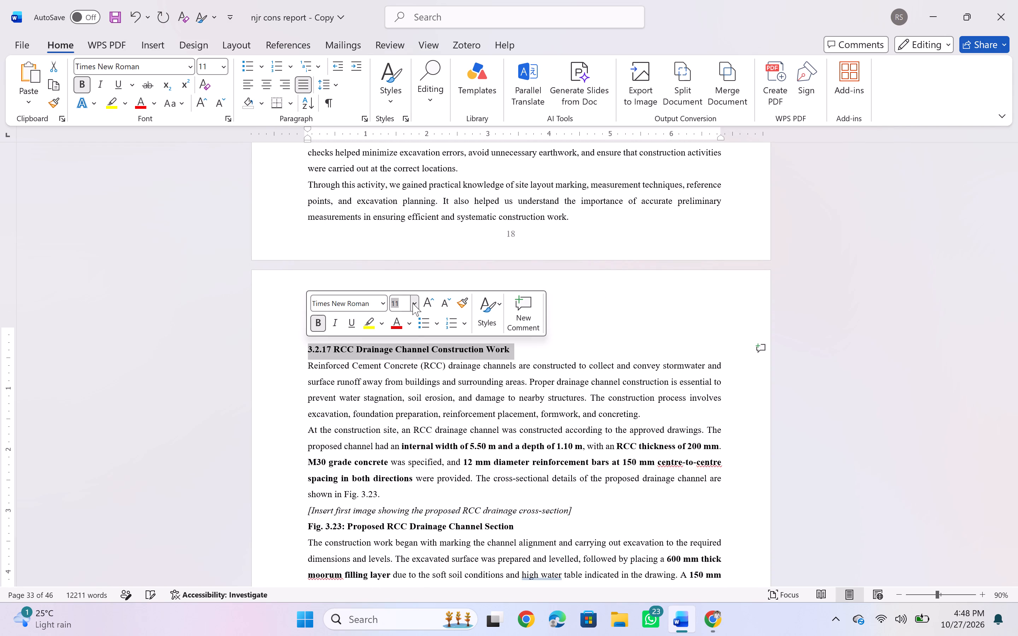
left_click(405, 386)
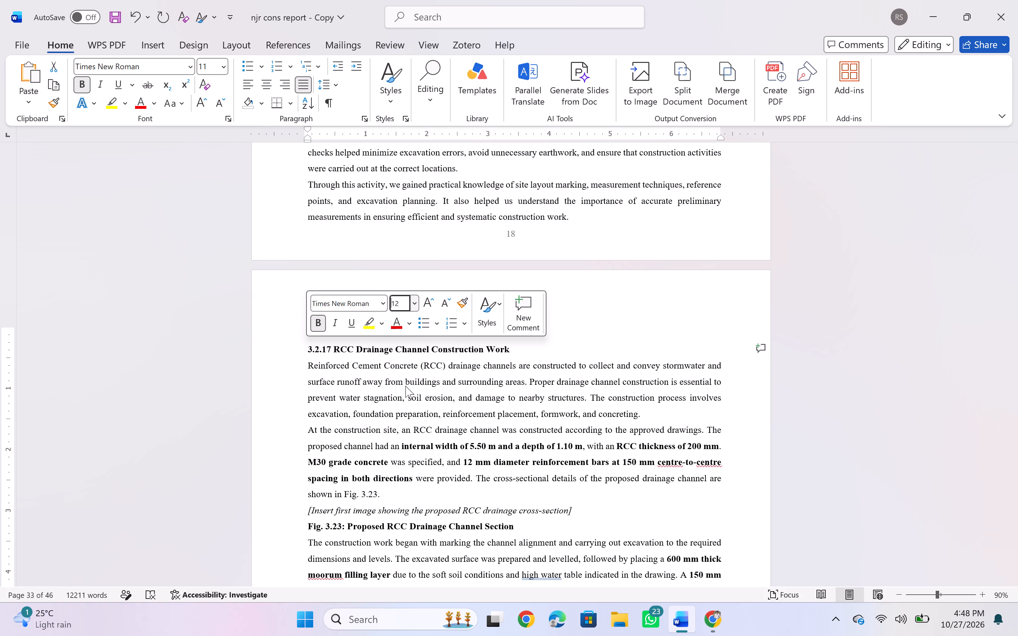
Delete the empty line between the end of the excavation markings section and the 3.2.17 RCC Drainage Channel Construction Work heading.
left_click(329, 347)
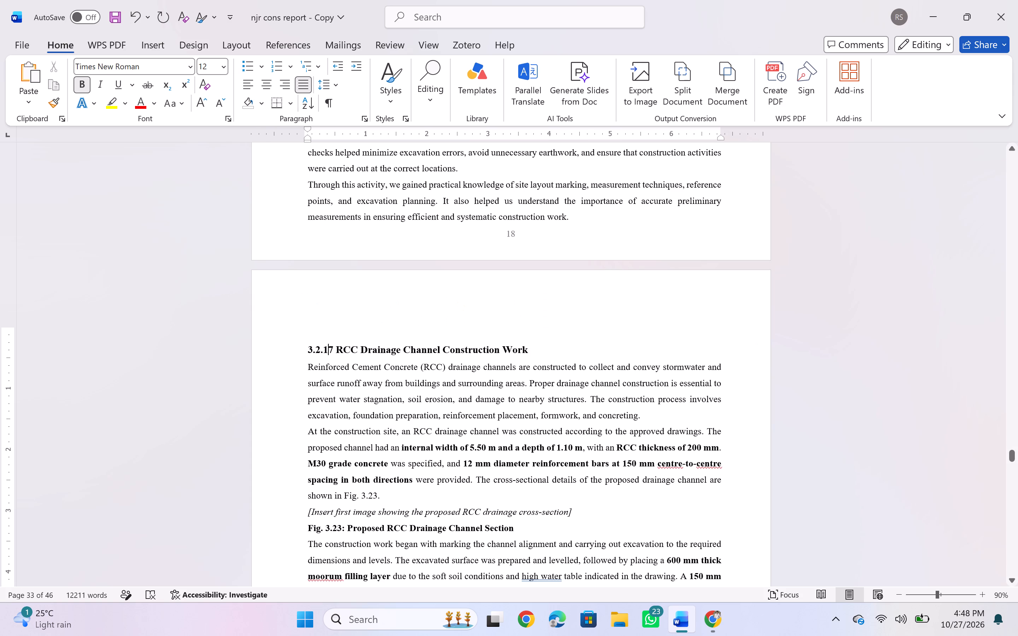
left_click(321, 335)
key("BackSpace")
key("BackSpace")
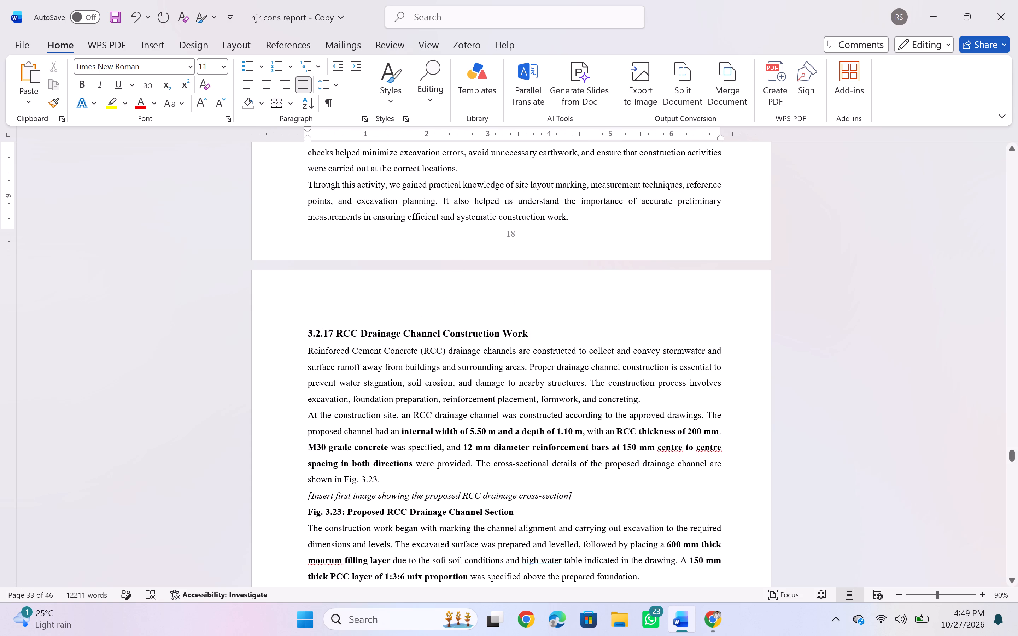
Set the whole 3.2.18 China Mosaic Tile Work heading to font size 12.
scroll(340, 356, "down", 2)
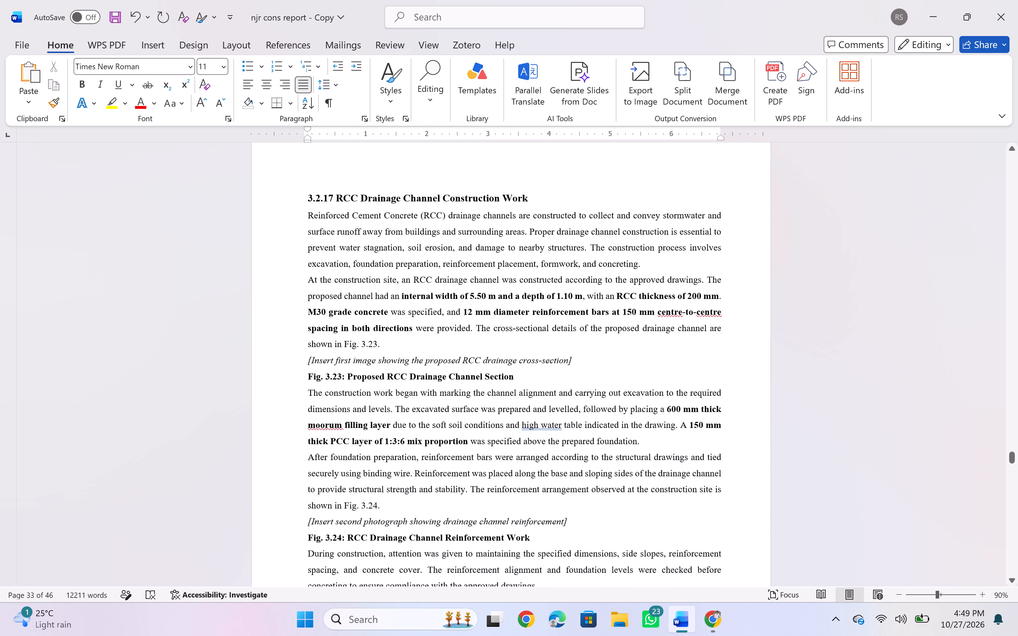
scroll(340, 356, "down", 3)
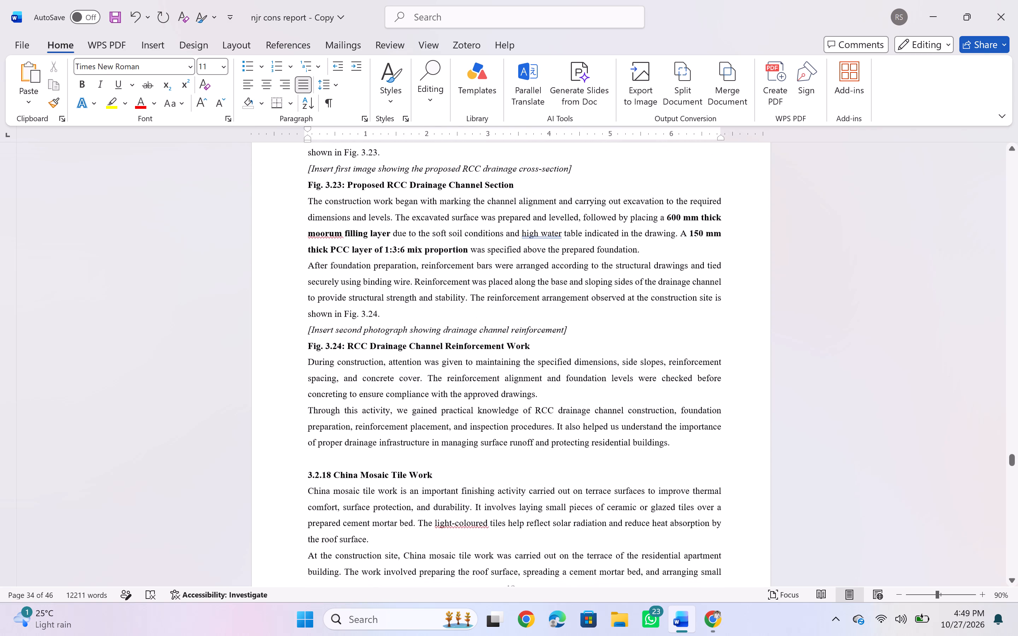
scroll(340, 356, "down", 1)
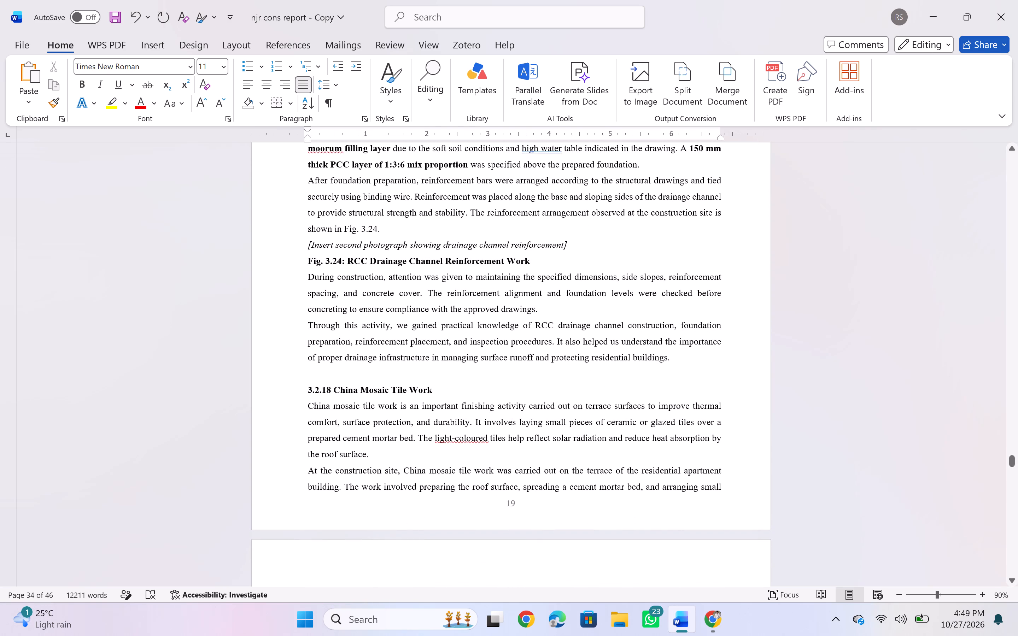
left_click_drag(433, 386, 302, 381)
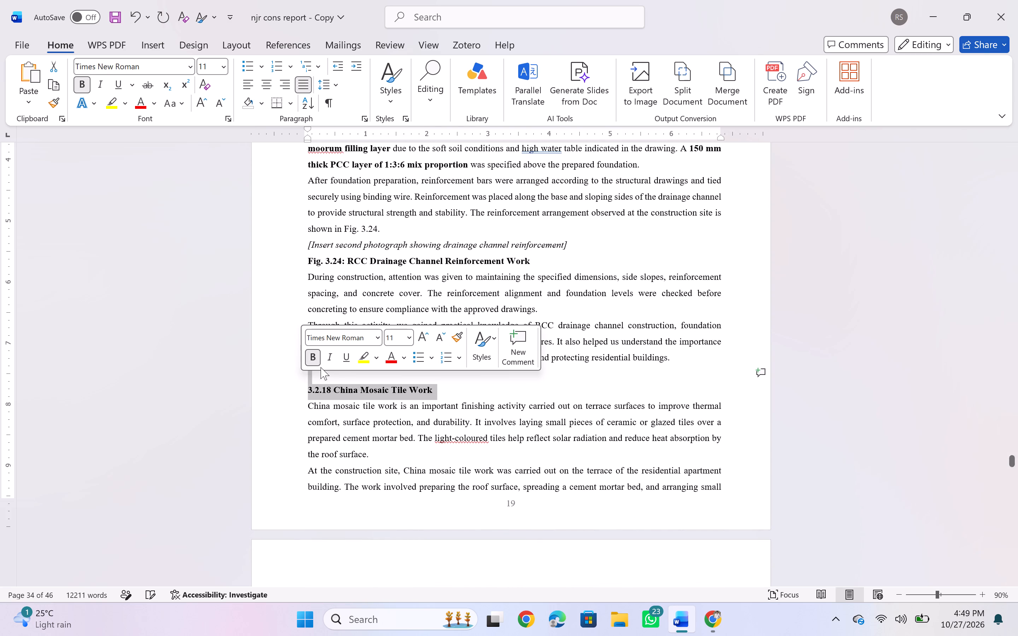
left_click(410, 336)
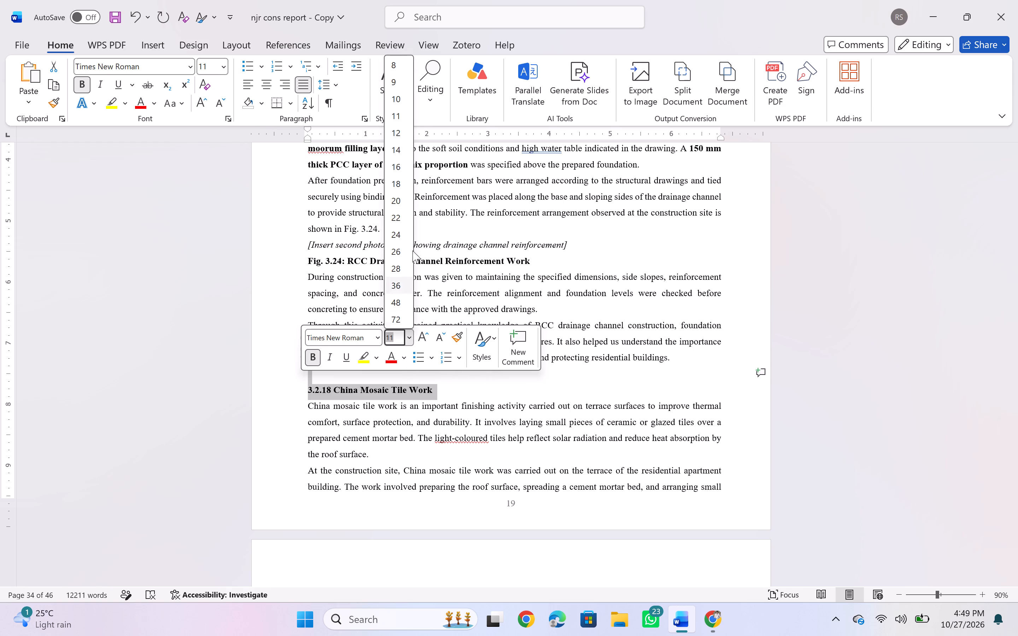
left_click(398, 131)
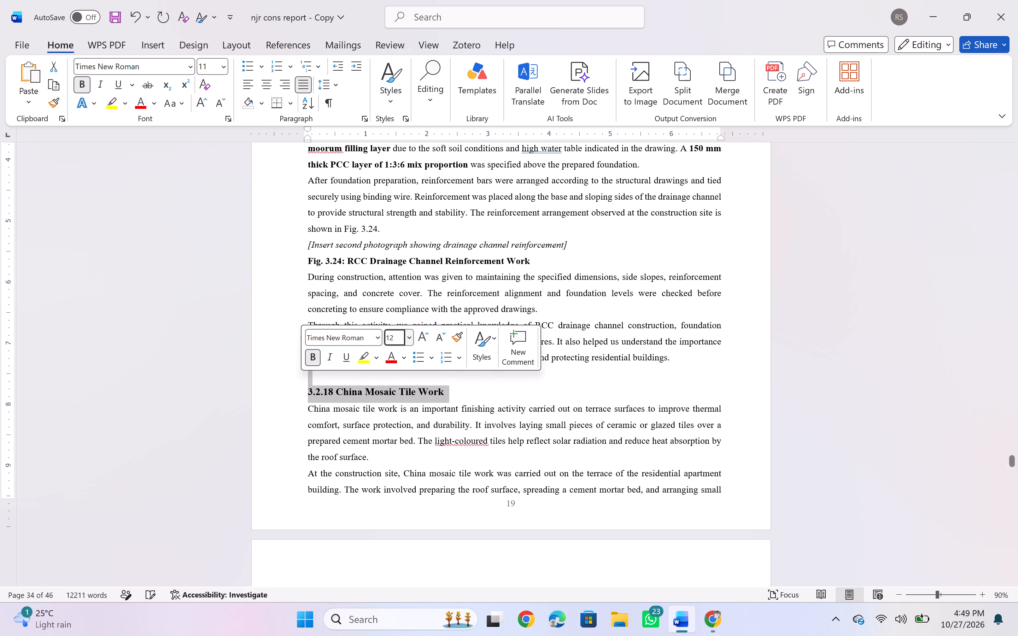
Delete the empty line between the end of the RCC drainage channel section and the 3.2.18 China Mosaic Tile Work heading.
left_click(315, 384)
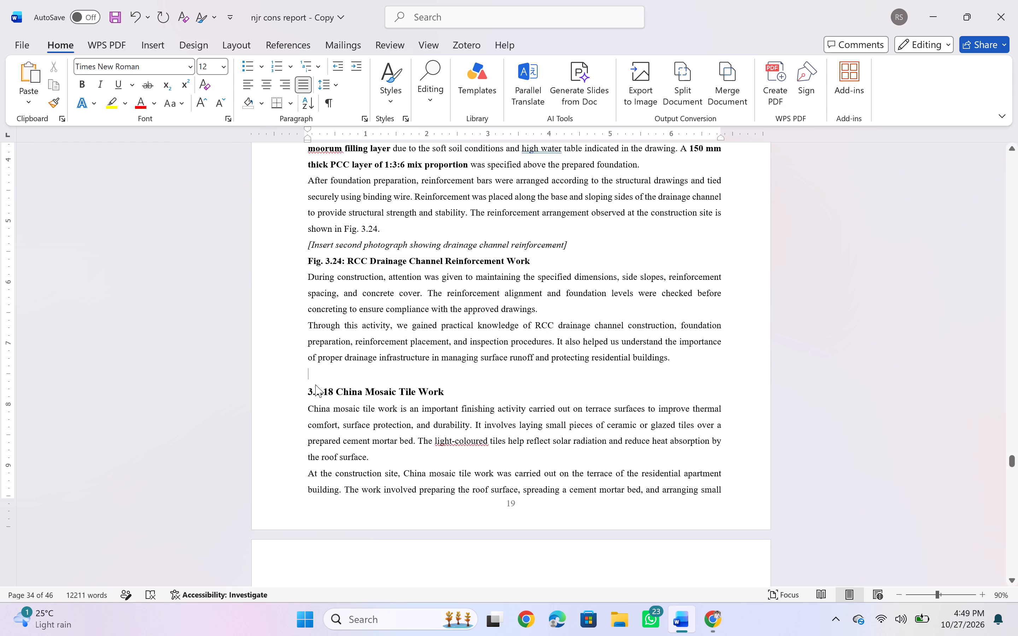
key("BackSpace")
key("BackSpace")
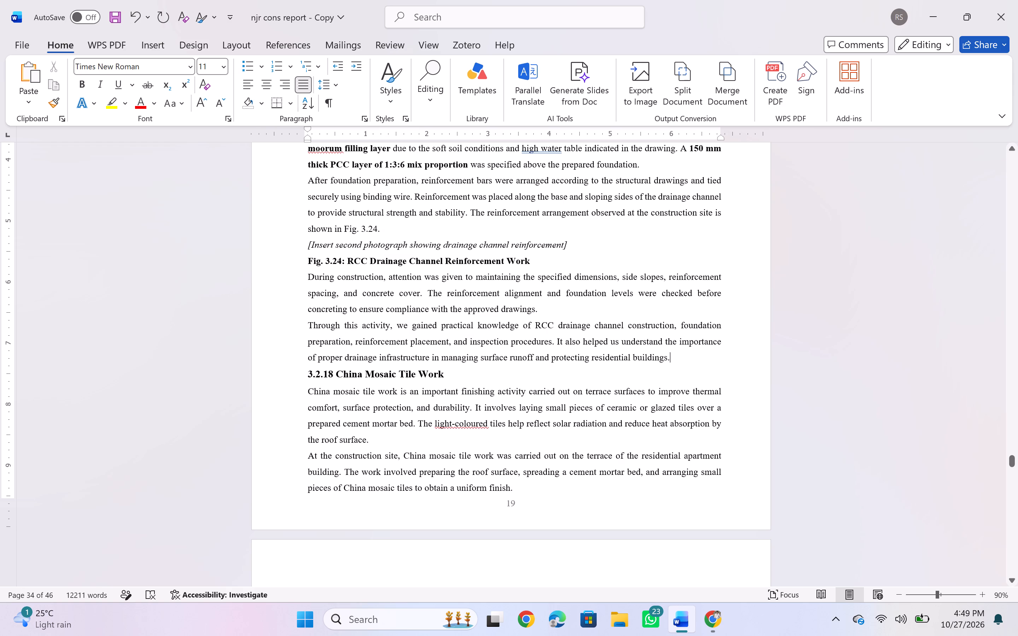
Set the whole 3.2.19 Skirting Work heading to font size 12.
scroll(334, 391, "down", 3)
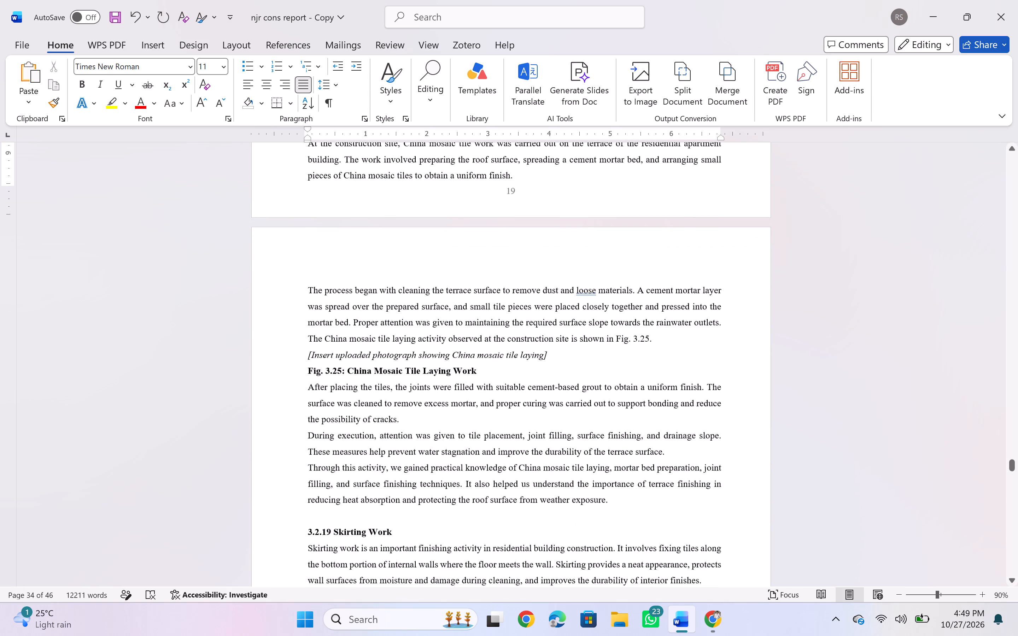
scroll(334, 391, "down", 2)
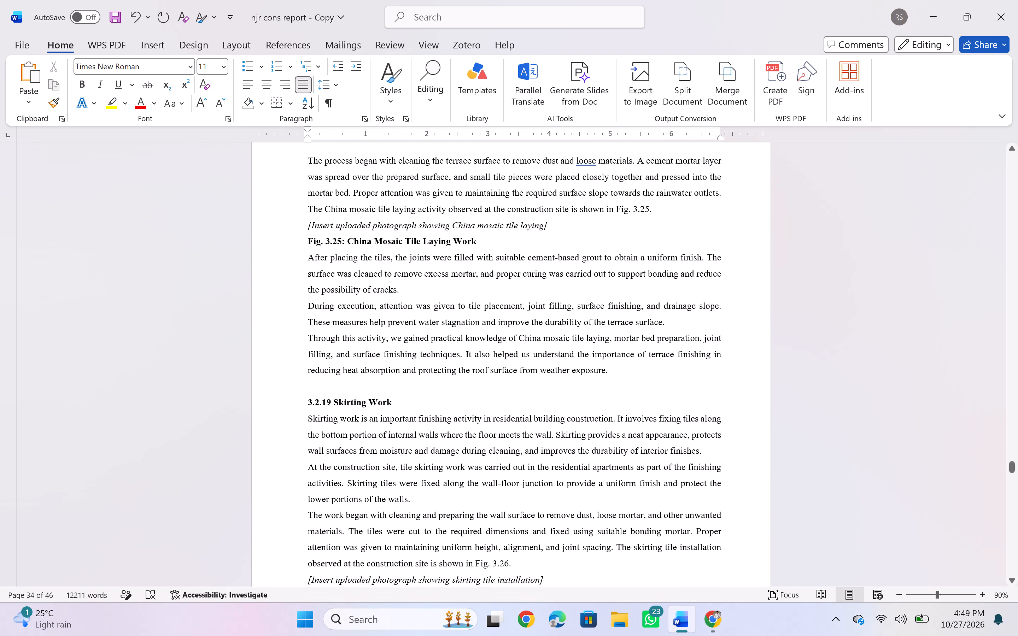
left_click_drag(392, 400, 296, 399)
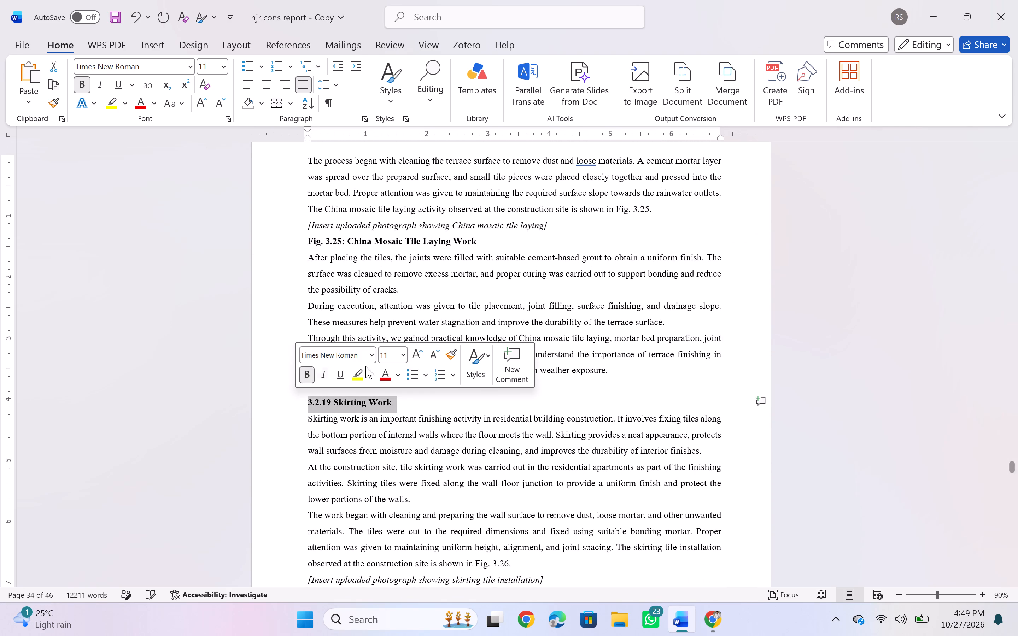
left_click(402, 359)
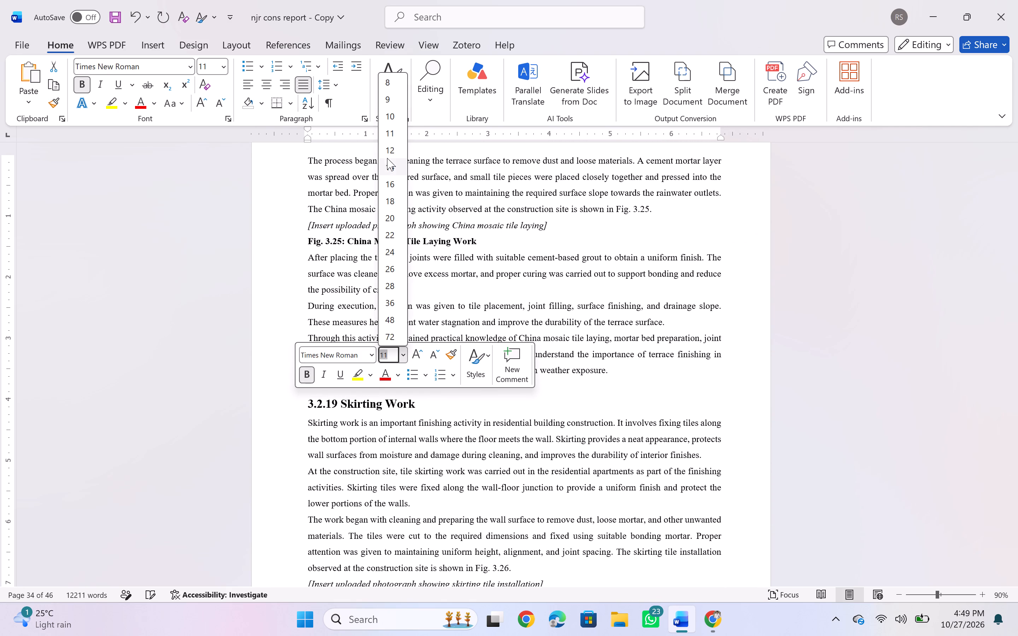
left_click(387, 153)
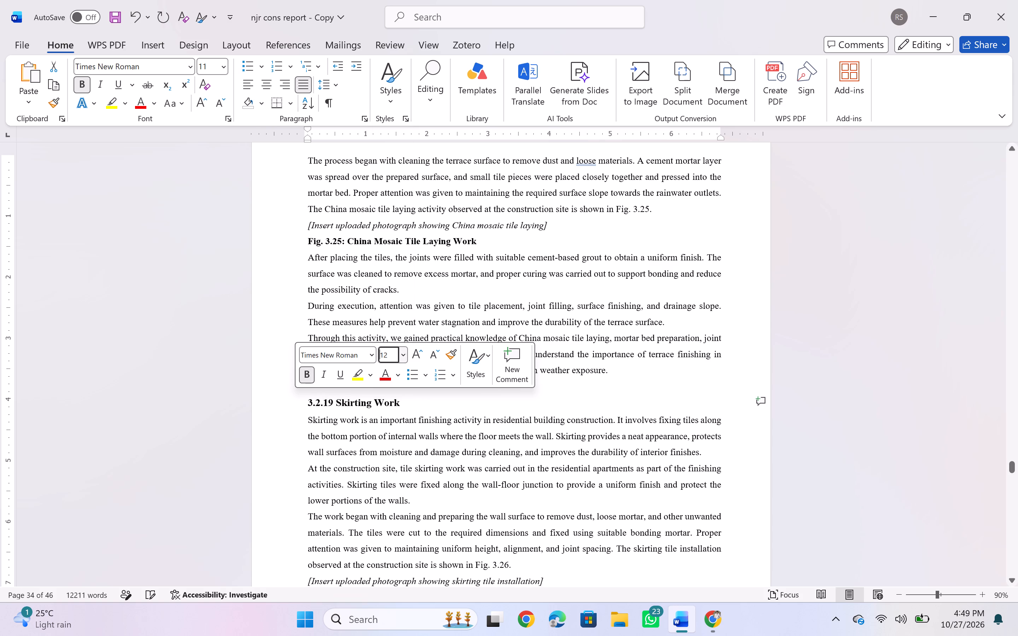
Delete the empty line between the end of the China mosaic tile section and the 3.2.19 Skirting Work heading.
left_click(323, 400)
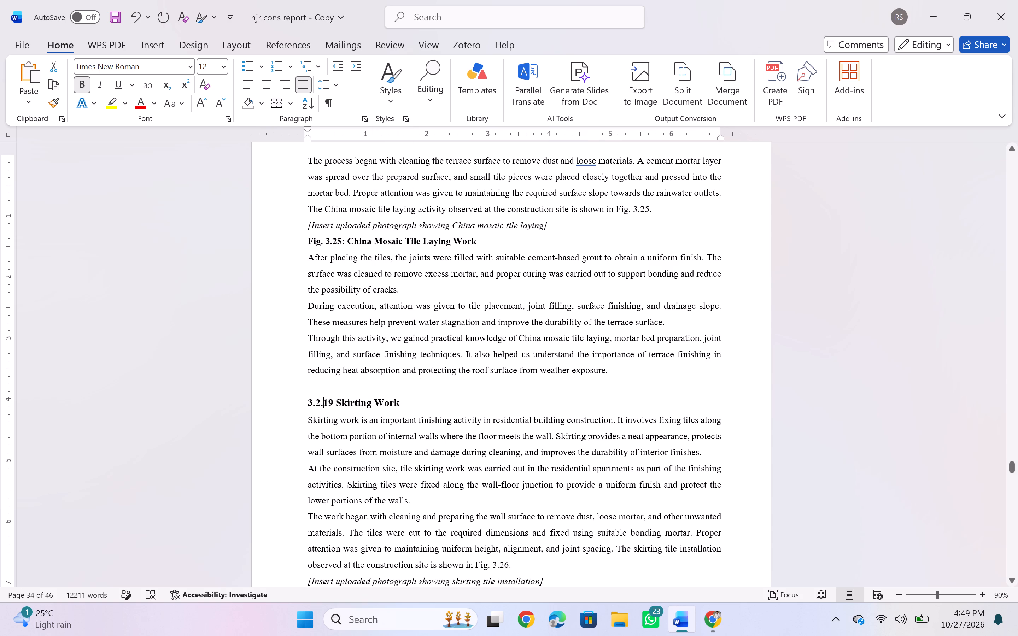
left_click(339, 394)
key("BackSpace")
key("BackSpace")
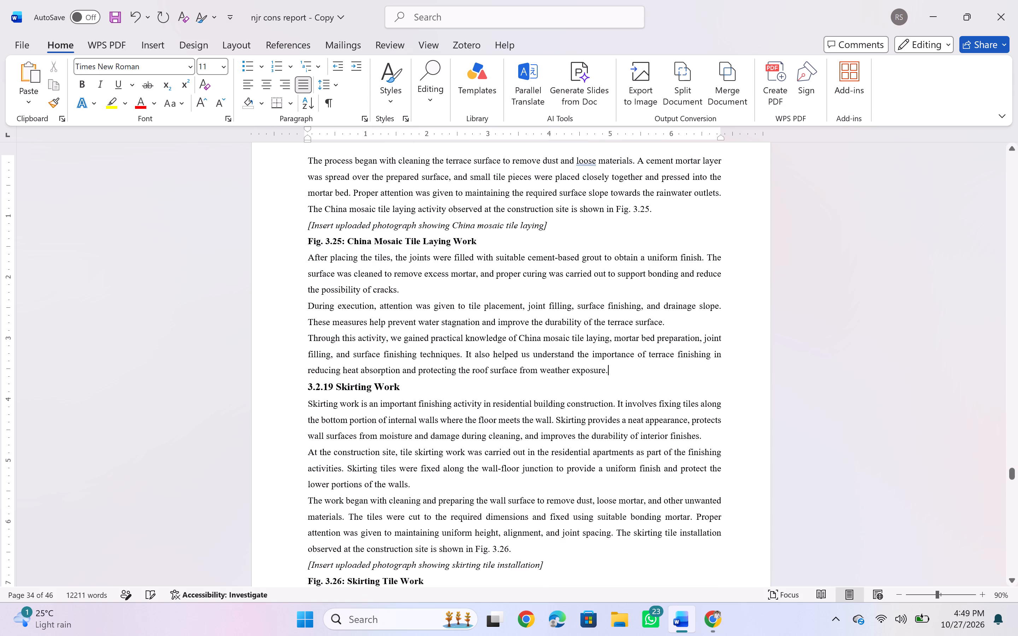
Remove the space before the 4.1 Methodology and procedures heading and the first paragraph below it in Chapter 4.
scroll(341, 470, "down", 1)
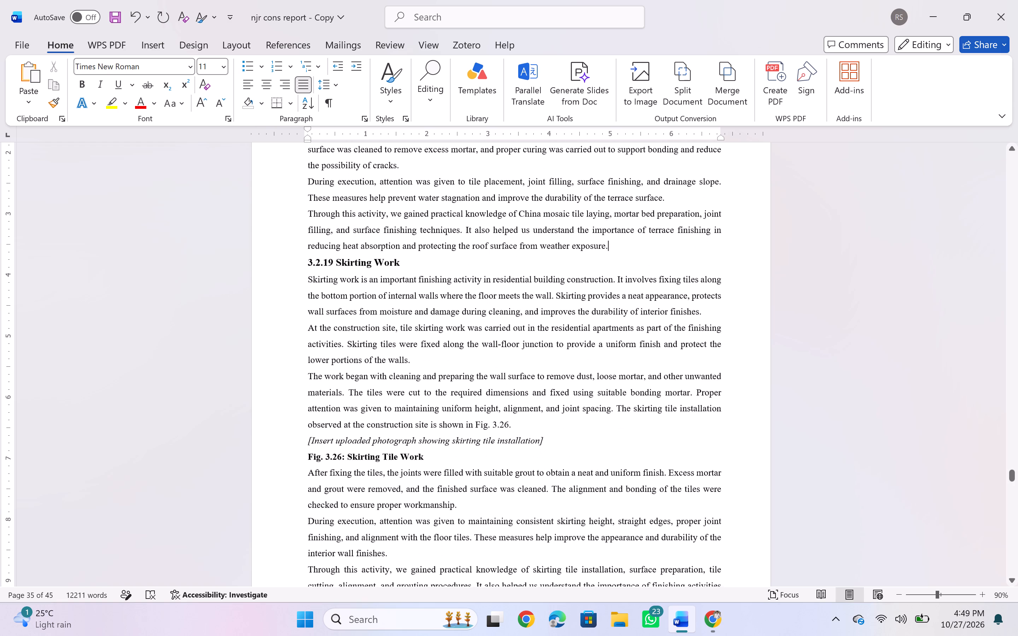
scroll(341, 470, "down", 4)
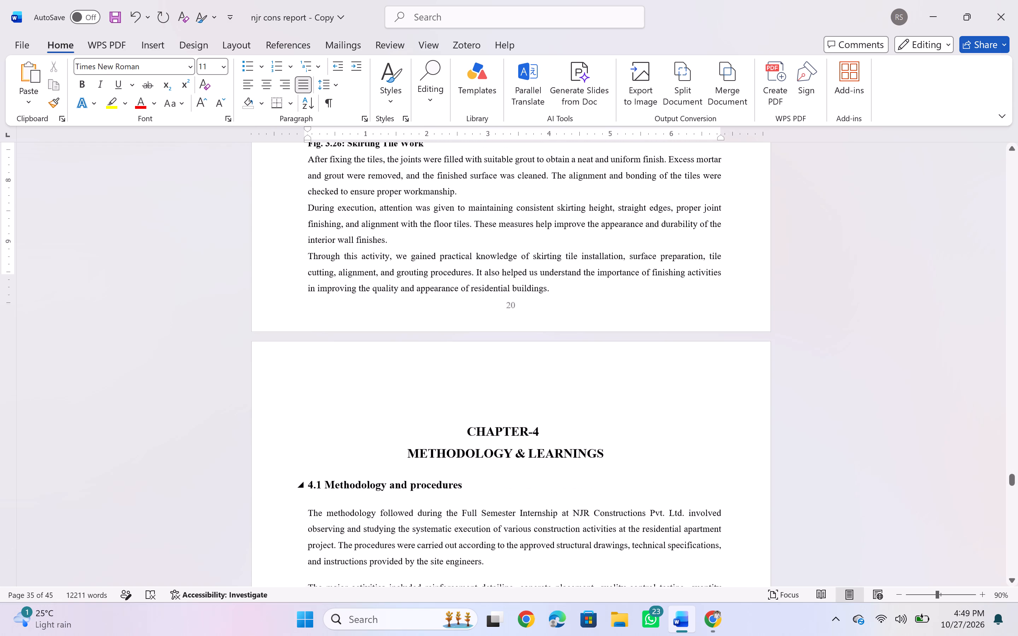
scroll(341, 470, "down", 2)
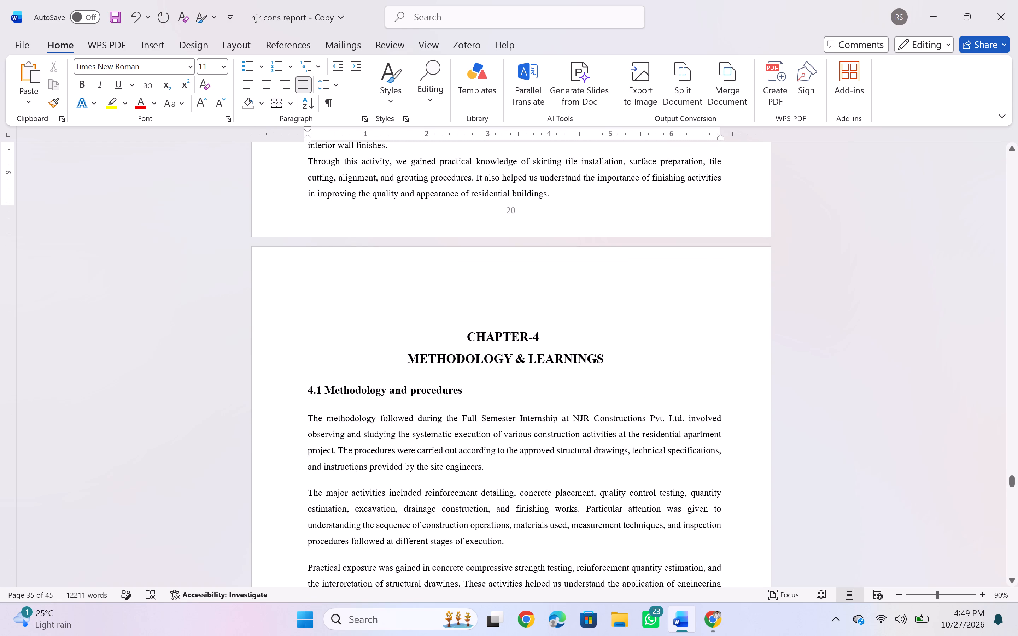
left_click_drag(327, 391, 356, 436)
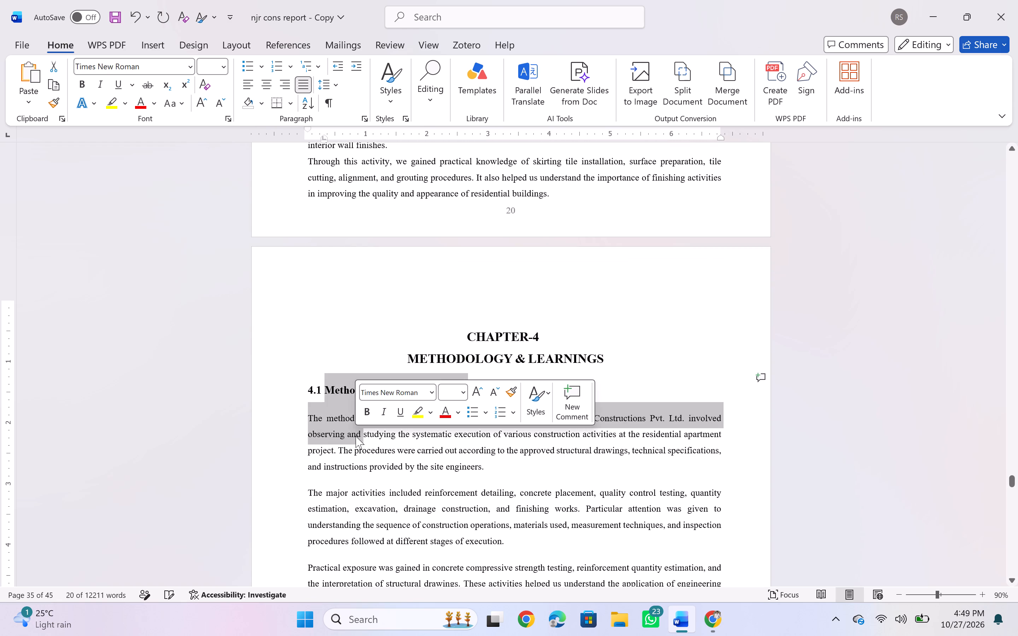
left_click(334, 88)
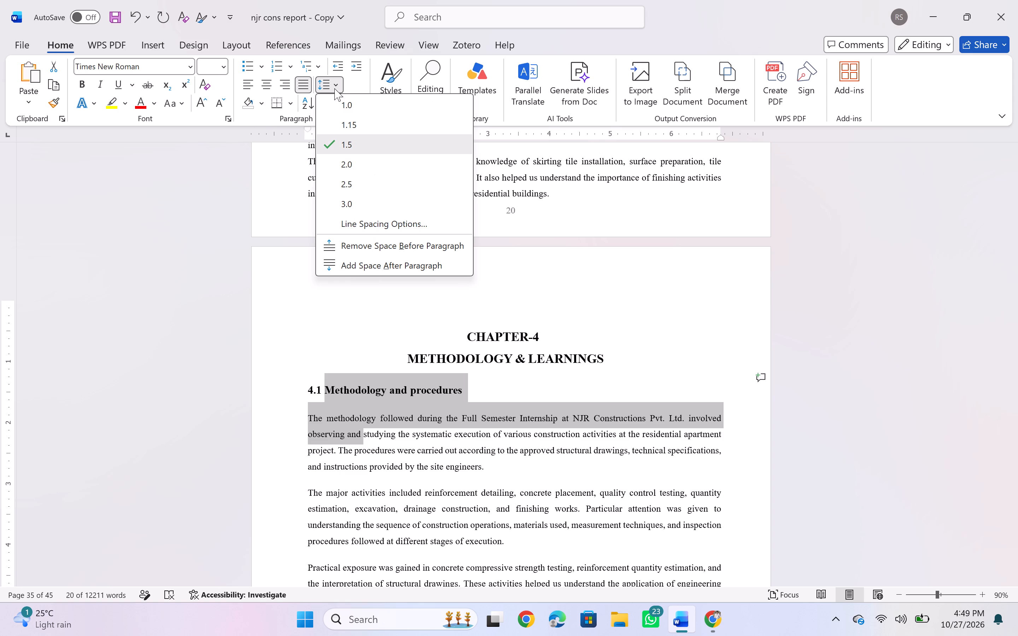
left_click(354, 244)
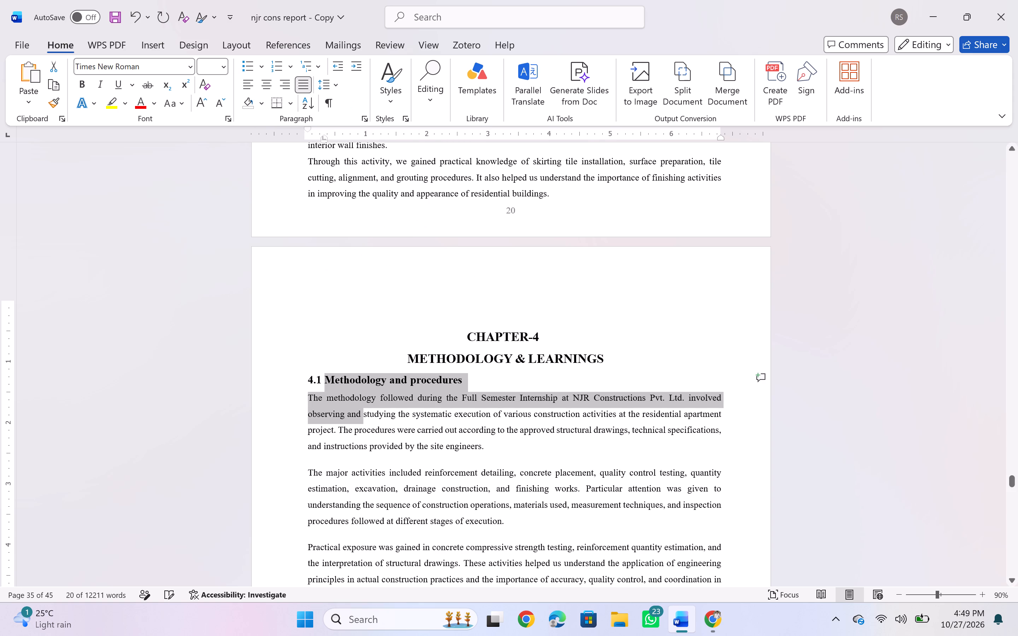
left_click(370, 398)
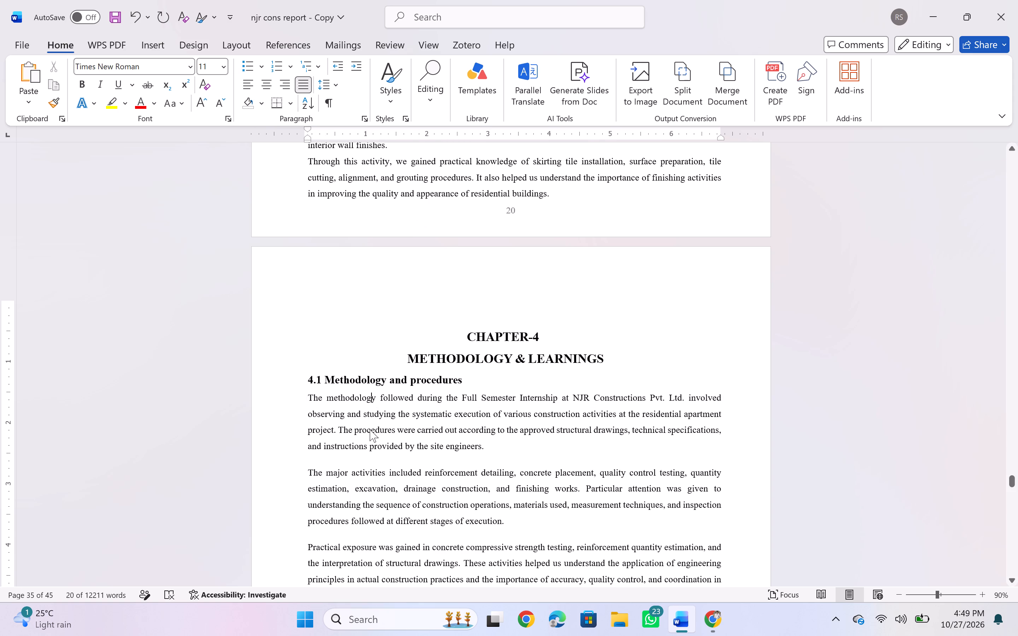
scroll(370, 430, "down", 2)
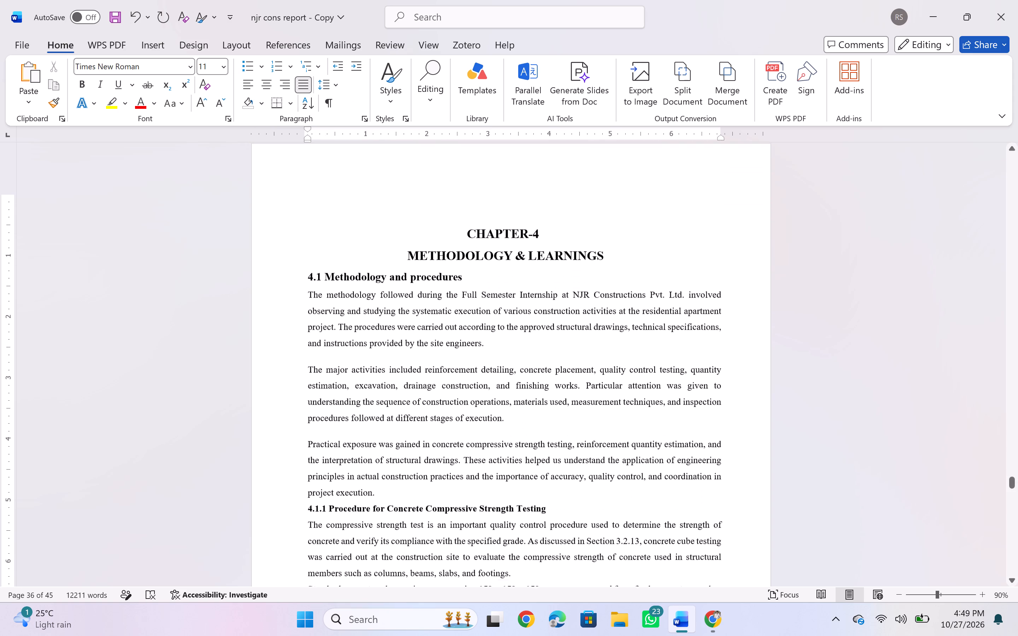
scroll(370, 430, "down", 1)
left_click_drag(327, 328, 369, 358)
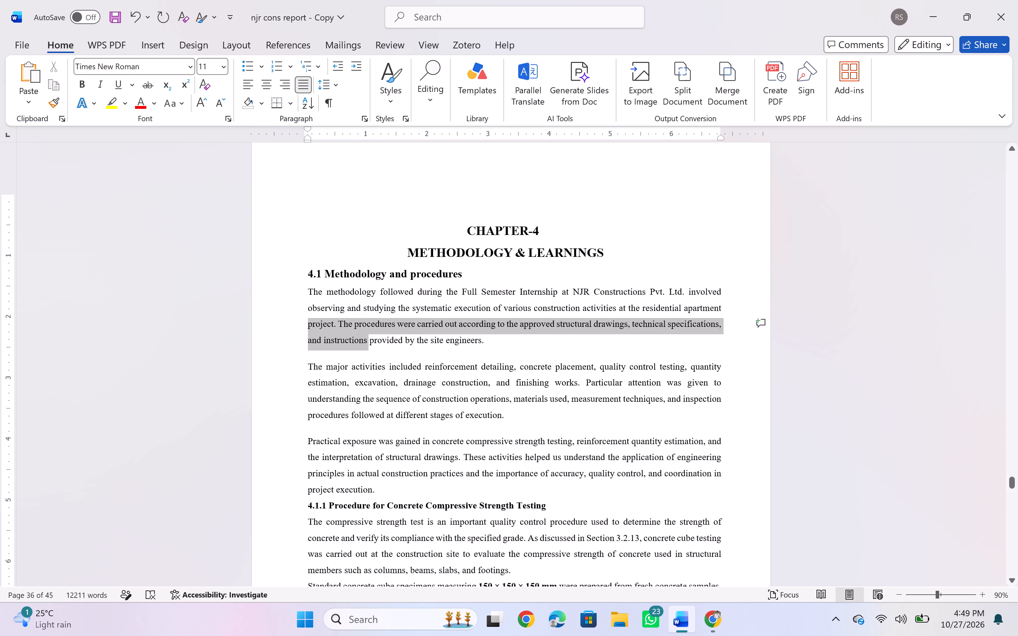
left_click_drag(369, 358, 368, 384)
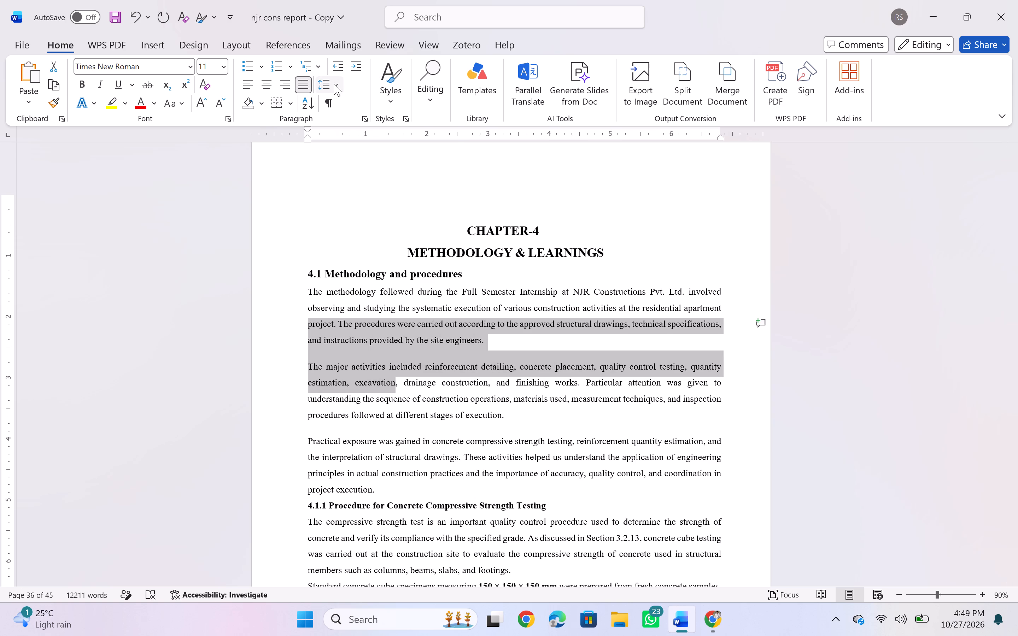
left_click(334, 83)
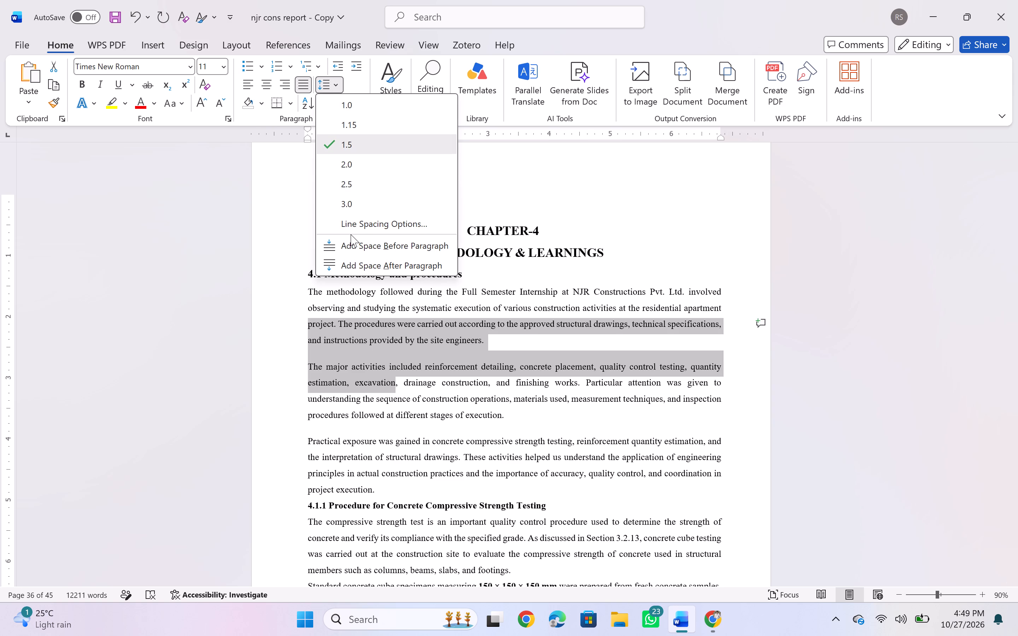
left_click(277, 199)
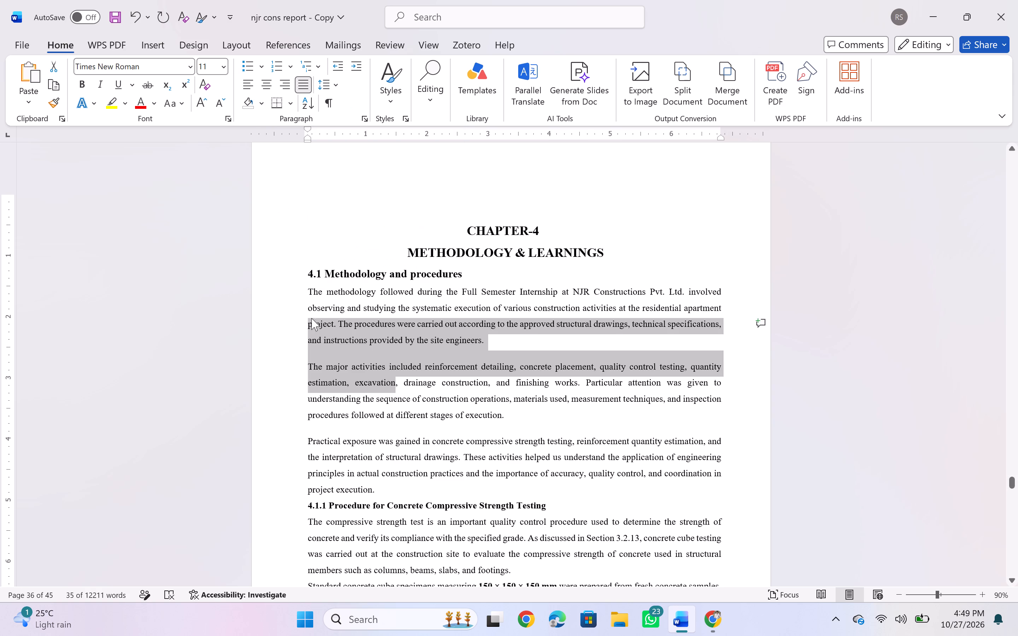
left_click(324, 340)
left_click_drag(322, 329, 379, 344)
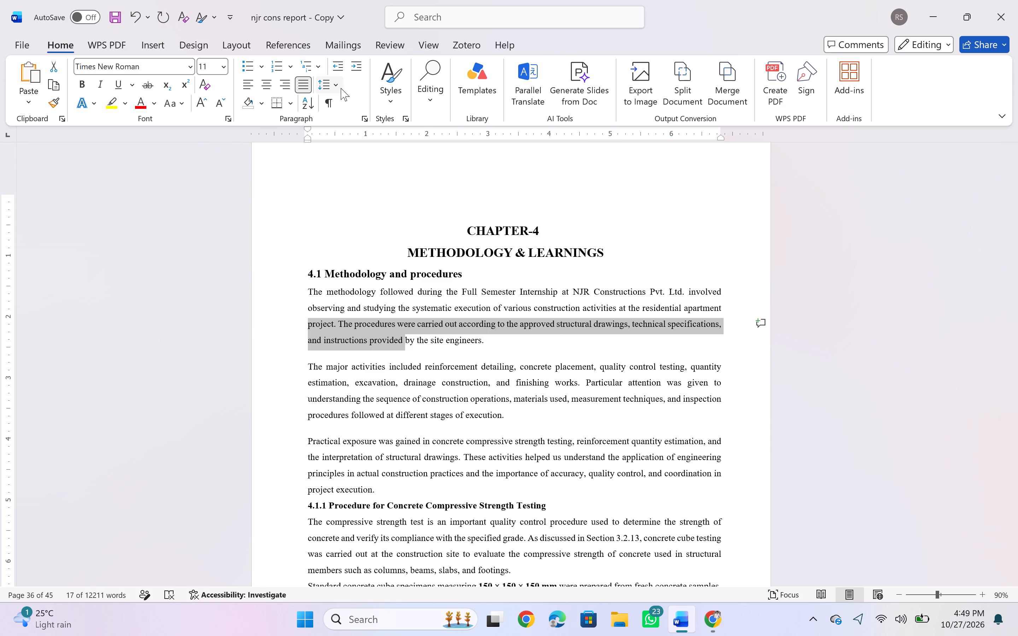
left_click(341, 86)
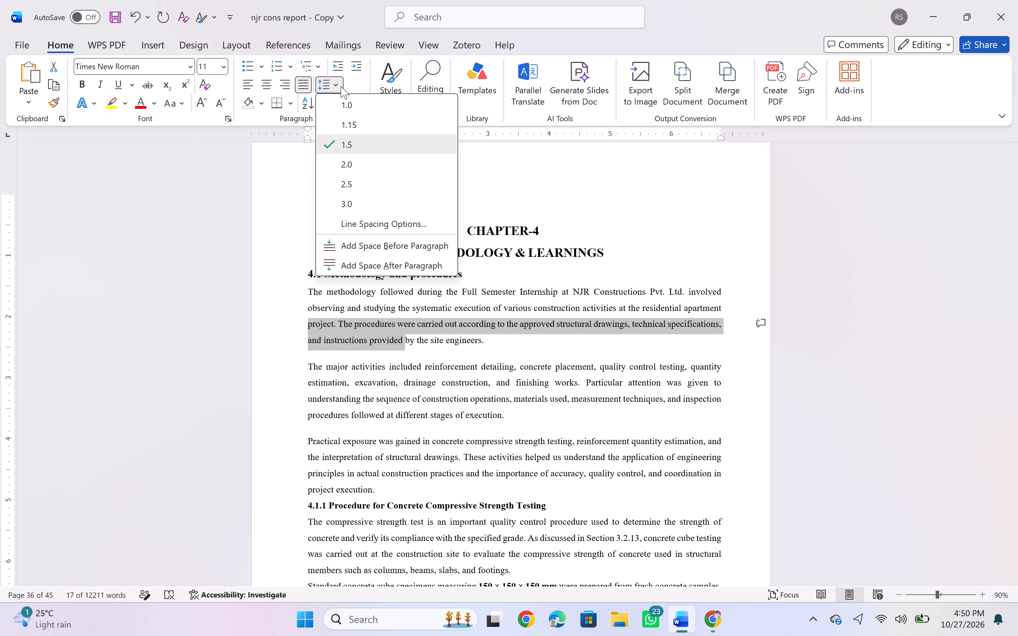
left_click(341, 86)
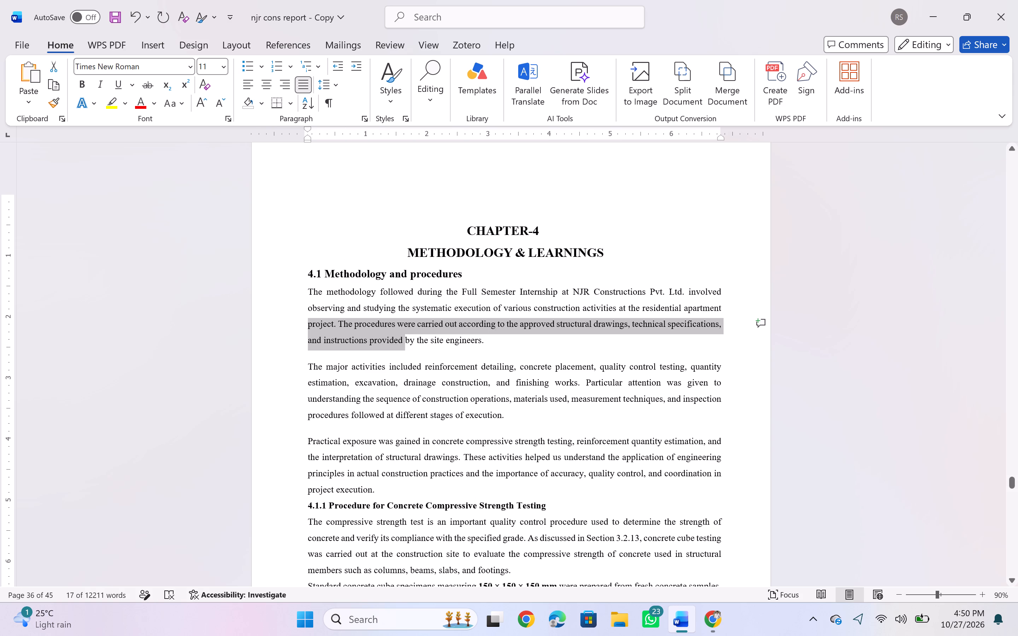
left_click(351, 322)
Remove the space before the second paragraph of section 4.1, beginning "The major activities included reinforcement detailing".
left_click_drag(303, 369, 349, 383)
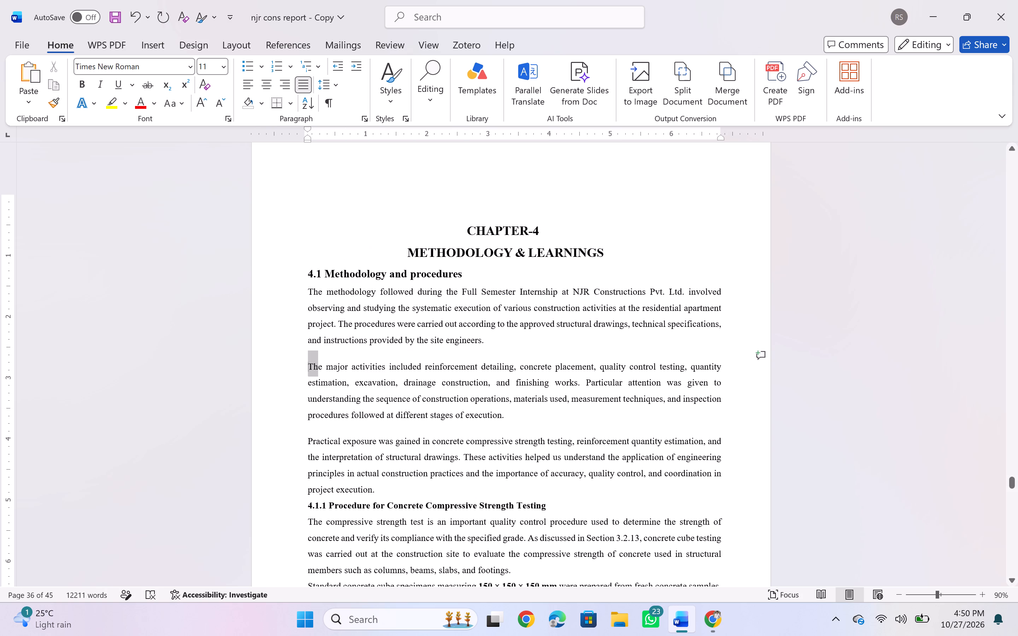
left_click_drag(349, 383, 357, 403)
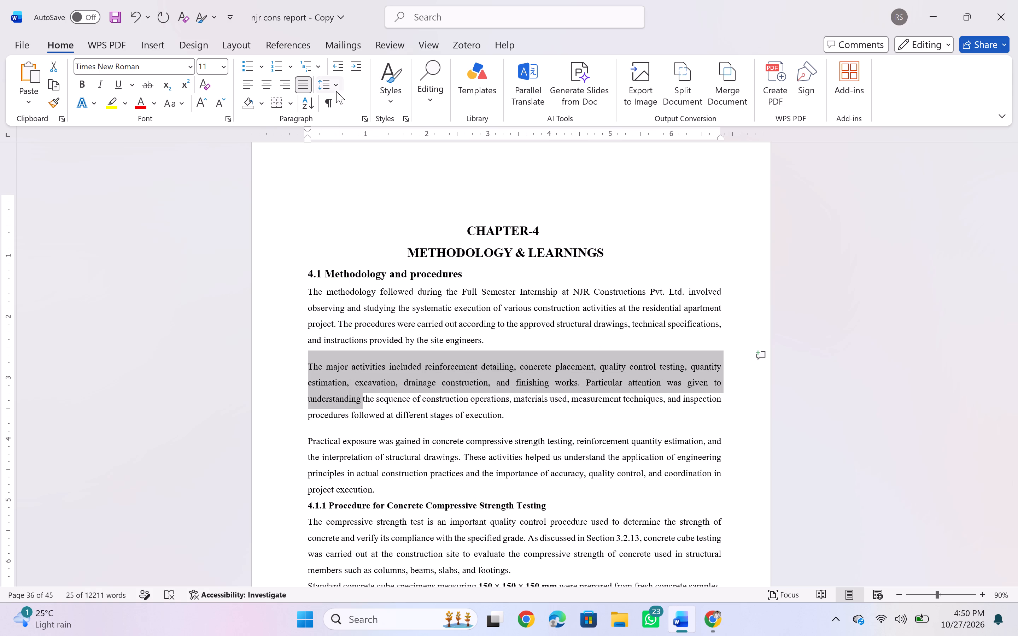
left_click(336, 91)
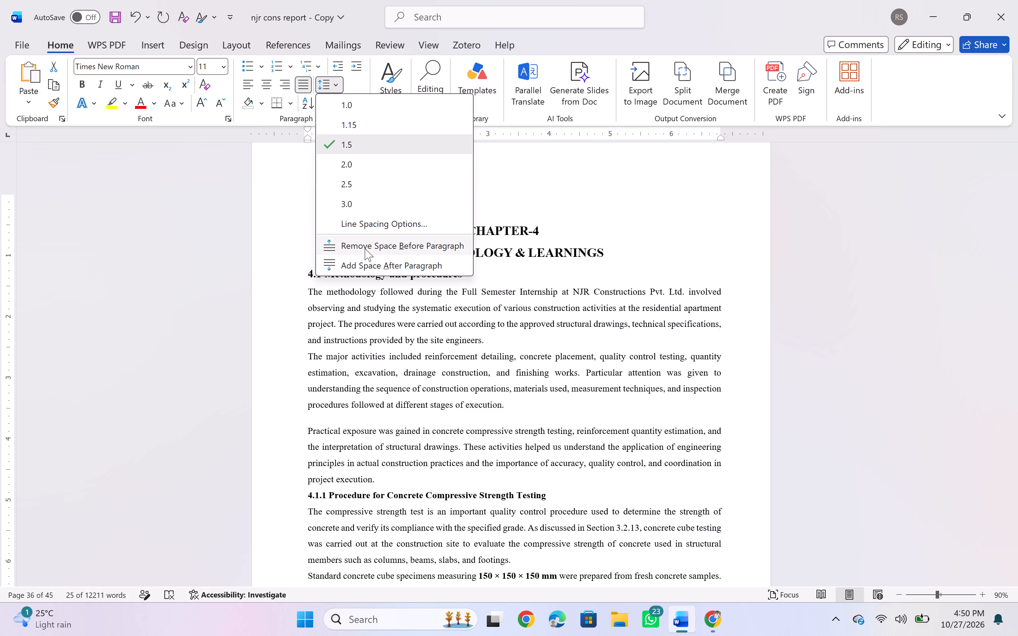
left_click(364, 248)
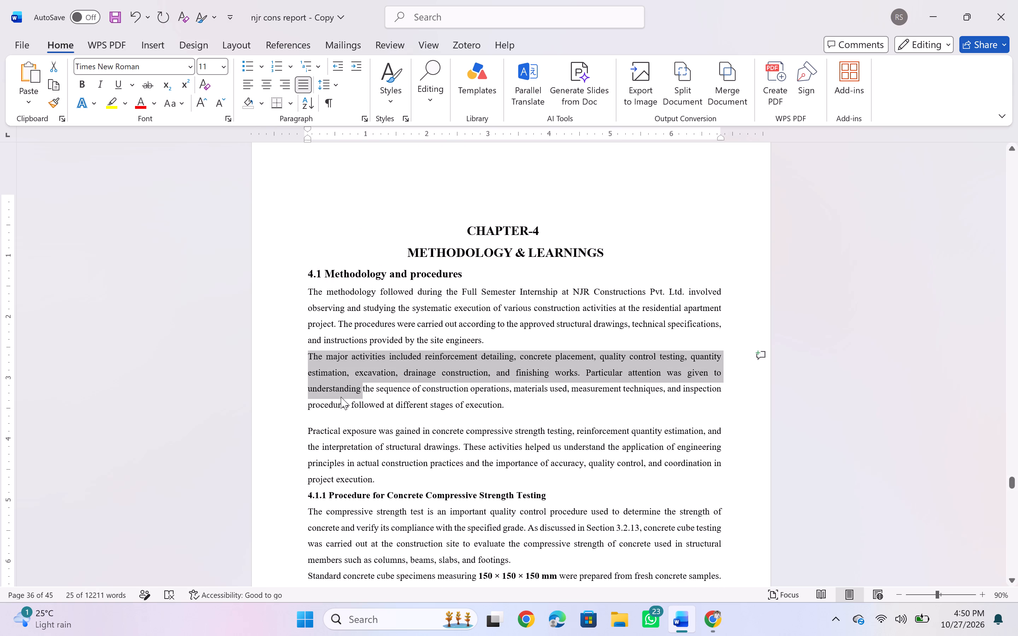
left_click(341, 397)
Remove the space before the third paragraph of section 4.1, beginning "Practical exposure was gained".
left_click_drag(308, 430, 353, 444)
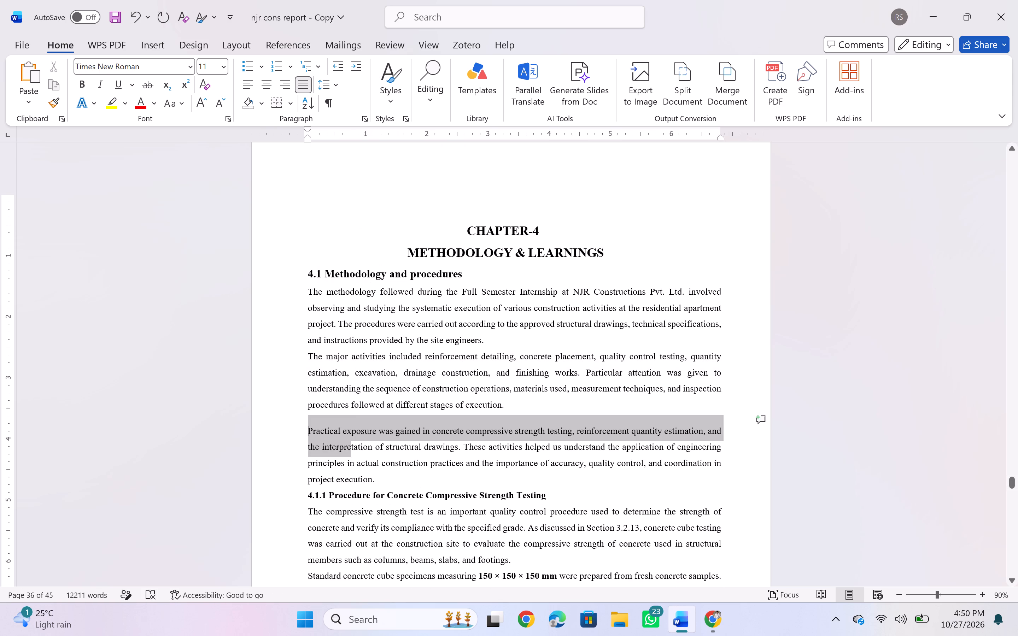
left_click_drag(353, 444, 355, 448)
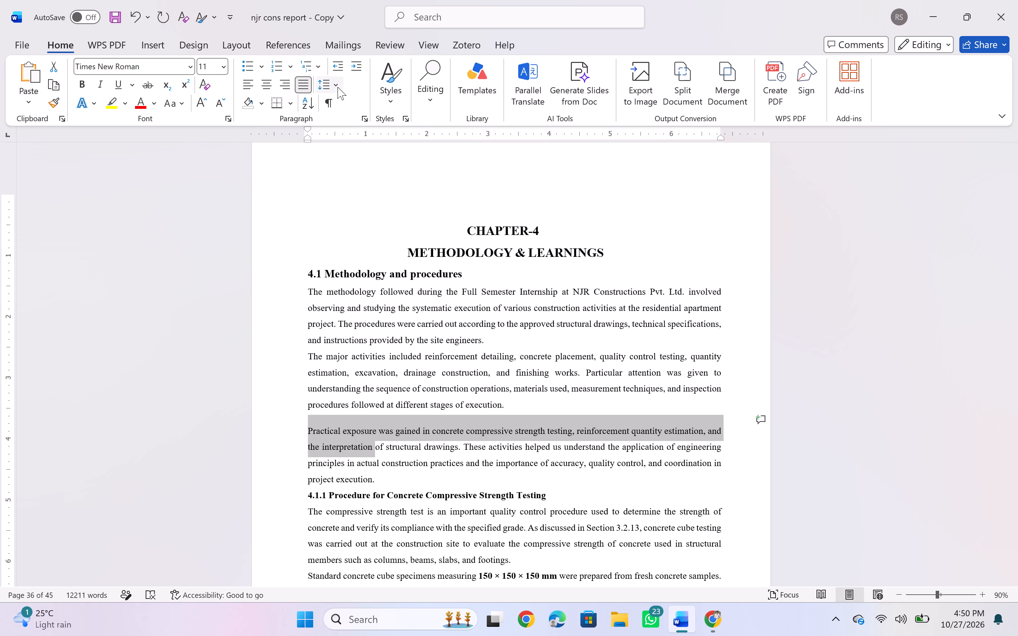
left_click(338, 88)
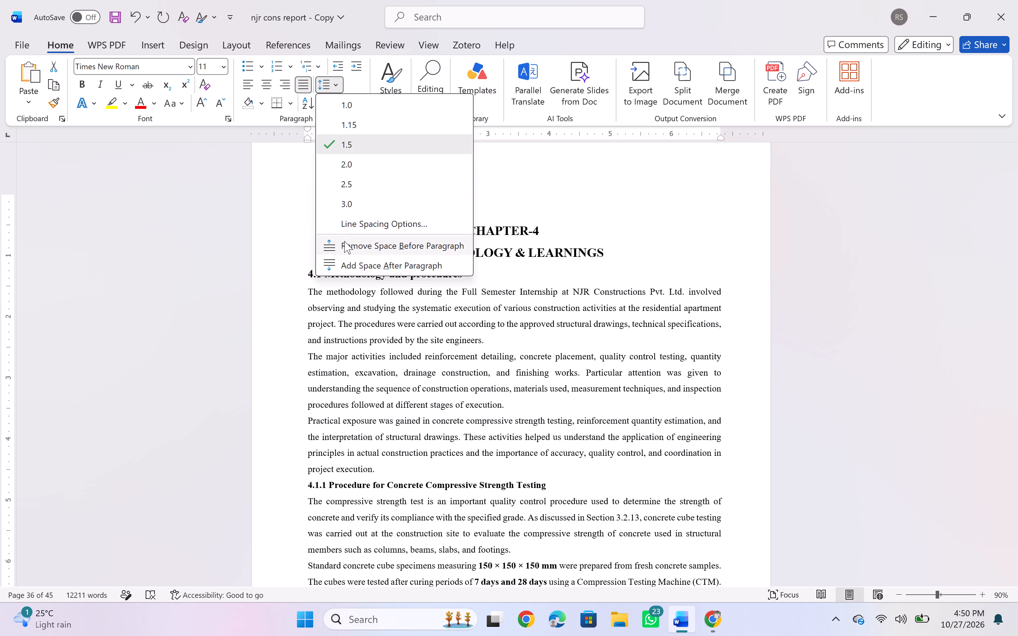
left_click(344, 241)
left_click(358, 426)
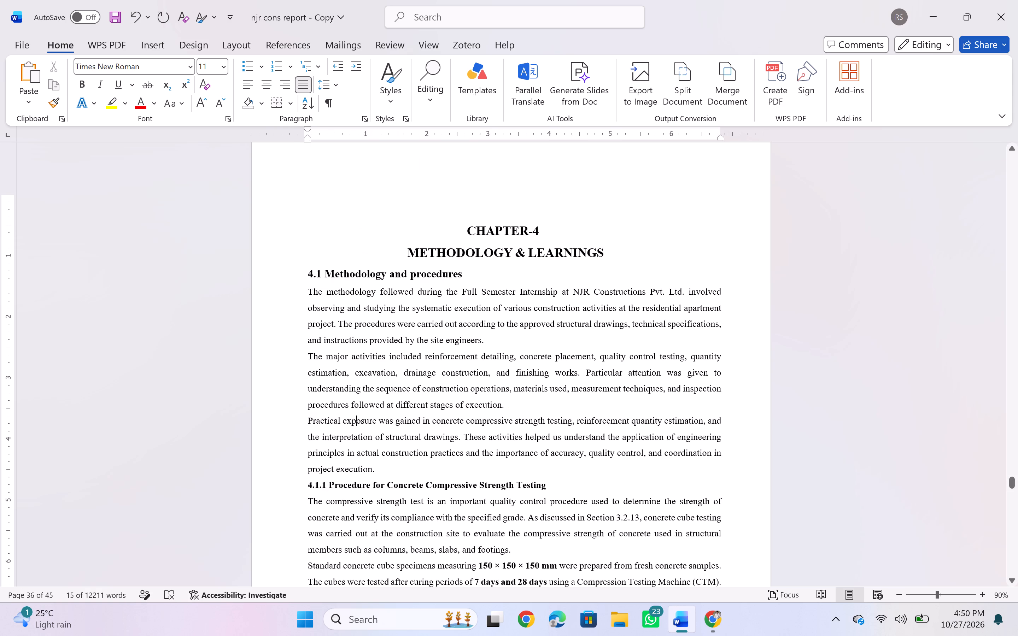
Set the whole 4.1.1 Procedure for Concrete Compressive Strength Testing heading to font size 12.
scroll(386, 398, "down", 1)
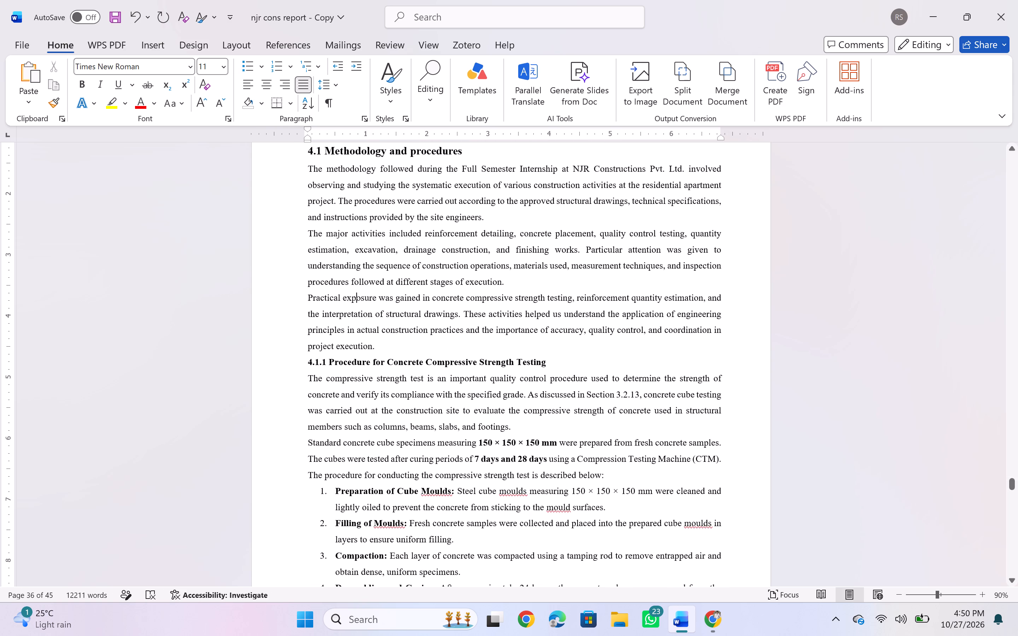
scroll(386, 398, "up", 1)
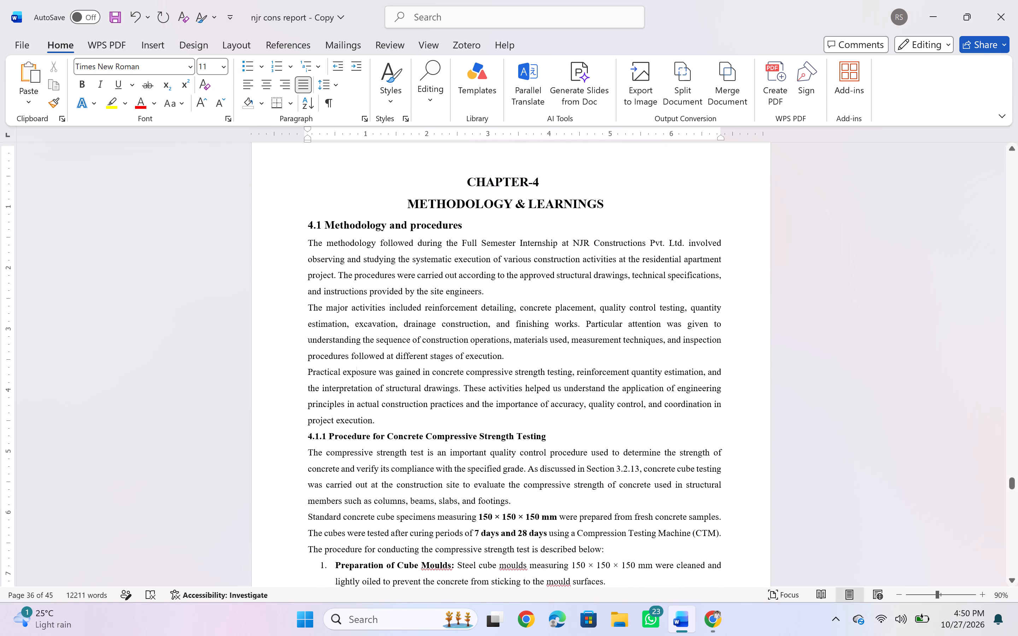
left_click(405, 227)
scroll(382, 396, "down", 1)
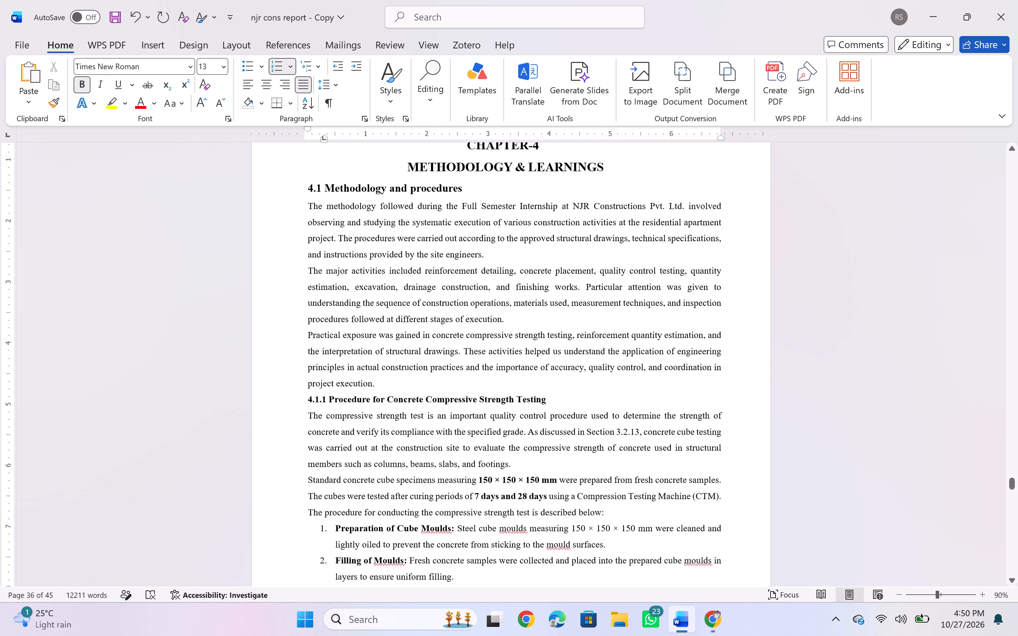
scroll(382, 396, "down", 1)
left_click_drag(545, 385, 538, 384)
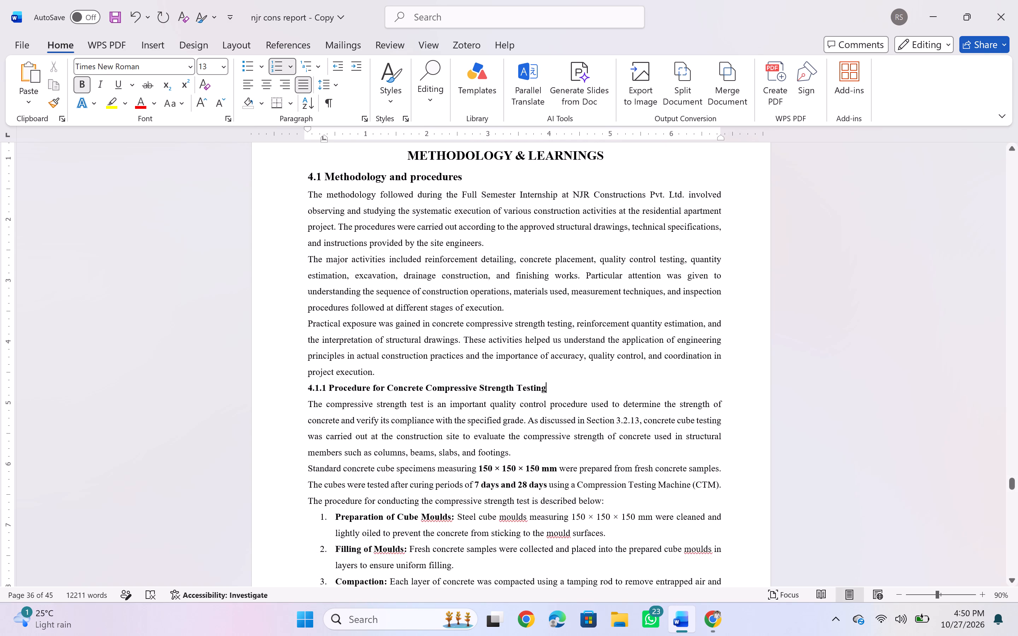
left_click_drag(538, 384, 308, 390)
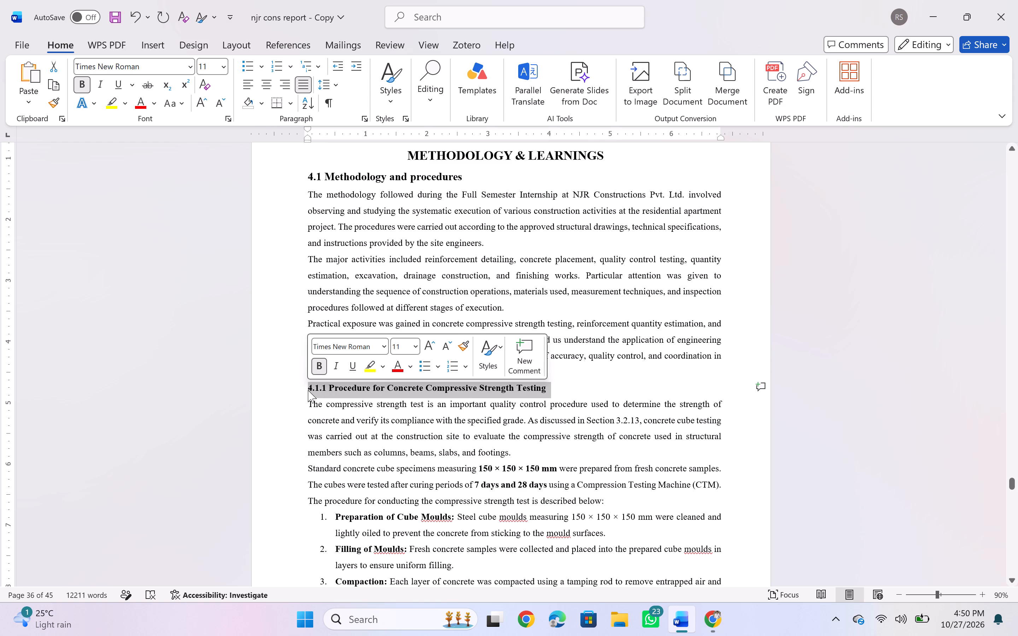
left_click(416, 347)
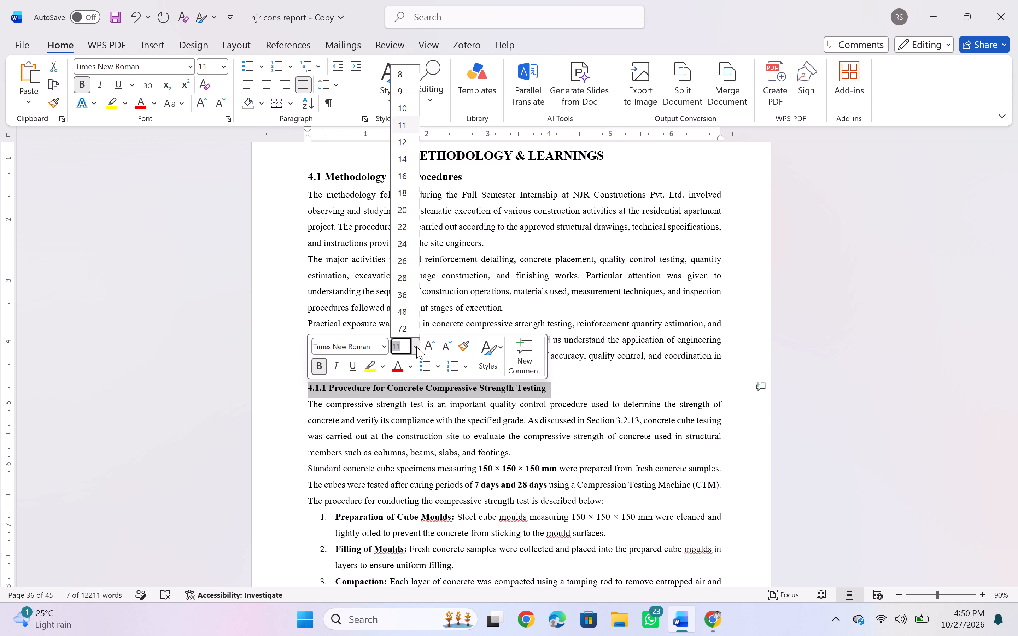
left_click(402, 143)
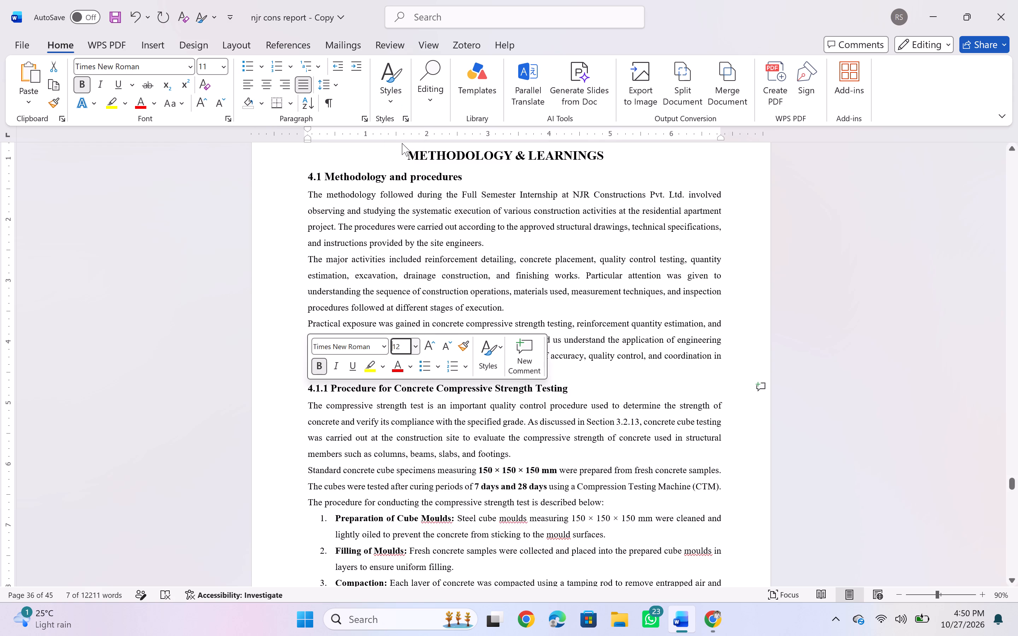
Set the whole 4.1.2 Procedure for Quantity Estimation heading to font size 12.
scroll(330, 407, "down", 2)
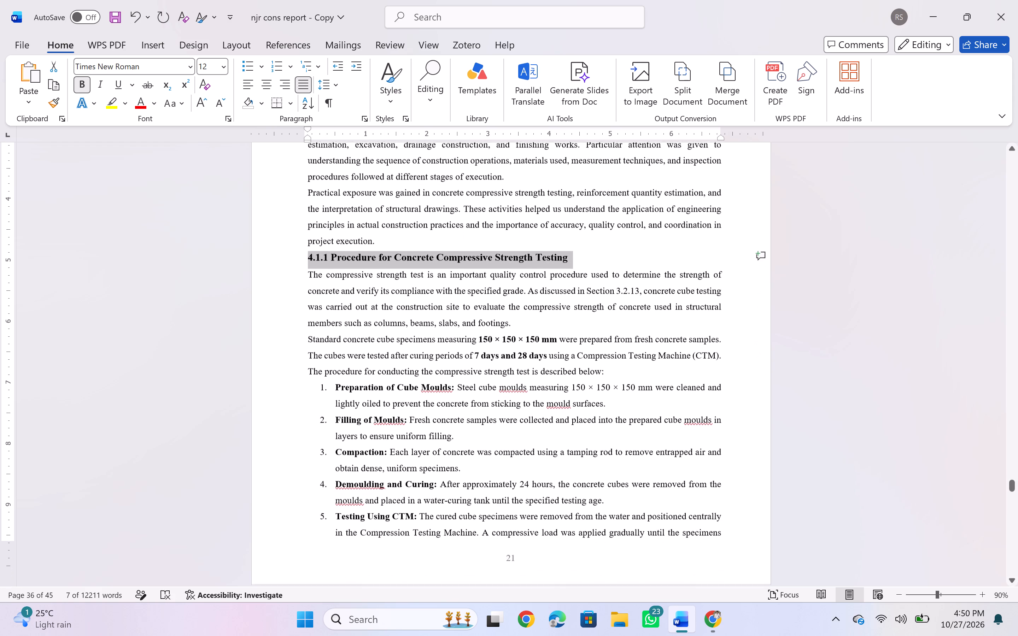
scroll(330, 407, "down", 4)
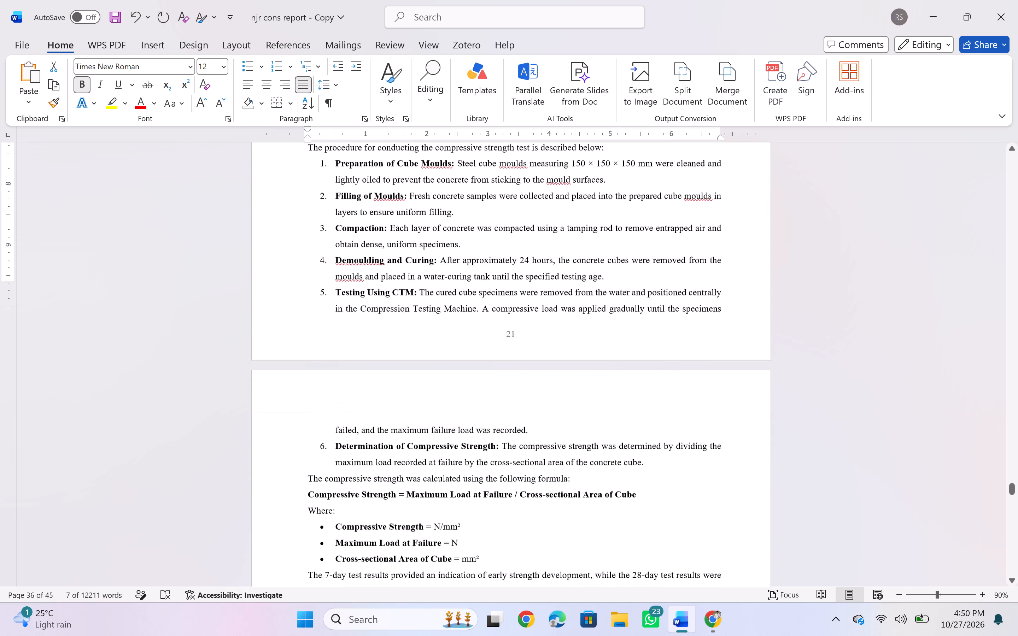
scroll(330, 407, "down", 3)
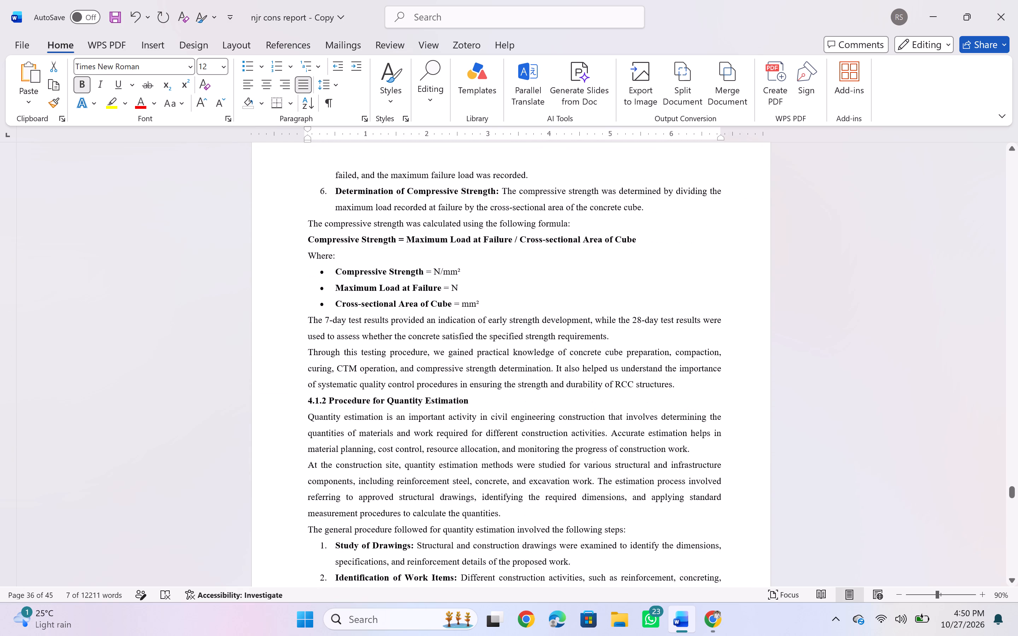
triple_click(352, 400)
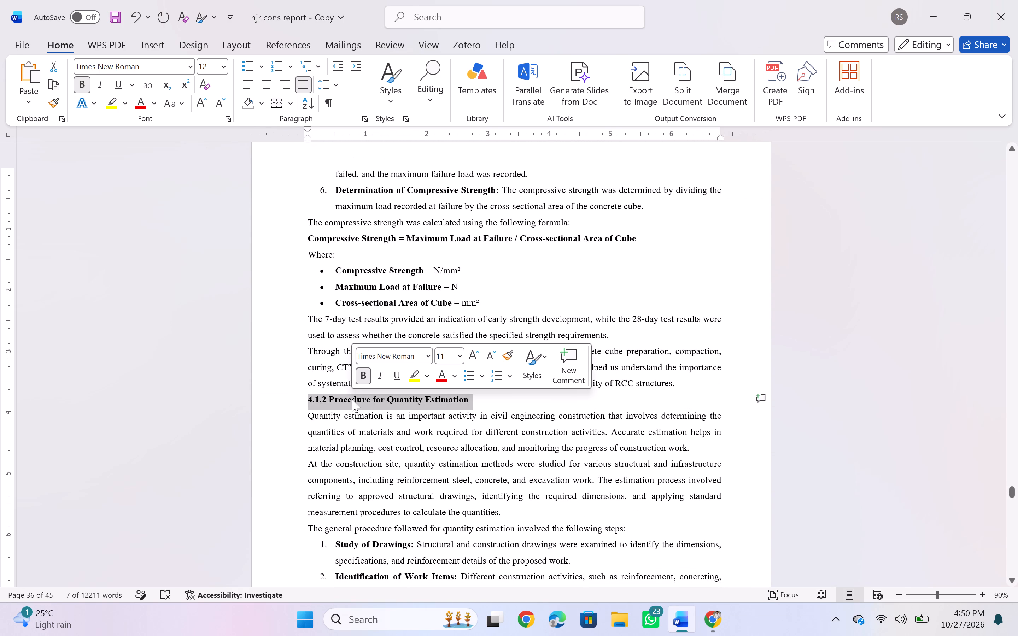
left_click(461, 356)
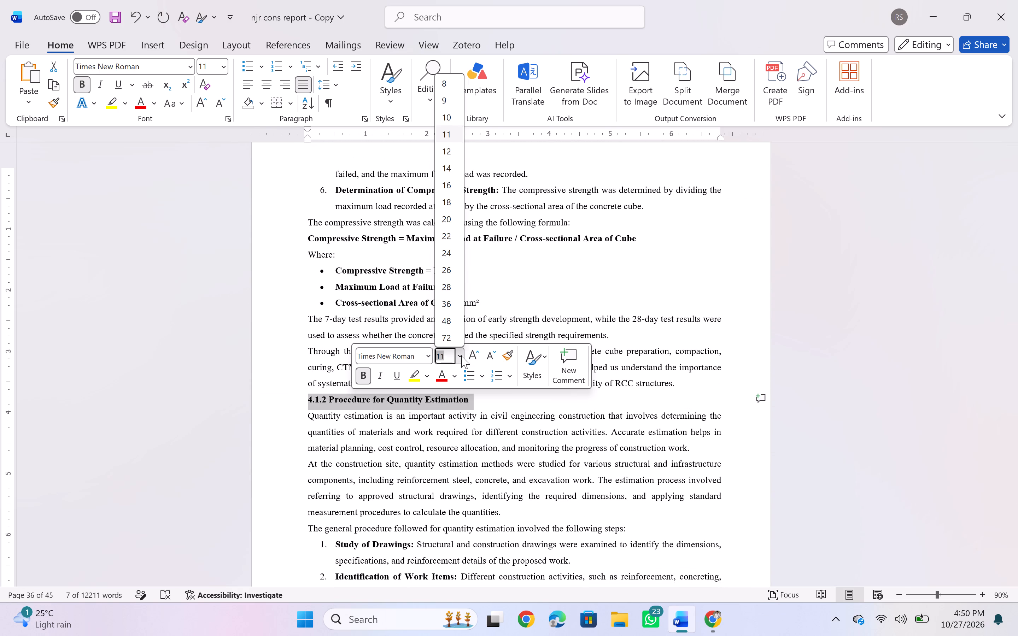
left_click(445, 151)
Set the whole 4.1.2.1 Reinforcement Quantity Estimation heading to font size 12.
scroll(355, 412, "down", 2)
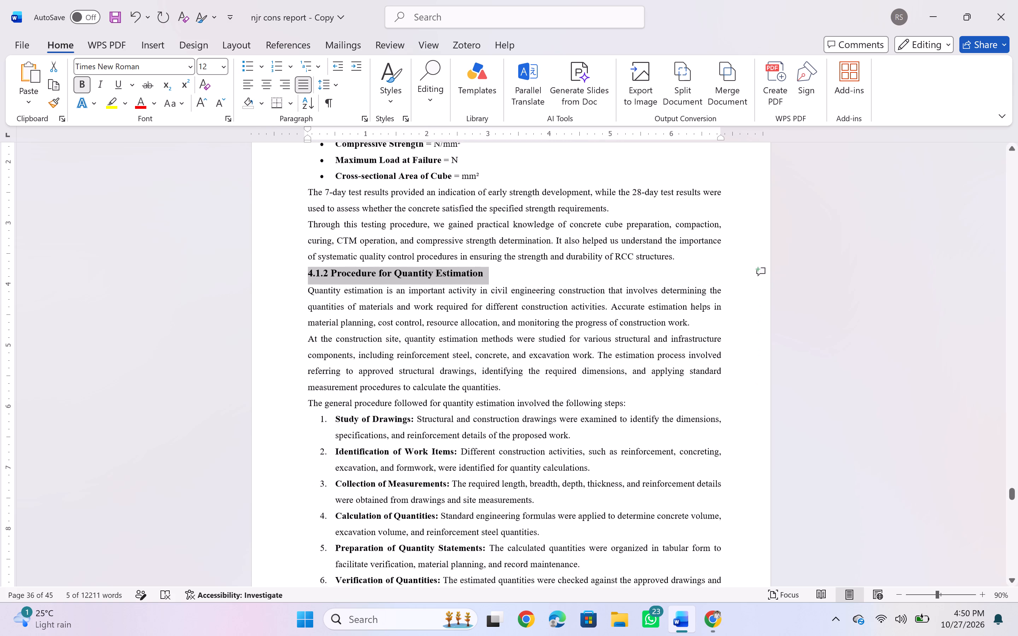
scroll(355, 412, "down", 2)
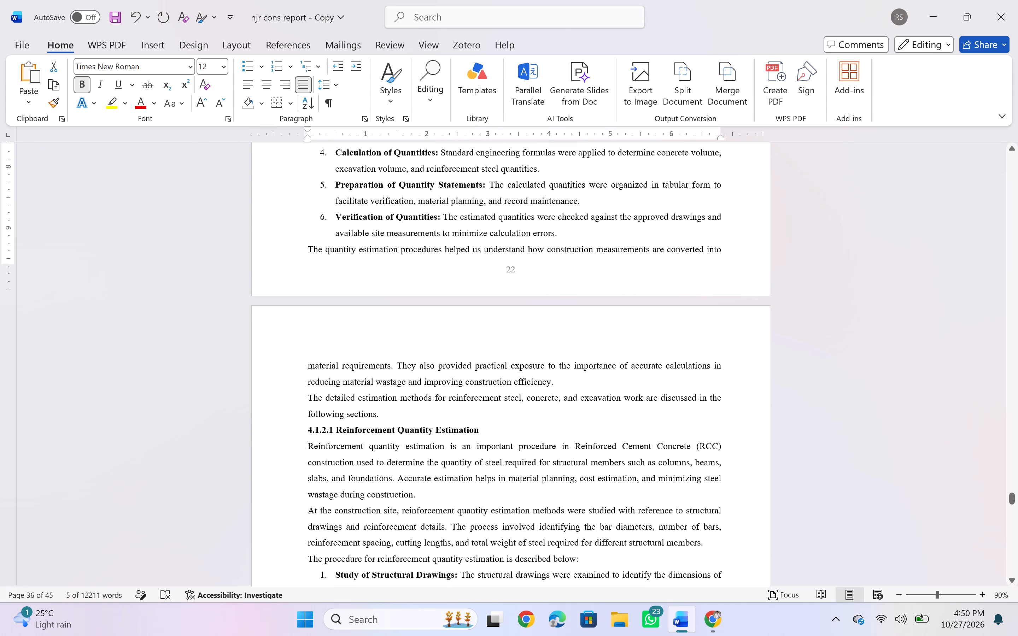
double_click(354, 433)
double_click(354, 433)
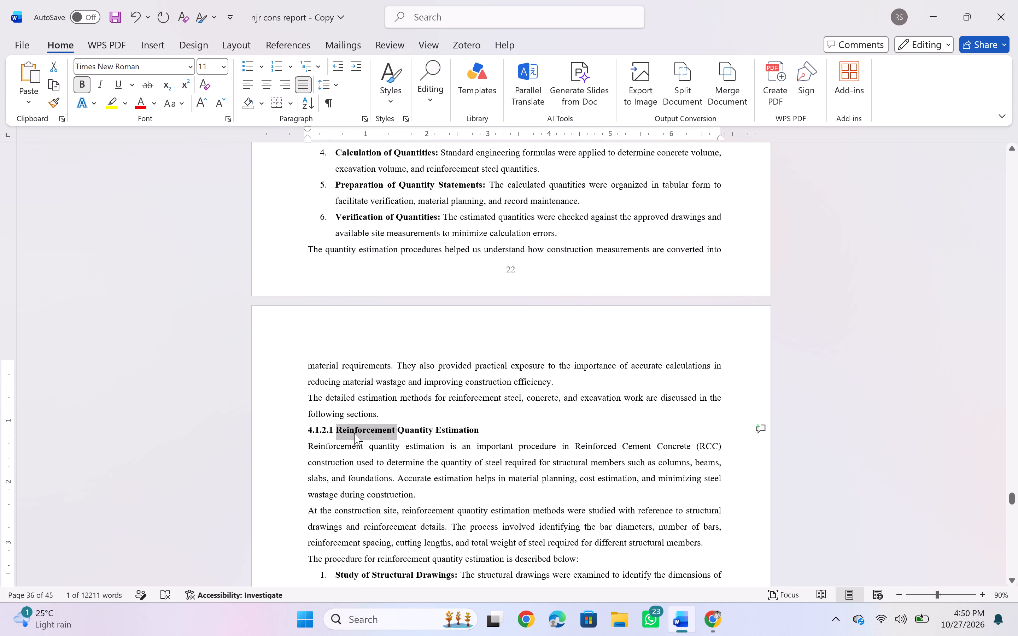
double_click(354, 433)
left_click(354, 433)
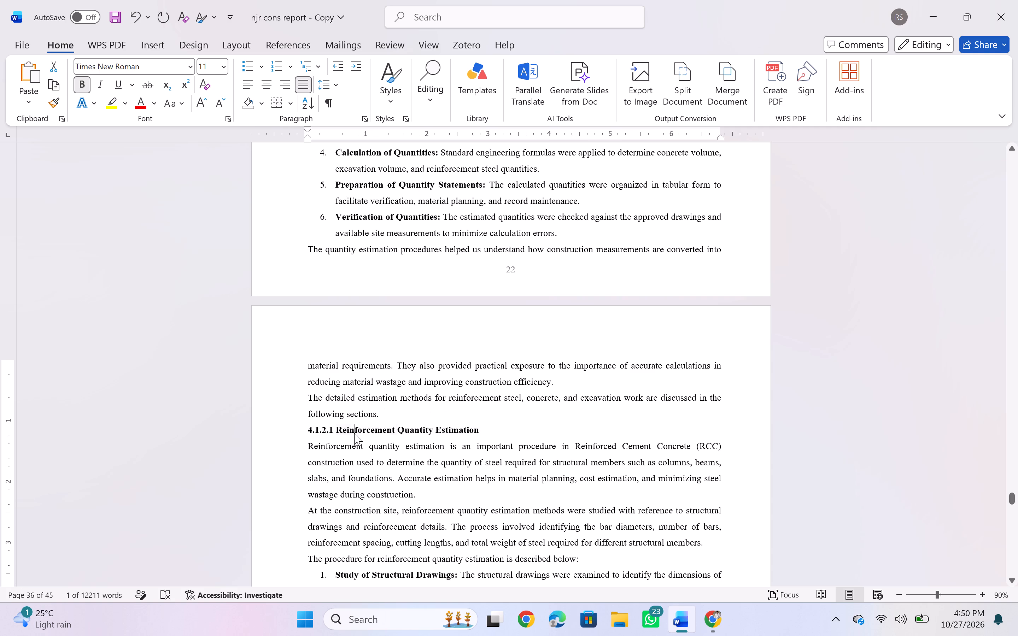
triple_click(354, 433)
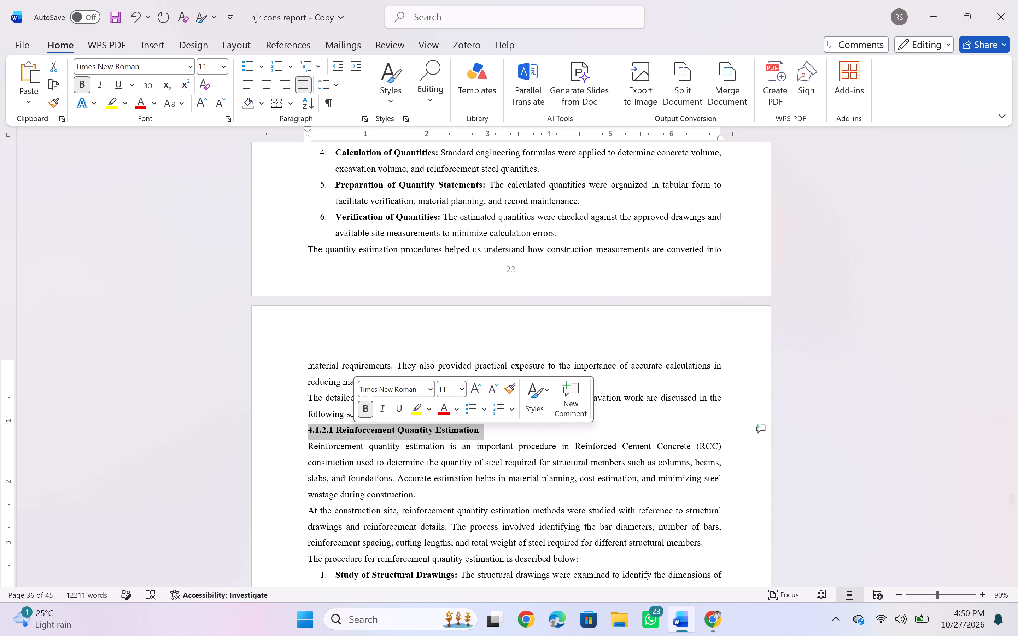
left_click(459, 389)
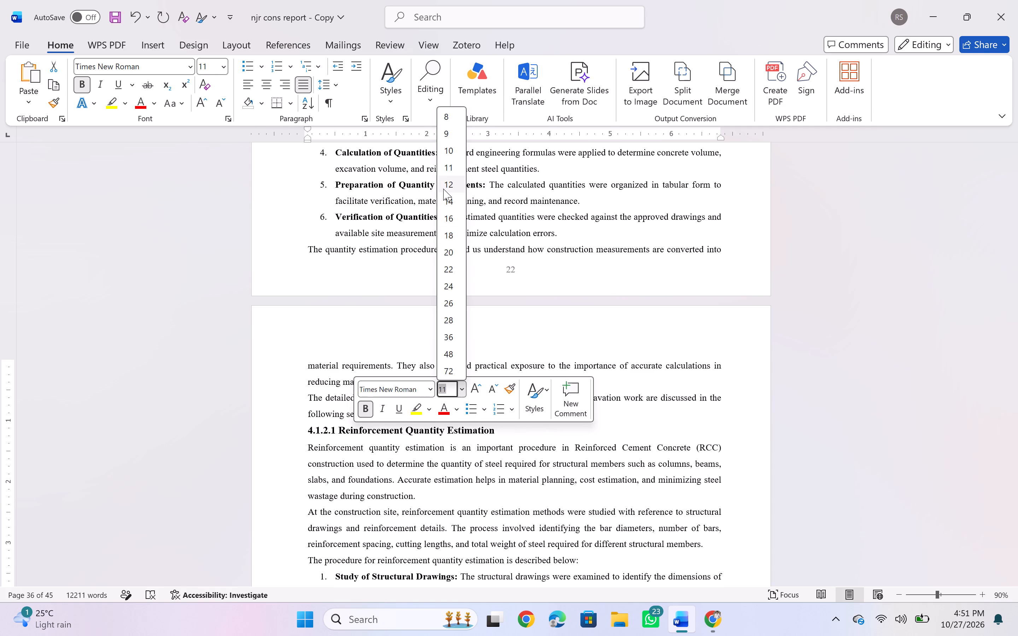
left_click(443, 189)
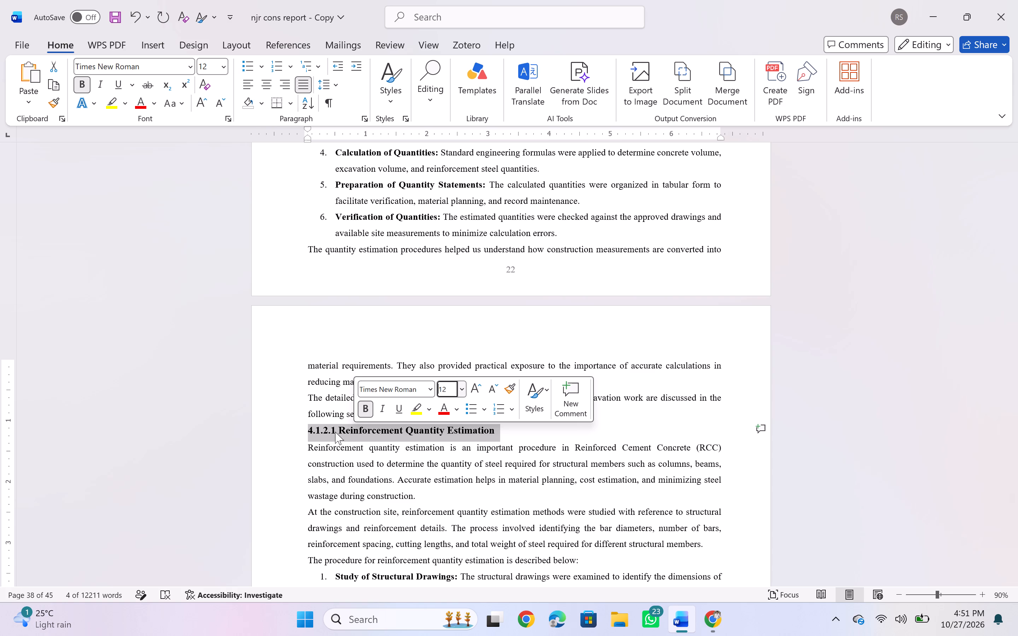
left_click(335, 432)
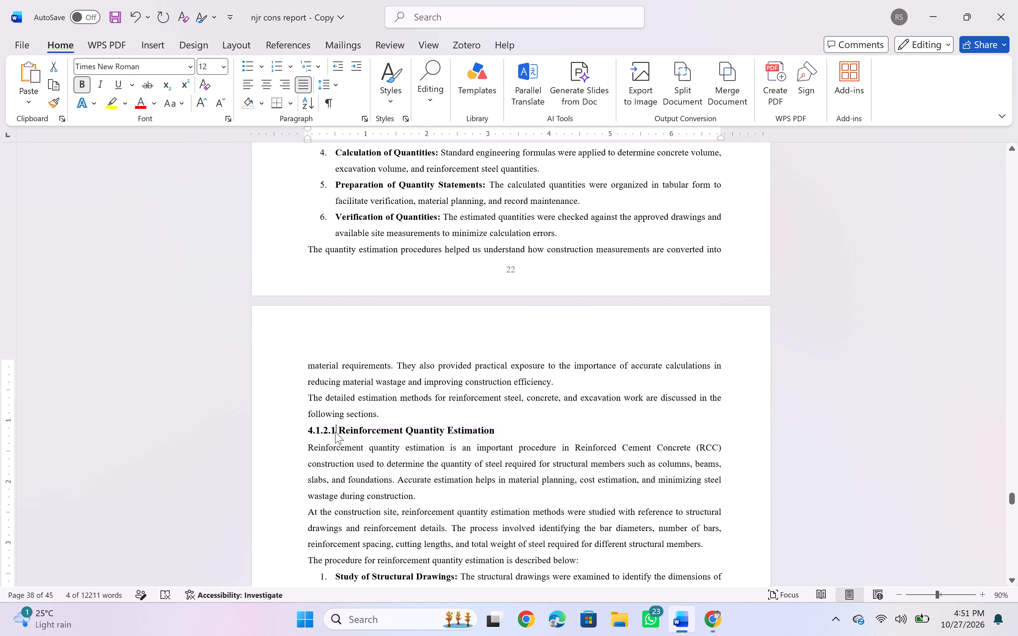
Set the whole 4.1.2.2 Concrete Quantity Estimation heading to font size 12.
scroll(327, 437, "down", 2)
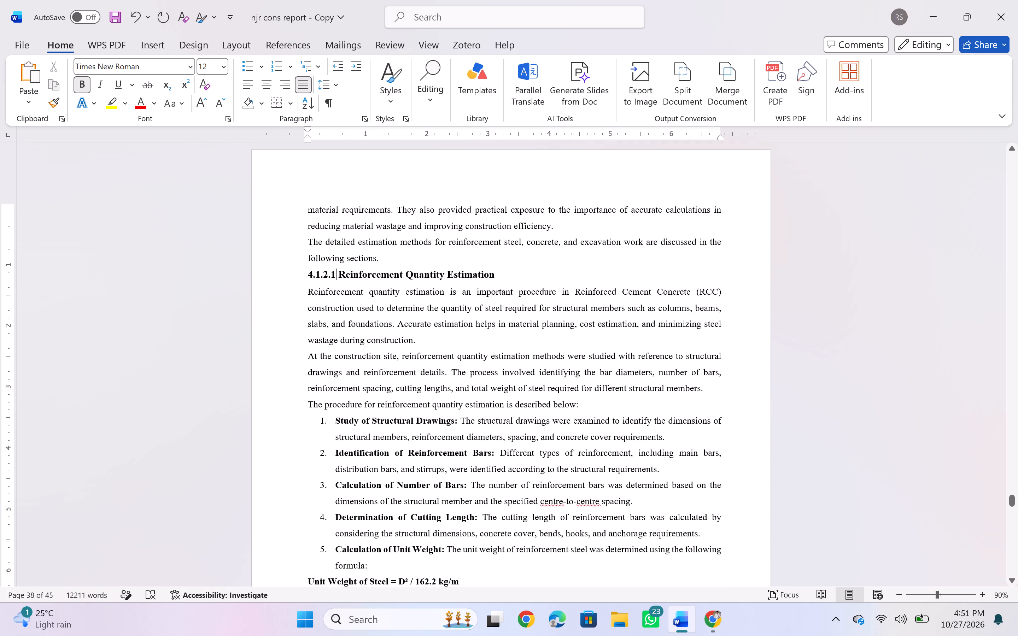
scroll(327, 437, "down", 2)
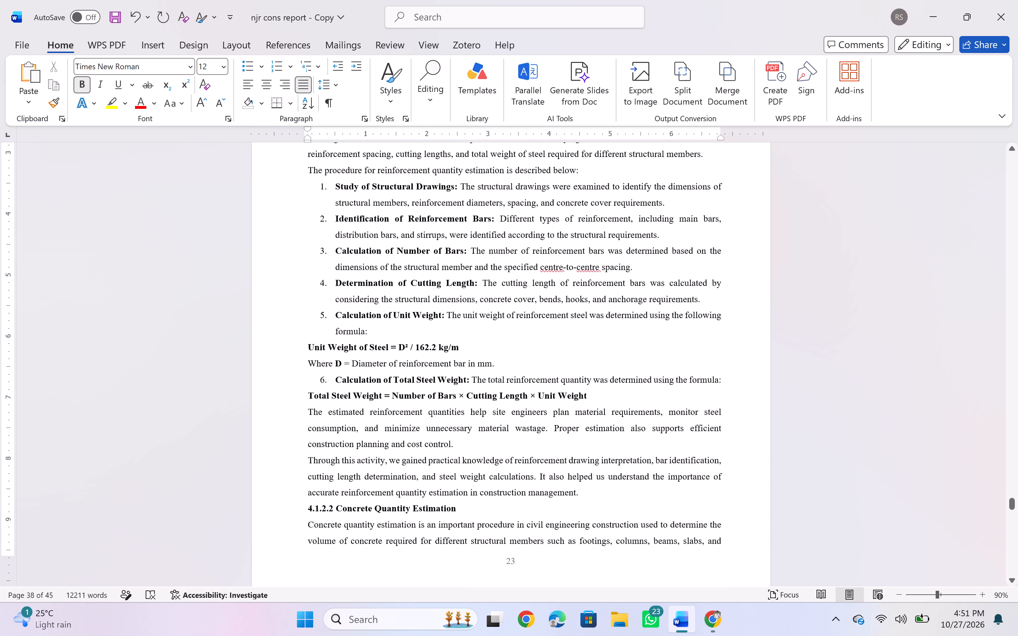
scroll(327, 437, "down", 1)
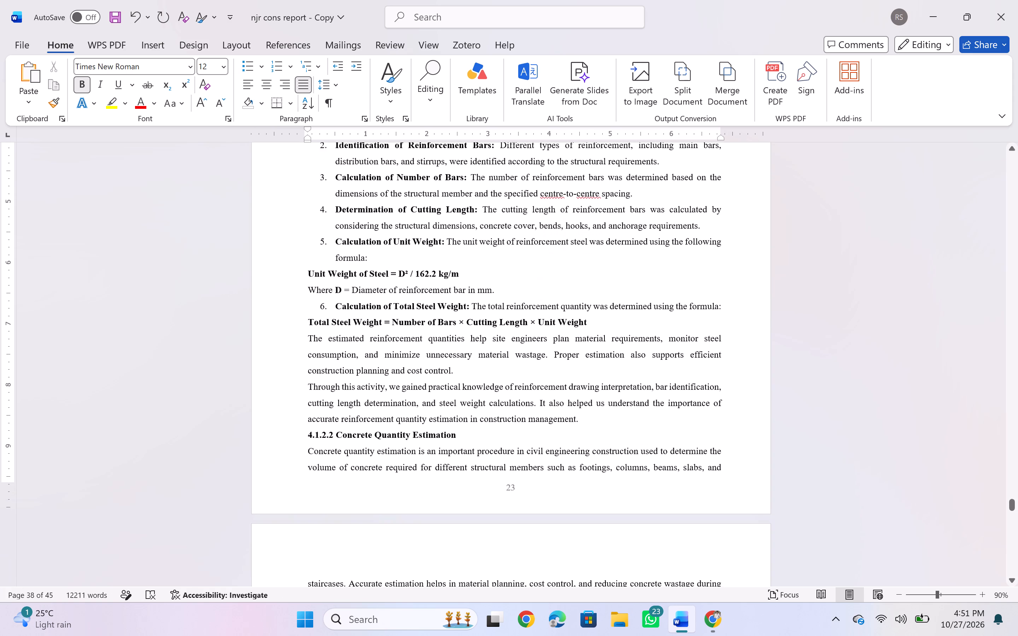
double_click(345, 437)
left_click(345, 437)
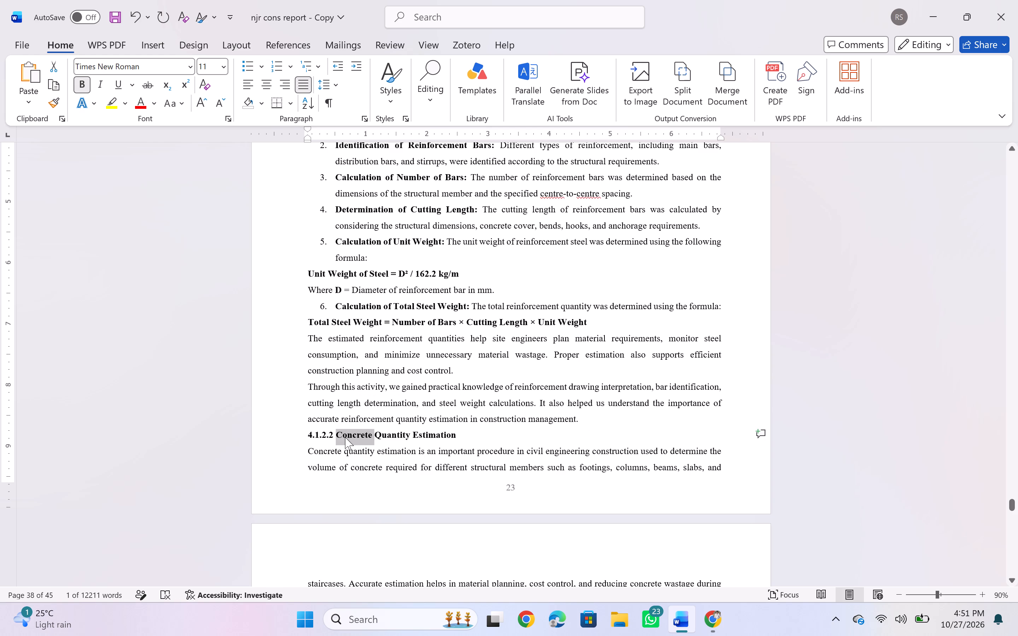
triple_click(345, 437)
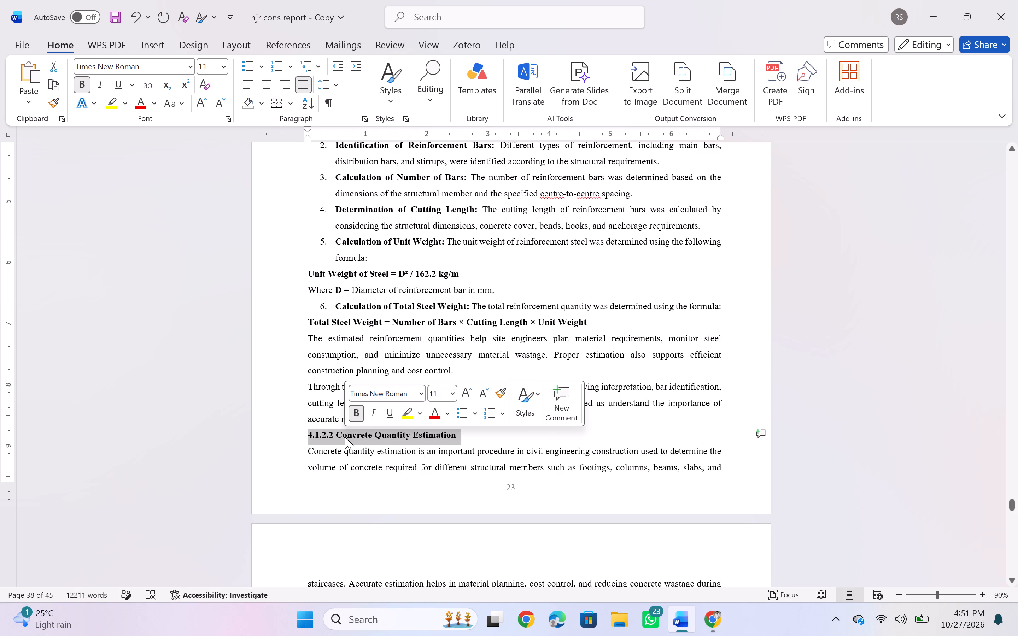
left_click(452, 394)
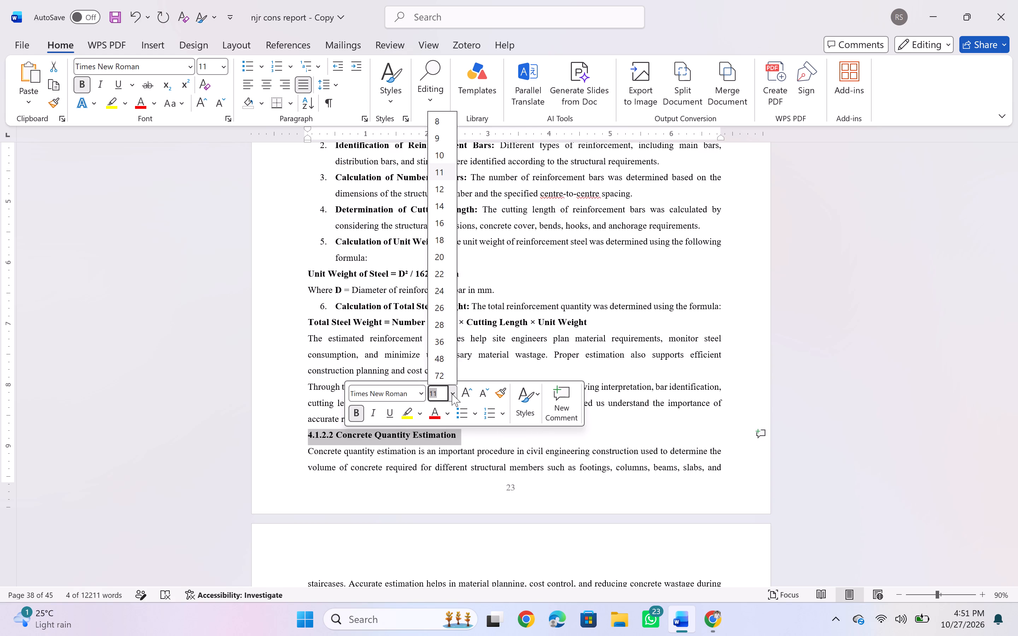
left_click(443, 187)
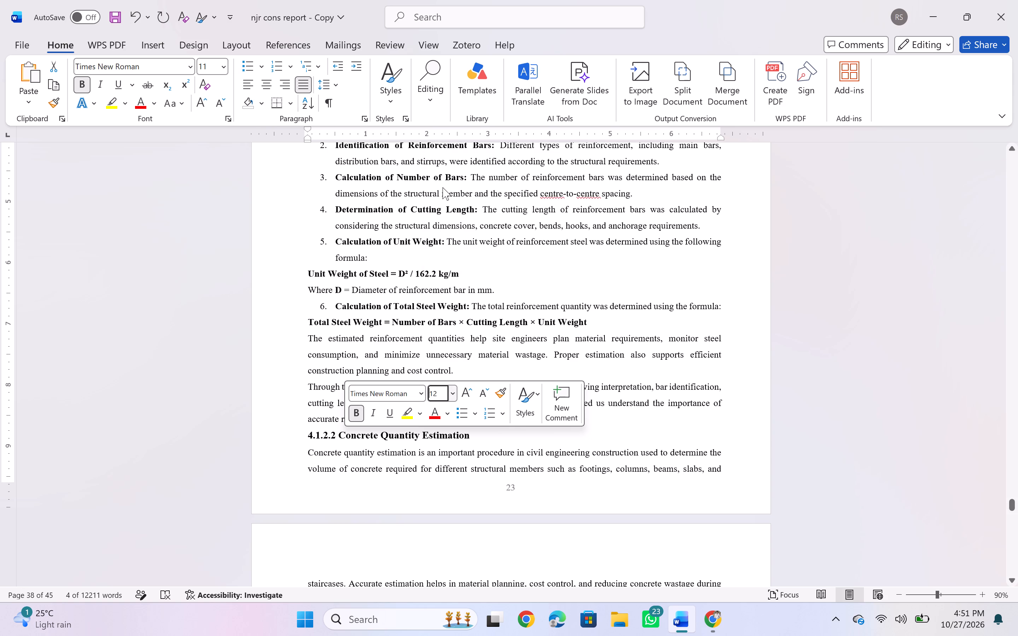
left_click(324, 432)
Set the whole 4.1.2.3 Excavation Quantity Estimation heading to font size 12.
scroll(324, 432, "down", 1)
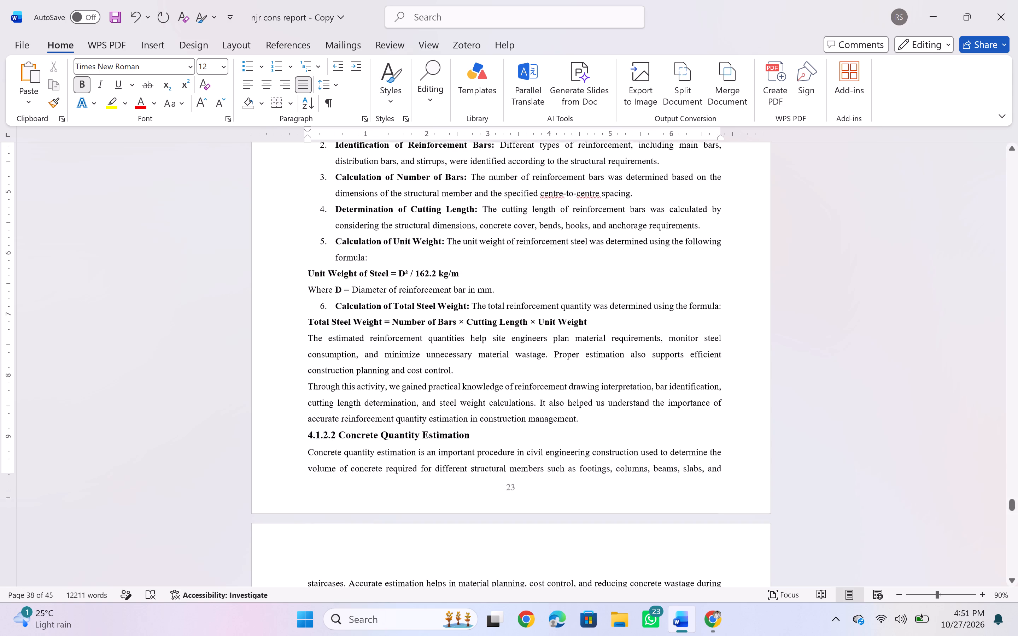
scroll(324, 432, "down", 3)
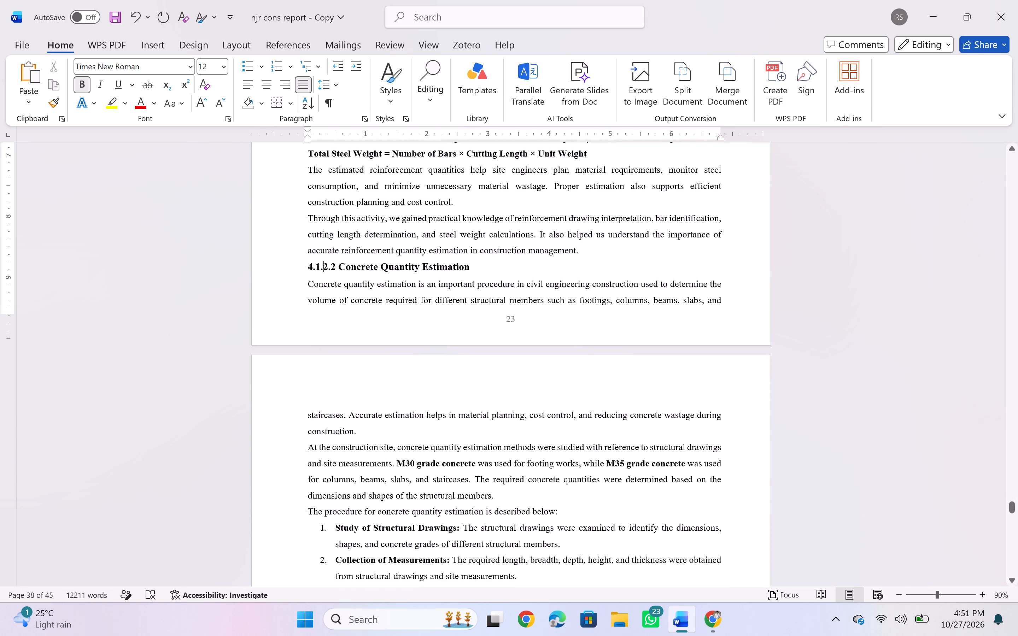
scroll(324, 432, "down", 2)
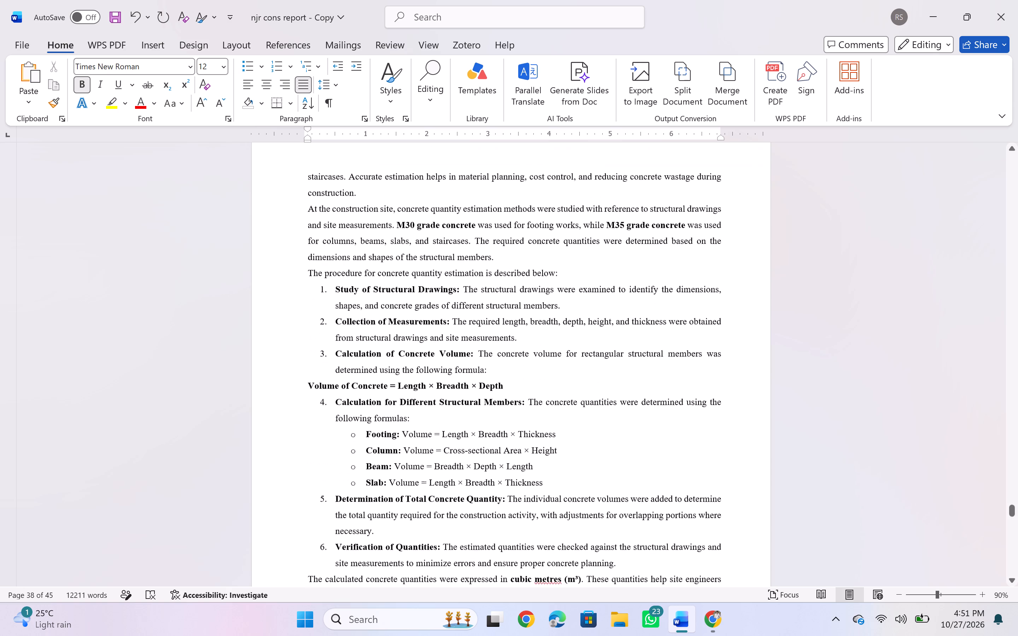
scroll(324, 432, "down", 2)
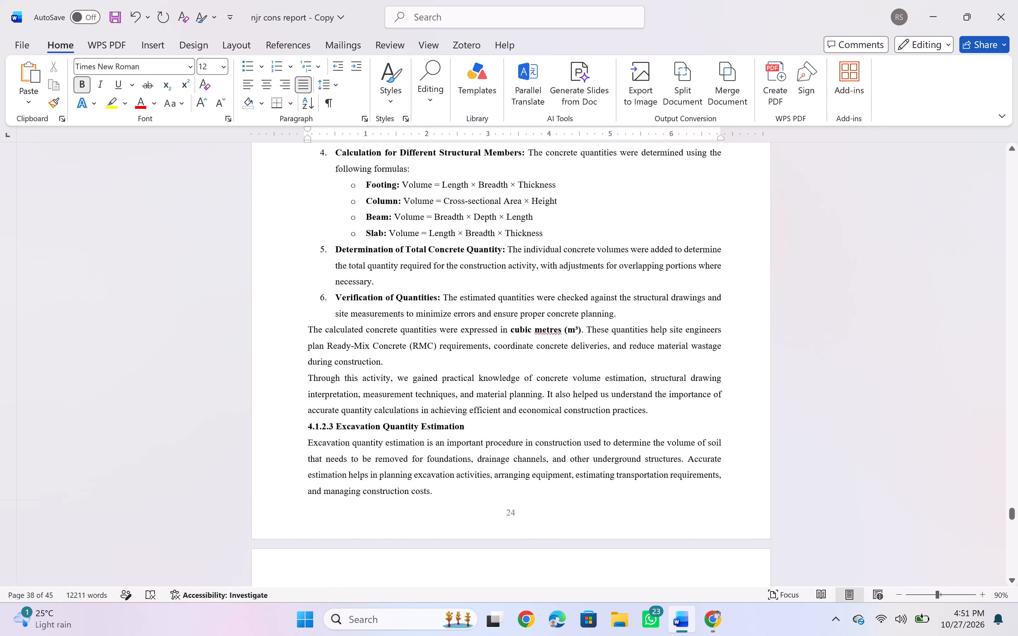
double_click(345, 428)
double_click(345, 428)
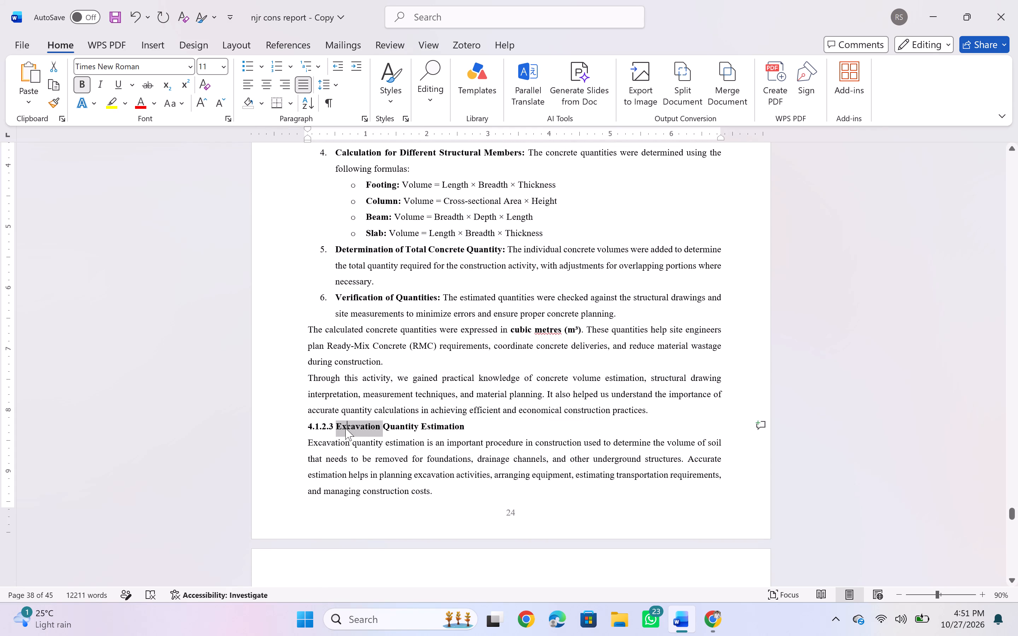
triple_click(345, 428)
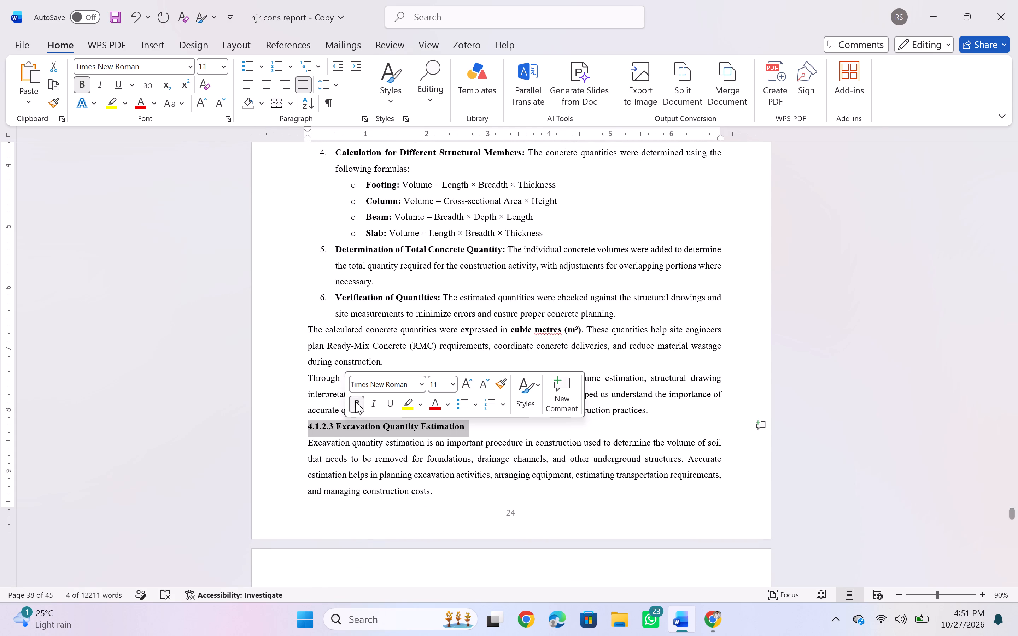
left_click(451, 384)
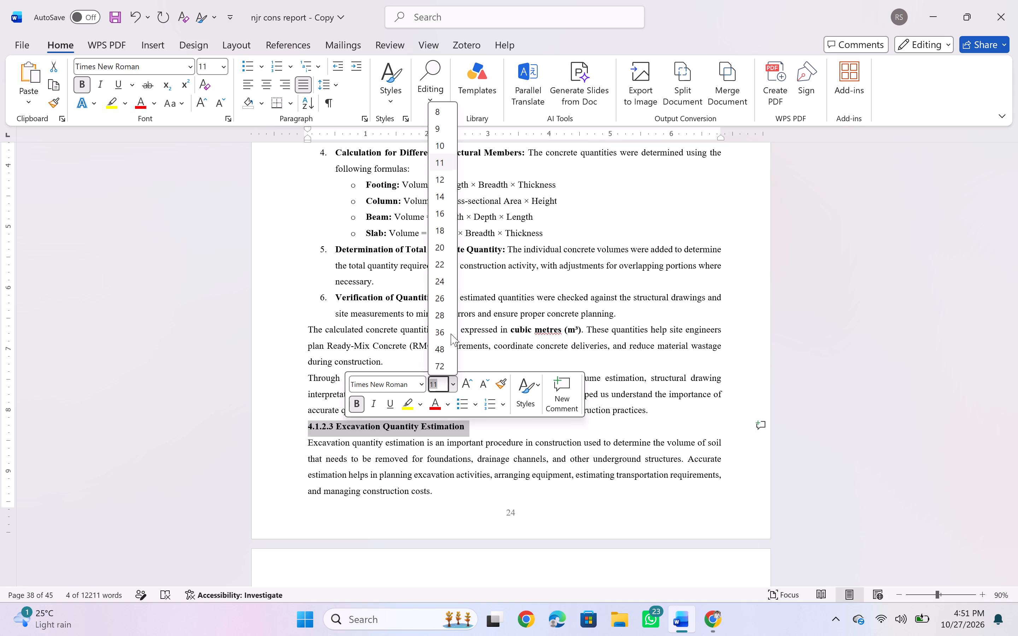
left_click(443, 173)
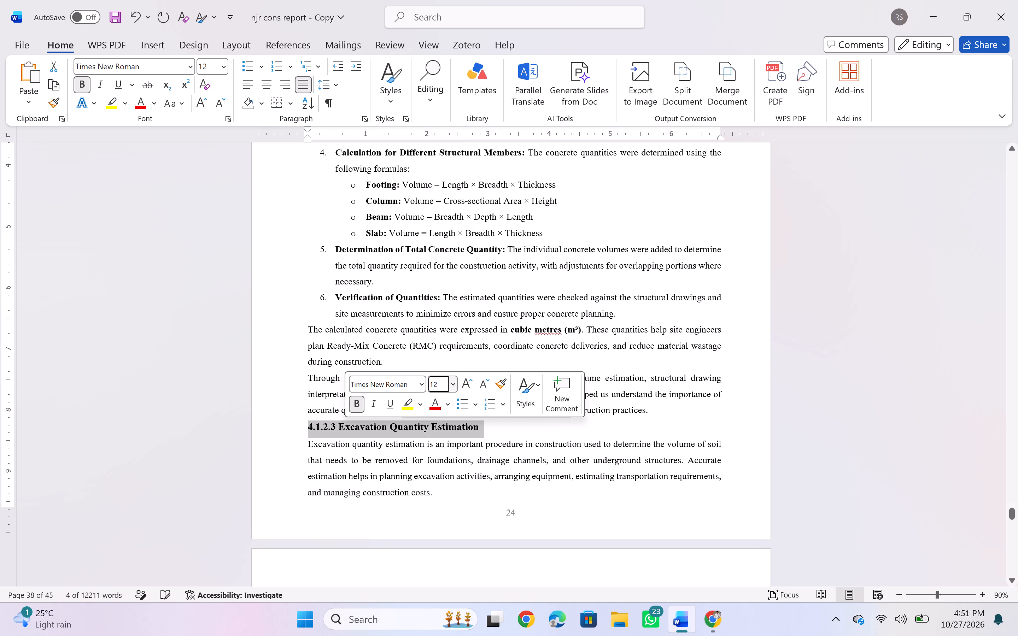
left_click(318, 422)
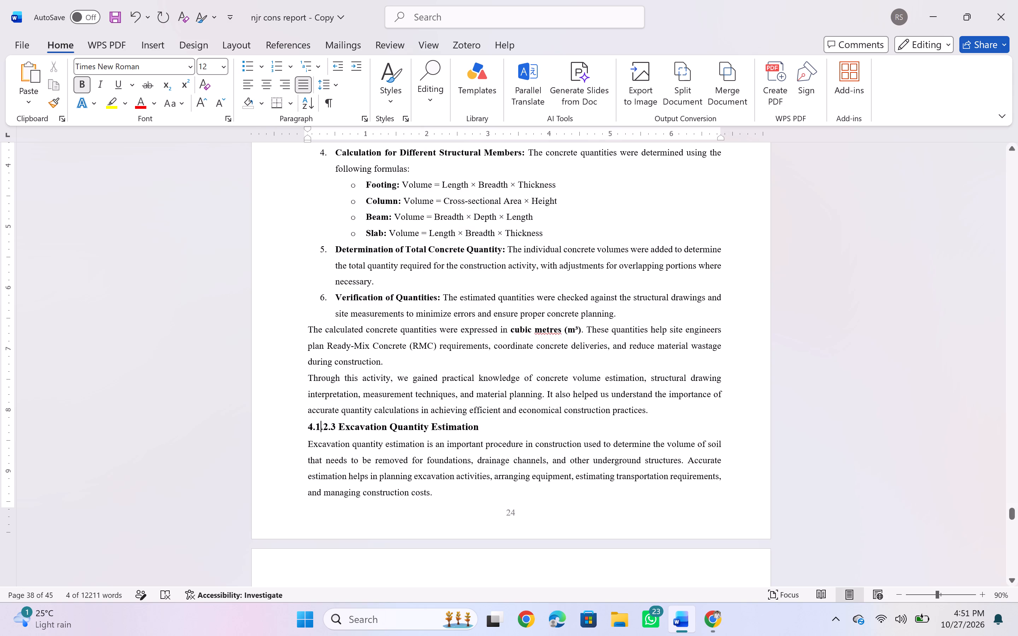
Set the whole 4.1.2.4 Units Used in Estimation heading to font size 12.
scroll(320, 428, "down", 2)
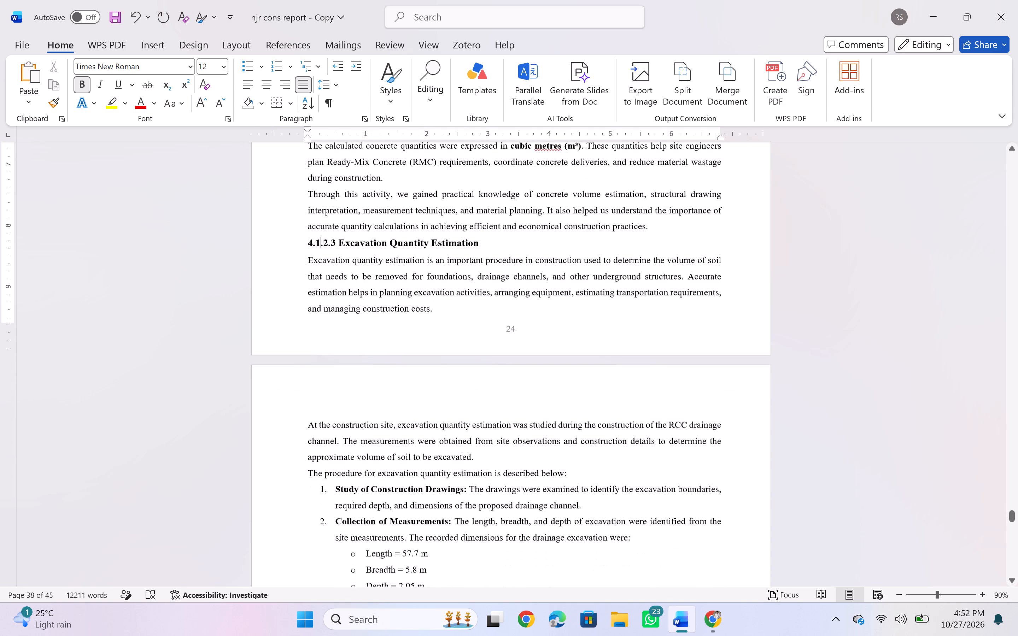
scroll(320, 428, "down", 2)
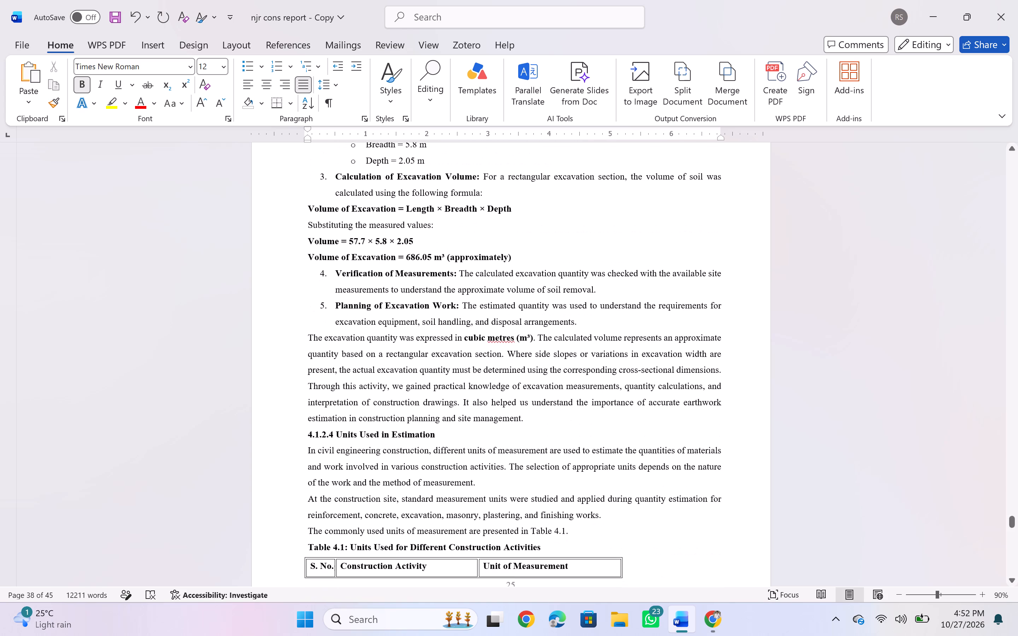
double_click(350, 433)
double_click(350, 433)
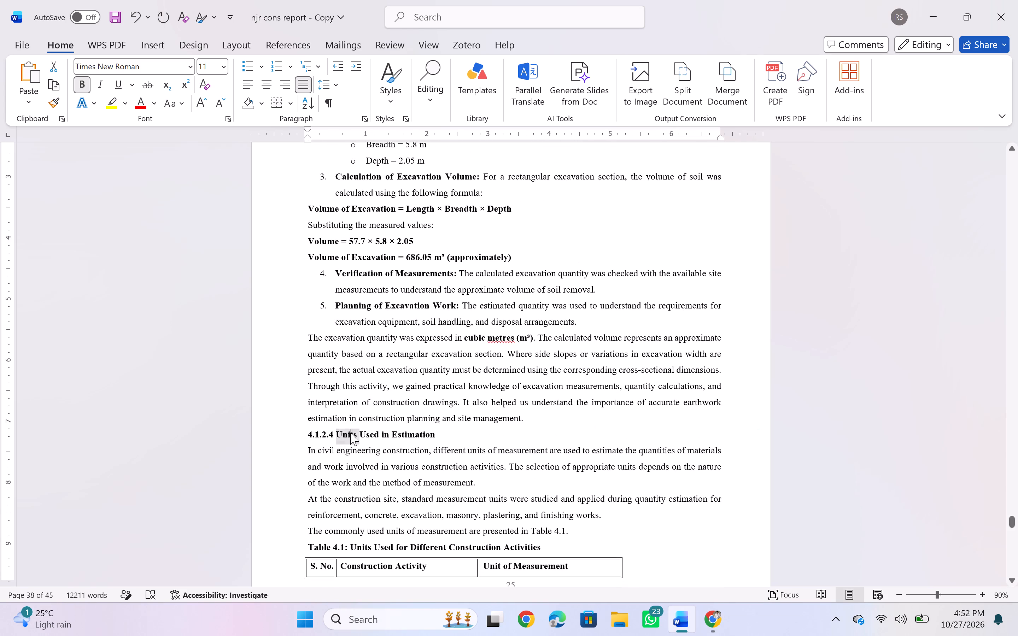
triple_click(350, 433)
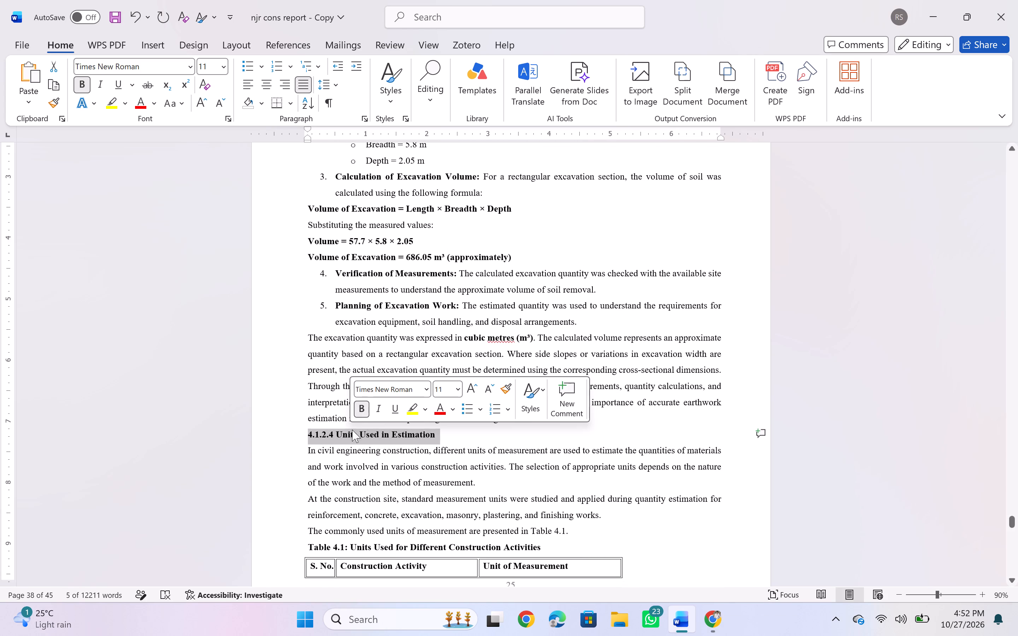
left_click(458, 390)
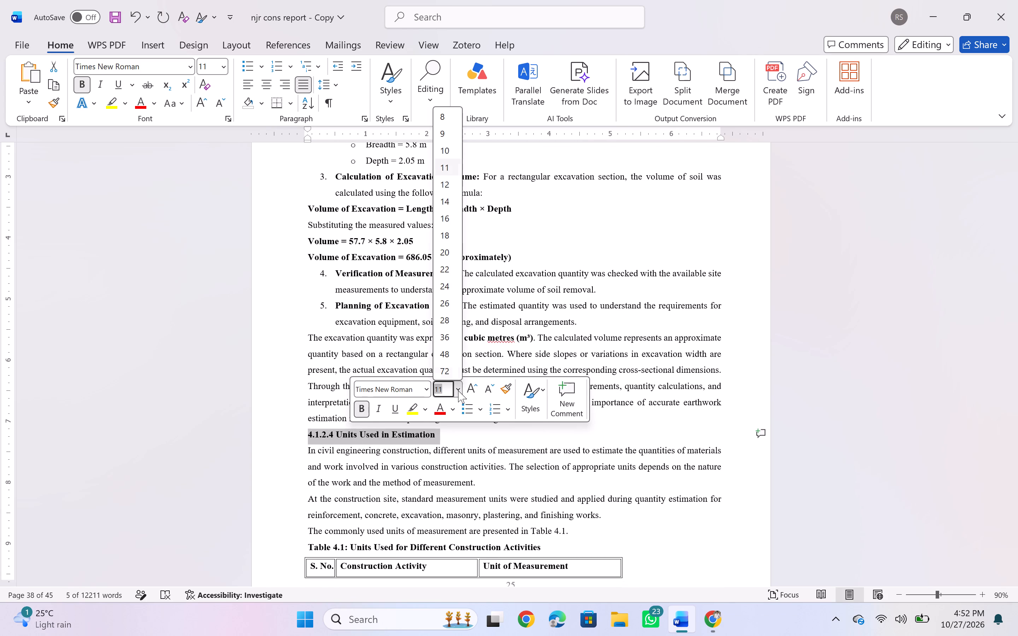
left_click(443, 184)
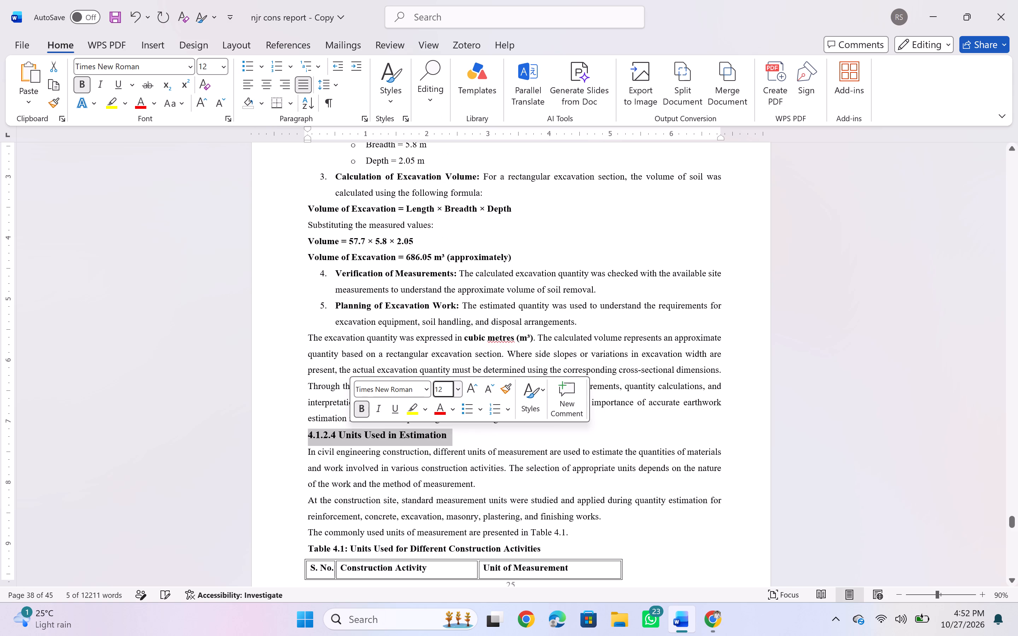
left_click(323, 431)
Set the whole 4.2 Learnings heading to font size 13.
scroll(323, 431, "down", 1)
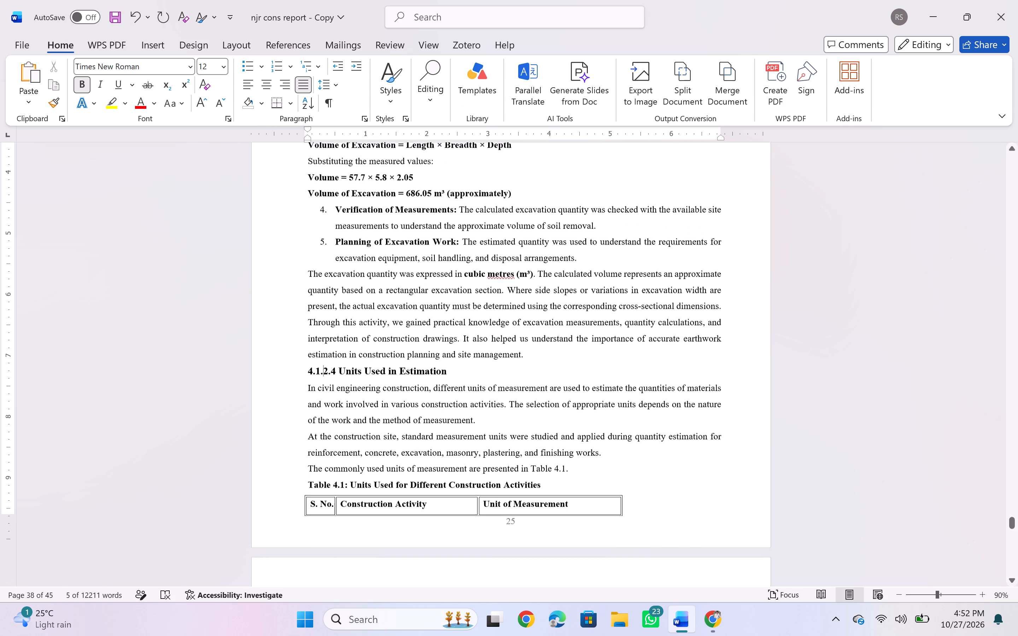
scroll(323, 431, "down", 3)
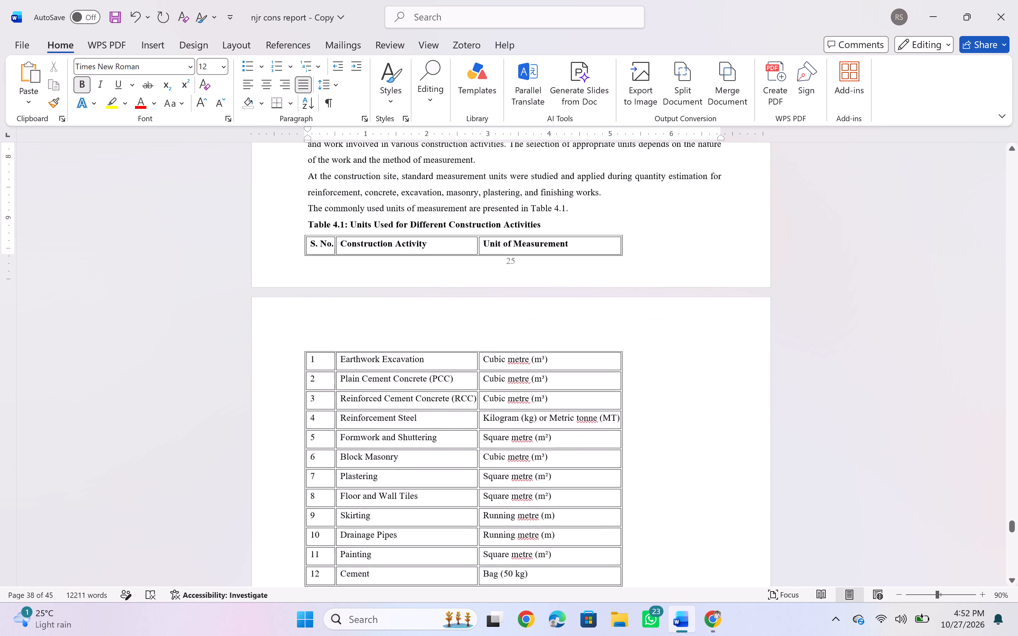
scroll(323, 431, "down", 2)
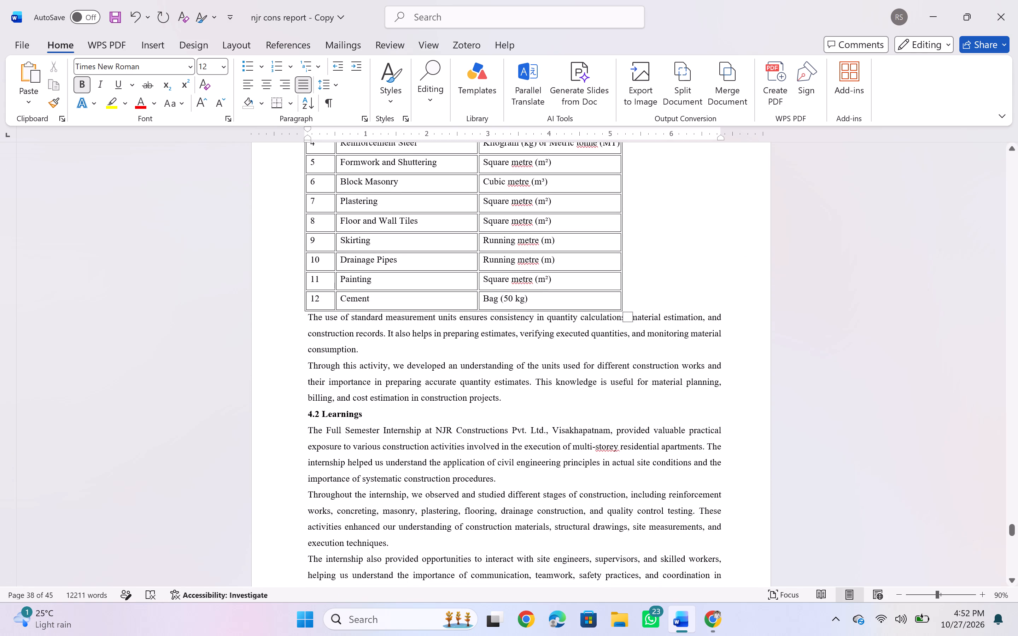
triple_click(335, 414)
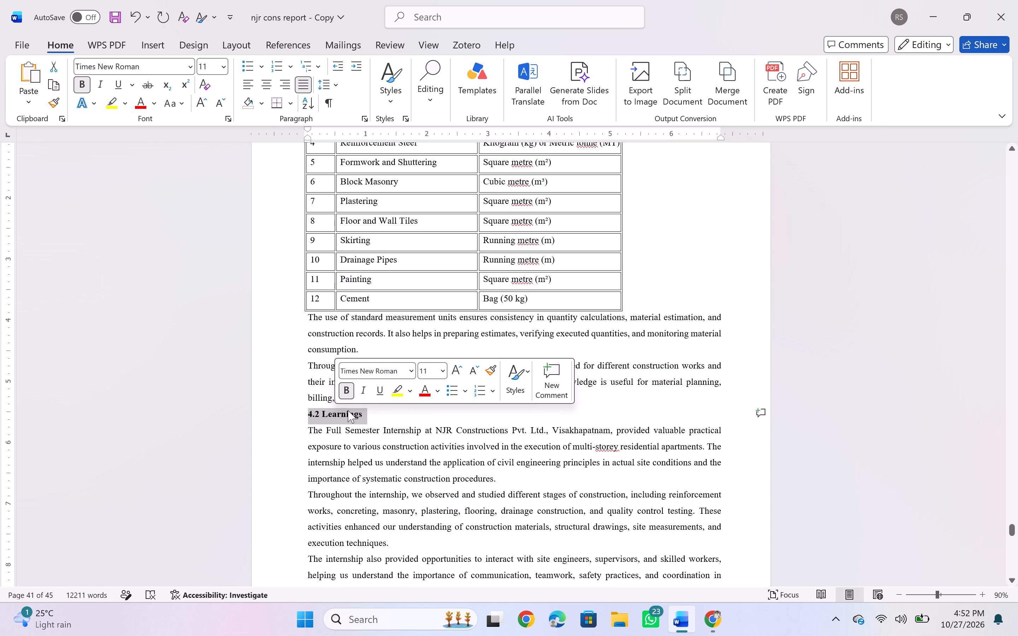
left_click(441, 371)
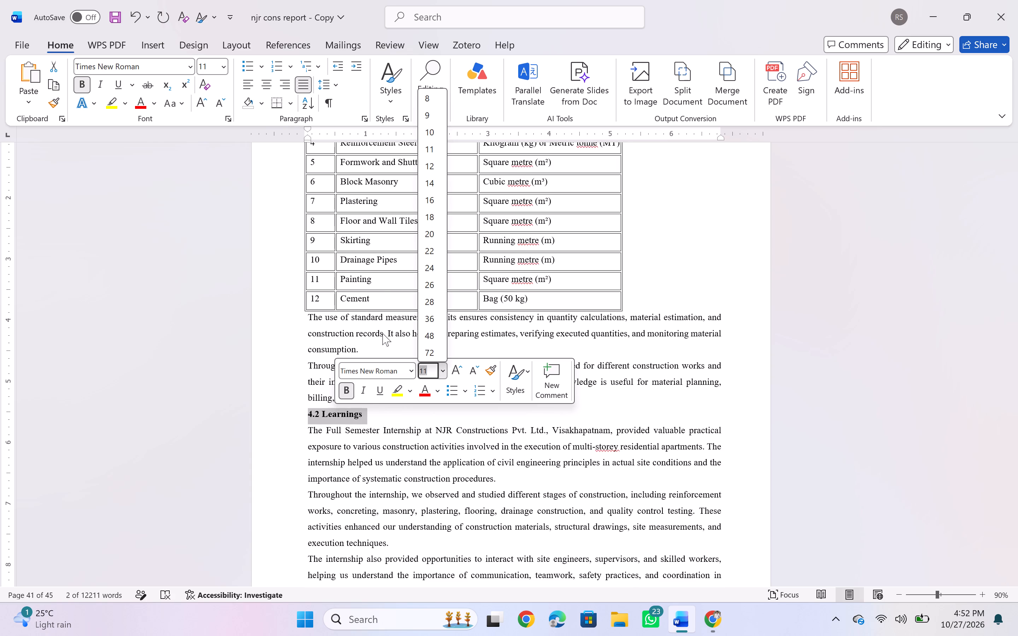
type("13")
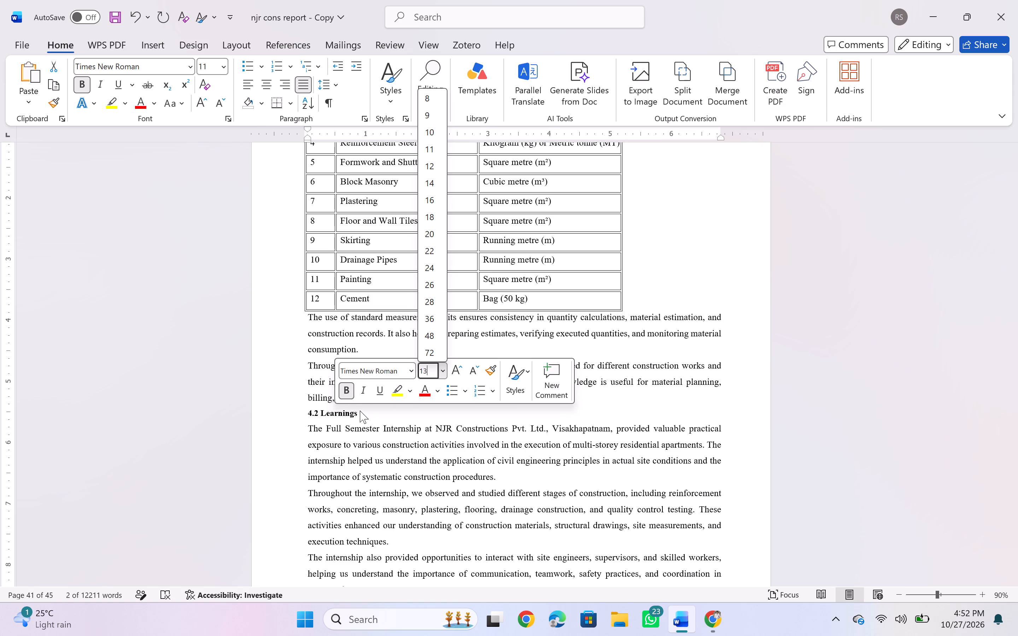
key("Return")
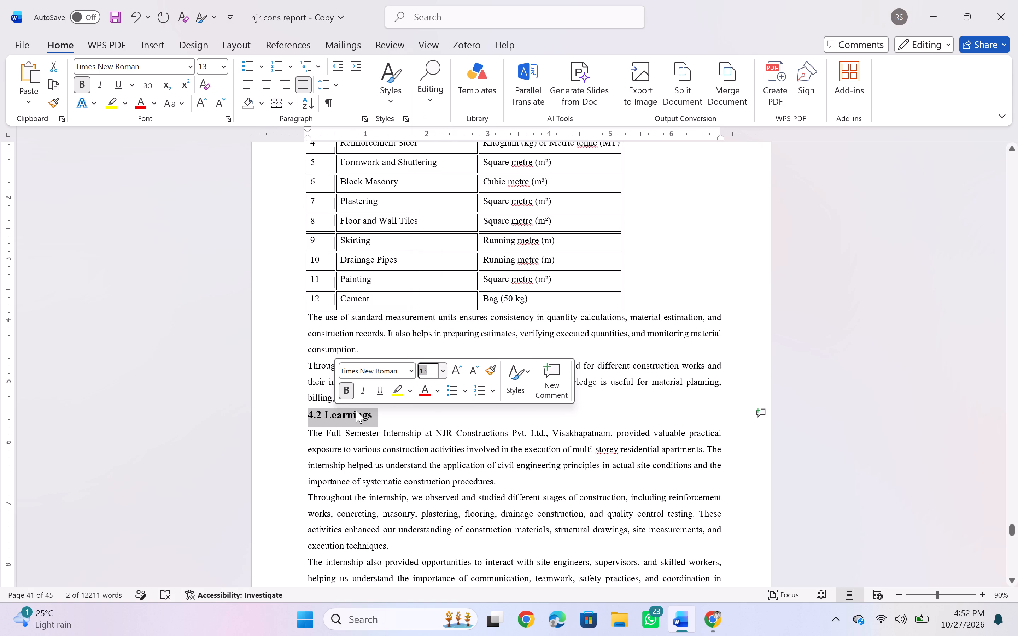
left_click(352, 412)
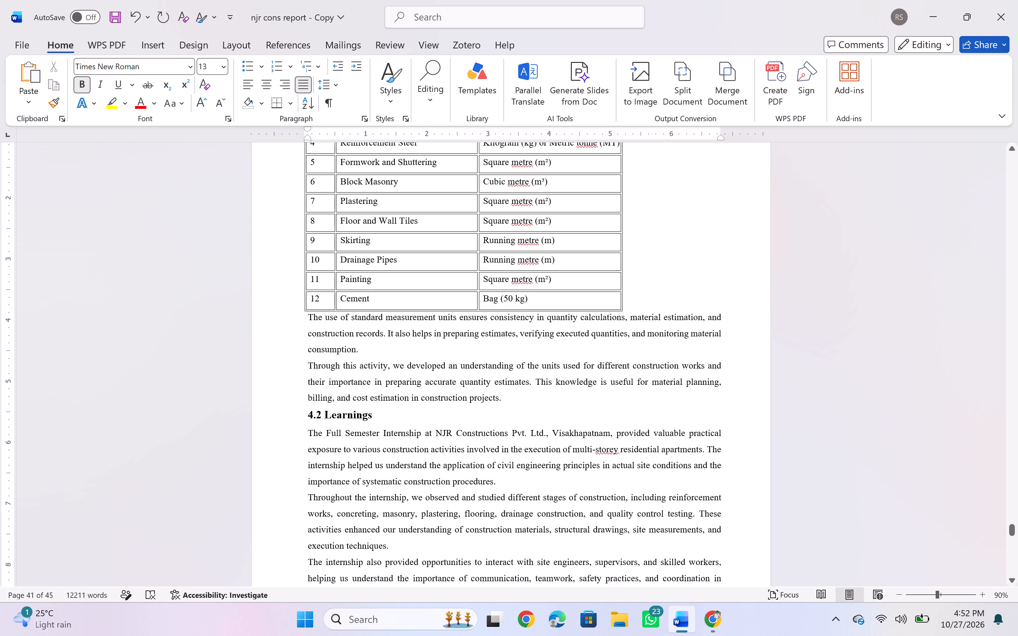
Set the whole 4.2.1 Technical Learning Through Site Execution heading to font size 12.
scroll(347, 420, "down", 3)
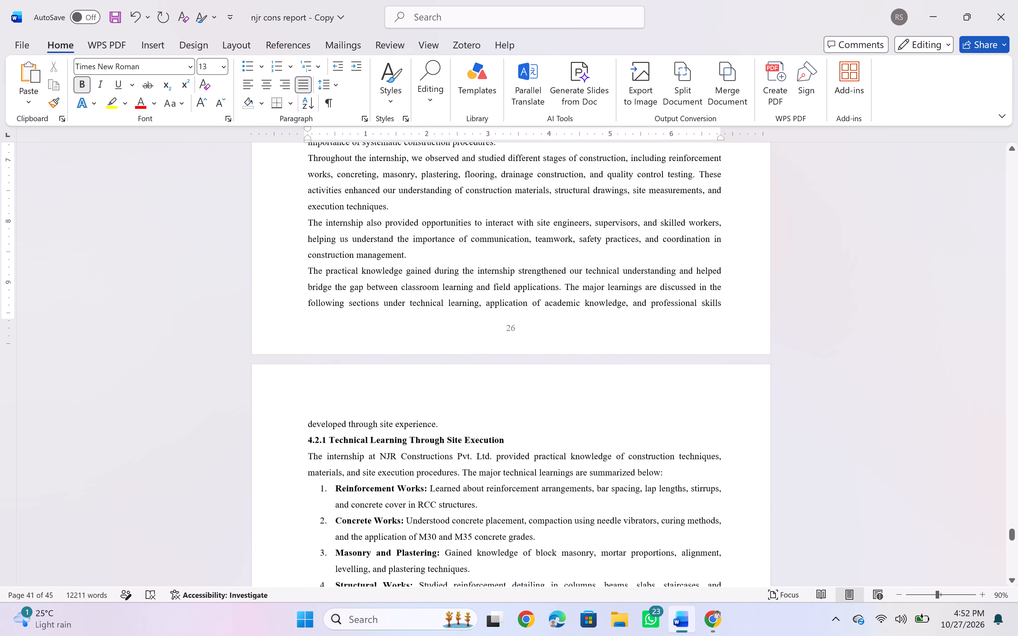
triple_click(350, 435)
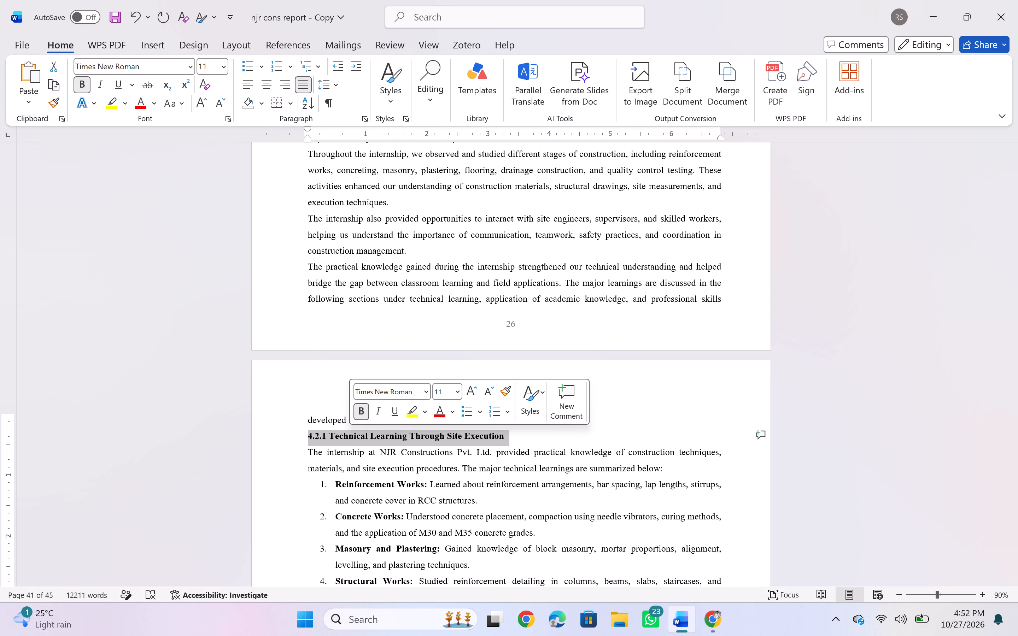
left_click(455, 391)
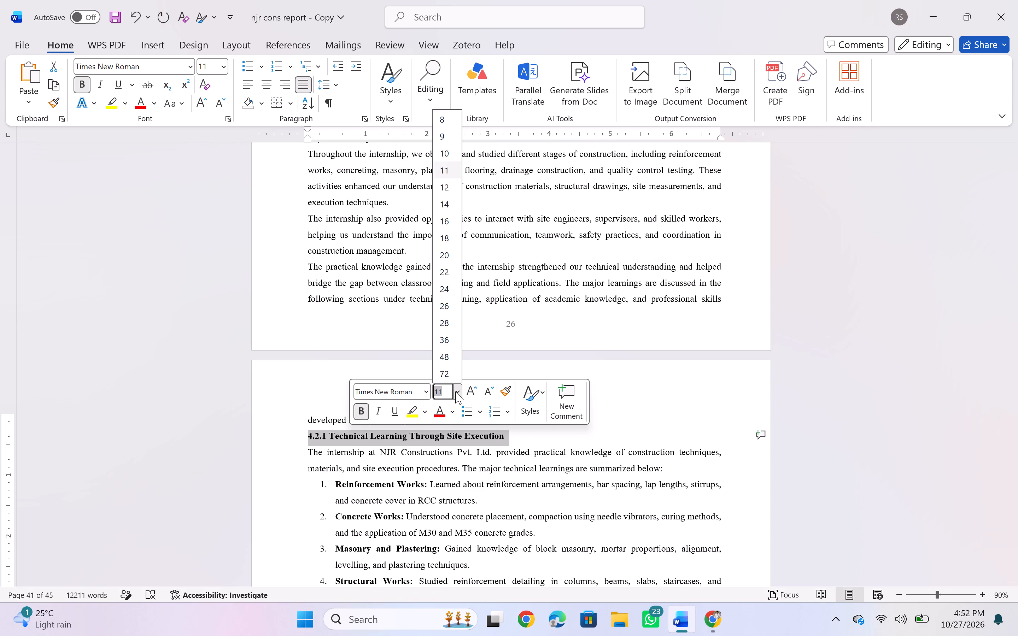
left_click(445, 186)
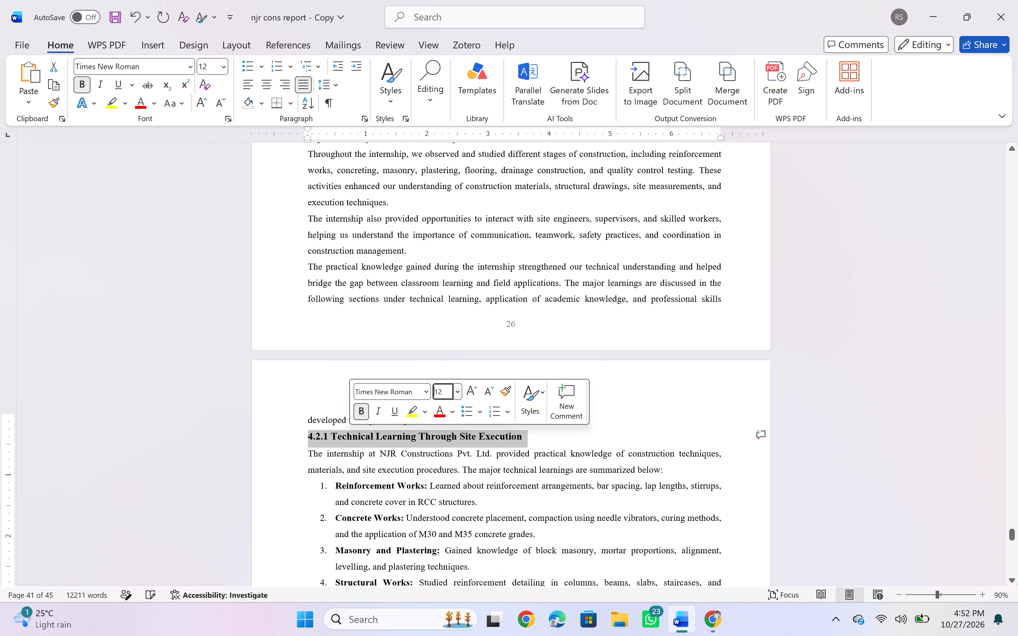
left_click(320, 435)
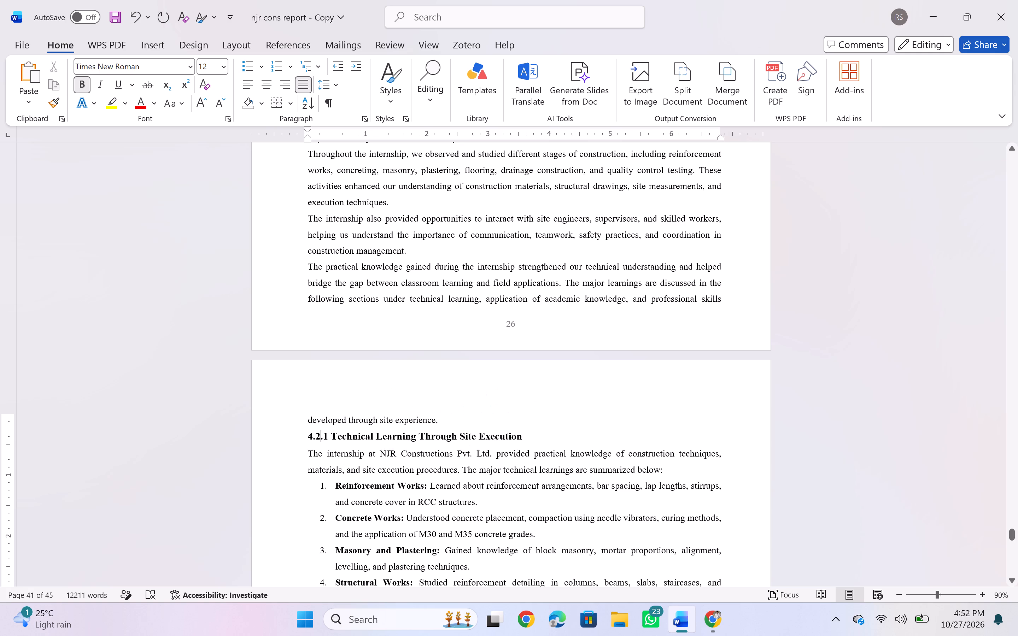
Set the whole 4.2.2 Application of Academic Knowledge in Practice heading to font size 12.
scroll(323, 454, "down", 2)
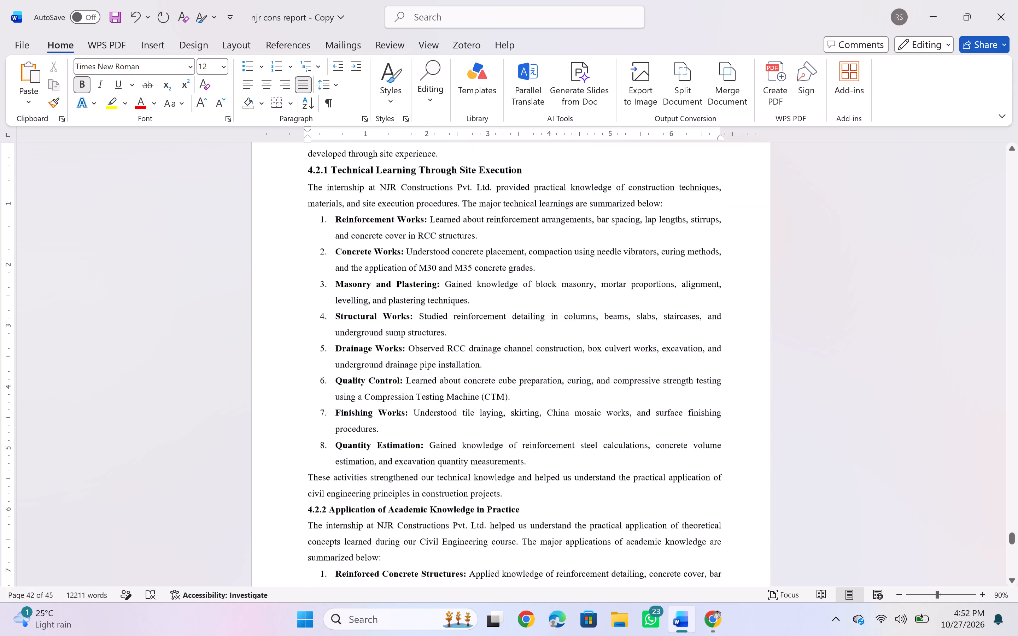
scroll(323, 454, "down", 1)
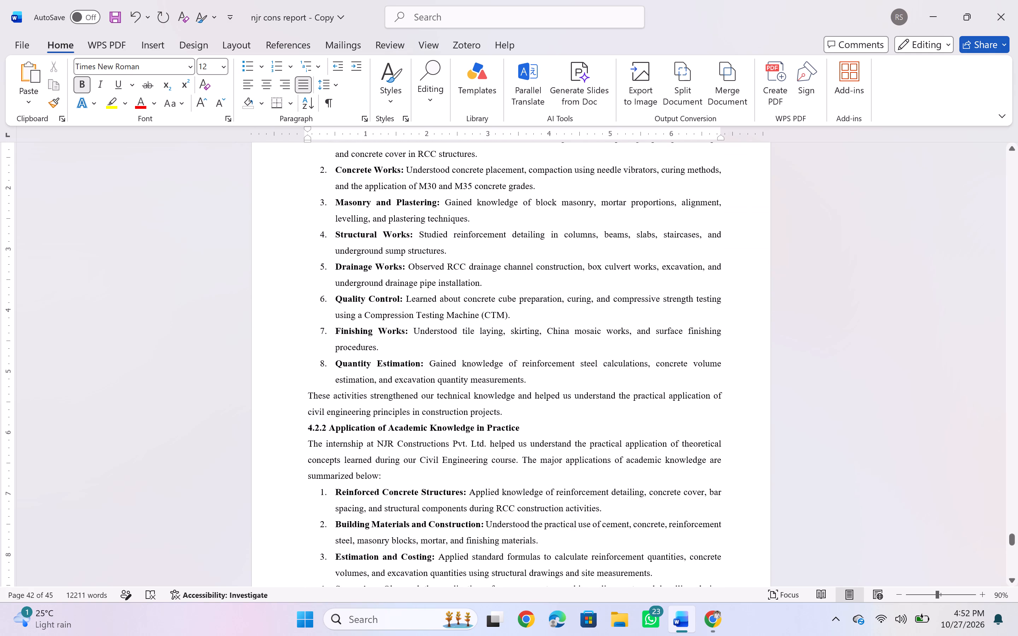
triple_click(361, 428)
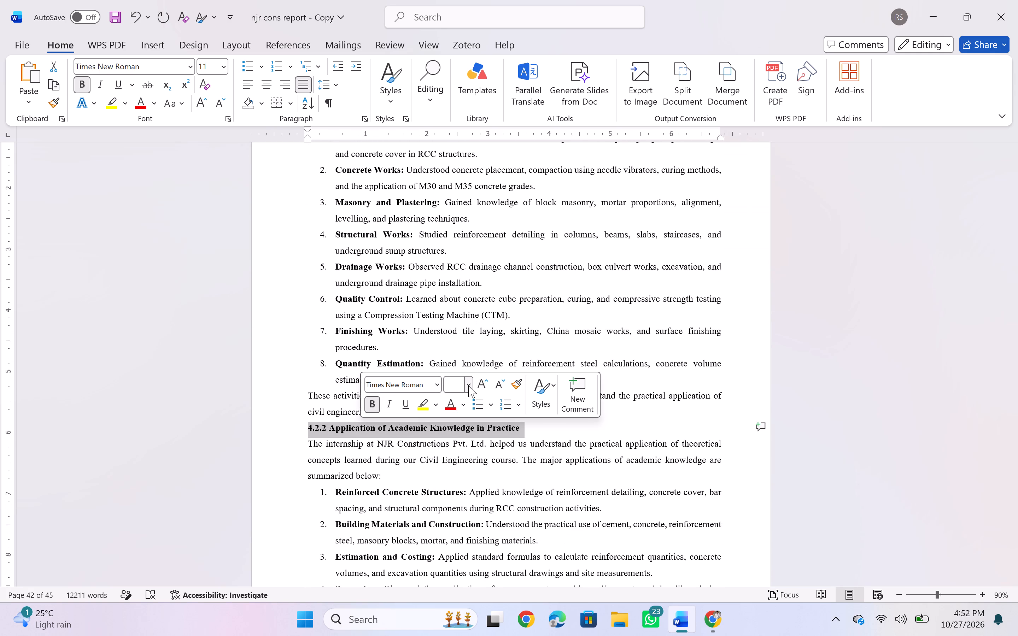
left_click(469, 386)
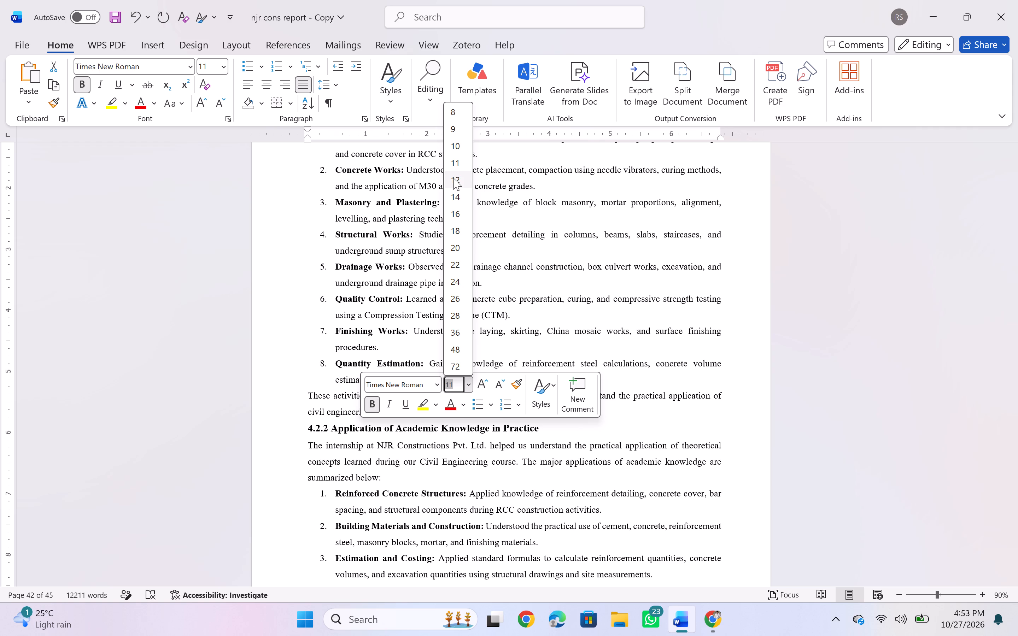
left_click(453, 178)
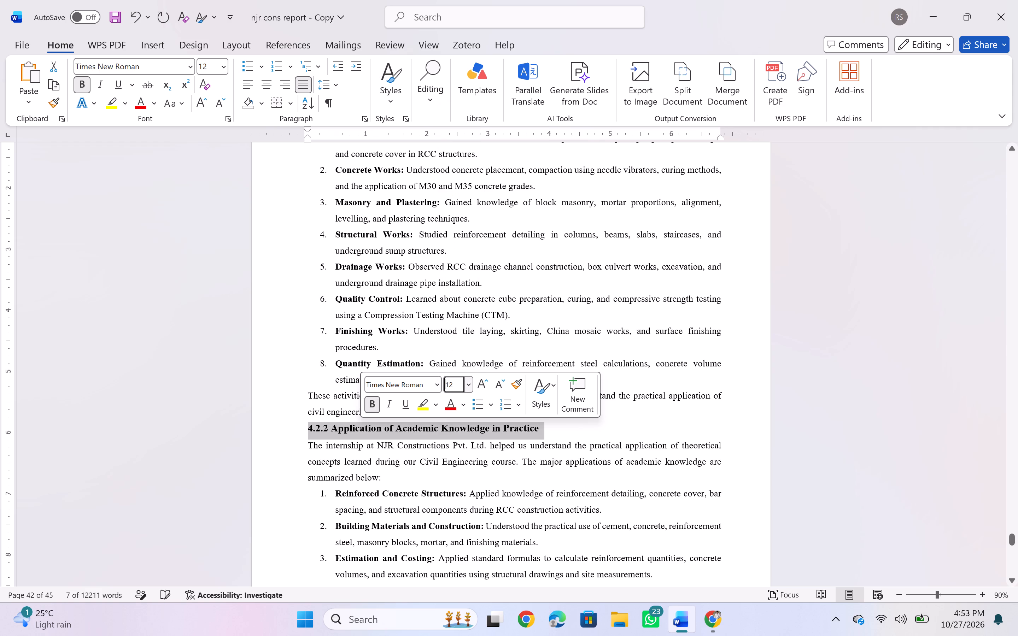
left_click(329, 429)
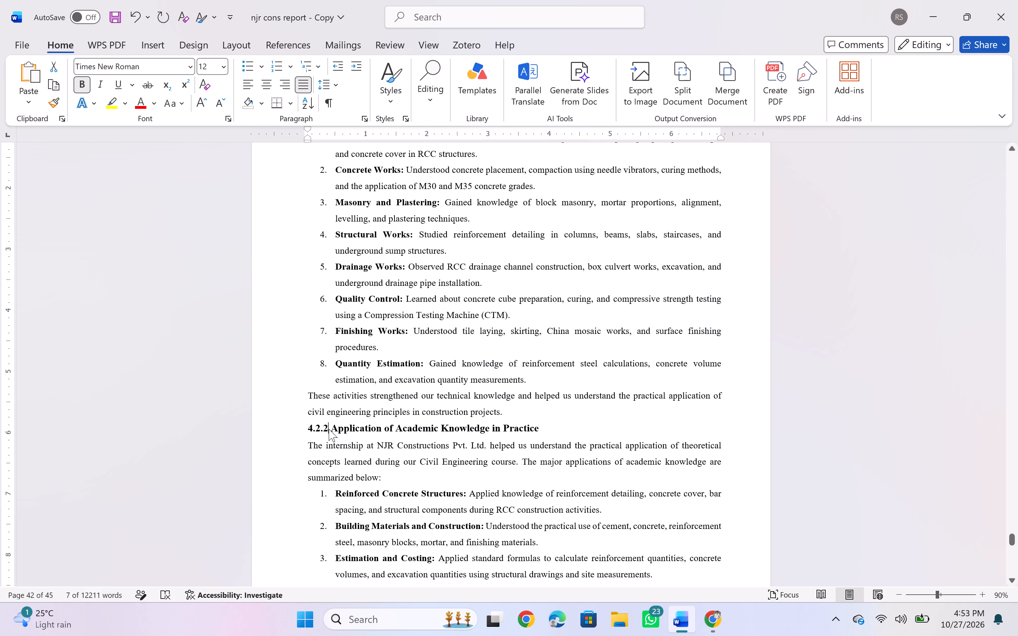
Set the whole 4.2.3 Professional Skills and Site Management heading to font size 12.
scroll(329, 429, "down", 1)
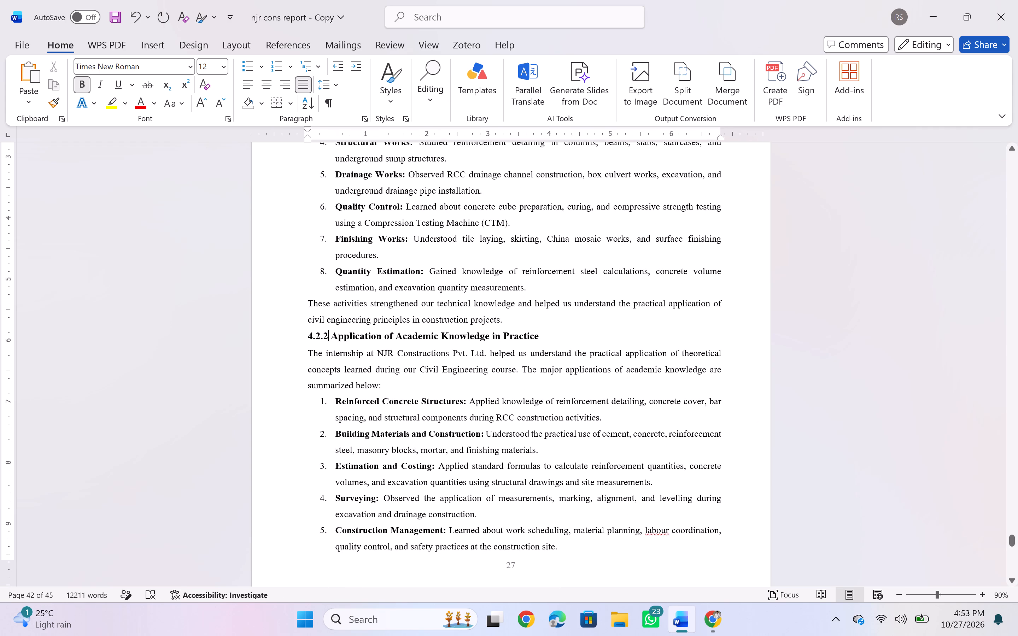
scroll(329, 429, "down", 2)
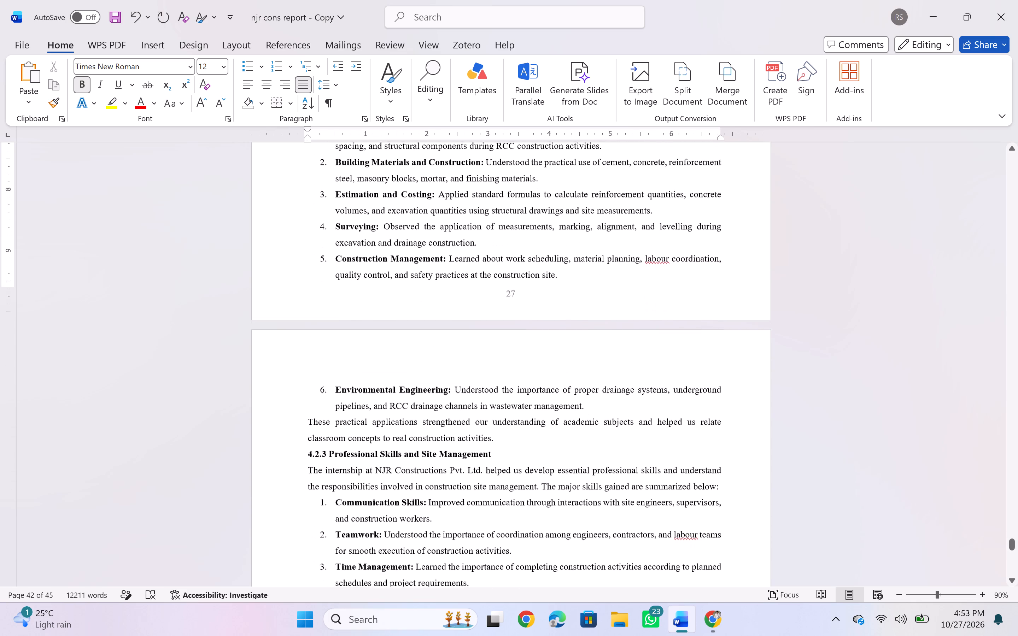
scroll(329, 429, "down", 1)
double_click(344, 426)
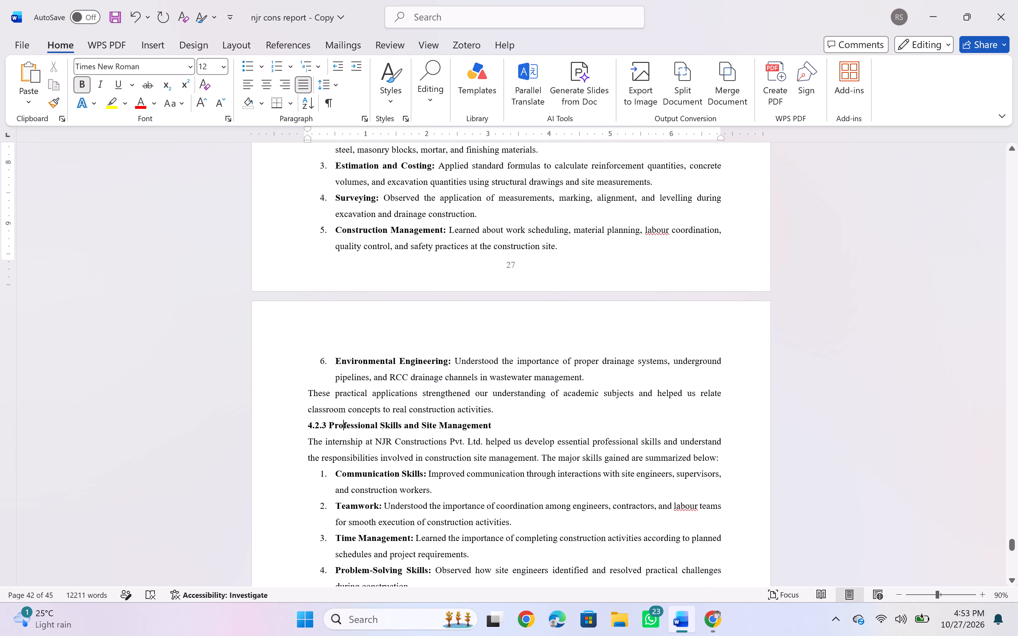
double_click(344, 426)
triple_click(344, 426)
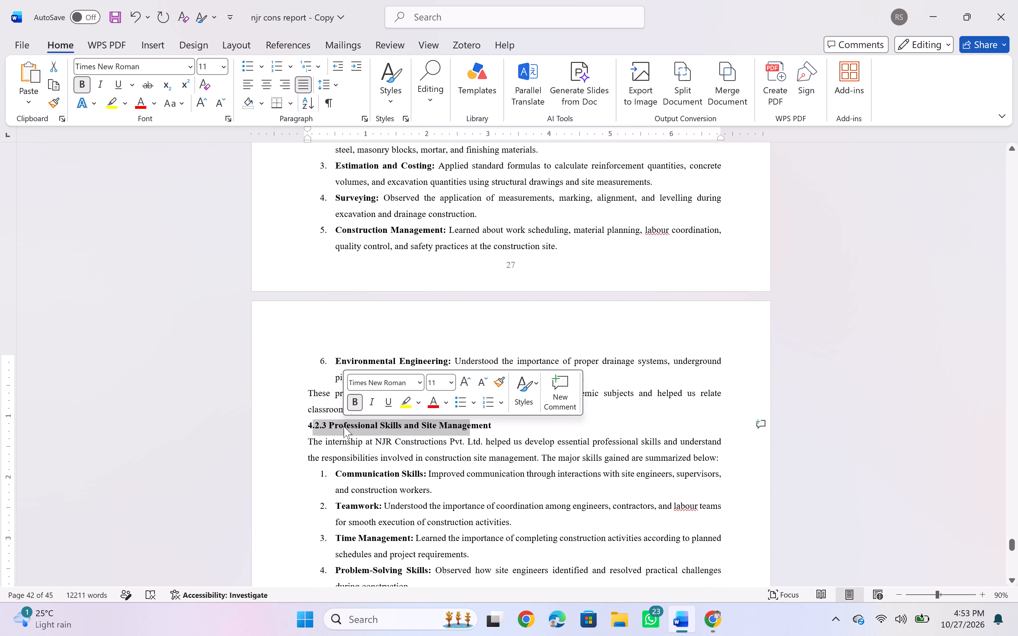
left_click(455, 378)
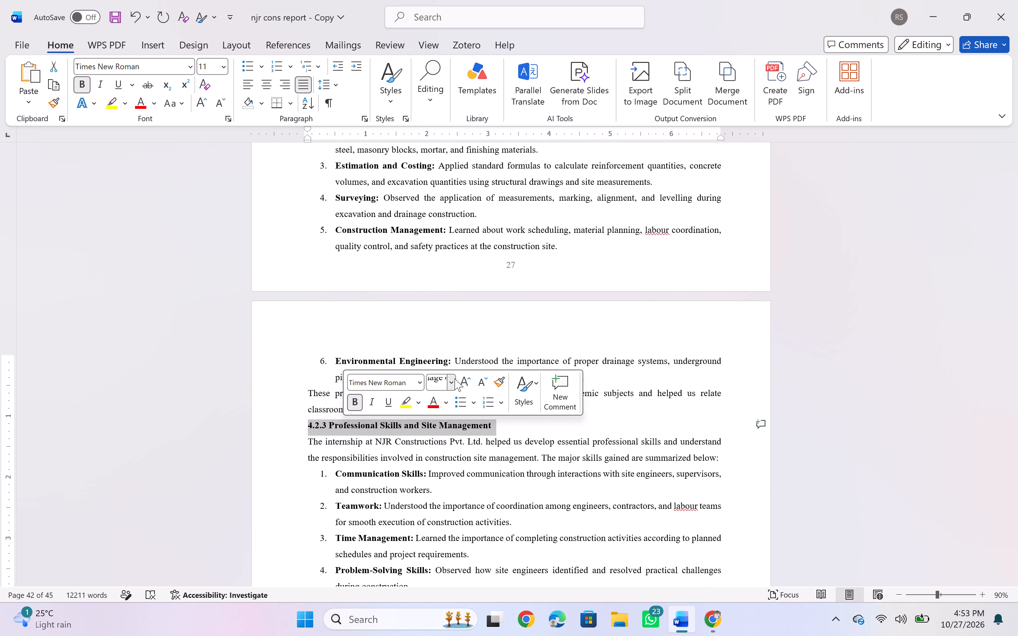
left_click(441, 178)
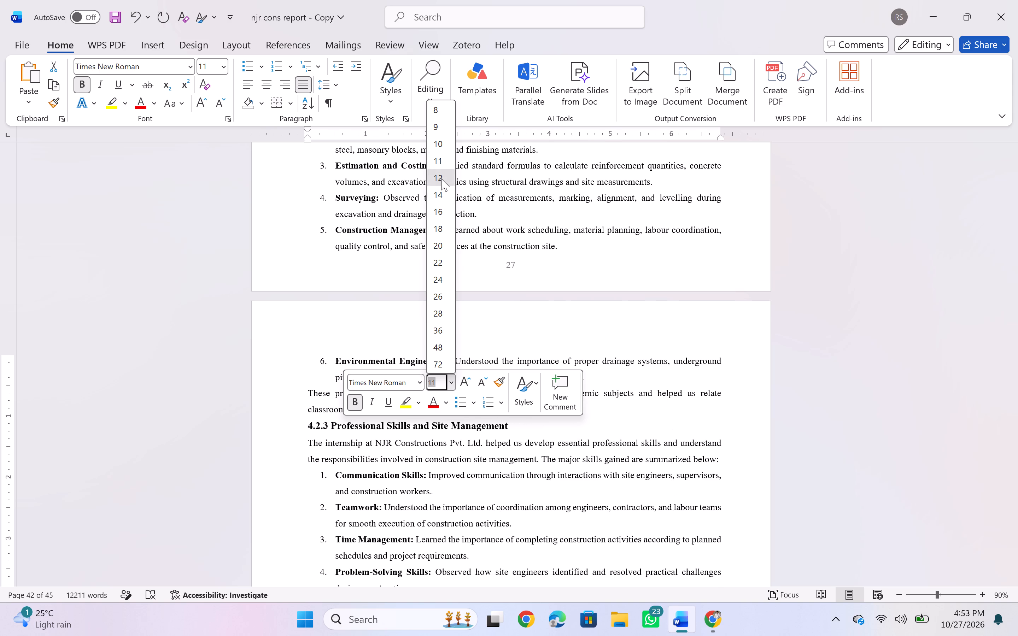
left_click(315, 420)
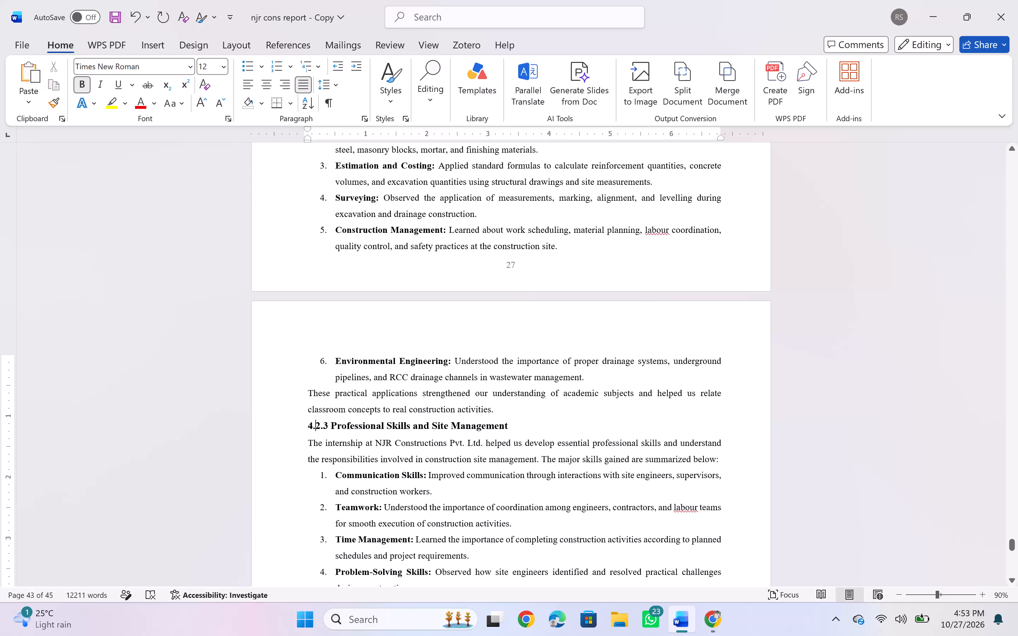
Set the whole 5.1 Conclusions heading in Chapter 5 to font size 13.
scroll(358, 455, "down", 2)
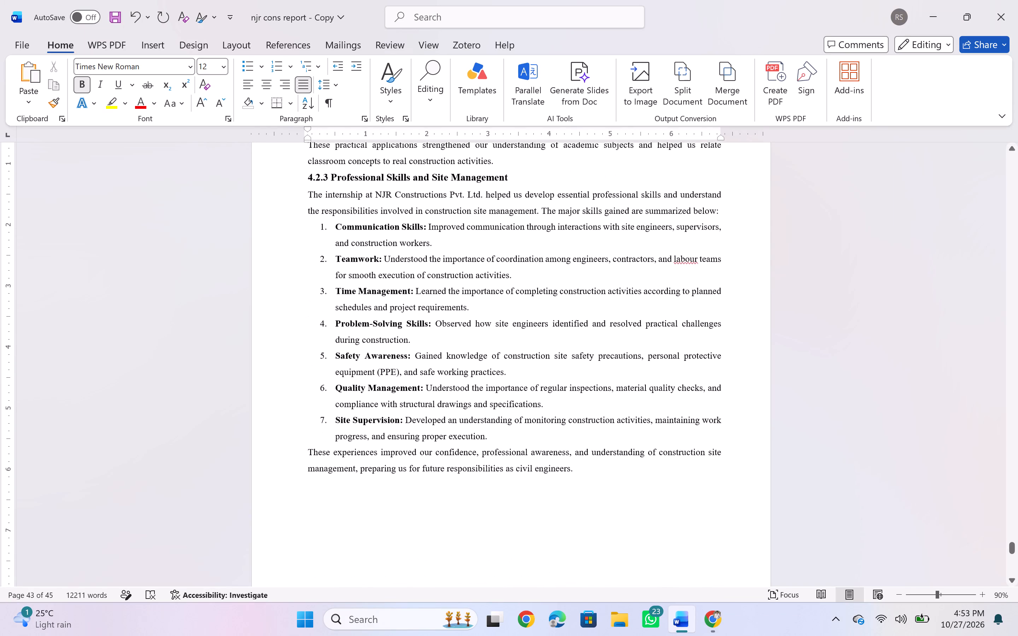
scroll(358, 455, "down", 2)
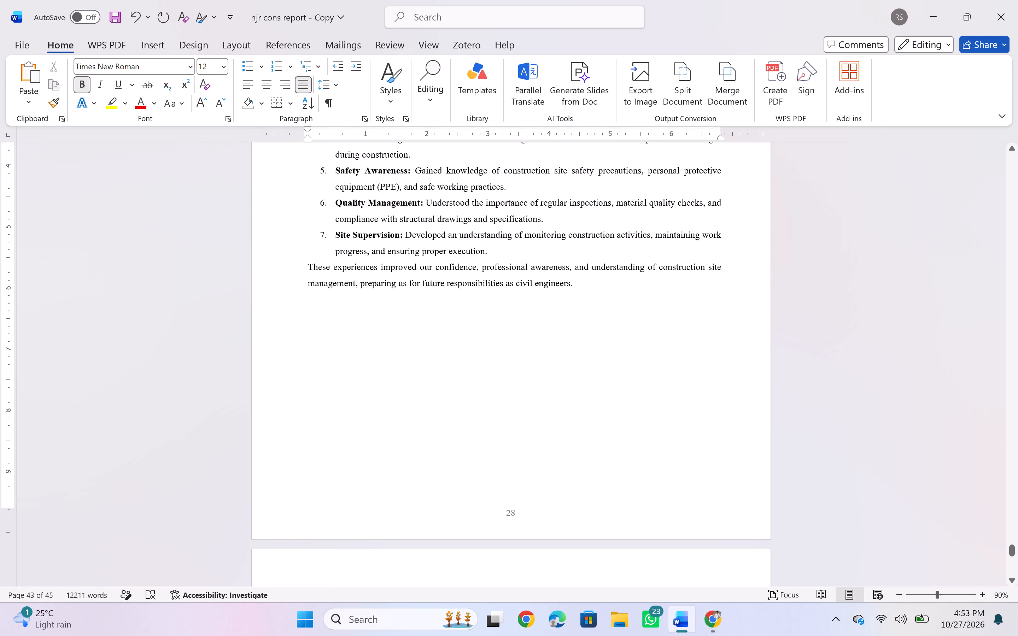
scroll(358, 455, "down", 2)
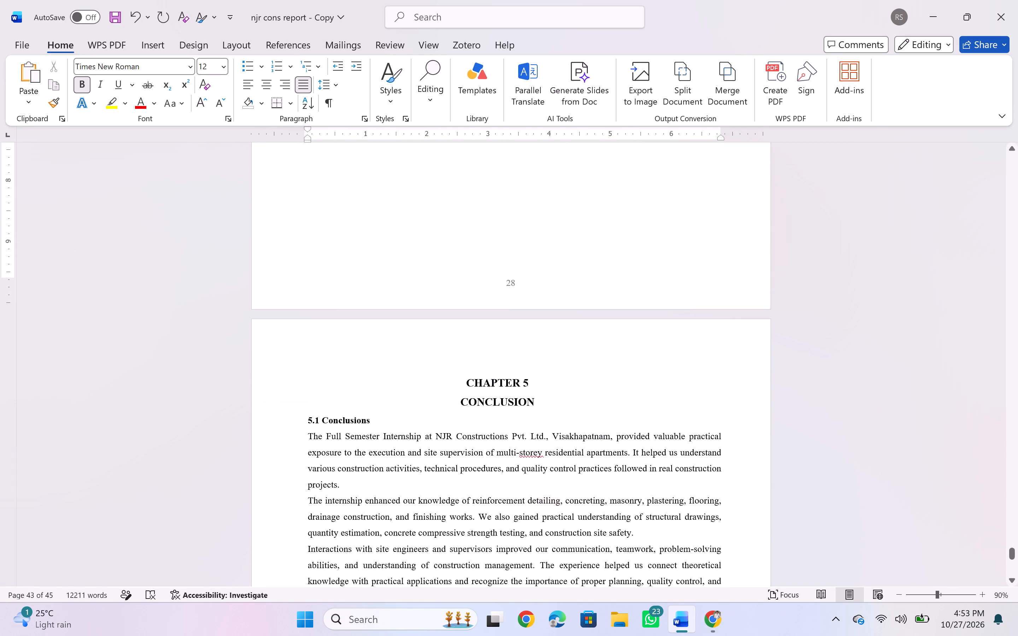
triple_click(363, 420)
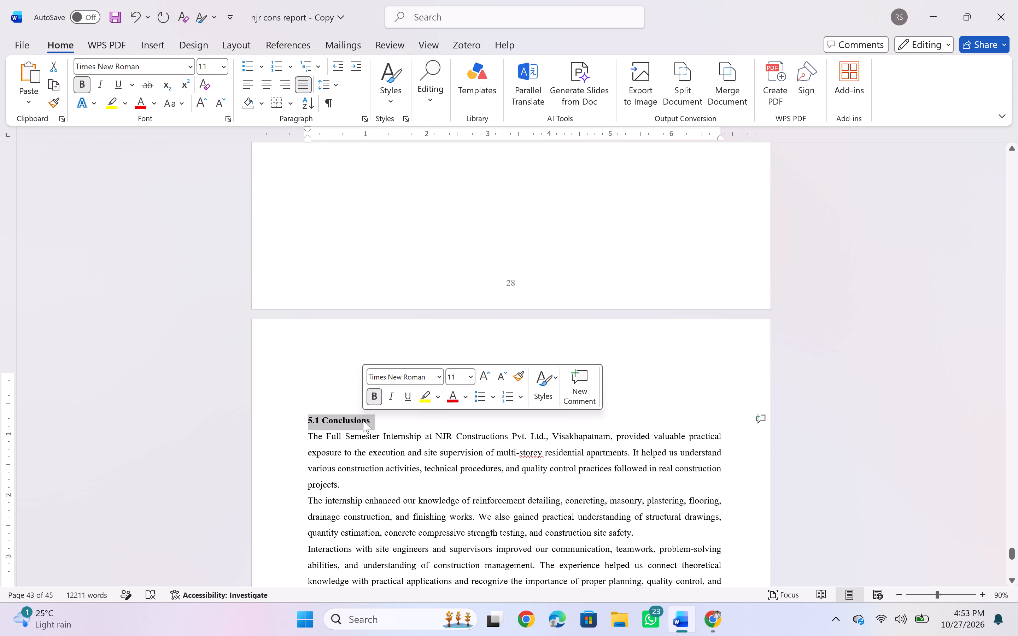
left_click(469, 376)
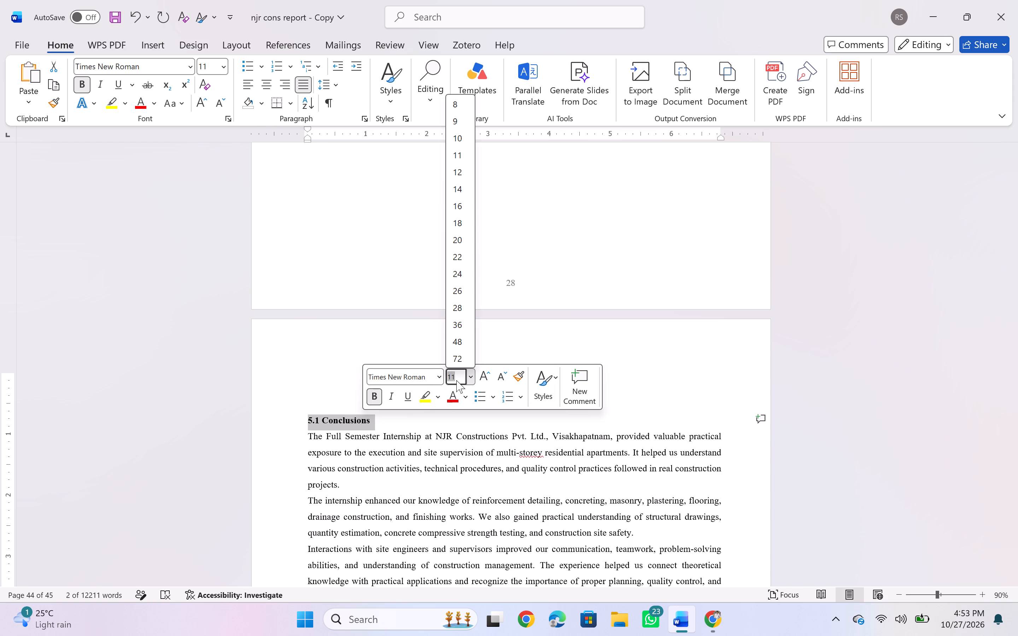
type("13")
key("Return")
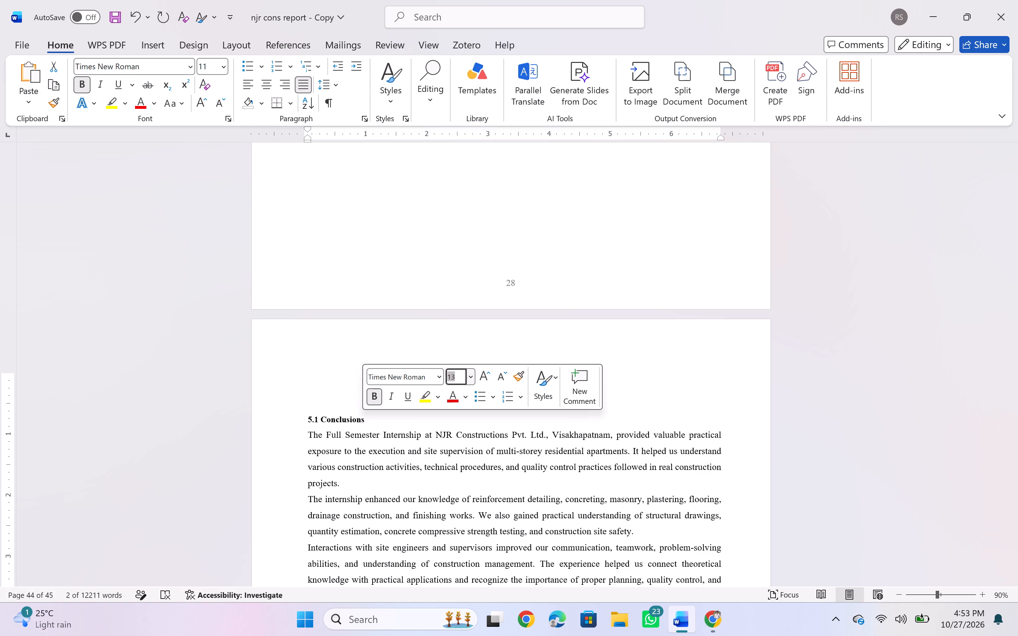
left_click(358, 423)
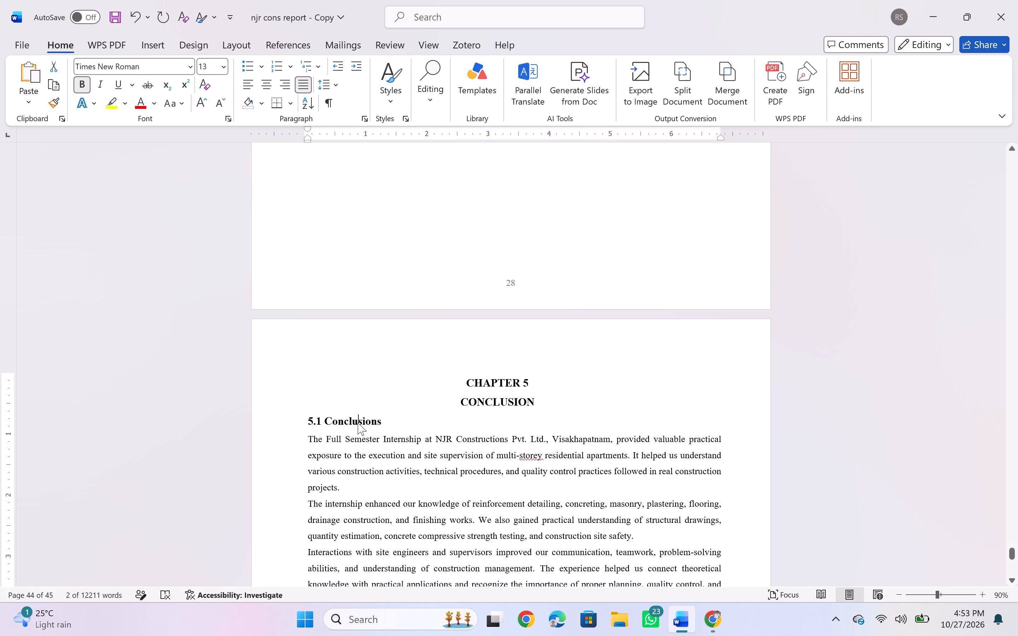
Set the whole 5.2 Suggestions heading in Chapter 5 to font size 12.
scroll(351, 440, "down", 1)
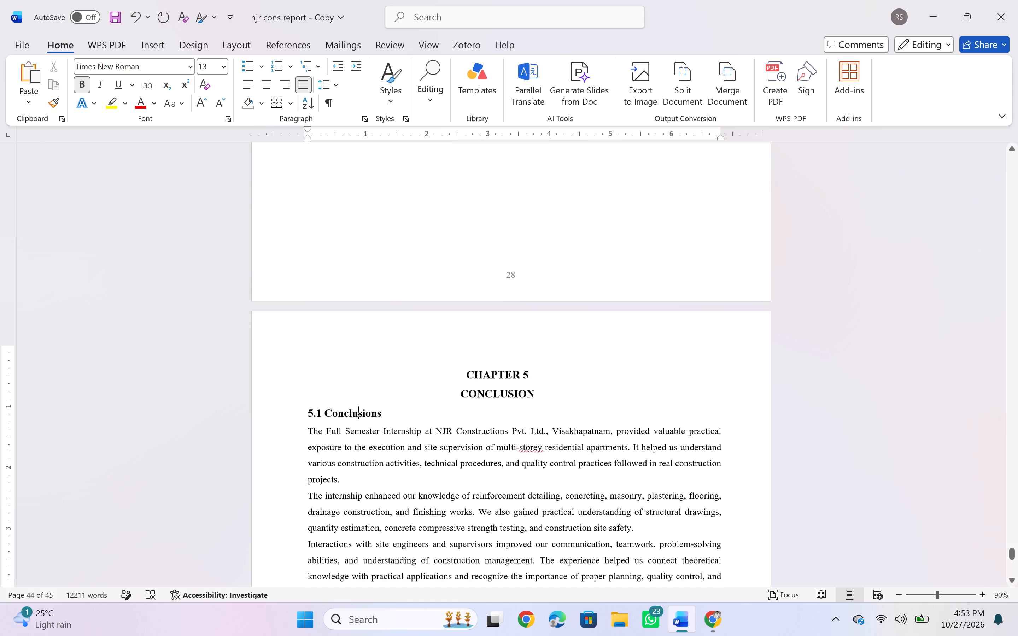
scroll(351, 440, "down", 3)
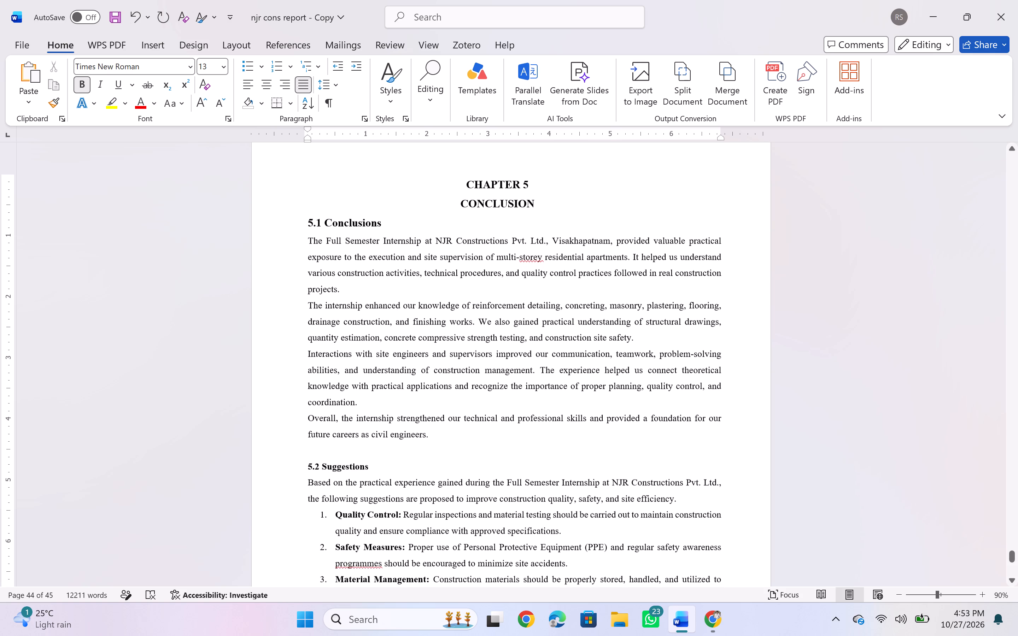
scroll(351, 440, "down", 1)
triple_click(346, 444)
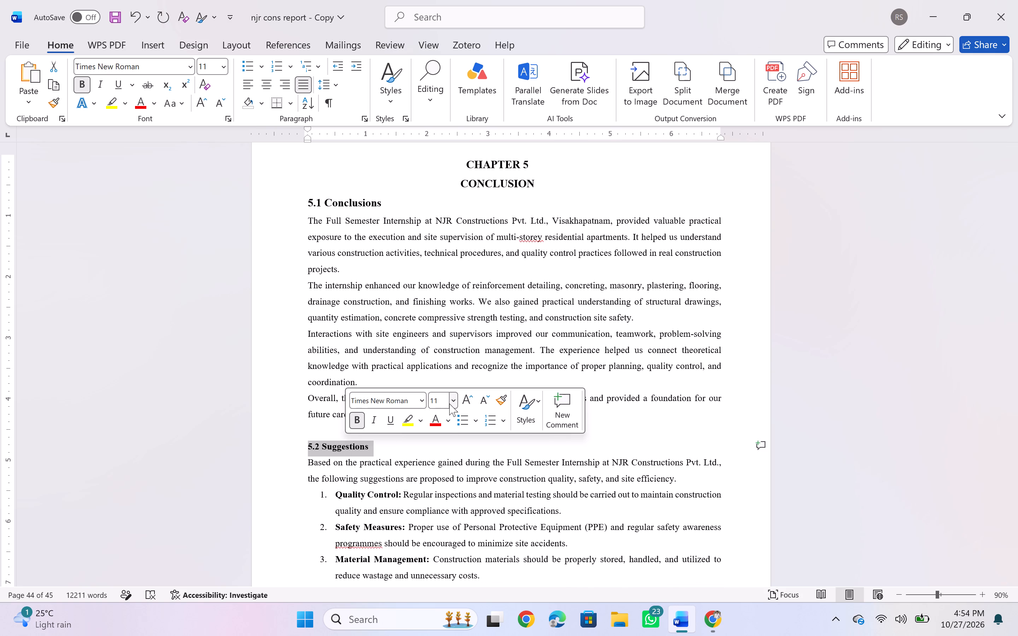
left_click(451, 402)
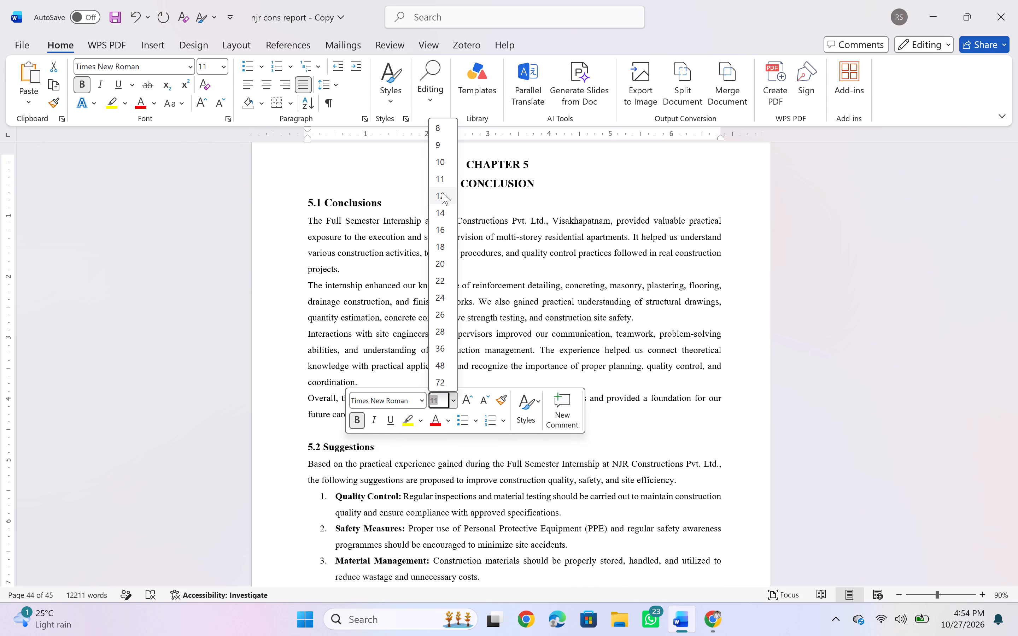
left_click(442, 192)
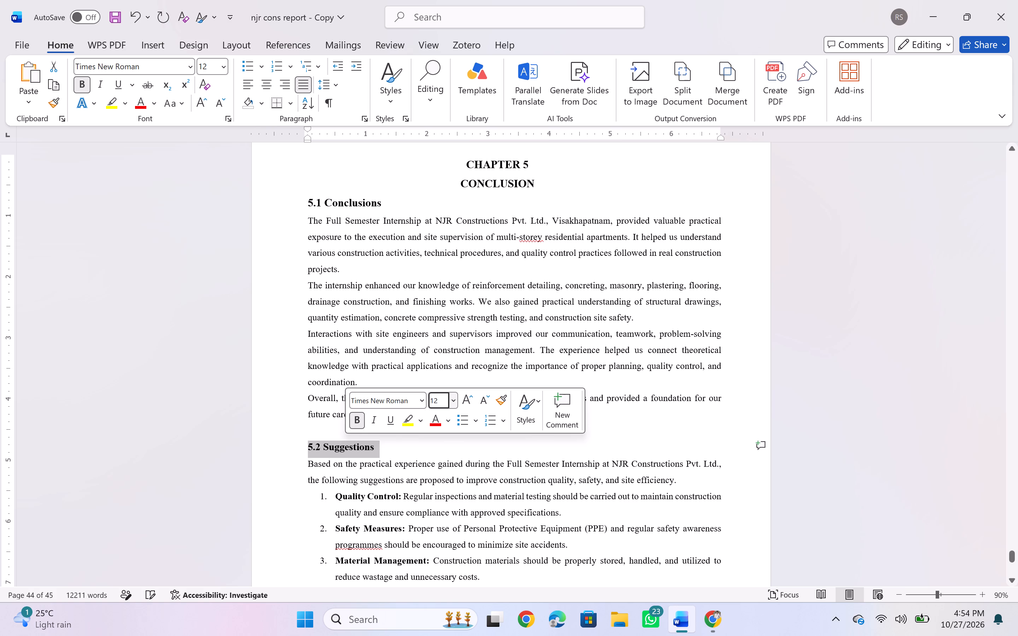
Delete the blank line between the last conclusions paragraph and the 5.2 Suggestions heading.
left_click(308, 436)
key("BackSpace")
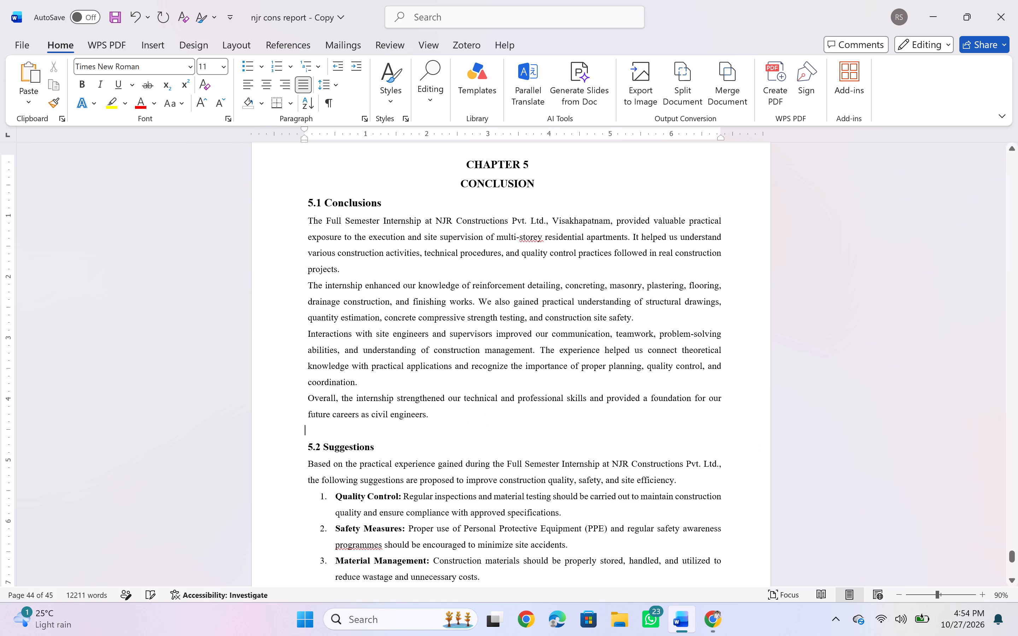
key("BackSpace")
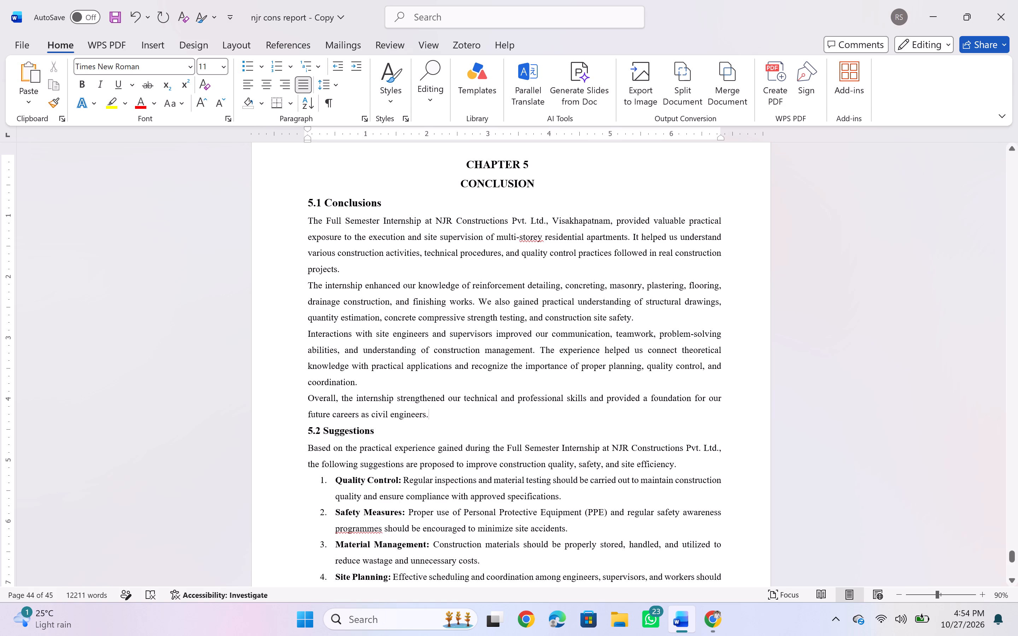
Check the rest of Chapter 5 and the formatting of the REFERENCES heading.
scroll(361, 464, "down", 3)
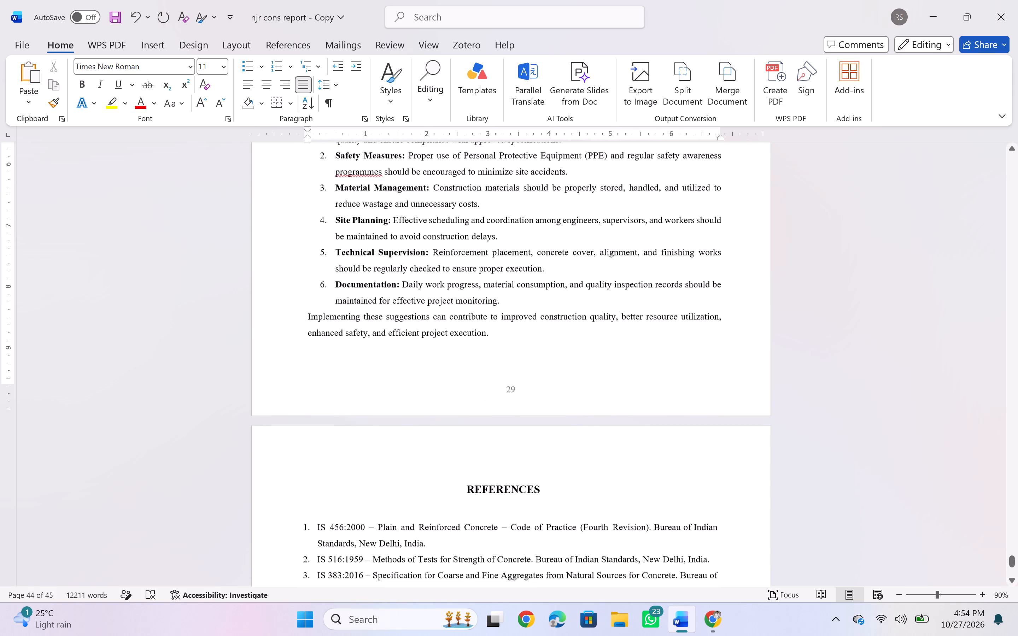
scroll(361, 464, "down", 1)
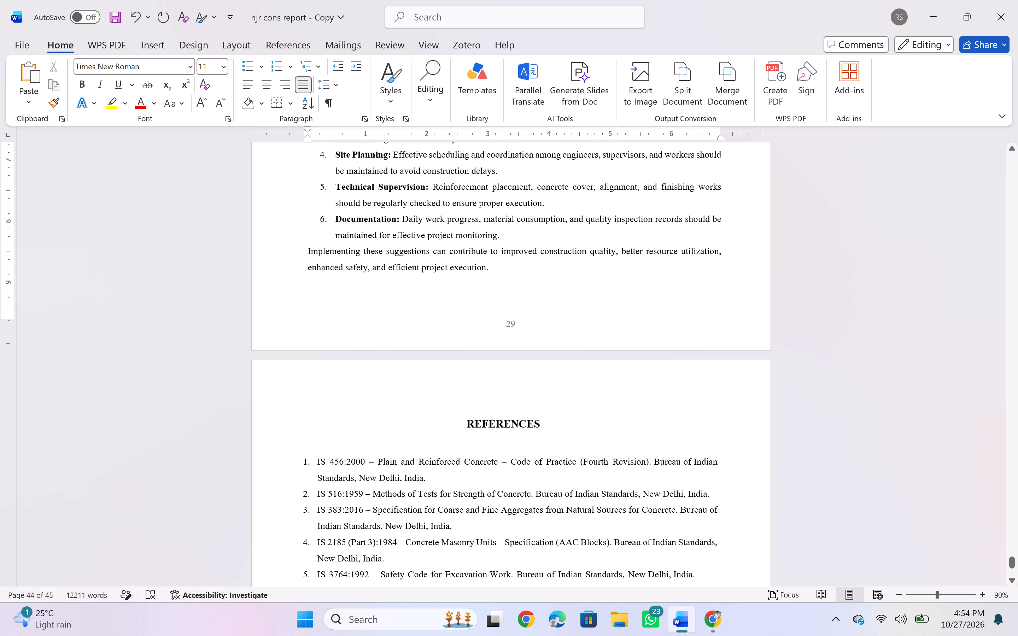
left_click(474, 421)
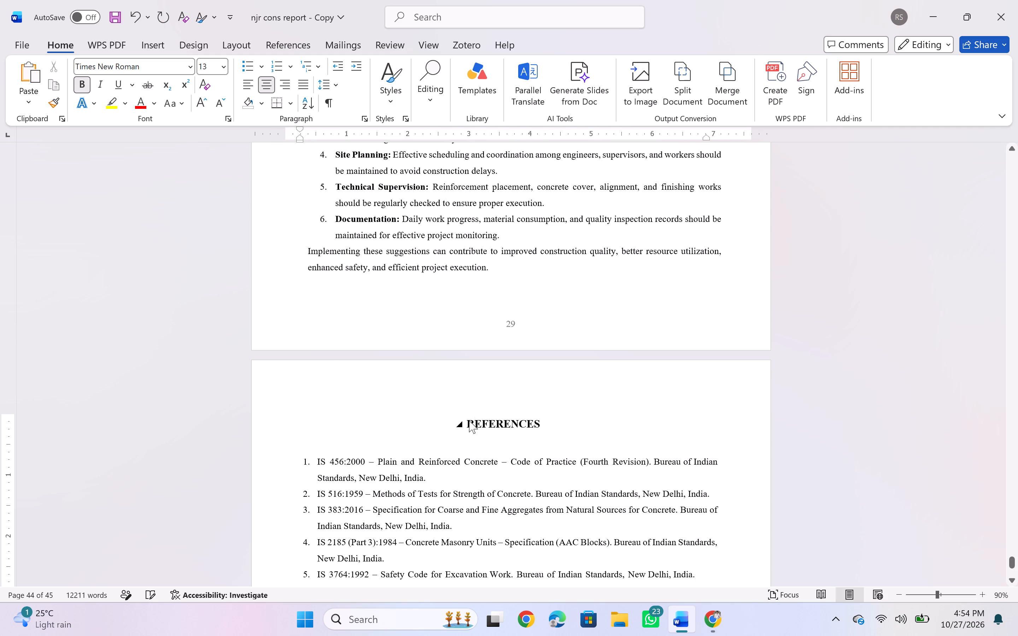
scroll(395, 400, "up", 3)
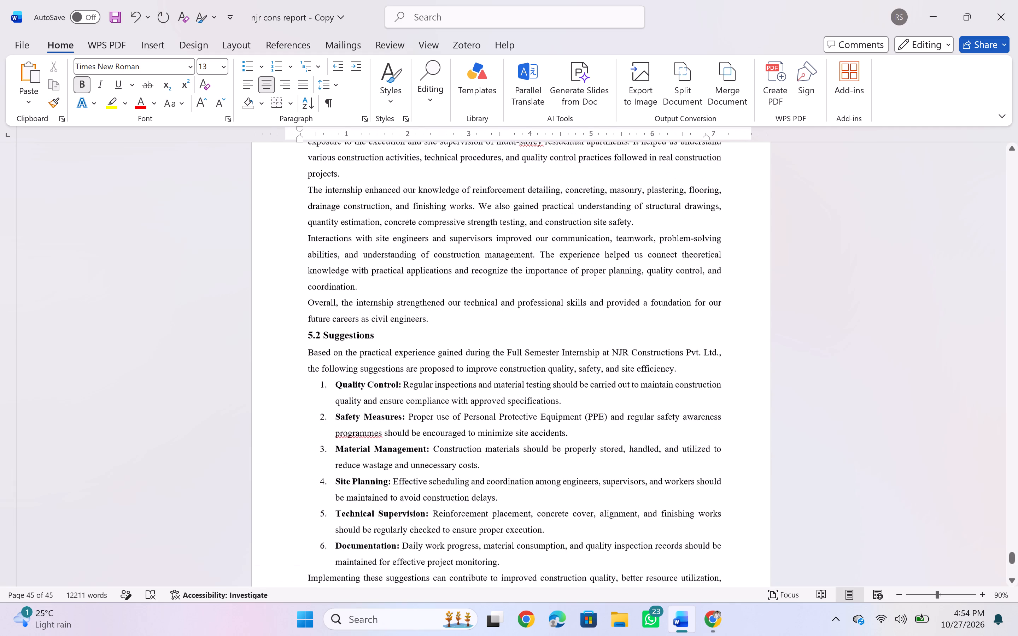
scroll(395, 400, "up", 2)
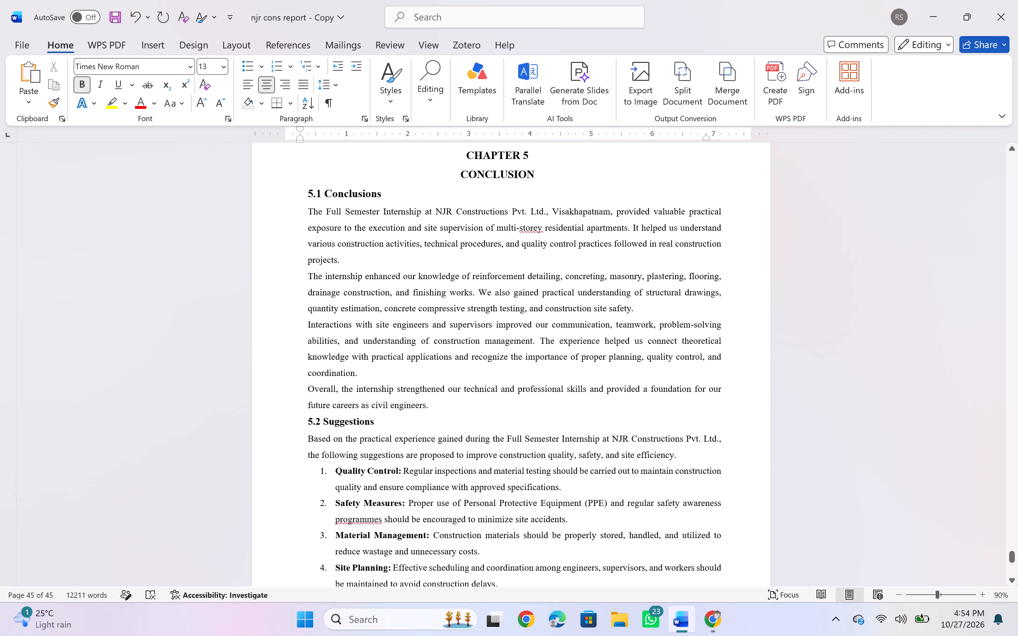
Shift the two-line CHAPTER 5 CONCLUSION title toward the page centre by increasing its left indent and moving its right indent to about 4.1 in.
scroll(395, 400, "up", 3)
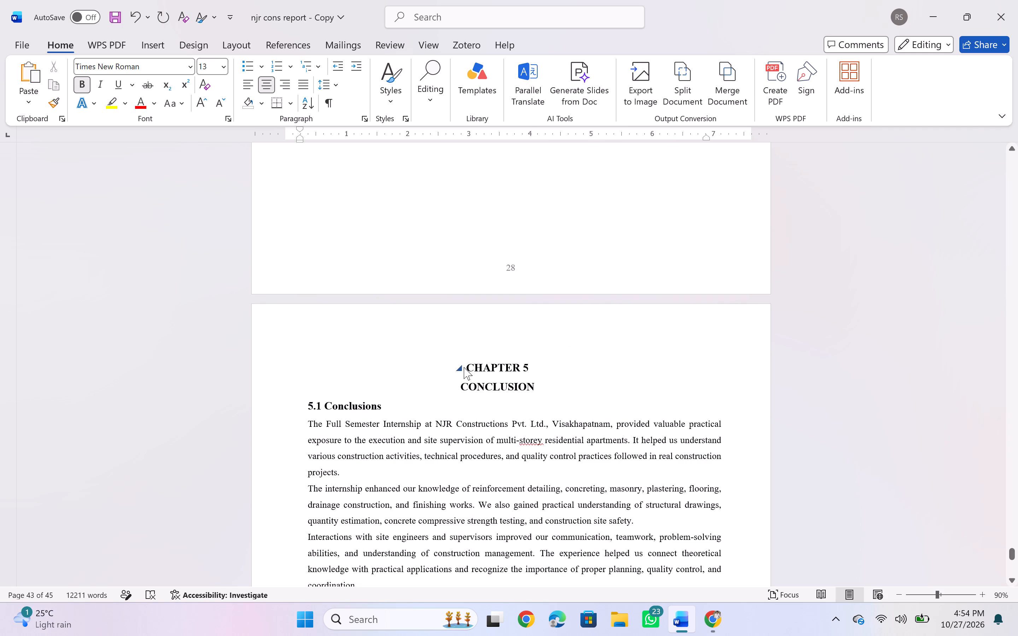
left_click_drag(469, 367, 526, 385)
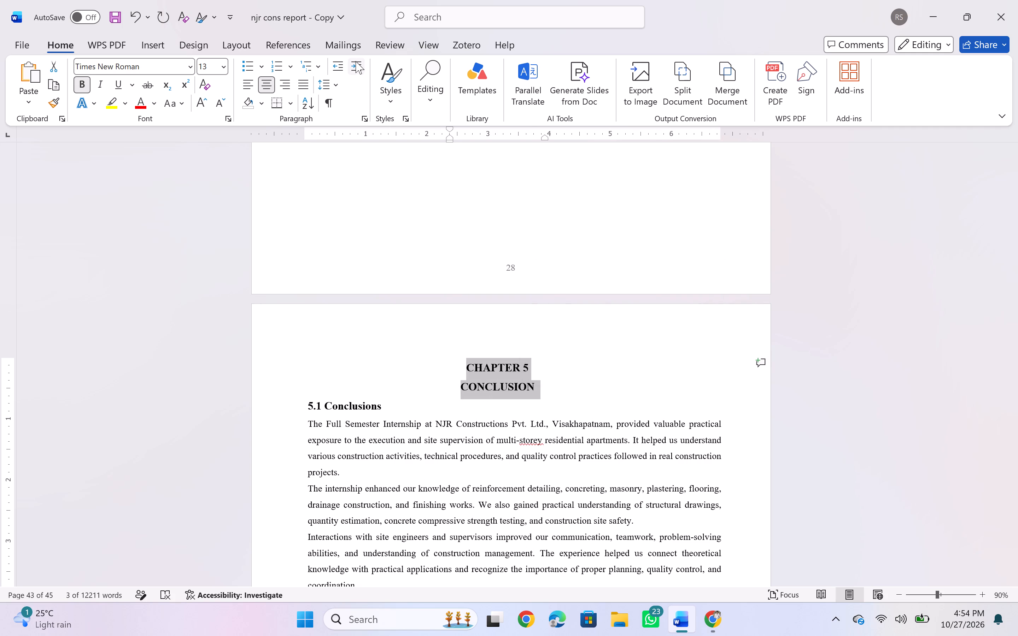
left_click(356, 62)
left_click(356, 62)
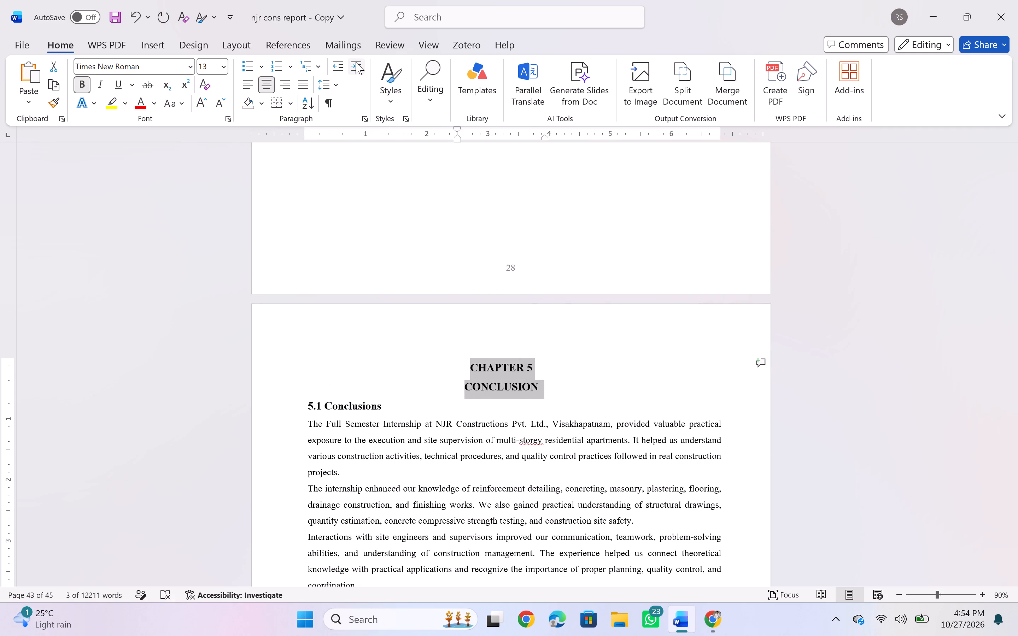
left_click(335, 61)
left_click_drag(545, 136, 548, 136)
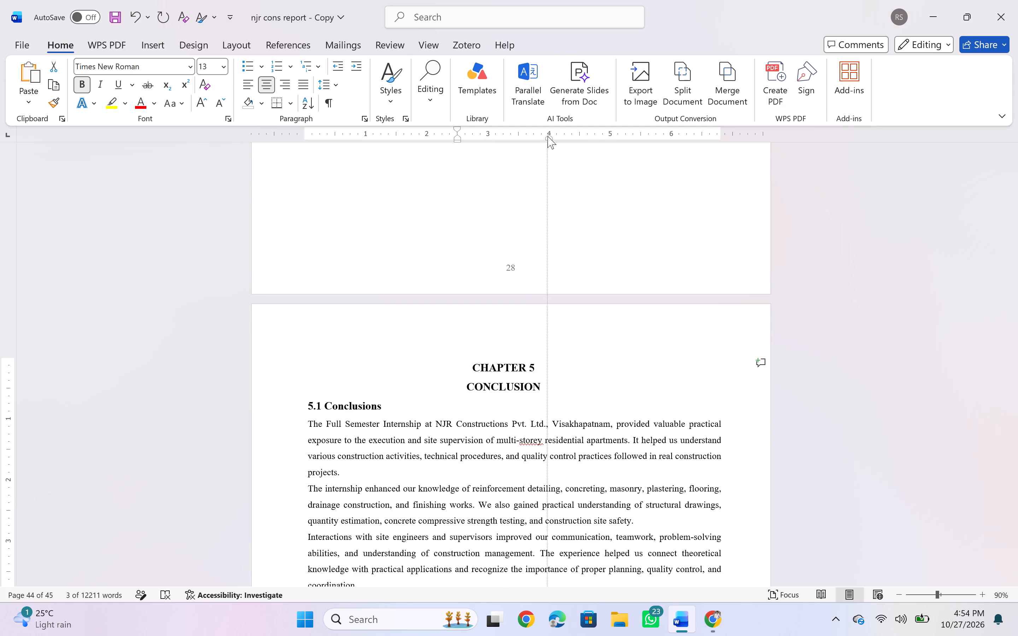
left_click_drag(548, 136, 555, 136)
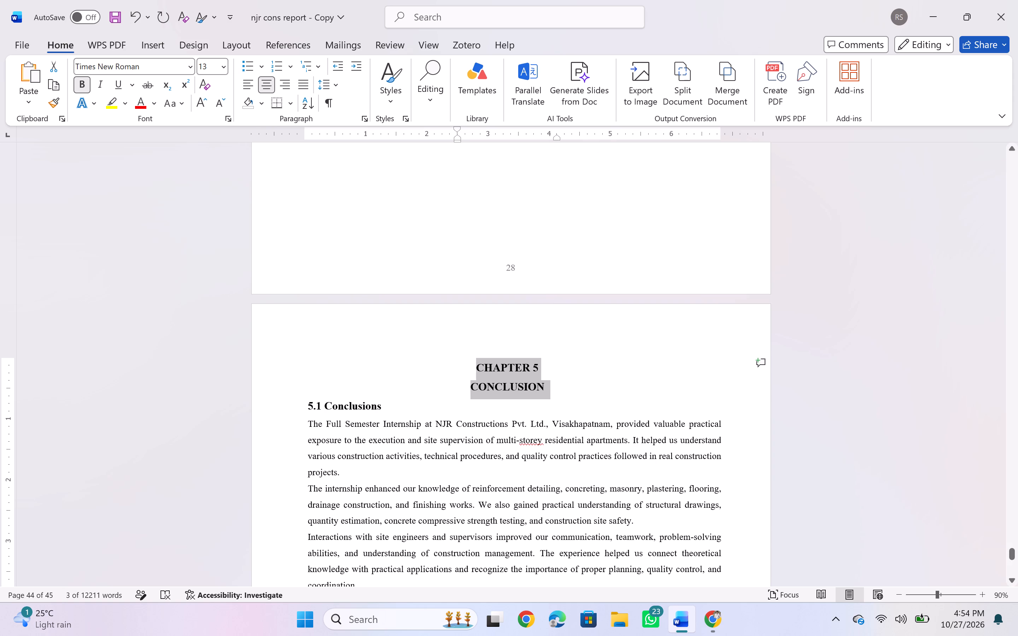
left_click(494, 388)
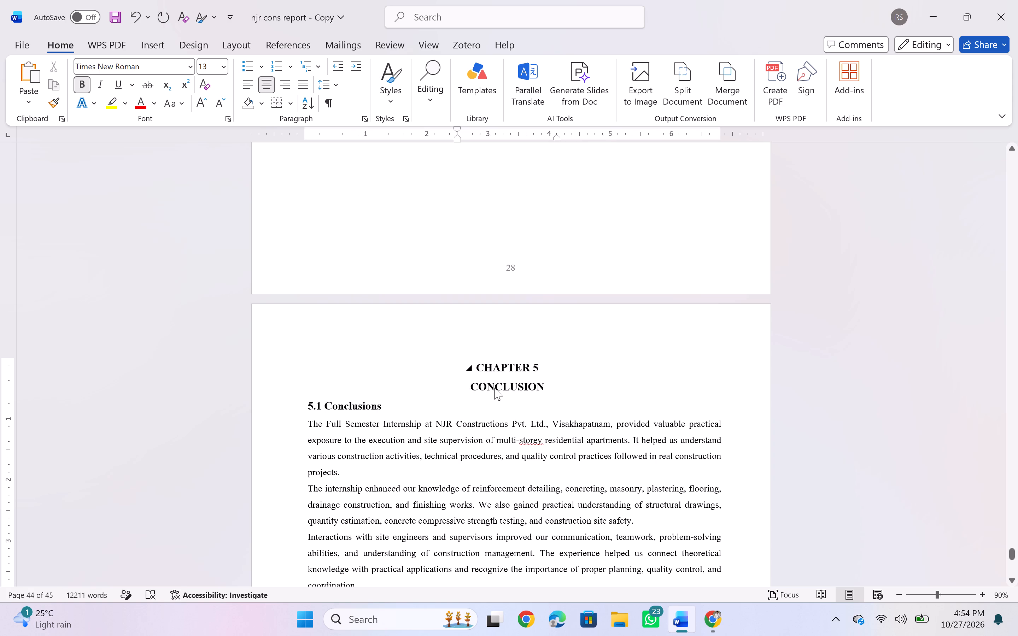
Recheck the formatting of Section 4.2 Learnings in Chapter 4, from 4.2.3 back to the 4.2 heading.
scroll(432, 375, "up", 1)
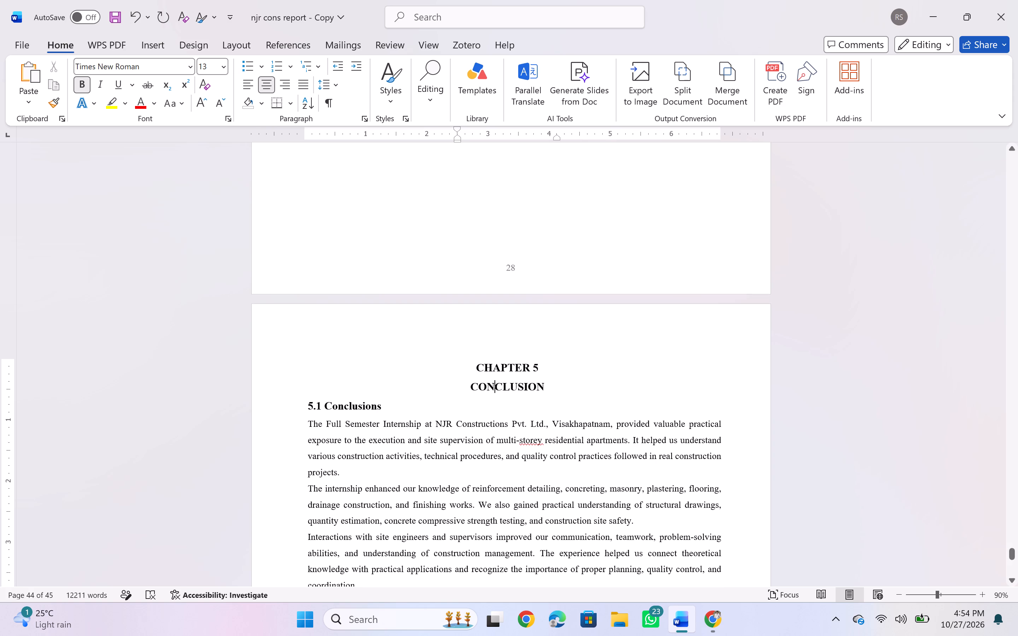
scroll(432, 375, "up", 3)
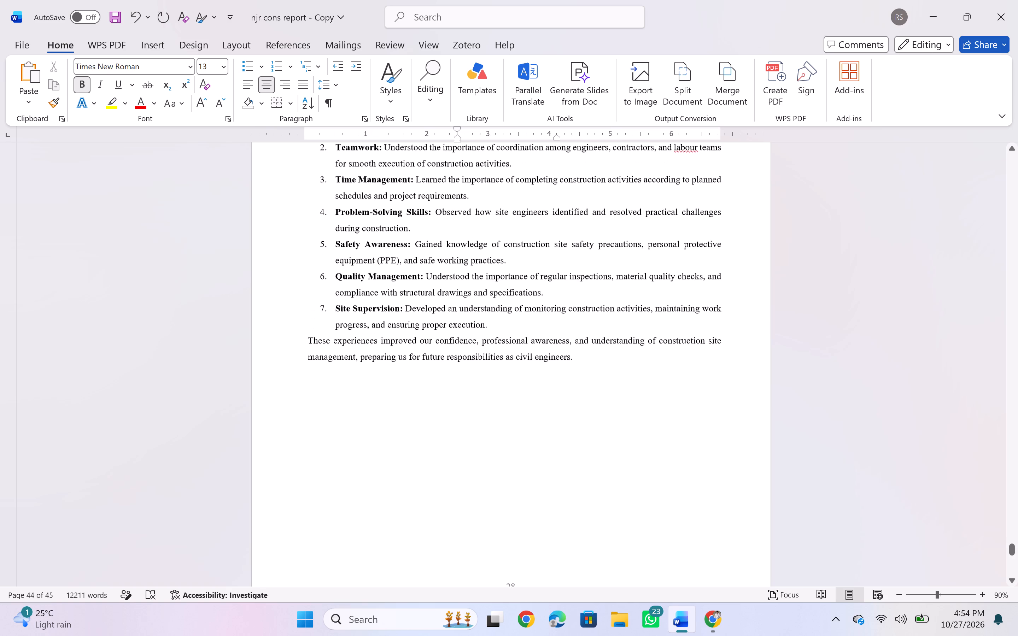
scroll(432, 375, "up", 4)
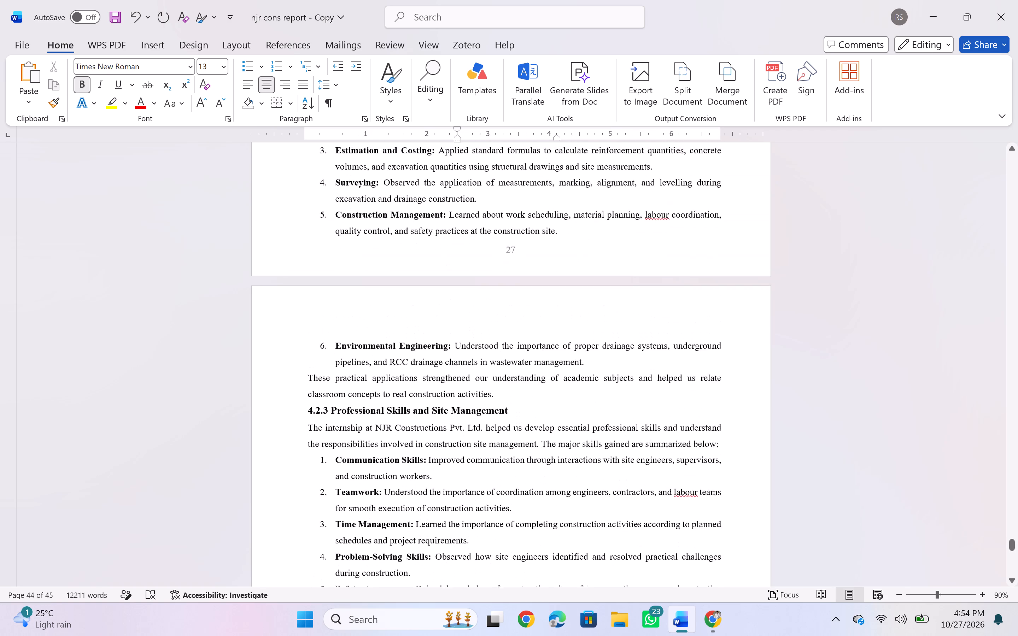
scroll(432, 375, "up", 8)
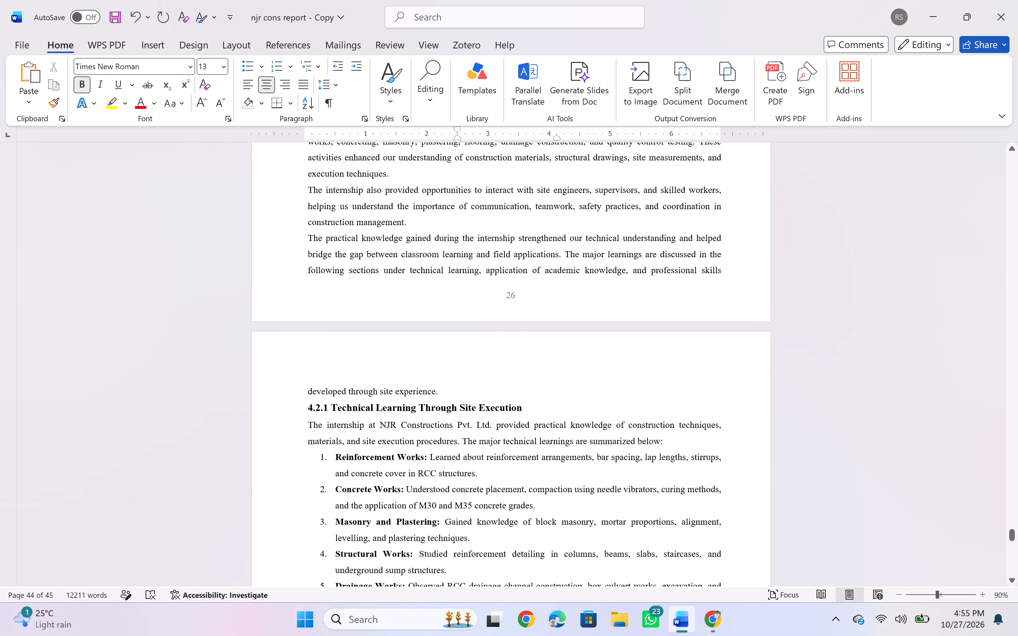
scroll(432, 375, "up", 2)
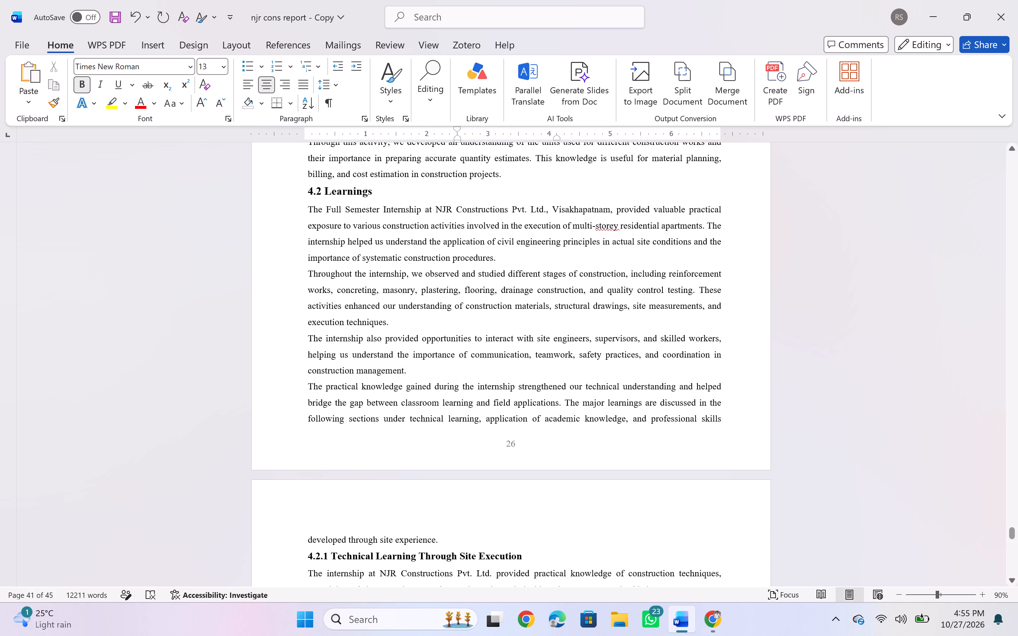
Examine Table 4.1 of measurement units and how it breaks across the two pages.
scroll(404, 263, "up", 3)
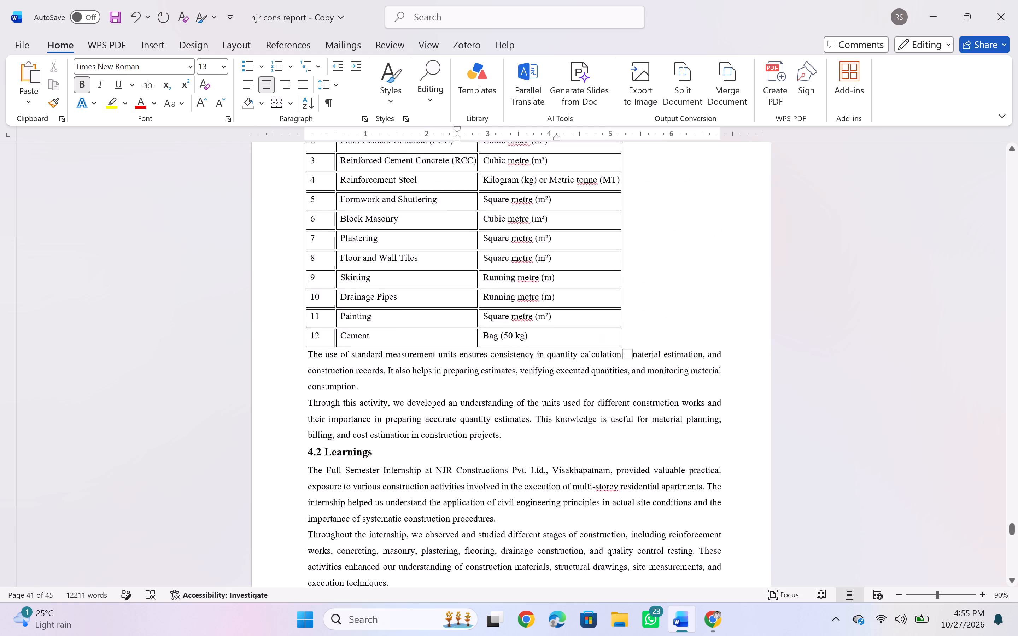
scroll(404, 263, "up", 3)
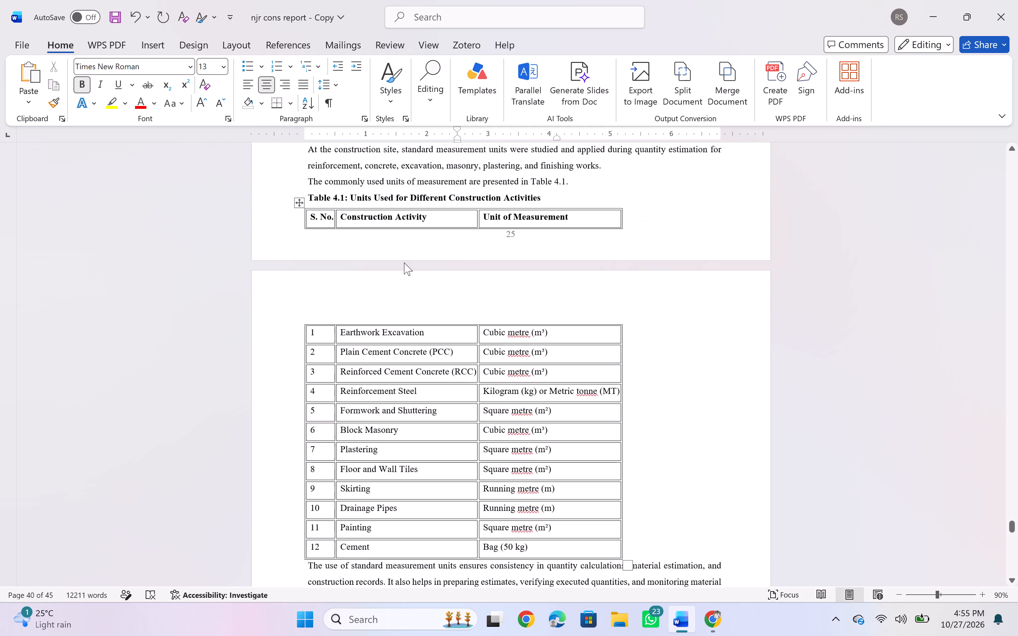
scroll(404, 263, "up", 1)
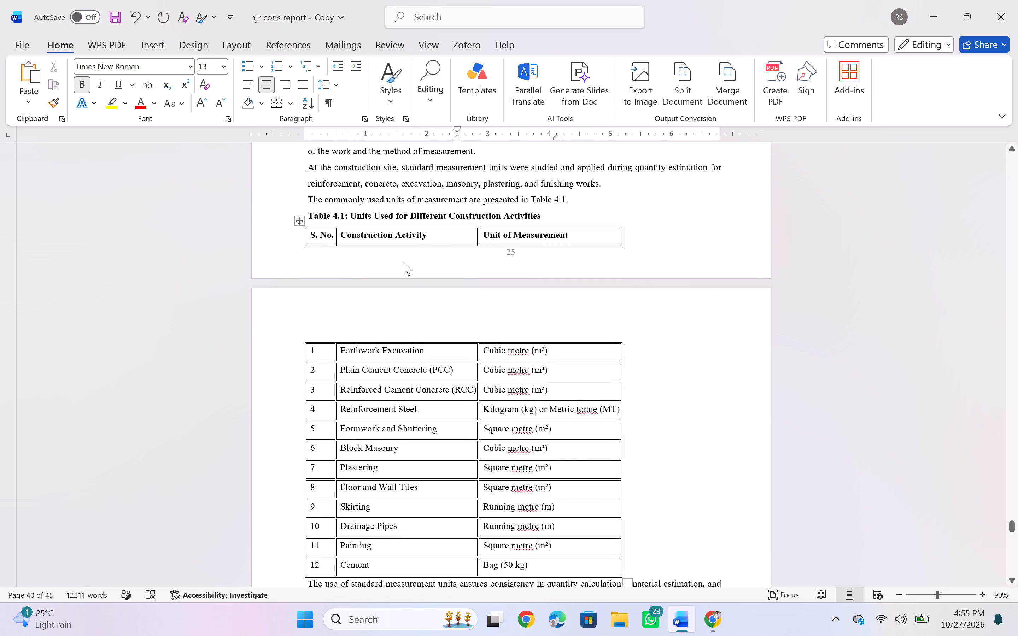
scroll(404, 263, "up", 2)
scroll(404, 263, "down", 4)
scroll(404, 263, "up", 1)
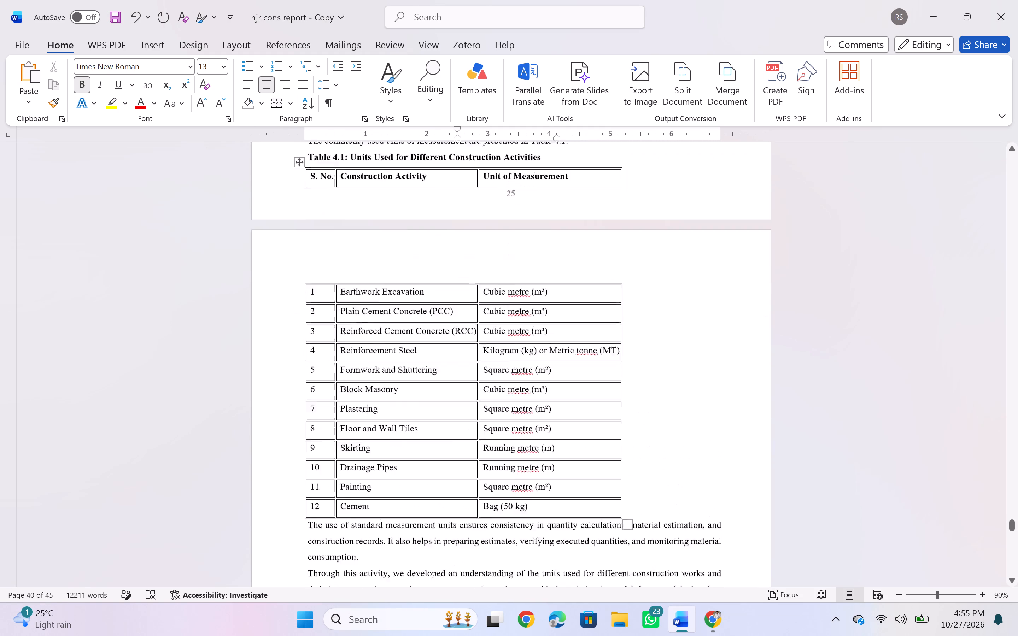
Recheck the headings, numbered lists and formulas of Section 4.1 back to the CHAPTER-4 METHODOLOGY & LEARNINGS title.
scroll(404, 263, "up", 4)
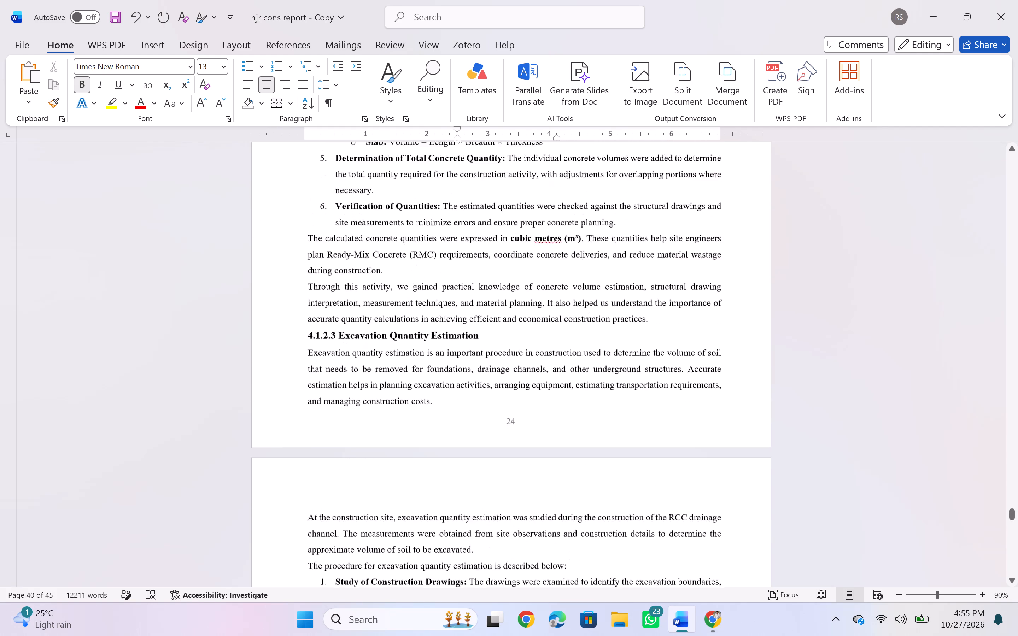
scroll(404, 263, "up", 3)
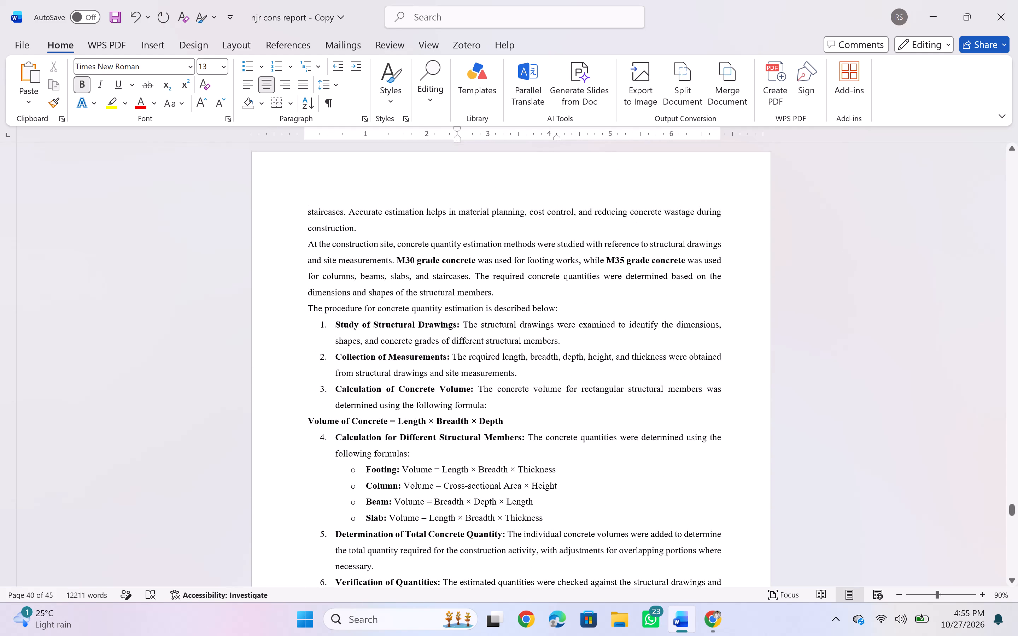
scroll(399, 276, "up", 1)
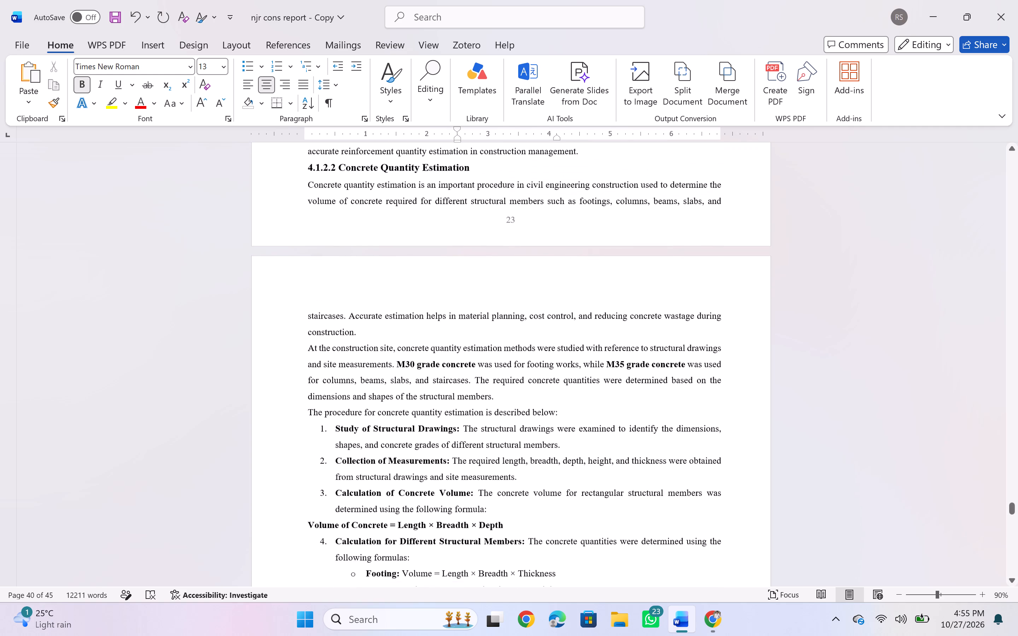
scroll(399, 276, "up", 4)
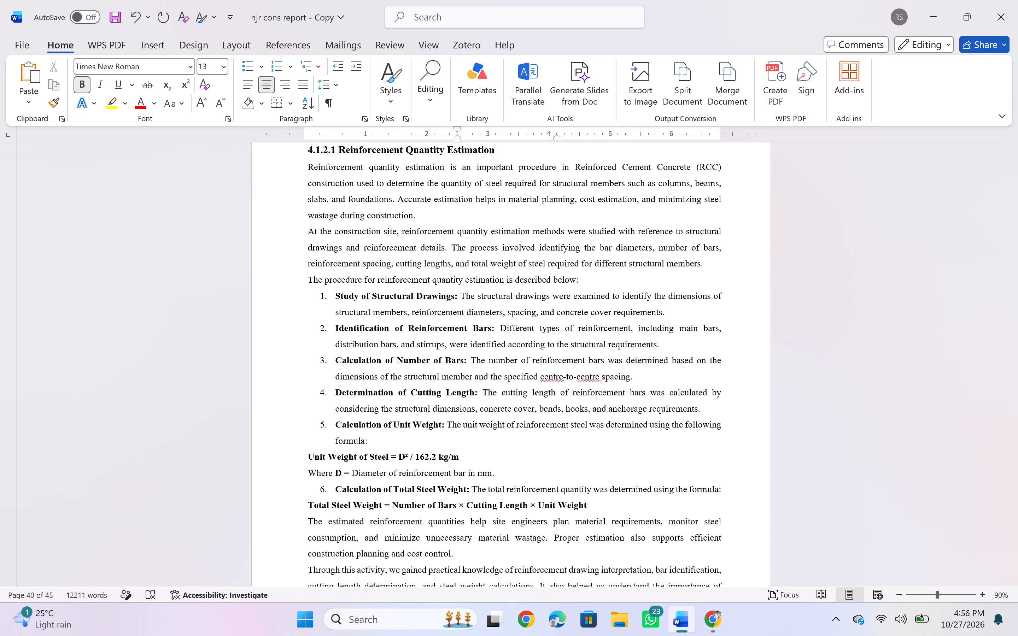
scroll(351, 268, "up", 2)
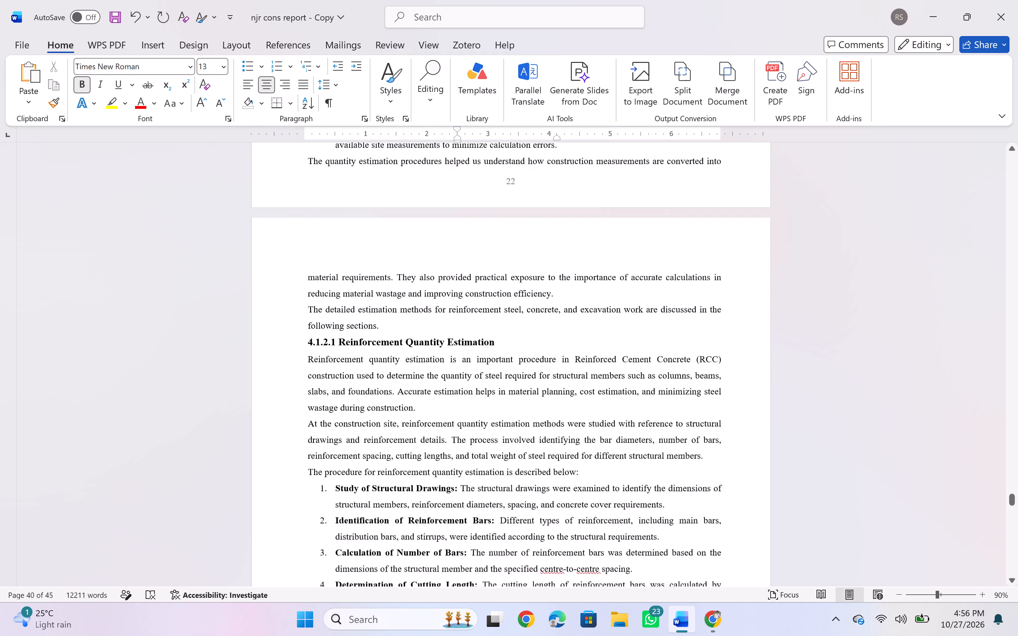
scroll(351, 268, "up", 4)
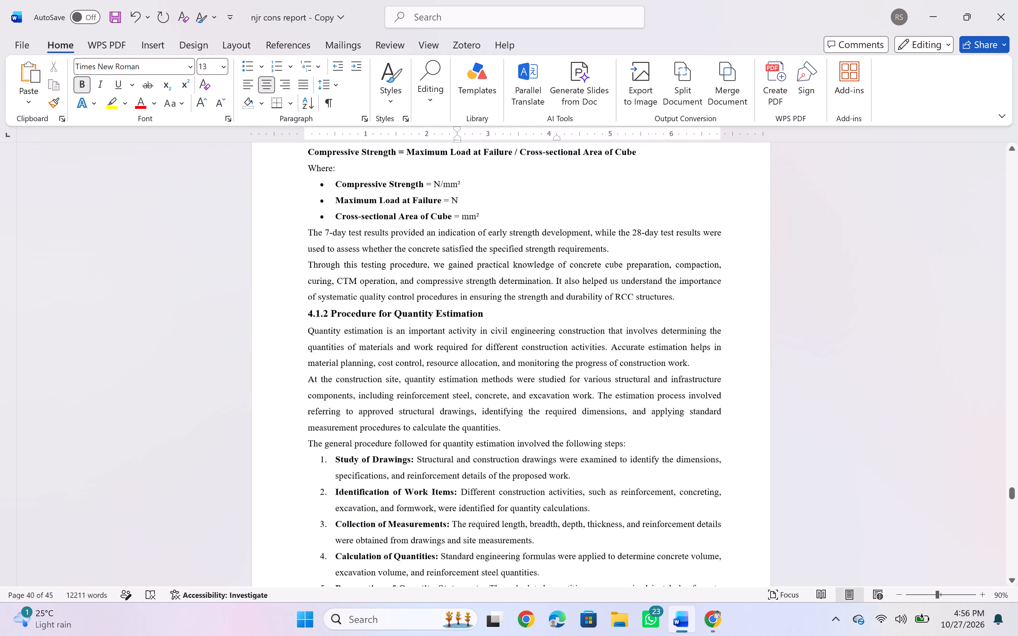
scroll(351, 268, "up", 3)
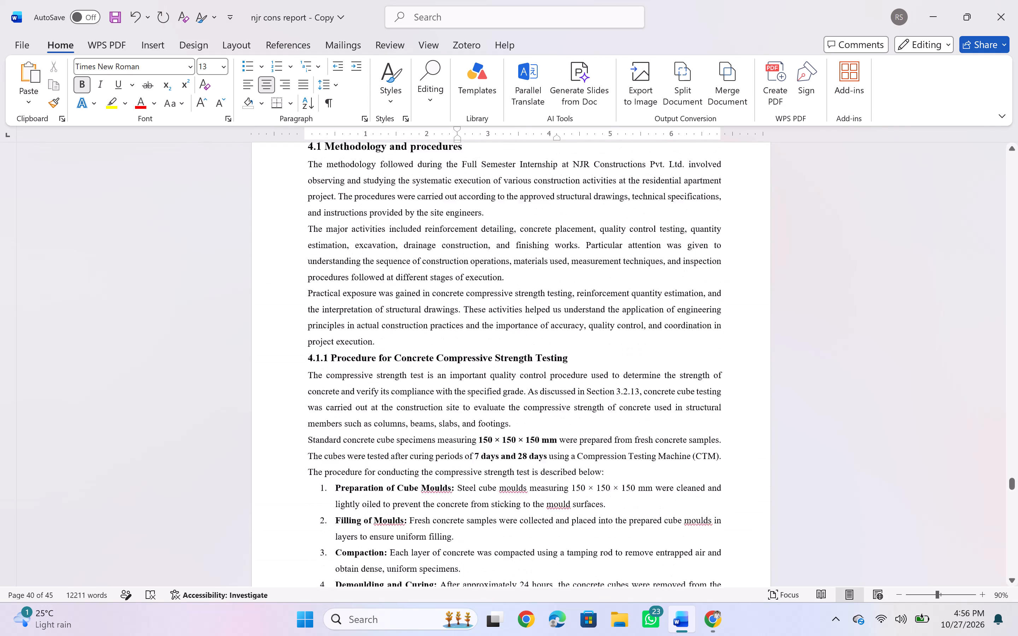
scroll(351, 268, "up", 2)
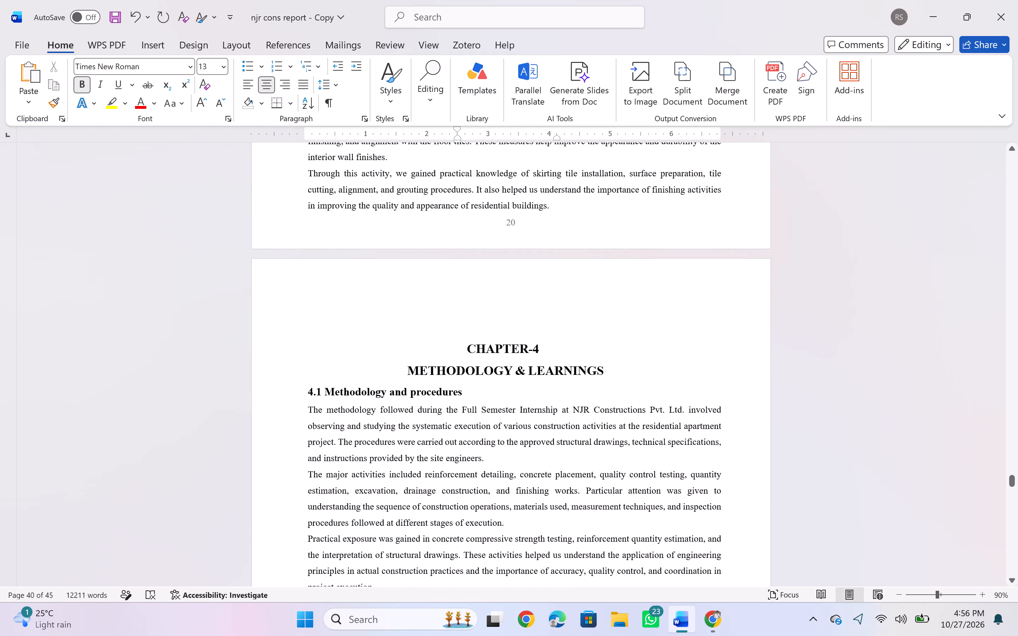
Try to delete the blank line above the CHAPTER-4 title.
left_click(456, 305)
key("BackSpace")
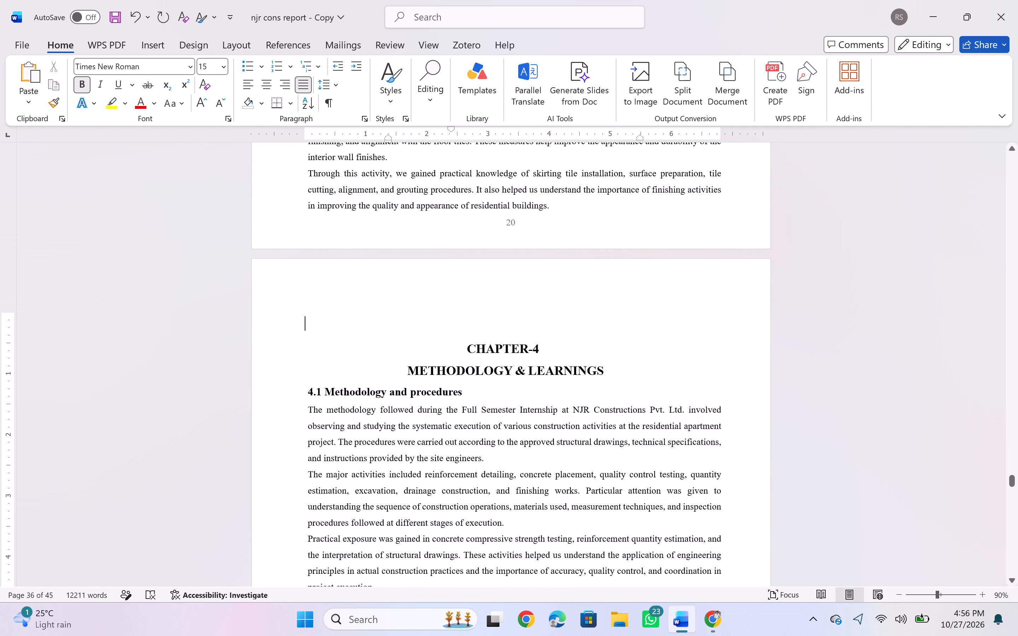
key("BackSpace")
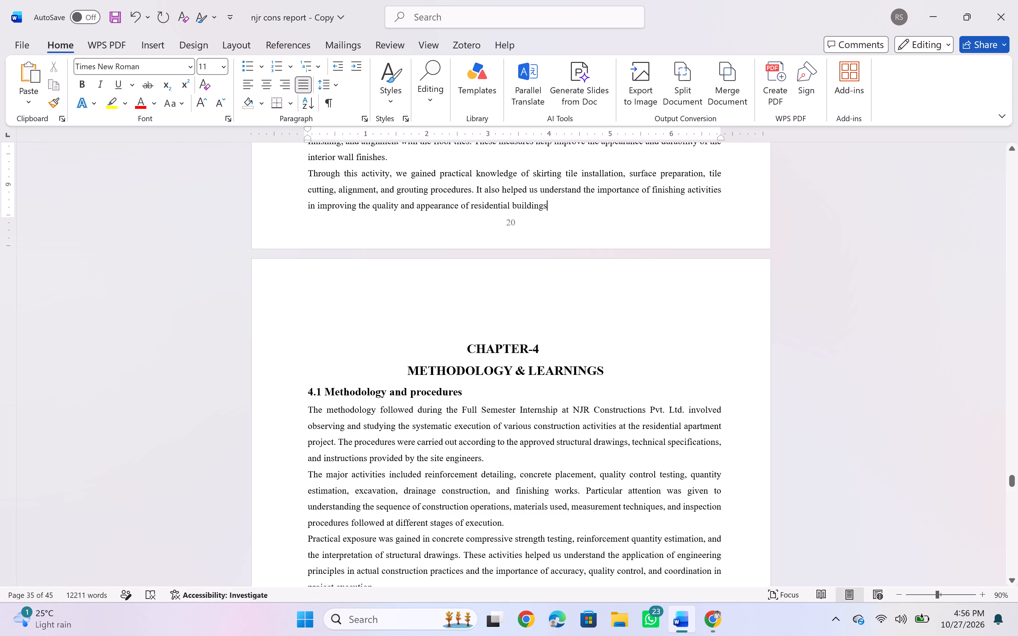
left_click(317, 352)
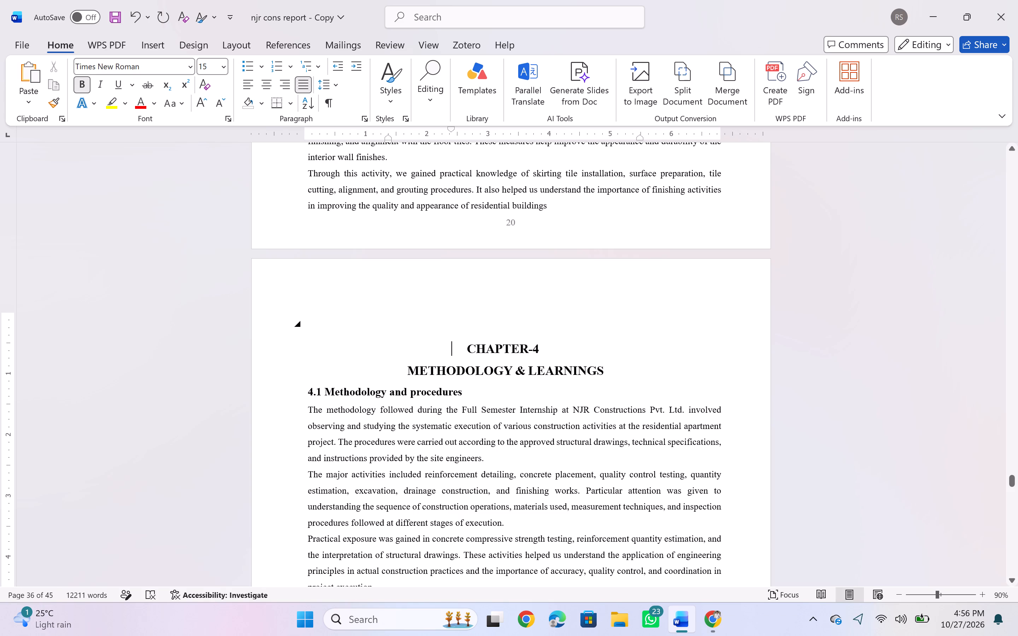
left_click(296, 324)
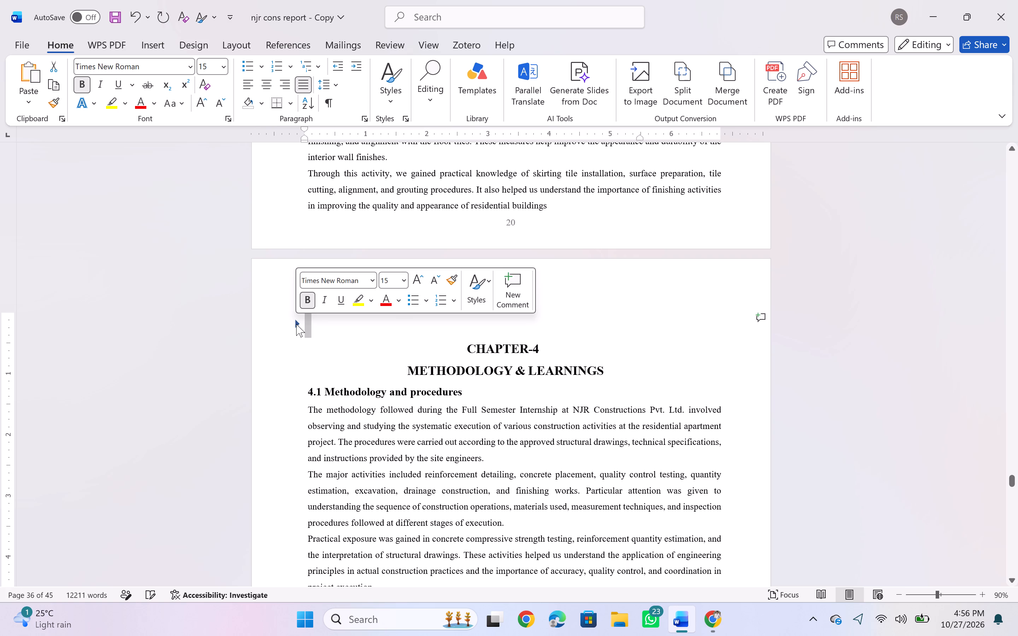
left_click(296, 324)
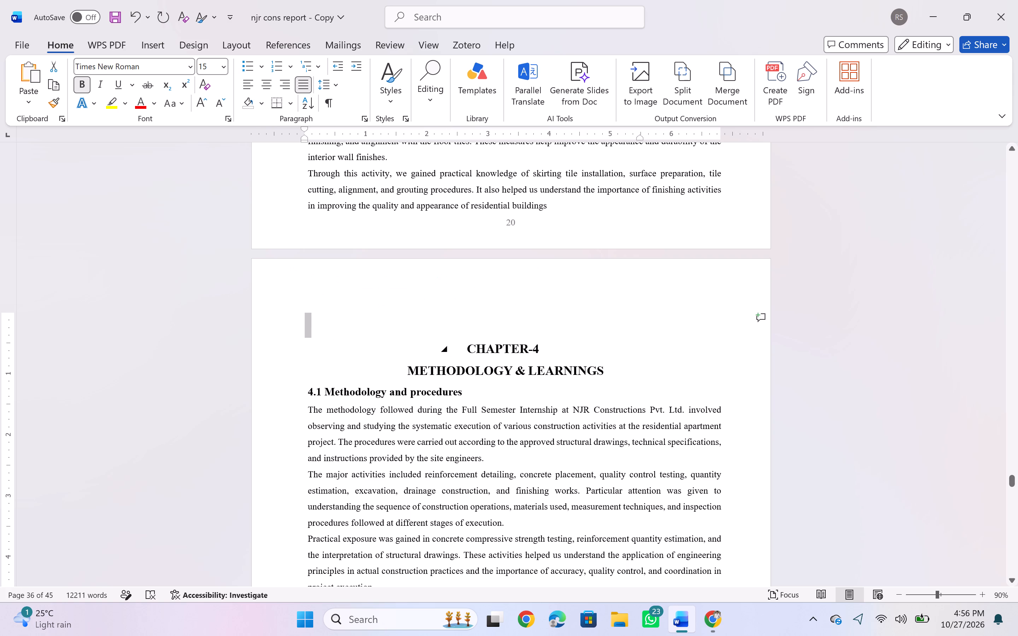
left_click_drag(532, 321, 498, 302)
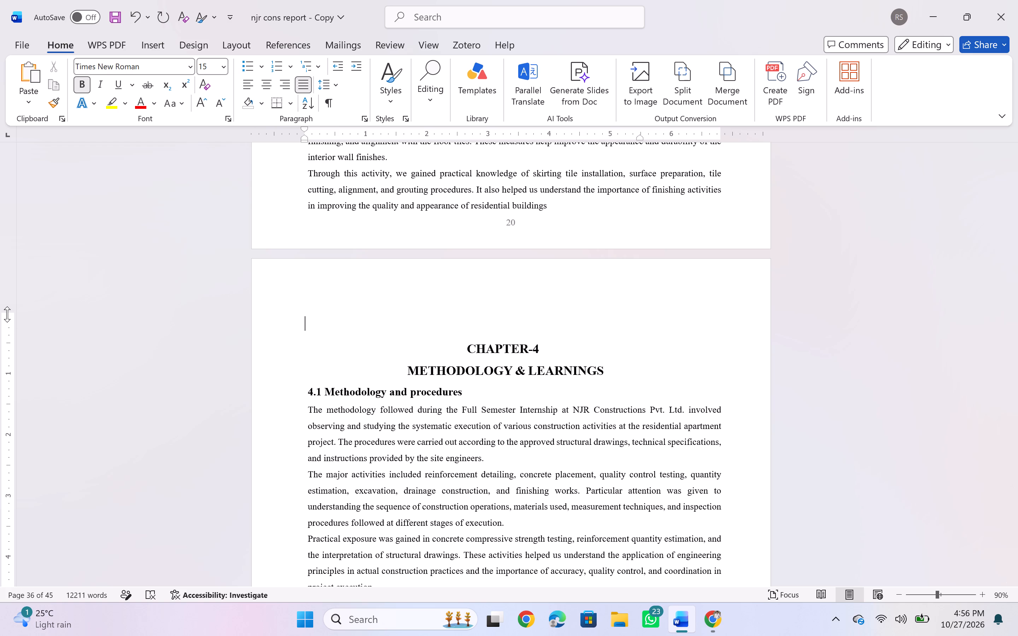
Reduce the top margin of the Chapter 4 title page by about 0.2 in to raise the title.
left_click_drag(7, 314, 6, 306)
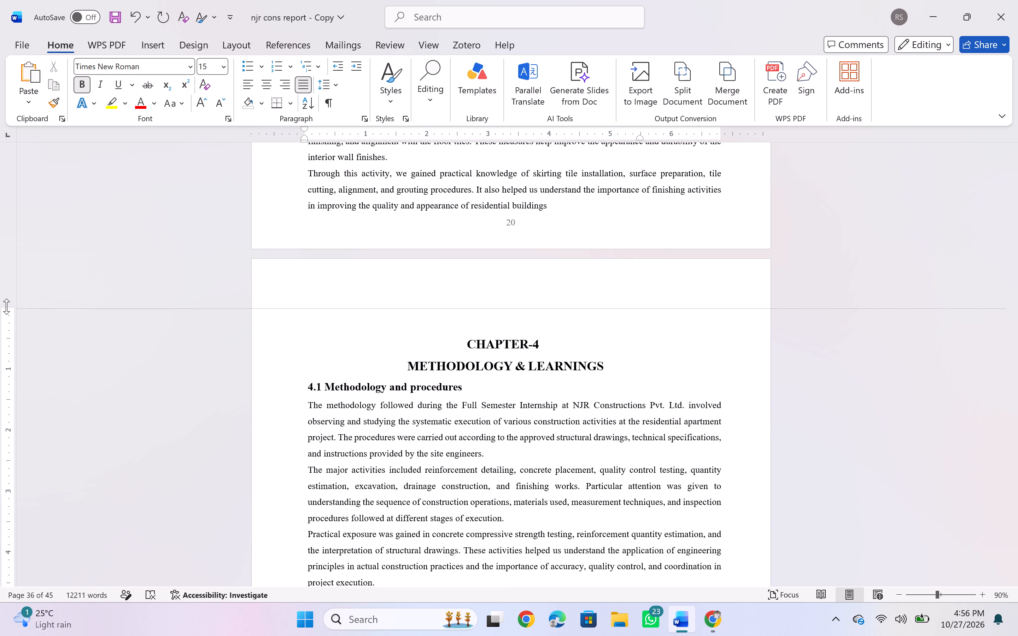
left_click_drag(6, 306, 6, 299)
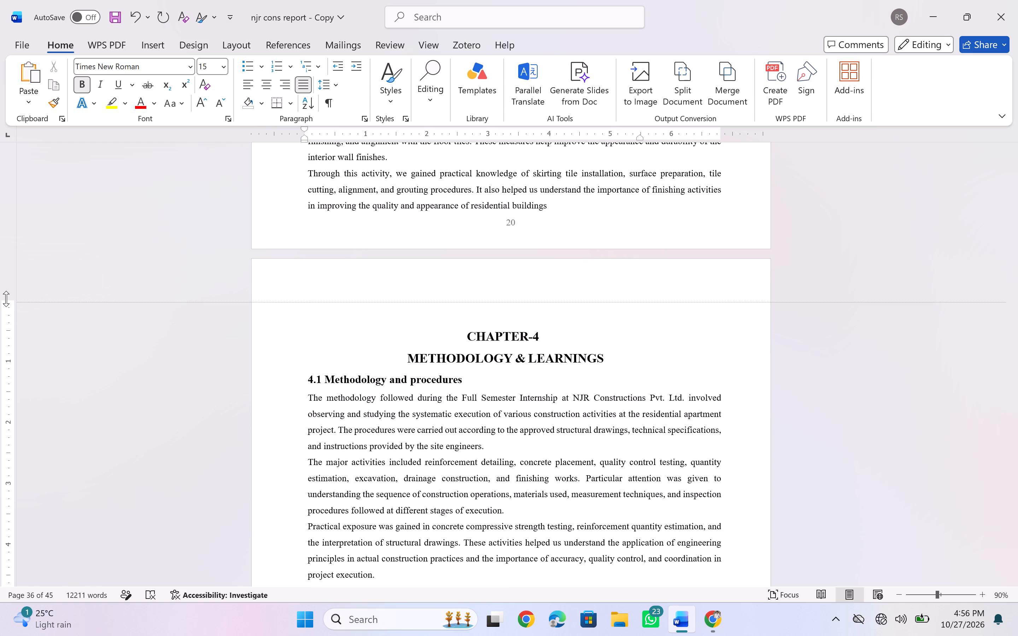
left_click_drag(6, 299, 5, 299)
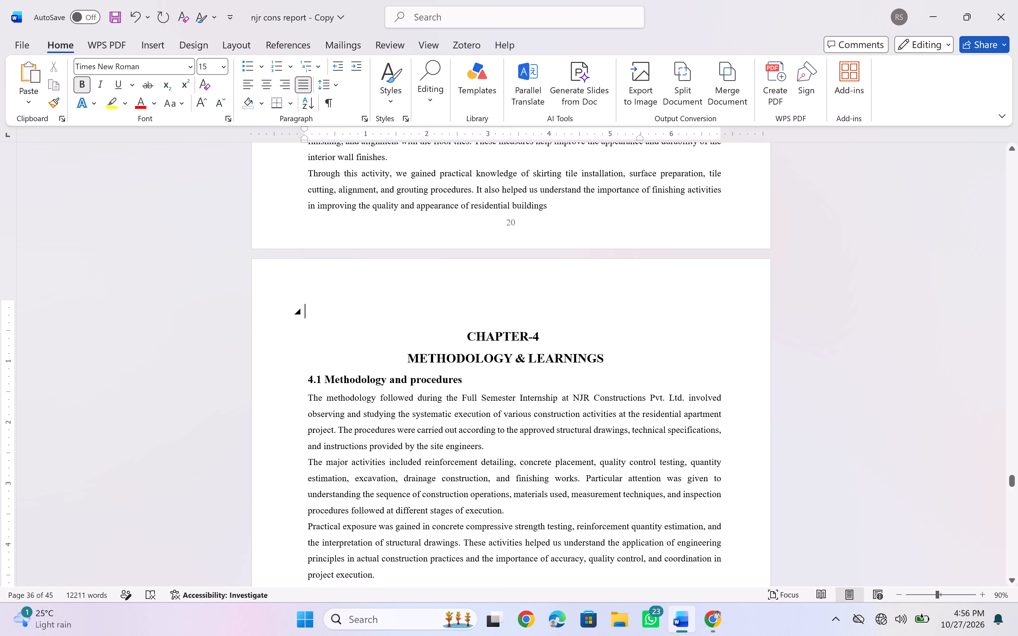
Make the last sentence before the CHAPTER-4 title end with "residential building" and a full stop.
left_click(482, 324)
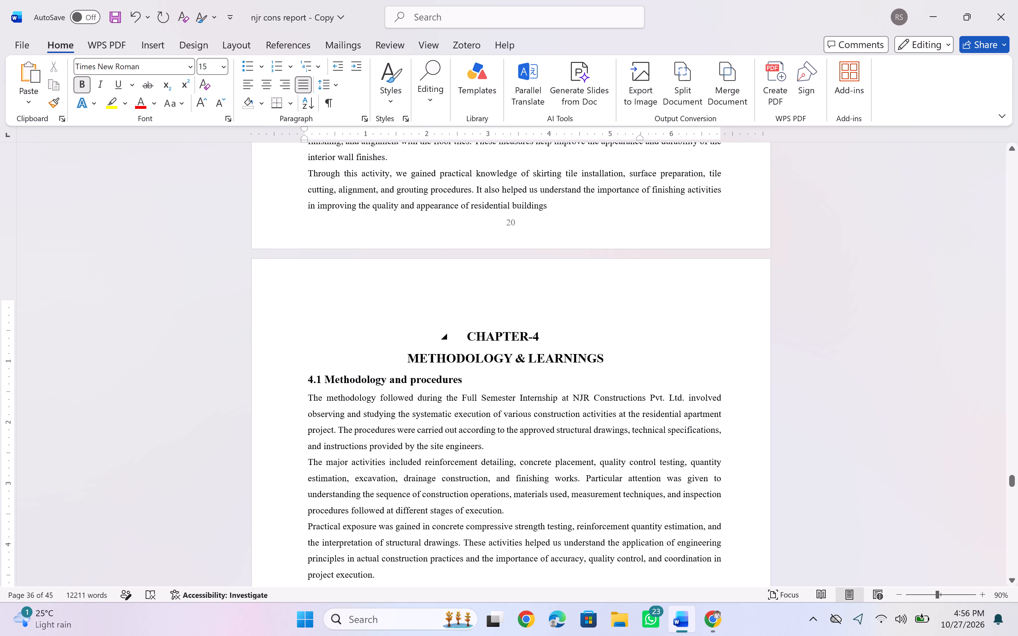
left_click(470, 331)
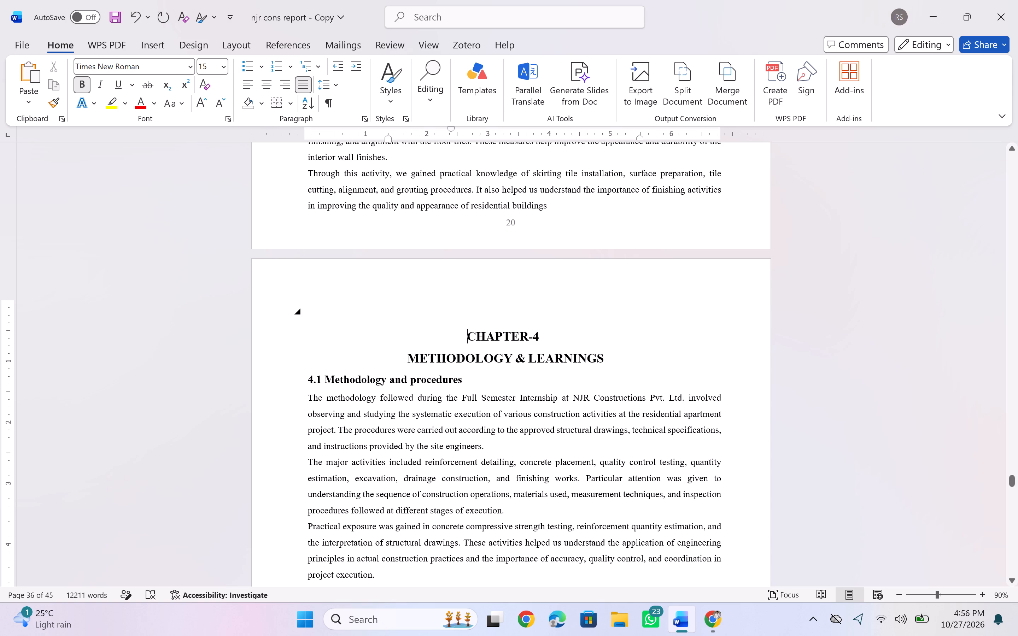
left_click(493, 313)
key("BackSpace")
key("period")
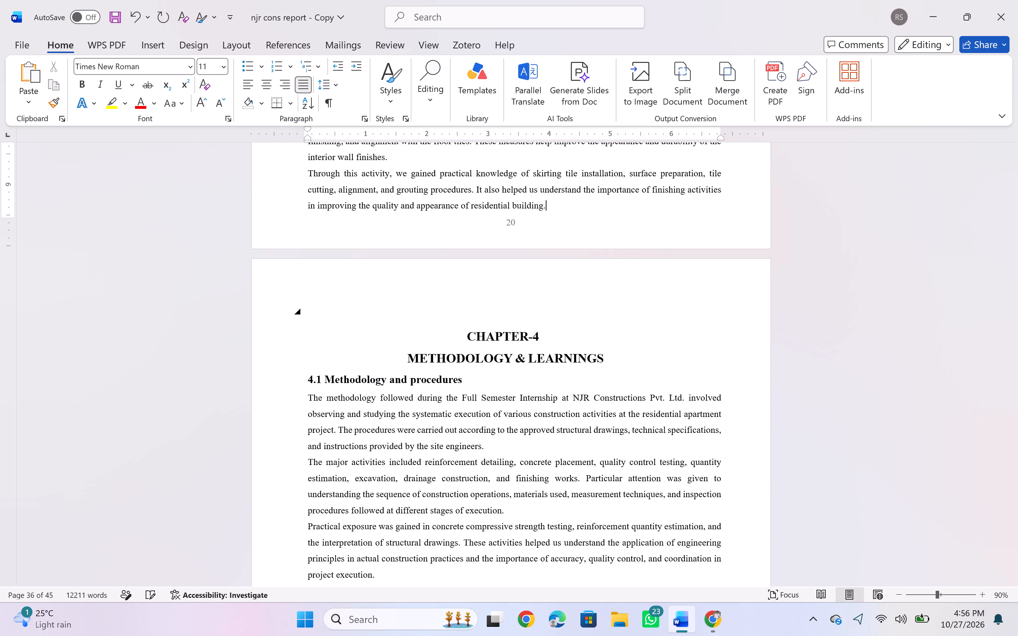
Recheck the headings, figure captions and photo placeholders from Section 3.2.19 Skirting Work back to Section 3.2.17 RCC Drainage Channel Construction Work.
scroll(537, 312, "up", 1)
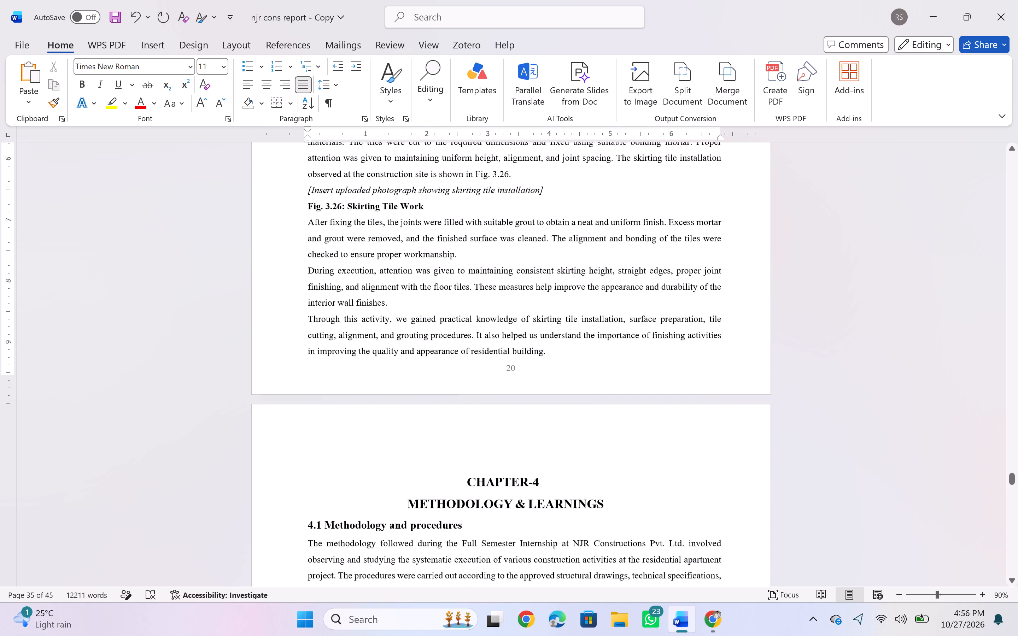
scroll(537, 312, "up", 3)
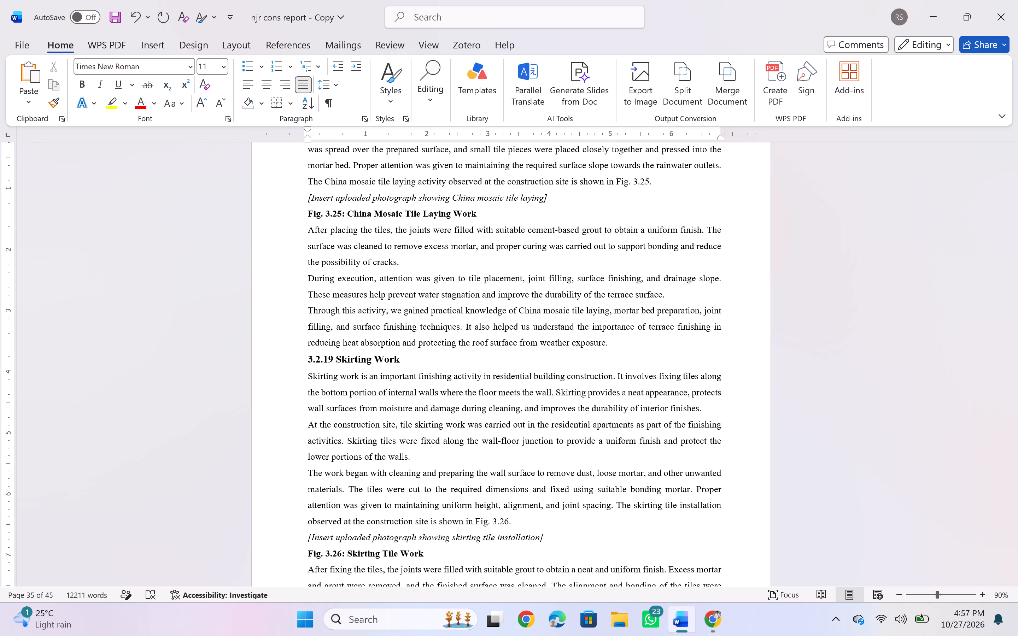
scroll(474, 324, "up", 1)
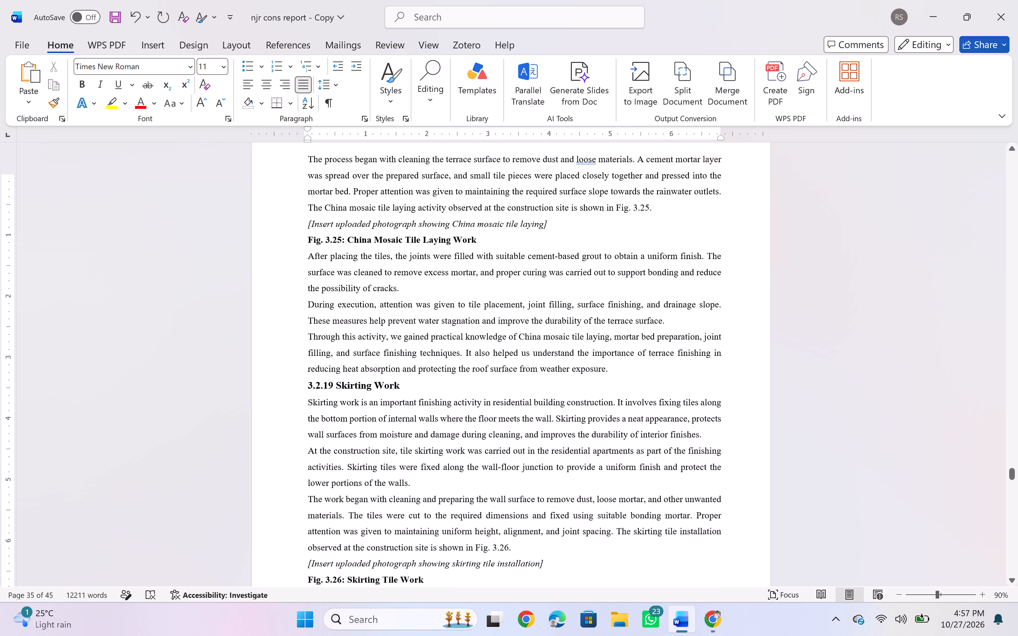
scroll(474, 324, "up", 2)
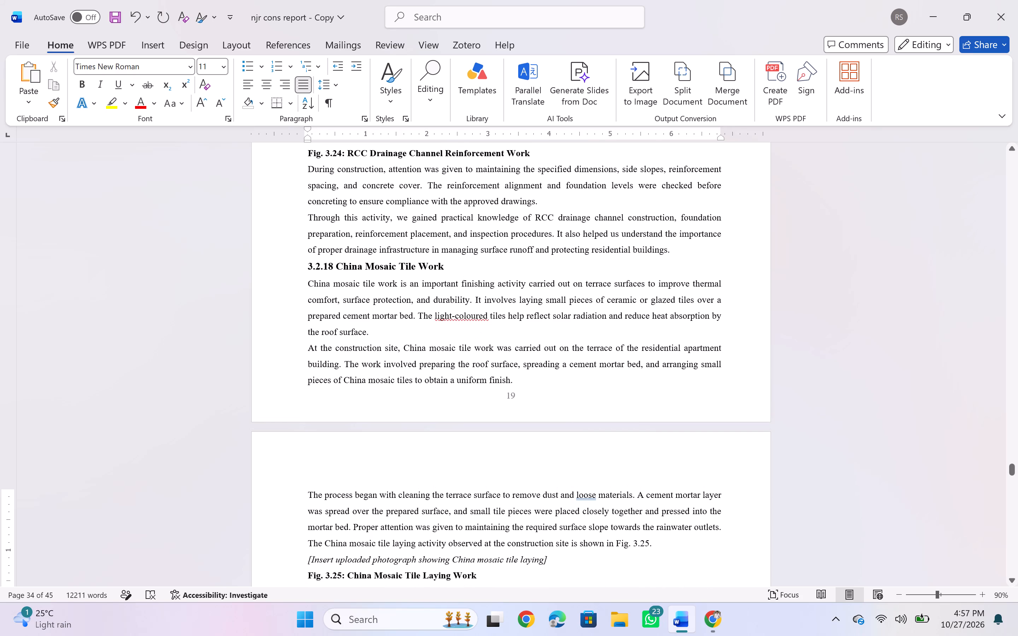
scroll(469, 258, "up", 1)
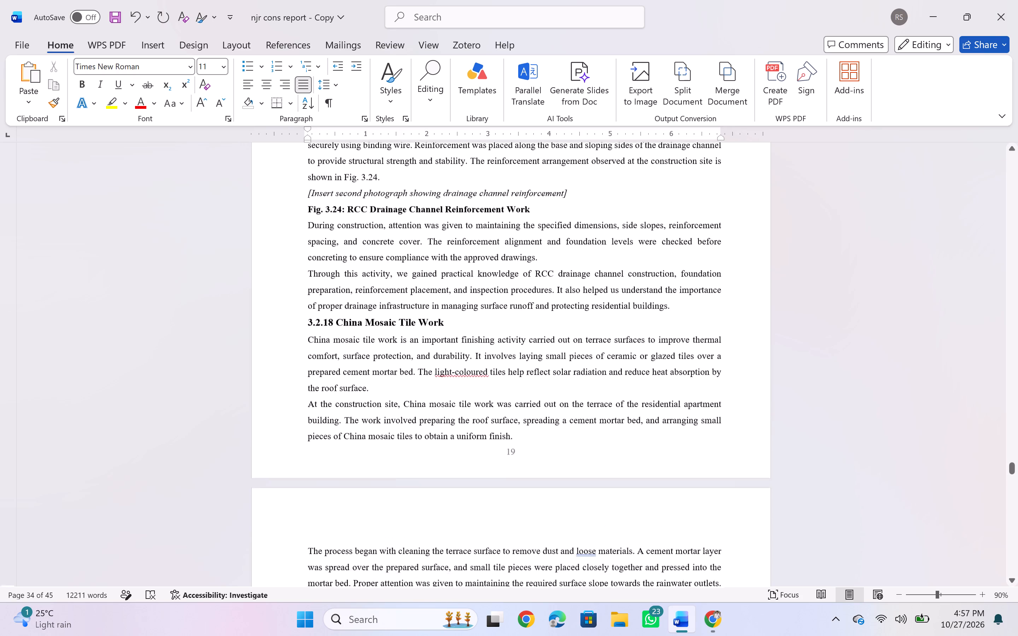
scroll(469, 258, "up", 1)
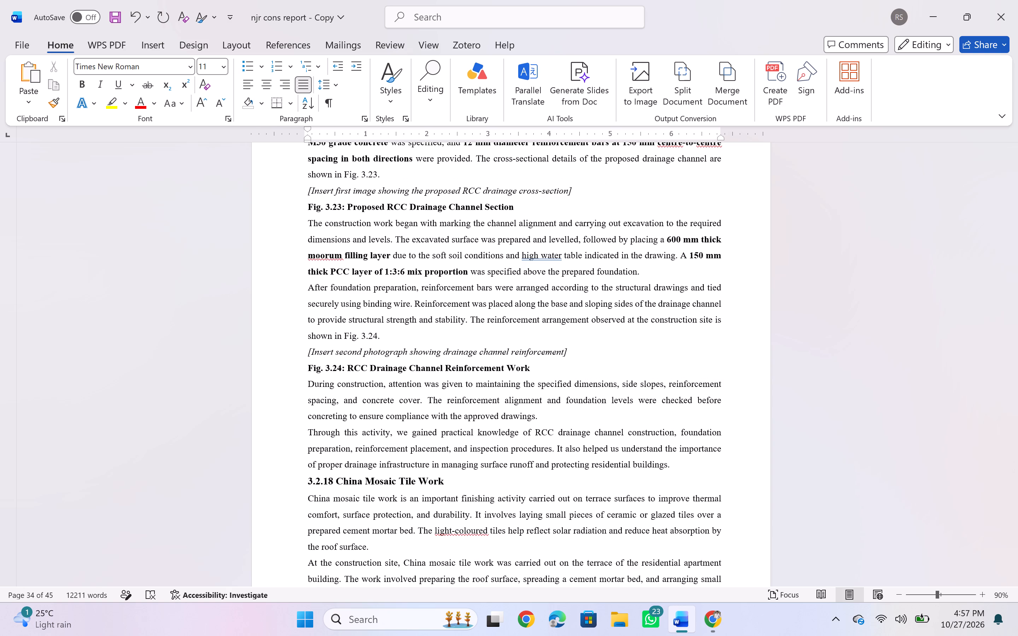
scroll(484, 233, "up", 2)
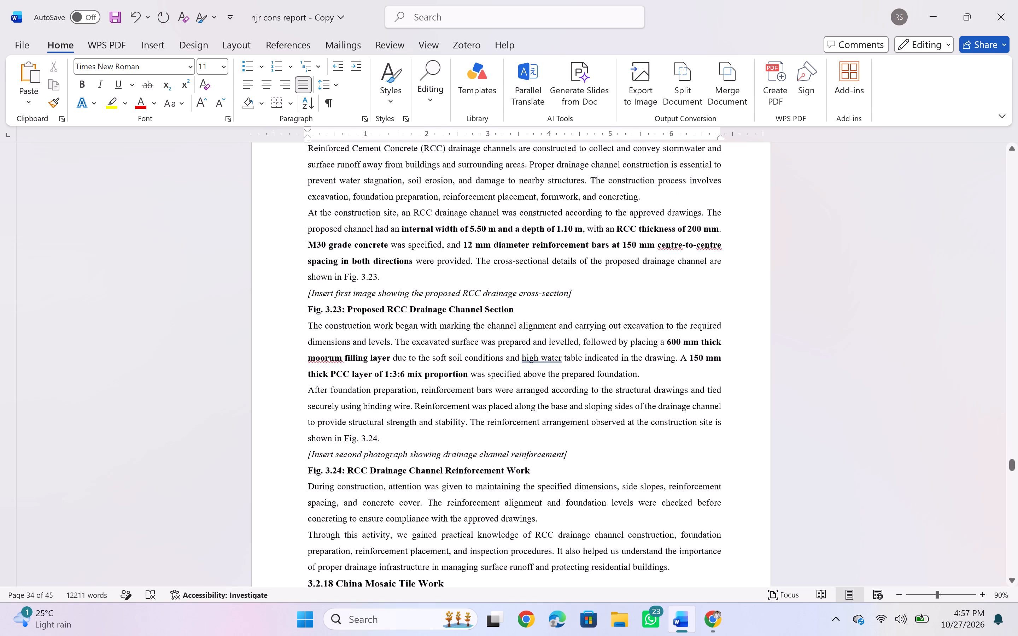
scroll(484, 233, "up", 1)
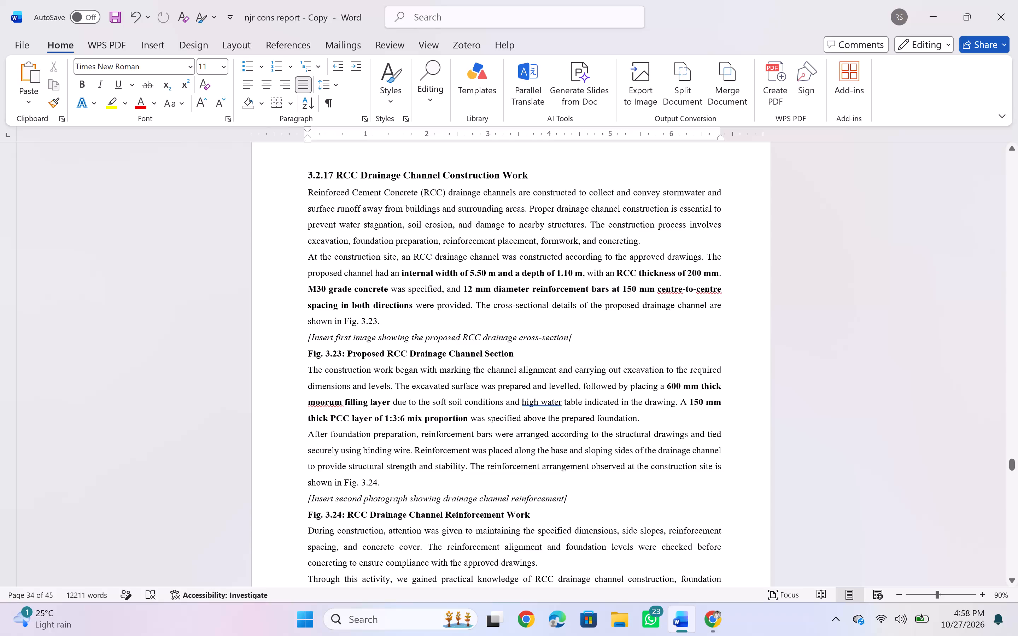
scroll(458, 299, "up", 3)
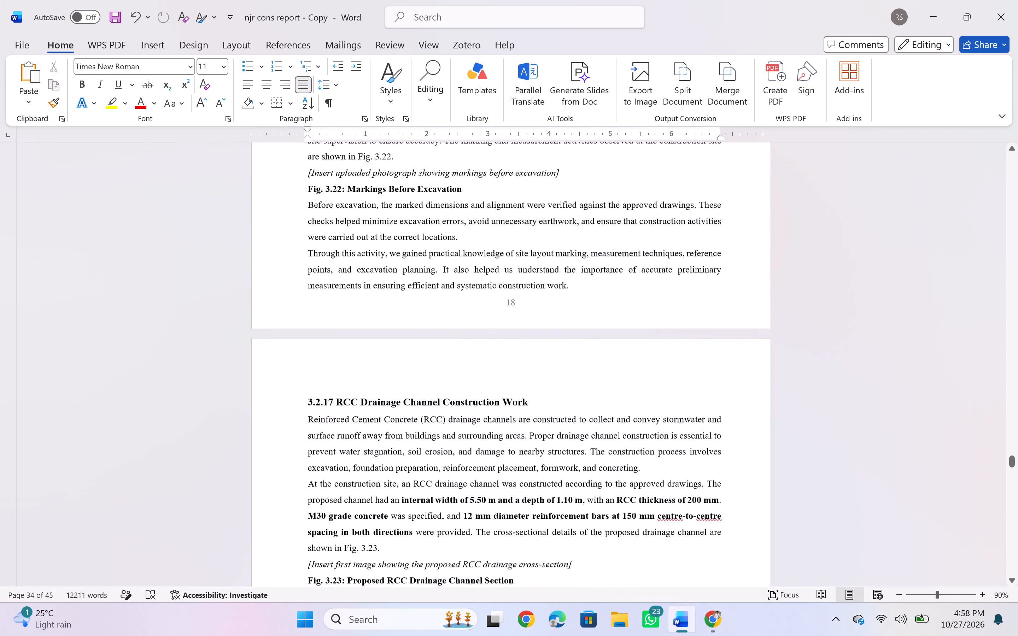
Recheck the headings, captions, bullets and formula from Section 3.2.16 Markings Before Excavation back to Section 3.2.13 Concrete Compressive Strength Testing.
scroll(458, 299, "up", 3)
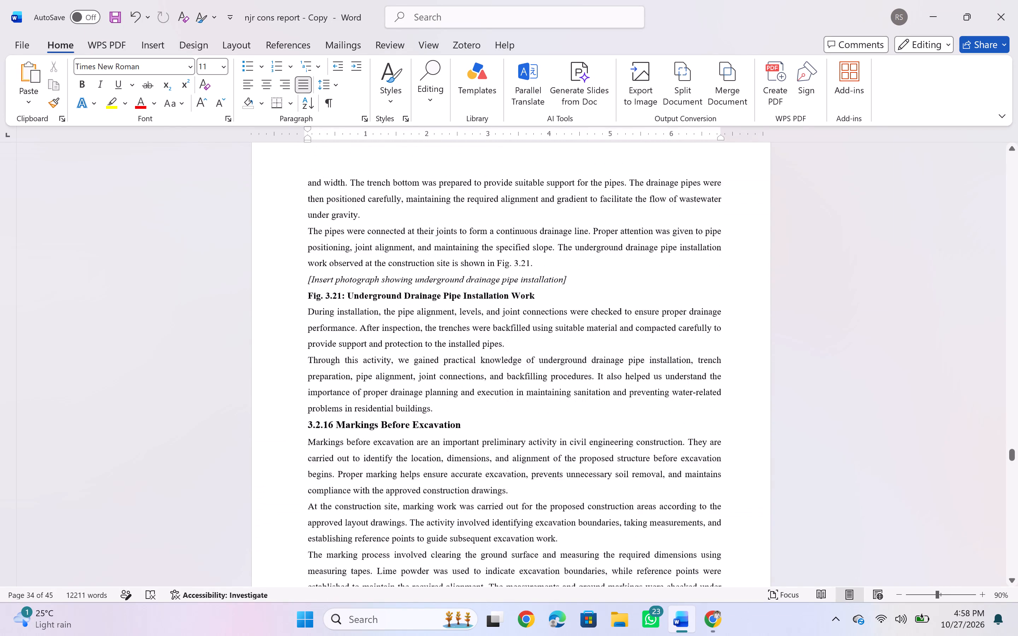
scroll(458, 299, "up", 4)
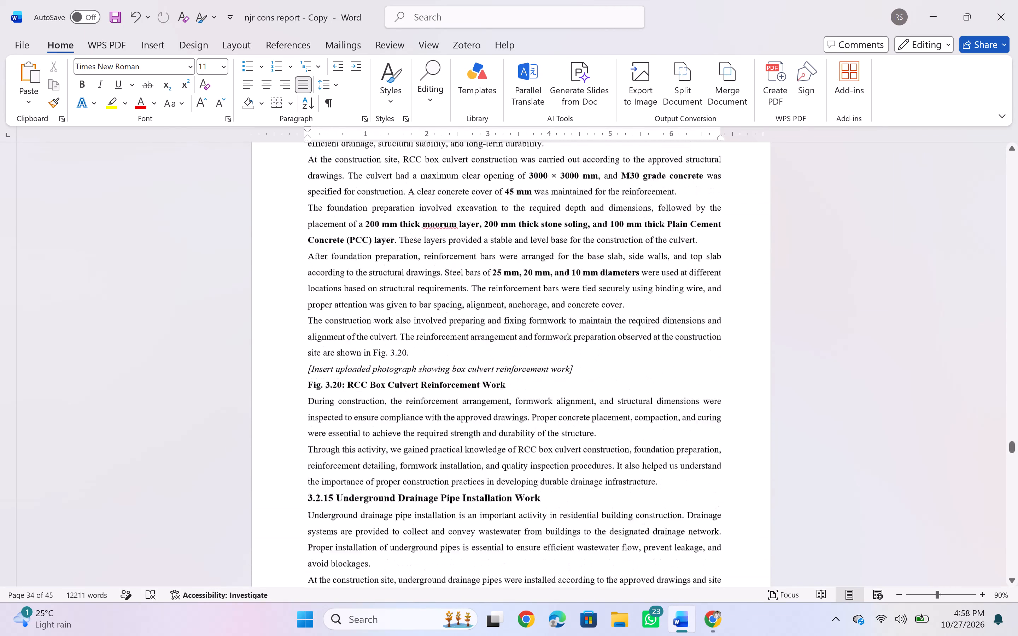
scroll(458, 299, "up", 4)
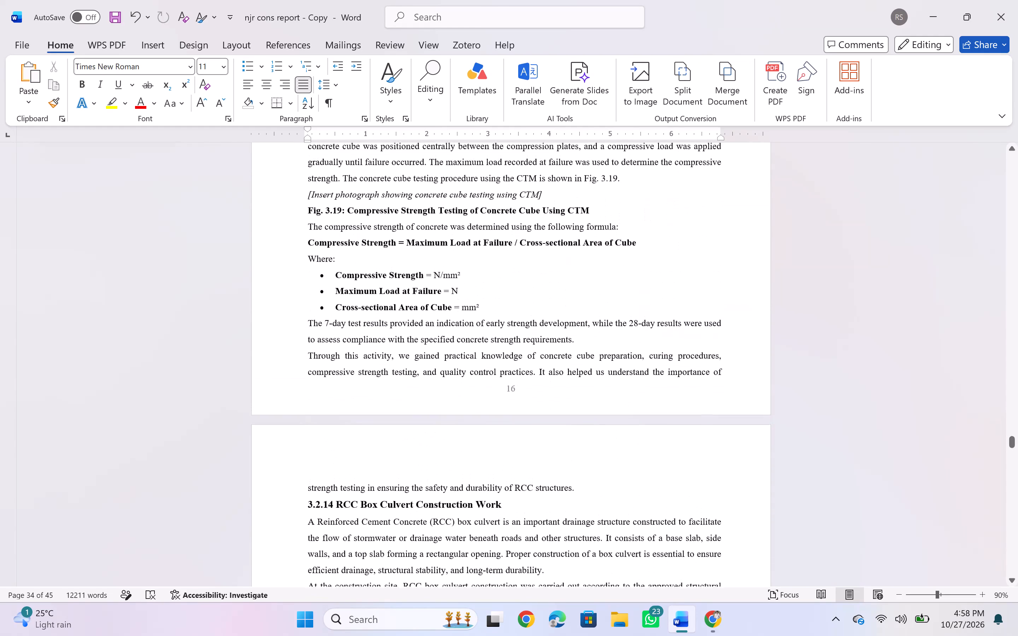
scroll(458, 299, "up", 4)
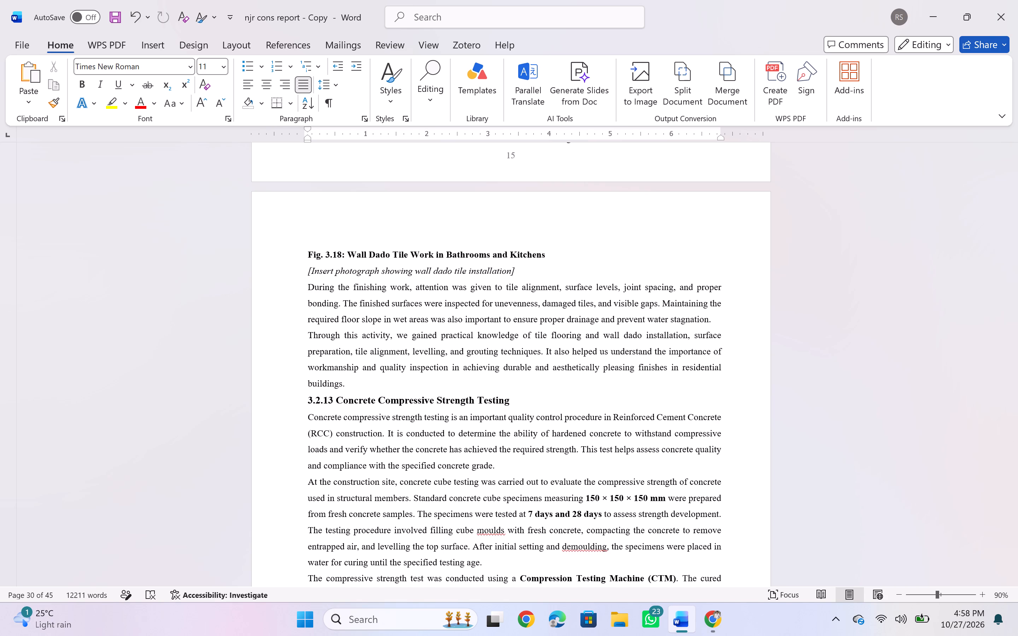
Recheck the headings, captions and Tables 3.3 and 3.2 from Section 3.2.12 Tile Flooring and Wall Dado Work back to Section 3.2.10 Plinth Protection Work.
scroll(376, 337, "up", 1)
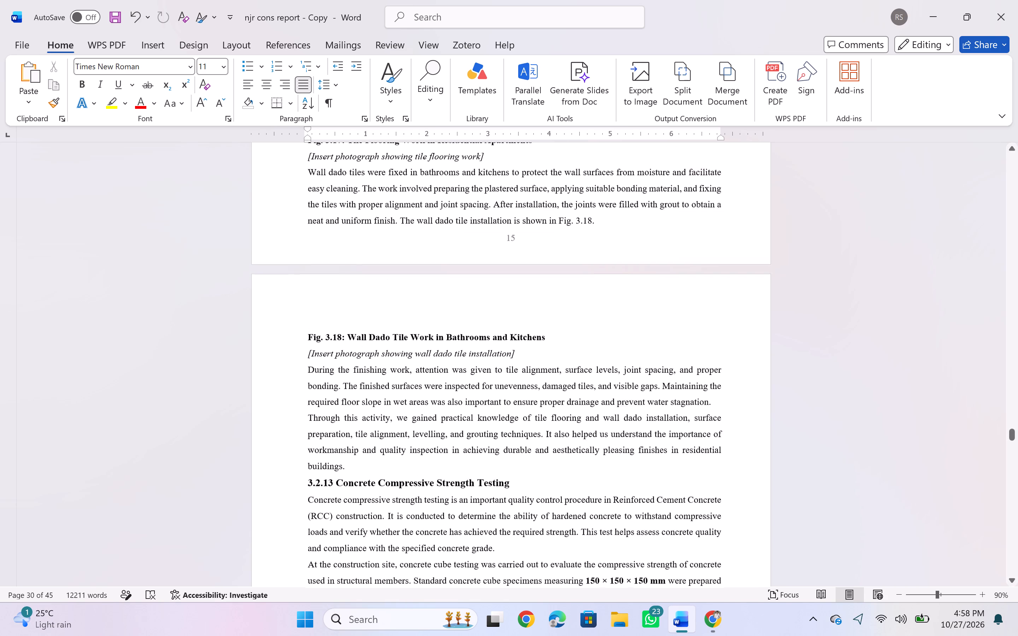
scroll(376, 337, "up", 3)
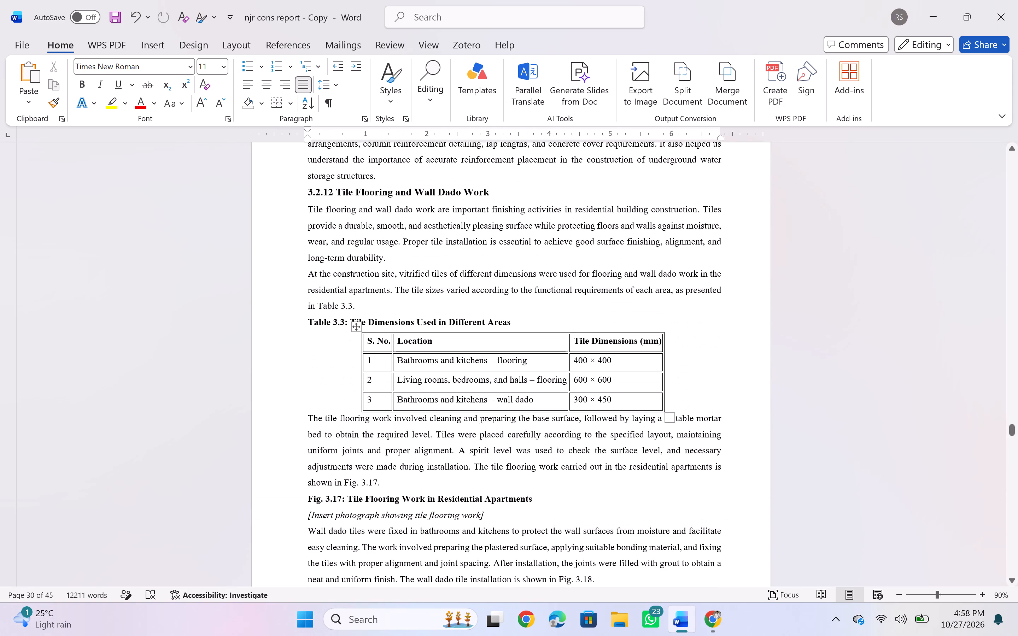
scroll(325, 300, "up", 1)
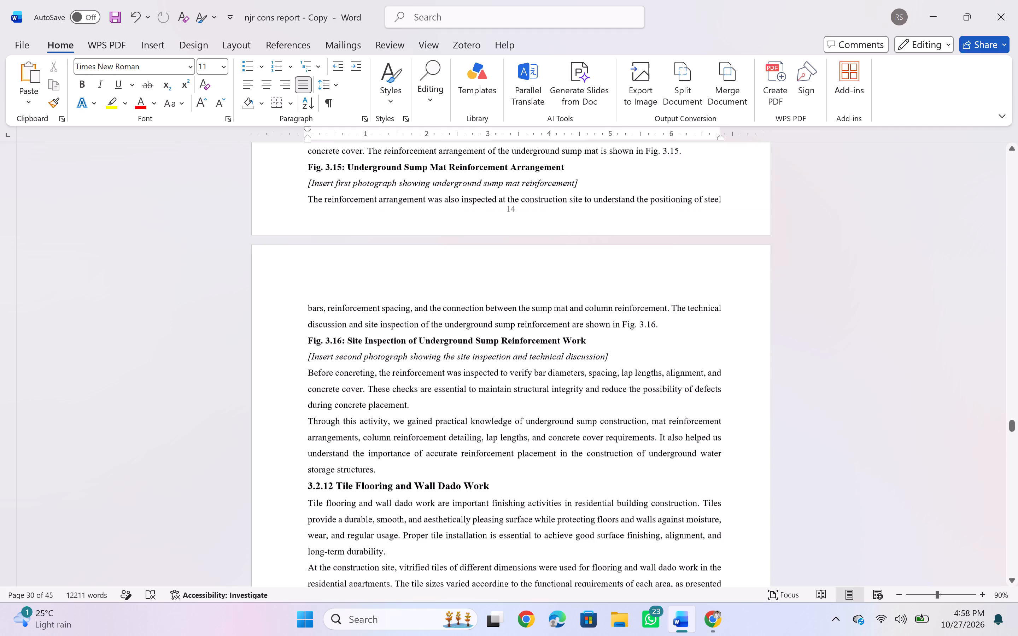
scroll(325, 300, "up", 3)
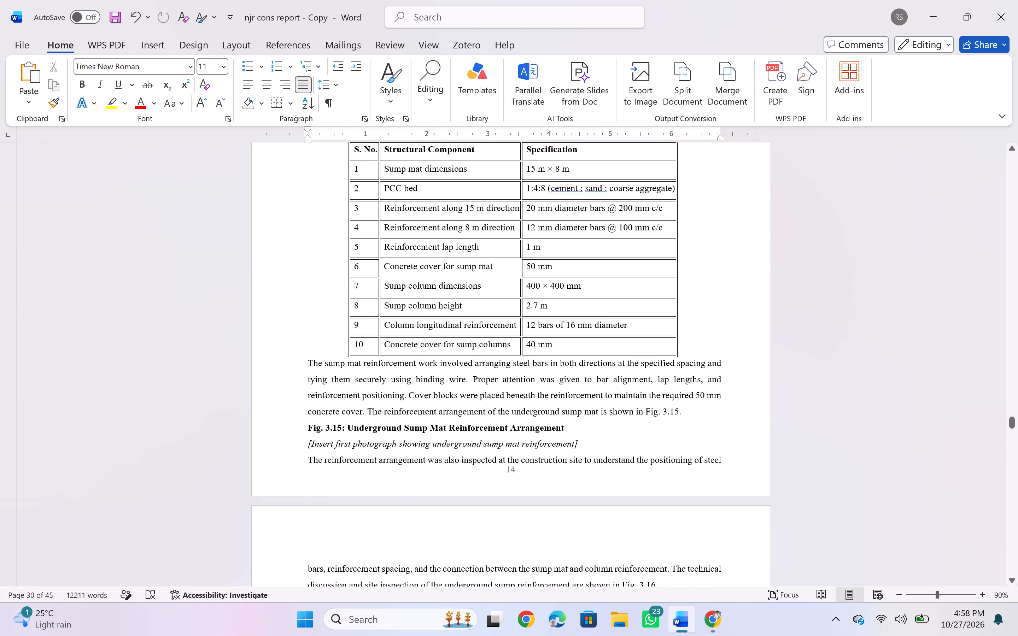
scroll(416, 323, "up", 2)
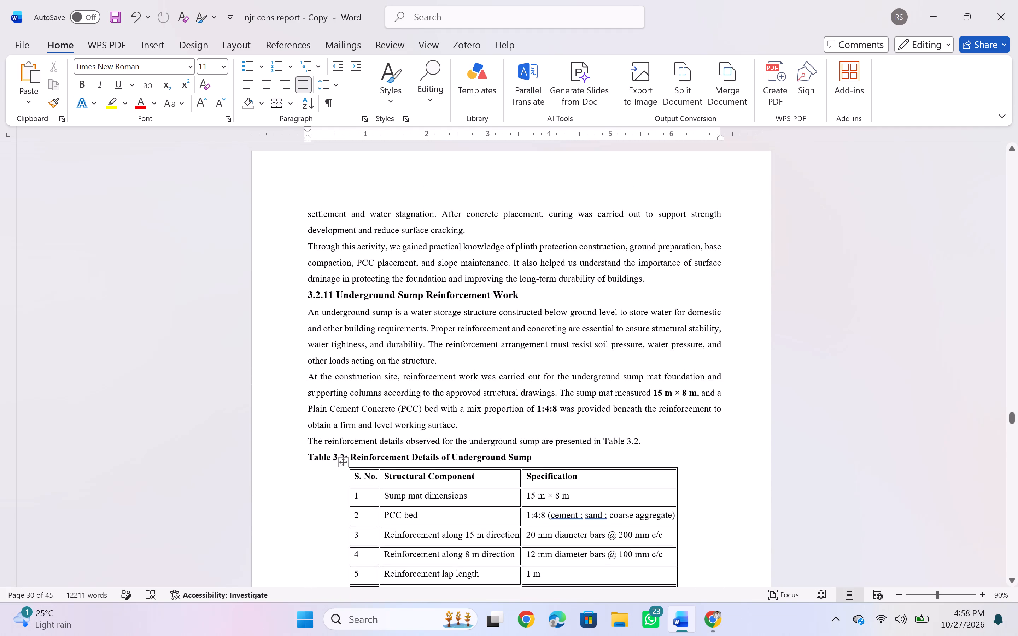
scroll(396, 328, "up", 1)
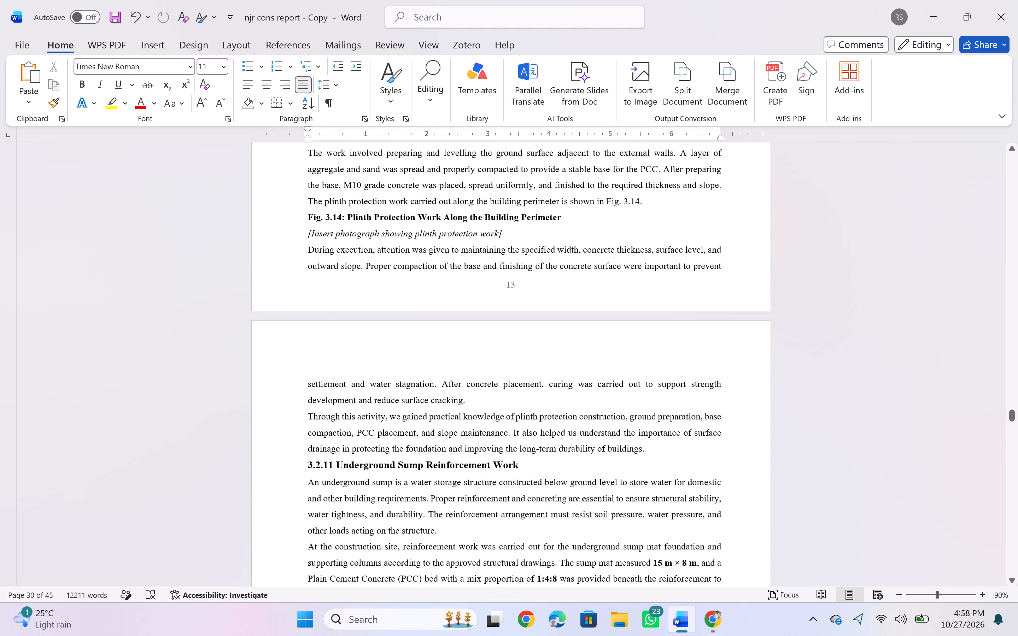
scroll(396, 328, "up", 2)
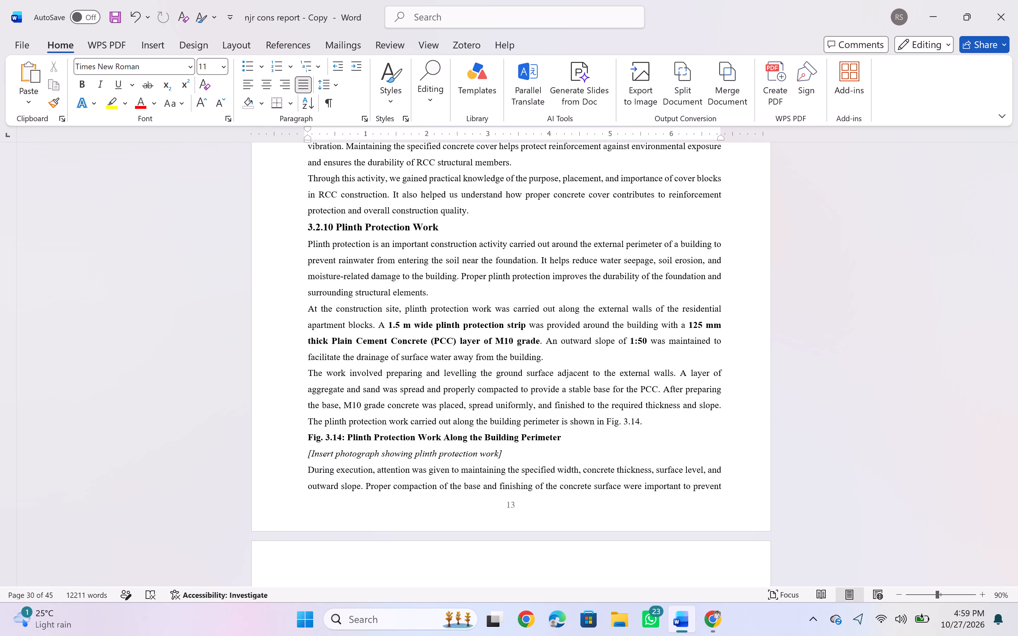
Recheck the headings, captions and Table 3.1 from Section 3.2.9 Cover Blocks Placement back to Section 3.2.6 Beam Reinforcement Work.
scroll(407, 319, "up", 1)
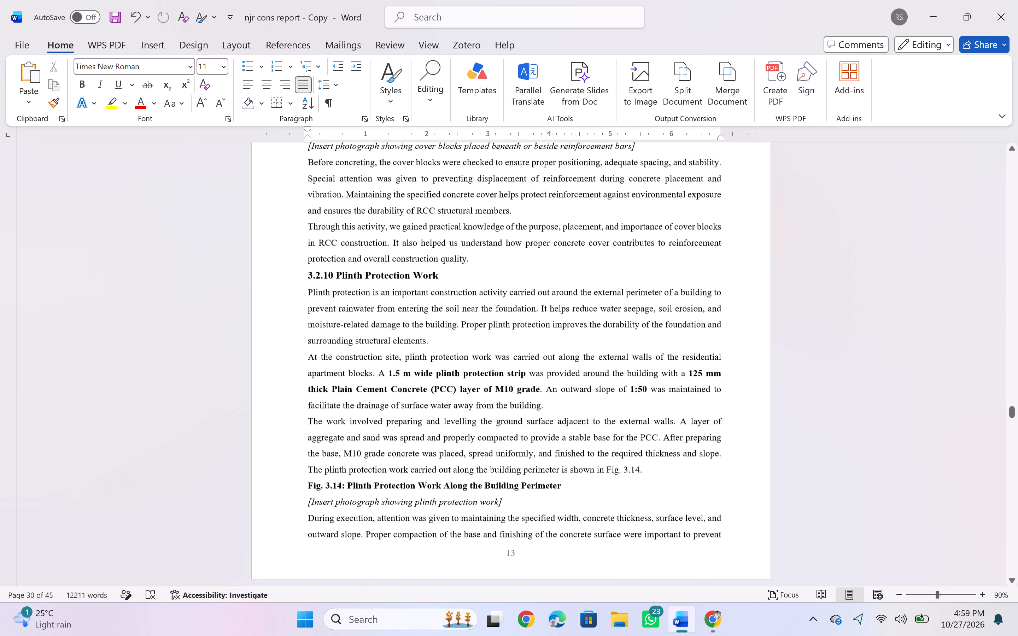
scroll(407, 319, "up", 2)
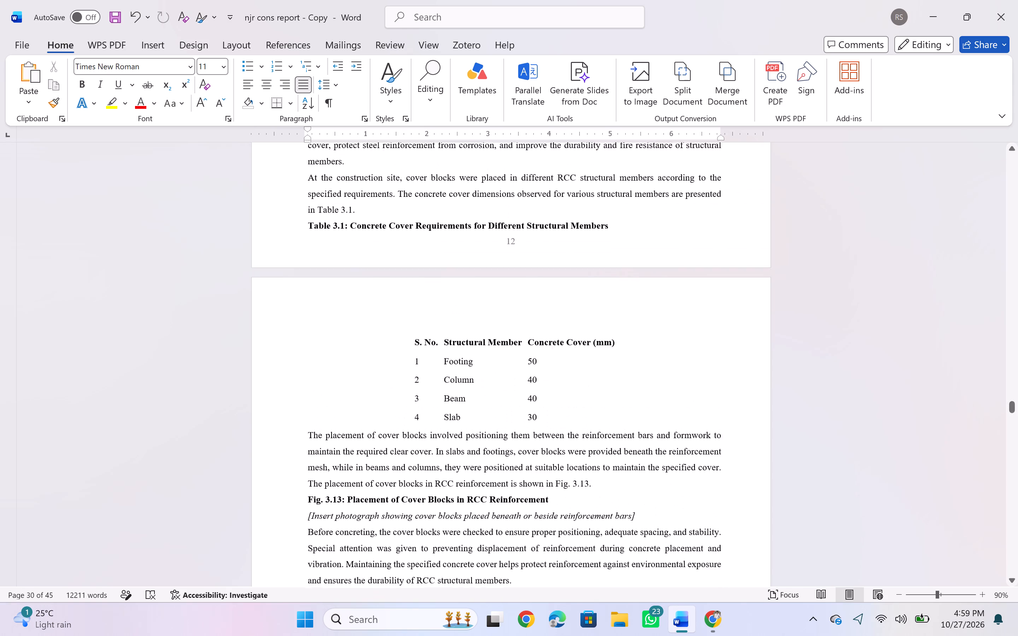
scroll(407, 319, "up", 4)
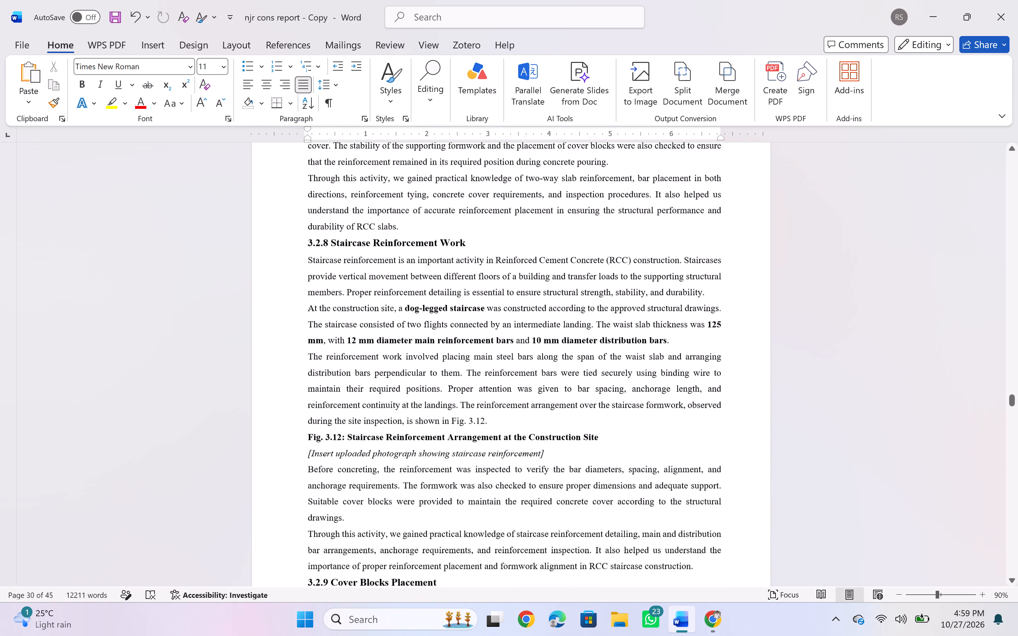
scroll(407, 319, "up", 3)
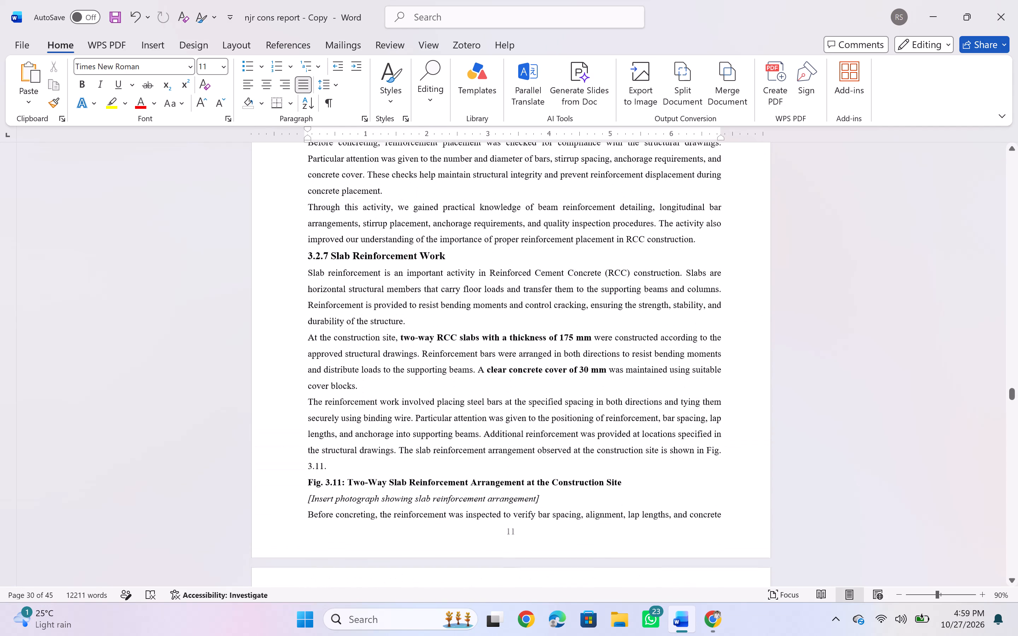
scroll(407, 319, "up", 2)
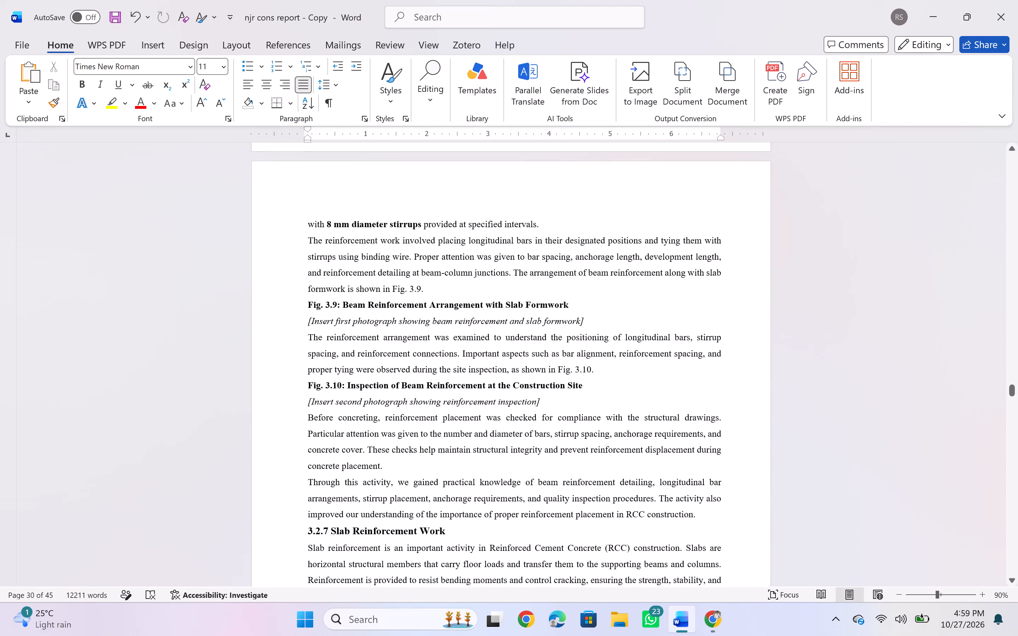
scroll(409, 259, "up", 2)
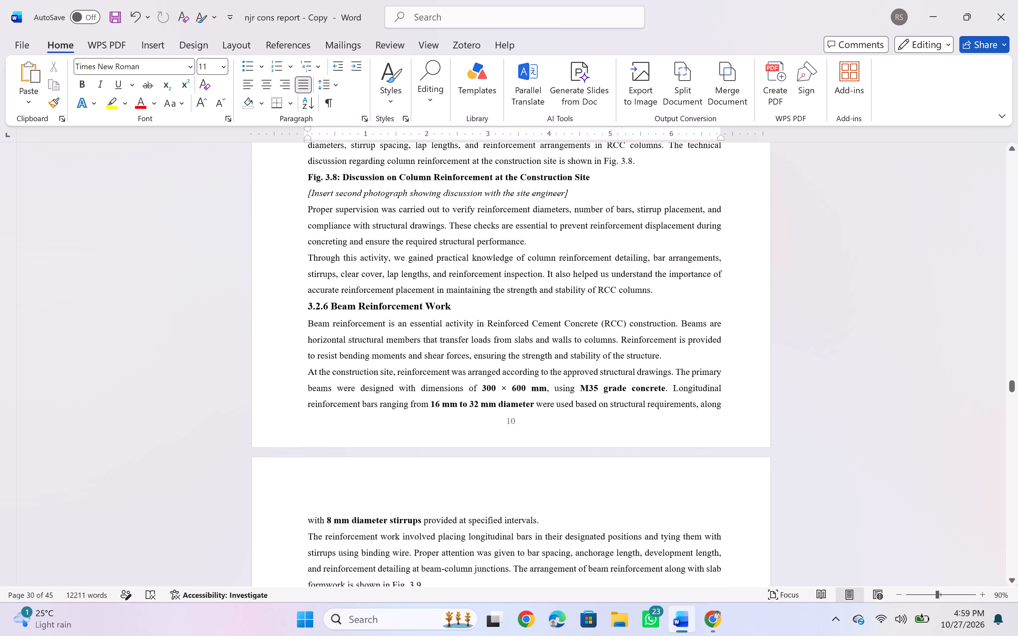
scroll(409, 259, "up", 1)
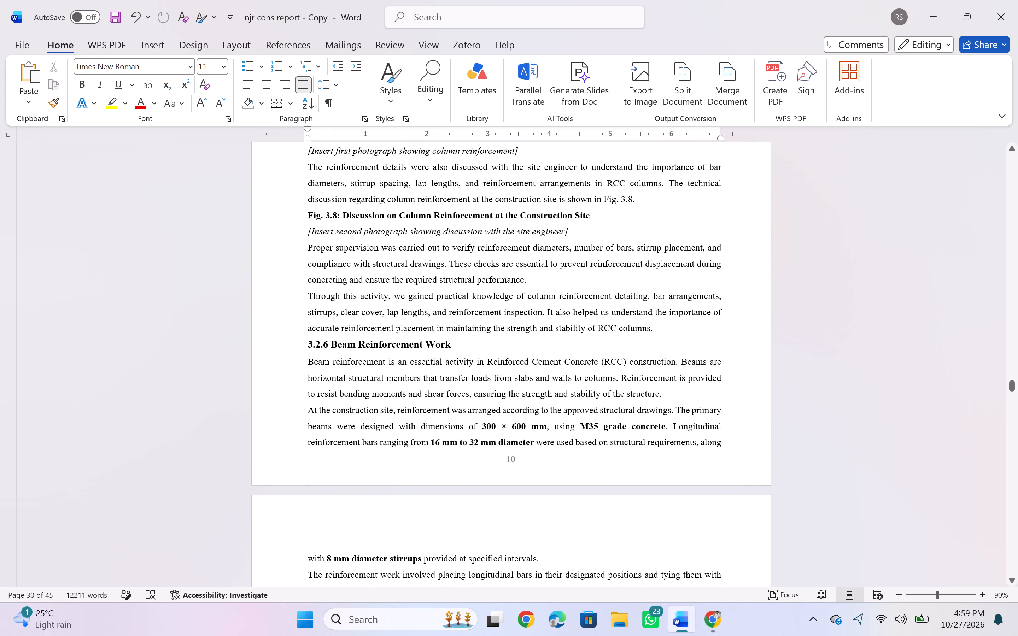
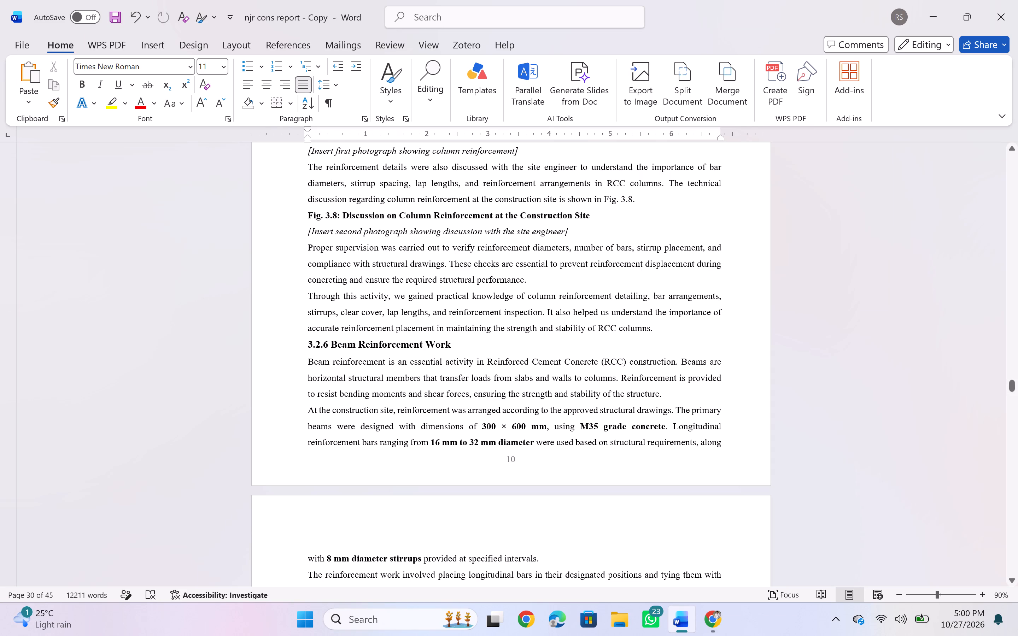
Recheck the headings, captions and bullets from Section 3.2.5 Column Reinforcement Work back to Section 3.2.3 Plastering Work.
scroll(459, 279, "up", 3)
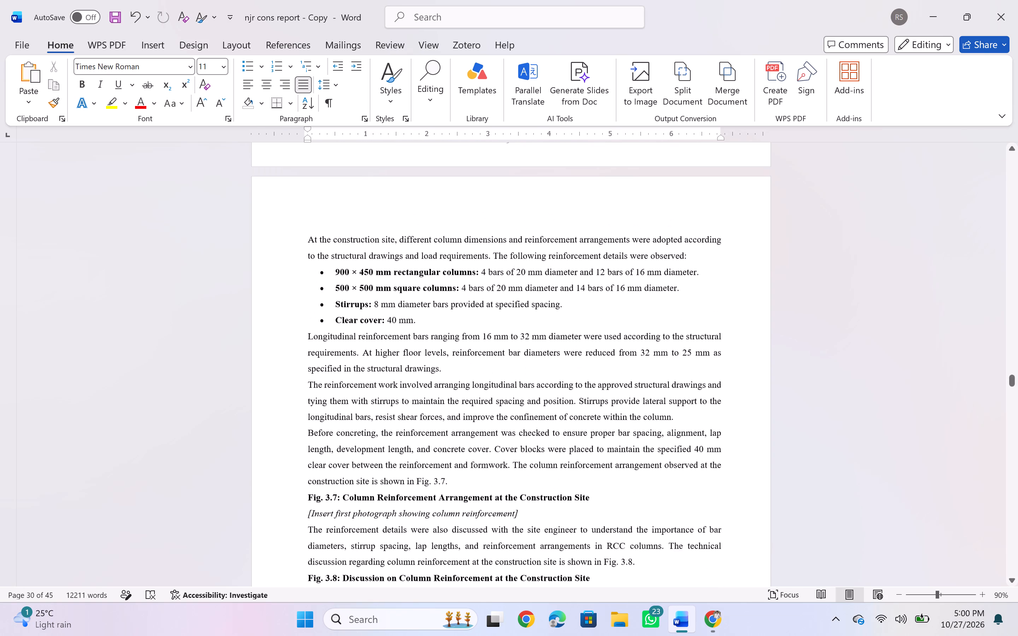
scroll(459, 279, "up", 1)
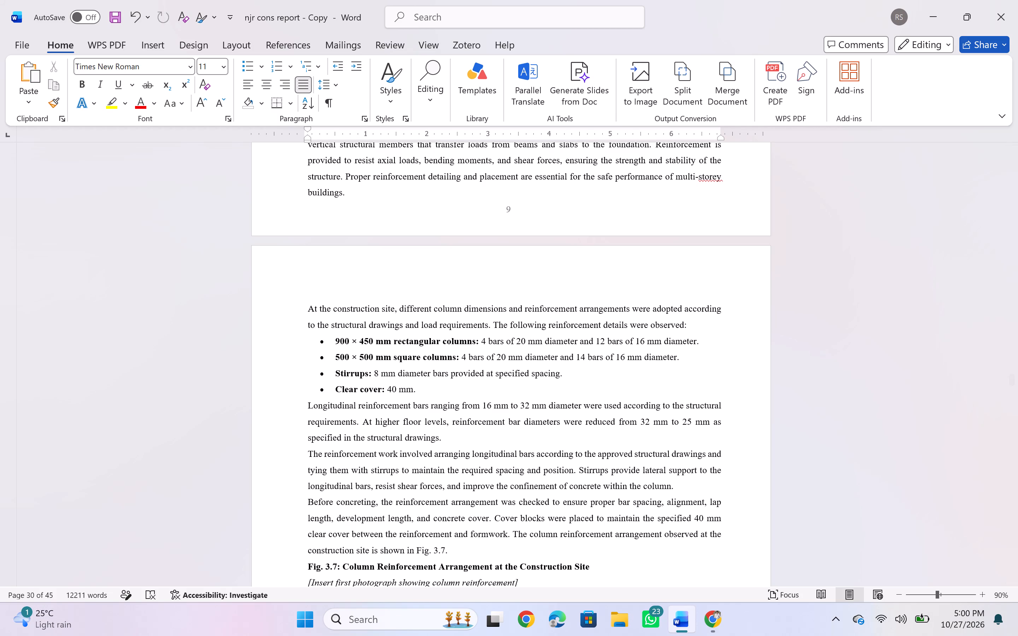
scroll(497, 301, "up", 1)
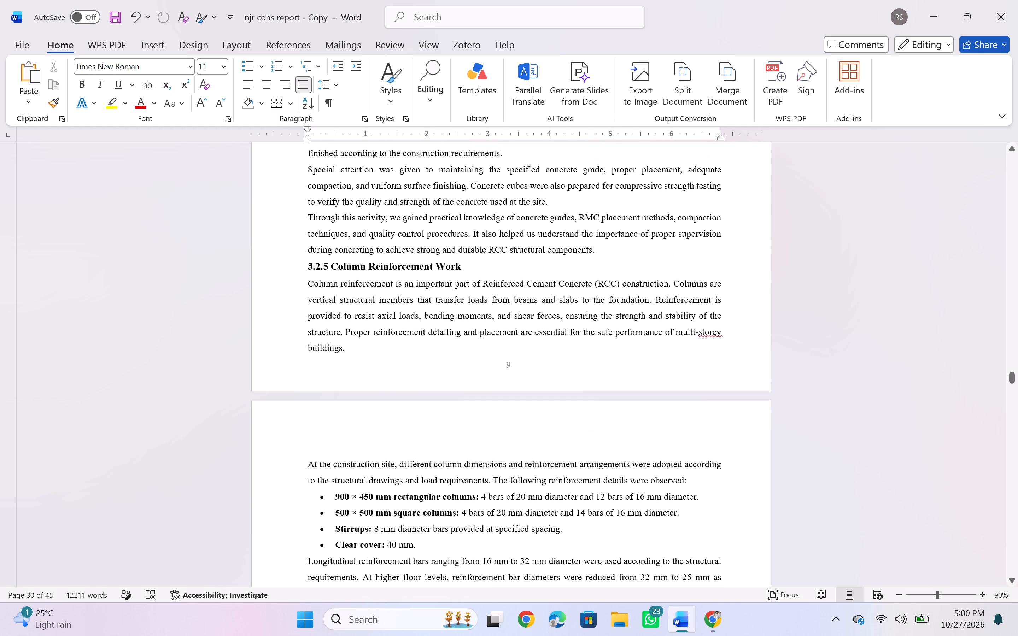
scroll(497, 301, "up", 2)
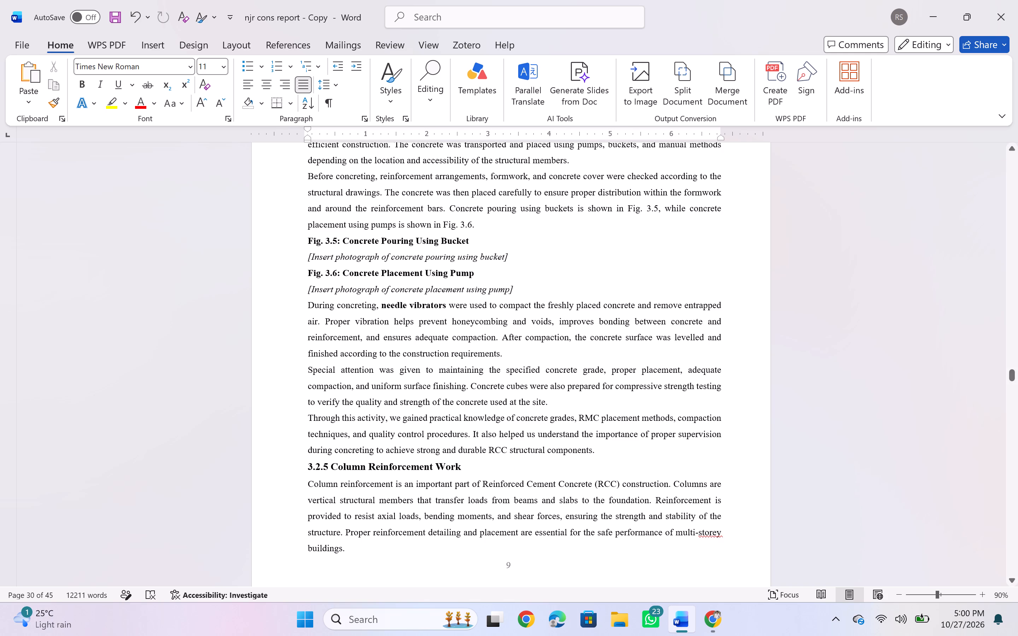
scroll(472, 308, "up", 2)
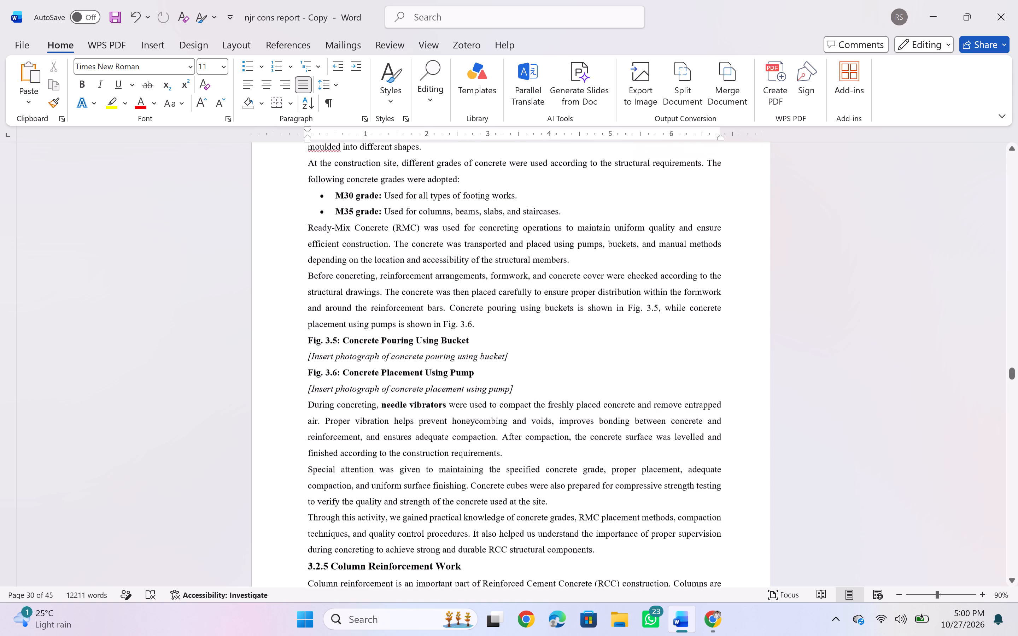
scroll(472, 308, "up", 4)
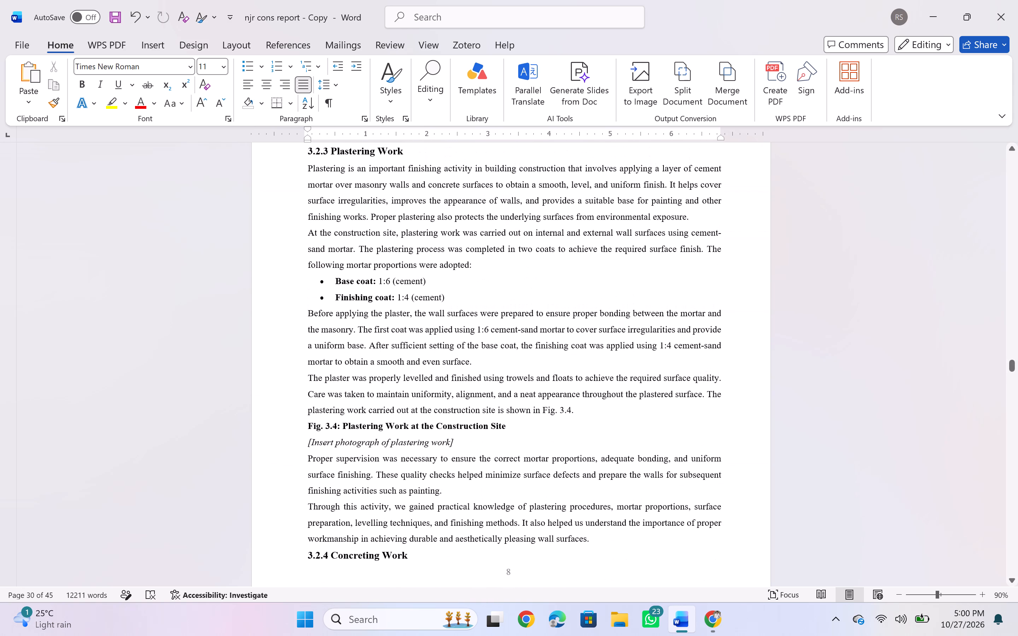
Recheck the block masonry section's formula, block sizes and Fig. 3.3, back to the curing photographs in Figs. 3.1 and 3.2.
scroll(472, 308, "up", 3)
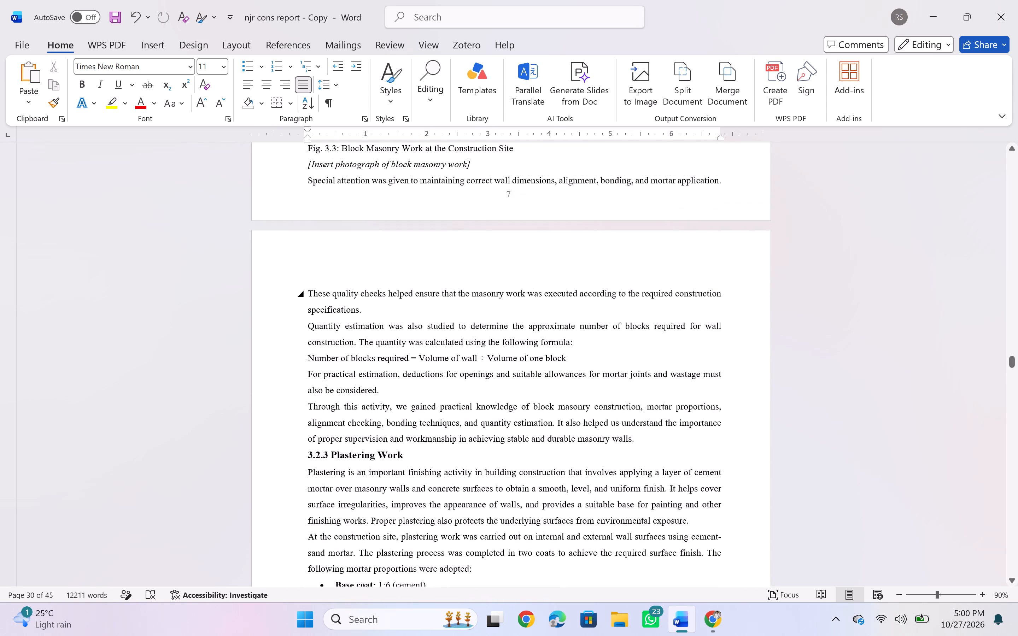
left_click(452, 309)
left_click(343, 300)
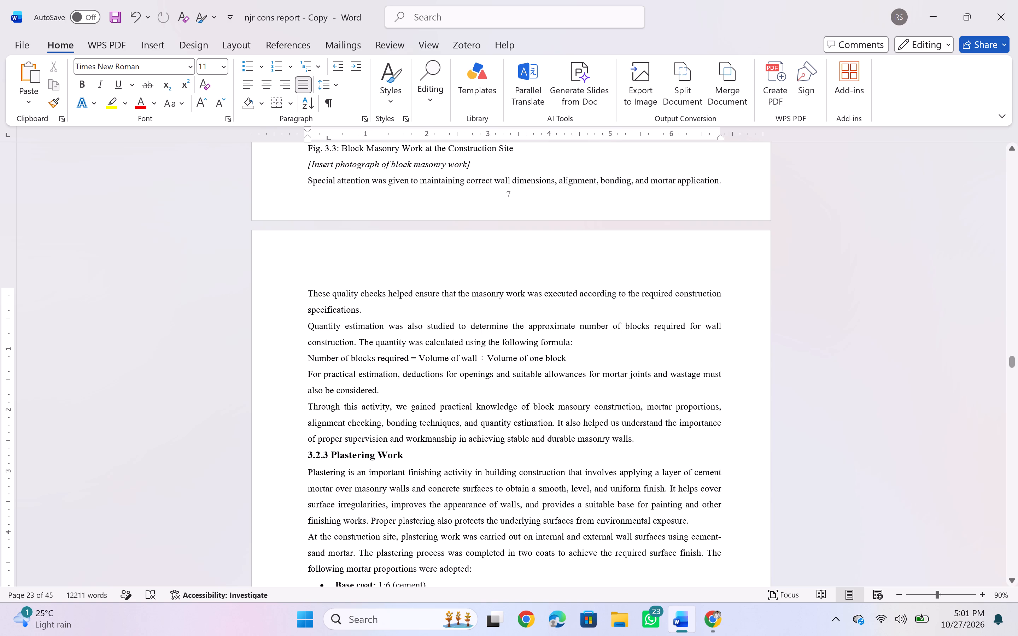
scroll(317, 332, "up", 3)
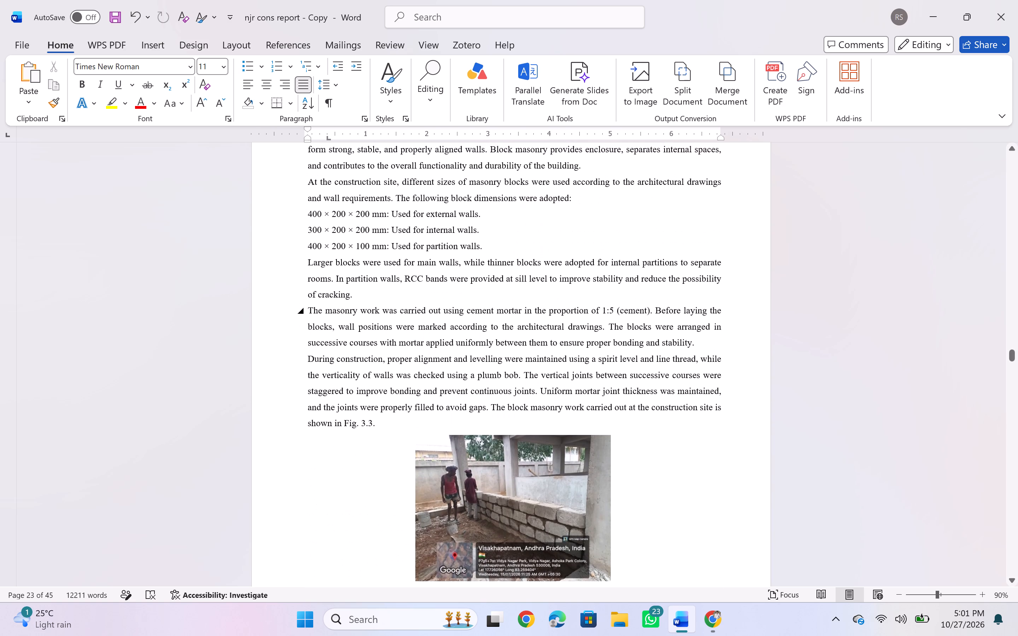
scroll(317, 332, "up", 1)
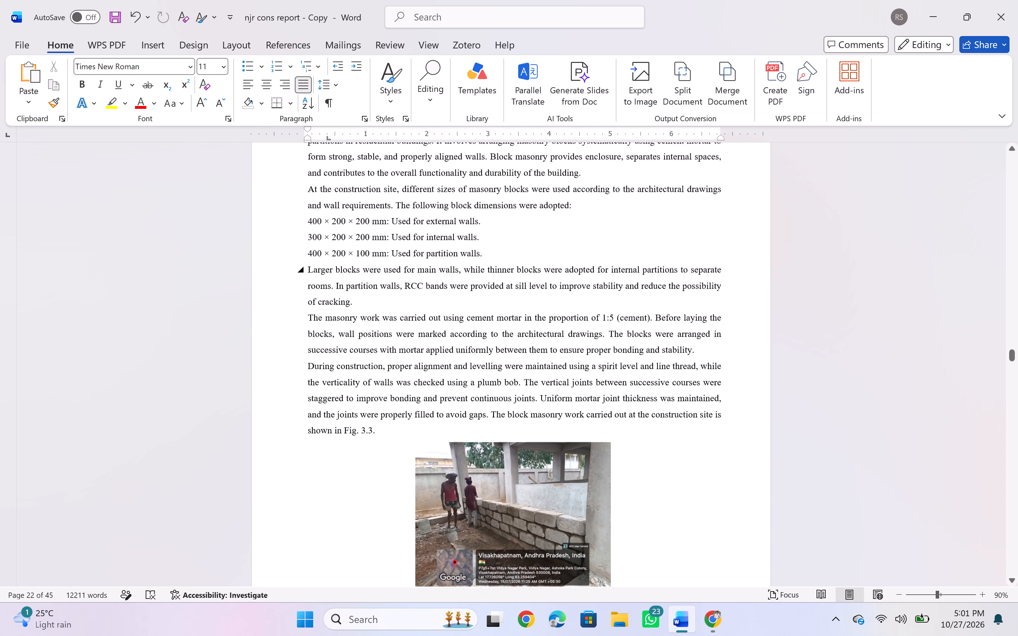
scroll(317, 332, "up", 4)
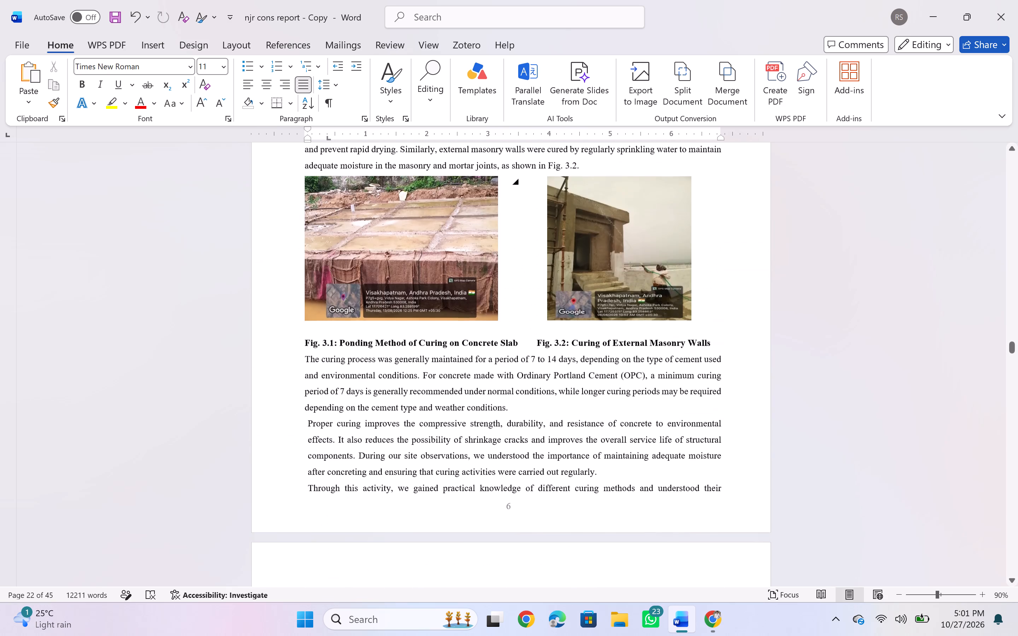
Recheck the headings, lists and paragraph spacing from Section 3.1.1 Curing back to the Chapter 3 title.
scroll(317, 332, "up", 4)
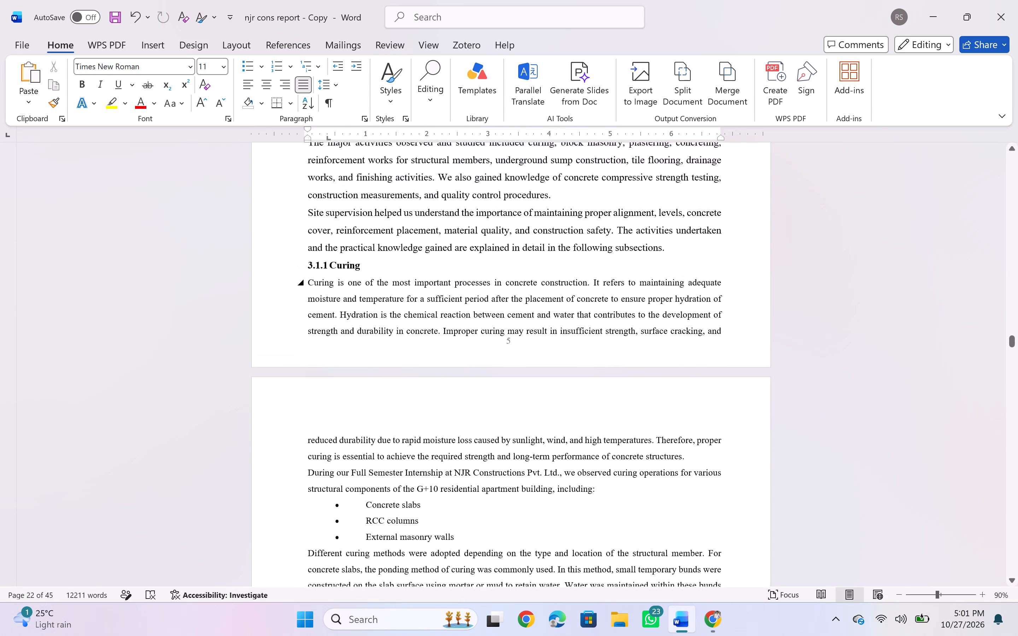
scroll(317, 332, "up", 3)
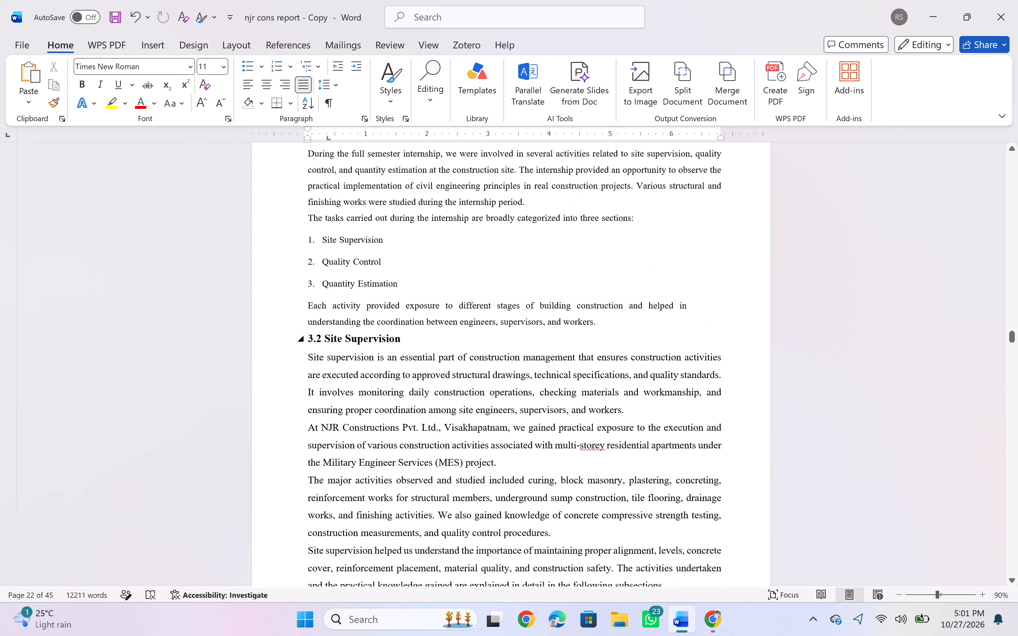
scroll(317, 332, "up", 3)
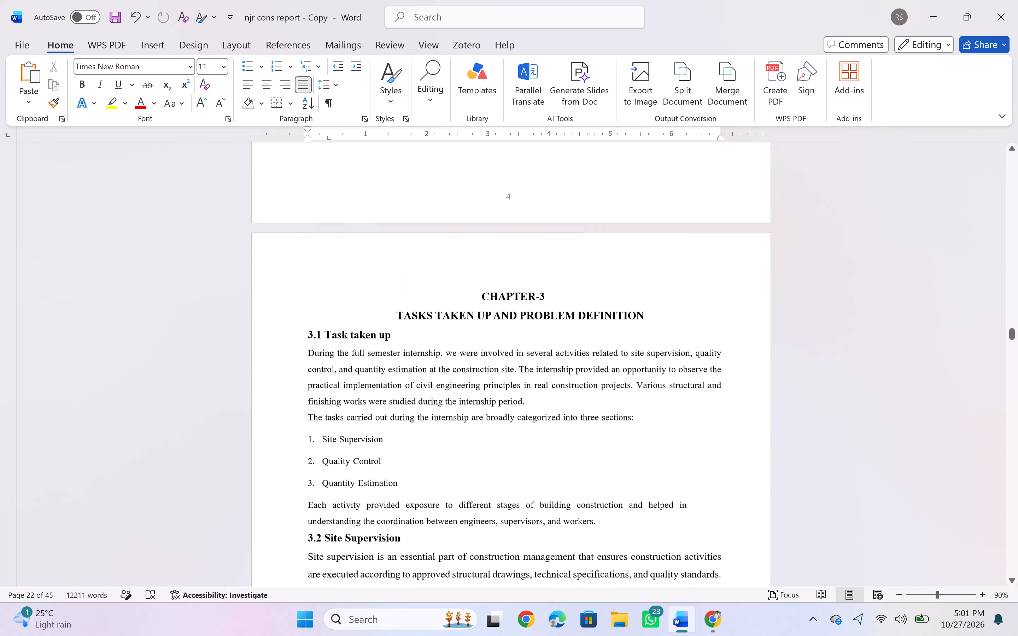
scroll(317, 332, "up", 1)
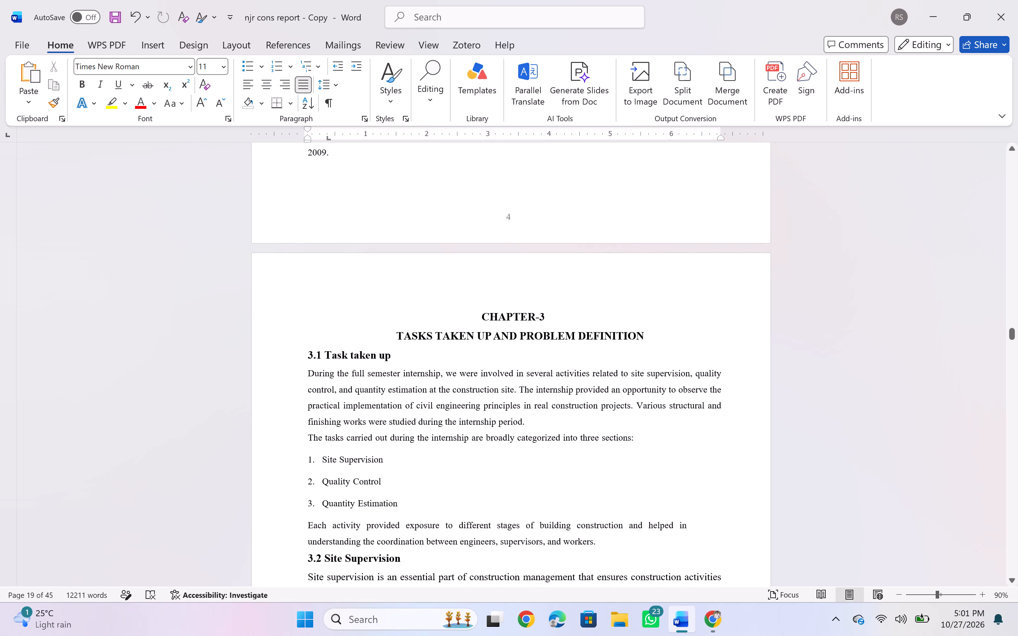
Recheck the headings and paragraph spacing in Chapter 2, from Section 2.4 back to Section 2.2 Turnover of the company.
scroll(402, 315, "up", 3)
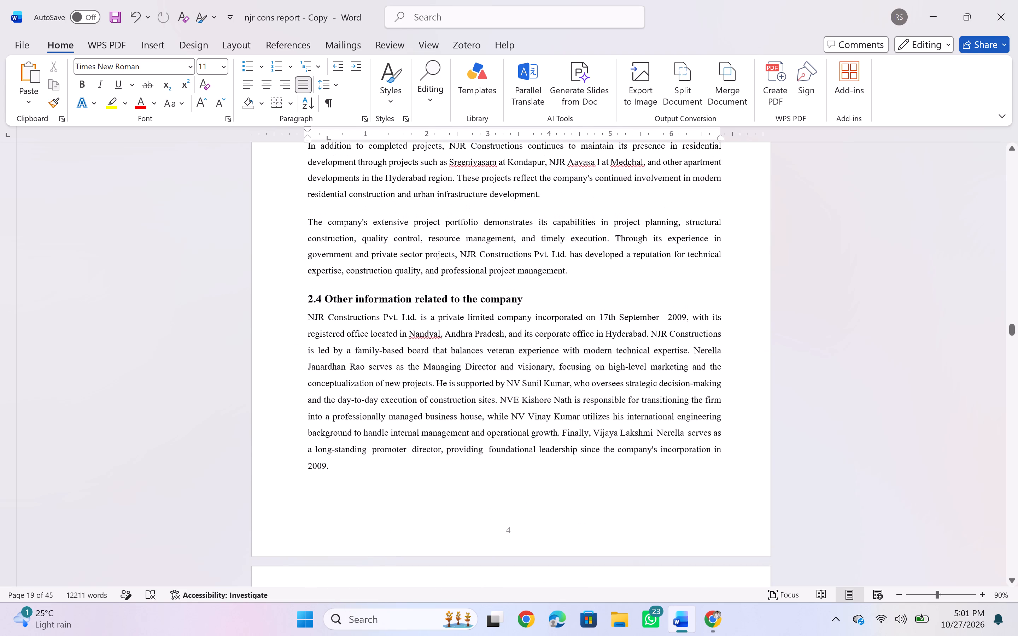
scroll(402, 315, "up", 6)
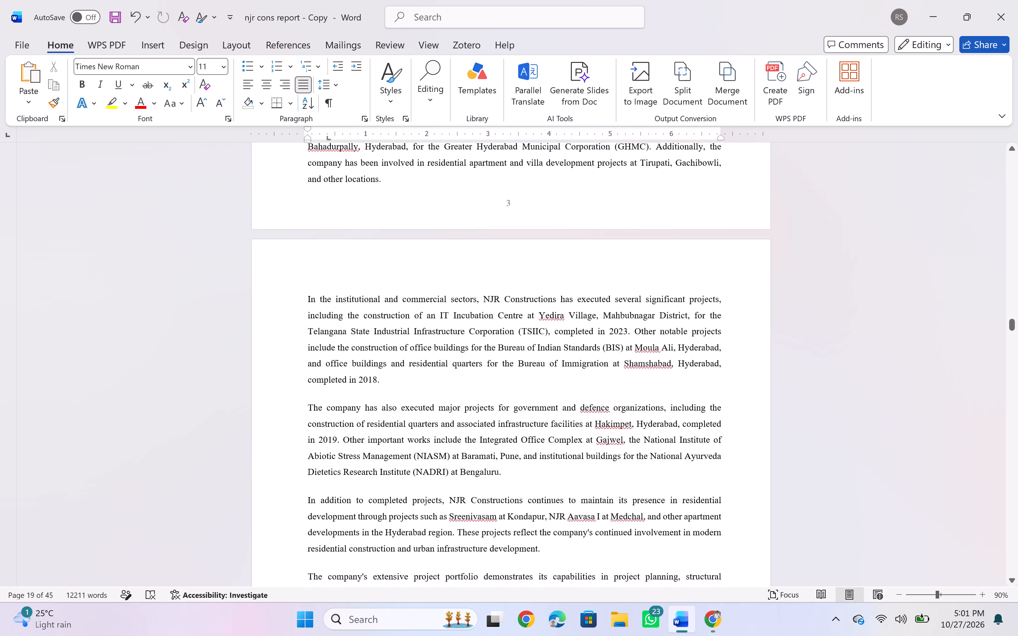
scroll(402, 315, "up", 3)
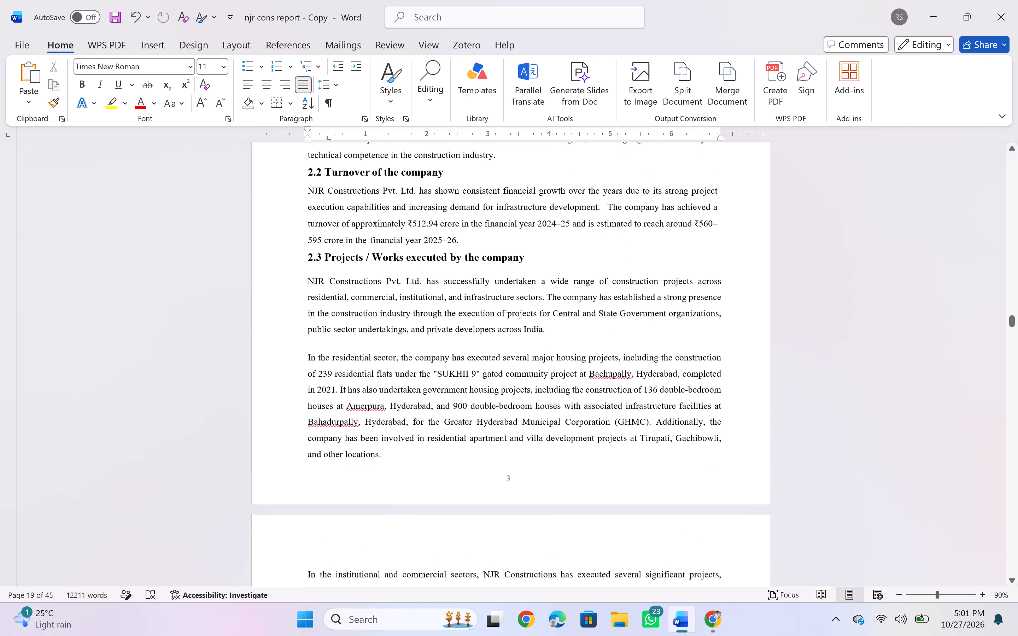
scroll(402, 315, "up", 1)
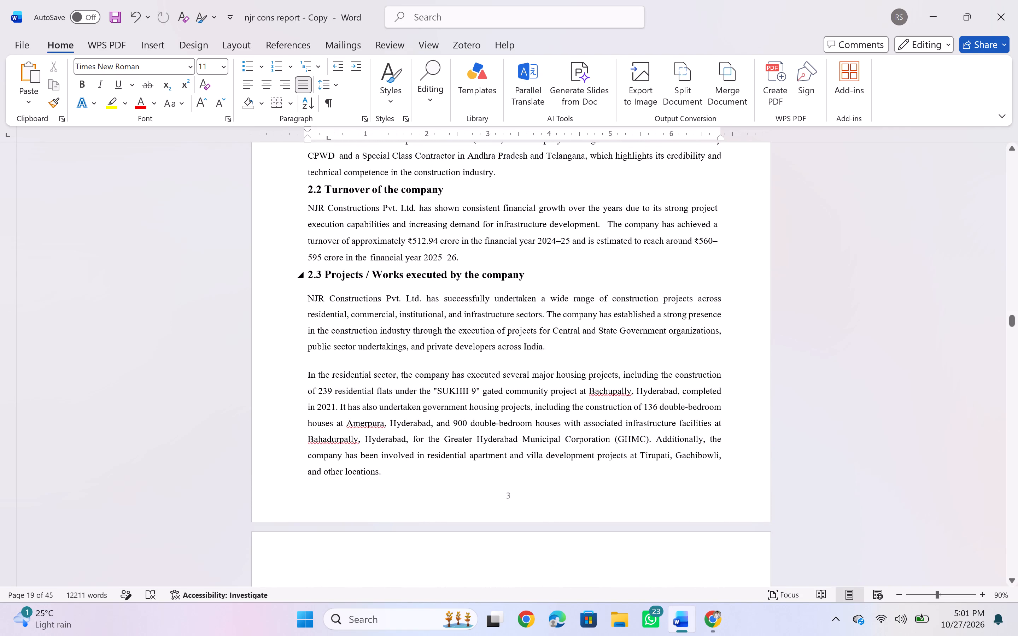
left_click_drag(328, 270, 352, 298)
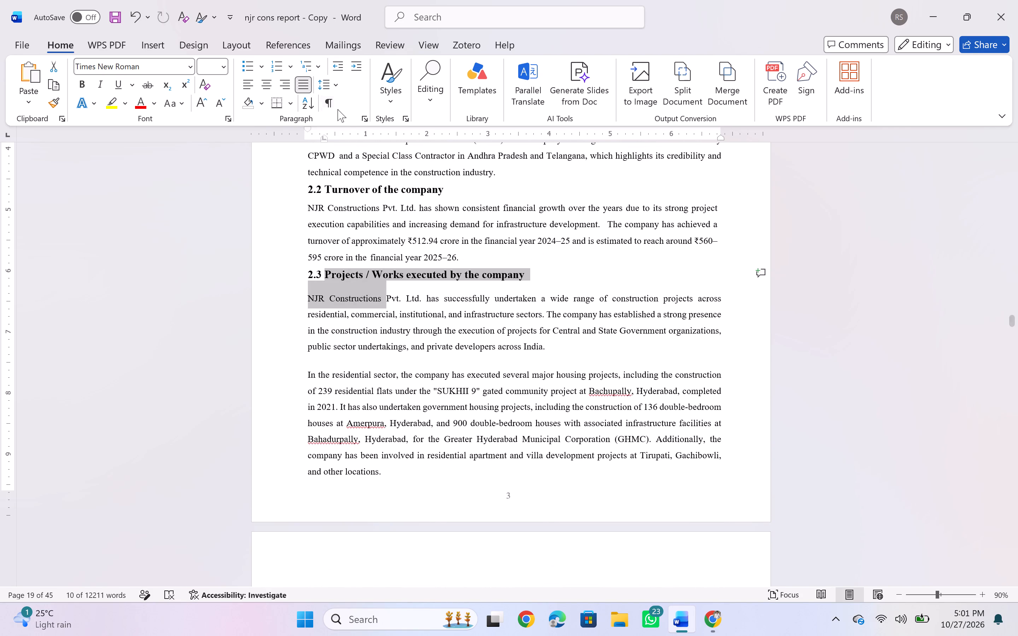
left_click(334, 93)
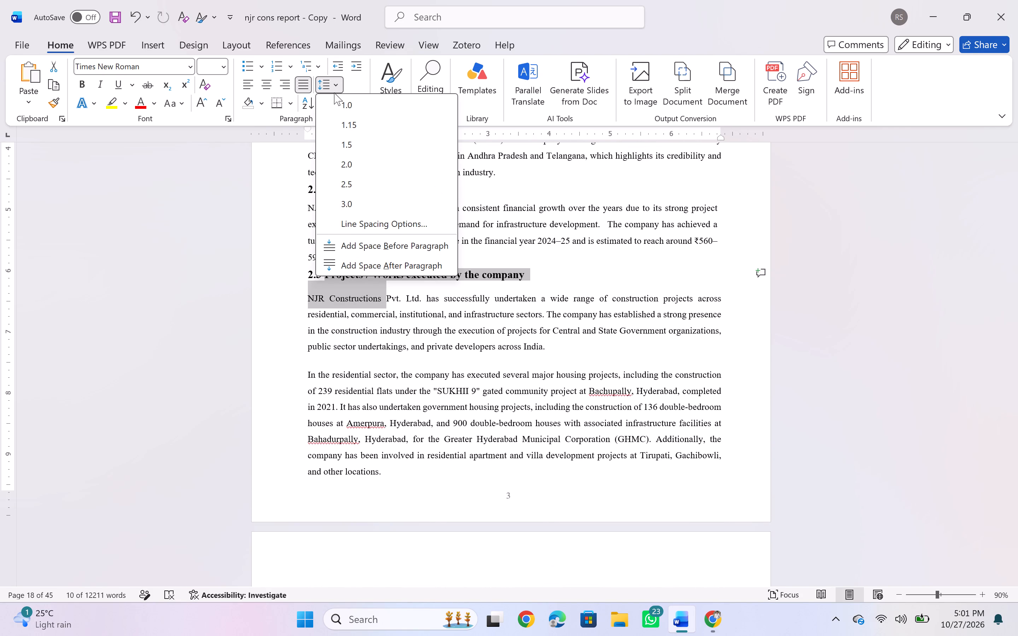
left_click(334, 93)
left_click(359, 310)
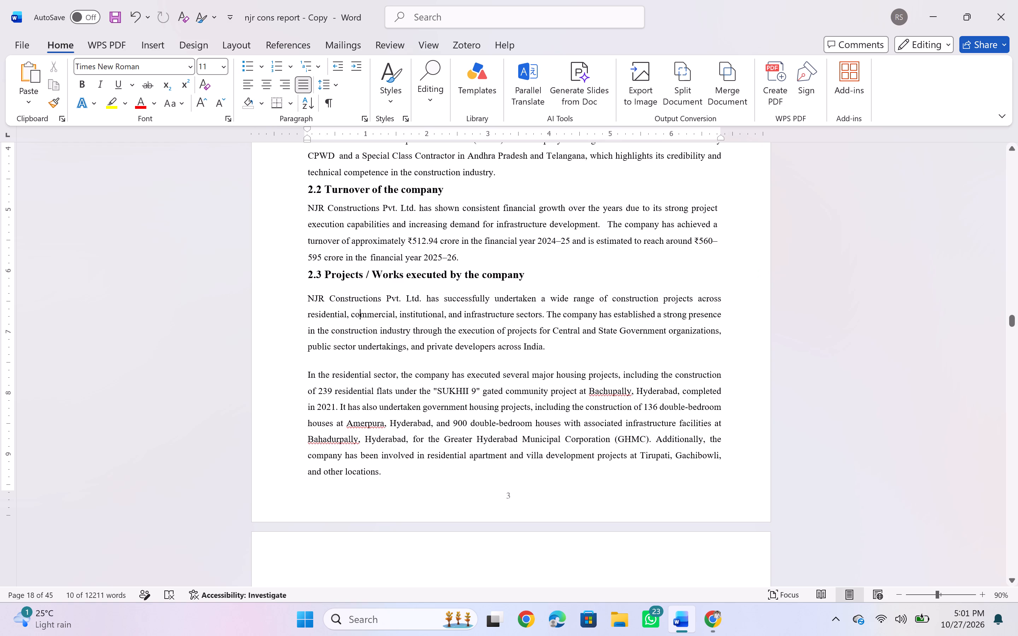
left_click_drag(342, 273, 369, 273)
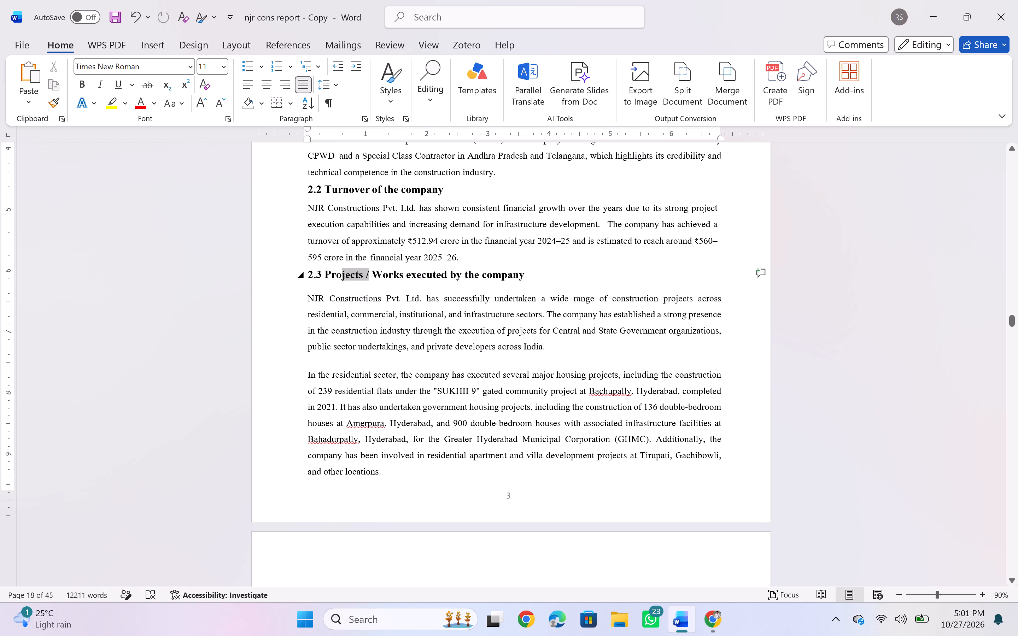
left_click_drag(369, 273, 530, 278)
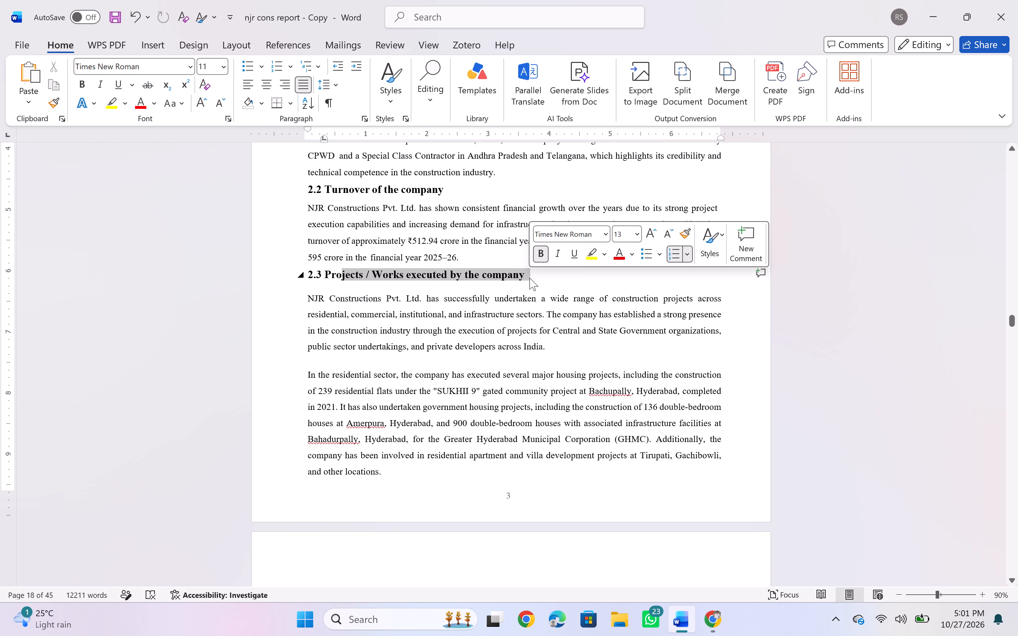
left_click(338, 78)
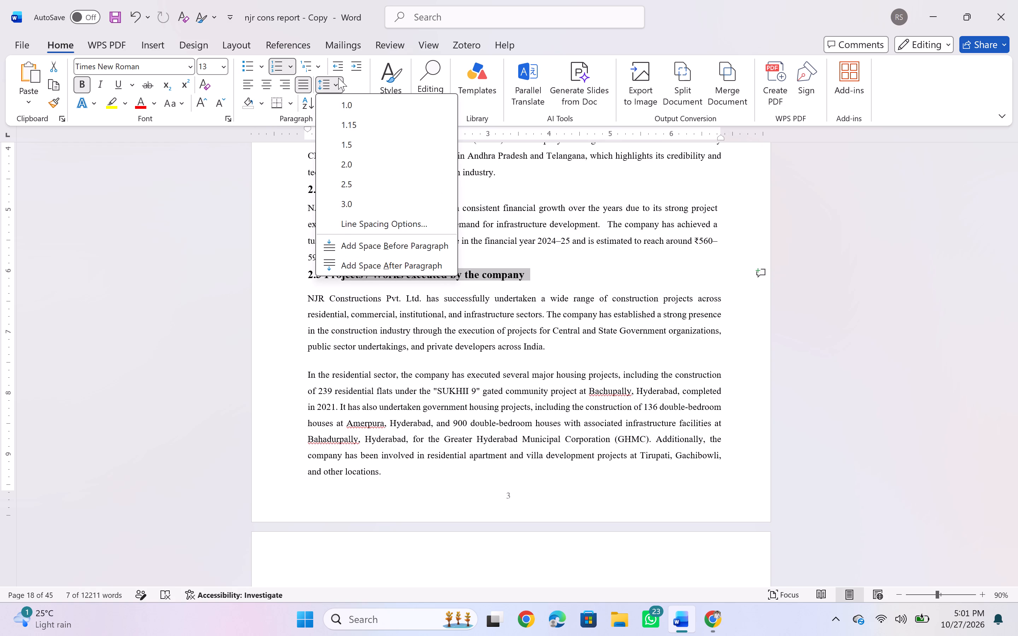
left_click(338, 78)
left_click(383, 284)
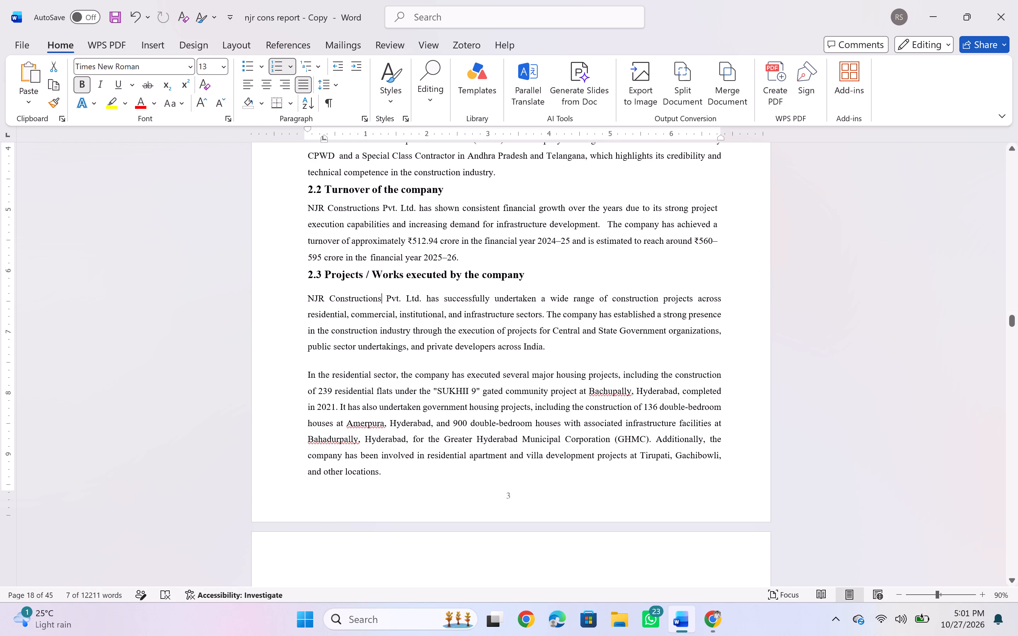
Remove the space before the first paragraph under heading 2.3 Projects / Works executed by the company.
left_click_drag(318, 285, 344, 302)
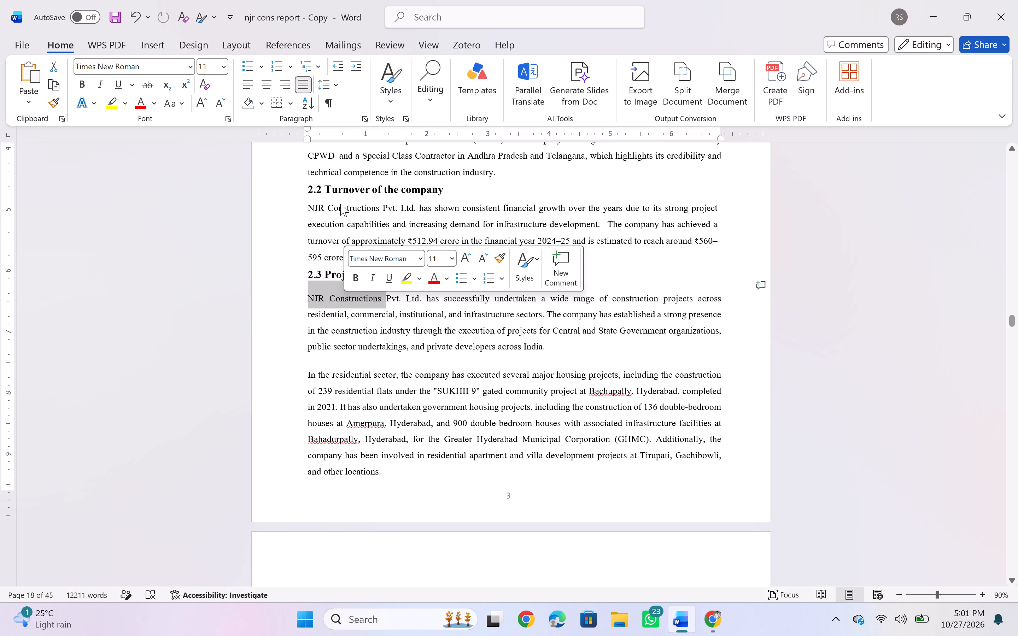
left_click(335, 89)
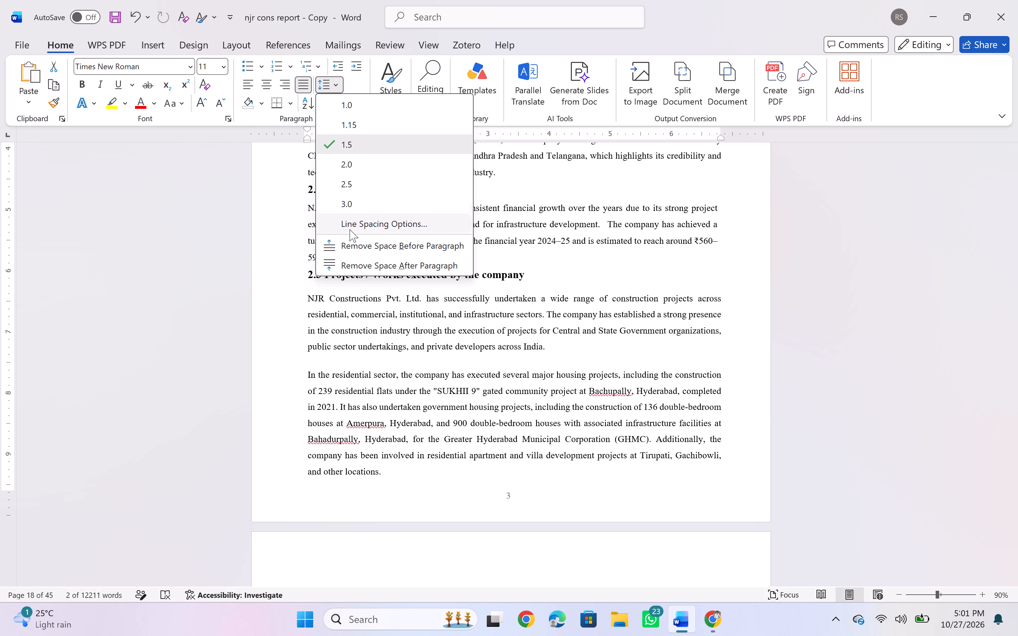
left_click(351, 242)
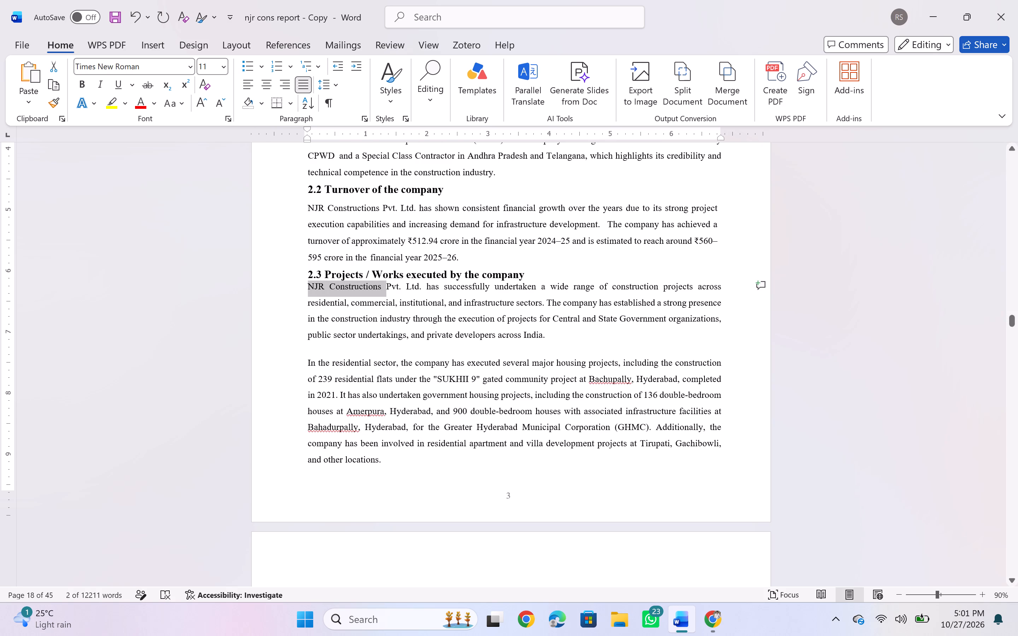
Remove the space after the first two body paragraphs of Section 2.3.
left_click_drag(317, 345, 341, 376)
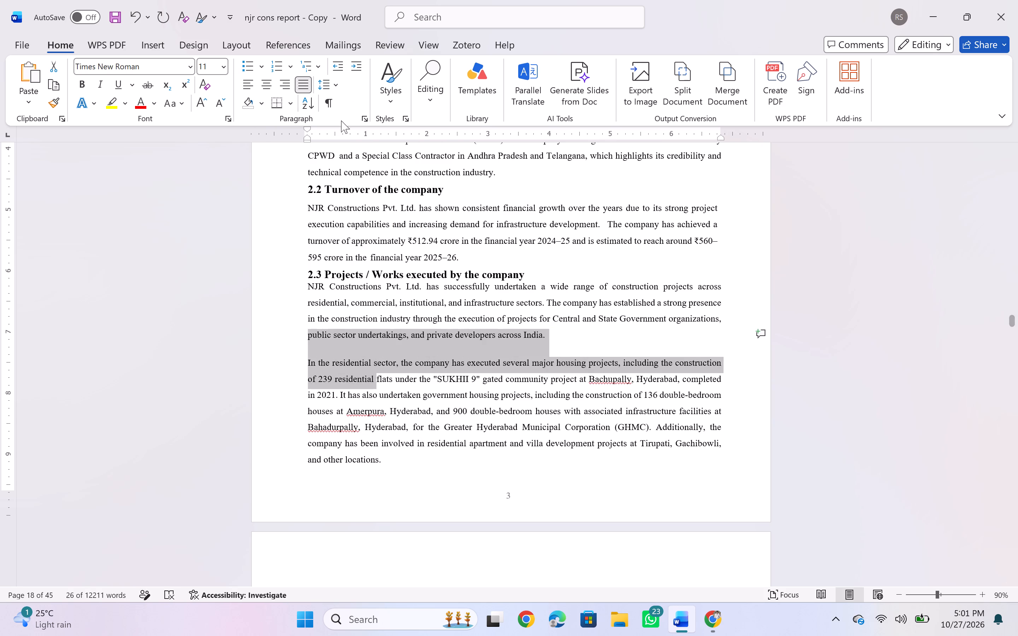
left_click(337, 88)
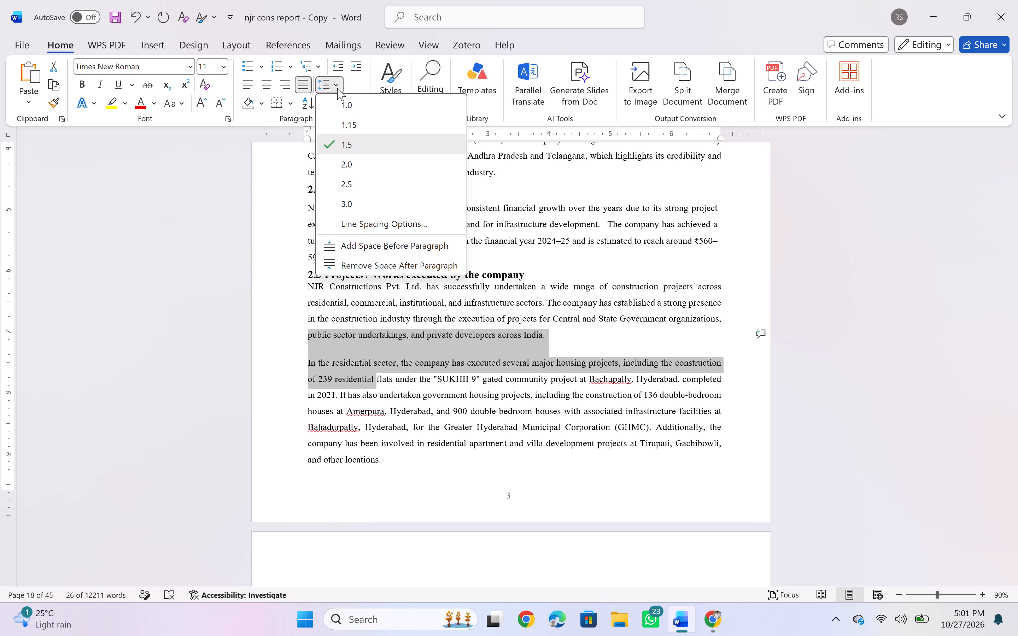
left_click(352, 270)
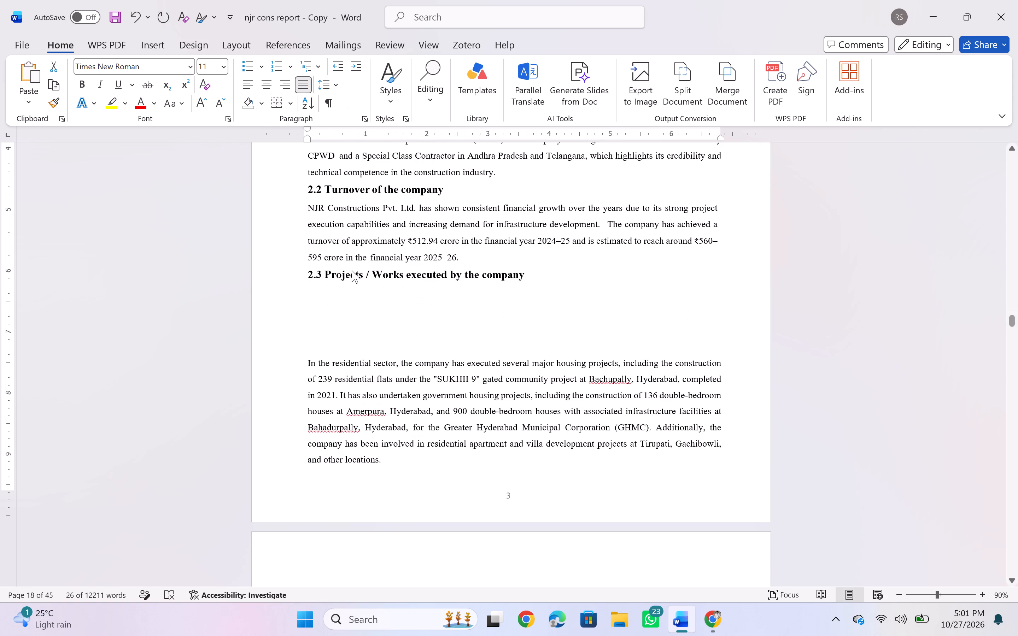
left_click(335, 88)
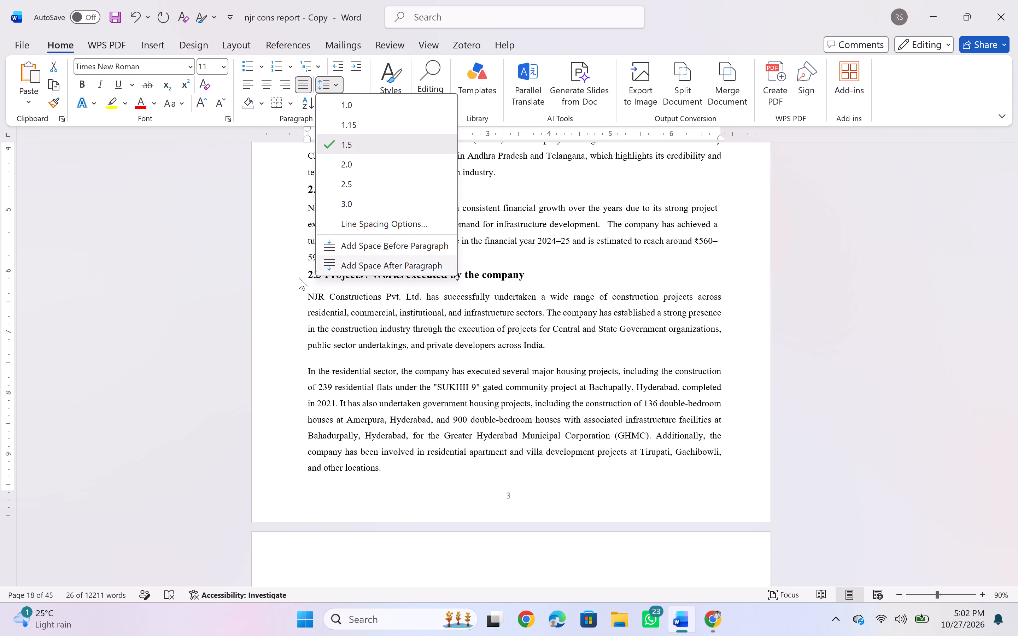
left_click(283, 307)
left_click(331, 348)
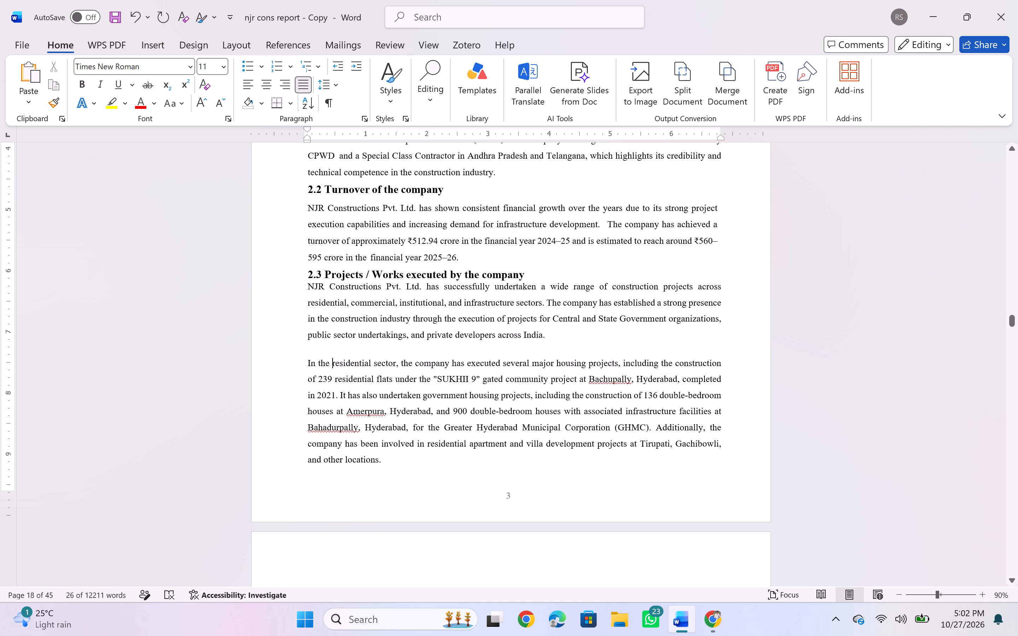
Remove the space before the Section 2.3 paragraph beginning "In the residential sector".
left_click(318, 355)
left_click_drag(311, 346, 356, 372)
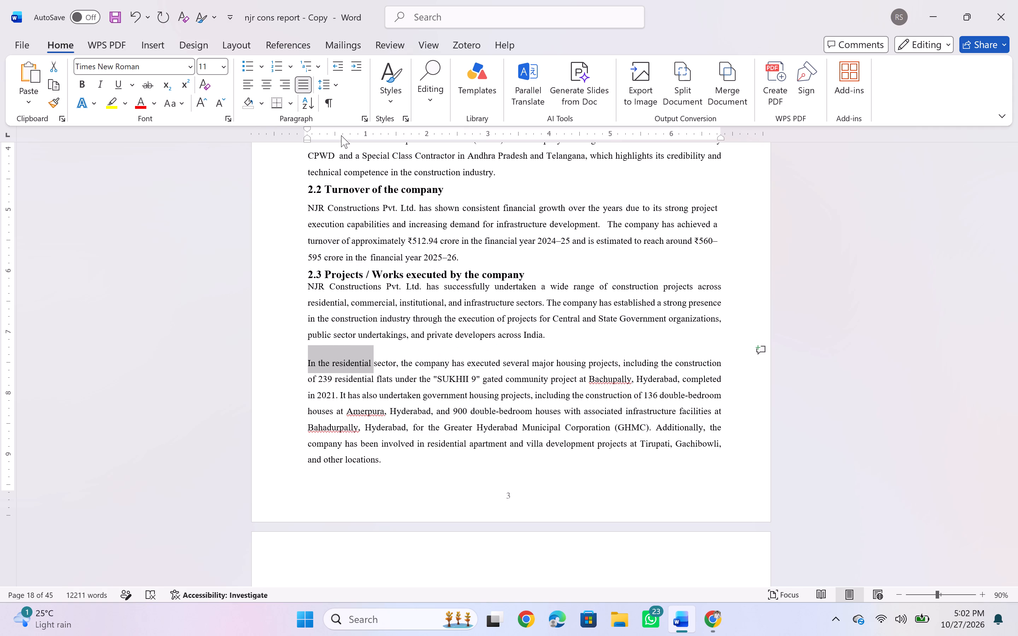
left_click(337, 89)
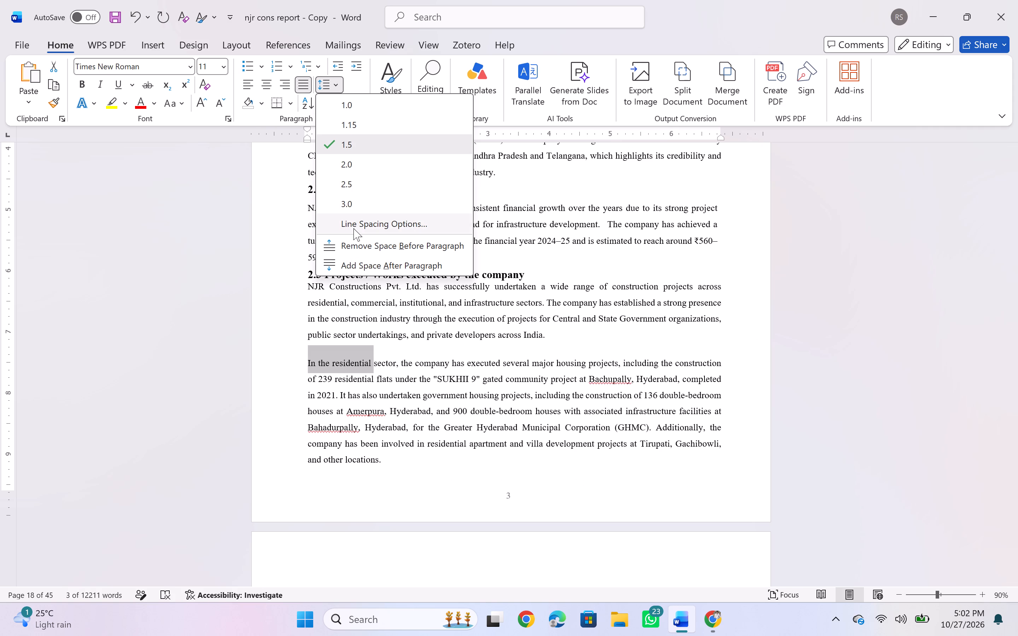
left_click(353, 242)
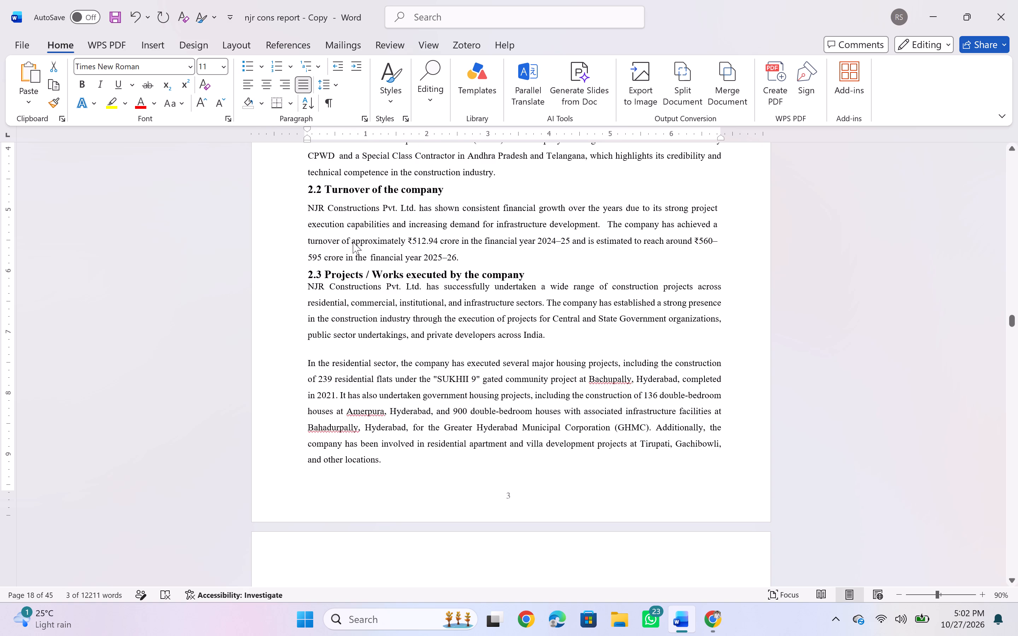
left_click(344, 352)
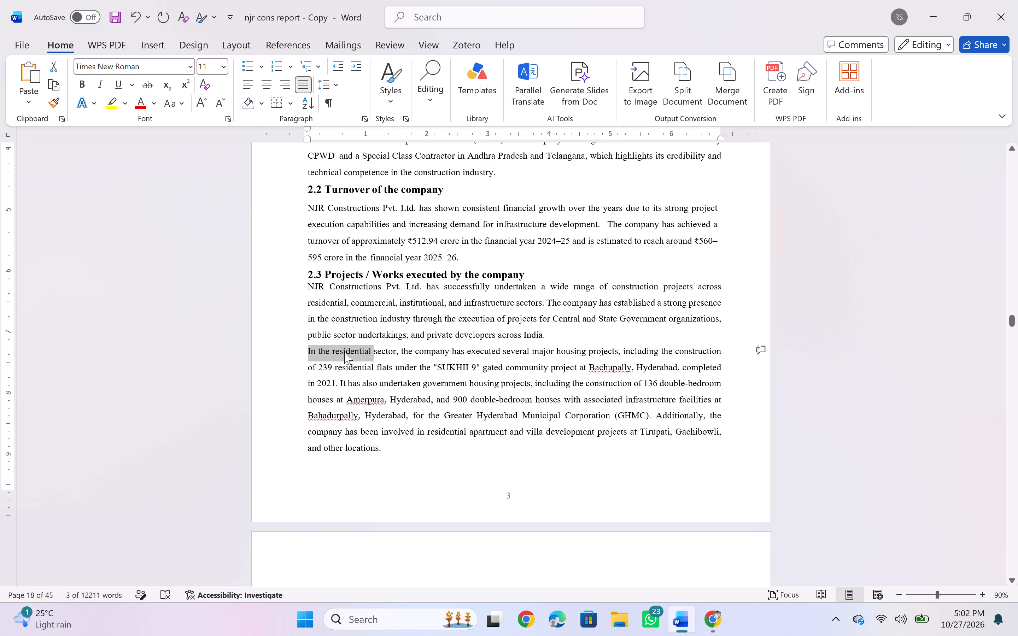
Remove the space before the Section 2.3 paragraph beginning "The company has also executed major projects".
scroll(344, 352, "down", 2)
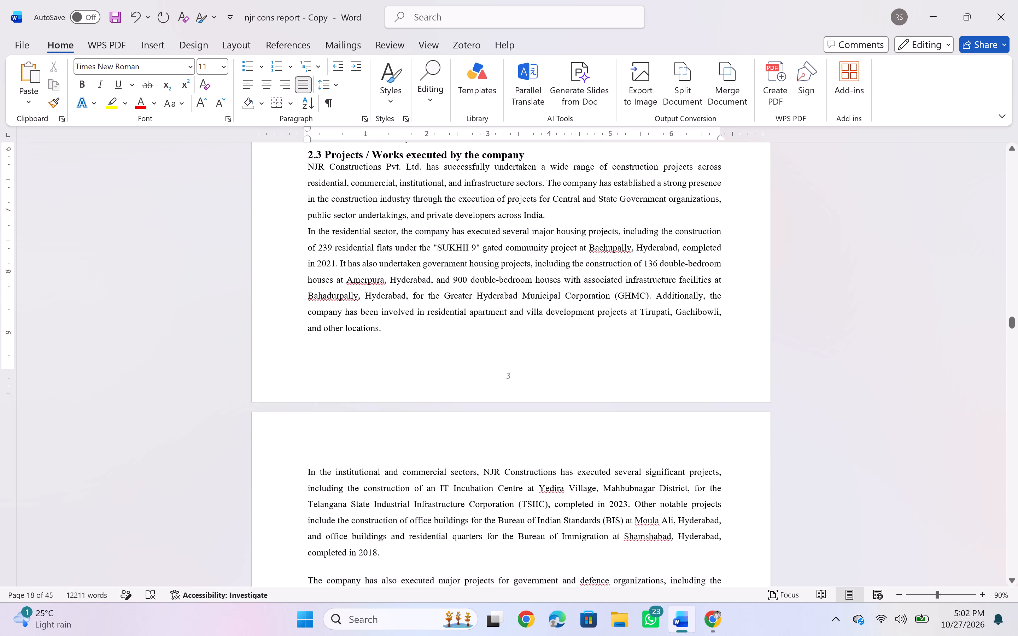
scroll(344, 352, "down", 2)
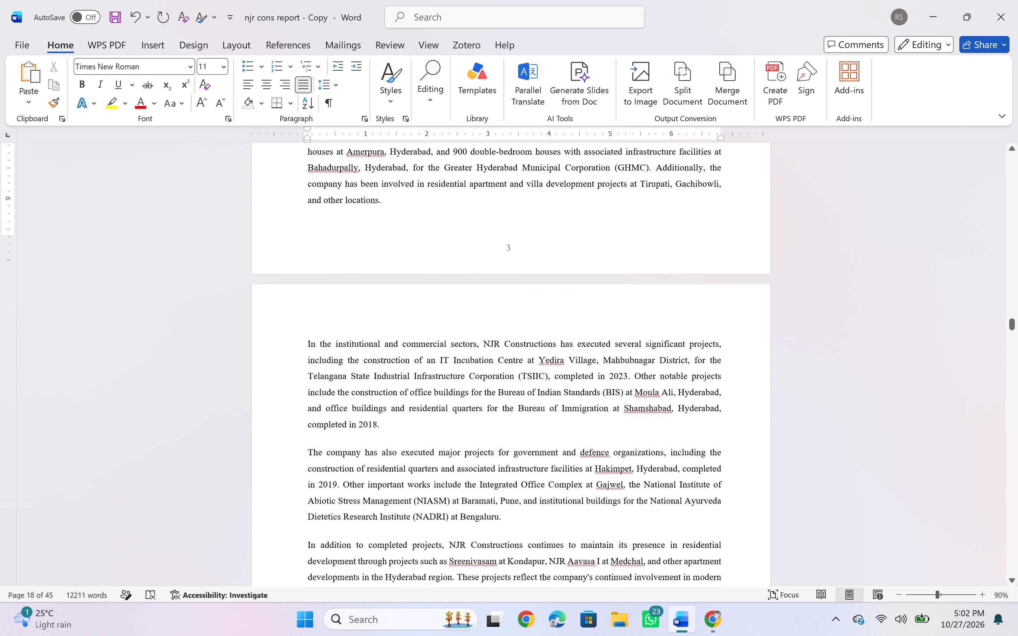
scroll(344, 352, "down", 2)
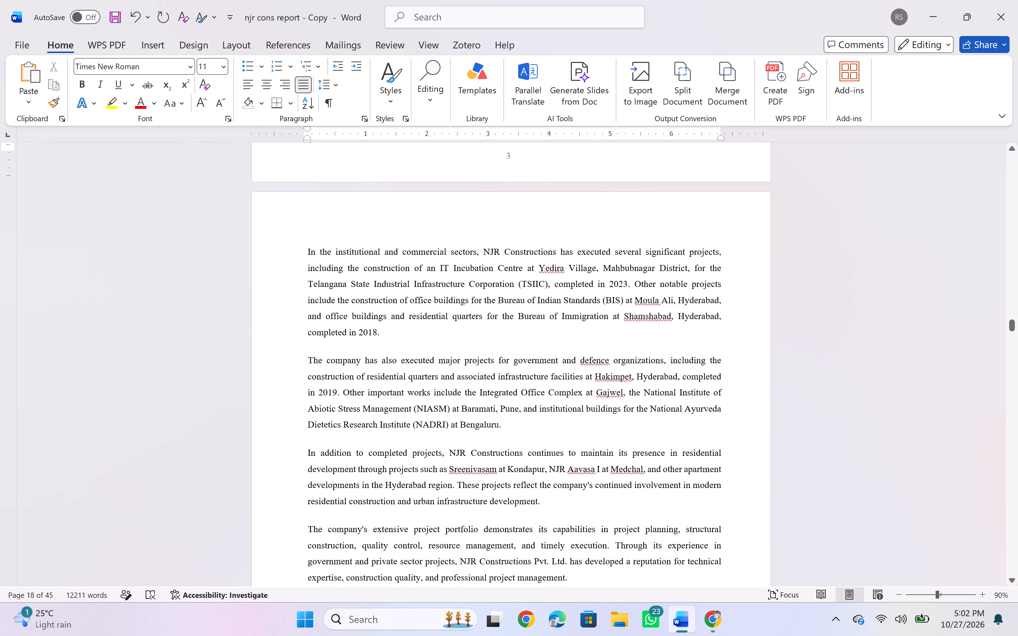
left_click_drag(314, 350, 342, 364)
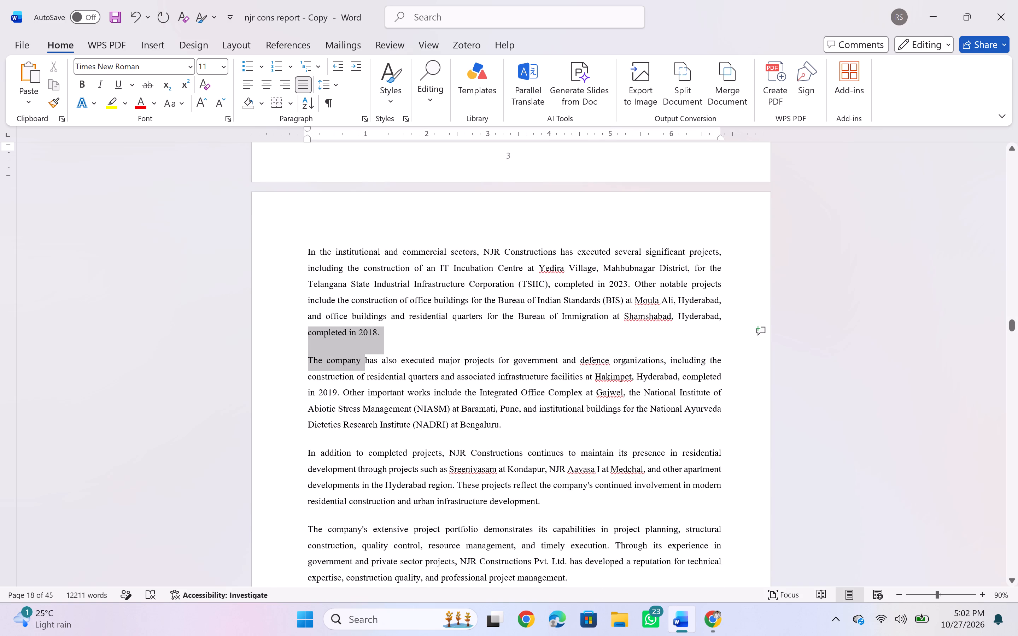
left_click_drag(342, 364, 322, 352)
left_click(314, 350)
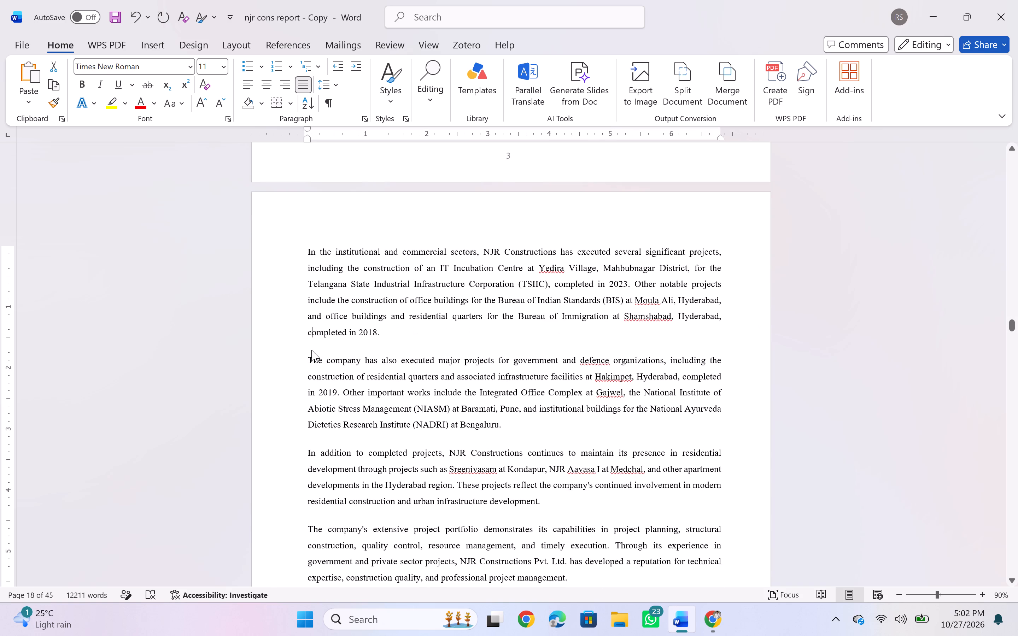
left_click_drag(303, 352, 332, 364)
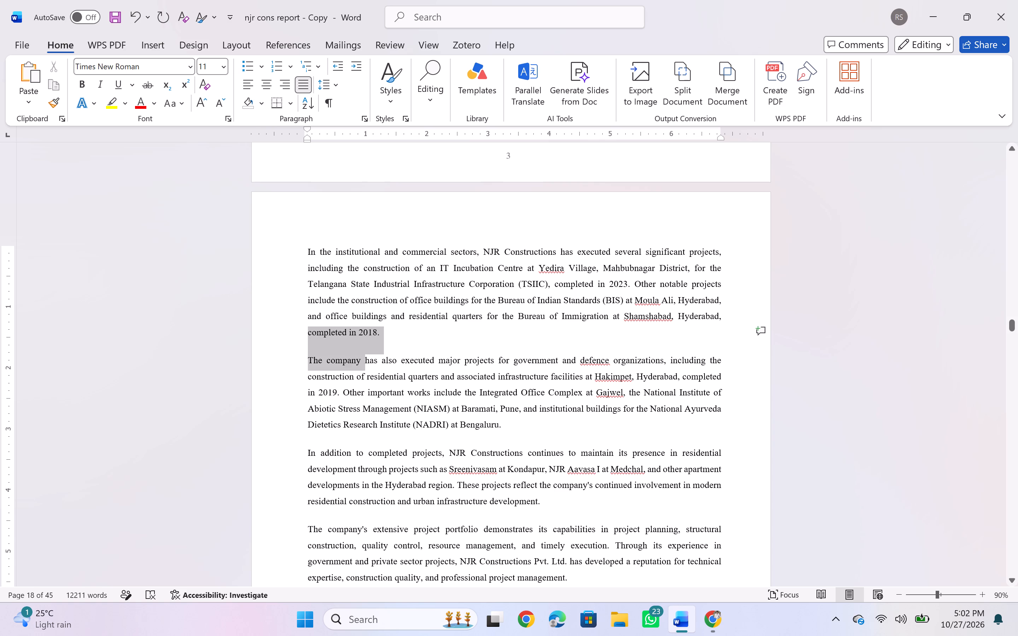
left_click_drag(332, 364, 322, 354)
left_click(322, 354)
left_click_drag(312, 355, 323, 355)
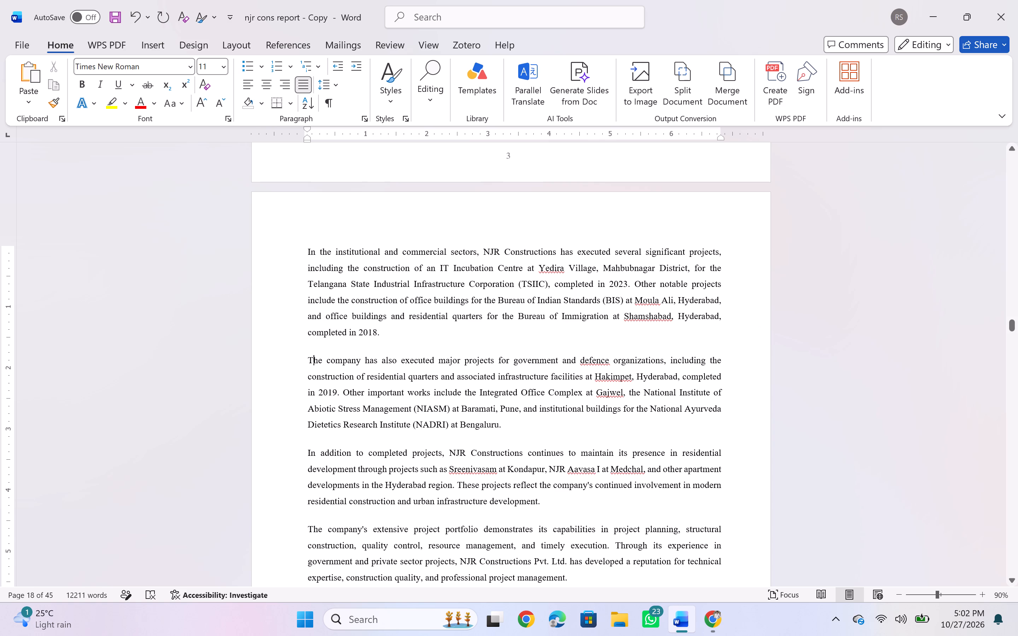
left_click_drag(323, 355, 357, 355)
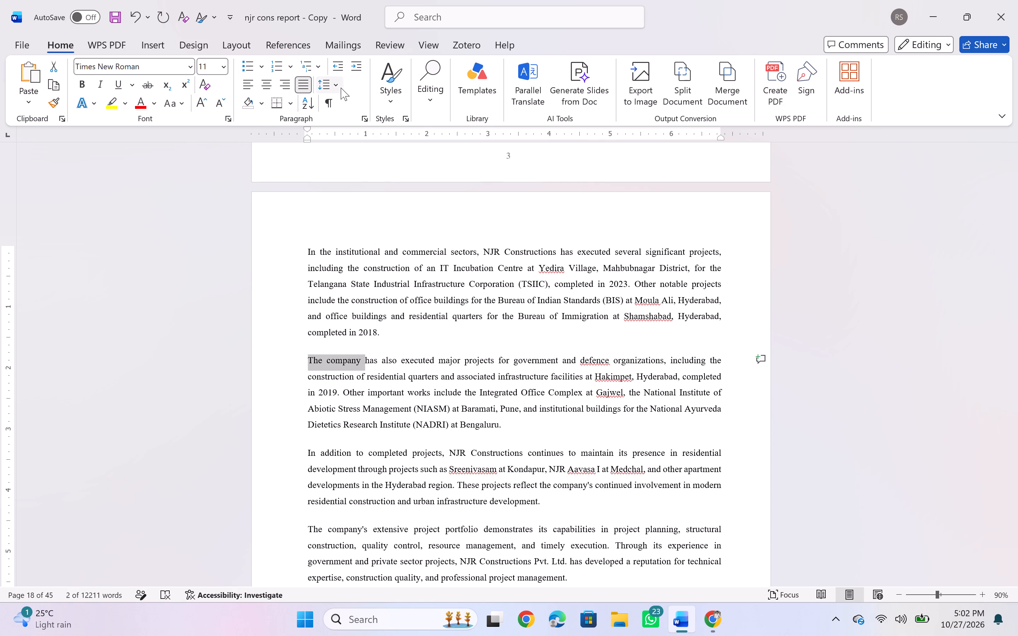
left_click(337, 86)
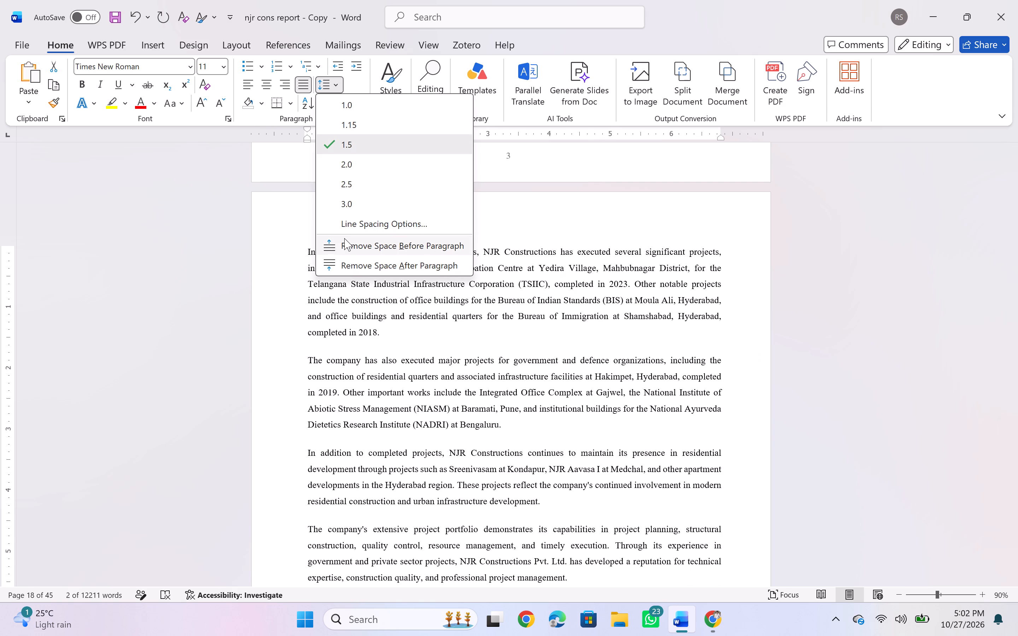
left_click(344, 246)
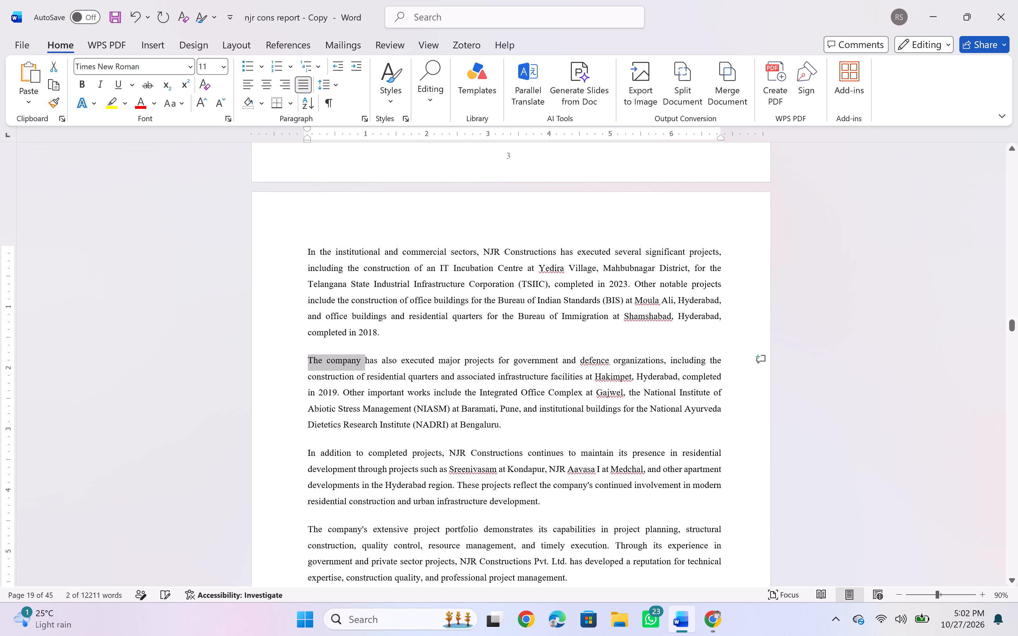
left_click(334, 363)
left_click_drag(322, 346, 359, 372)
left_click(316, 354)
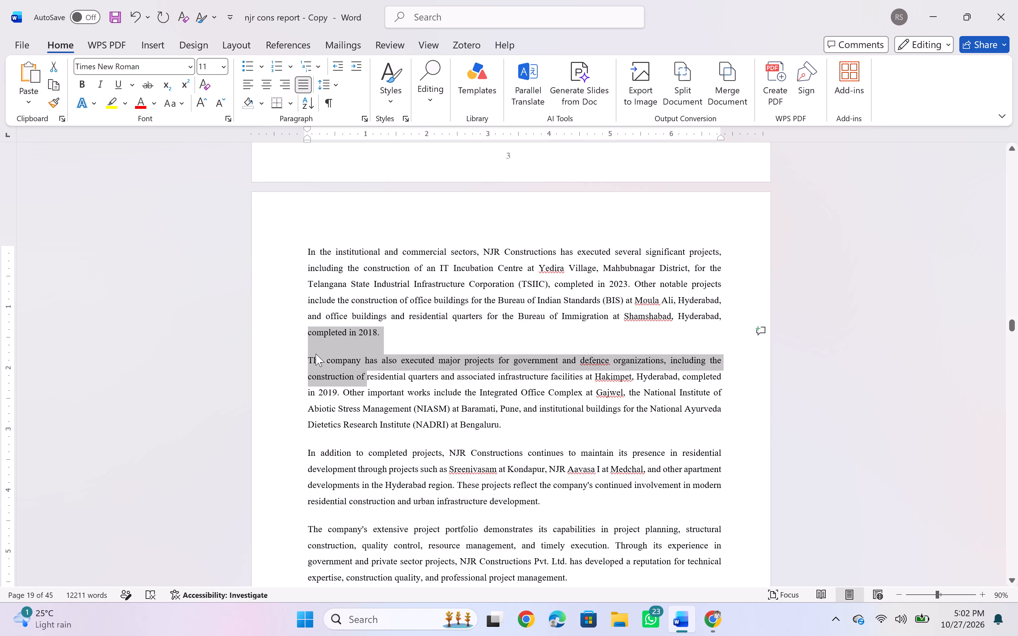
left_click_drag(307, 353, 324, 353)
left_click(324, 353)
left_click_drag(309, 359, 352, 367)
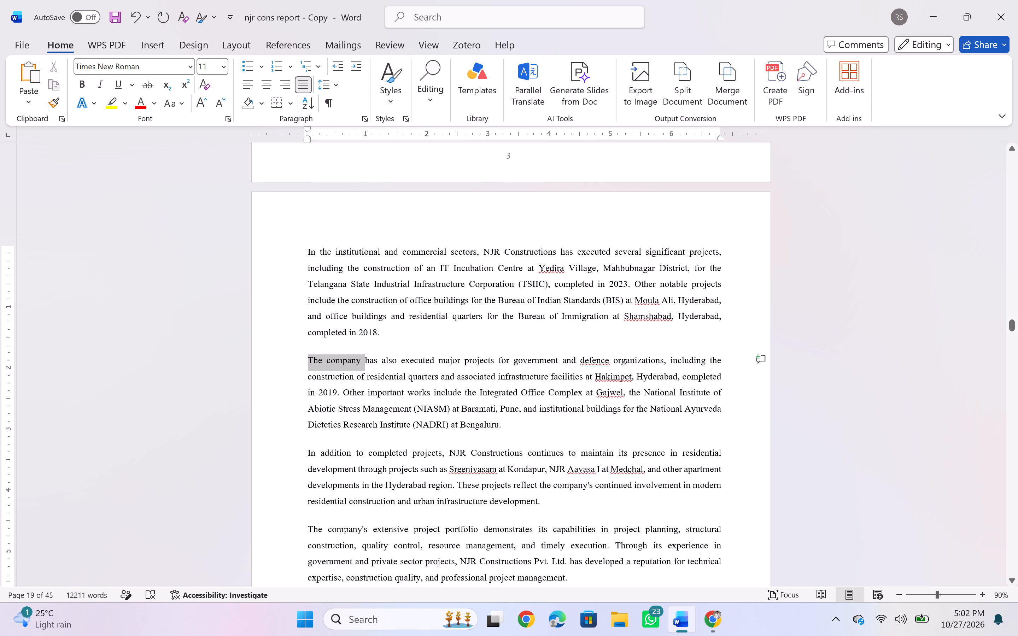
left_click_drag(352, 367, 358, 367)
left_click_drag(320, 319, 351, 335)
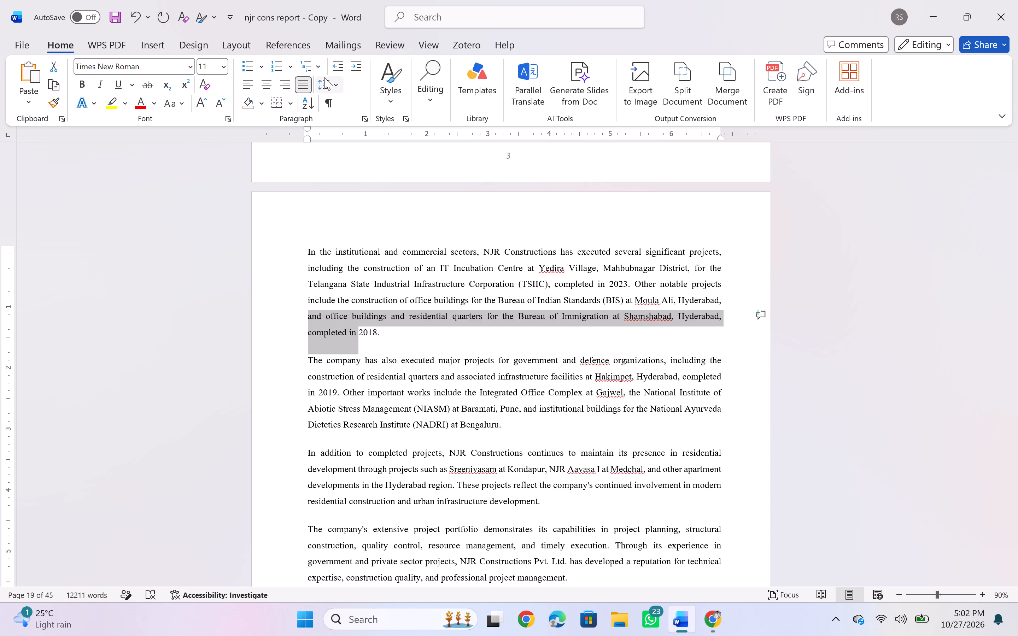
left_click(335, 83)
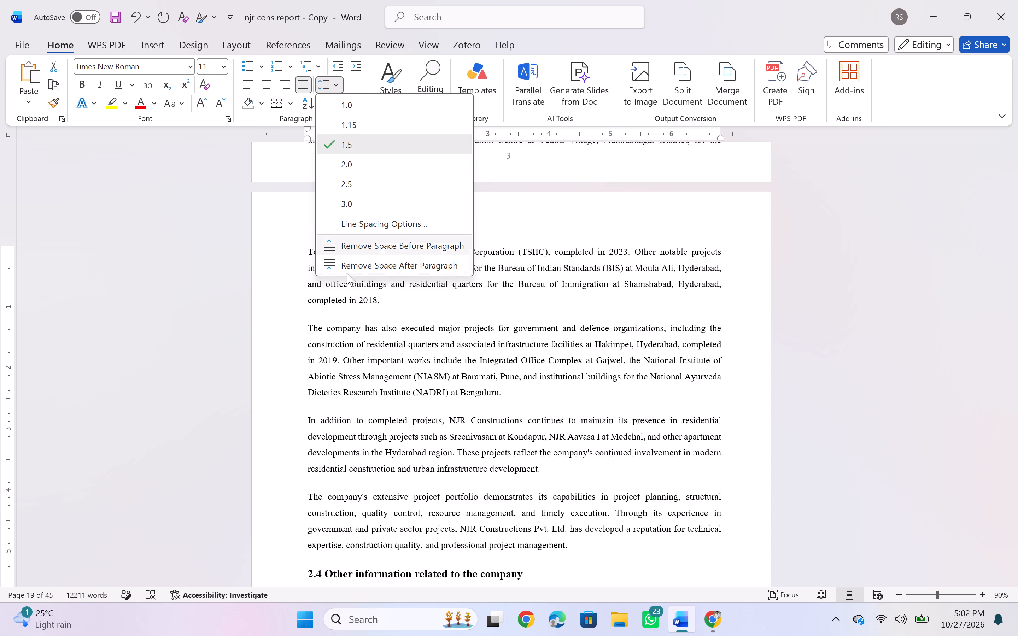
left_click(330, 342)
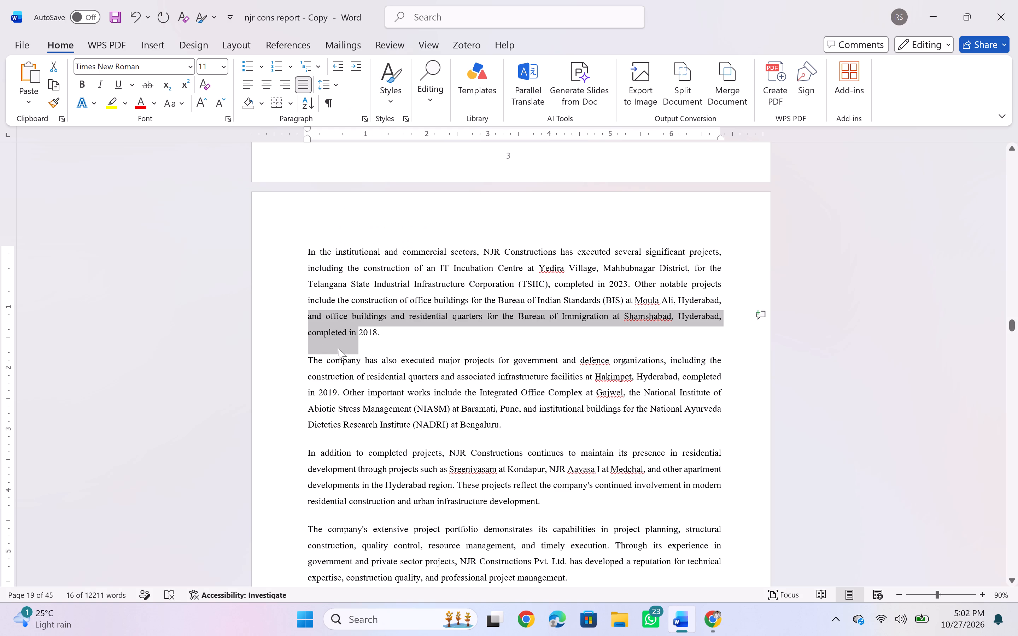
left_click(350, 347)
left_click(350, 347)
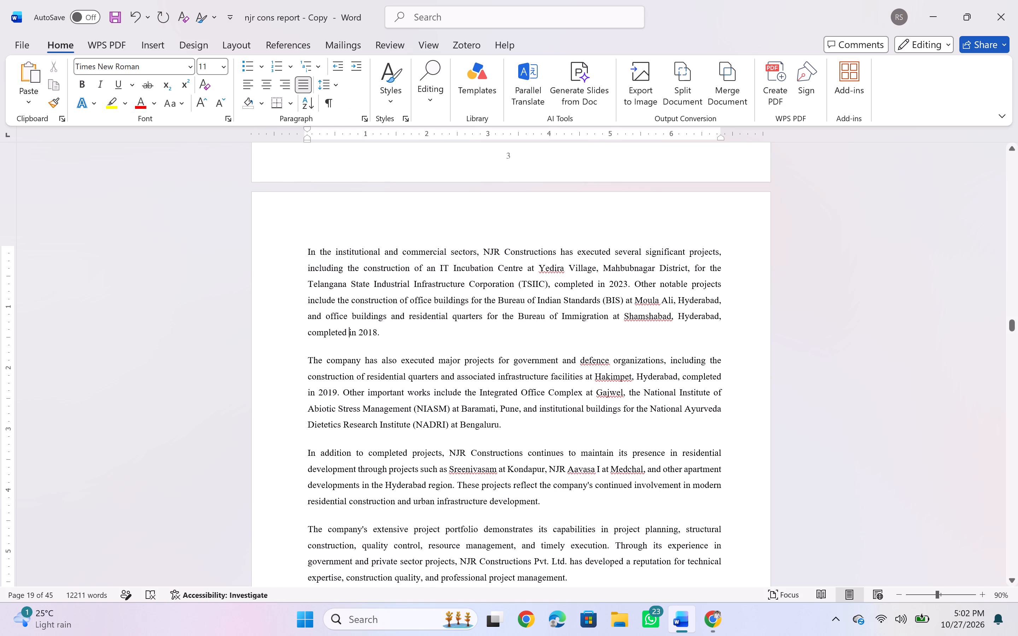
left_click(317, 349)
Remove the space before and after the two Section 2.3 paragraphs beginning "In the institutional and commercial sectors" and "The company has also executed".
scroll(310, 353, "down", 1)
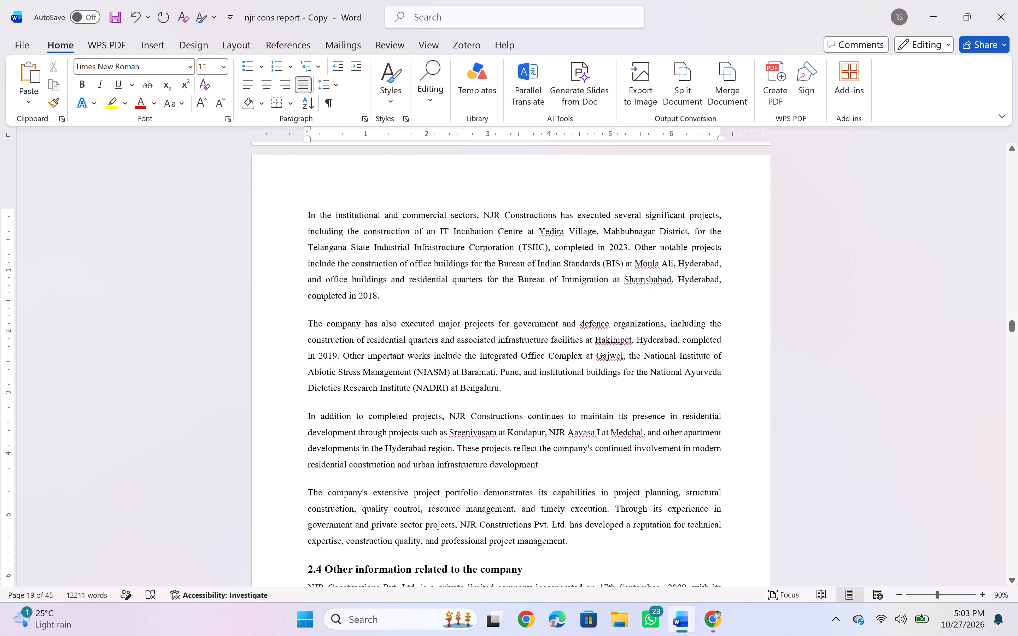
left_click(385, 311)
left_click_drag(357, 293, 390, 330)
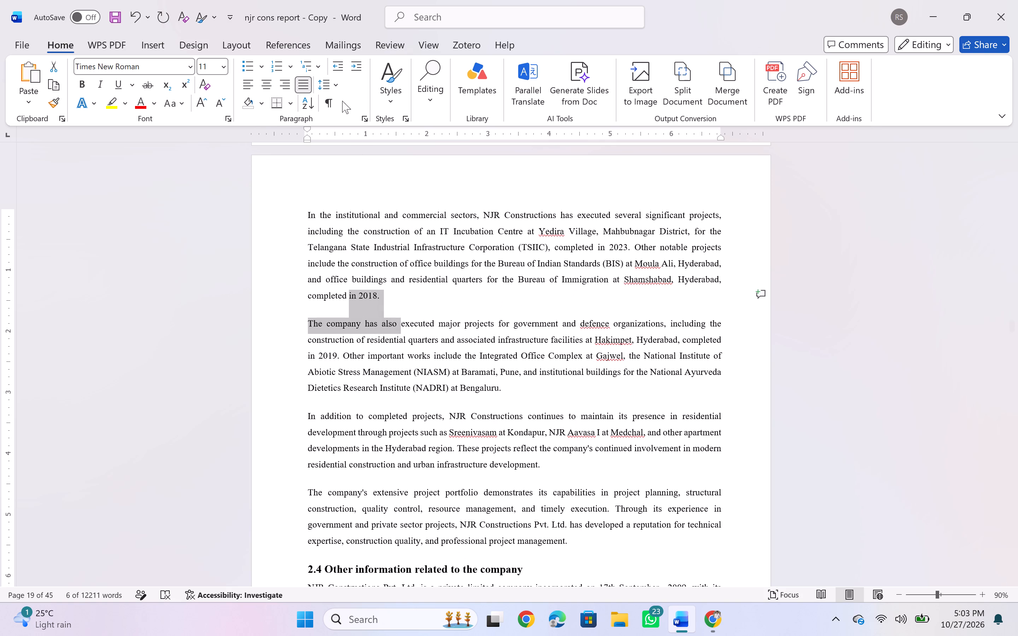
left_click(333, 81)
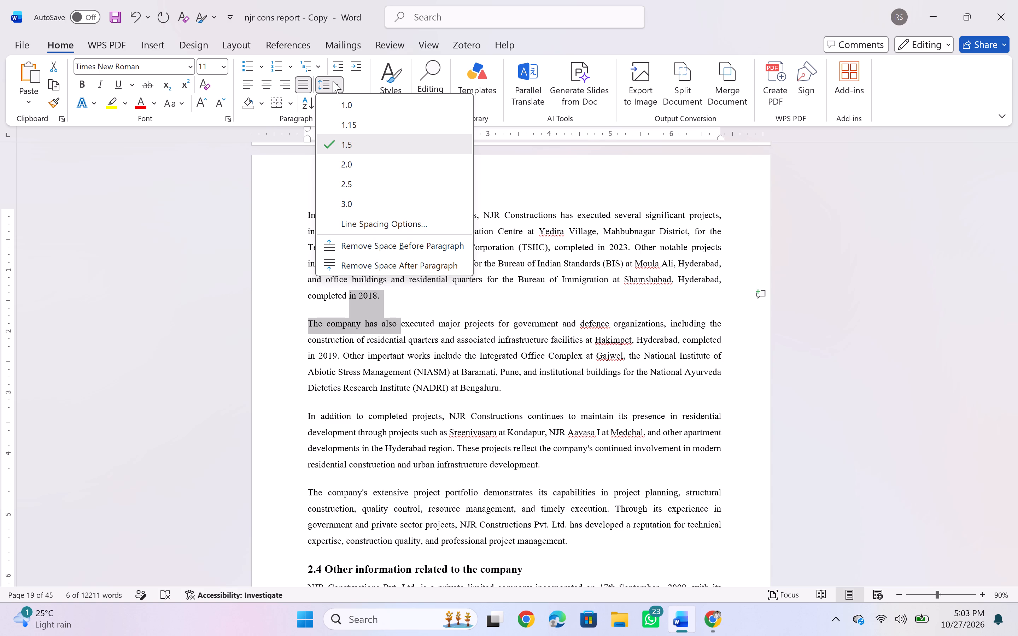
left_click(371, 242)
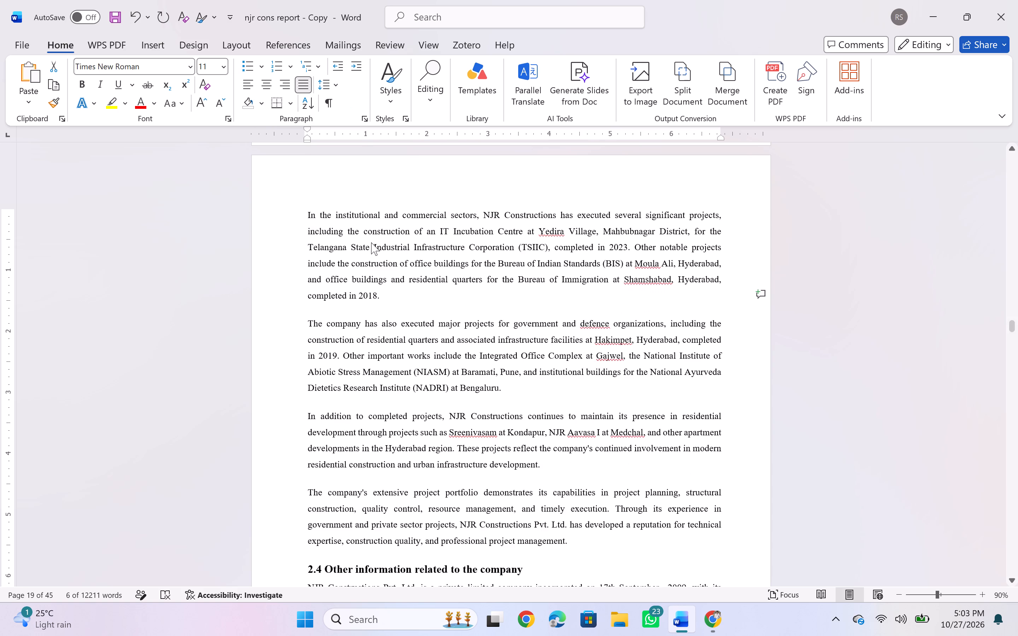
left_click(334, 83)
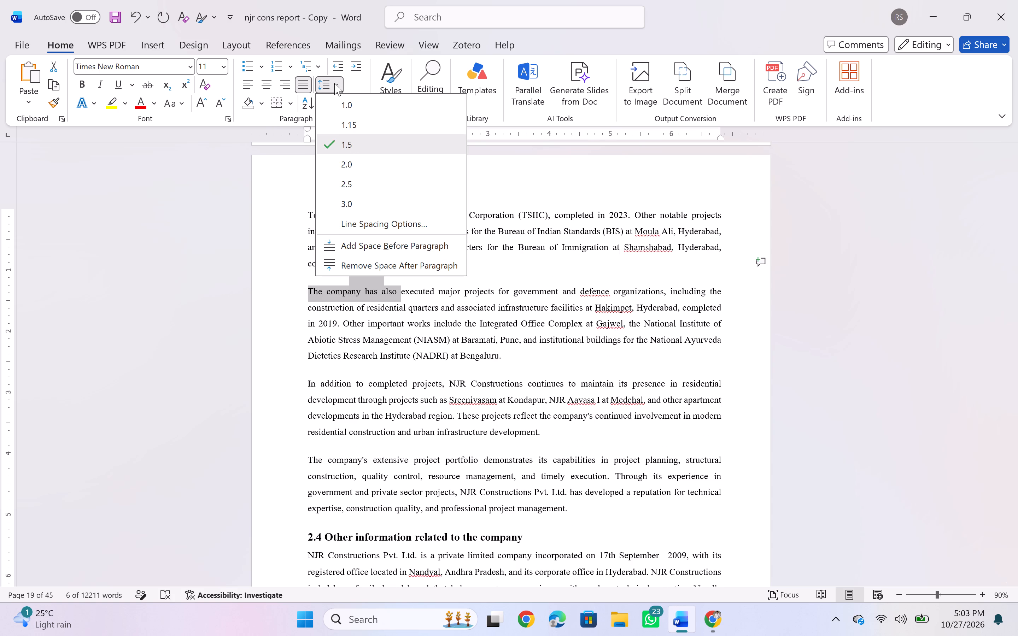
left_click(357, 263)
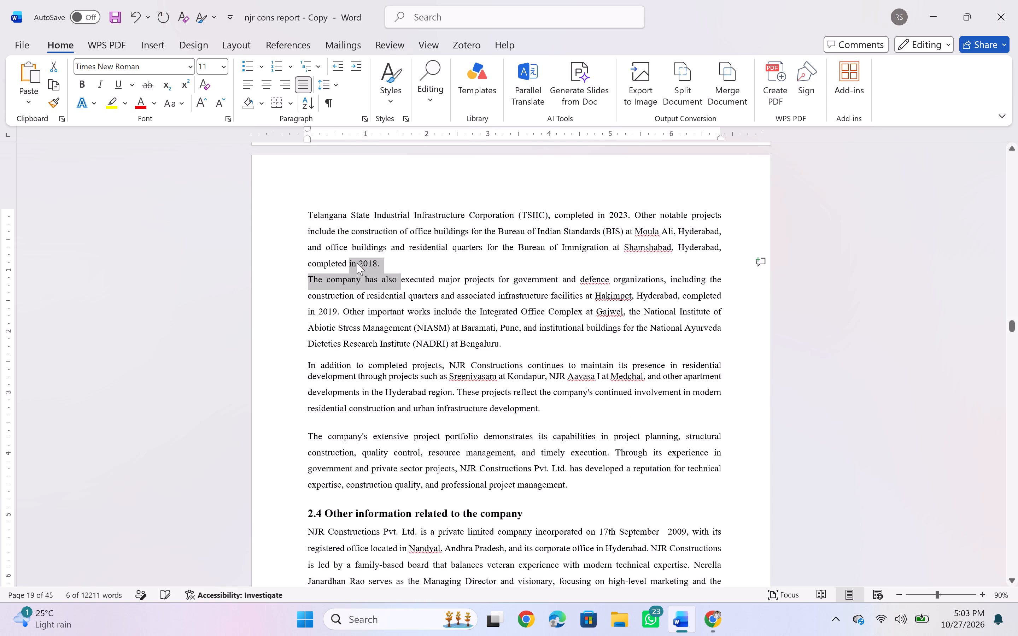
left_click(349, 308)
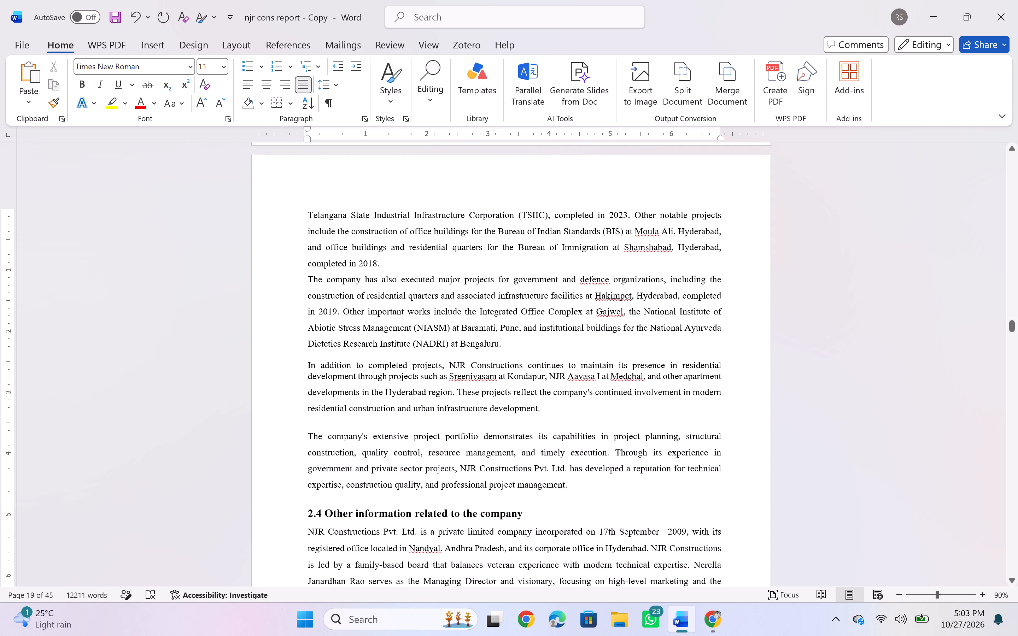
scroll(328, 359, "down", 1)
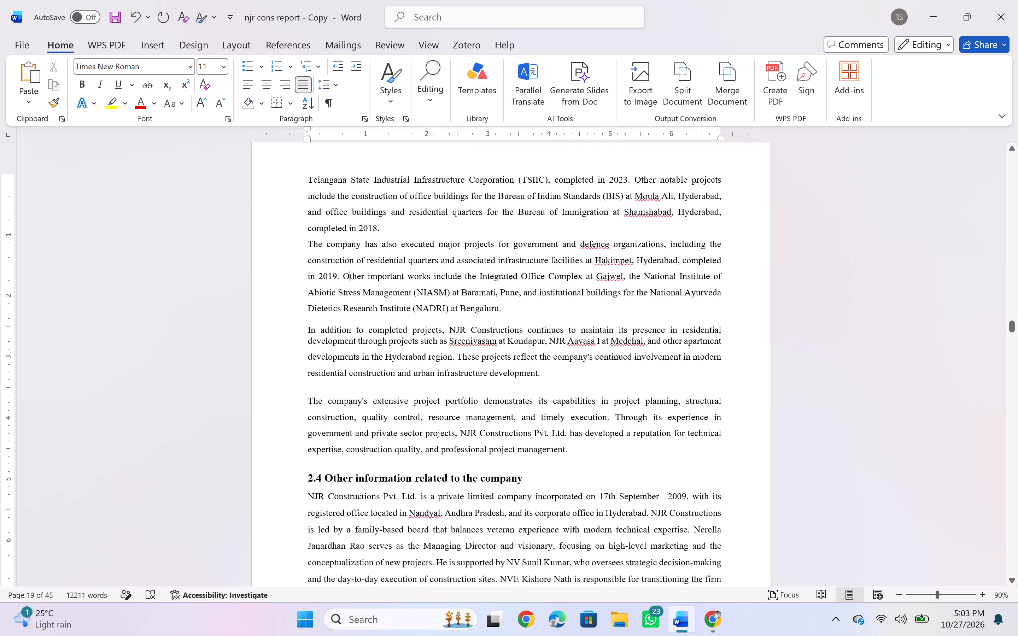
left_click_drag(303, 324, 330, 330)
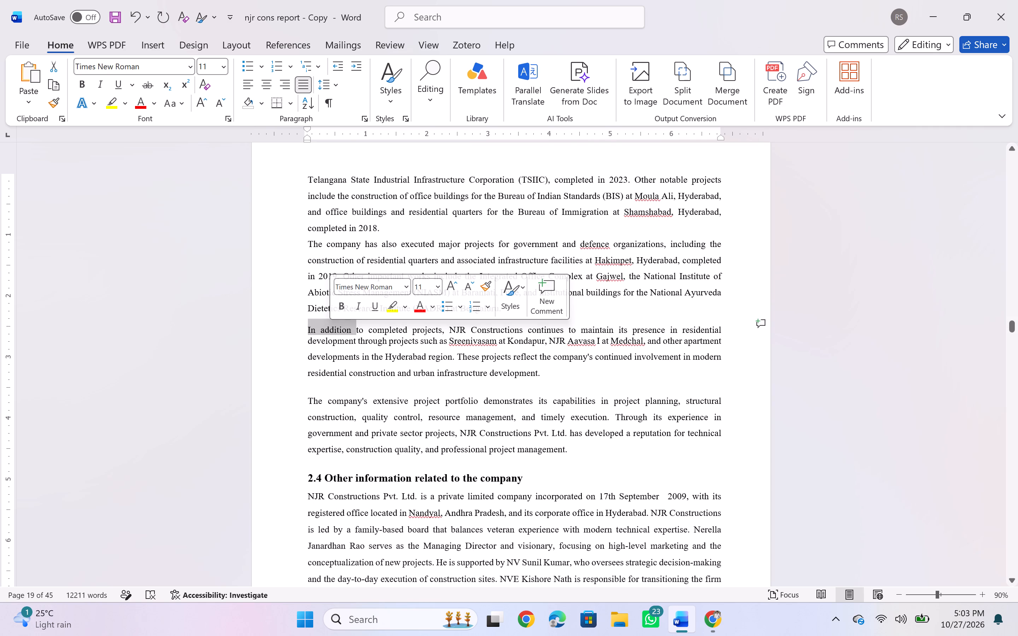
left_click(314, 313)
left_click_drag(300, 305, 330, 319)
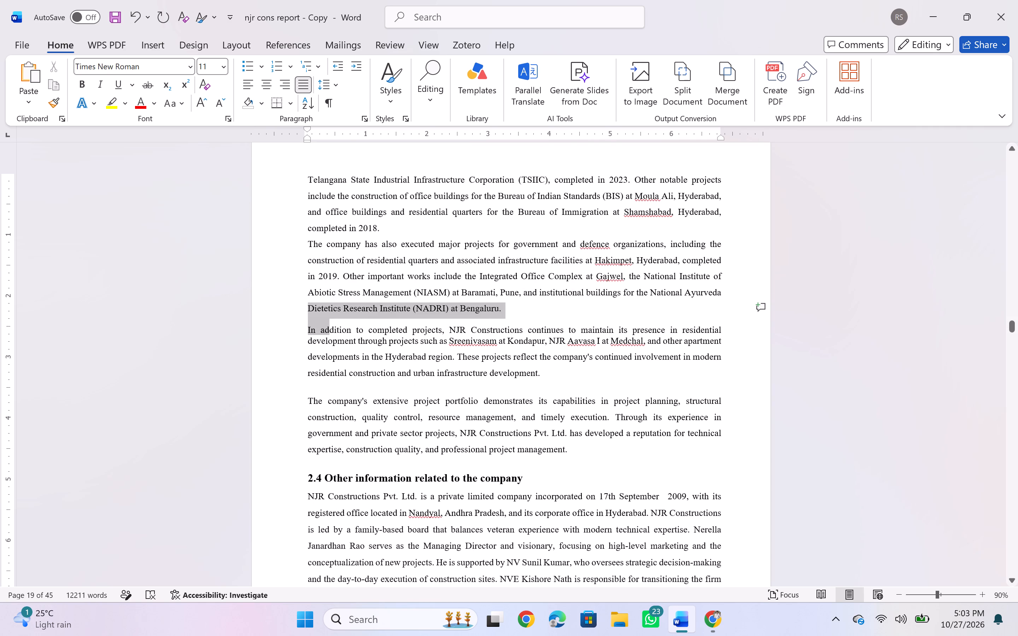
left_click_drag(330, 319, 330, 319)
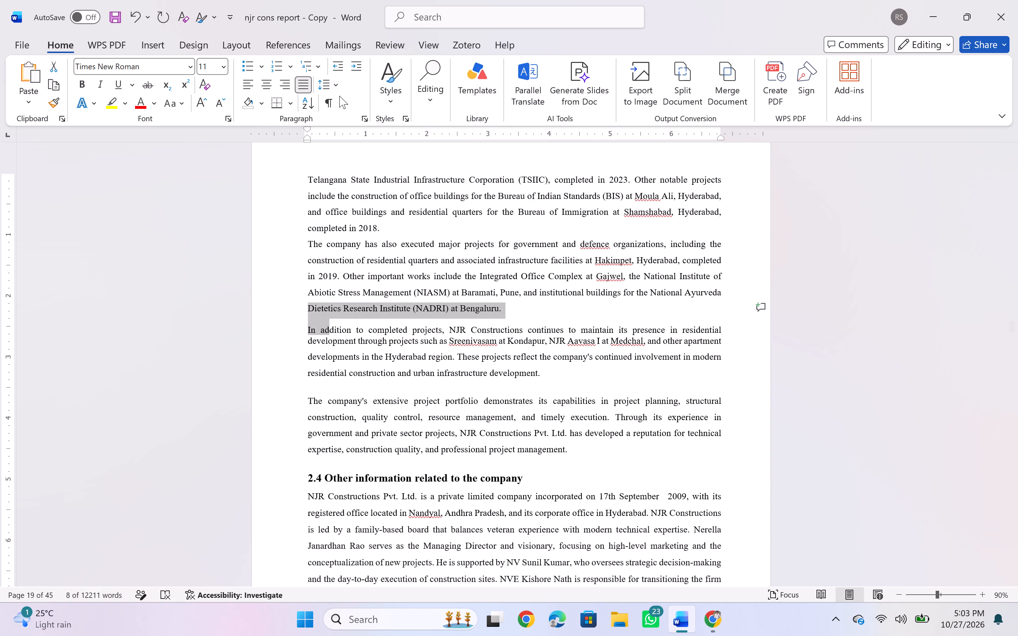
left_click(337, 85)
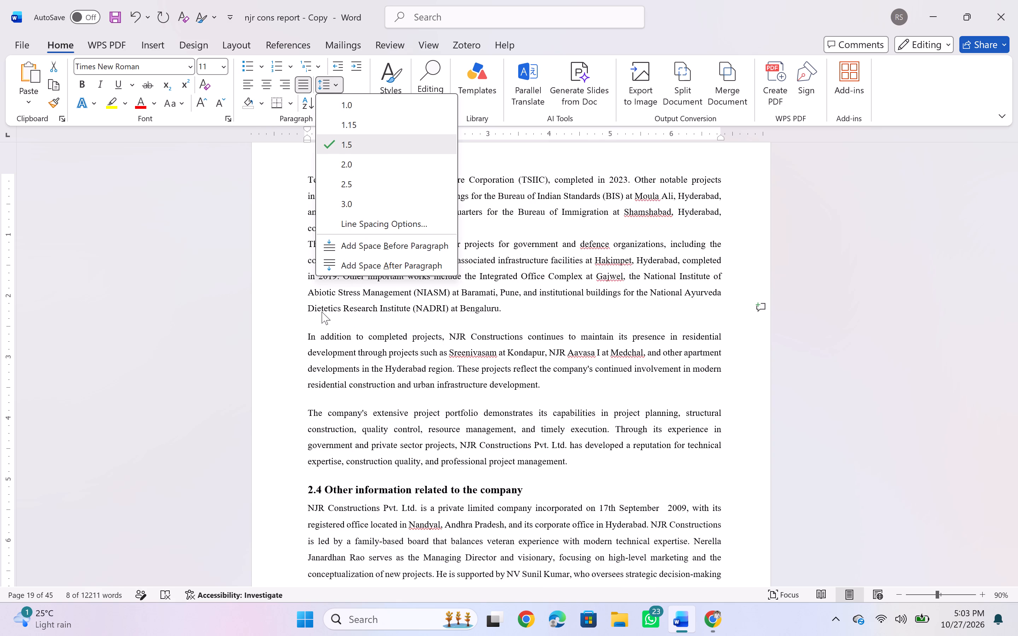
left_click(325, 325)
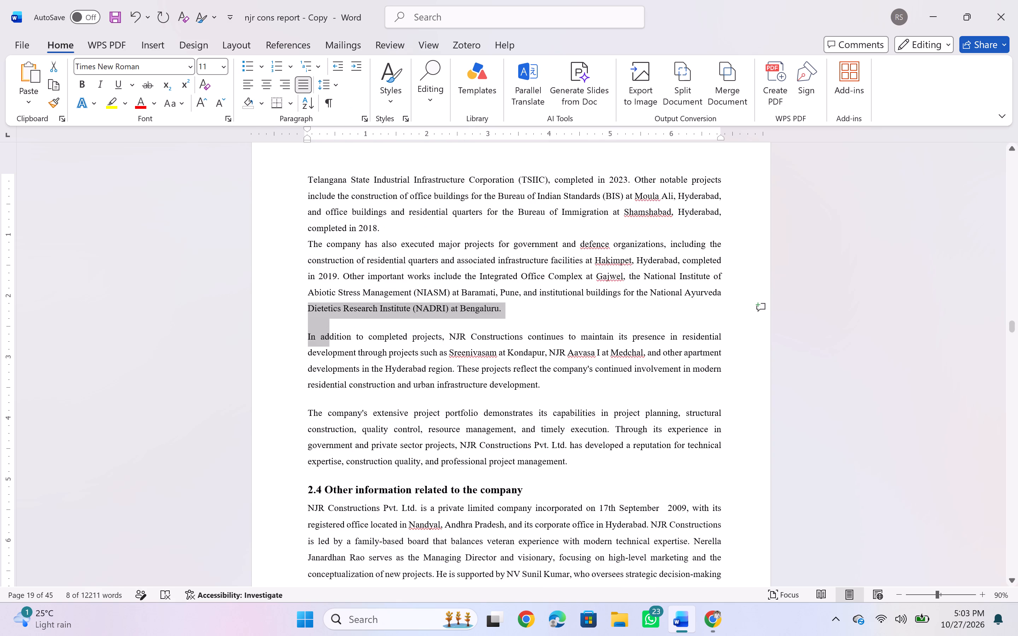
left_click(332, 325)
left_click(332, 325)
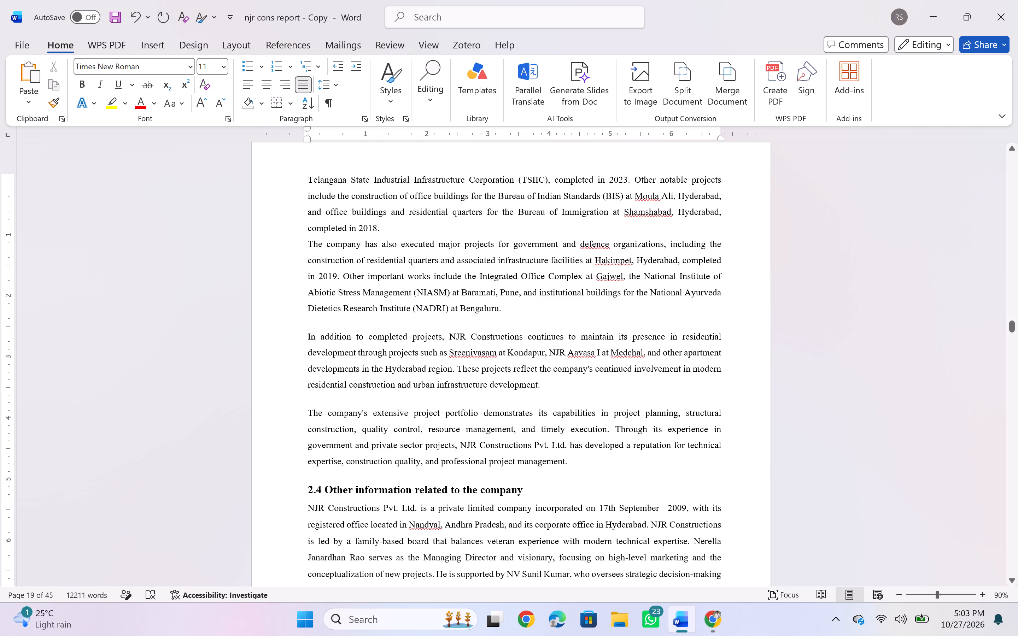
Close the gaps before the Section 2.3 paragraphs beginning "In addition to completed projects" and "The company's extensive project portfolio".
left_click(307, 334)
key("BackSpace")
key("BackSpace")
key("Return")
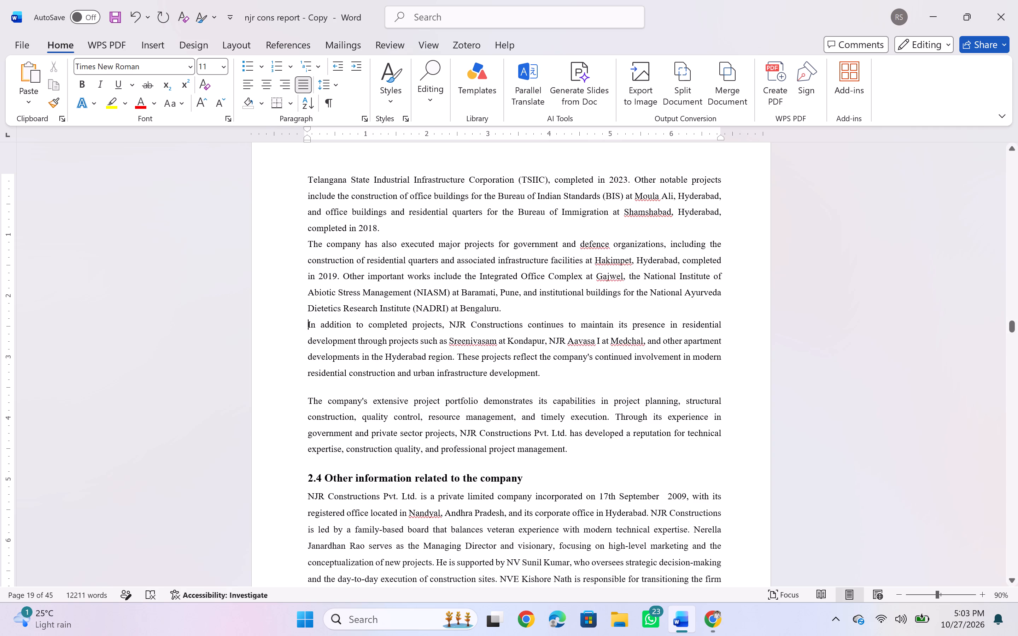
scroll(347, 364, "down", 1)
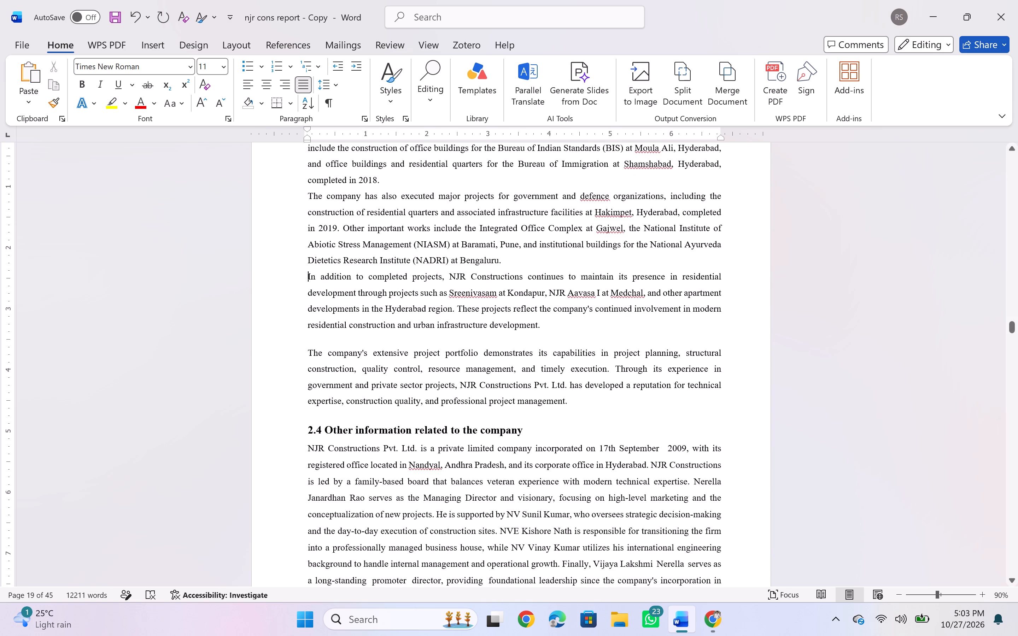
left_click(307, 354)
key("BackSpace")
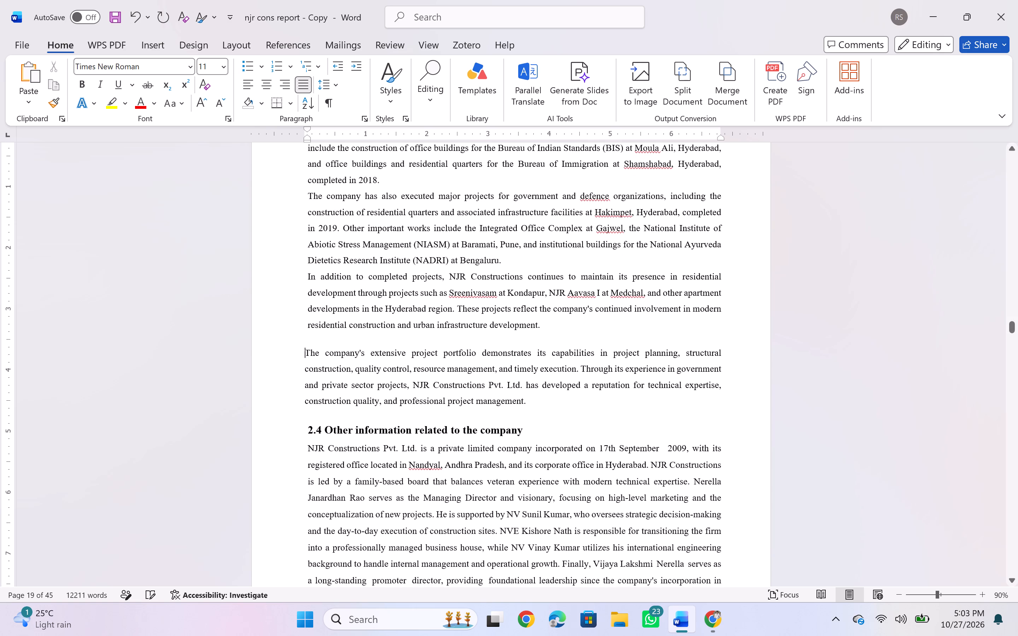
key("BackSpace")
key("Return")
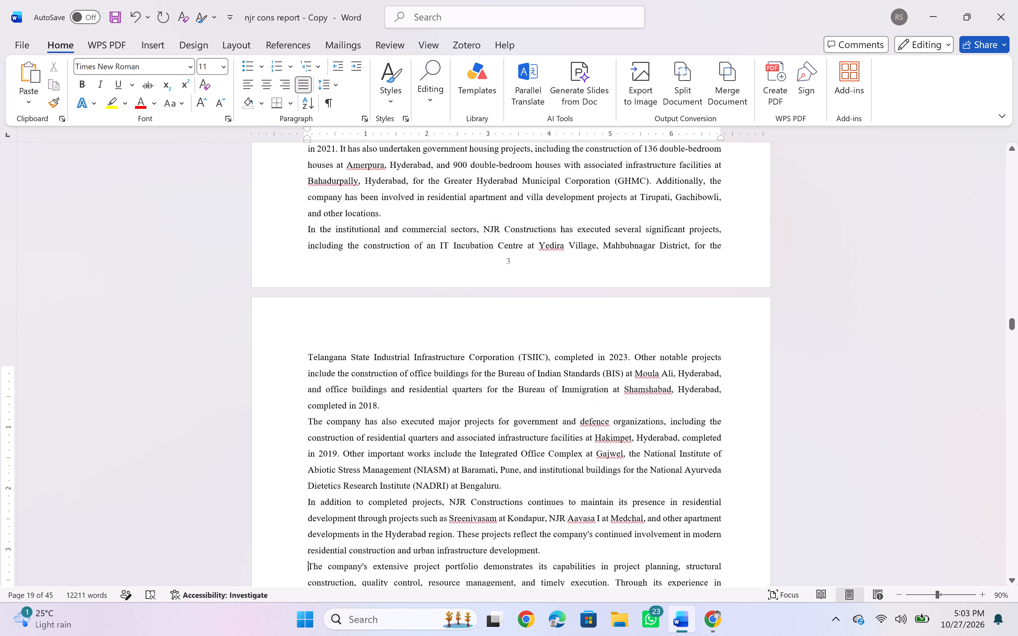
Review the layout from Section 2.4 through Chapter 3's site supervision, curing and brick work sections.
scroll(409, 318, "down", 1)
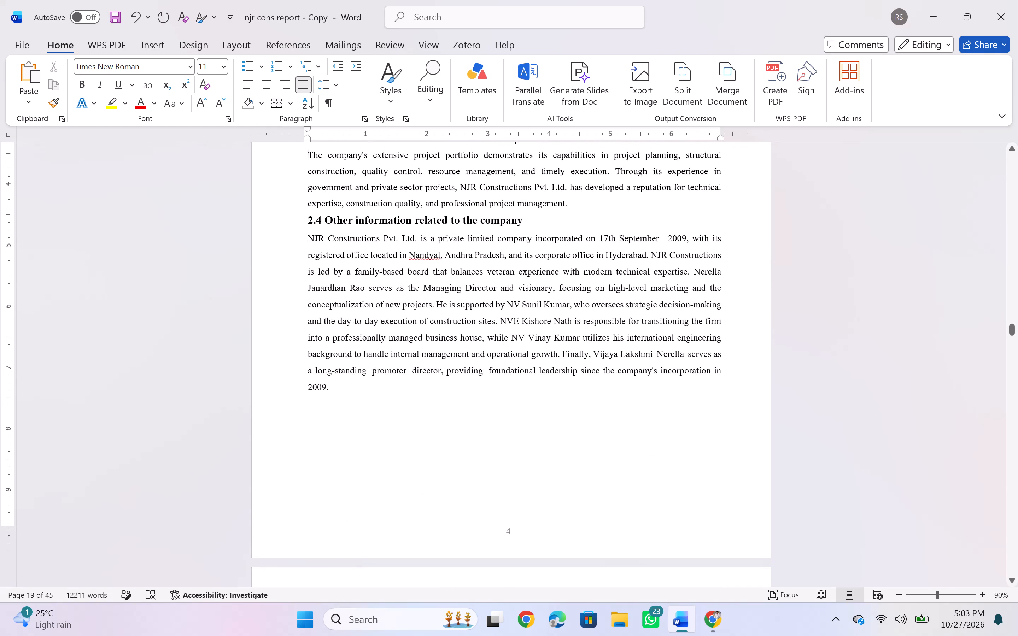
scroll(409, 318, "down", 3)
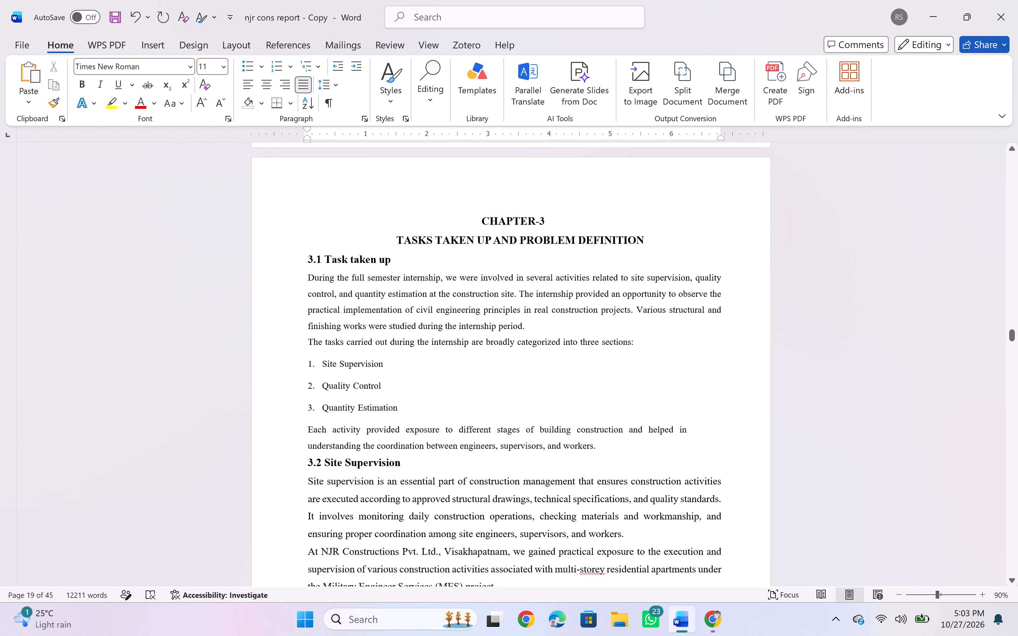
scroll(409, 318, "down", 2)
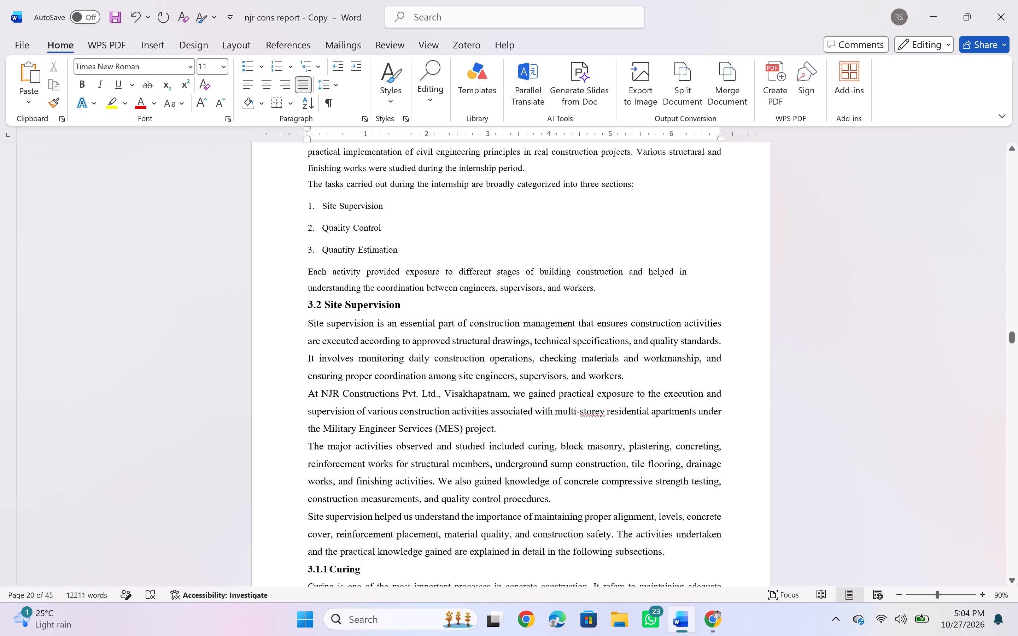
scroll(390, 345, "down", 4)
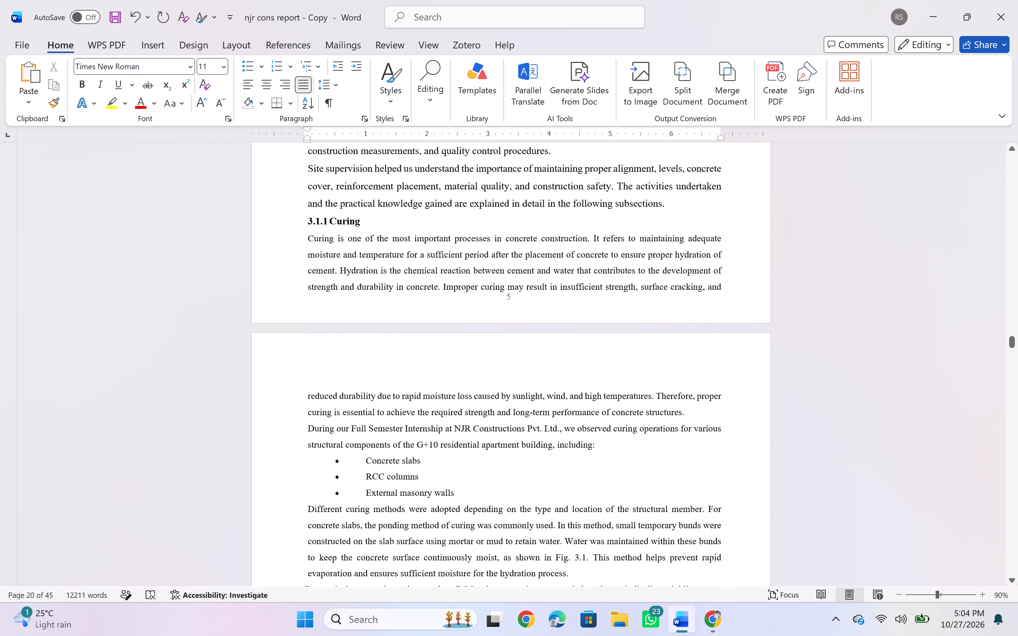
scroll(390, 345, "down", 3)
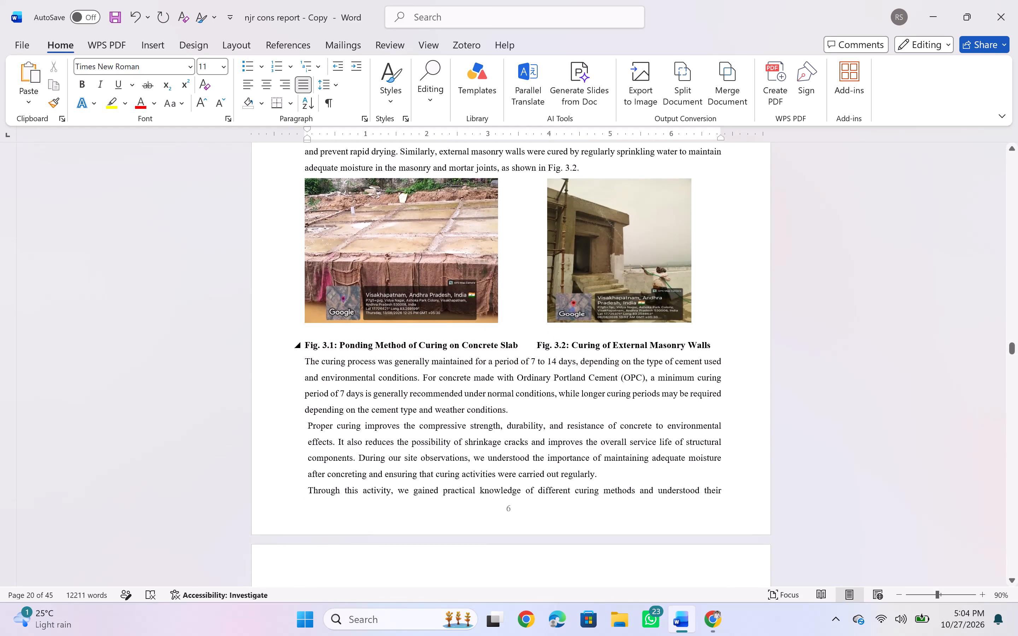
scroll(390, 345, "down", 3)
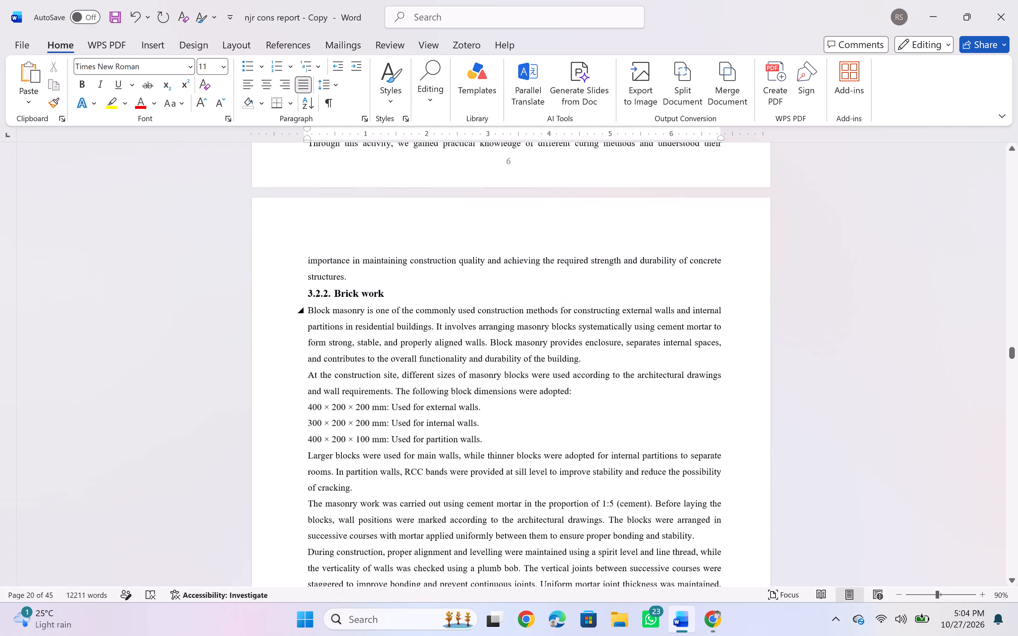
scroll(390, 345, "down", 4)
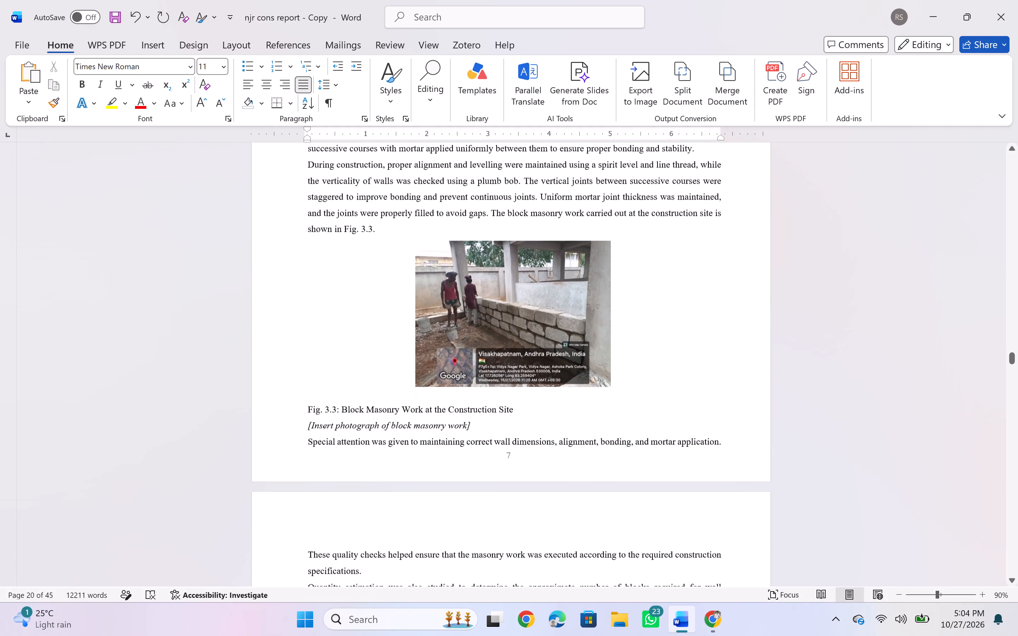
Delete the placeholder line "[Insert photograph of block masonry work]" below the Fig. 3.3 caption.
left_click(479, 430)
key("BackSpace")
key("BackSpace")
key("BackSpace")
key("BackSpace")
key("BackSpace")
key("BackSpace")
key("BackSpace")
key("BackSpace")
key("BackSpace")
key("BackSpace")
key("BackSpace")
key("BackSpace")
key("BackSpace")
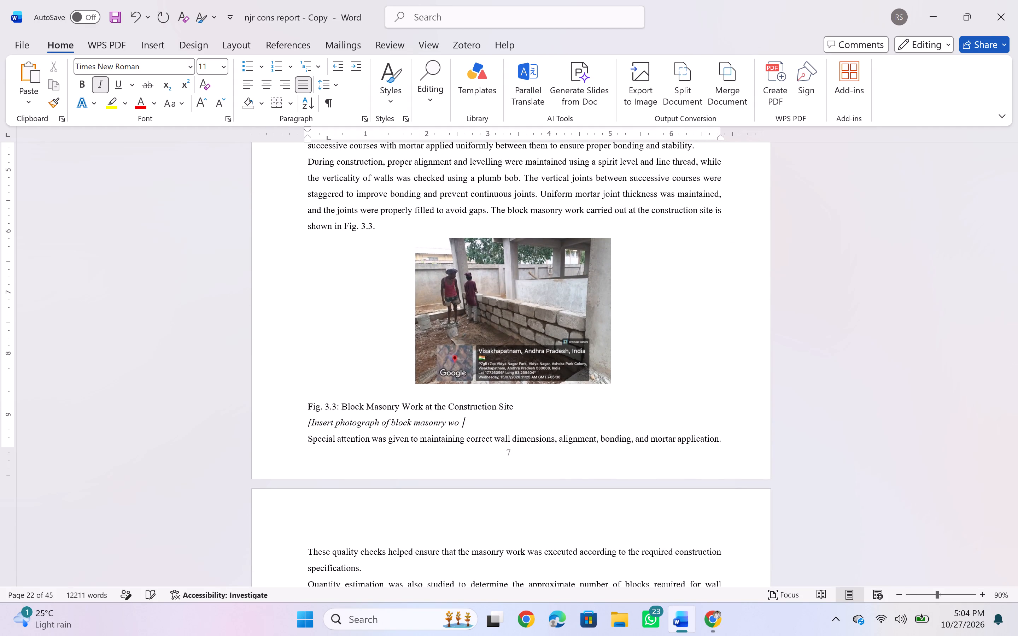
key("BackSpace")
key("BackSpace")
key("BackSpace")
key("BackSpace")
key("BackSpace")
key("BackSpace")
key("BackSpace")
key("BackSpace")
key("BackSpace")
key("BackSpace")
key("BackSpace")
key("BackSpace")
key("BackSpace")
key("BackSpace")
key("BackSpace")
key("BackSpace")
key("BackSpace")
key("BackSpace")
key("BackSpace")
key("BackSpace")
key("BackSpace")
key("BackSpace")
key("BackSpace")
key("BackSpace")
key("BackSpace")
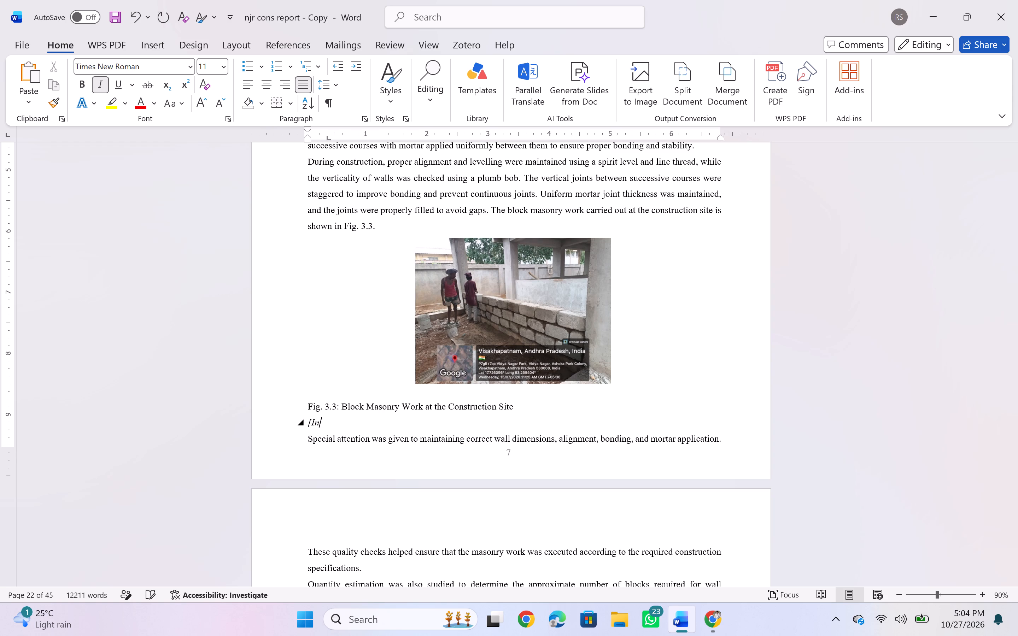
key("BackSpace")
key("BackSpace")
key("BackSpace")
key("BackSpace")
key("BackSpace")
key("BackSpace")
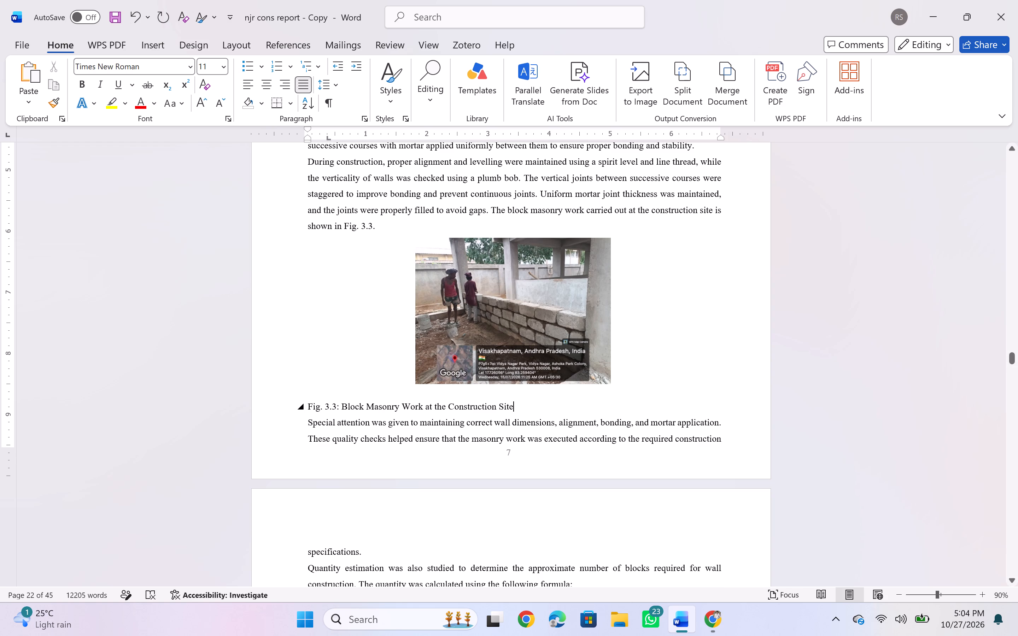
Centre the caption "Fig. 3.3: Block Masonry Work at the Construction Site" and make it bold.
left_click_drag(518, 403, 310, 405)
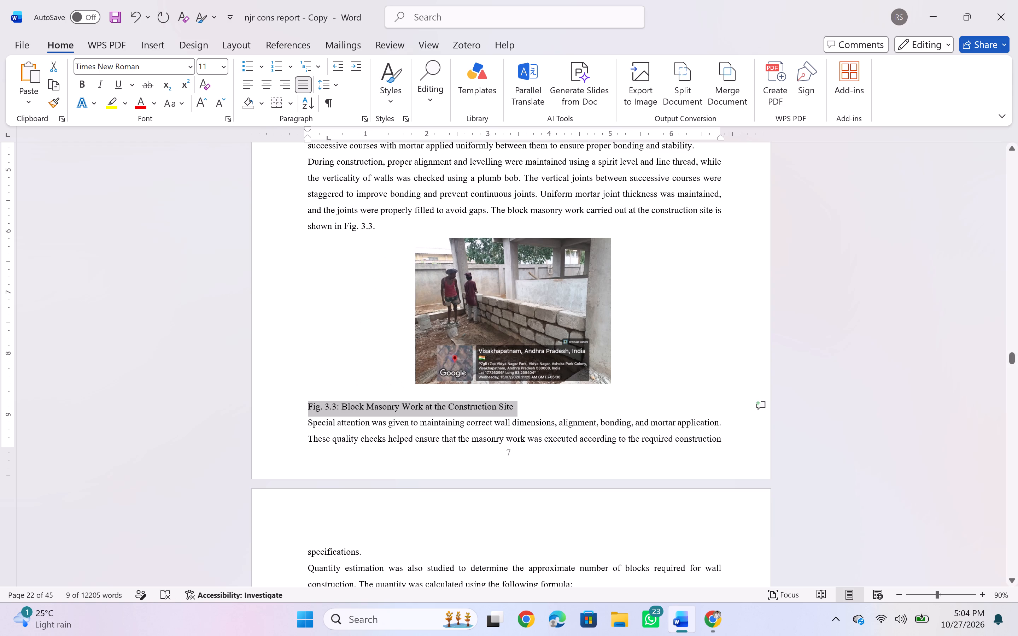
left_click(269, 87)
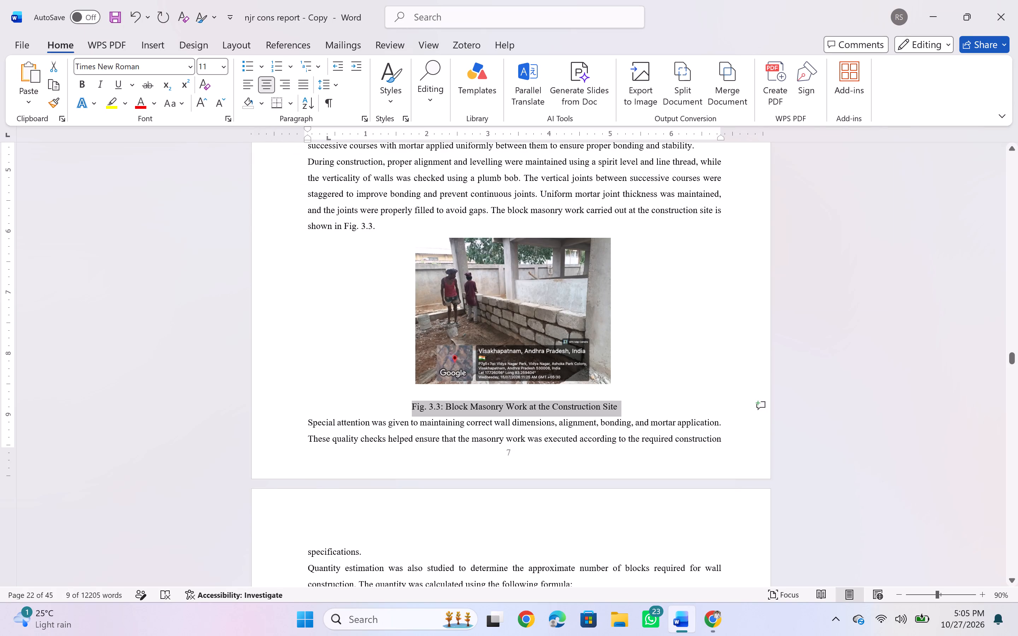
left_click(82, 84)
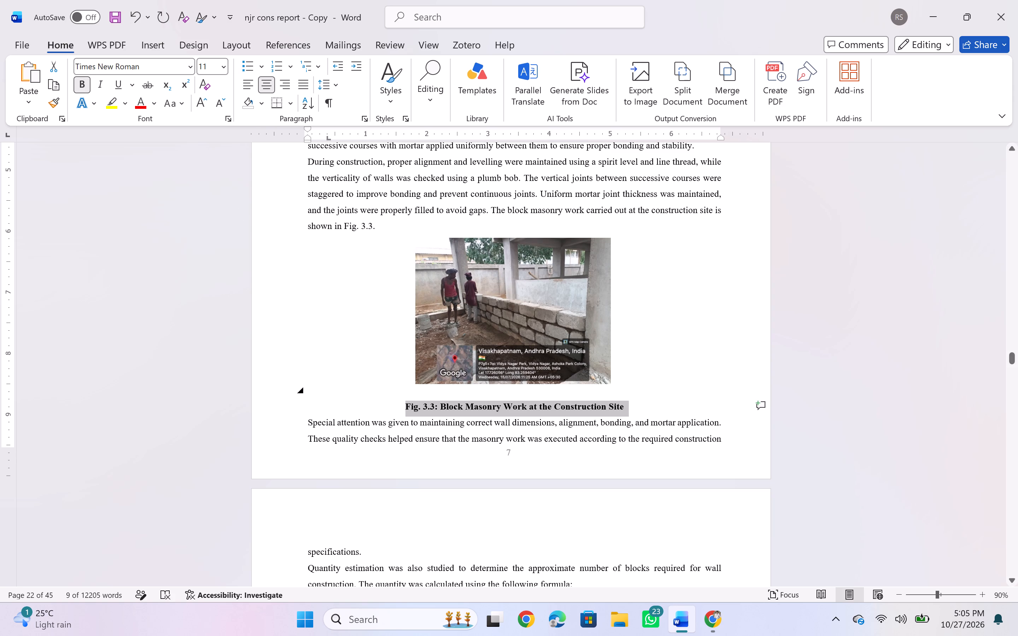
left_click(435, 406)
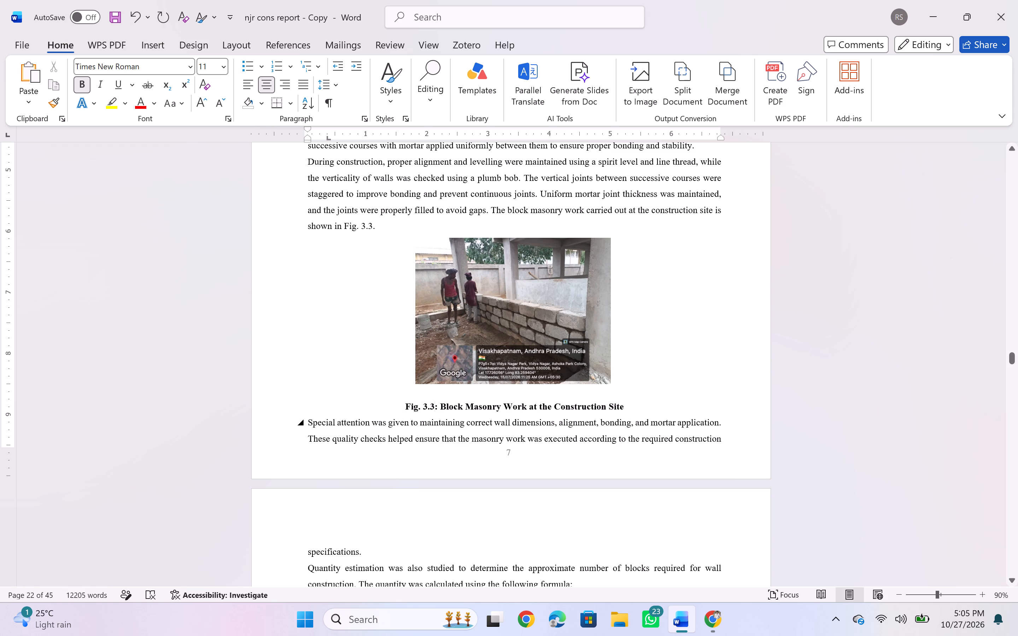
Review the rest of Section 3.2.2 and Section 3.2.3 Plastering Work, including the Fig. 3.4 caption and its photograph placeholder.
scroll(435, 401, "down", 1)
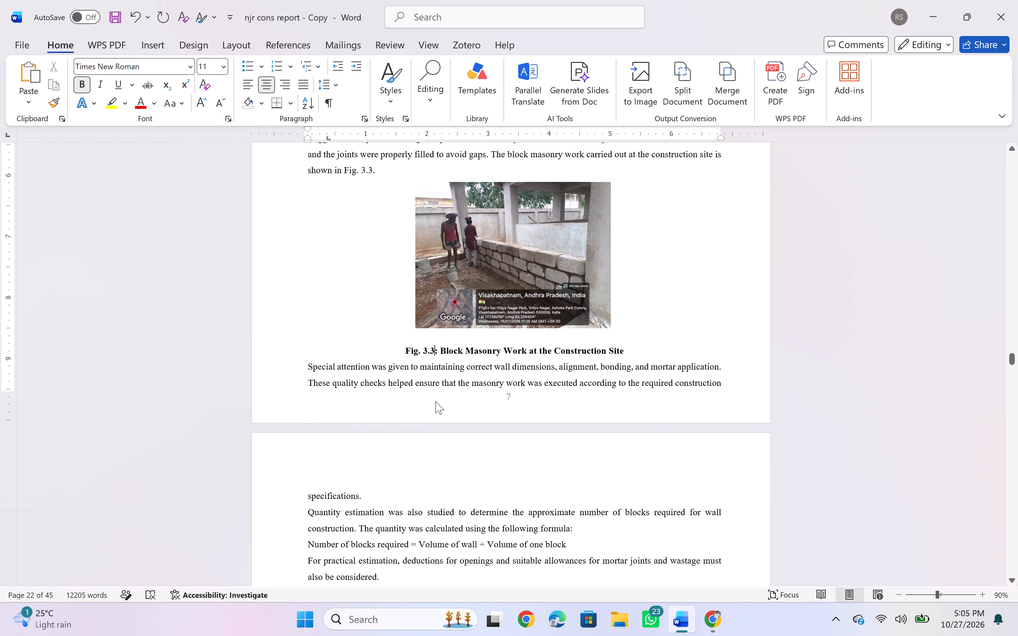
scroll(435, 401, "down", 1)
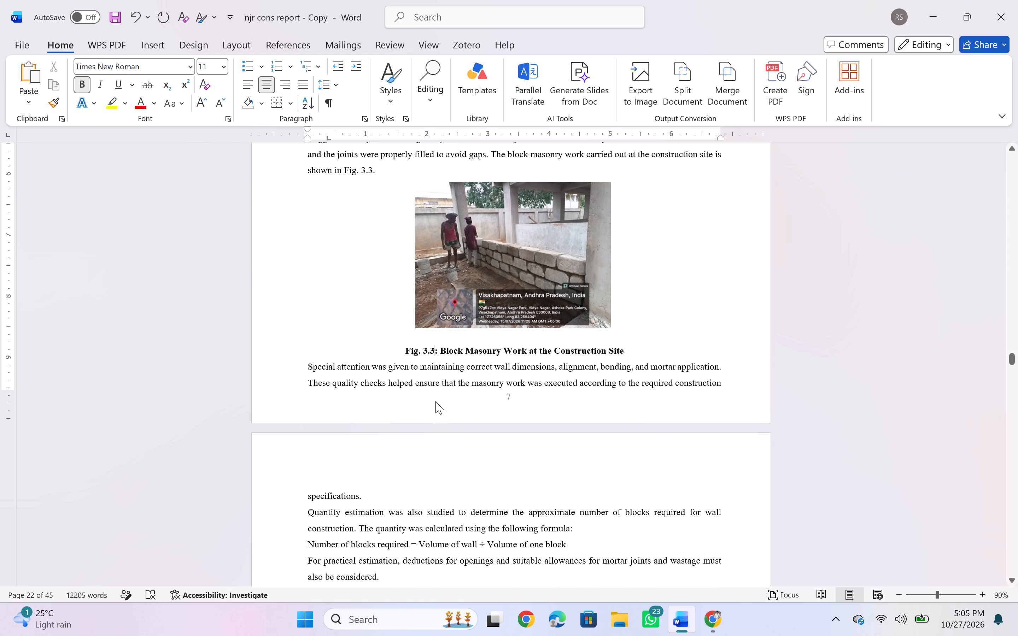
scroll(435, 401, "down", 1)
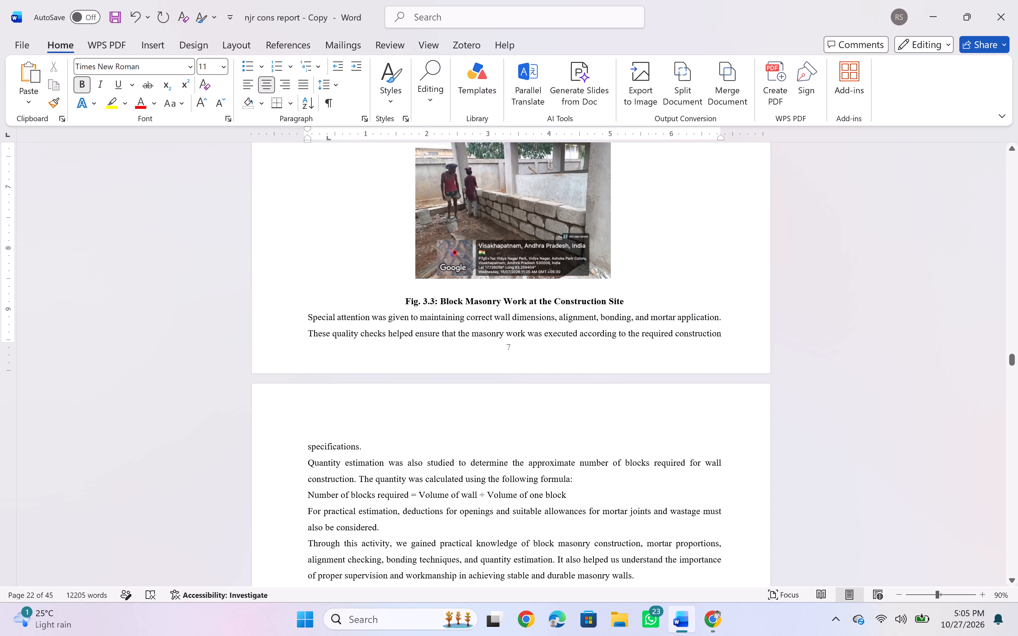
scroll(470, 376, "down", 1)
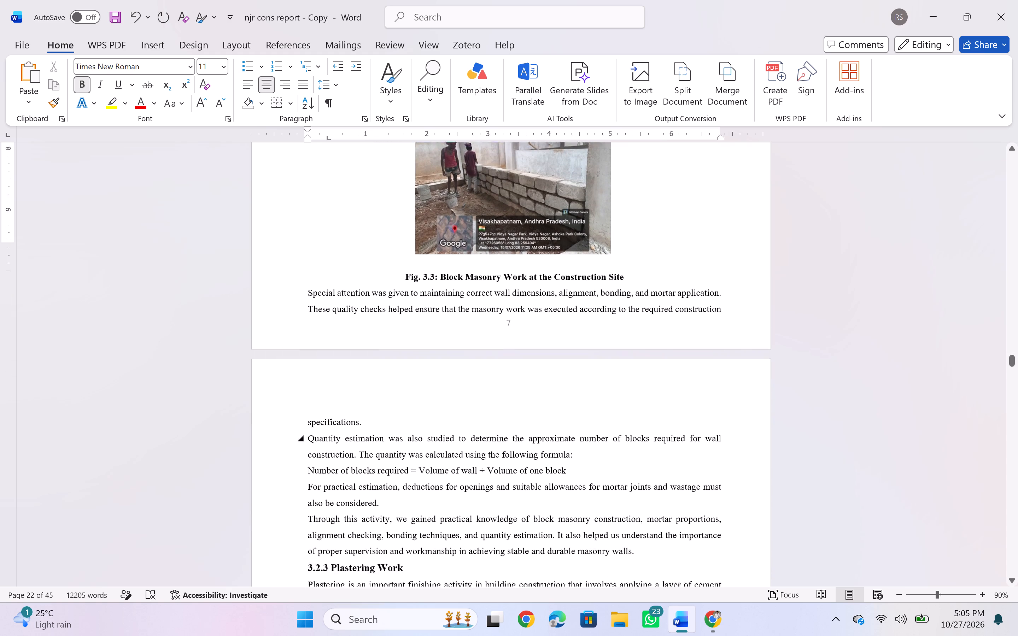
scroll(470, 376, "down", 2)
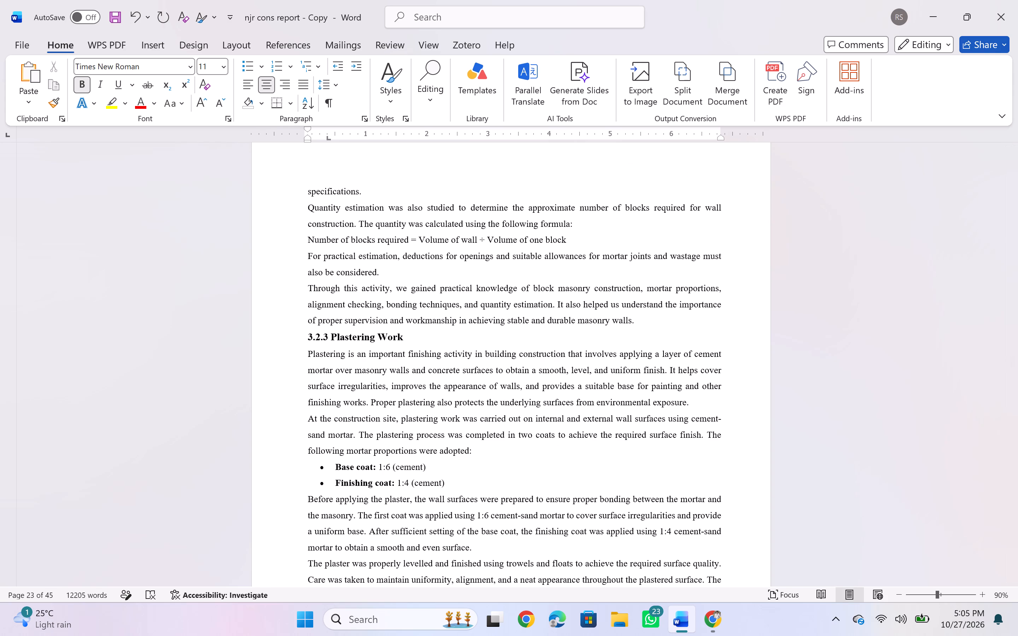
scroll(470, 376, "down", 1)
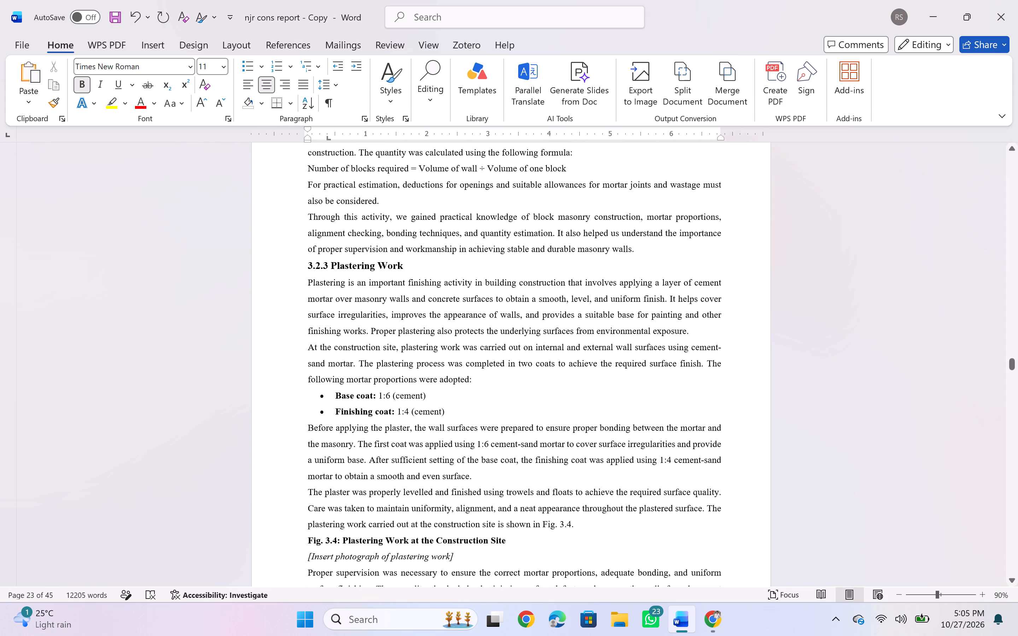
scroll(470, 376, "down", 3)
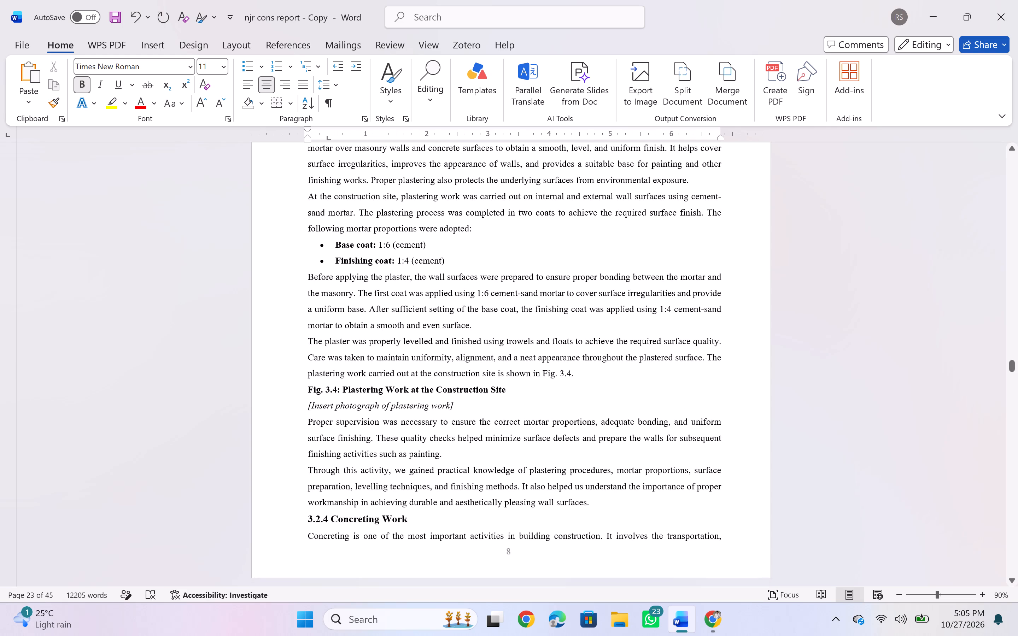
scroll(470, 376, "up", 1)
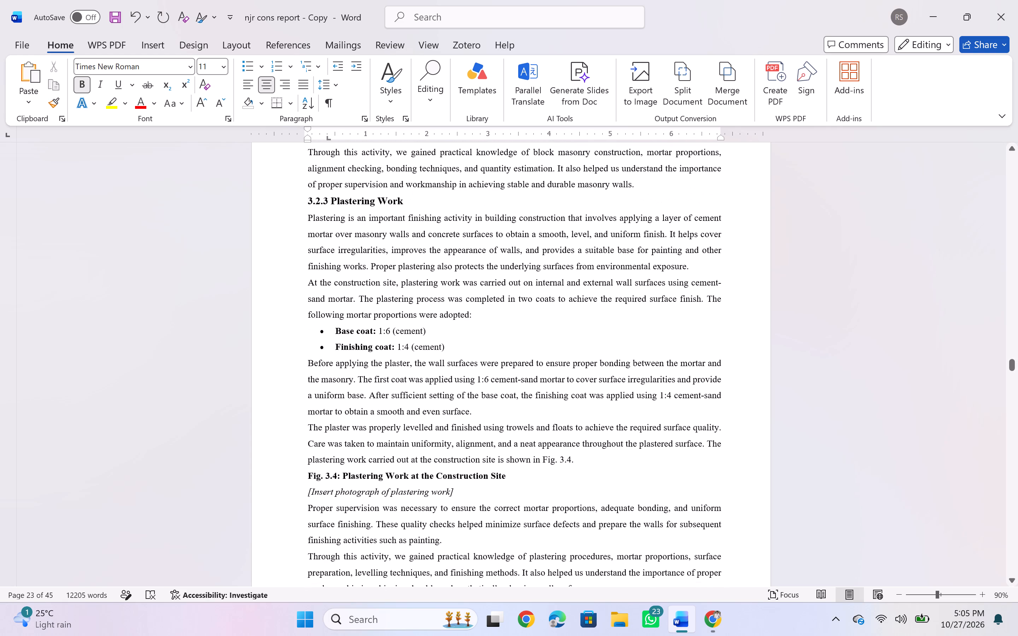
Save the report document.
key("ctrl+s")
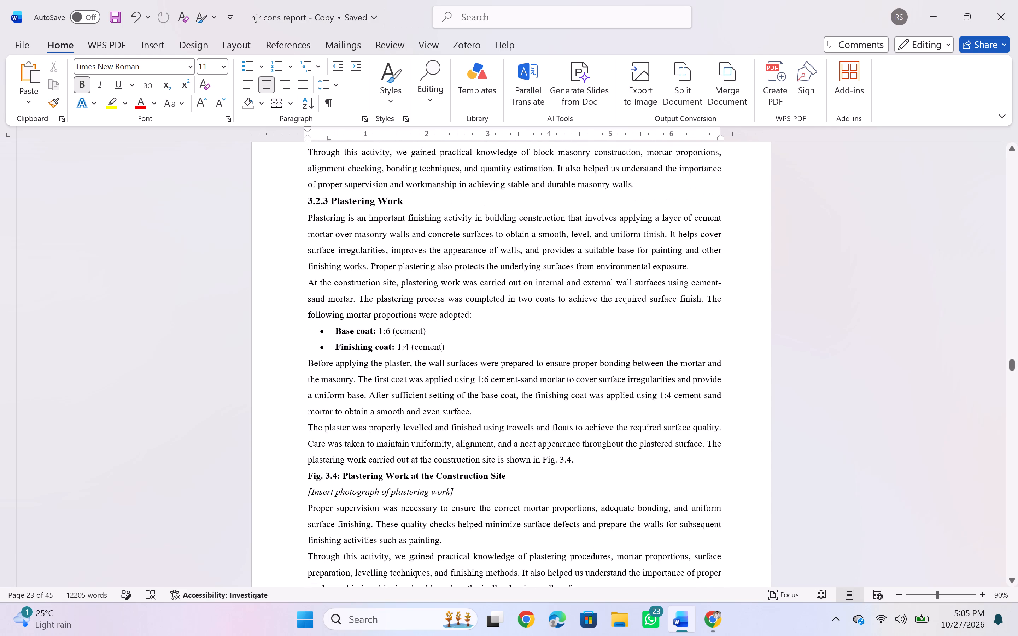
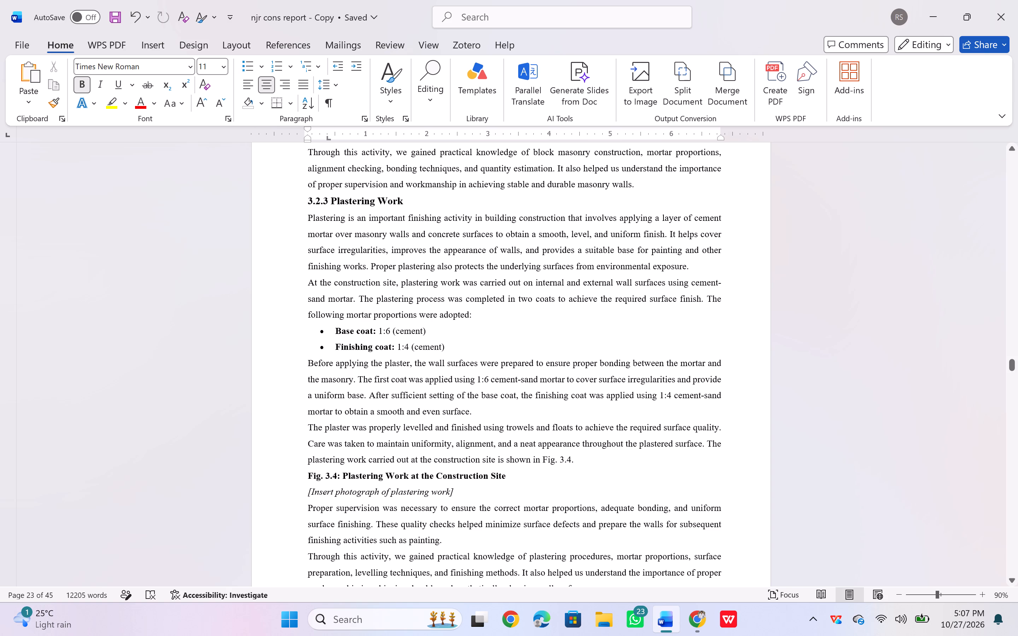
Open the FSI DRAFT REPORT document from the FSI folder in File Explorer.
left_click(603, 614)
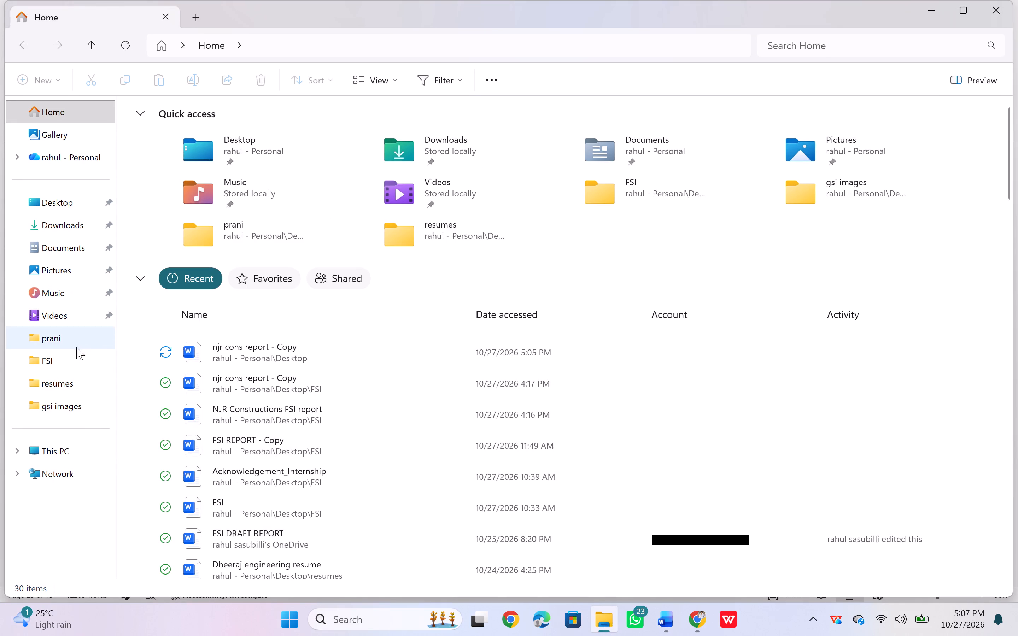
double_click(64, 357)
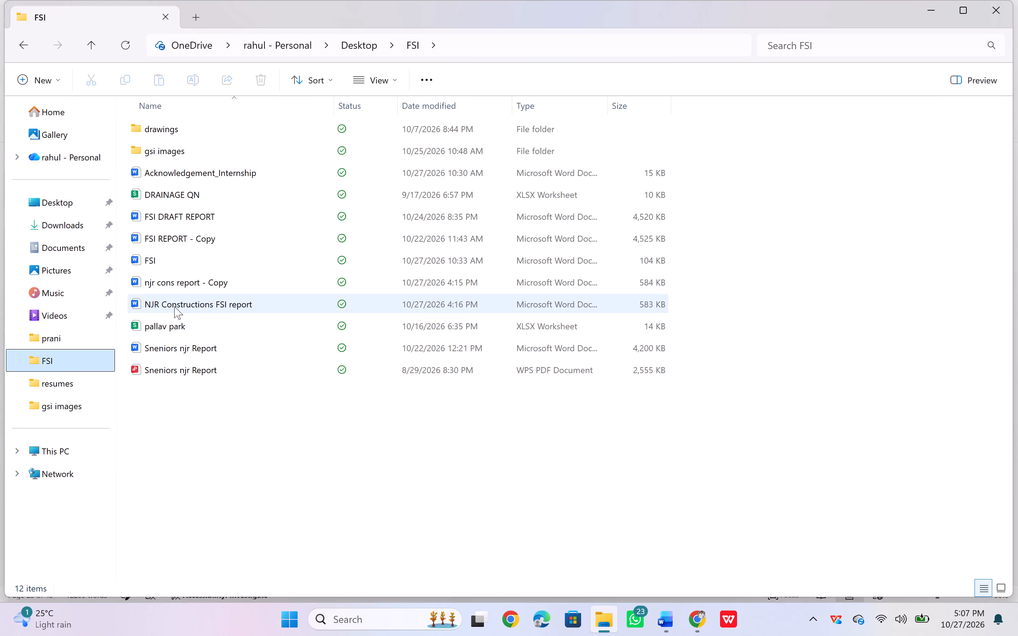
double_click(185, 216)
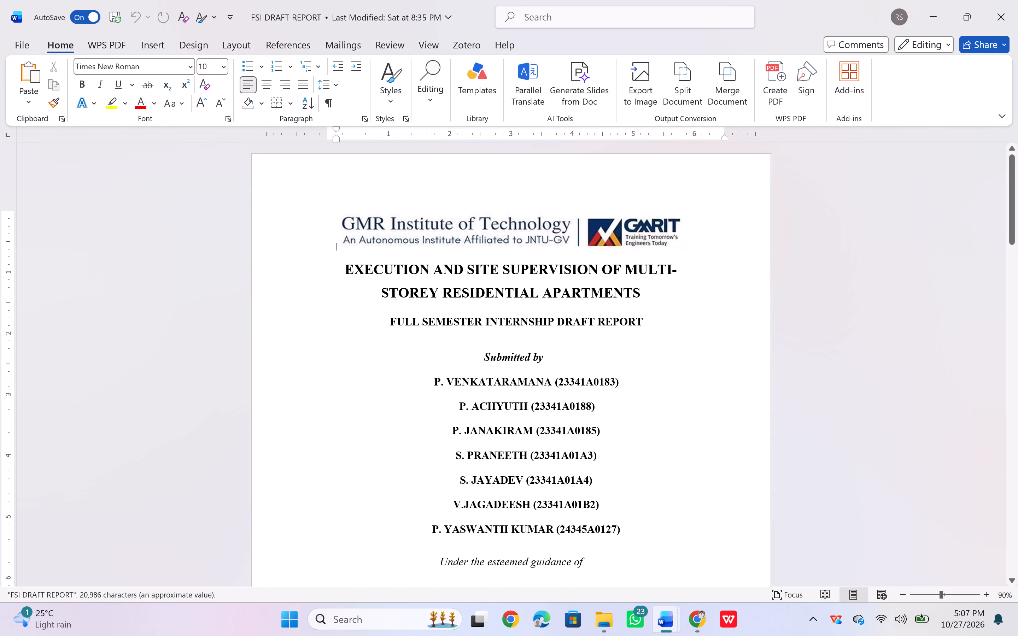
Copy the "3.1 Plastering" photograph from the plastering work section of the draft report.
scroll(335, 337, "down", 7)
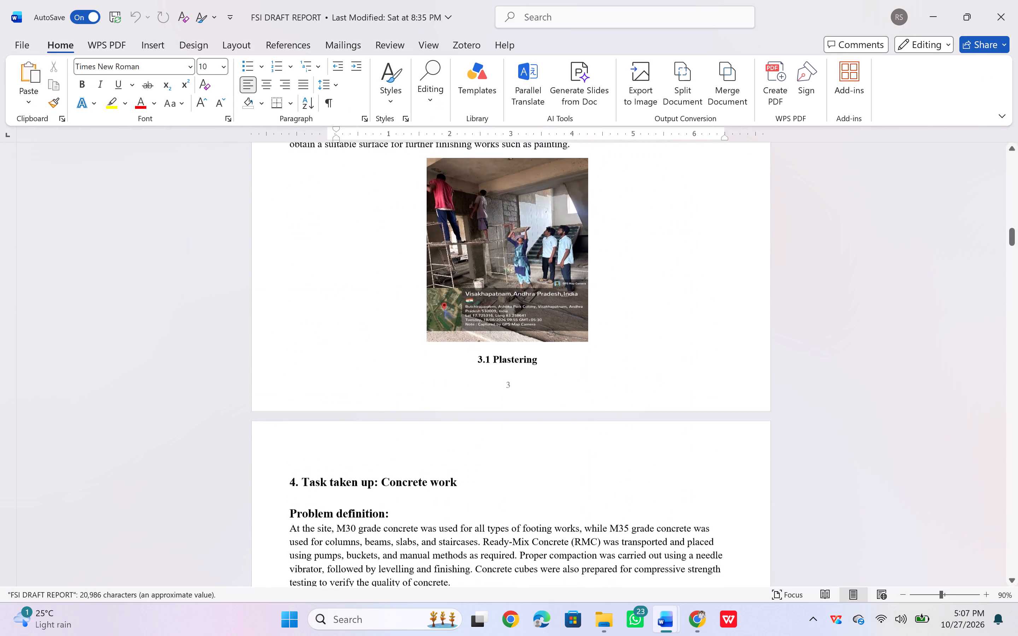
scroll(335, 337, "up", 3)
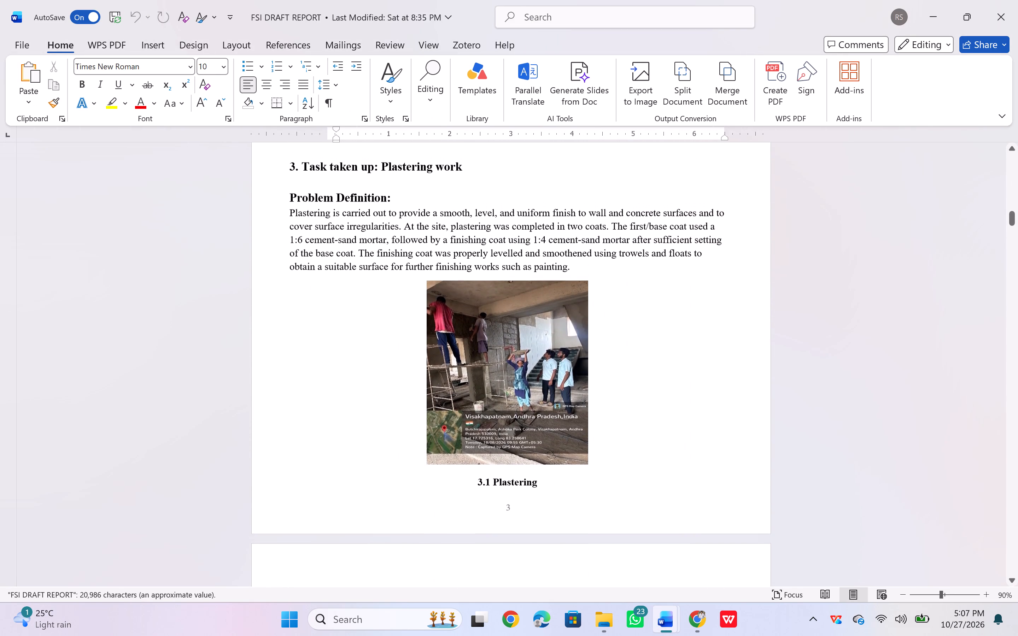
scroll(335, 337, "up", 1)
left_click(467, 369)
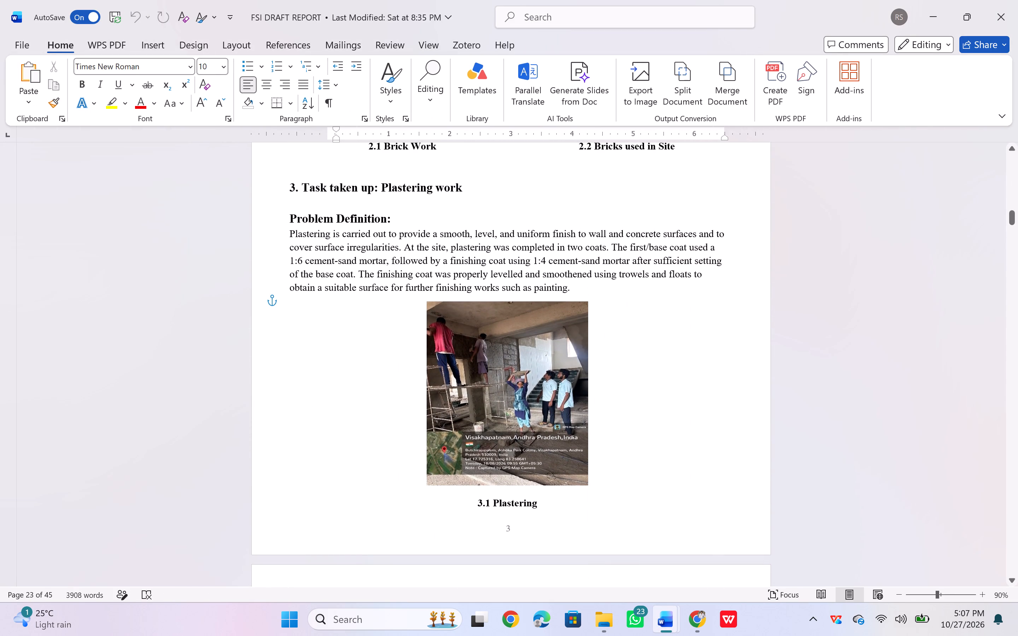
key("ctrl+c")
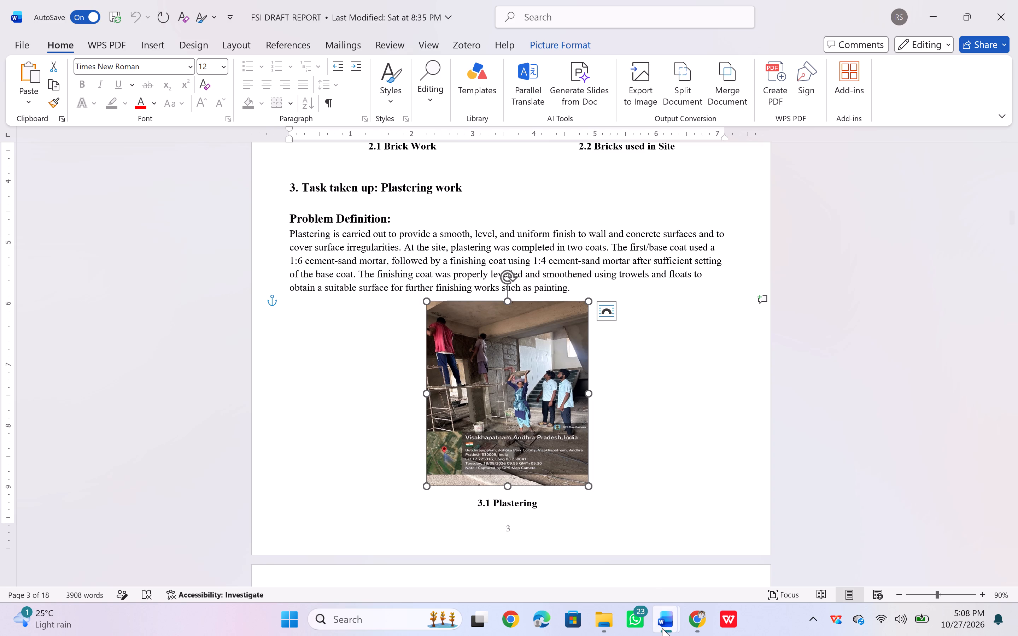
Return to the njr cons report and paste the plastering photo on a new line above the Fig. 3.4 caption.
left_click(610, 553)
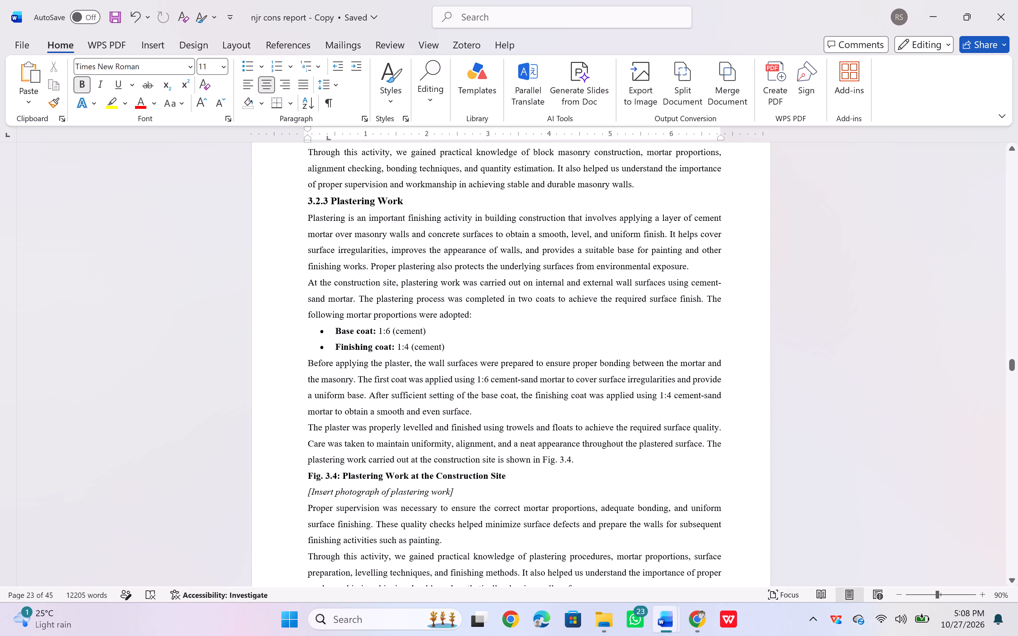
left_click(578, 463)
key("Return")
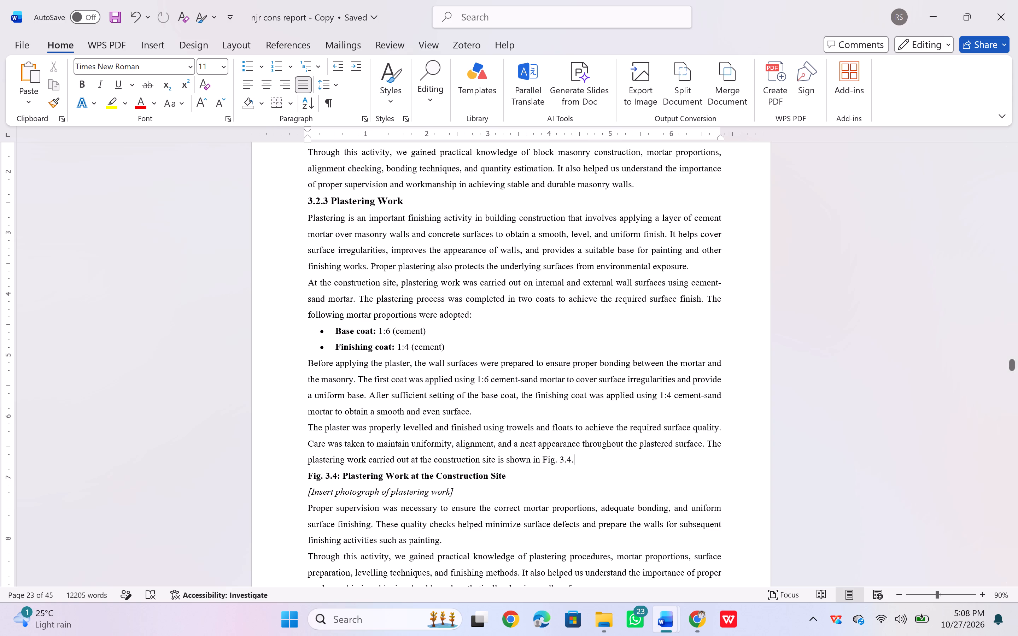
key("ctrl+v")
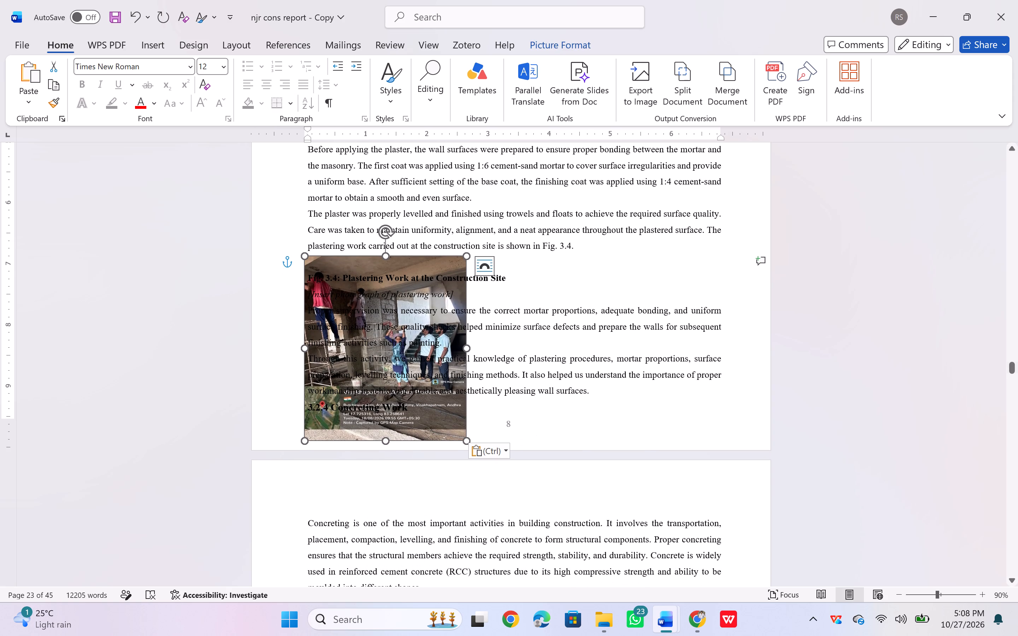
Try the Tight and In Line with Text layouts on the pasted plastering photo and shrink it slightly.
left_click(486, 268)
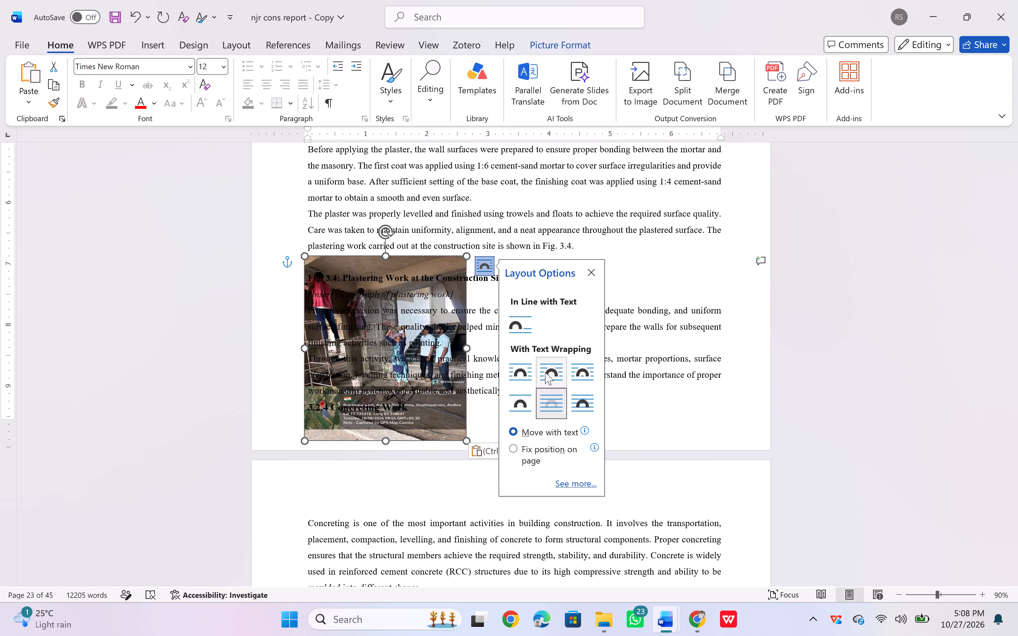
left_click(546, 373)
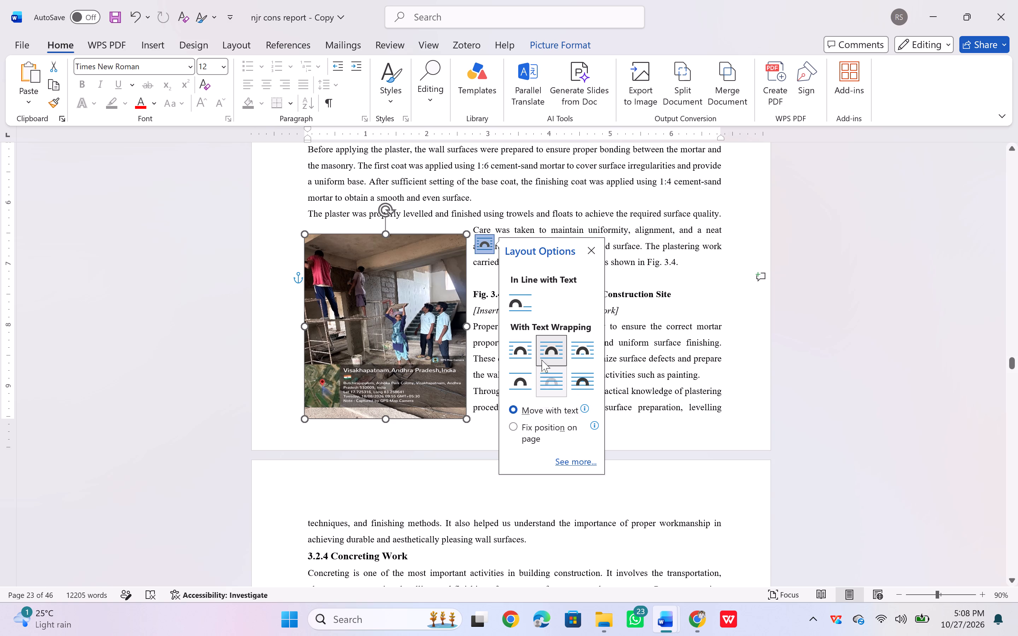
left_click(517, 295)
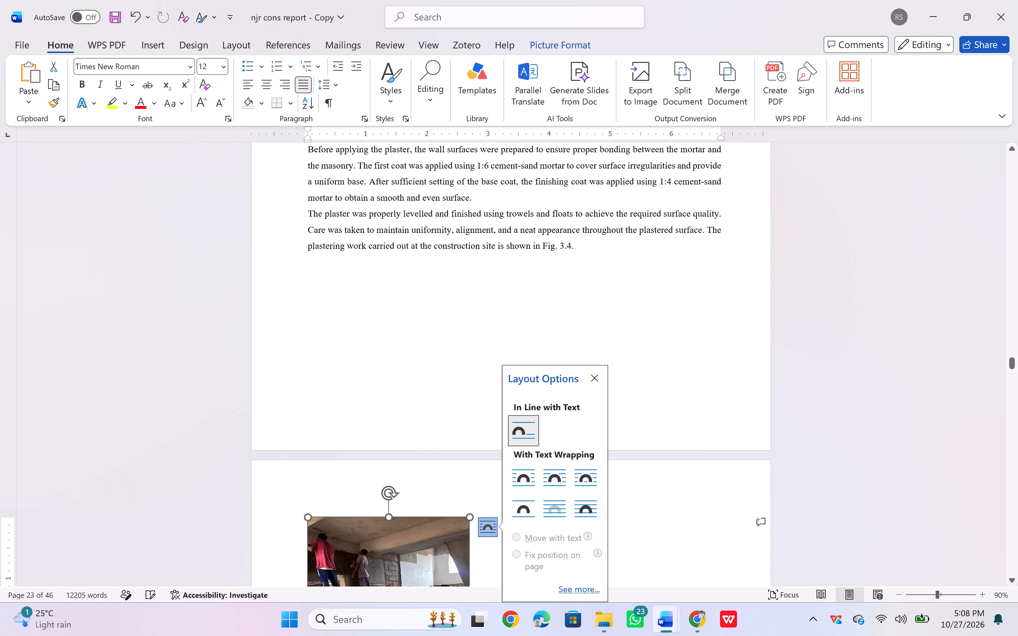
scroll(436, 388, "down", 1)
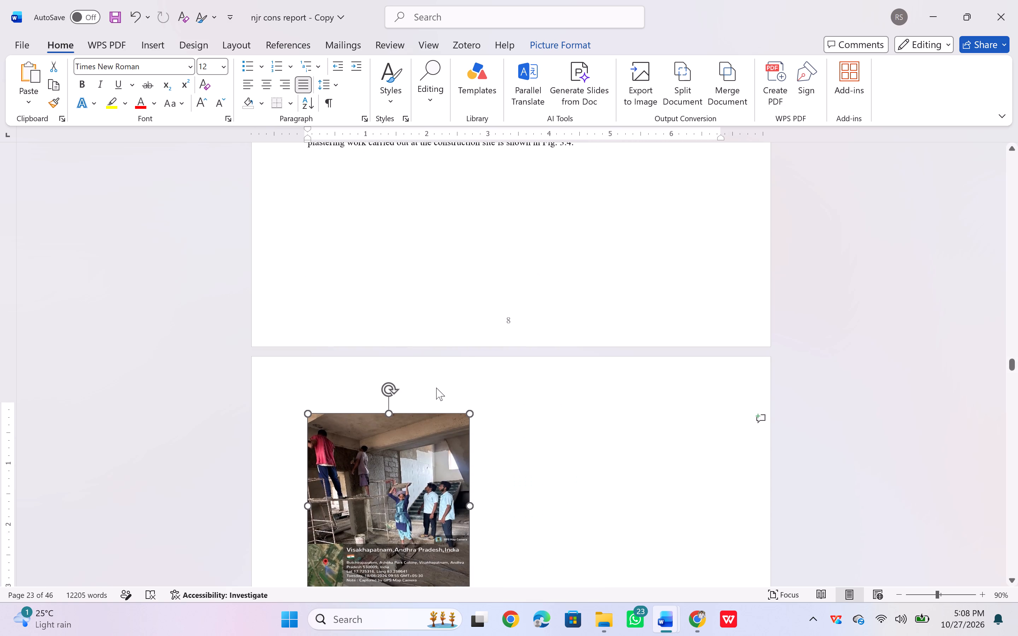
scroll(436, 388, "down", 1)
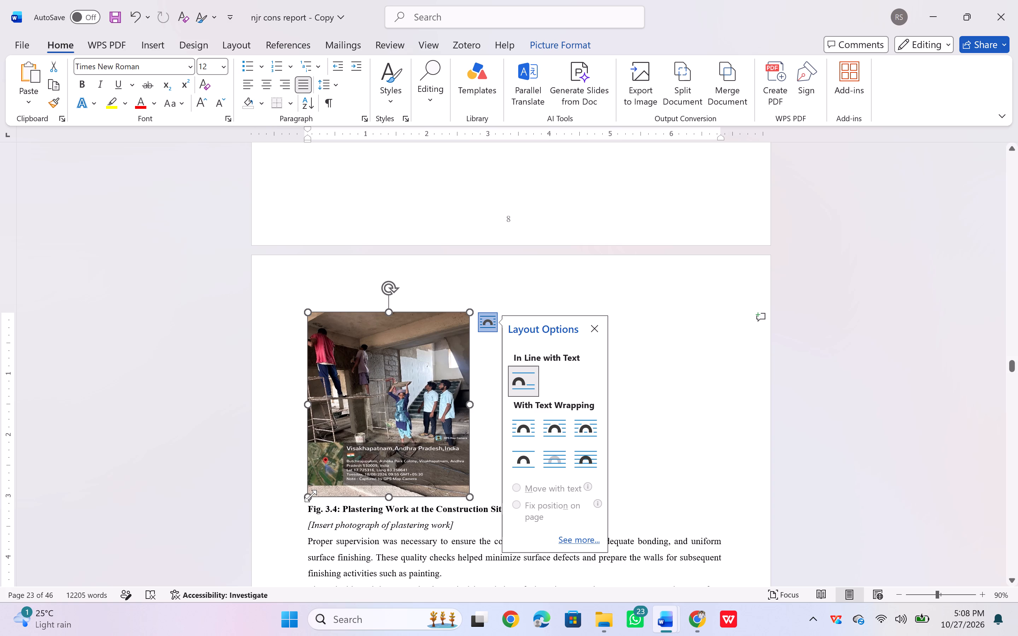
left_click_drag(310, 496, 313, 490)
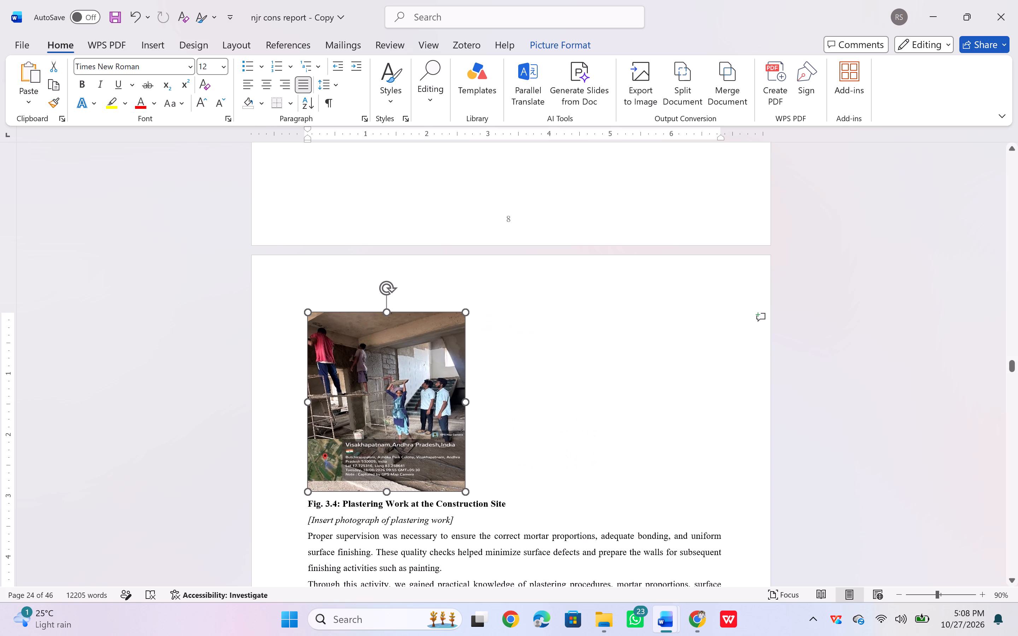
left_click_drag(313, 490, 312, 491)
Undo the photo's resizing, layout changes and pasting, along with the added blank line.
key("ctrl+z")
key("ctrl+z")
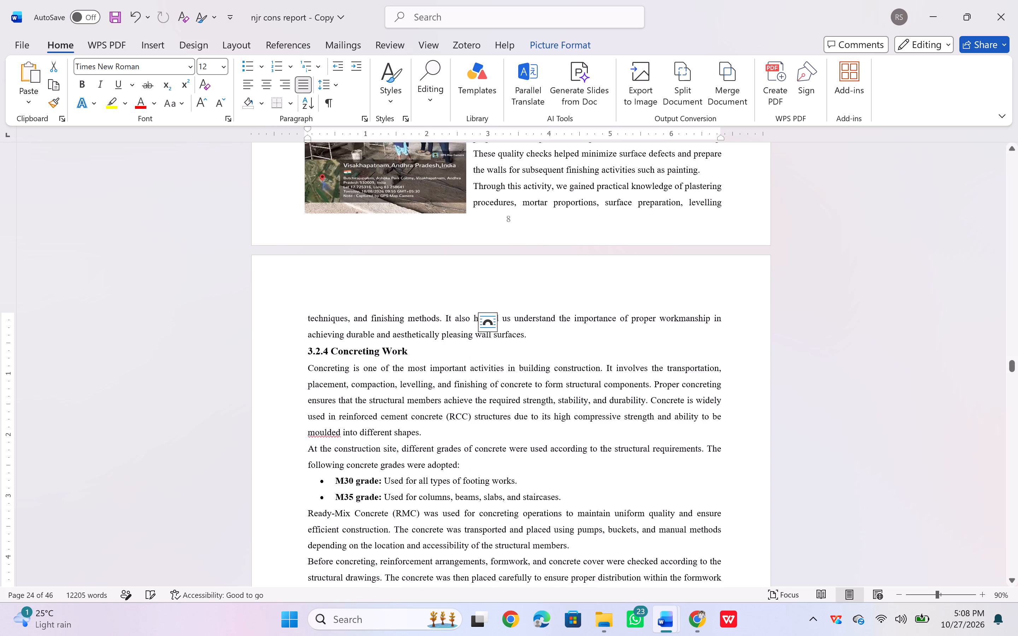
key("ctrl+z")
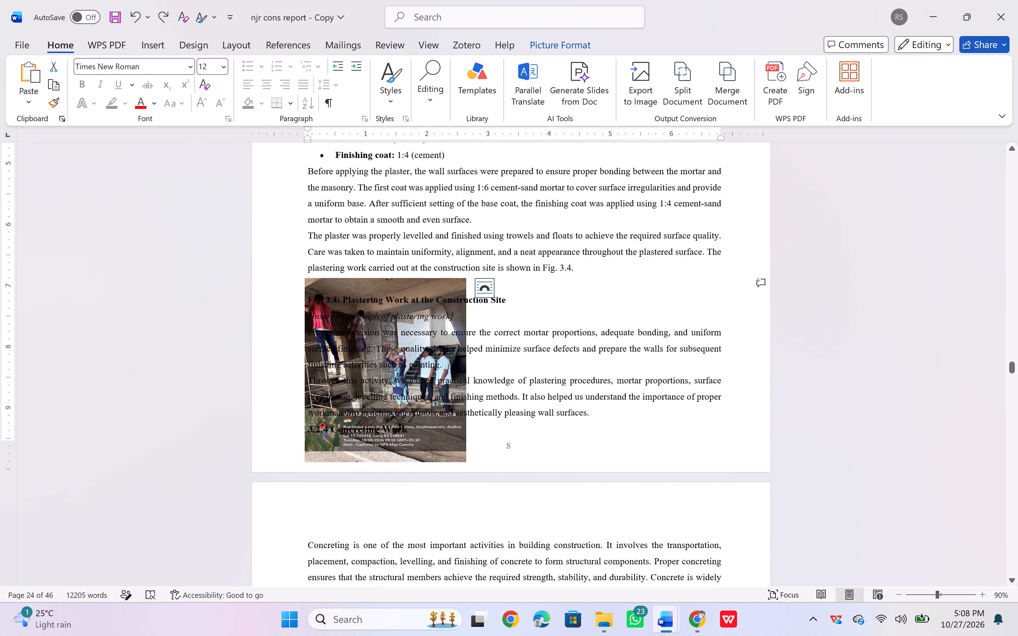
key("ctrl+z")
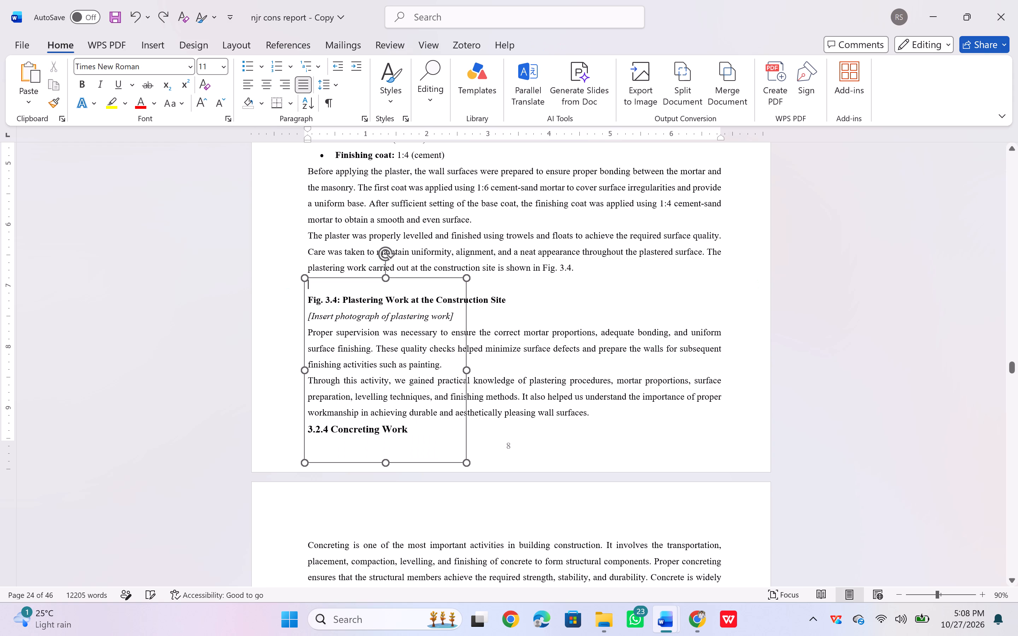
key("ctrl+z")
Add a new line after the paragraph ending "shown in Fig. 3.4." and paste the plastering photo there.
left_click(564, 287)
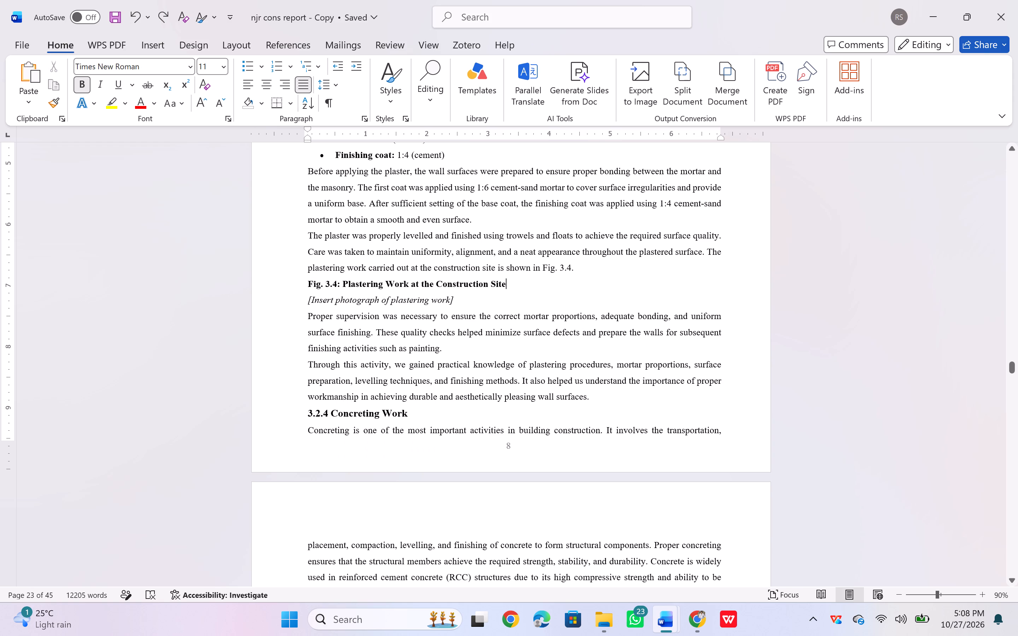
left_click(582, 270)
key("Return")
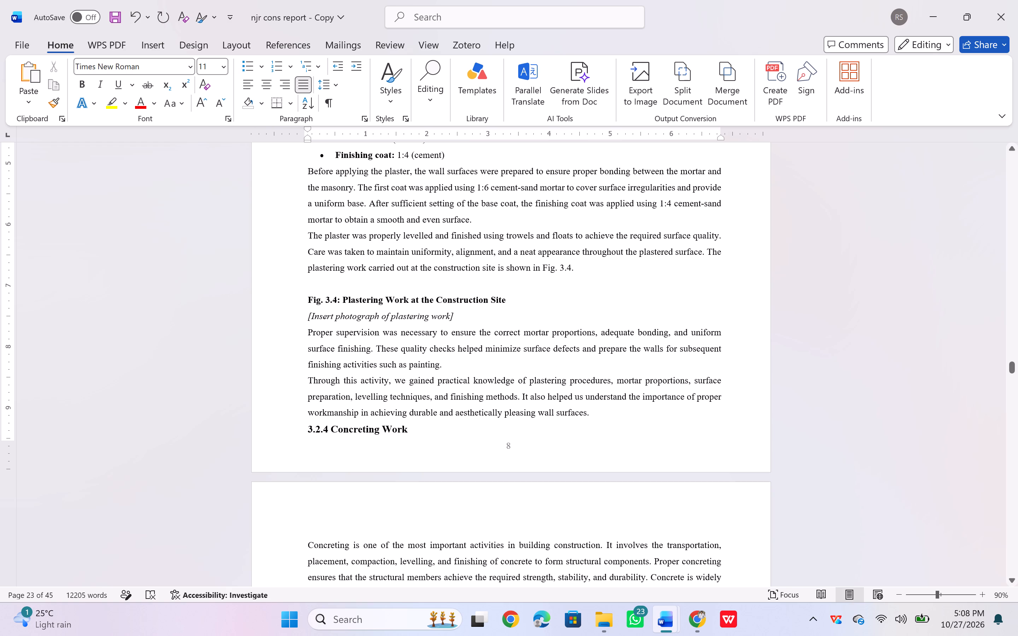
key("ctrl+v")
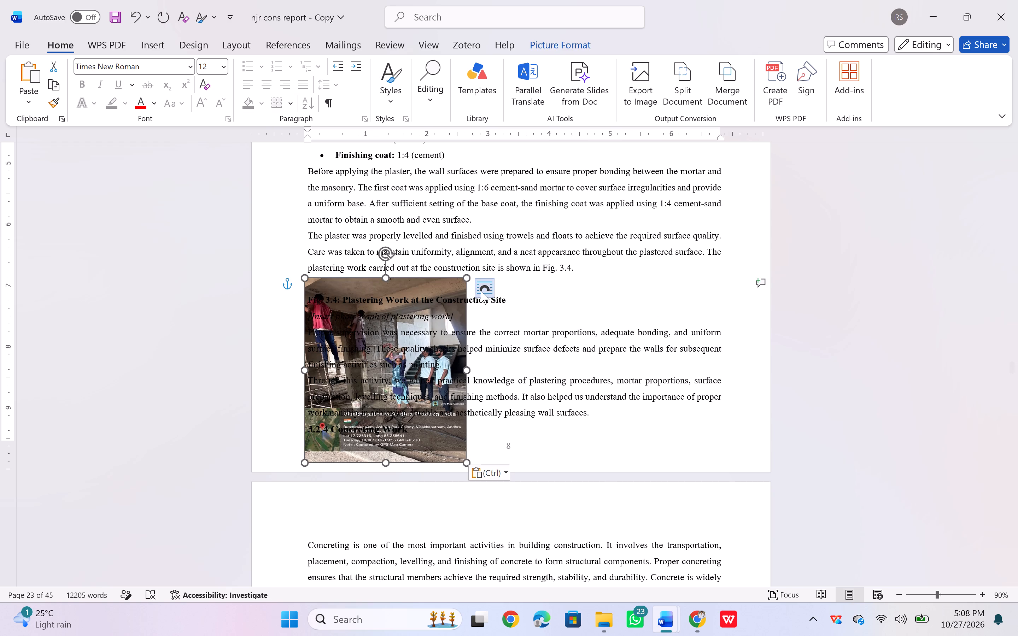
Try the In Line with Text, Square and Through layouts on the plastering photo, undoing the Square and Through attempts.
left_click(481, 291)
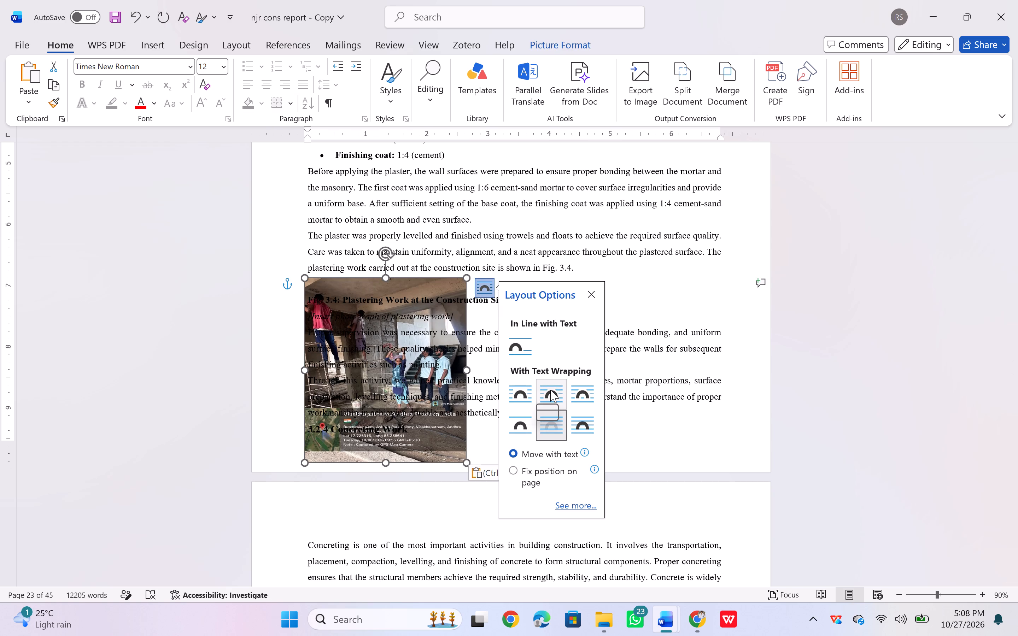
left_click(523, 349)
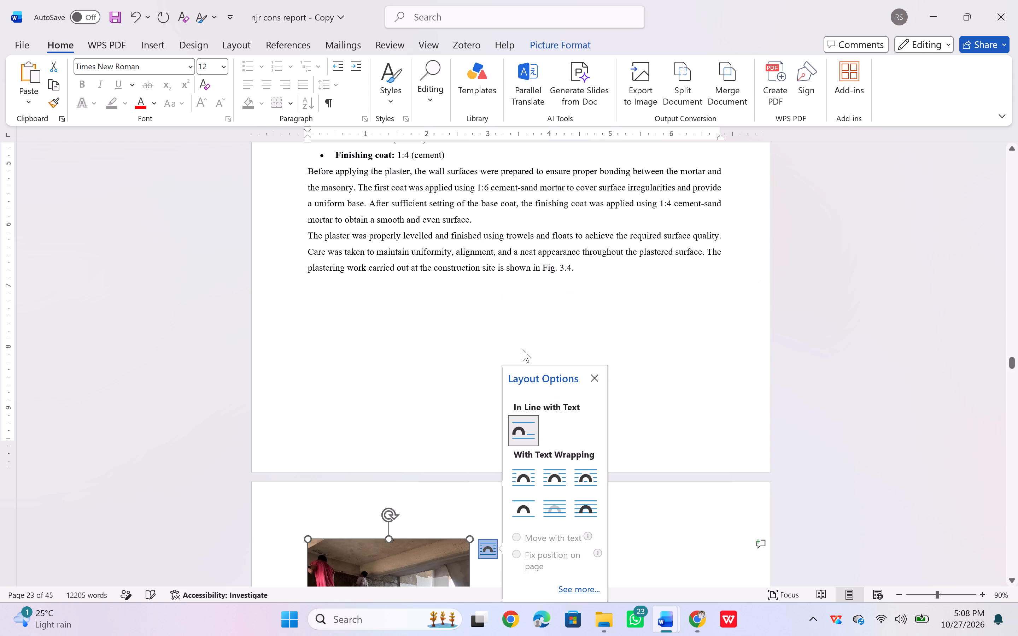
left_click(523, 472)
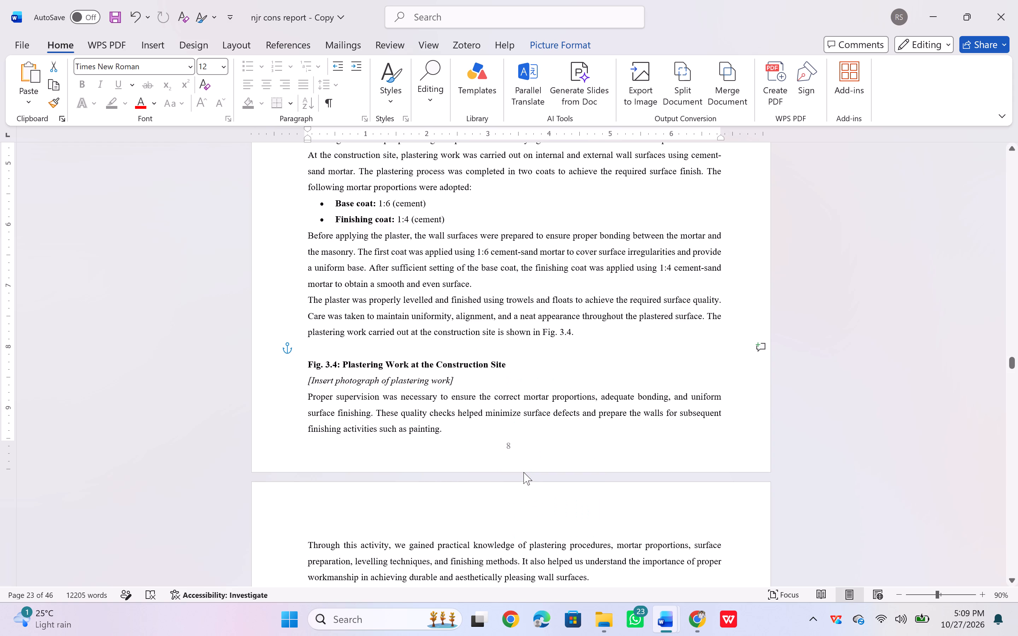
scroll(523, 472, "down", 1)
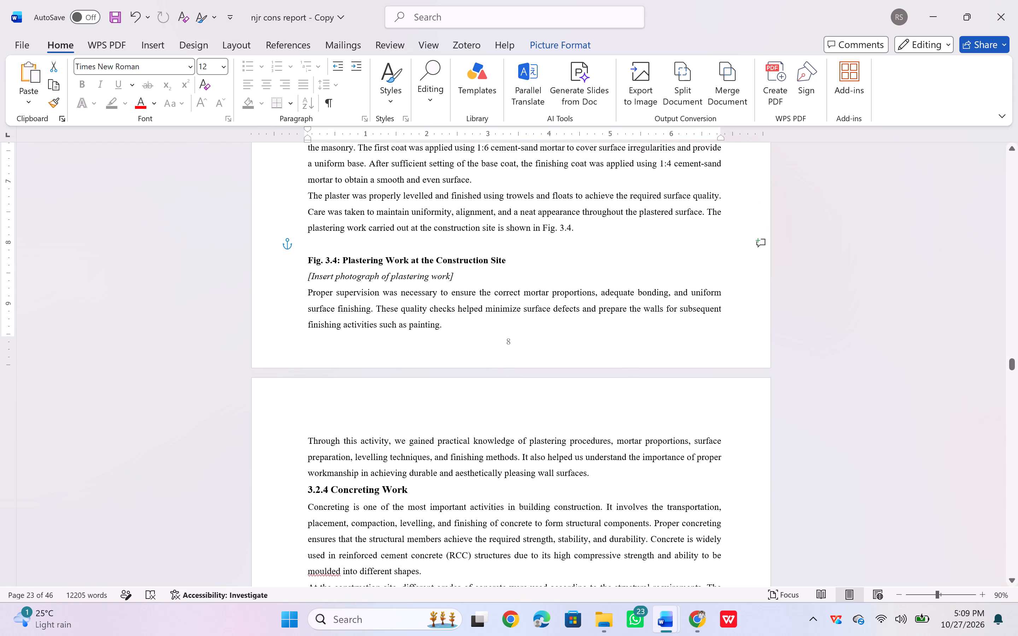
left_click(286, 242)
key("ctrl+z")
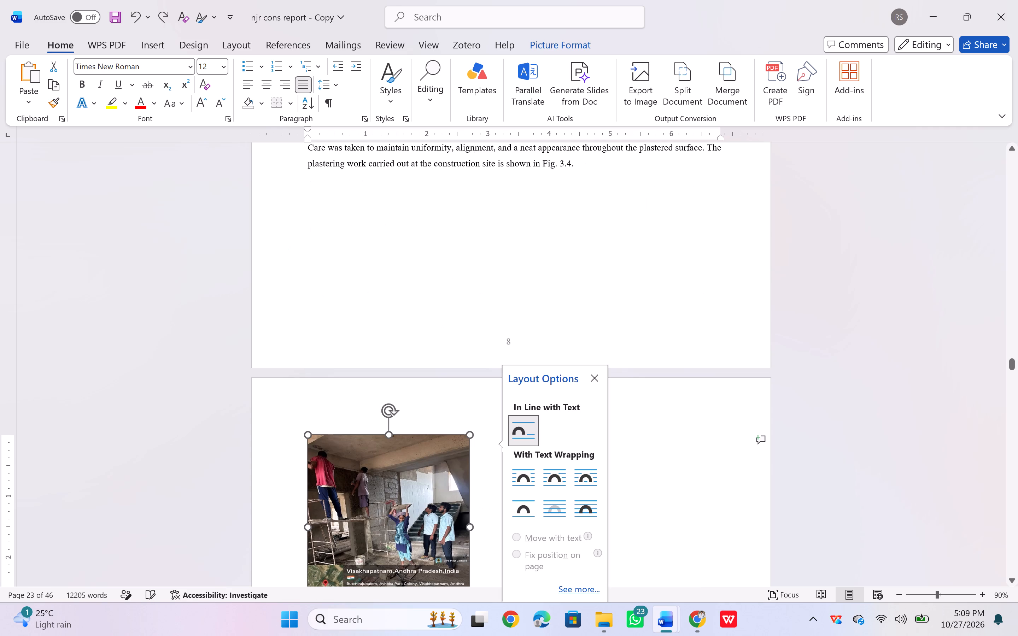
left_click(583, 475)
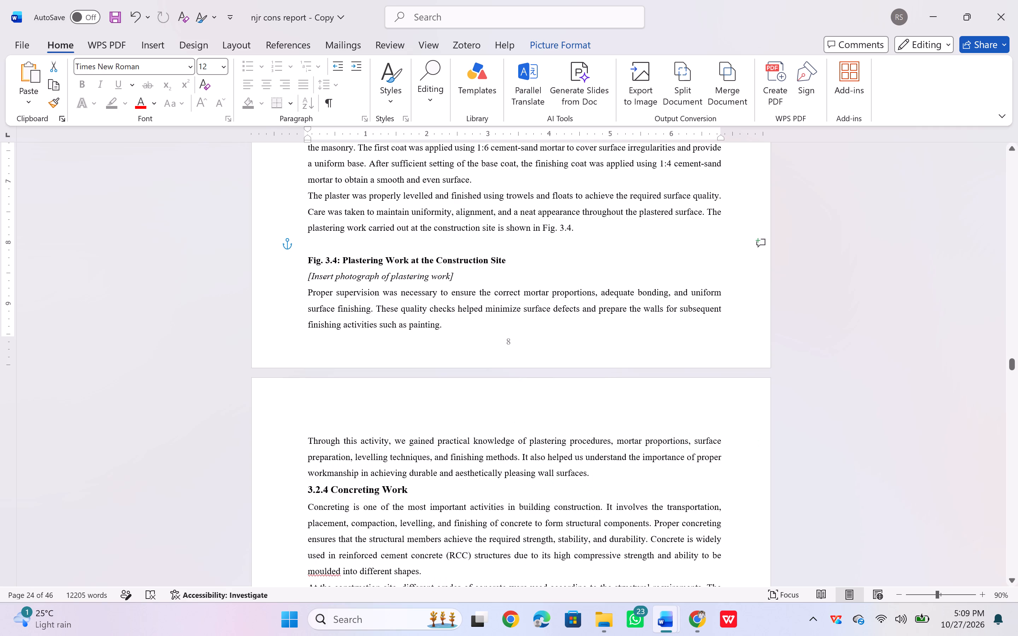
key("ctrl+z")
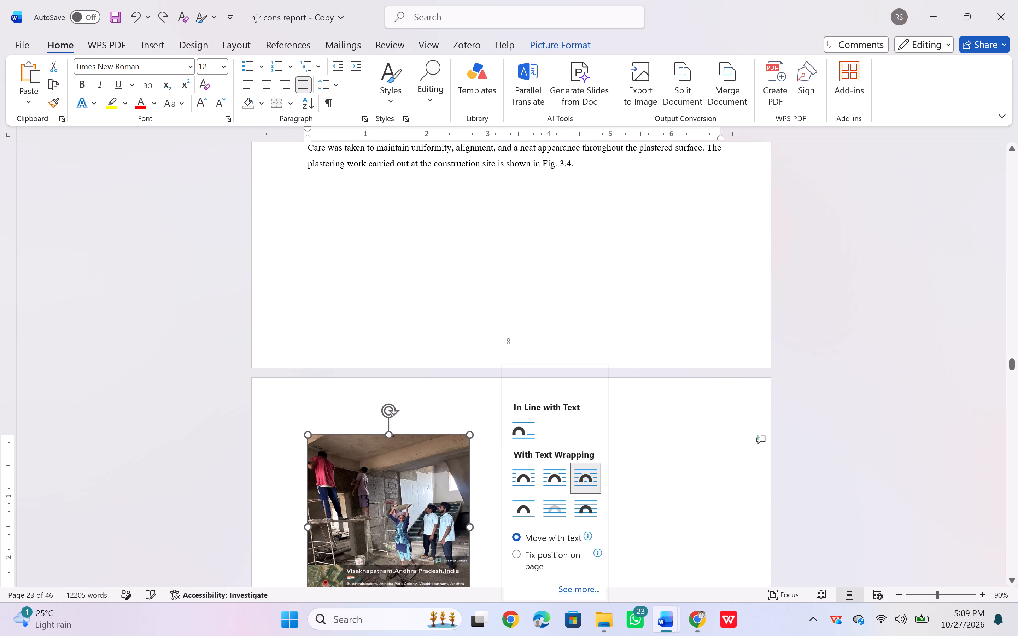
Set the plastering photo's wrapping to Top and Bottom and move it about half an inch in from the left margin.
left_click(533, 506)
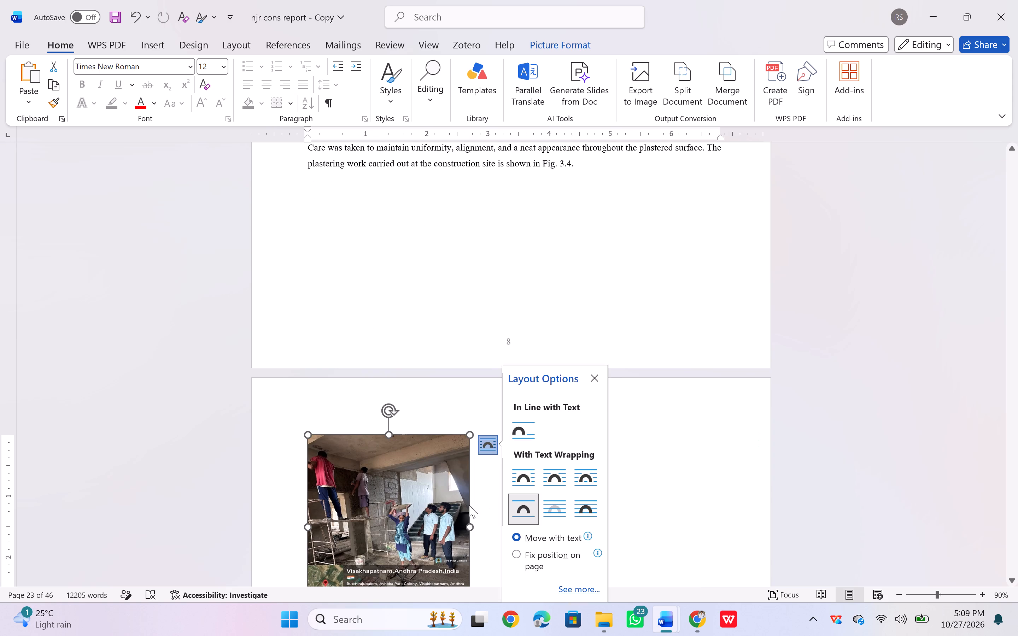
scroll(423, 502, "down", 1)
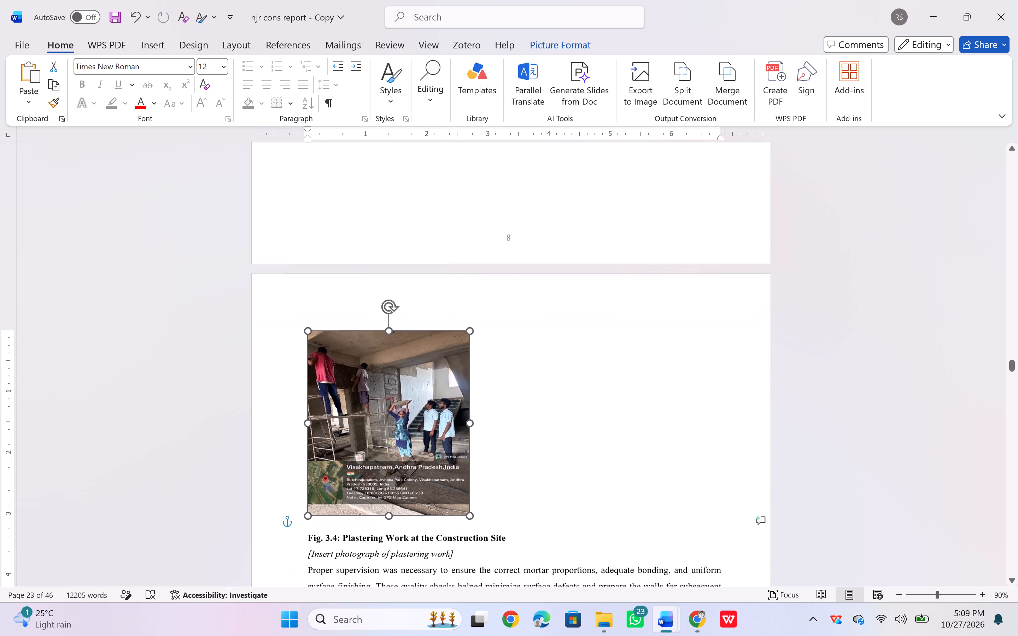
left_click_drag(405, 453, 437, 339)
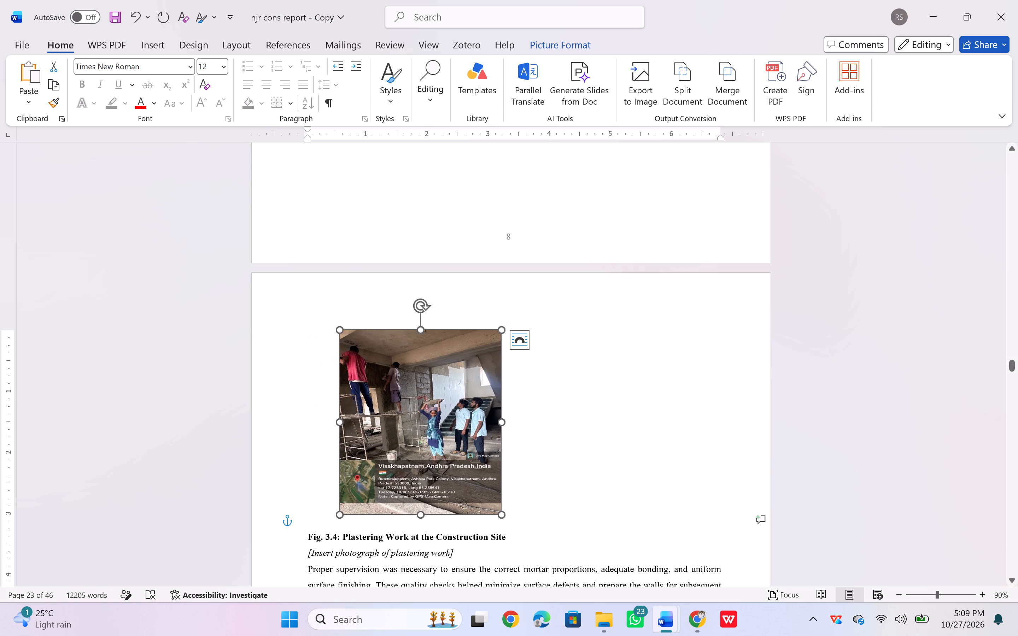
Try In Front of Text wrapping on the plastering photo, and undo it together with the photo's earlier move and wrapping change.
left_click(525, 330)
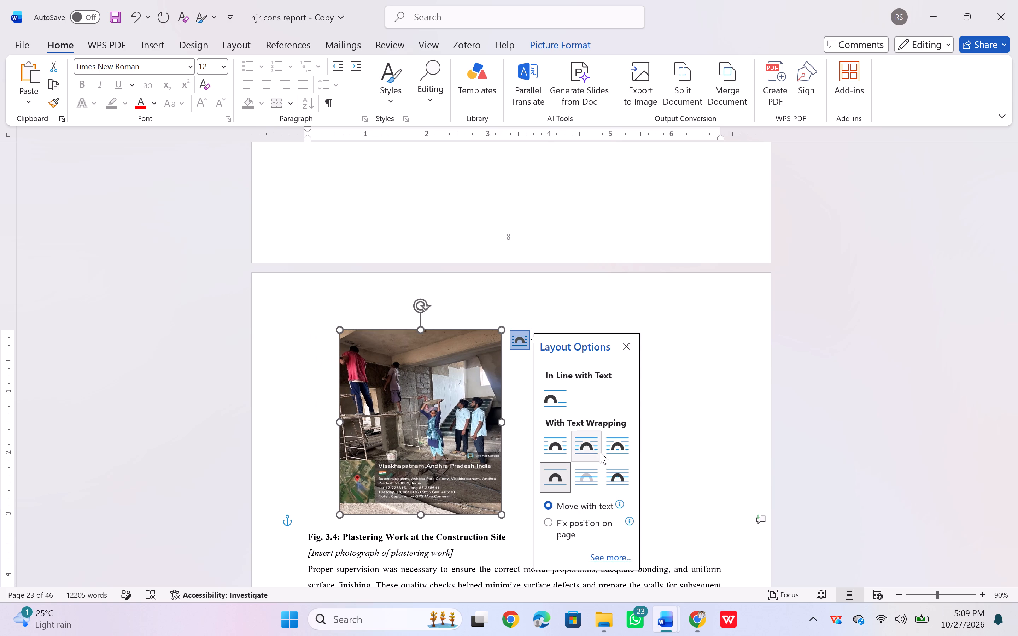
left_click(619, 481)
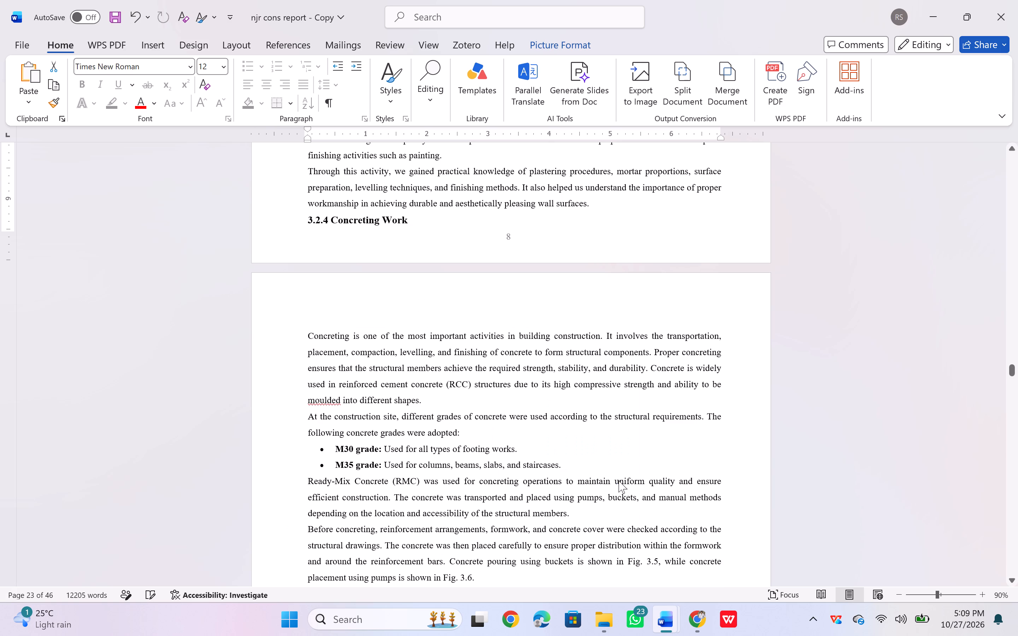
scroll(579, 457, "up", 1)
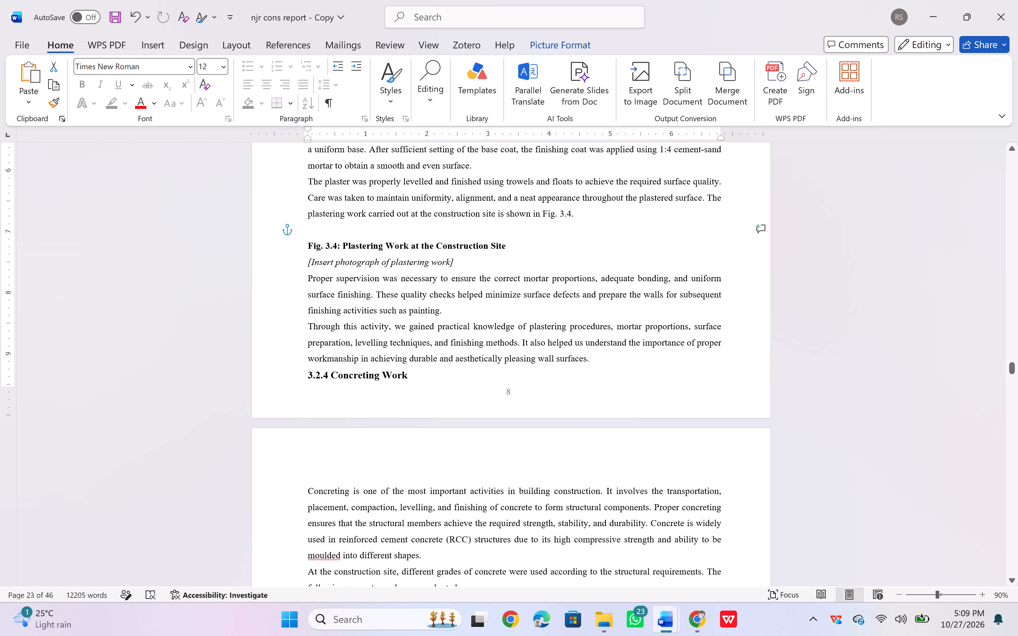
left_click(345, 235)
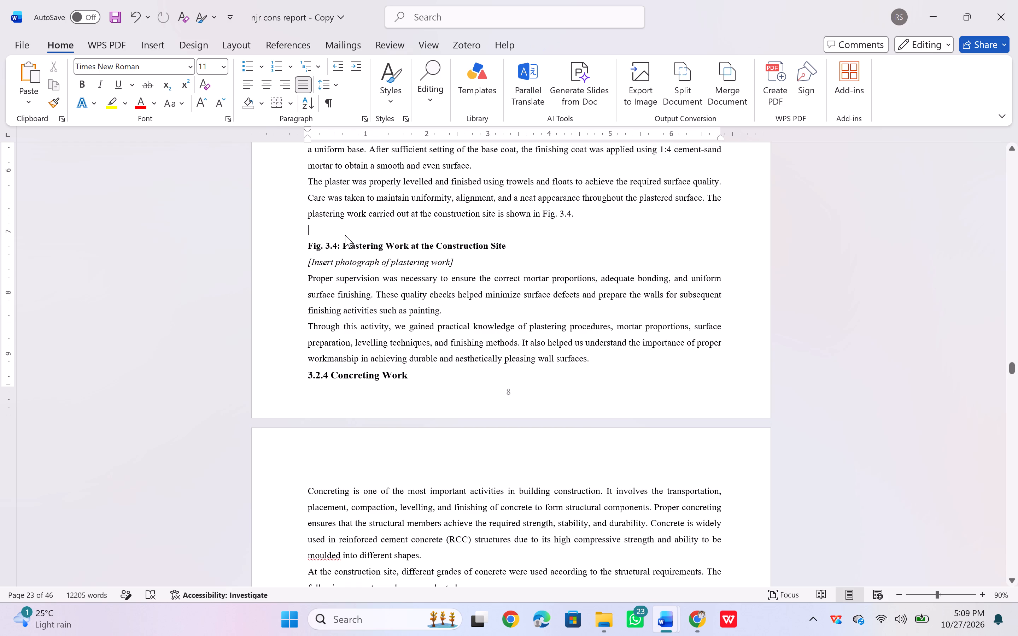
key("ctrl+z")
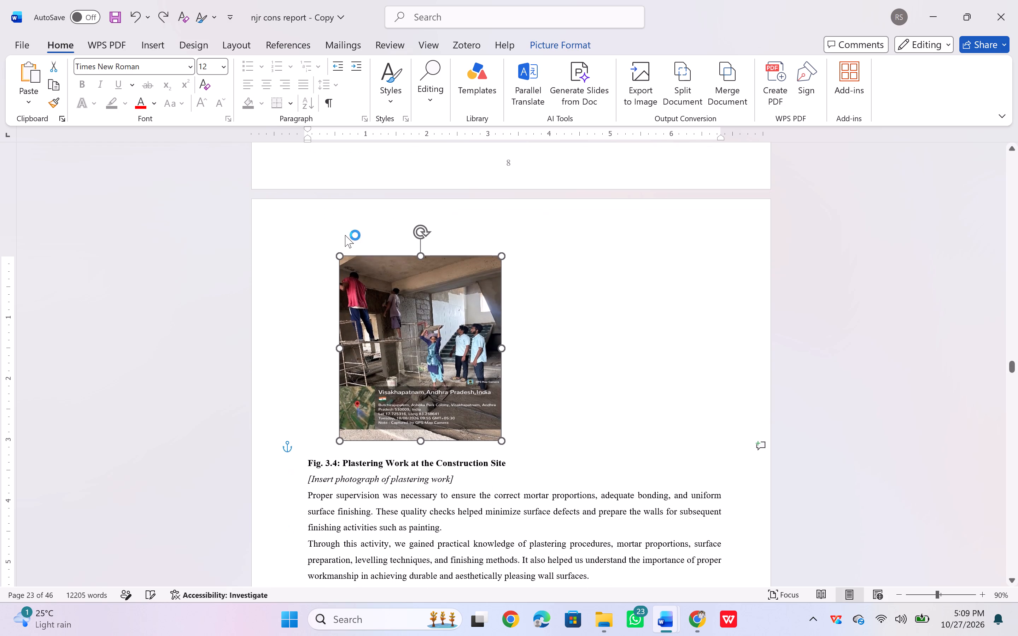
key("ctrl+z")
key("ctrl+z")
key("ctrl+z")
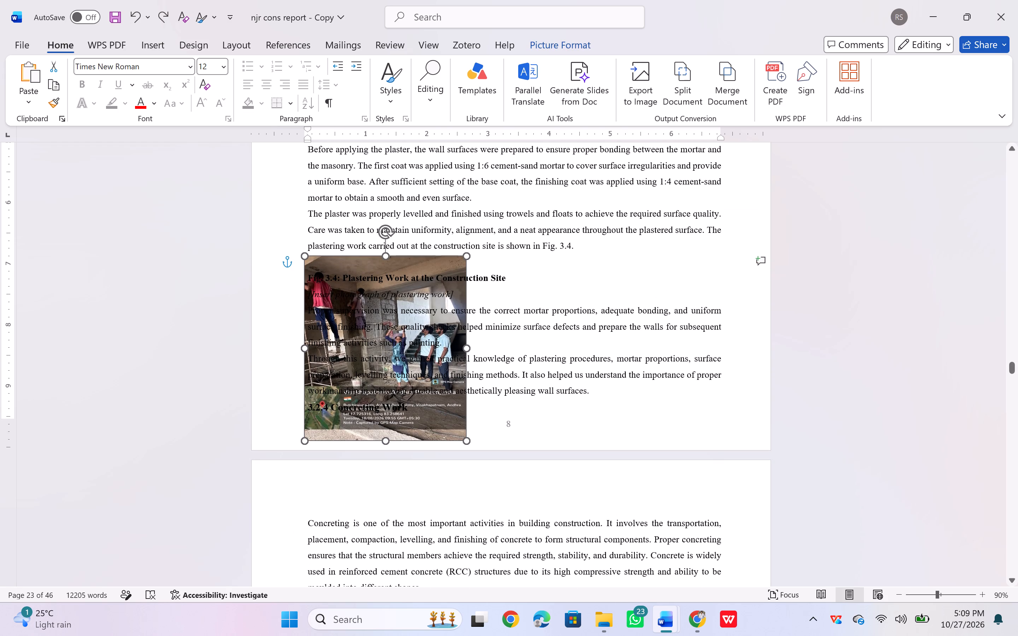
Try Tight wrapping on the plastering photo, move it about half an inch in from the left margin, and set its wrapping to Top and Bottom.
left_click(482, 268)
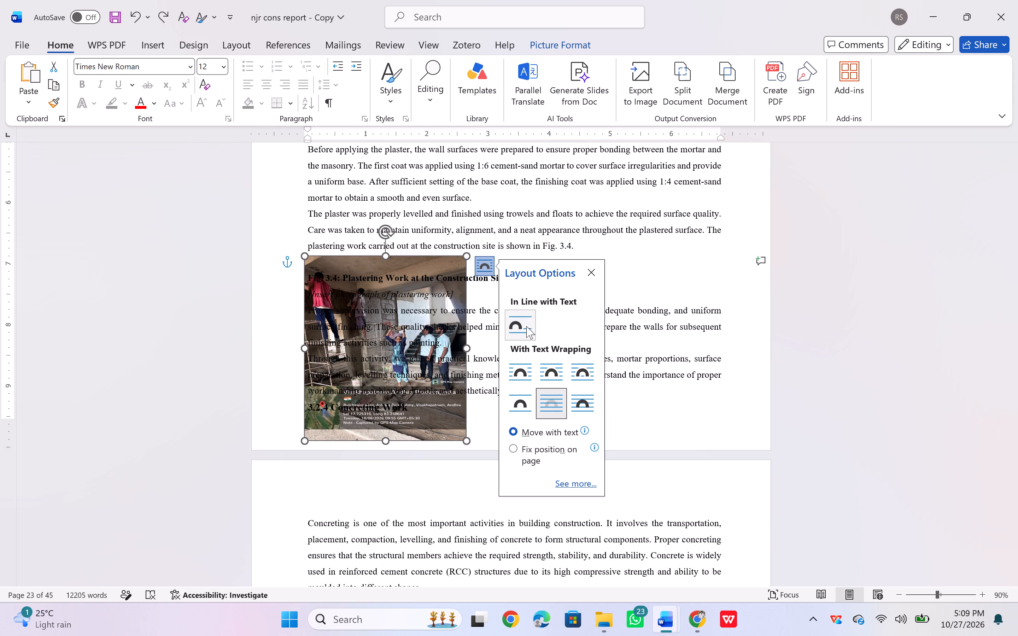
left_click(543, 371)
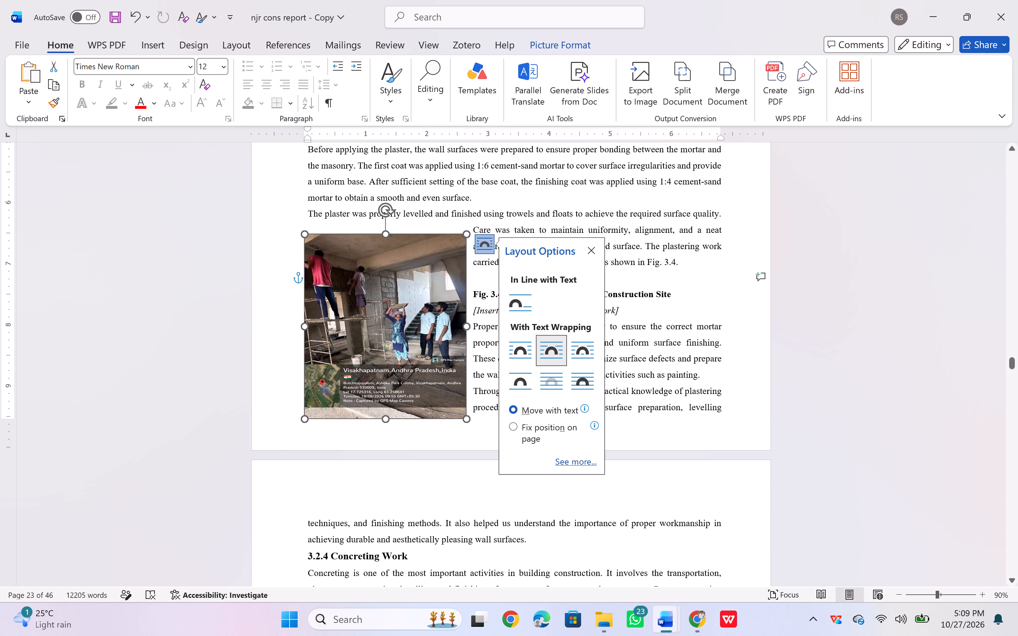
left_click_drag(404, 334, 437, 334)
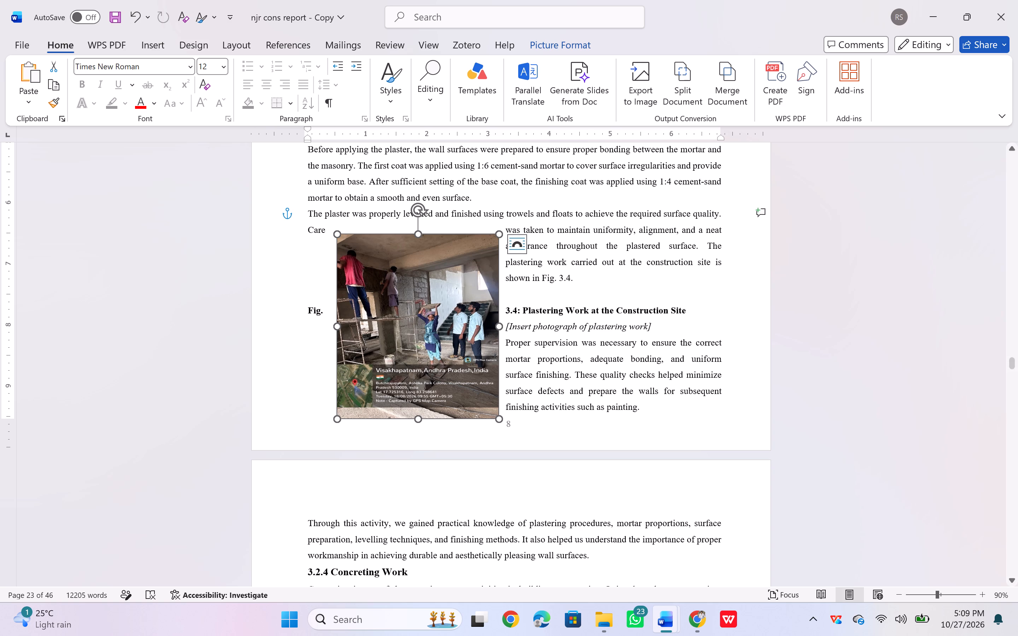
left_click(517, 245)
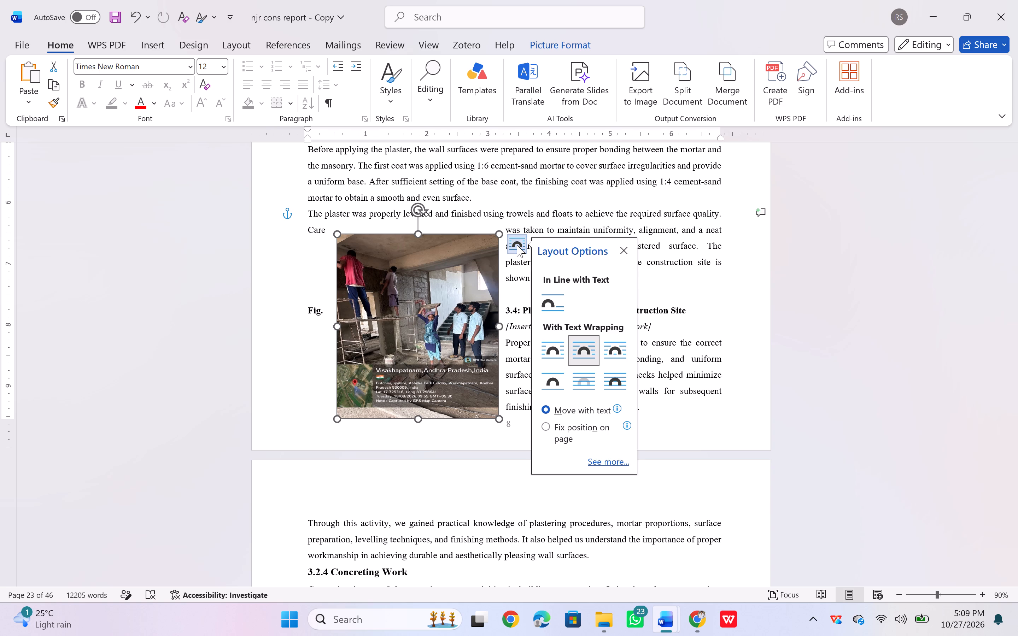
left_click(547, 384)
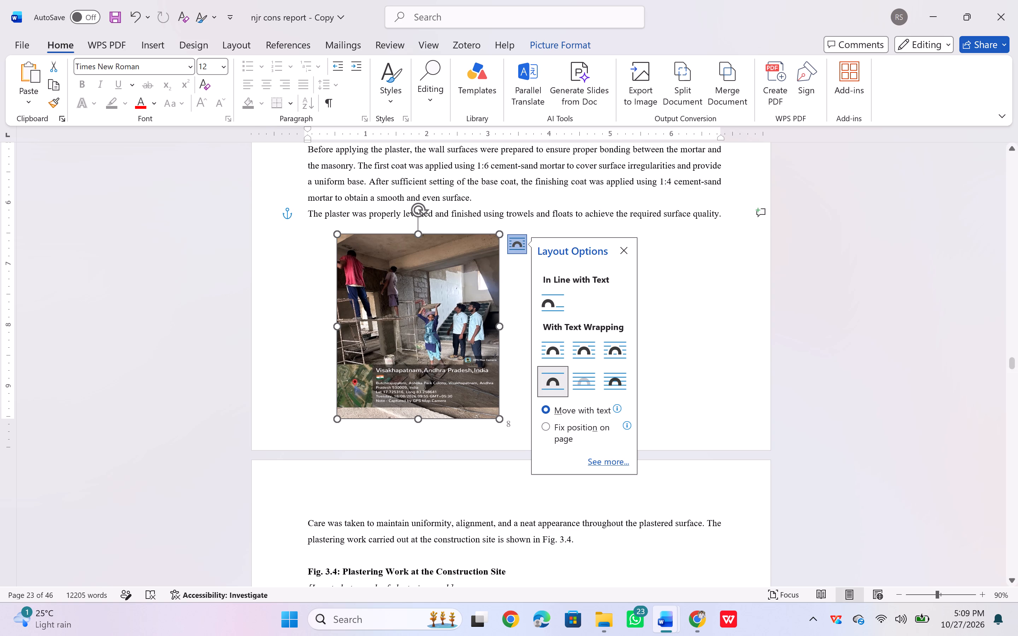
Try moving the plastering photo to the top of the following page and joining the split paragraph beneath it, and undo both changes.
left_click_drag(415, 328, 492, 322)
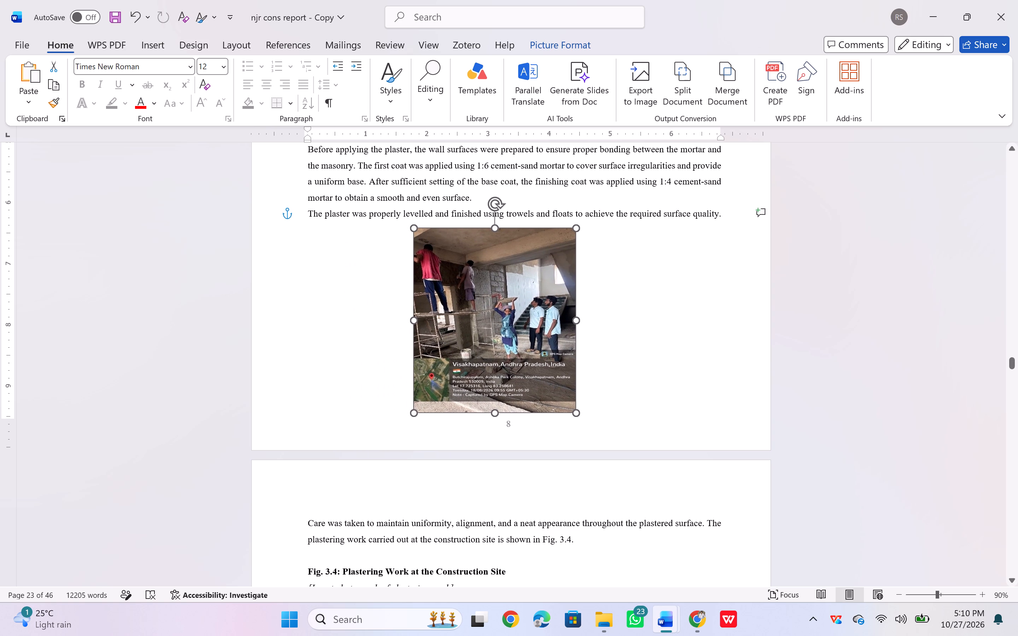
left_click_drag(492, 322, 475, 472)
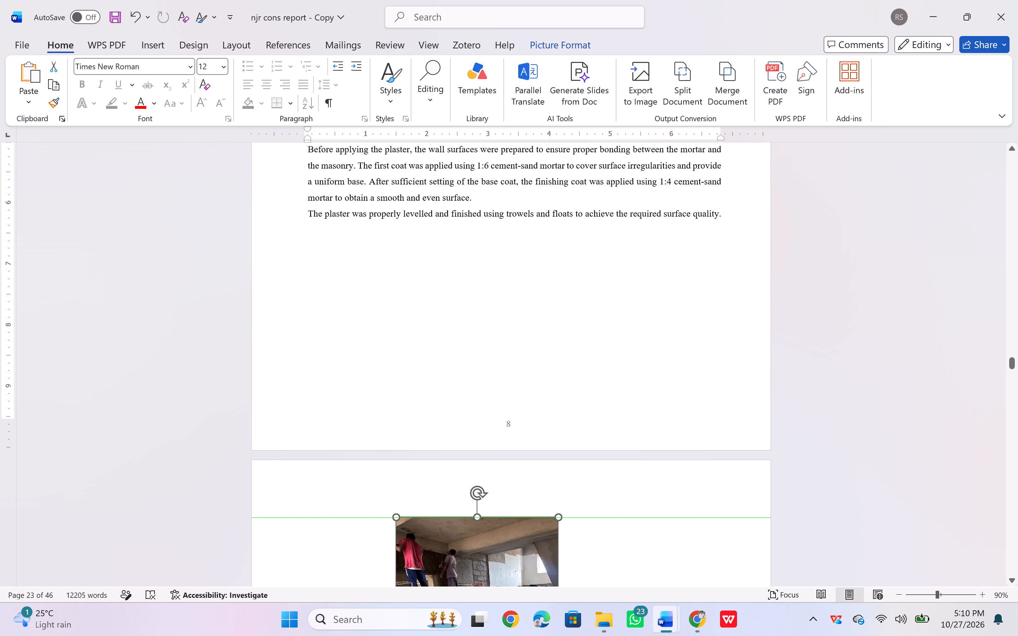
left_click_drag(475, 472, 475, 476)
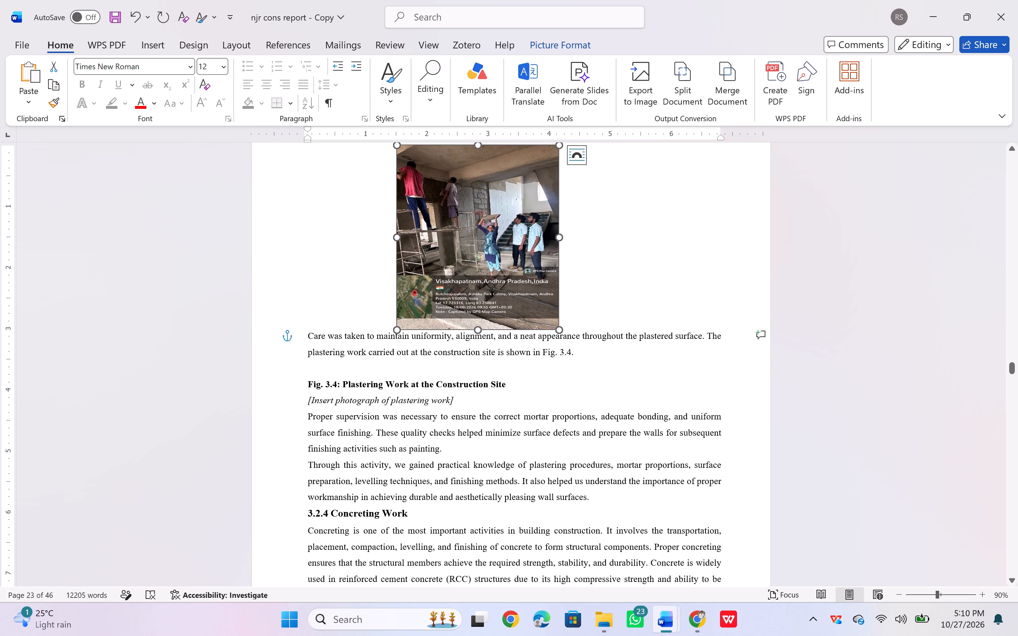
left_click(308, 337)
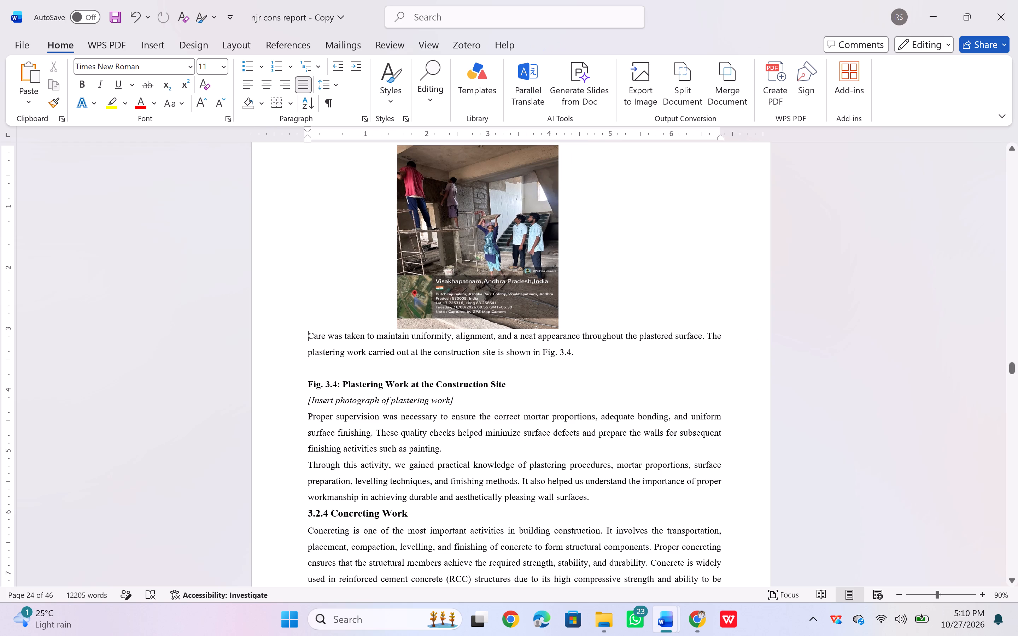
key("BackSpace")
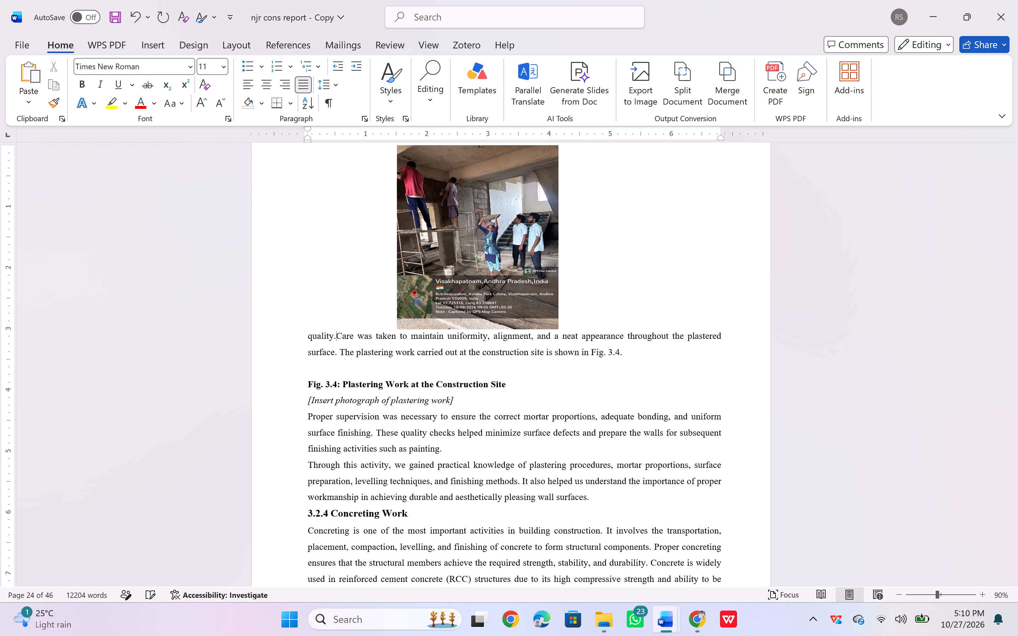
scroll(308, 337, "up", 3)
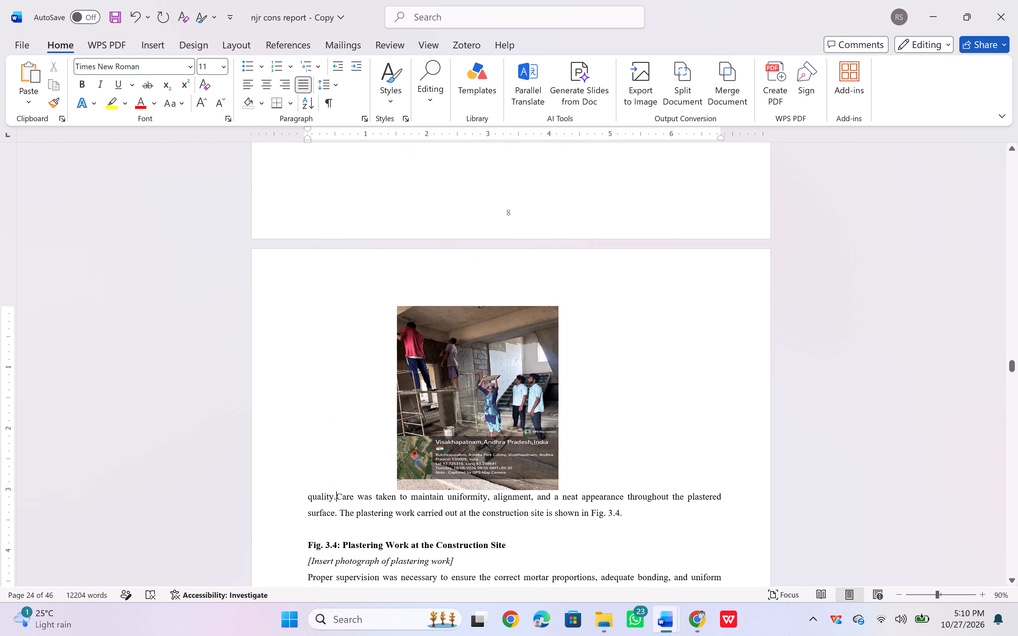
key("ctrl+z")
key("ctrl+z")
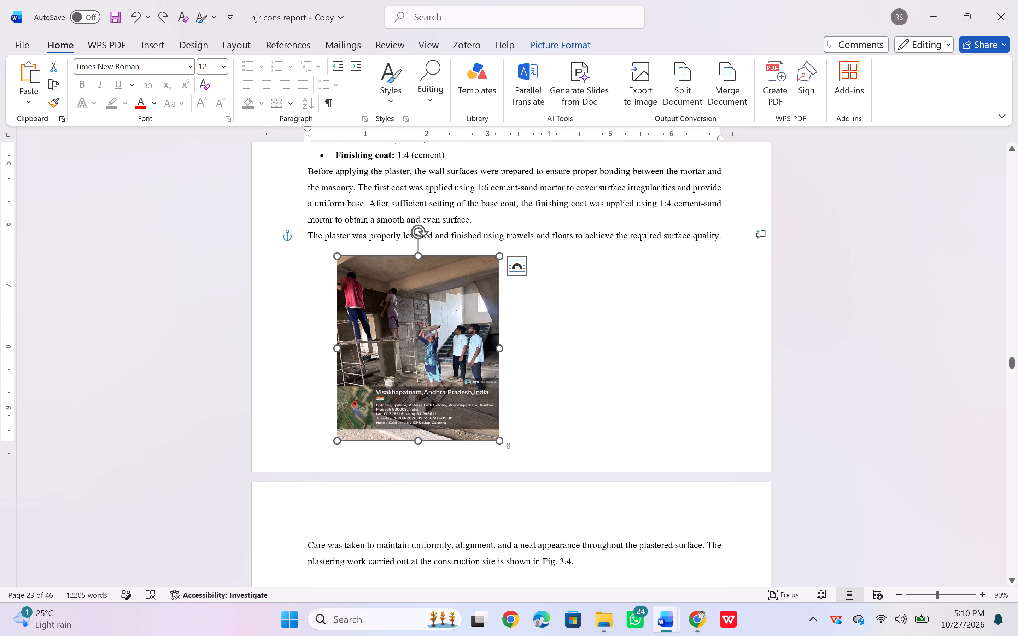
Shrink the plastering photo proportionally from its lower-left corner to about 2.4 inches wide.
left_click_drag(337, 438, 344, 428)
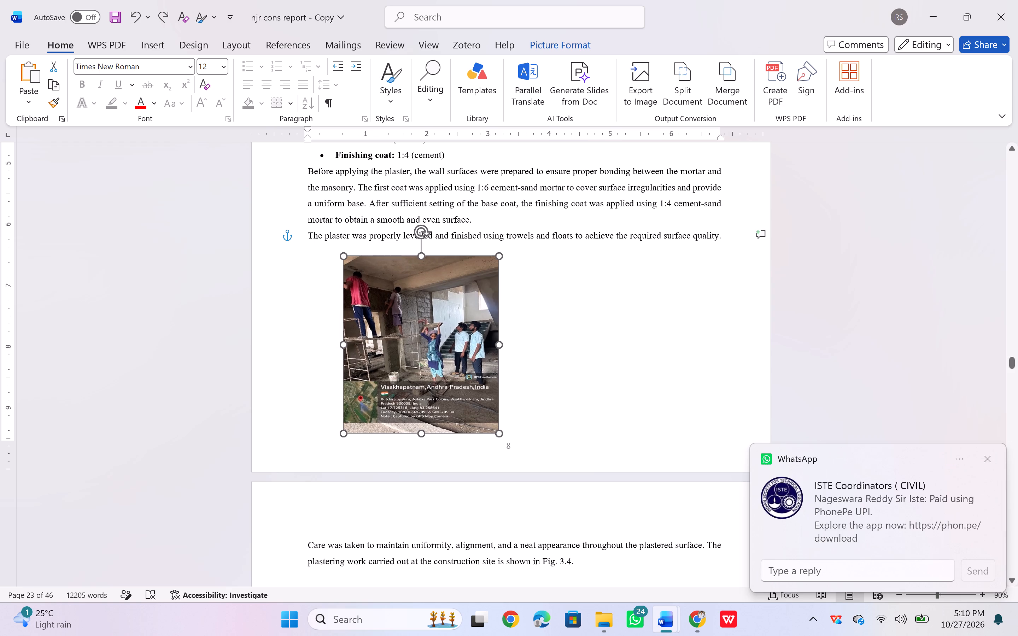
left_click_drag(344, 428, 349, 409)
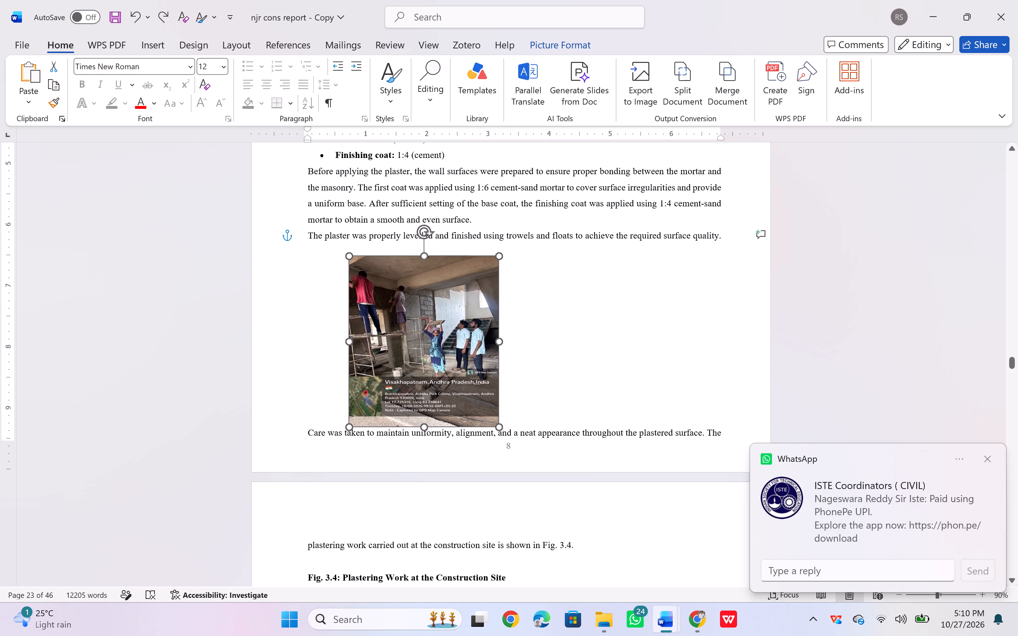
left_click_drag(349, 409, 351, 395)
Position the plastering photo near the horizontal centre of page 8, just below the line ending "required surface quality.", and deselect it.
left_click_drag(444, 365, 522, 337)
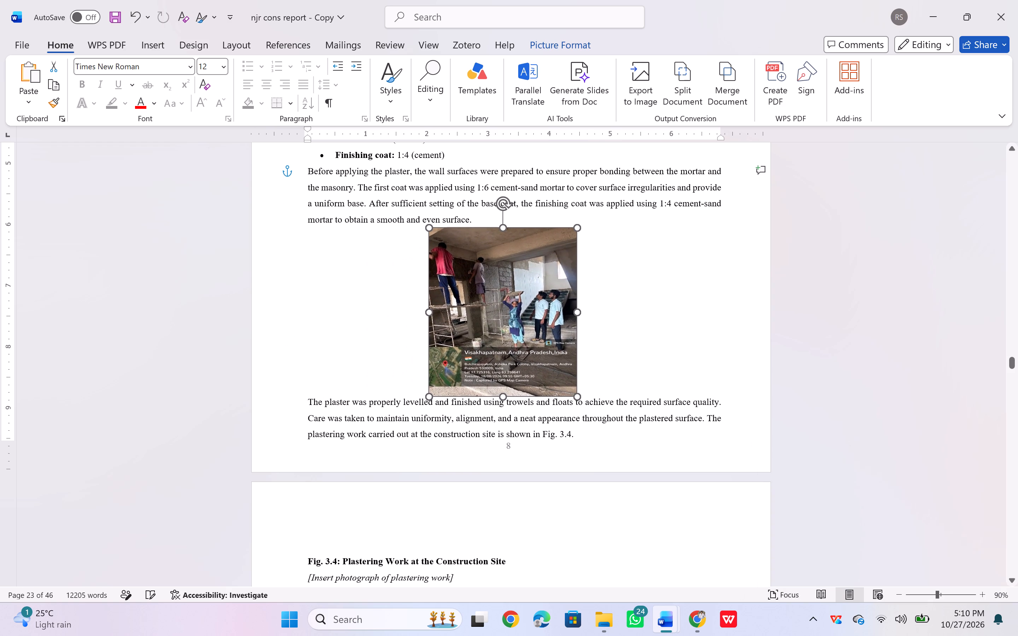
left_click_drag(522, 337, 518, 348)
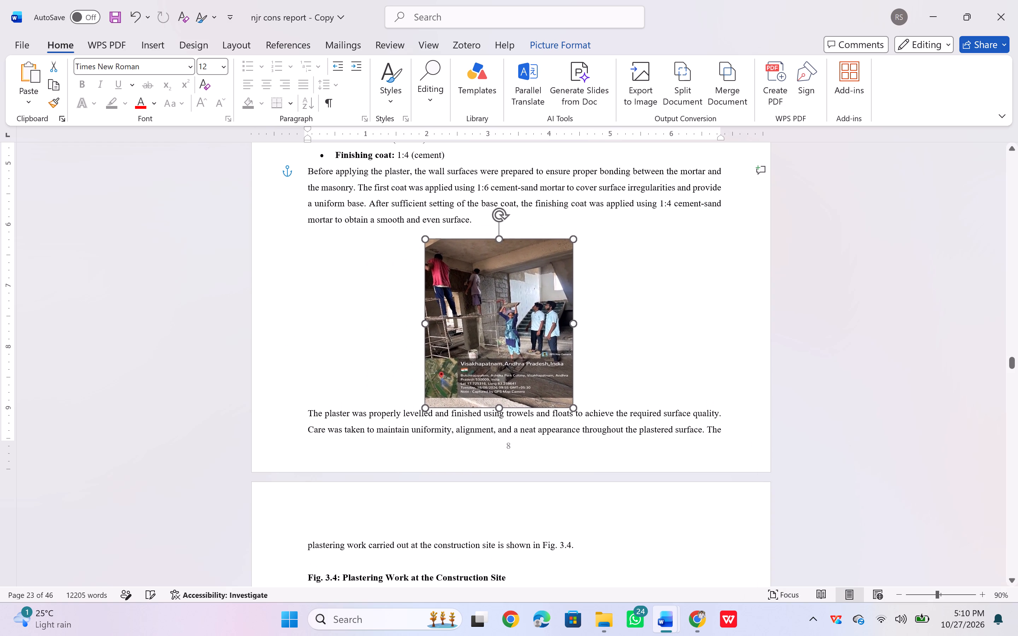
left_click_drag(518, 348, 518, 352)
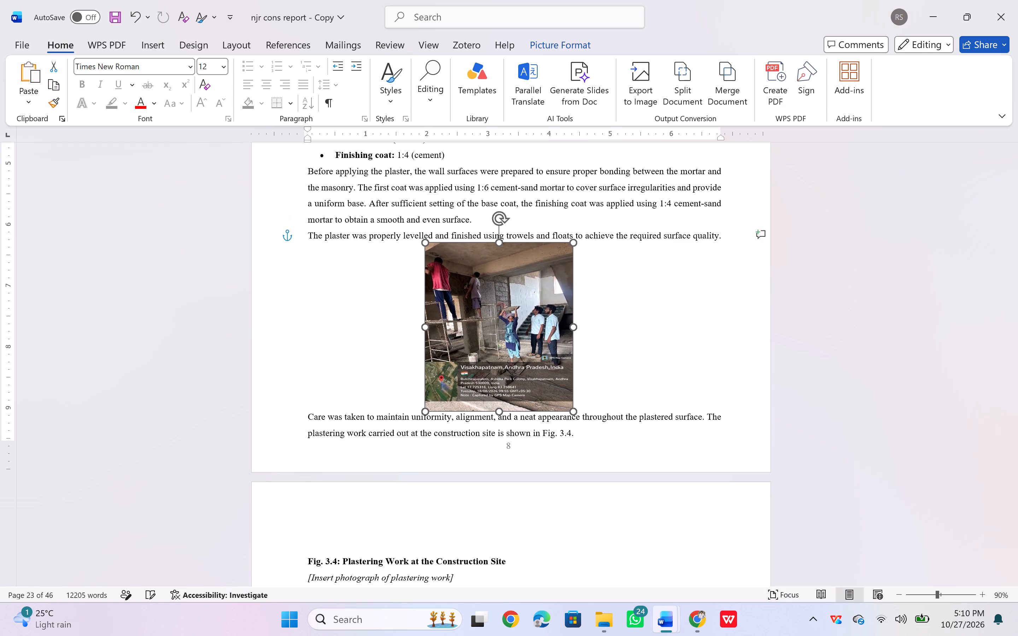
left_click_drag(518, 352, 518, 357)
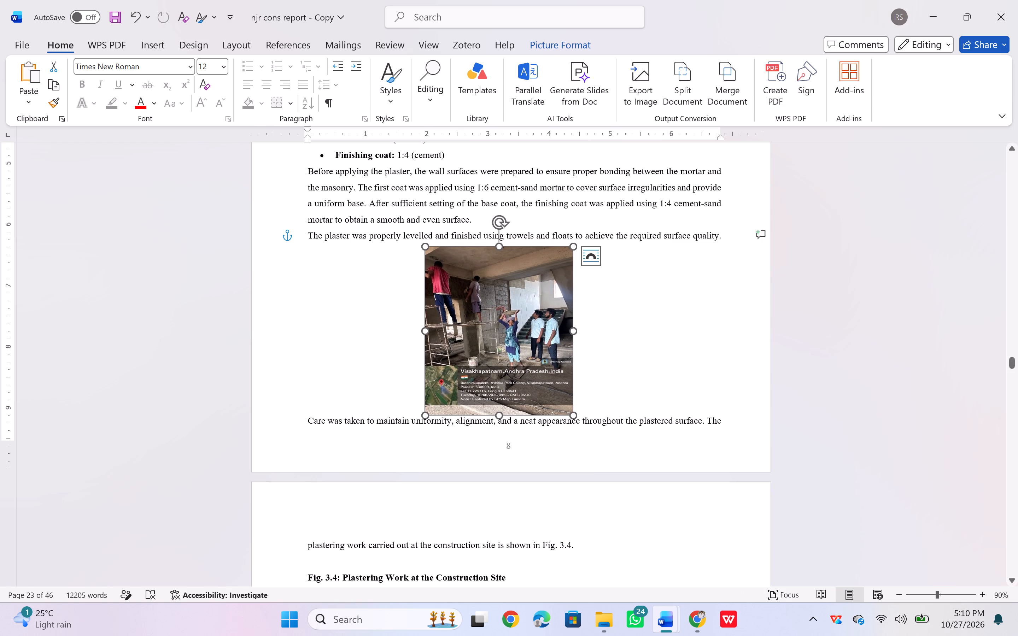
left_click(649, 364)
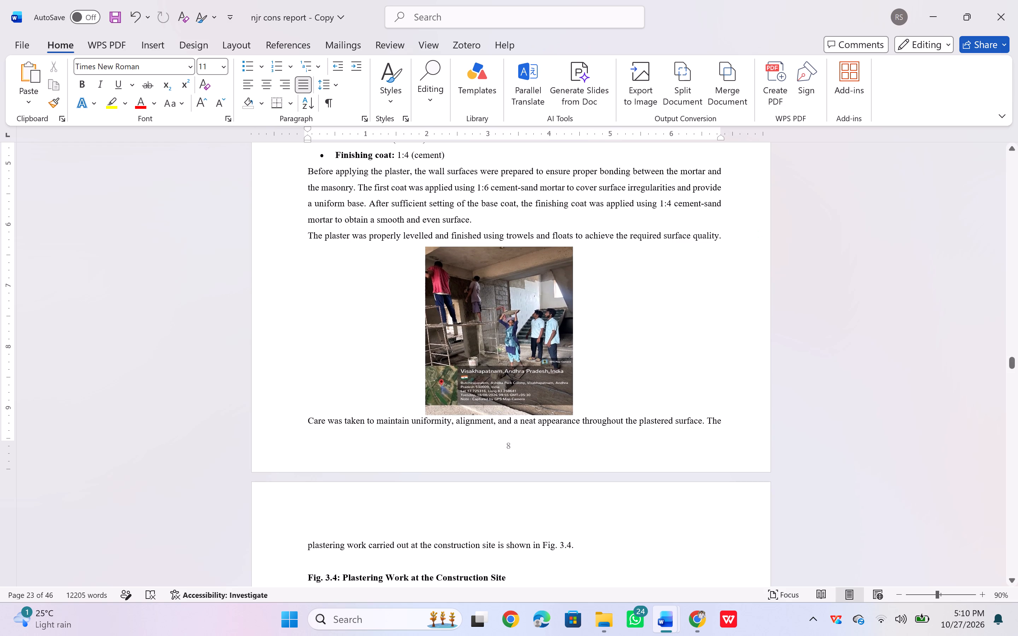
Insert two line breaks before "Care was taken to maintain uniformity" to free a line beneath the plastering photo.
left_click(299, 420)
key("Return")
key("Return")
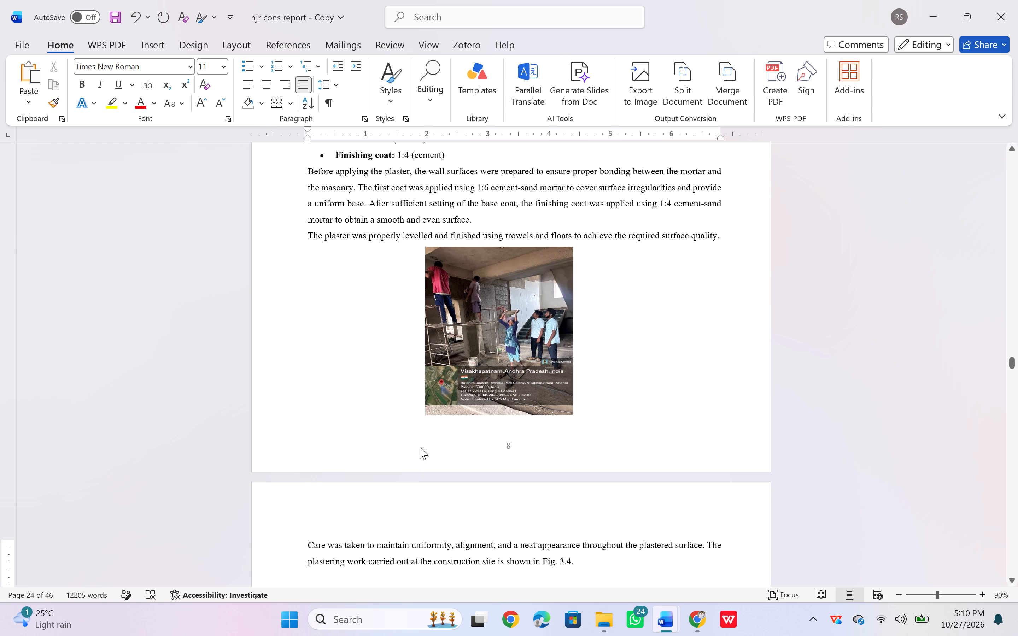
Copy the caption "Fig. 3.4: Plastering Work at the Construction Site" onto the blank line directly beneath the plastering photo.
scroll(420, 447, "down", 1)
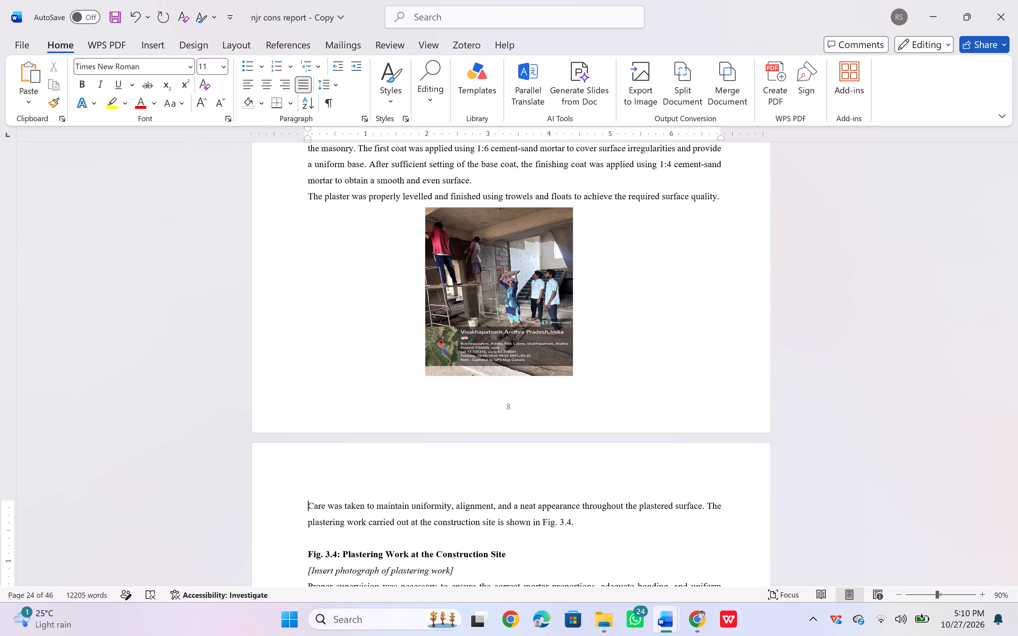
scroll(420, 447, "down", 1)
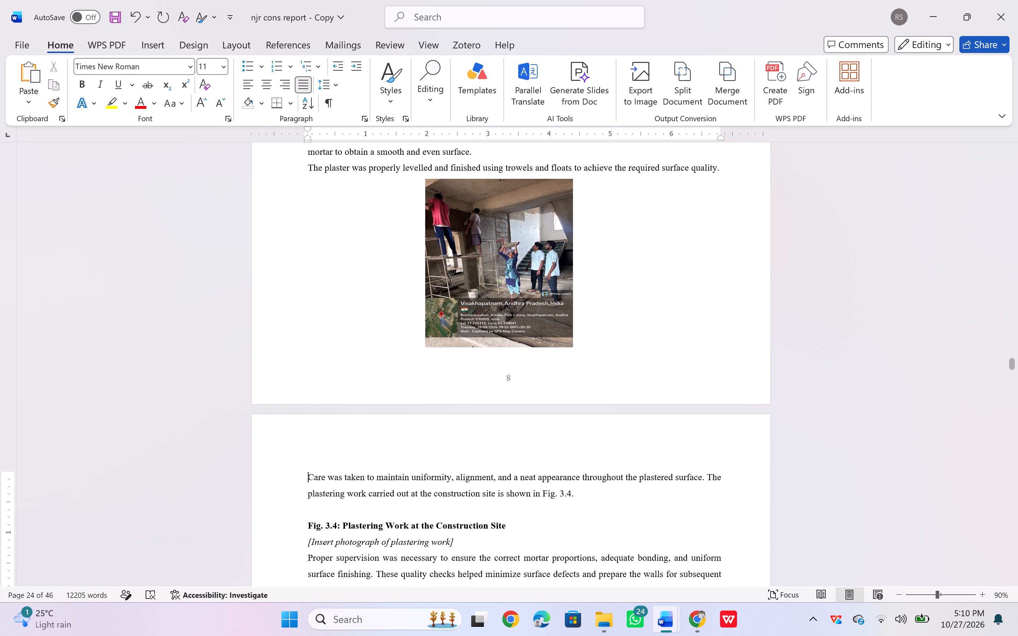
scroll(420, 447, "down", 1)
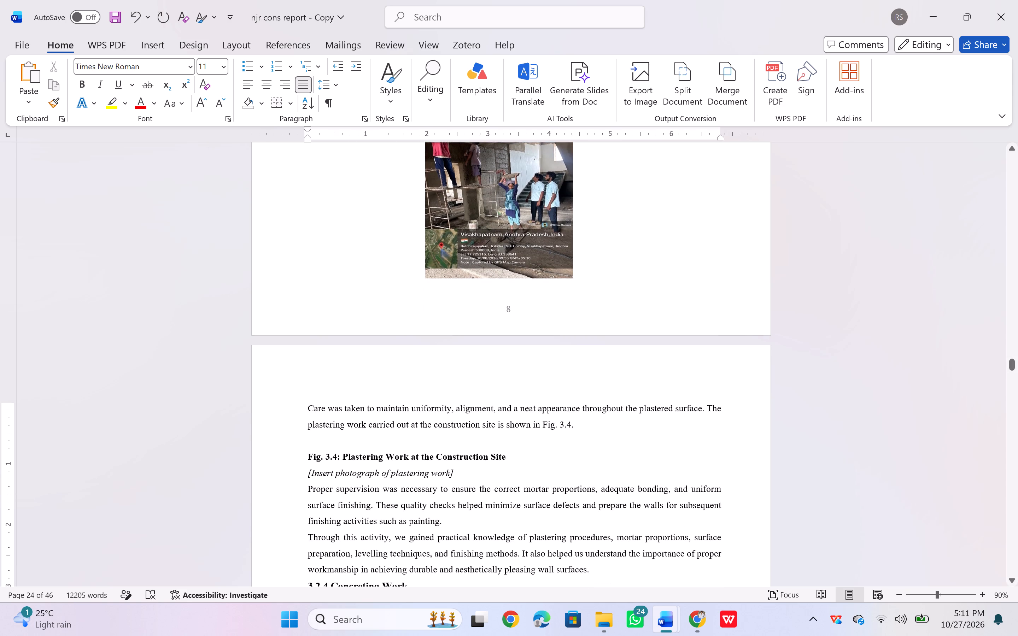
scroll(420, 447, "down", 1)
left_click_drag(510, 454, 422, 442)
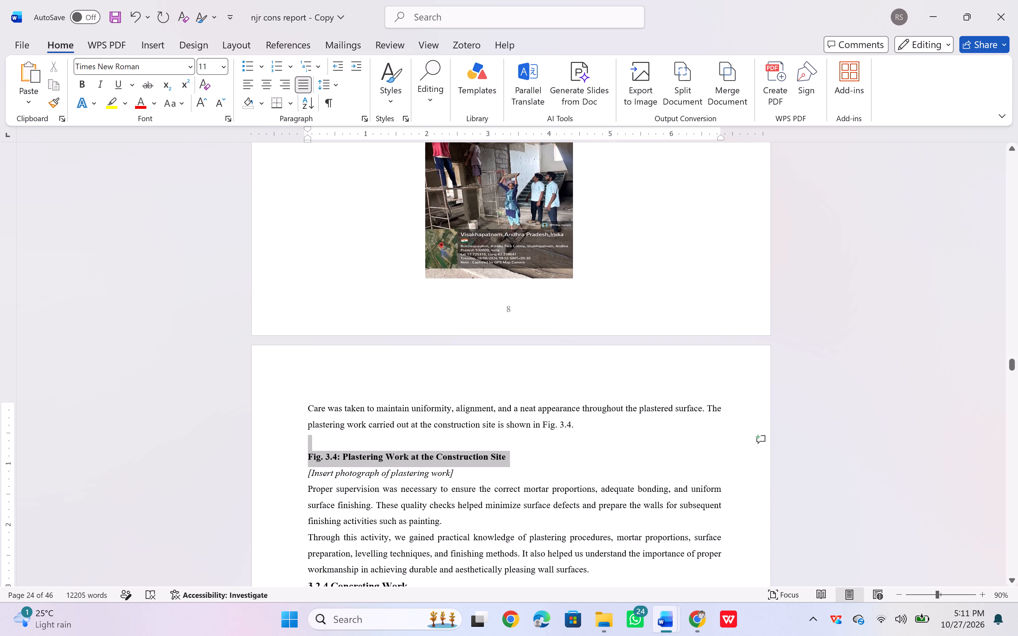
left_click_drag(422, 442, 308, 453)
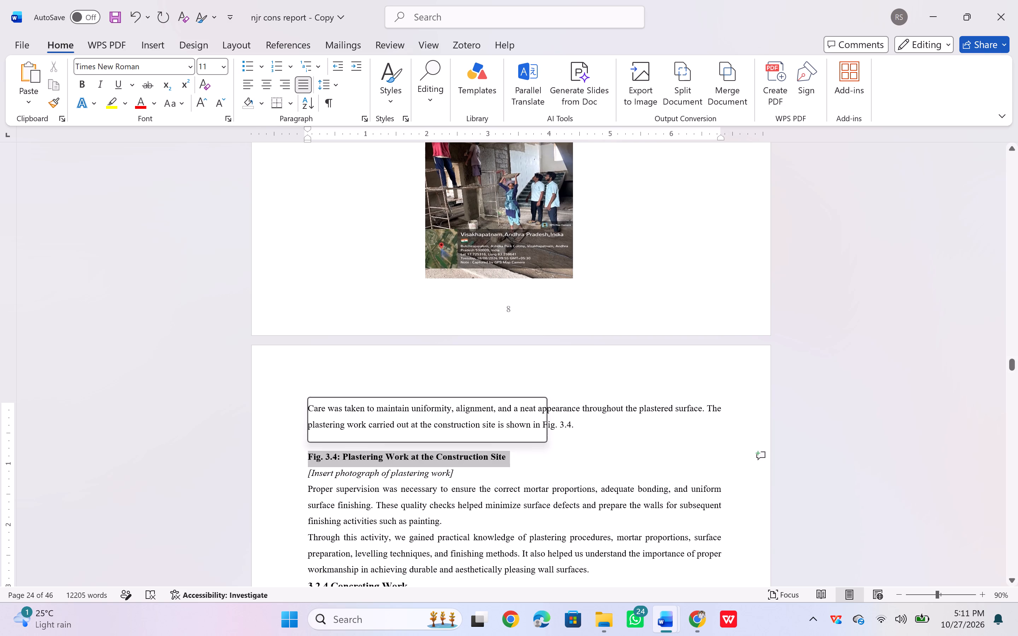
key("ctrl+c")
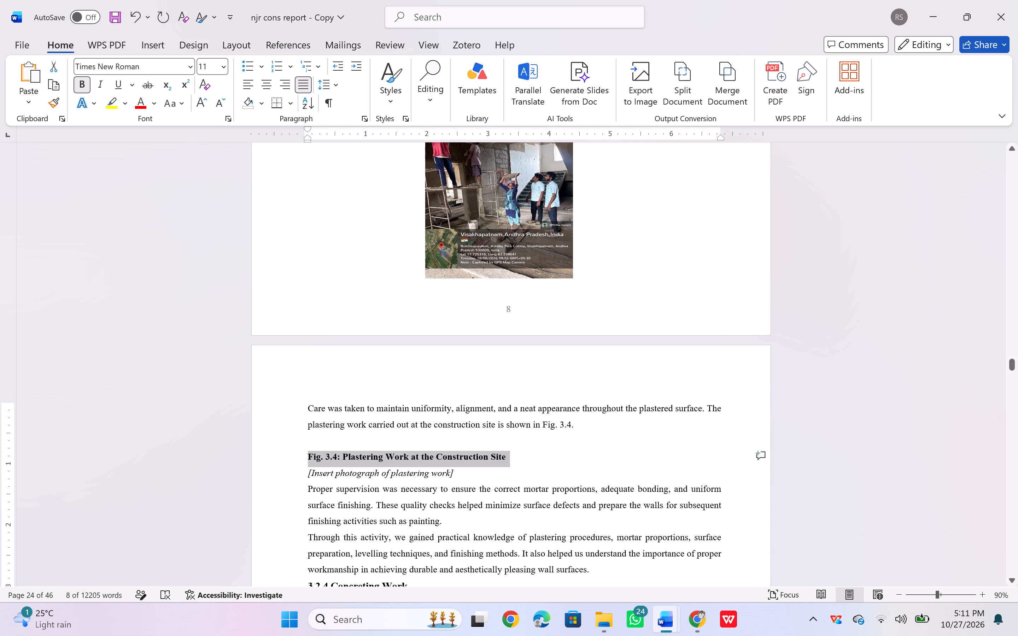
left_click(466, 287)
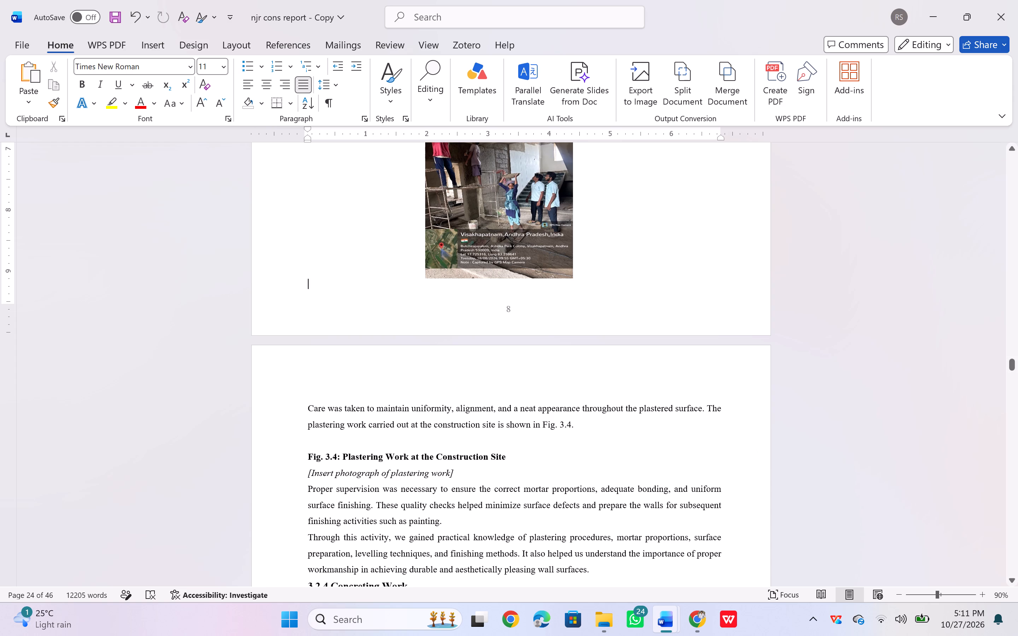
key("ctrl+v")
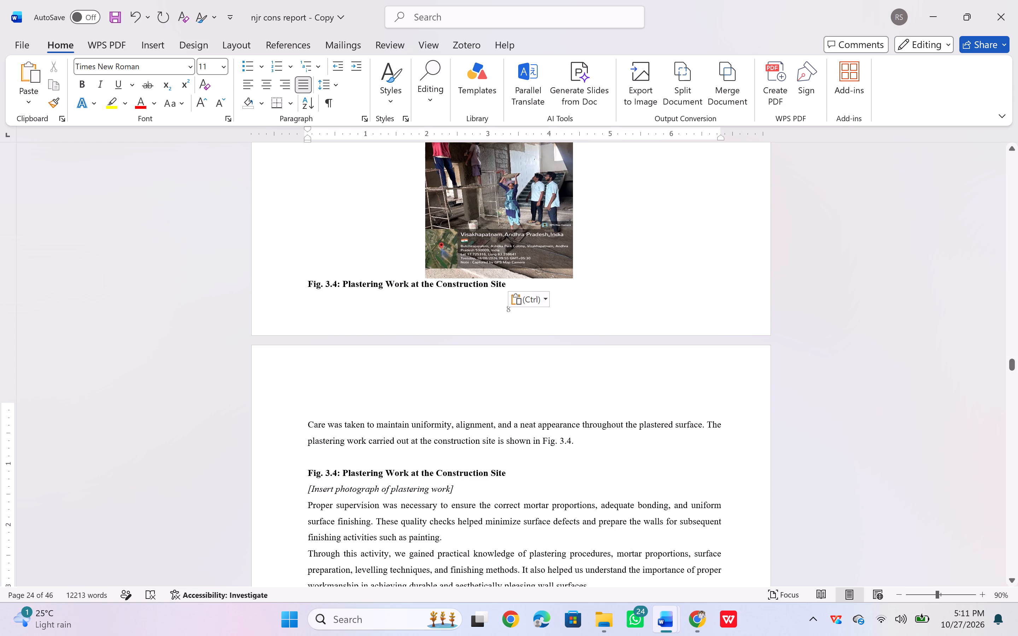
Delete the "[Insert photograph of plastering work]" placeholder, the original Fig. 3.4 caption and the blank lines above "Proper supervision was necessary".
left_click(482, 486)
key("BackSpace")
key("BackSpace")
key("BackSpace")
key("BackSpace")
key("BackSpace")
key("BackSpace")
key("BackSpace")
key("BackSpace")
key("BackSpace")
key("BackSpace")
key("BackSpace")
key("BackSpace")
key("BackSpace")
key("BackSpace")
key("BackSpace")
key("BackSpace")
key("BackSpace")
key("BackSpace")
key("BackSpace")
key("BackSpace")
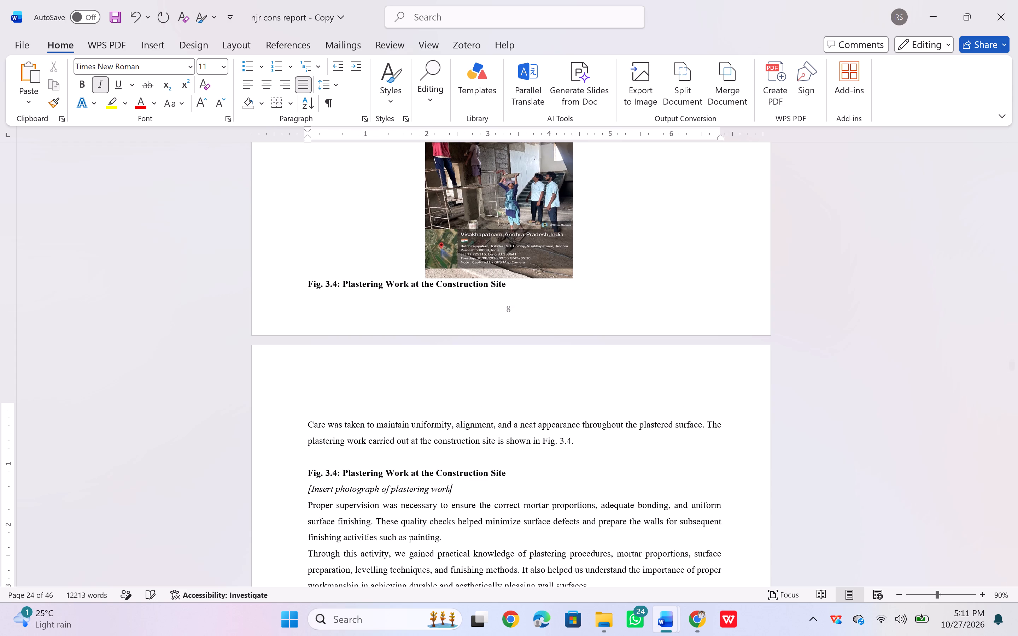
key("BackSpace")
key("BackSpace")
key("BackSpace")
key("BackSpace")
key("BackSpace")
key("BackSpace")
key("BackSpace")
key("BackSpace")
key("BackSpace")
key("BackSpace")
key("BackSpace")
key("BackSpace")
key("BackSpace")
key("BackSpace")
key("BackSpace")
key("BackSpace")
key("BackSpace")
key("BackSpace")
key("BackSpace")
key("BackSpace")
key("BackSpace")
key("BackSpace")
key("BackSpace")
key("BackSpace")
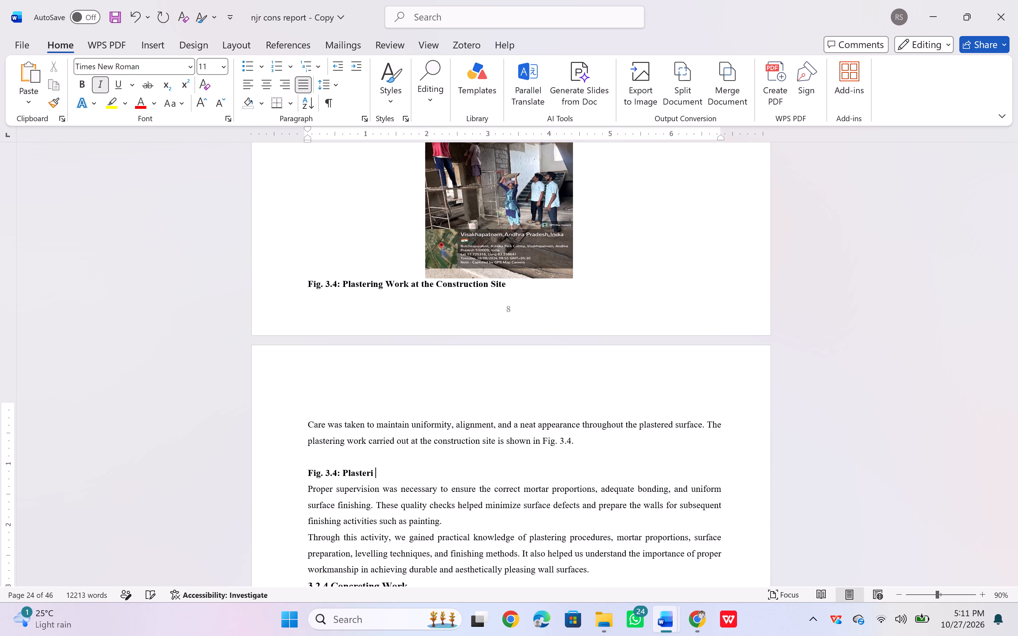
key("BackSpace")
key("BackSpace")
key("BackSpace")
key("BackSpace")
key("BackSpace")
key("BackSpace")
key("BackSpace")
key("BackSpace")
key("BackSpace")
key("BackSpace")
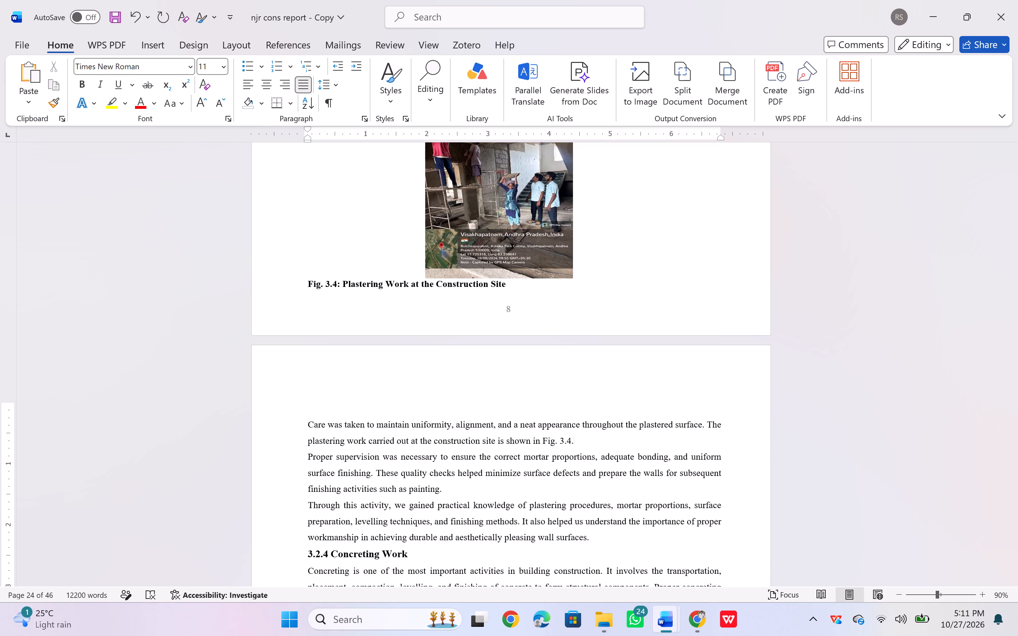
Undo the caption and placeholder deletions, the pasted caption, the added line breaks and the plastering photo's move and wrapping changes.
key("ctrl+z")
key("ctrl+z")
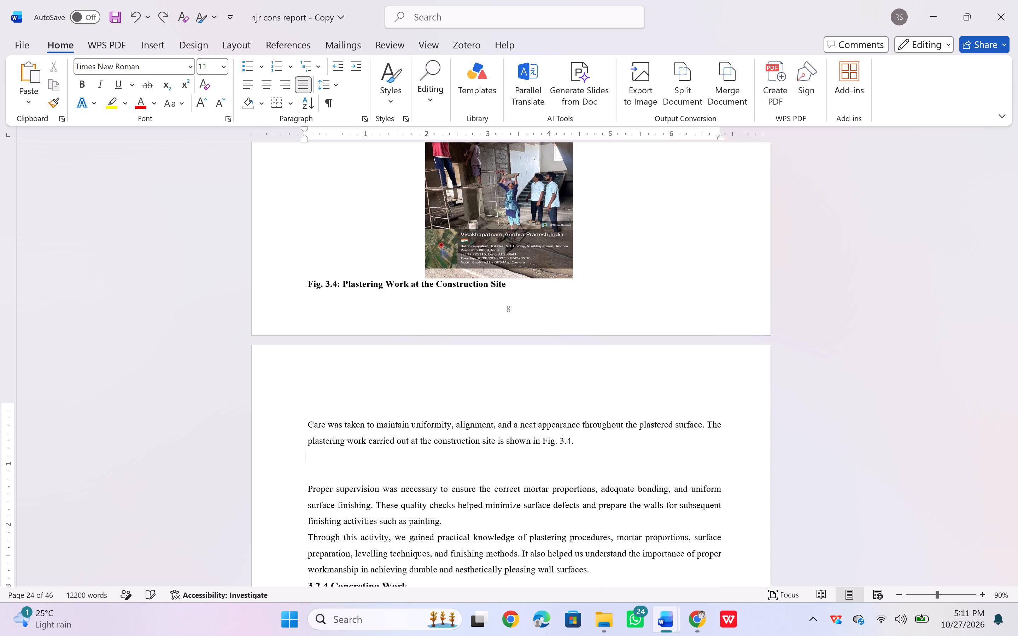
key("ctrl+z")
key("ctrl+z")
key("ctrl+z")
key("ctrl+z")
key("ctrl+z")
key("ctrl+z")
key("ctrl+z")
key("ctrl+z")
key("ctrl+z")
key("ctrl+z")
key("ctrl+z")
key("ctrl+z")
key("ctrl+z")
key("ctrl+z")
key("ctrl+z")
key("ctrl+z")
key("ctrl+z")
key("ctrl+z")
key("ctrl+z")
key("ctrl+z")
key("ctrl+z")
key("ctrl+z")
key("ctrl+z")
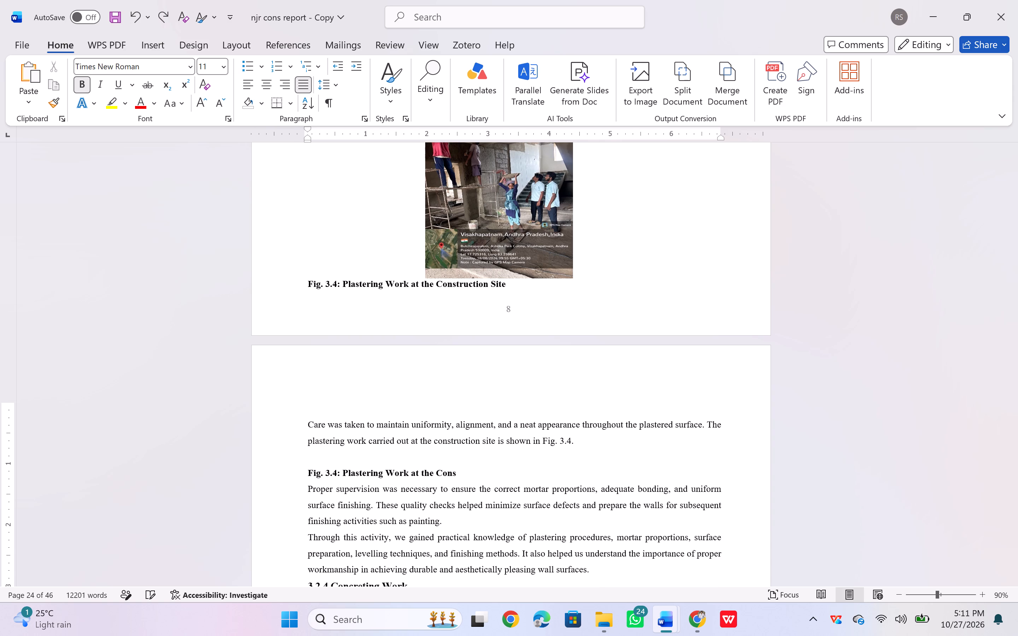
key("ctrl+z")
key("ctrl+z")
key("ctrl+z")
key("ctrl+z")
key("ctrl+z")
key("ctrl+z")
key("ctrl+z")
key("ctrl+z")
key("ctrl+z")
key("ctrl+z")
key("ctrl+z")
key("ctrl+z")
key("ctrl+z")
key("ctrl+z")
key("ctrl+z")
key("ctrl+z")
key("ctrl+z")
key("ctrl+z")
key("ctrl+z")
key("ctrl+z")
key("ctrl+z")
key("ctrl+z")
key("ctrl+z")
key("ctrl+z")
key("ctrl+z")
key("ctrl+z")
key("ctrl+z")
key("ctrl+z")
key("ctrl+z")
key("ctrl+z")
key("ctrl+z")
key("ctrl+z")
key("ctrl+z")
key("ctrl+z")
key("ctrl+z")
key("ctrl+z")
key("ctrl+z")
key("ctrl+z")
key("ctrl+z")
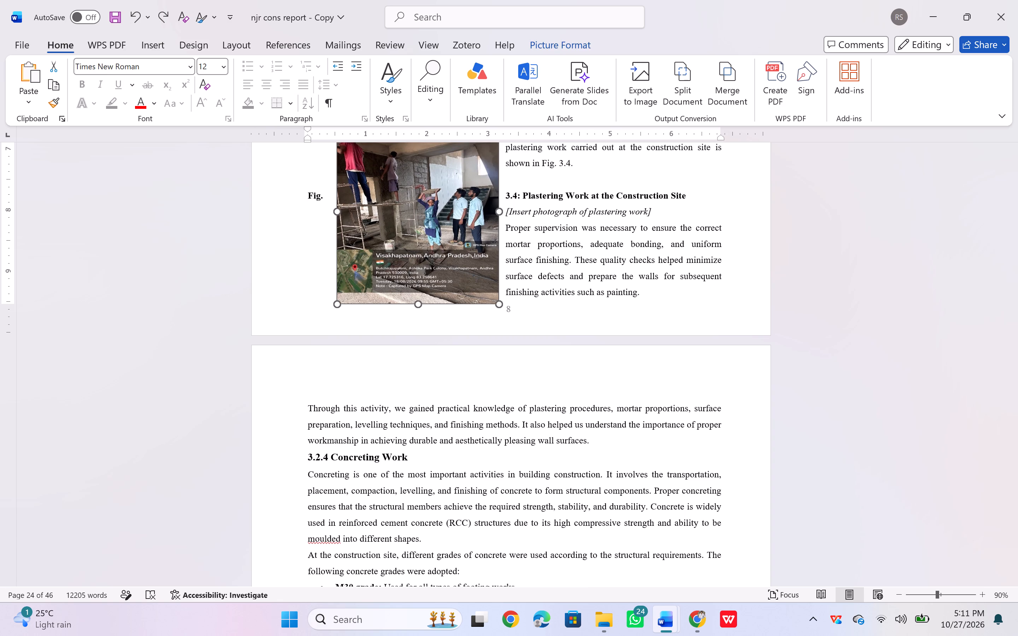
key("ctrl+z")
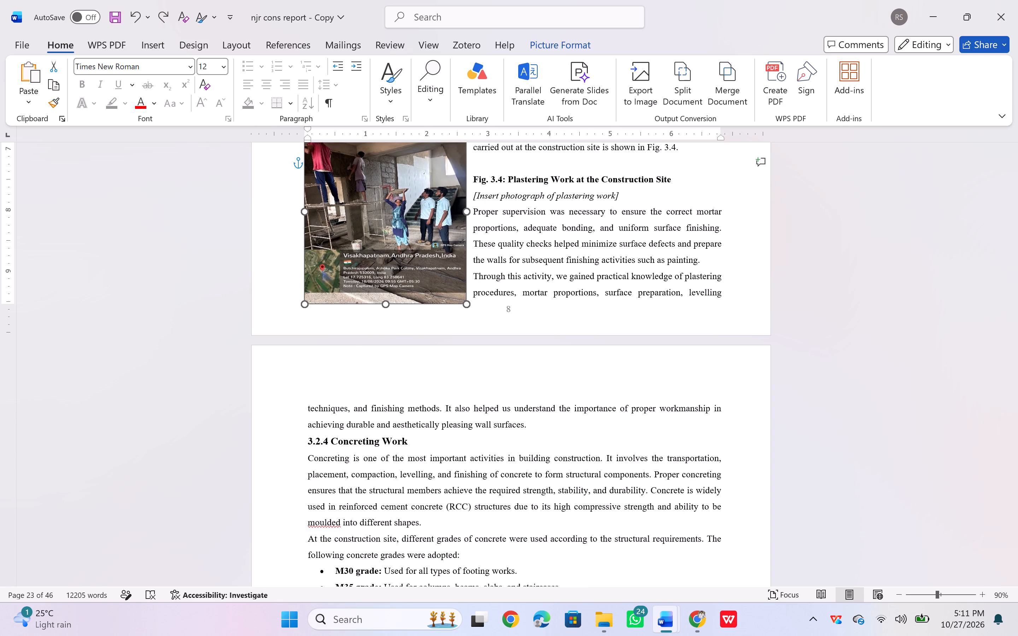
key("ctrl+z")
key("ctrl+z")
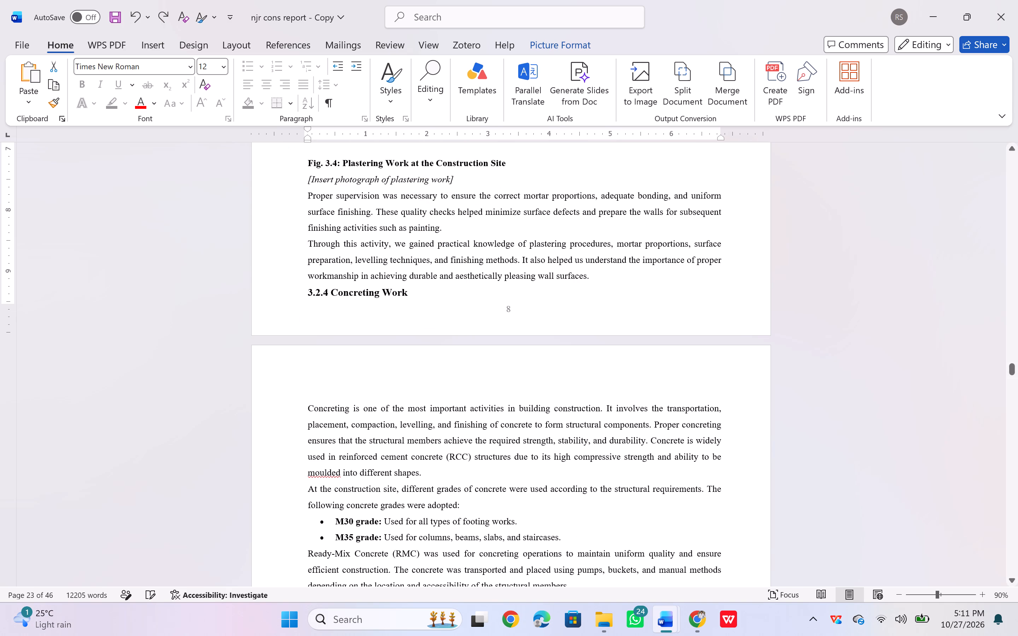
Delete the blank line directly above the "Fig. 3.4: Plastering Work at the Construction Site" caption.
scroll(427, 427, "up", 1)
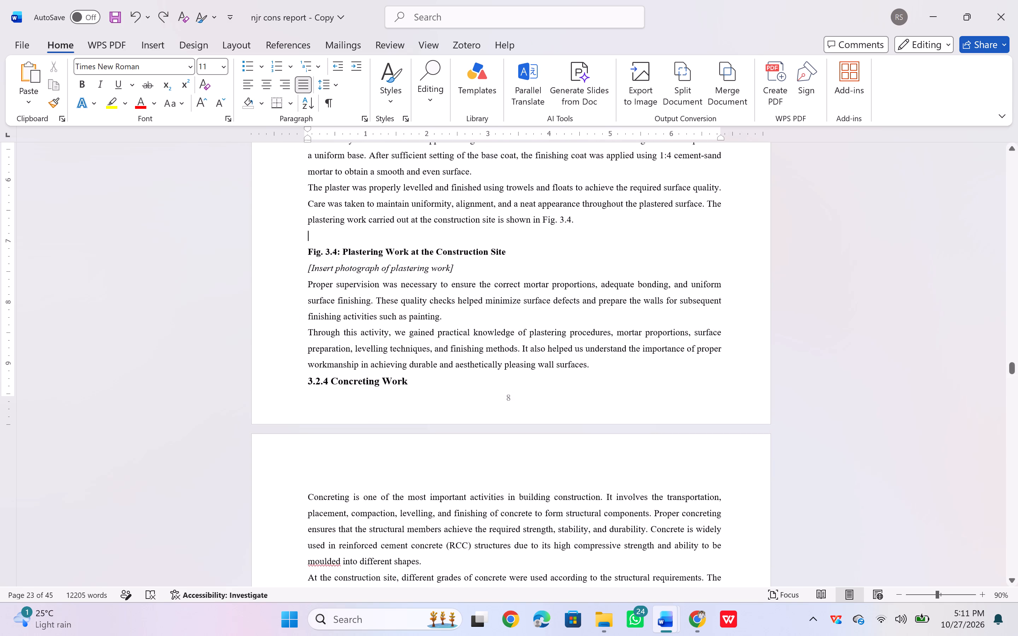
scroll(427, 427, "up", 1)
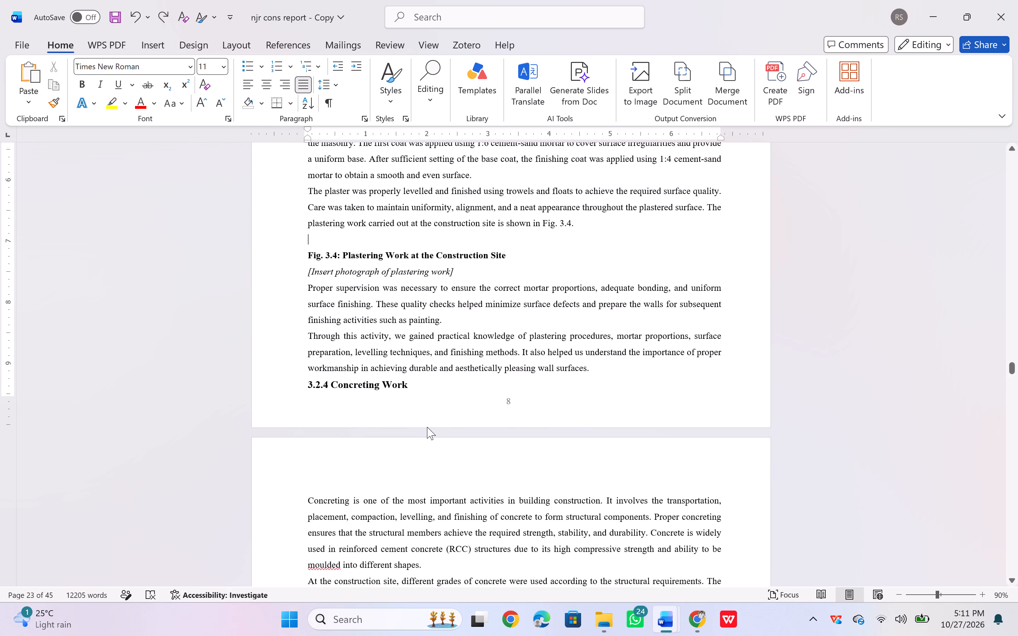
key("BackSpace")
key("BackSpace")
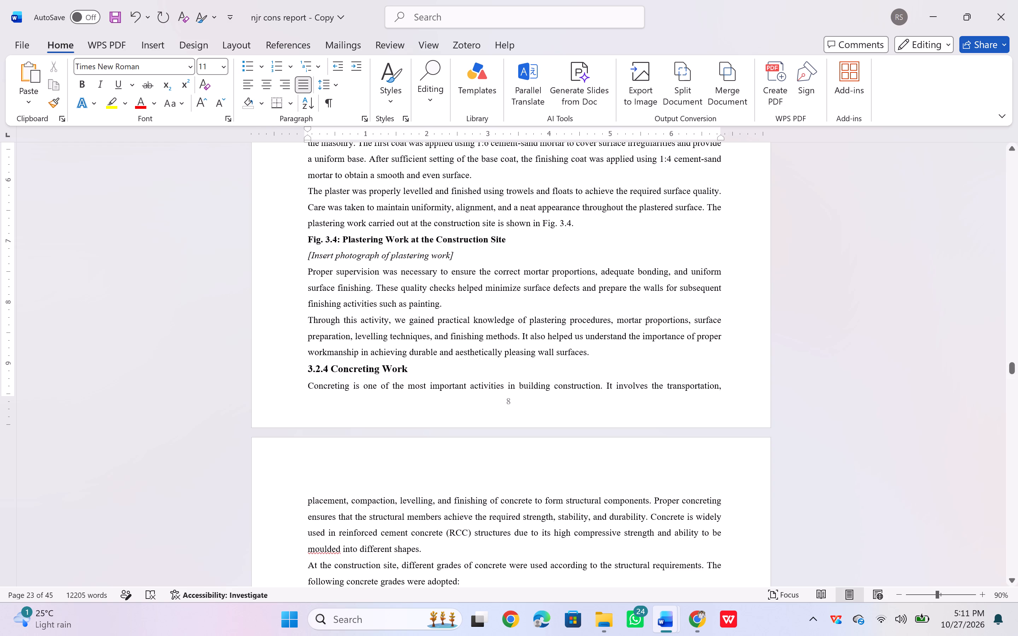
Add a blank line above the "3.2.4 Concreting Work" heading and copy the plastering photo from FSI DRAFT REPORT onto it.
left_click(602, 357)
key("Return")
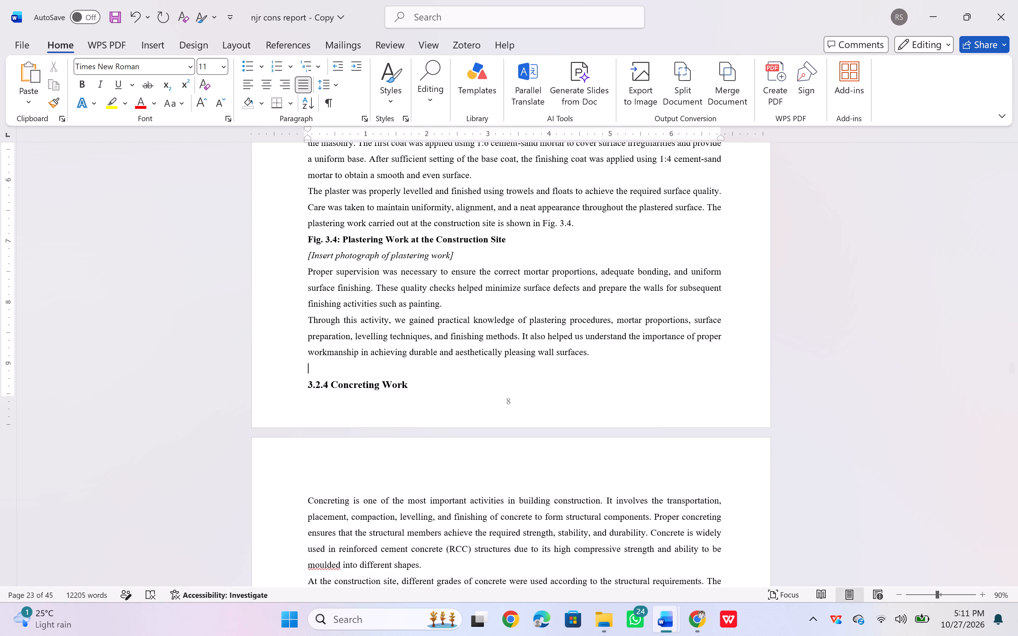
key("ctrl+v")
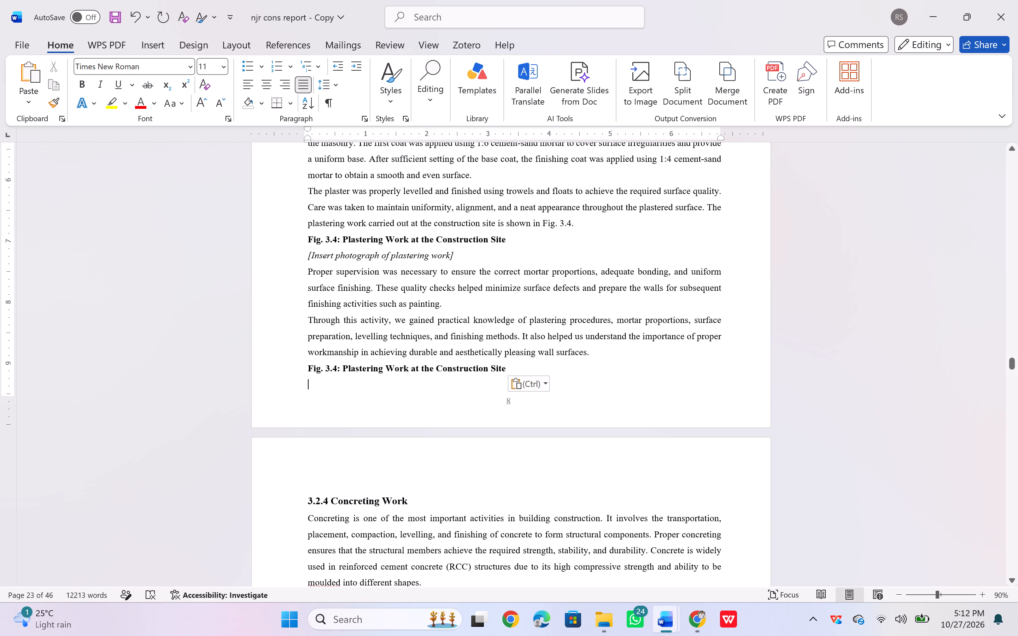
key("ctrl+z")
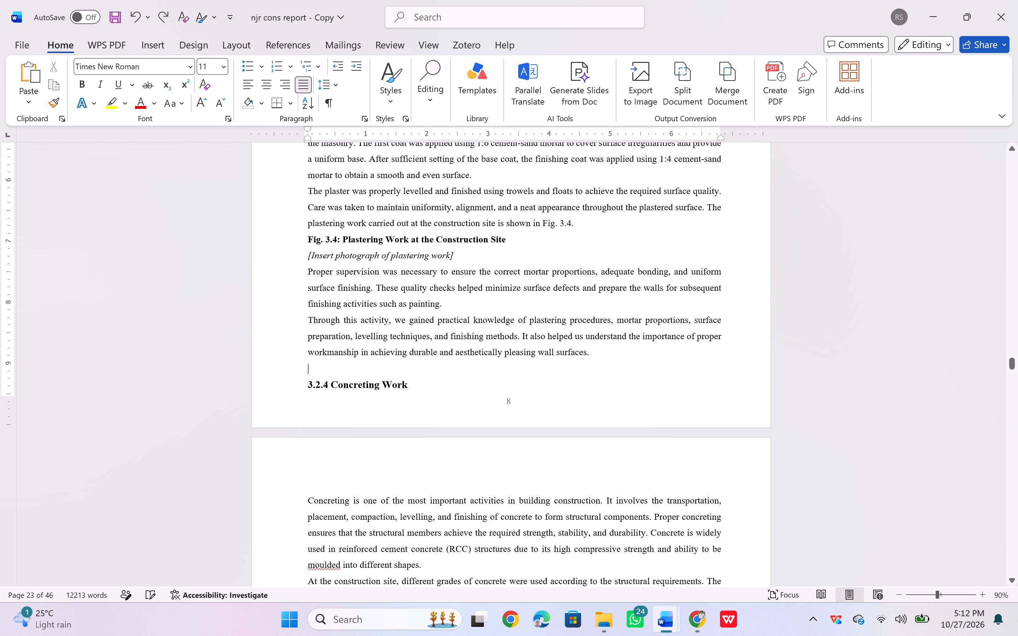
key("alt+Tab")
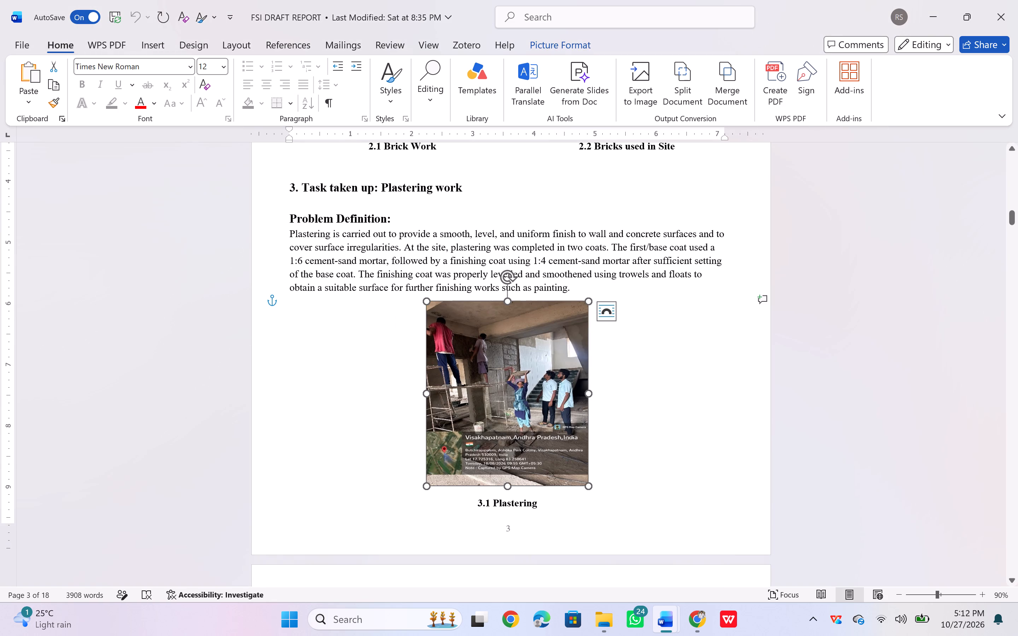
left_click(535, 363)
key("ctrl+c")
key("alt+Tab")
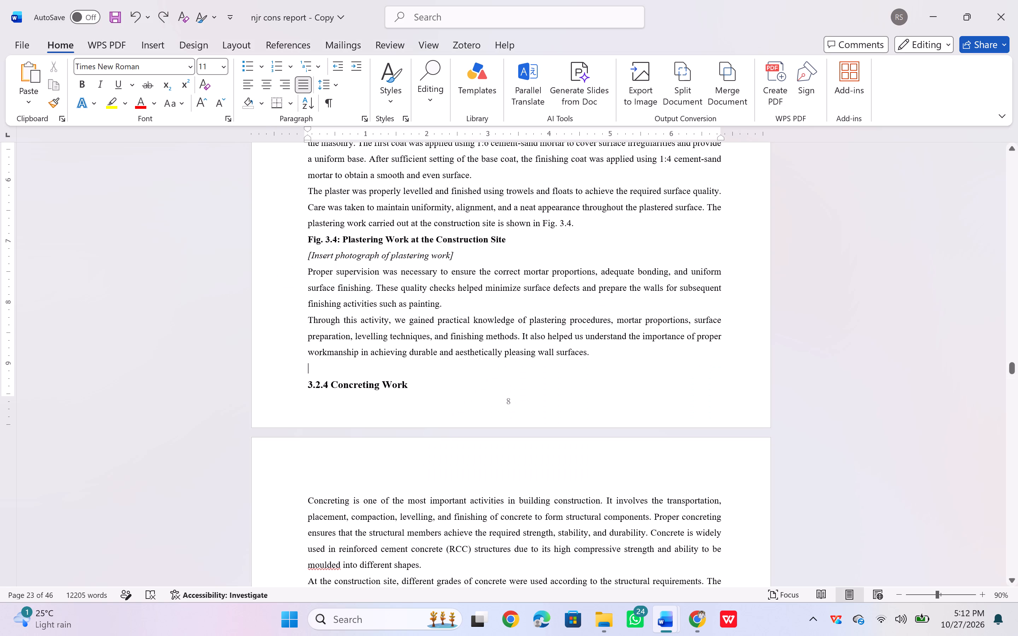
key("ctrl+v")
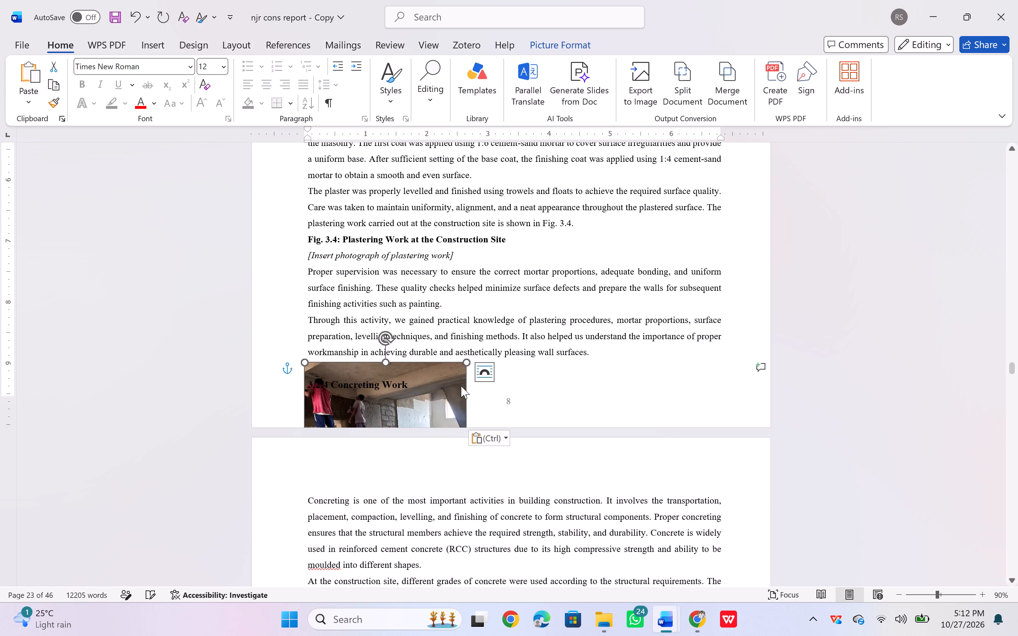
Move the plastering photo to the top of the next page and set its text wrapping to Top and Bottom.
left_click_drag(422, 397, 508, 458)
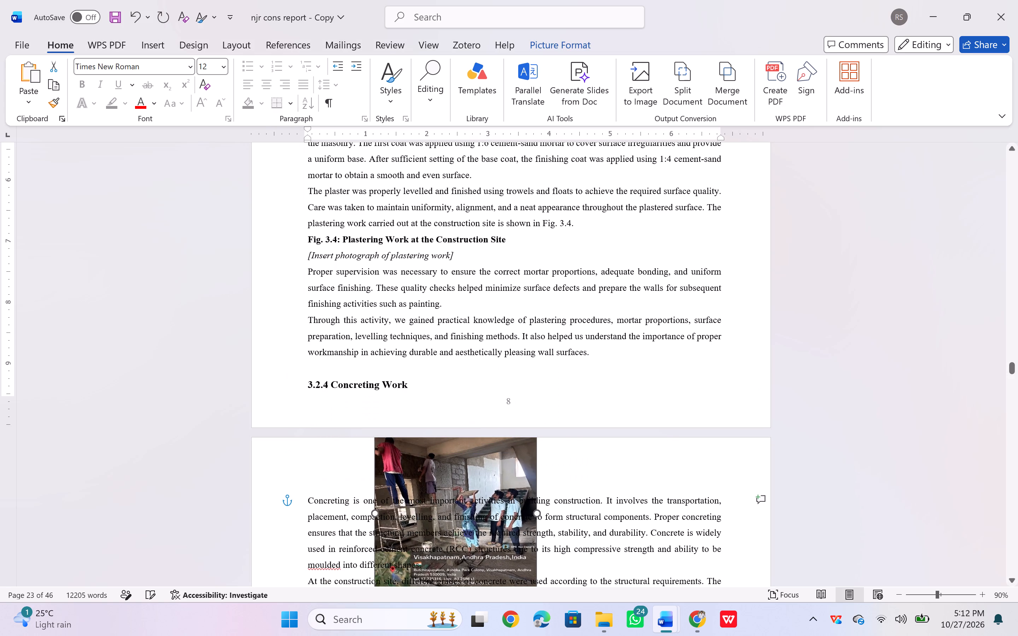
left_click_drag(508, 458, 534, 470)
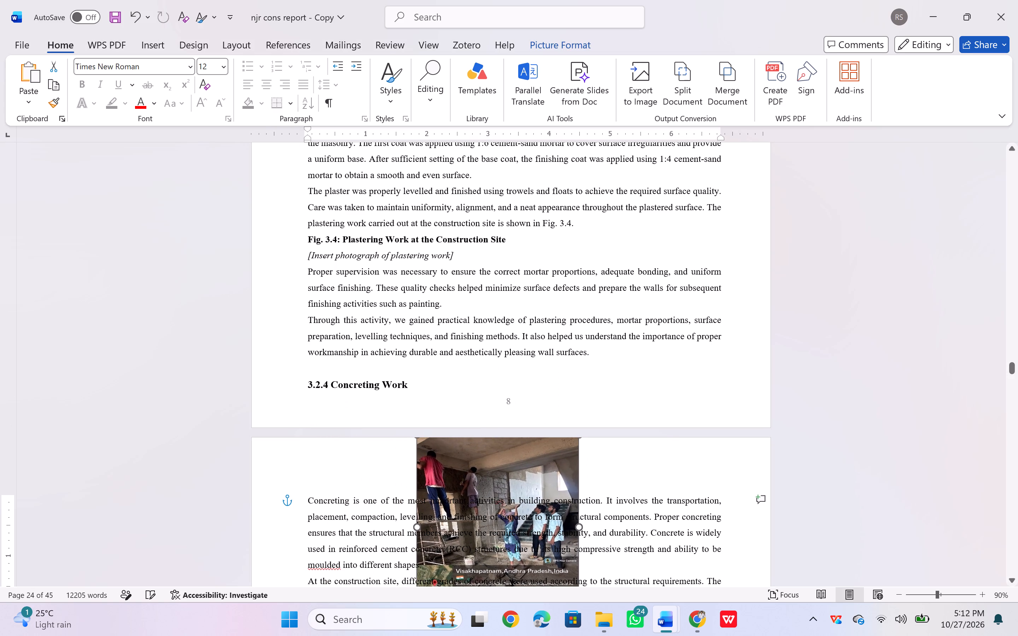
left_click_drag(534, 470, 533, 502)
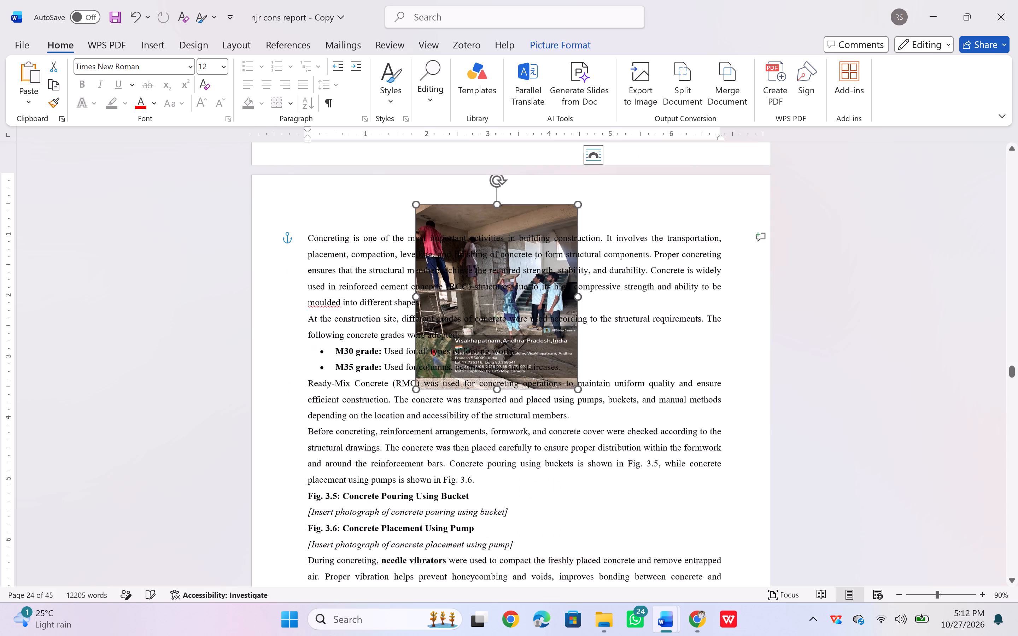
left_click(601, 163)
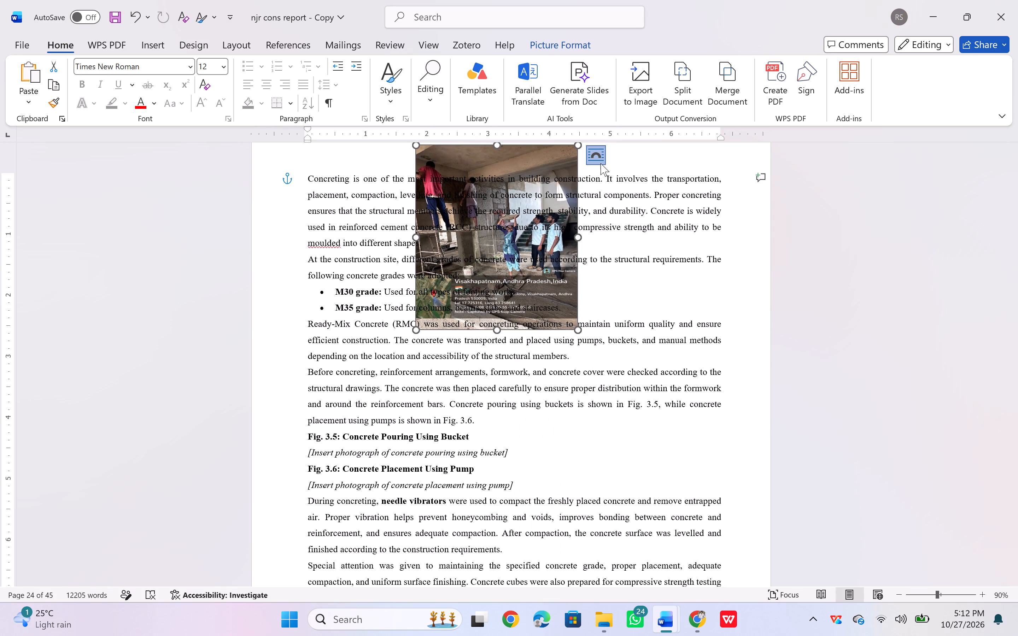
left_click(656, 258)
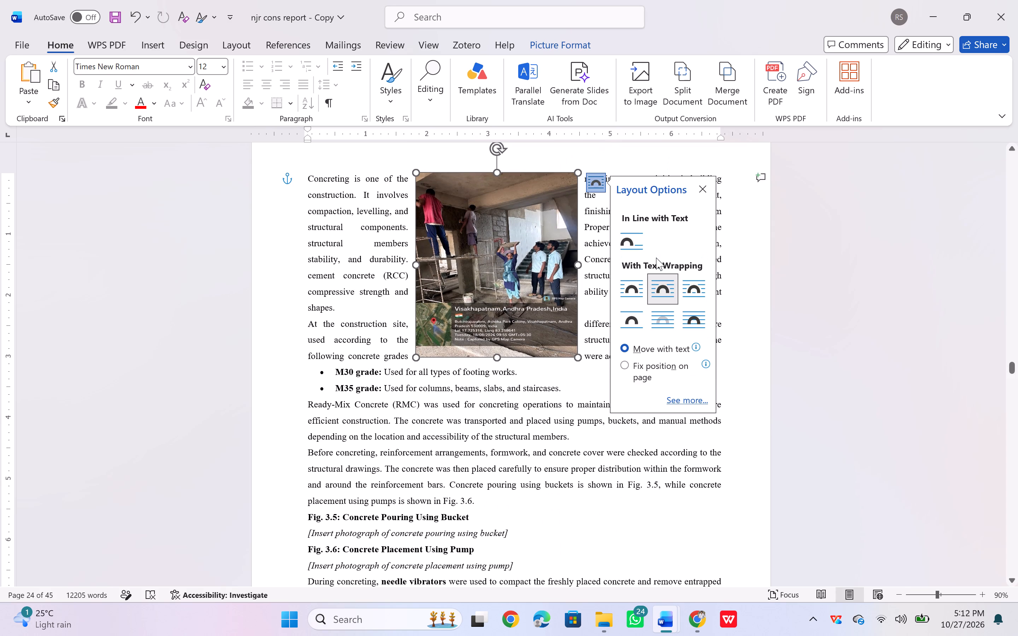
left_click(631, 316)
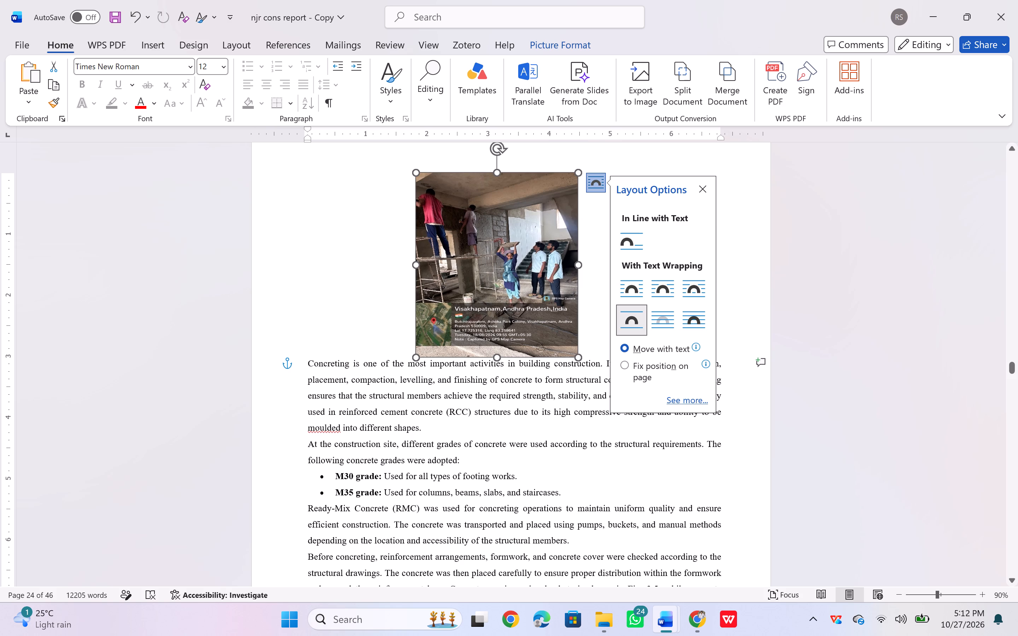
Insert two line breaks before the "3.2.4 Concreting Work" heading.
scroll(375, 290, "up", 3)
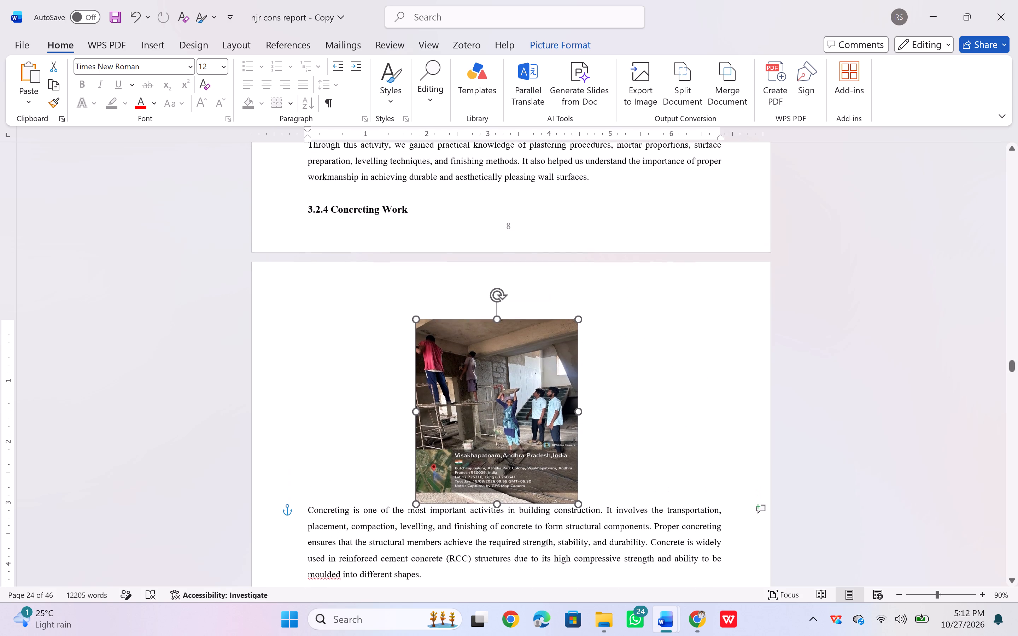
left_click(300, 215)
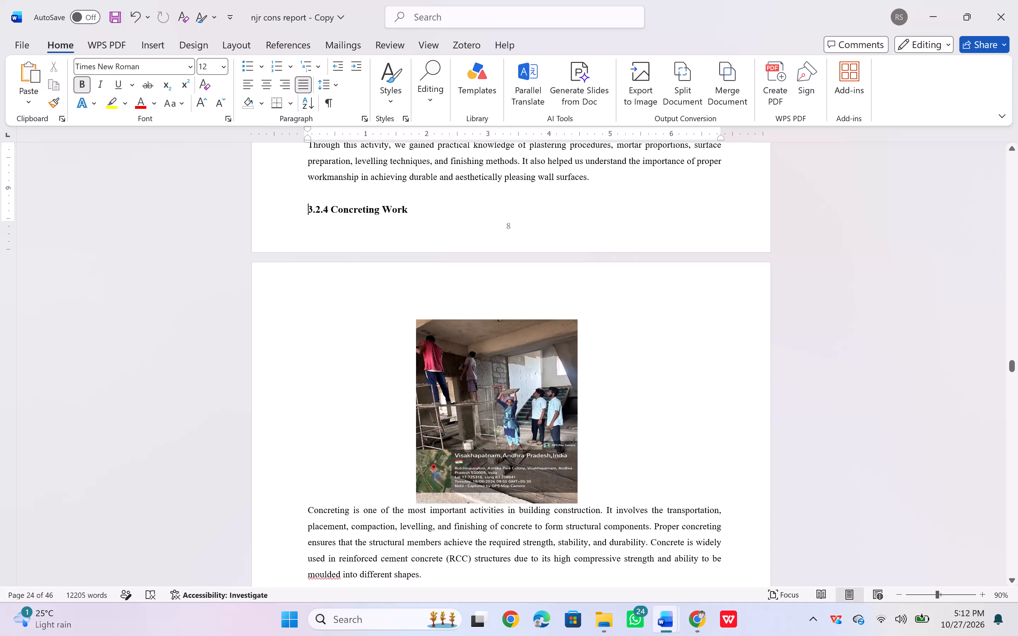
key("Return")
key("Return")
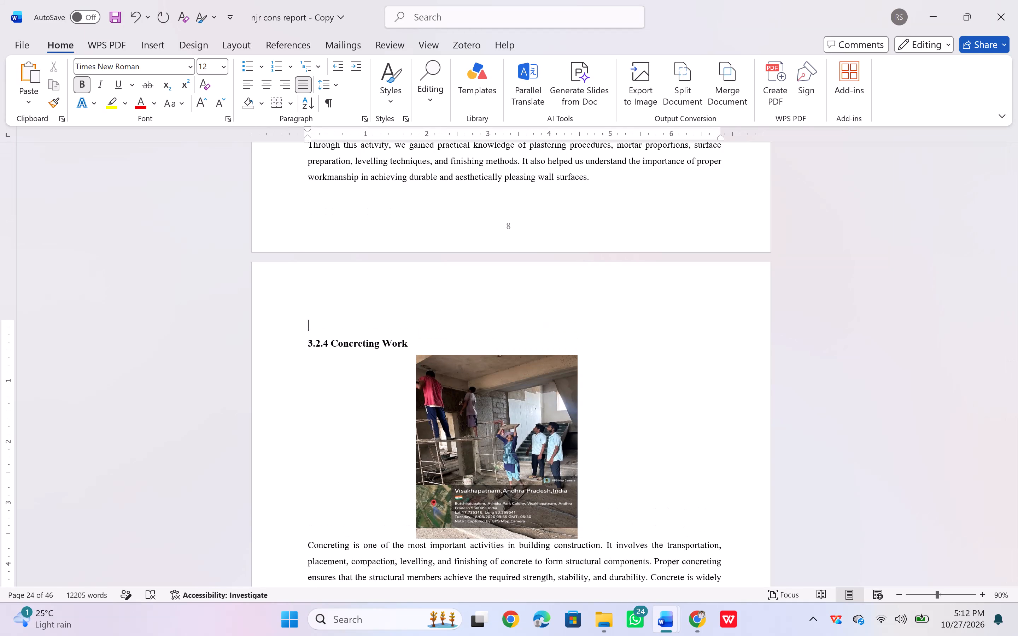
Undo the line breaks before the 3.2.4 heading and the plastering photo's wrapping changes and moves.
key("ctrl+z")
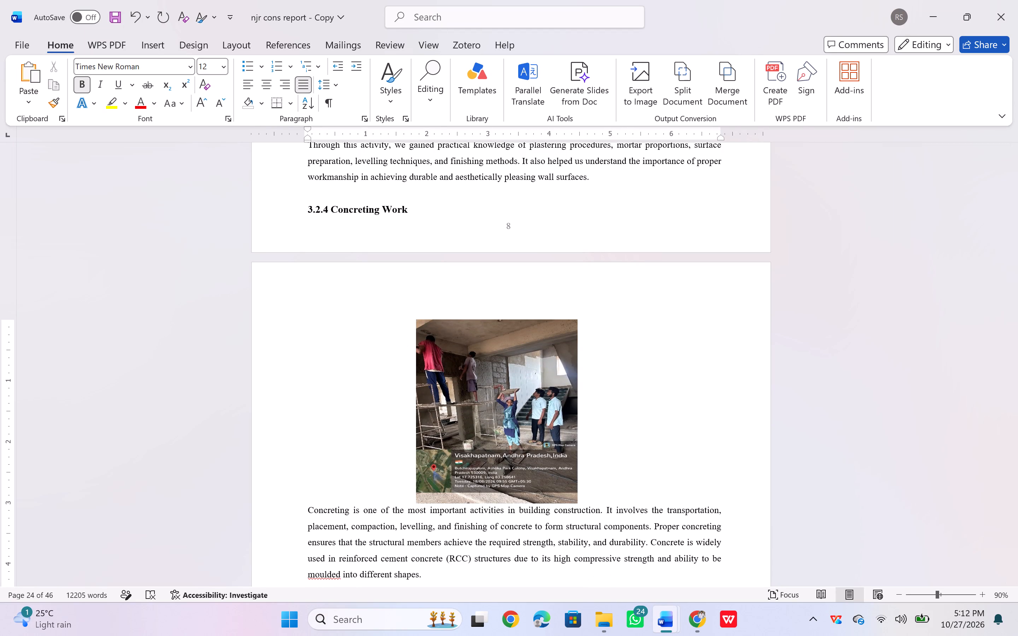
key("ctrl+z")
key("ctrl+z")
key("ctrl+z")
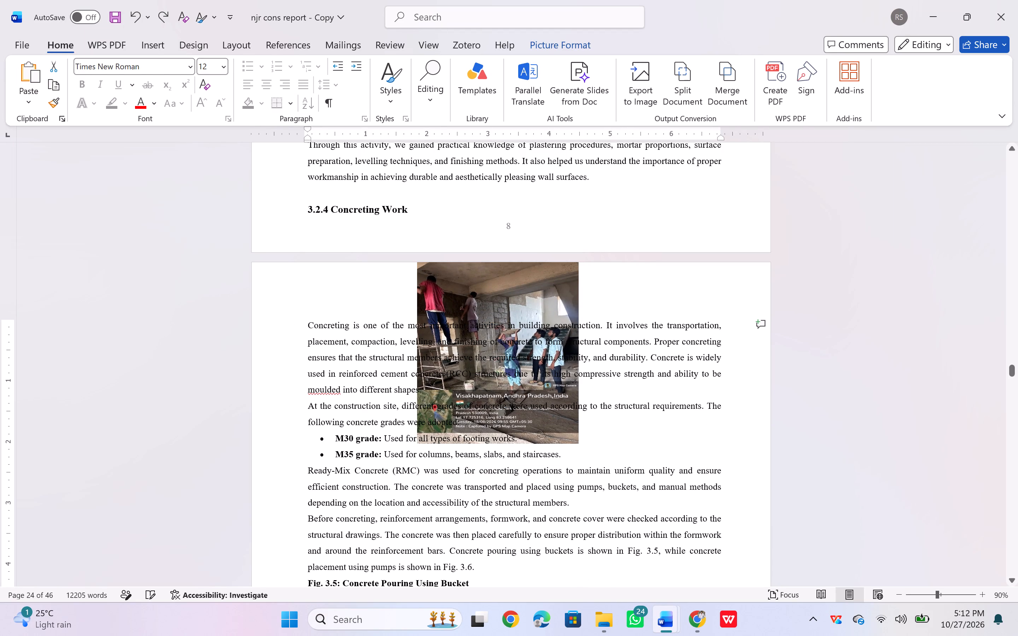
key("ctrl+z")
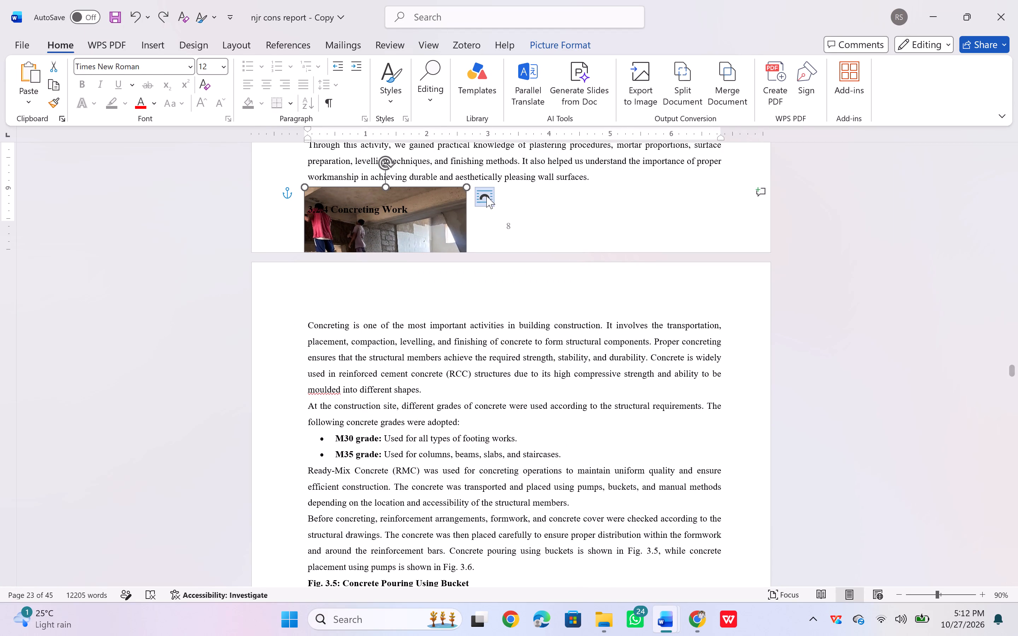
Set the plastering photo's text wrapping to Top and Bottom at its pasted position.
left_click(487, 196)
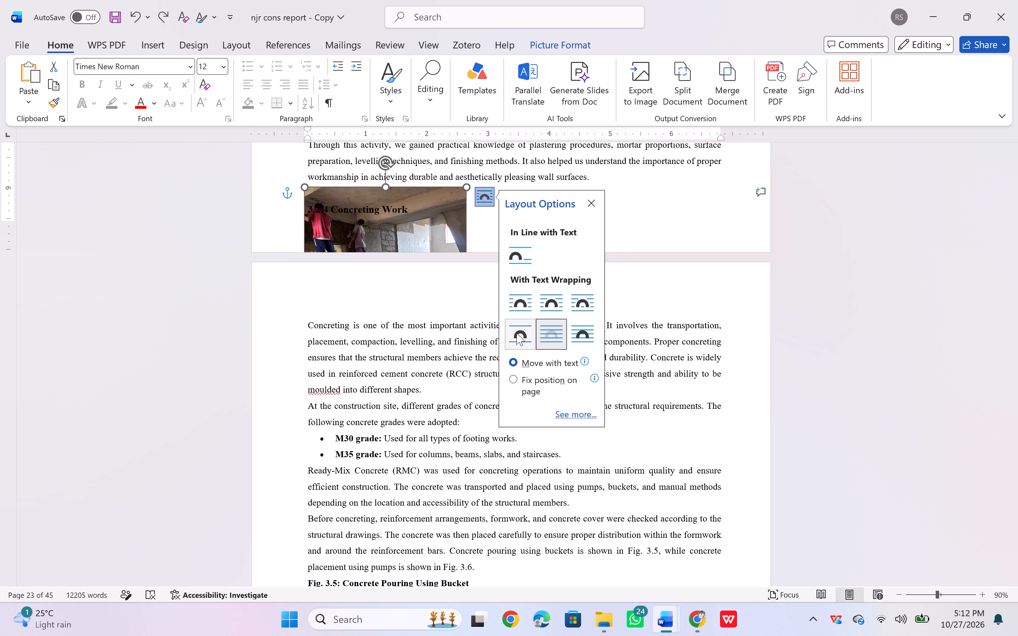
left_click(516, 333)
Insert five line breaks before the "3.2.4 Concreting Work" heading to move it further down the page.
scroll(493, 315, "up", 1)
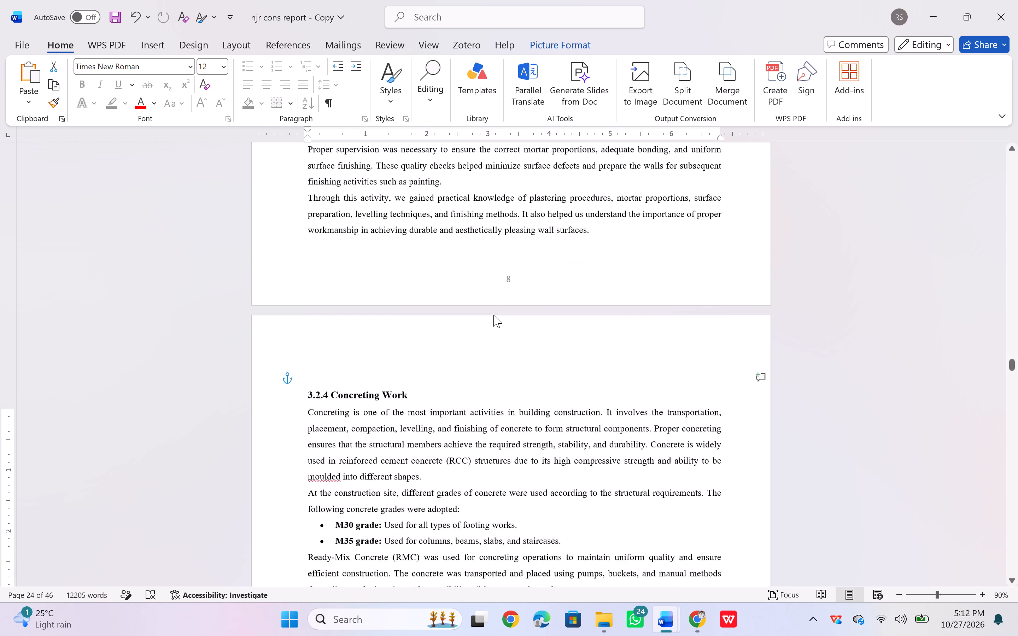
scroll(493, 315, "up", 1)
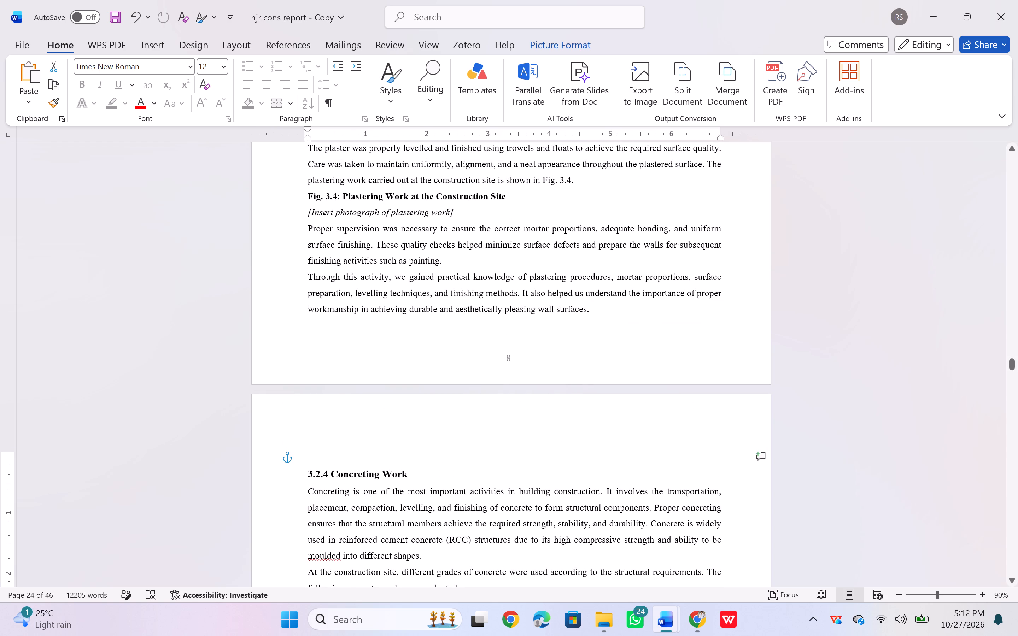
left_click(306, 472)
key("Return")
key("Return")
key("Return")
key("Return")
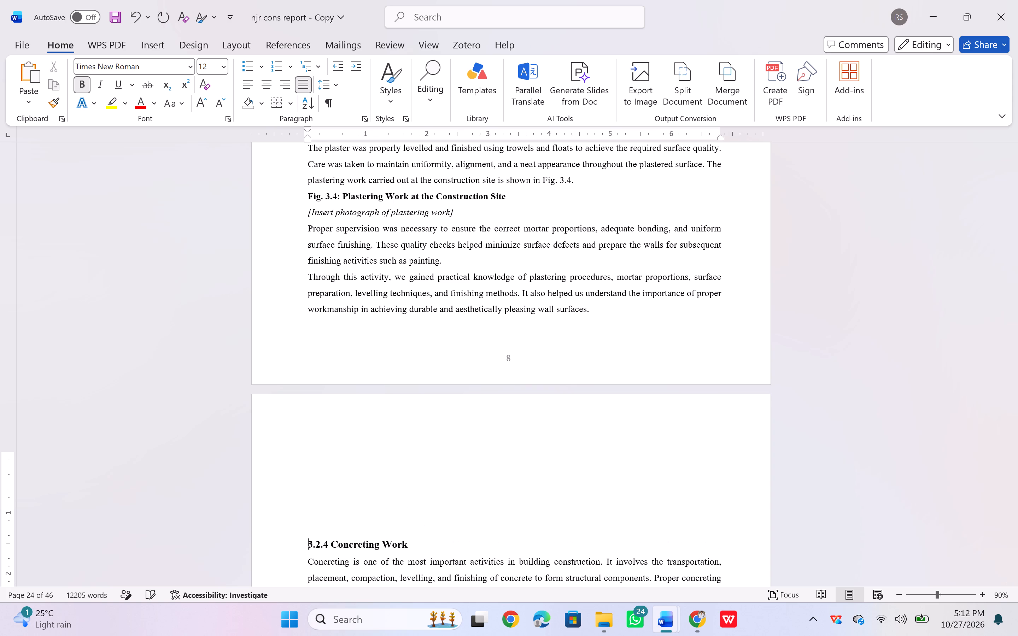
key("Return")
Delete the "[Insert photograph of plastering work]" placeholder and its line beneath the Fig. 3.4 caption.
scroll(365, 465, "down", 1)
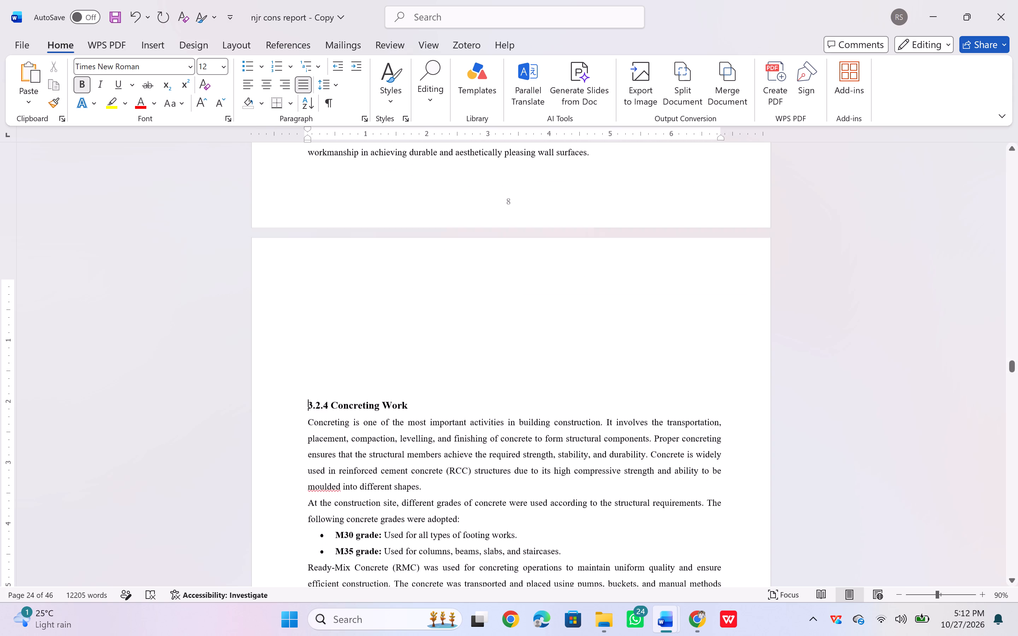
scroll(365, 465, "down", 3)
scroll(365, 465, "up", 1)
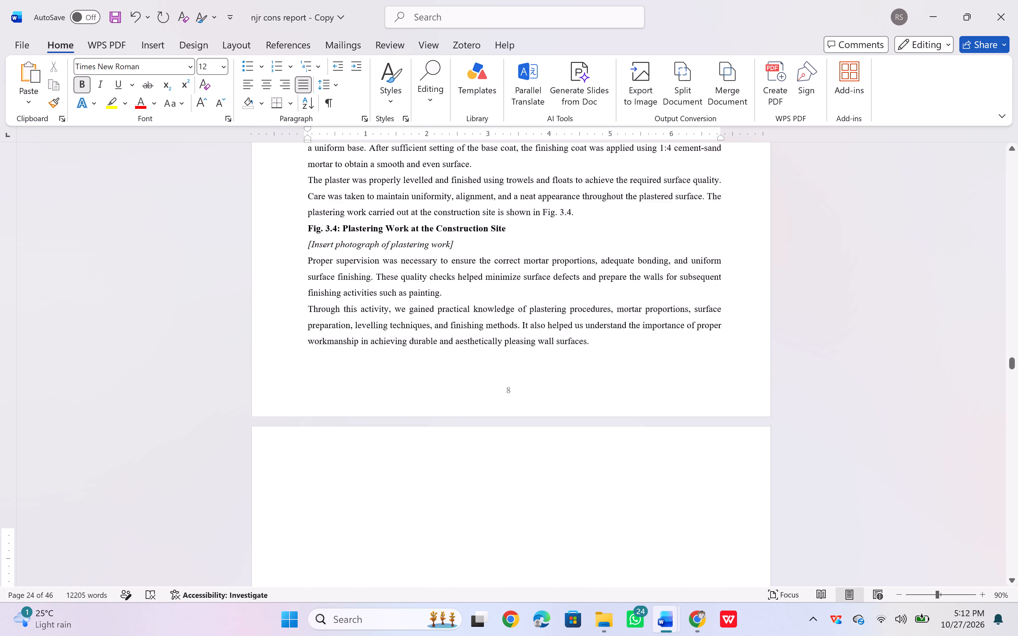
scroll(365, 465, "up", 2)
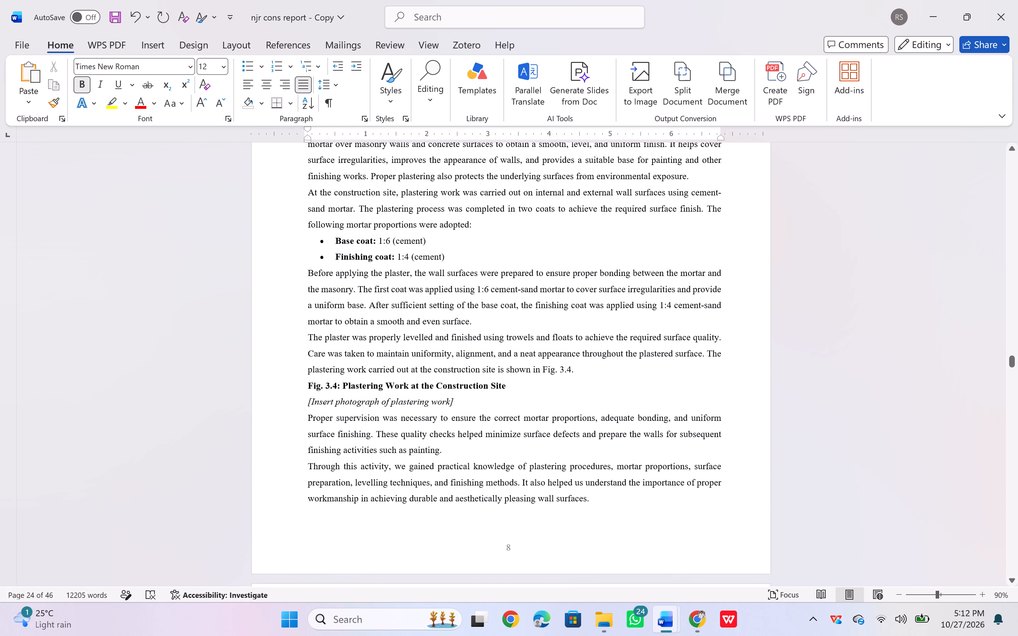
left_click(479, 411)
key("BackSpace")
key("BackSpace")
key("BackSpace")
key("BackSpace")
key("BackSpace")
key("BackSpace")
key("BackSpace")
key("BackSpace")
key("BackSpace")
key("BackSpace")
key("BackSpace")
key("BackSpace")
key("BackSpace")
key("BackSpace")
key("BackSpace")
key("BackSpace")
key("BackSpace")
key("BackSpace")
key("BackSpace")
key("BackSpace")
key("BackSpace")
key("BackSpace")
key("BackSpace")
key("BackSpace")
key("BackSpace")
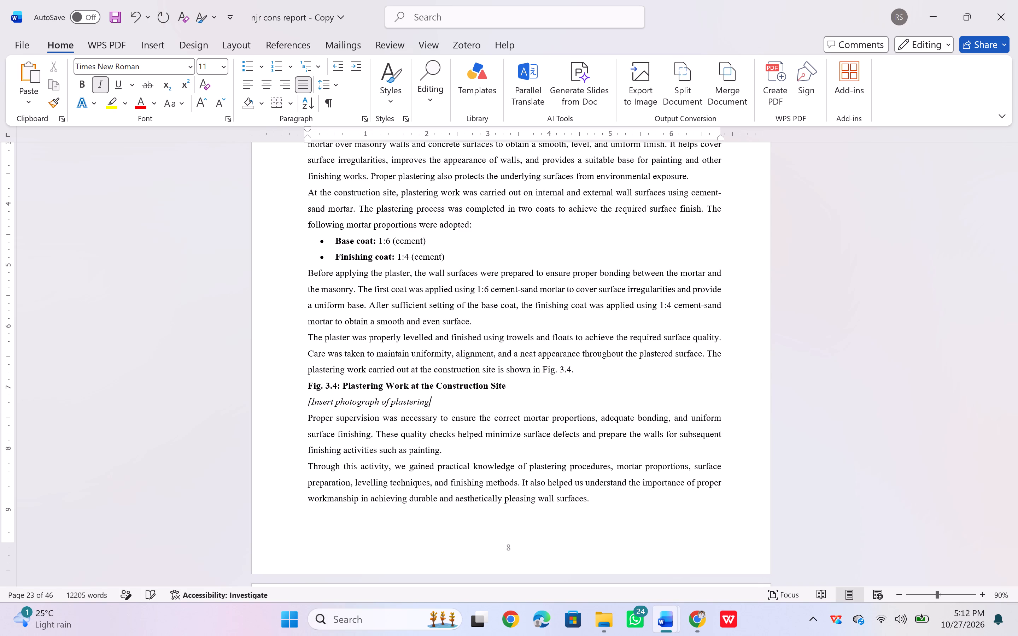
key("BackSpace")
key("BackSpace")
key("BackSpace")
key("BackSpace")
key("BackSpace")
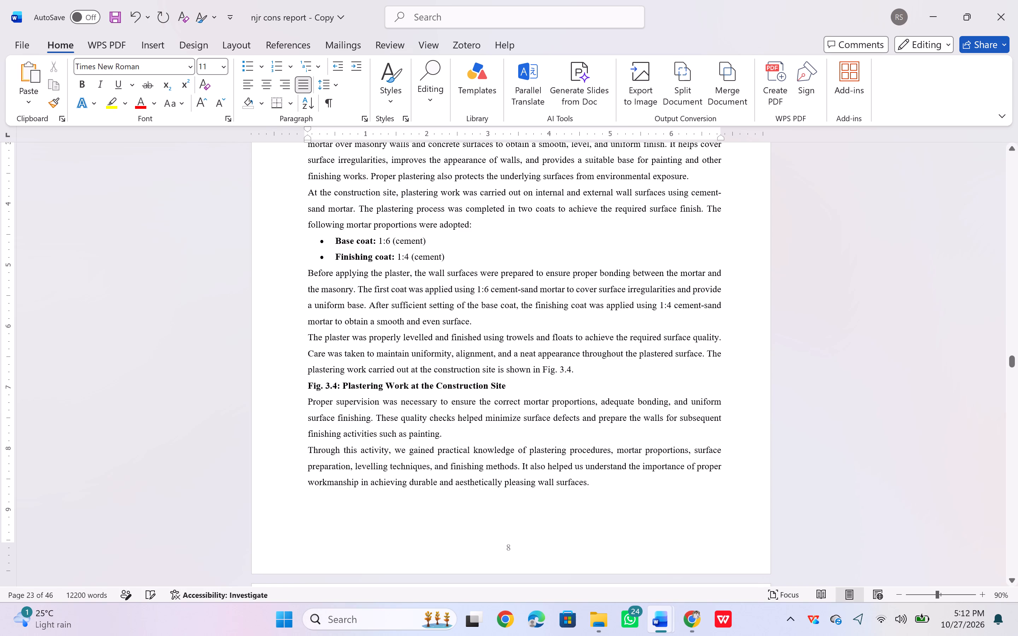
scroll(564, 339, "down", 2)
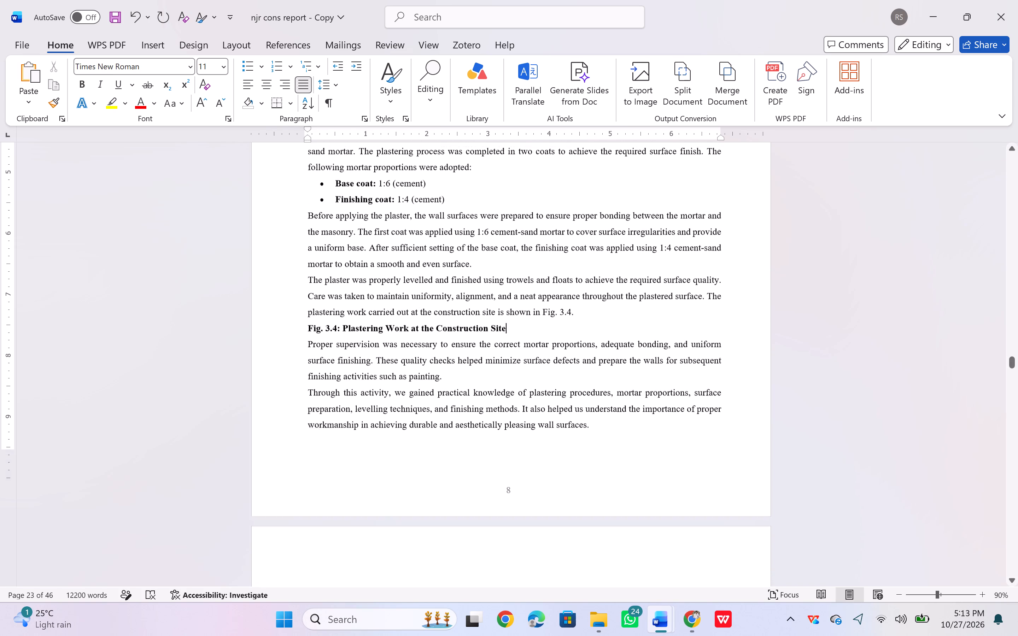
Paste the plastering photo on the blank line above the "3.2.4 Concreting Work" heading with Top and Bottom text wrapping.
scroll(564, 339, "down", 1)
left_click(479, 362)
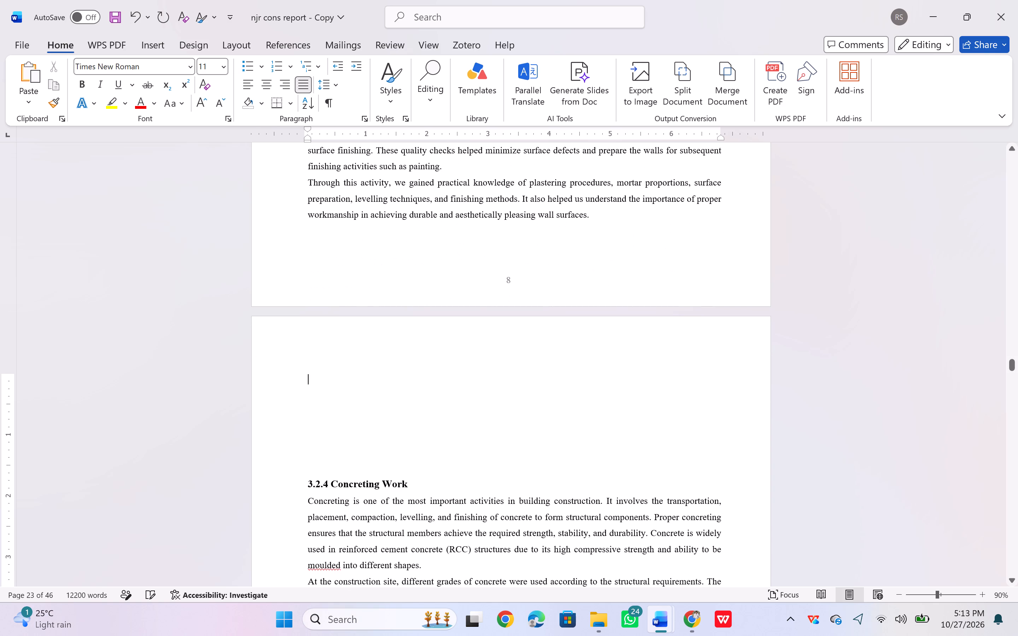
key("ctrl+v")
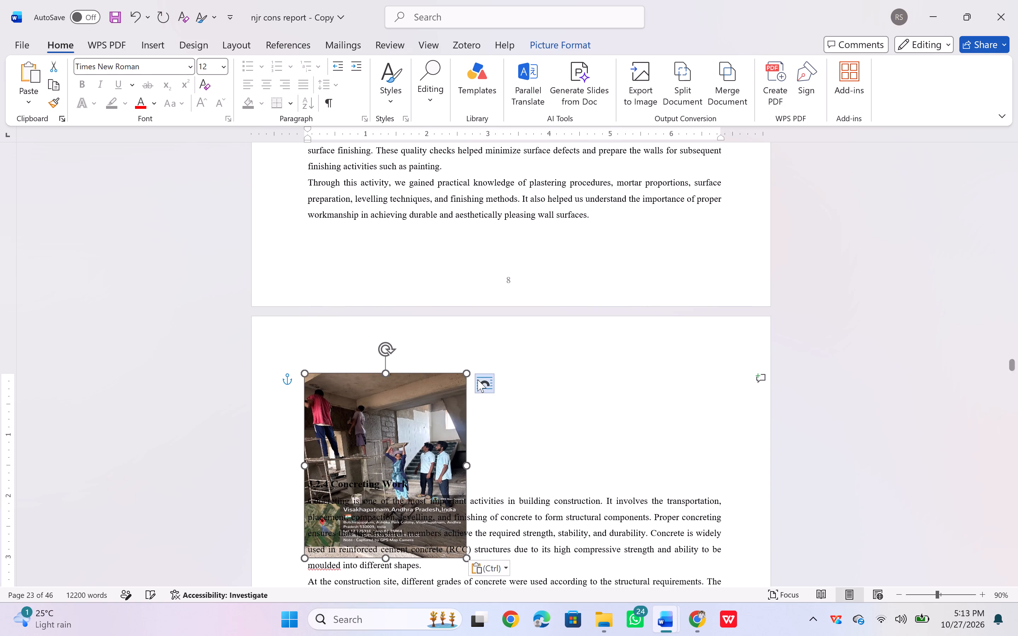
left_click(482, 383)
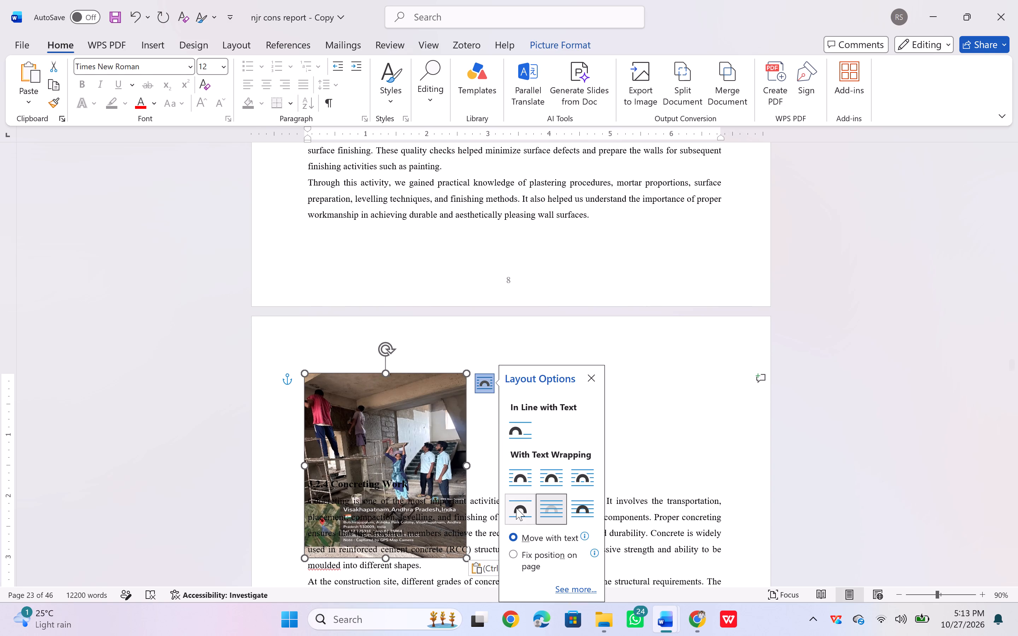
left_click(516, 508)
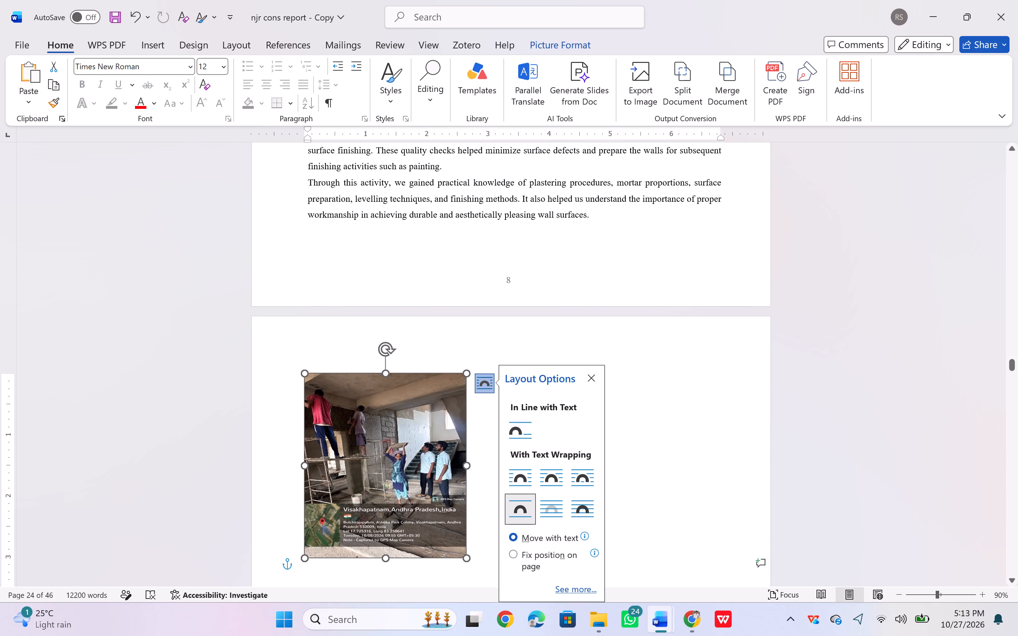
Move the plastering photo to the horizontal centre of the page, keeping it aligned with the top margin.
scroll(415, 454, "down", 2)
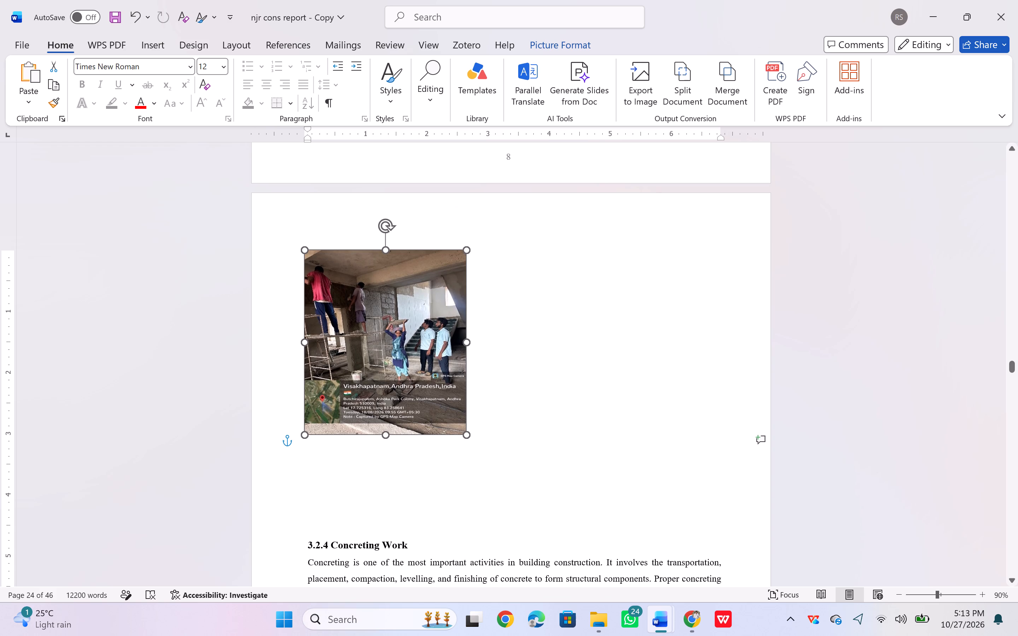
left_click_drag(398, 346, 514, 306)
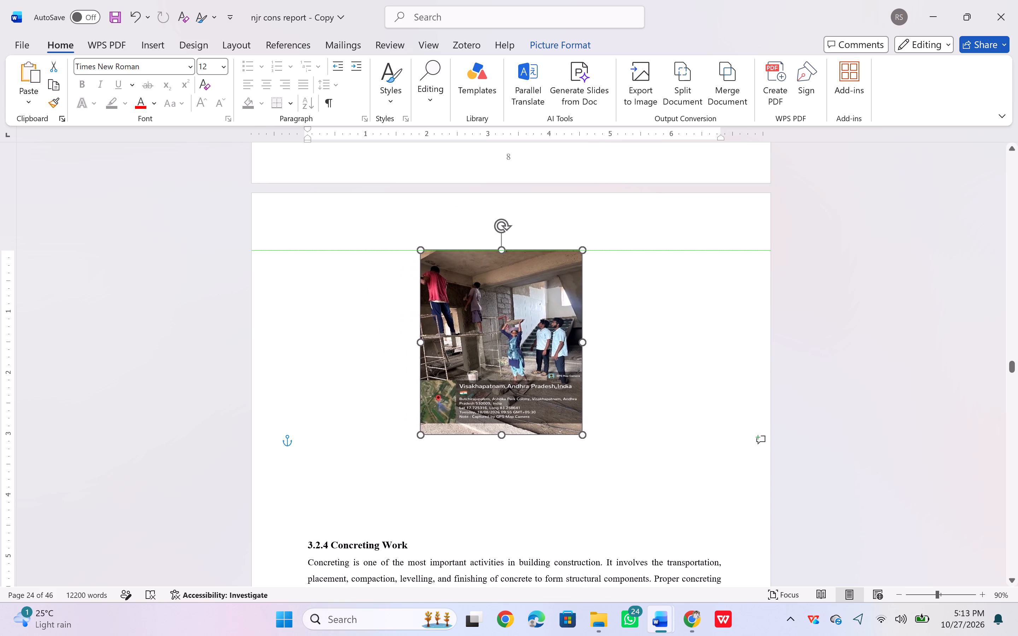
left_click_drag(514, 306, 519, 305)
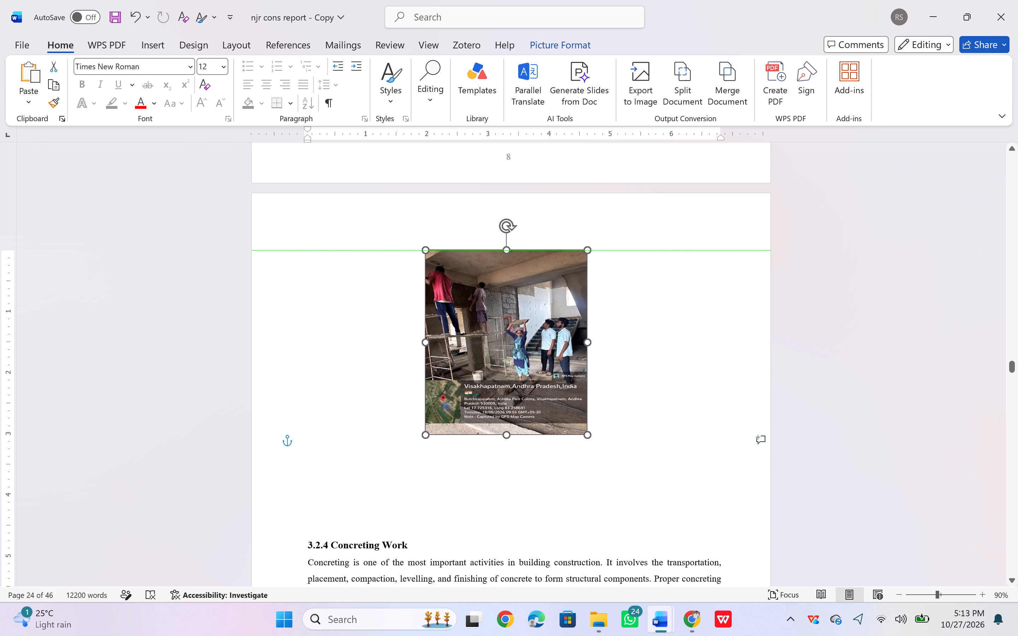
left_click_drag(519, 305, 520, 305)
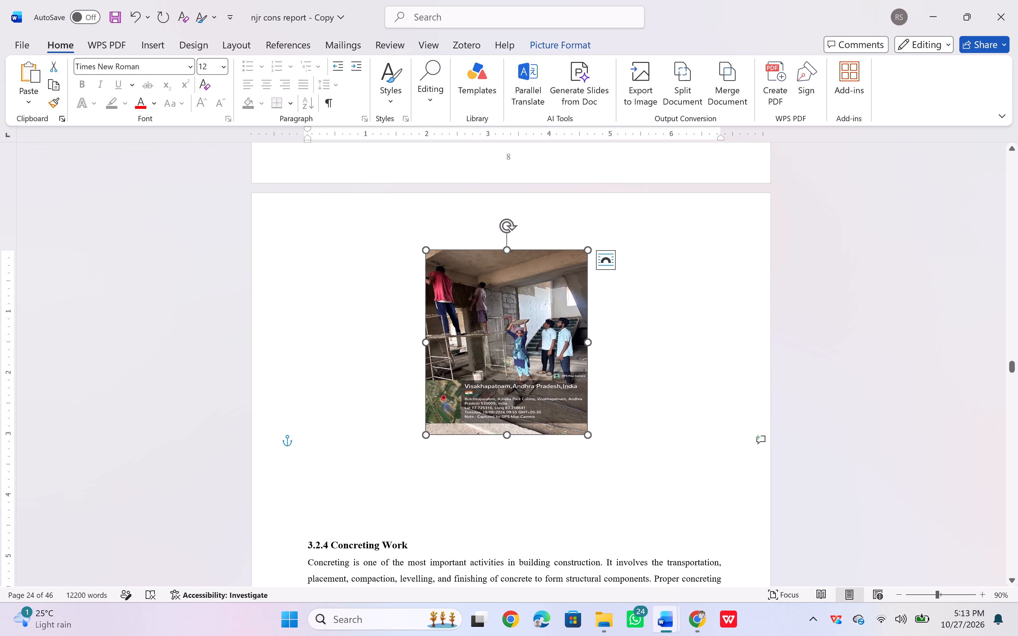
Copy the "Fig. 3.4: Plastering Work at the Construction Site" caption and paste it twice at the blank line beneath the plastering photo.
scroll(360, 414, "up", 2)
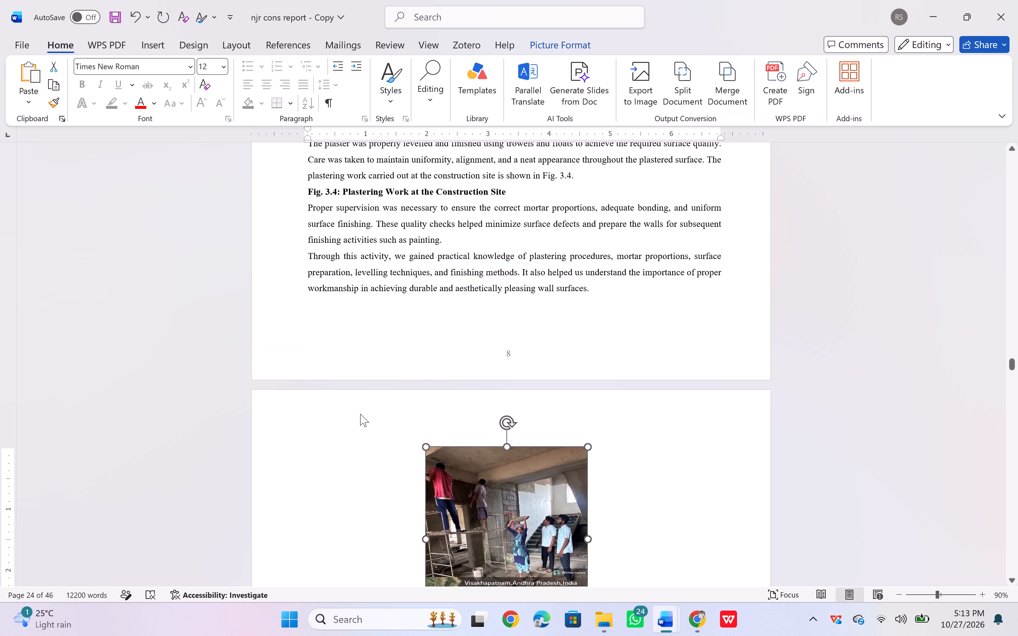
left_click_drag(509, 193, 509, 193)
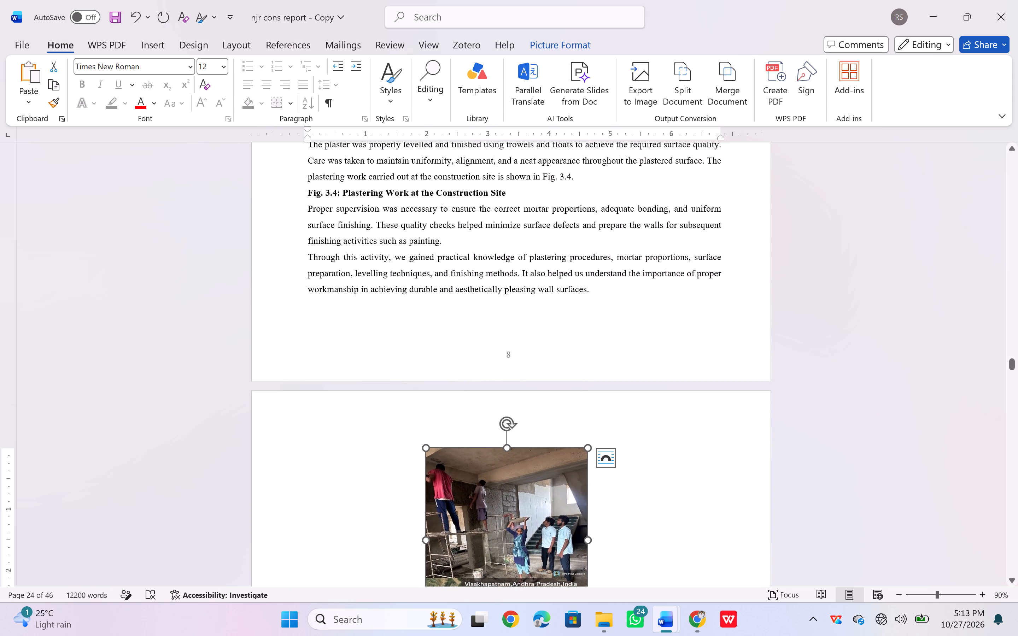
left_click_drag(509, 193, 309, 192)
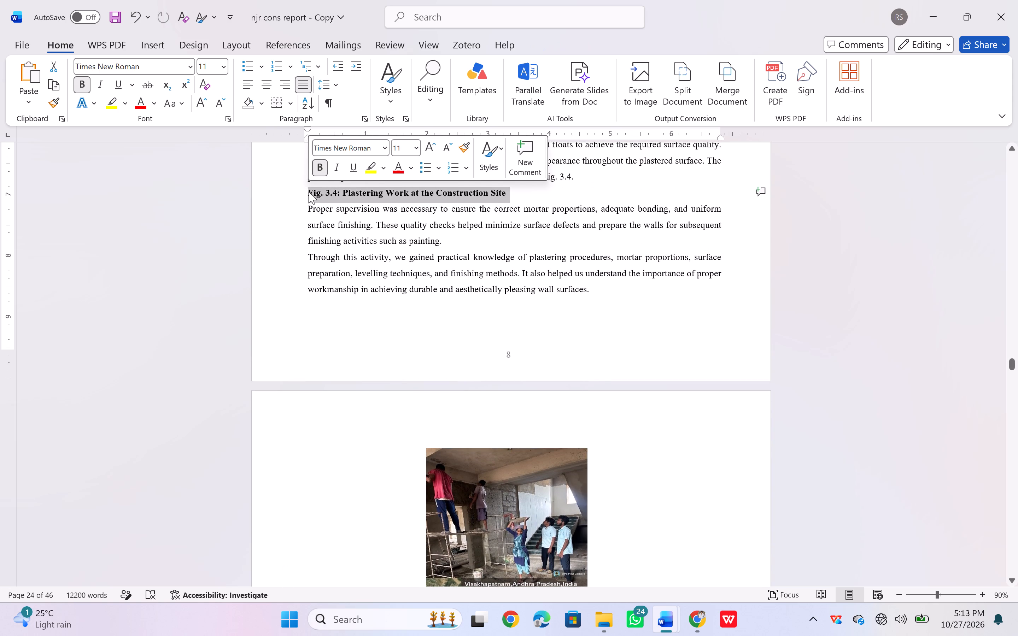
key("ctrl+c")
scroll(299, 328, "down", 1)
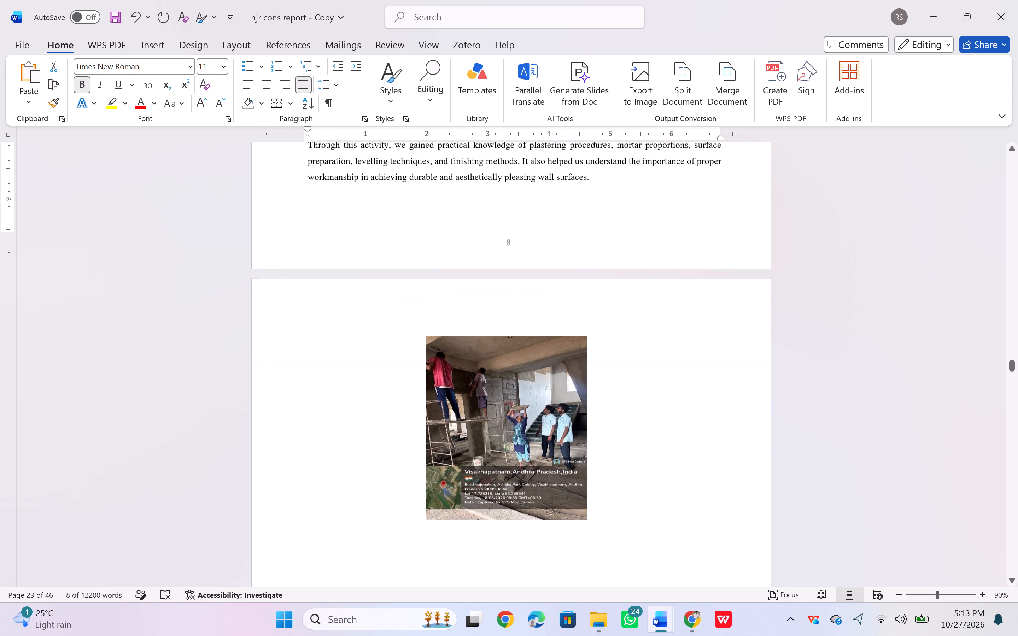
scroll(299, 328, "down", 1)
left_click(439, 390)
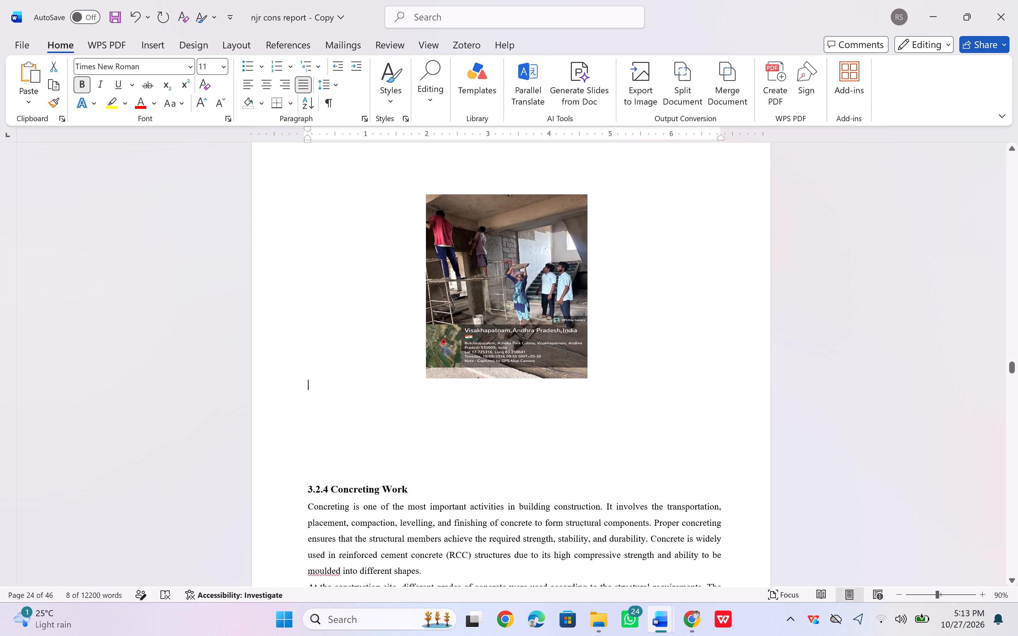
key("ctrl+v")
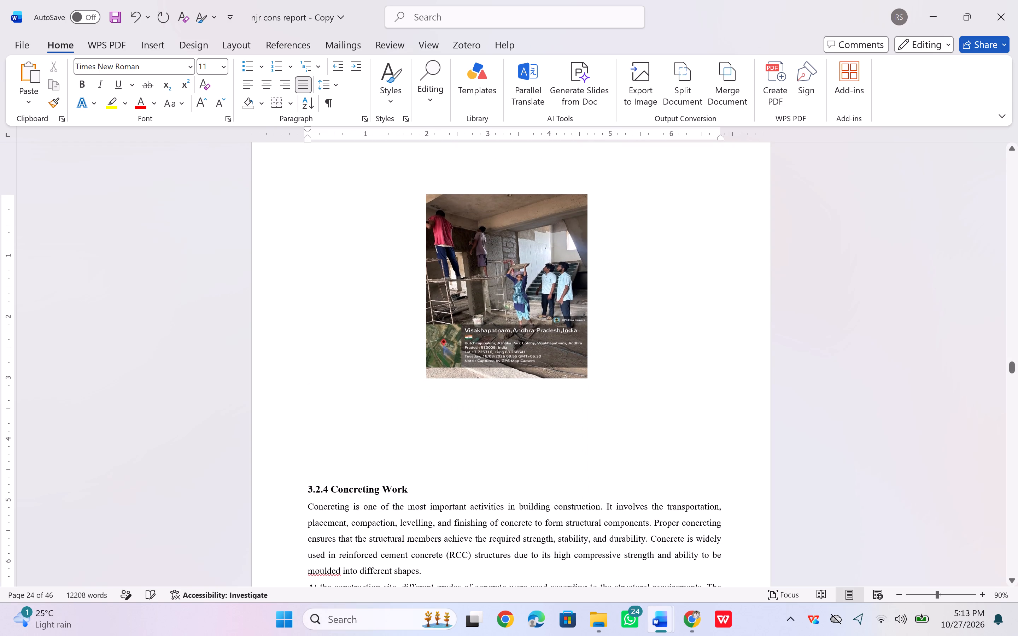
key("ctrl+v")
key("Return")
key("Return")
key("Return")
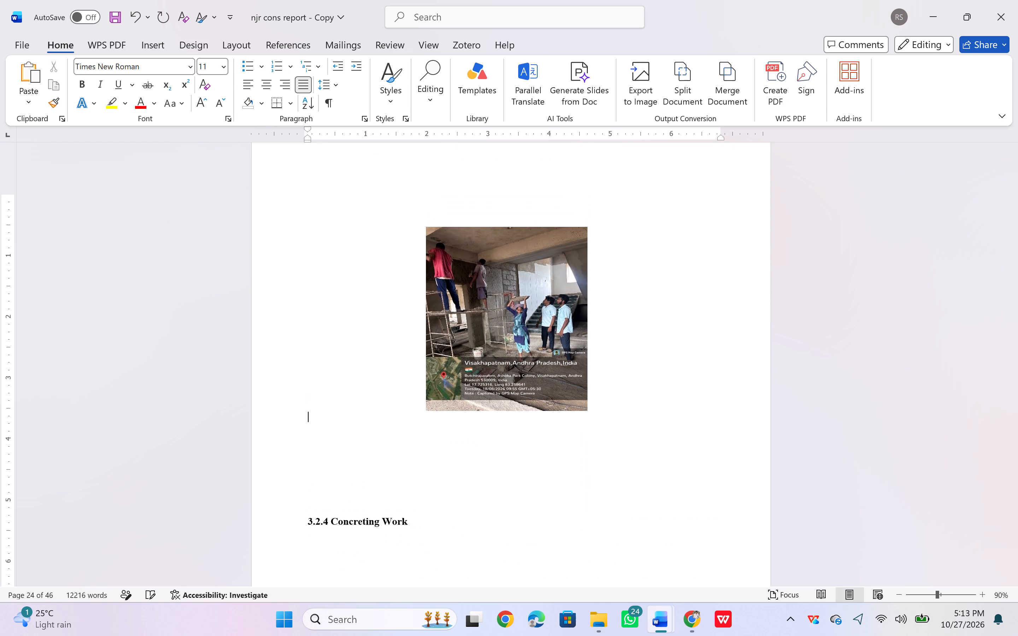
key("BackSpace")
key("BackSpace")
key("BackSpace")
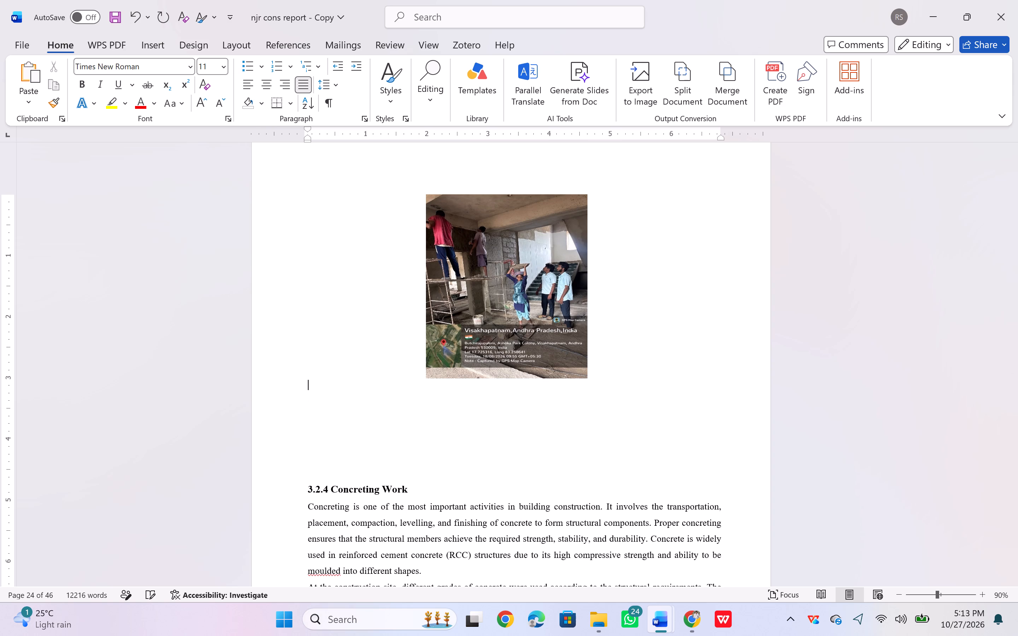
Remove the blank line after the second pasted Fig. 3.4 caption so it sits directly beneath the plastering photo.
scroll(399, 396, "up", 1)
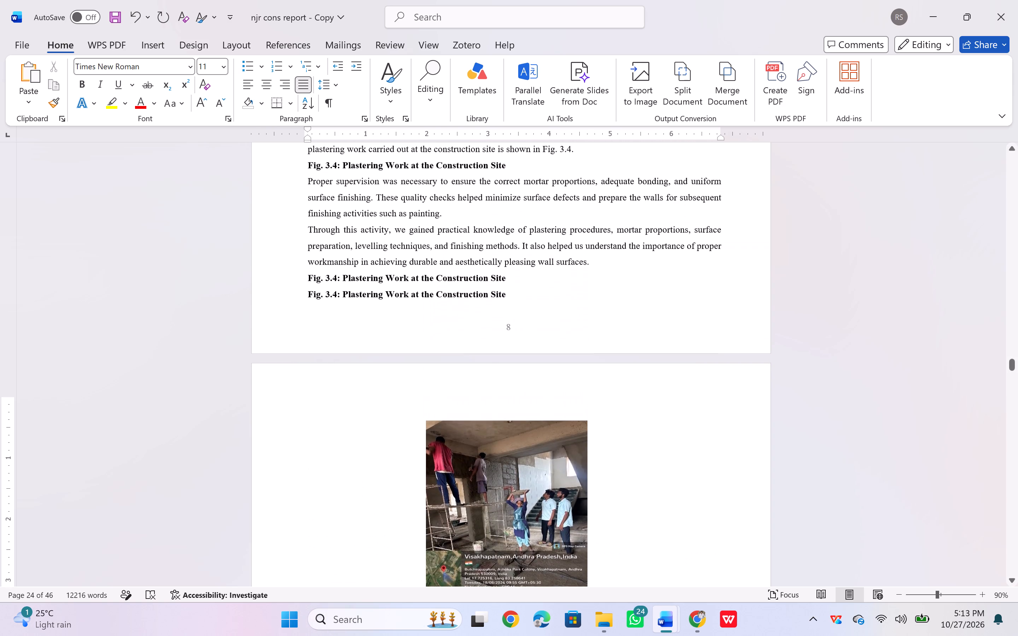
scroll(399, 396, "up", 1)
key("BackSpace")
key("BackSpace")
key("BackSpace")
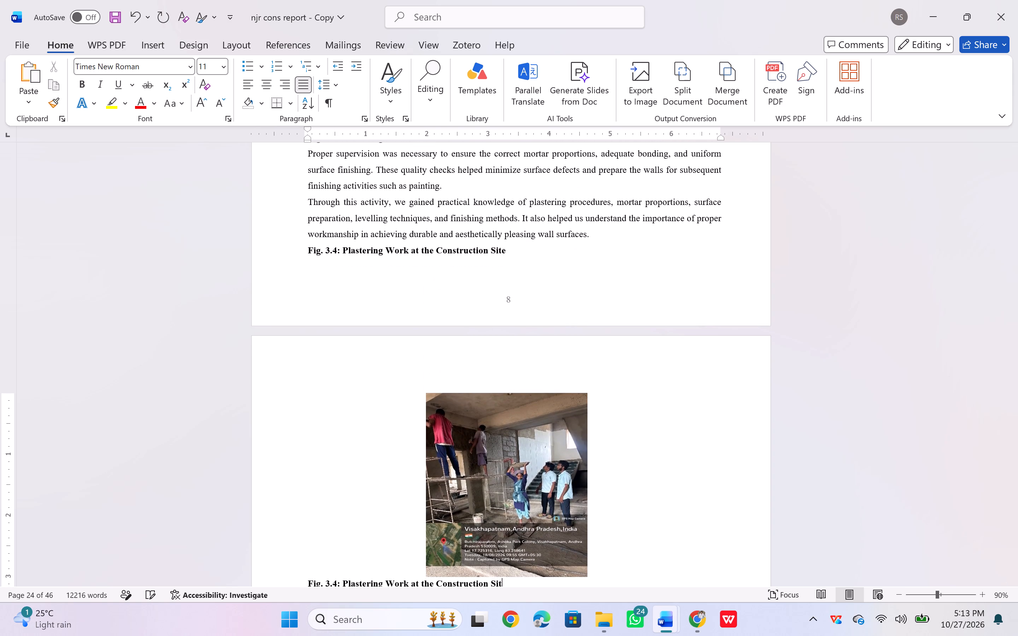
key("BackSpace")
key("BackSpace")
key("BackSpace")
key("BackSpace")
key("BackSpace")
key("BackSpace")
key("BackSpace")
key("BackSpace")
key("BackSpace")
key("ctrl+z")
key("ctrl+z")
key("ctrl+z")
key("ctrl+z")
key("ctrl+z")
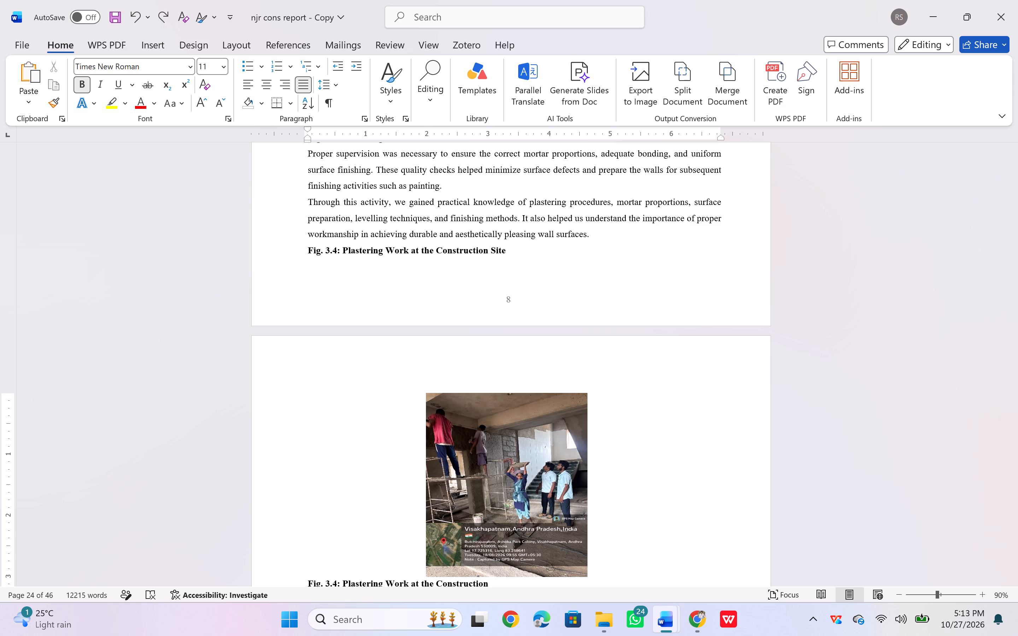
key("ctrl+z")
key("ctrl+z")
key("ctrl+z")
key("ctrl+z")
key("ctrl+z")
Remove the blank lines between the Fig. 3.4 caption and the "3.2.4 Concreting Work" heading, and insert a space before the heading.
scroll(399, 396, "down", 2)
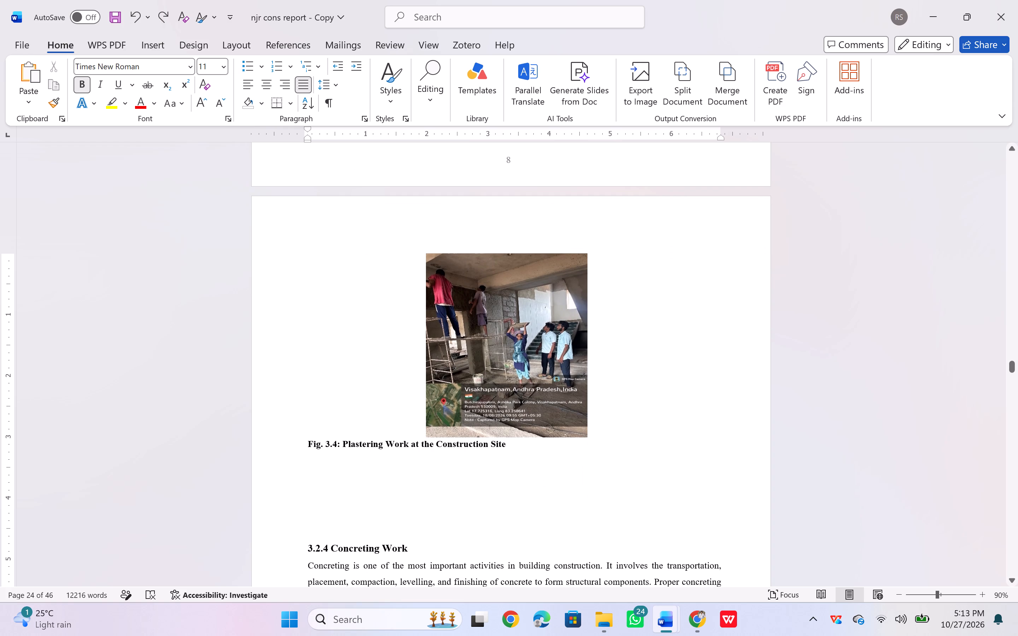
left_click(305, 548)
key("BackSpace")
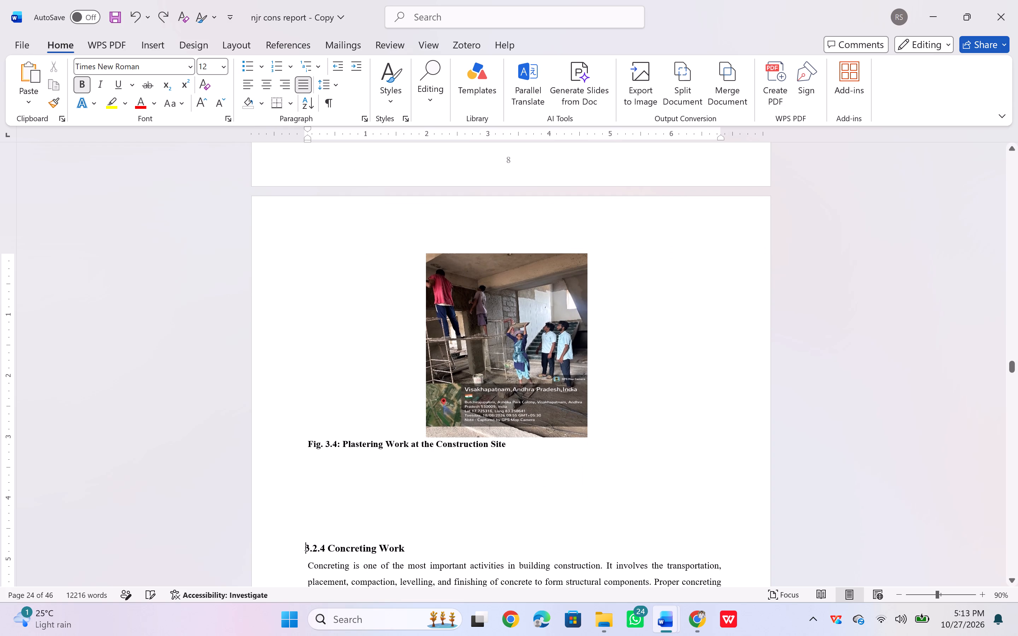
key("BackSpace")
key("BackSpace")
key("BackSpace")
key("BackSpace")
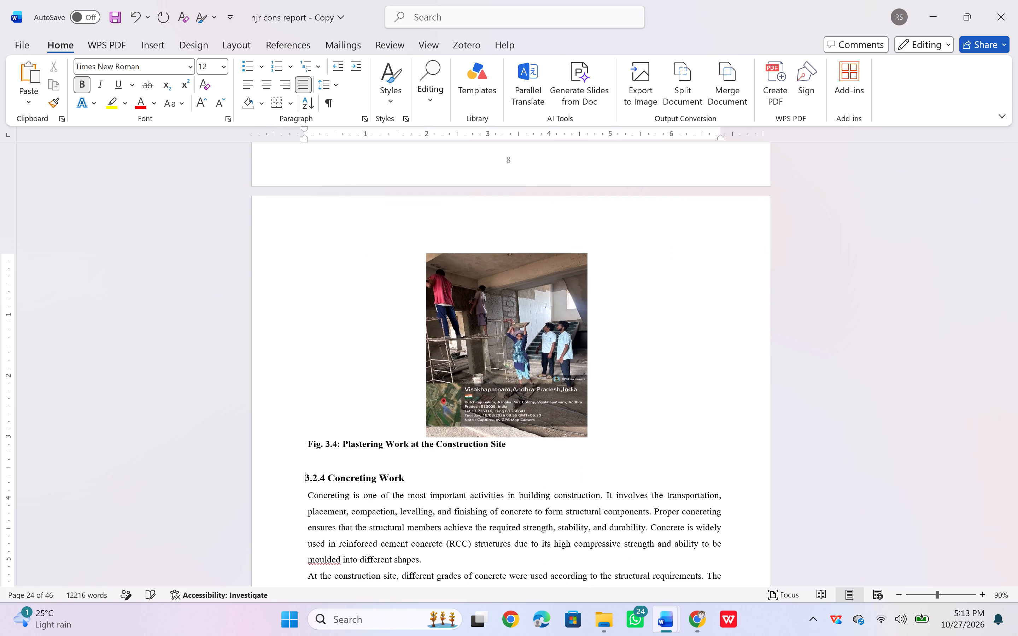
key("BackSpace")
key("space")
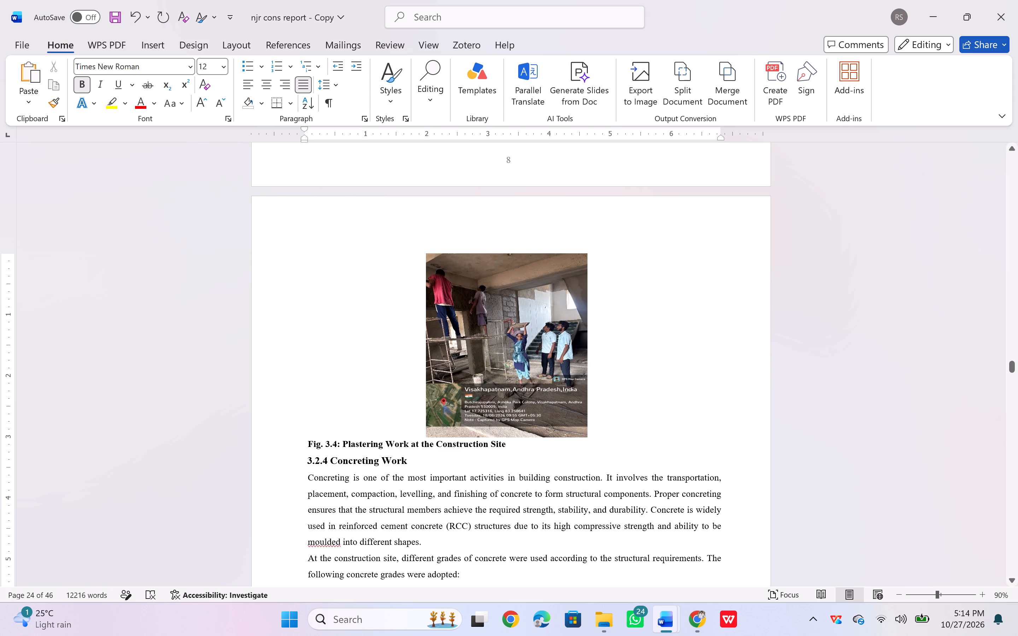
Delete the duplicate Fig. 3.4 caption and its line after the paragraph ending "aesthetically pleasing wall surfaces.".
scroll(522, 298, "up", 1)
left_click(526, 218)
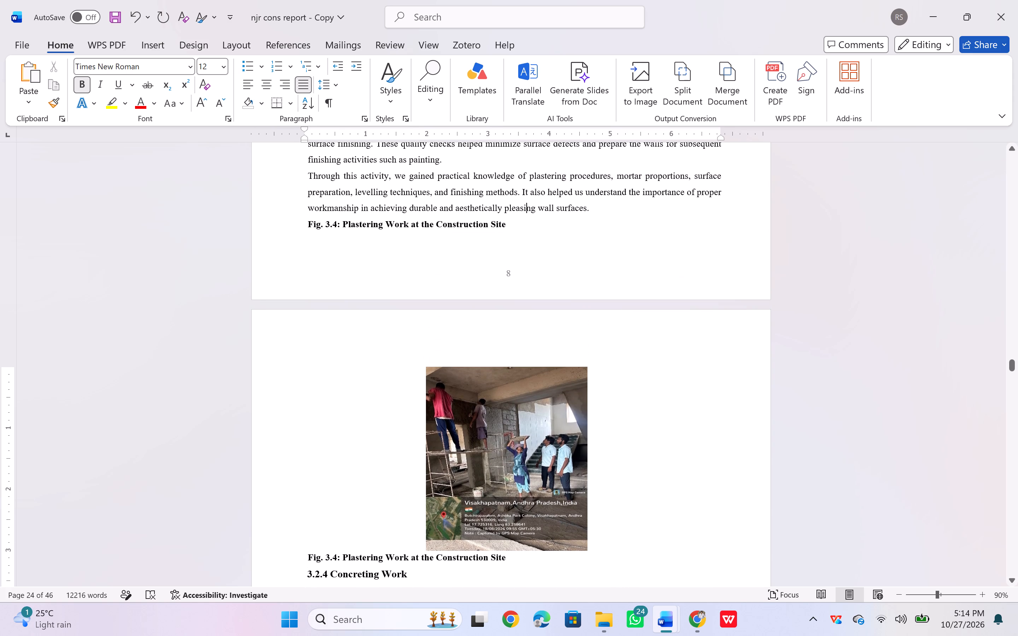
left_click(522, 222)
key("BackSpace")
key("BackSpace")
key("BackSpace")
key("BackSpace")
key("BackSpace")
key("BackSpace")
key("BackSpace")
key("BackSpace")
key("BackSpace")
key("BackSpace")
key("BackSpace")
key("BackSpace")
key("BackSpace")
key("BackSpace")
key("BackSpace")
key("BackSpace")
key("BackSpace")
key("BackSpace")
key("BackSpace")
key("BackSpace")
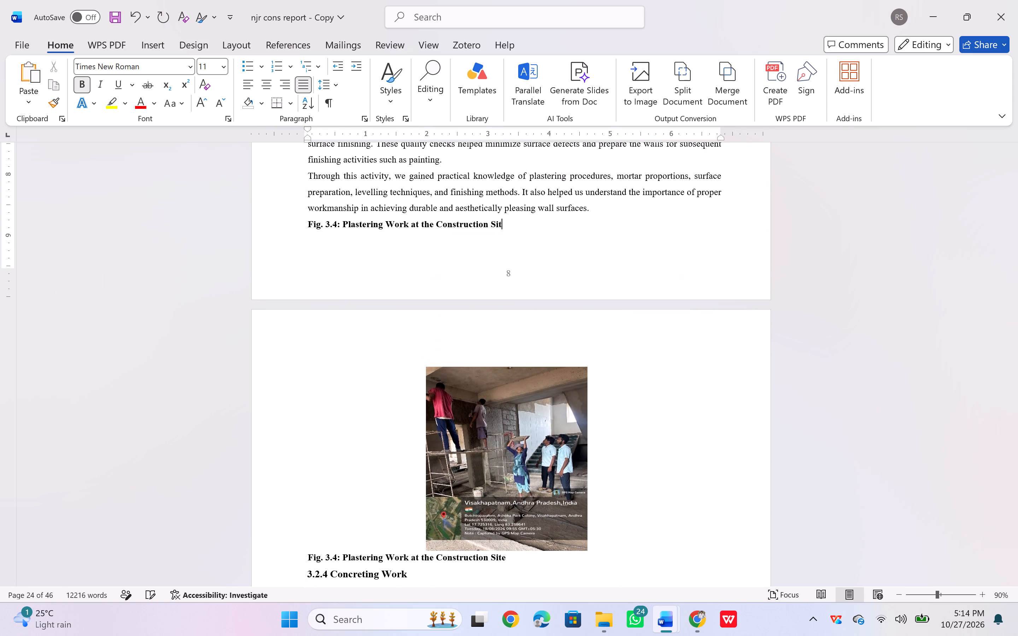
key("BackSpace")
key("BackSpace")
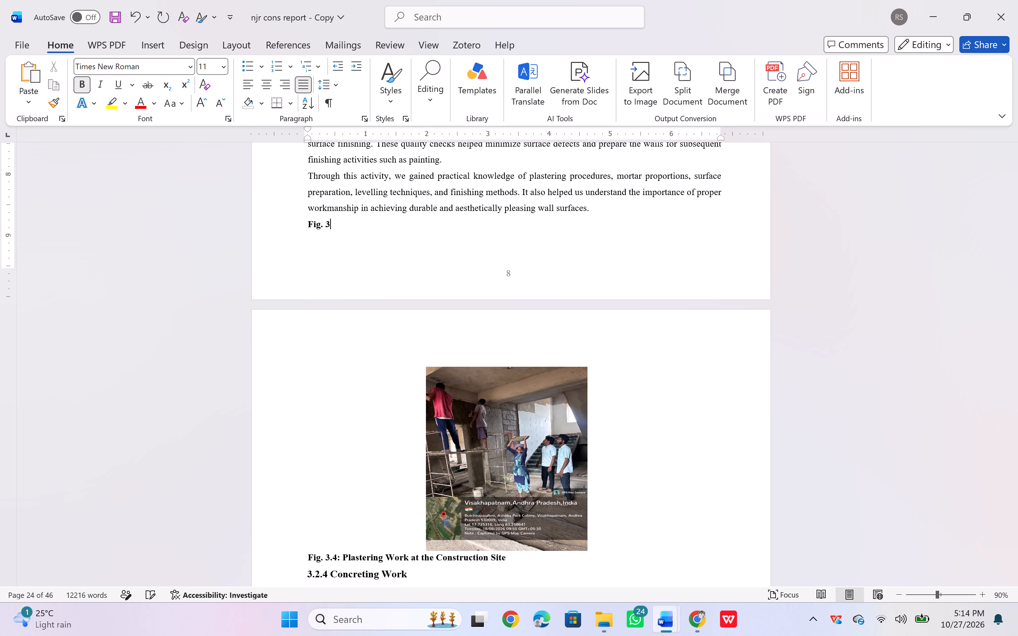
key("BackSpace")
key("BackSpace")
key("BackSpace")
key("BackSpace")
key("BackSpace")
key("BackSpace")
key("BackSpace")
key("BackSpace")
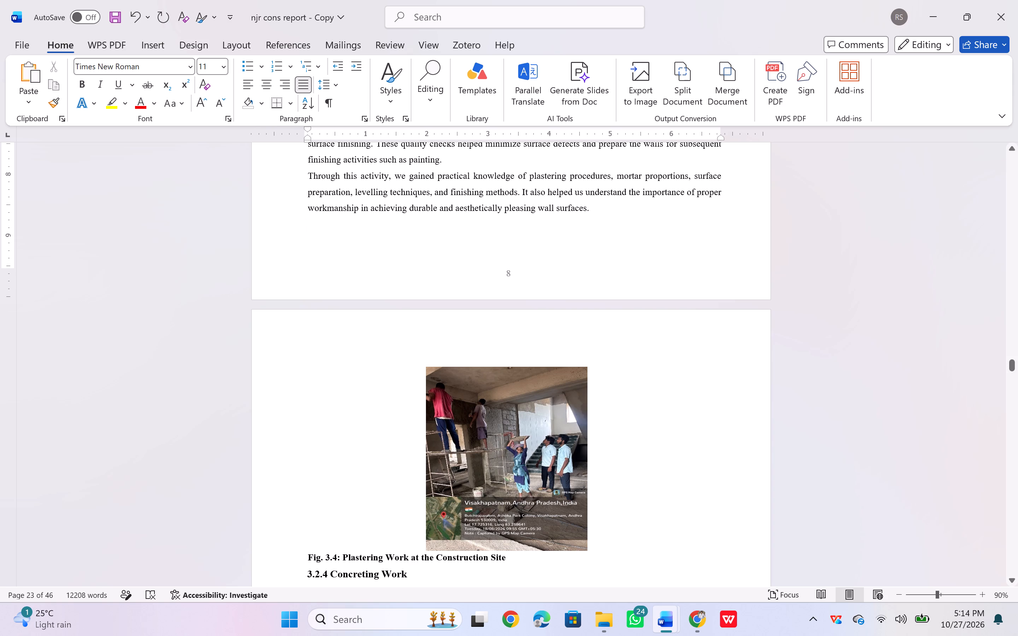
Center the "Fig. 3.4: Plastering Work at the Construction Site" caption beneath the plastering photo.
scroll(417, 432, "down", 2)
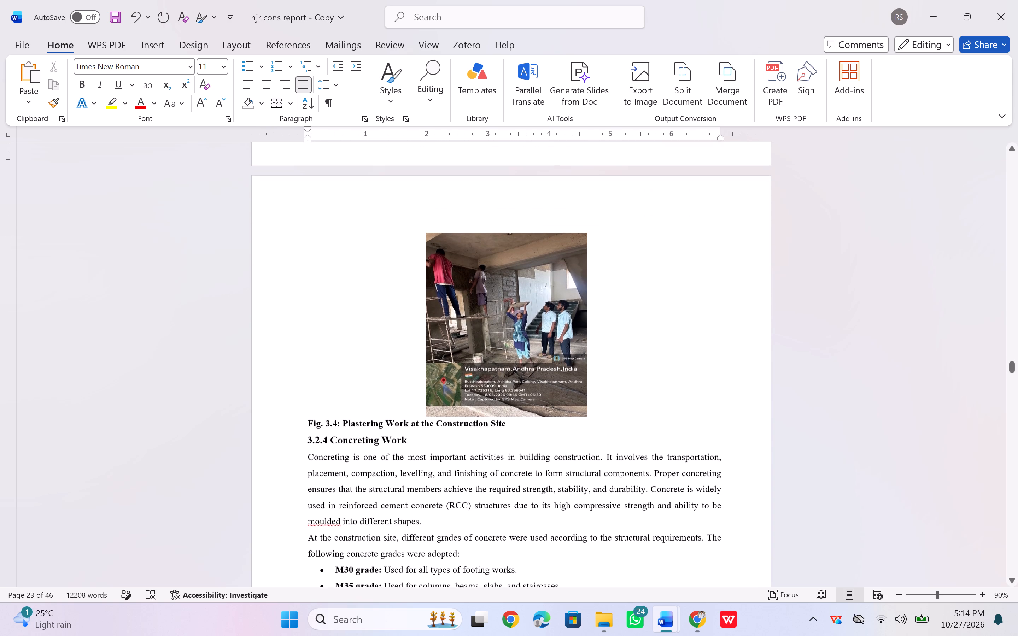
triple_click(495, 422)
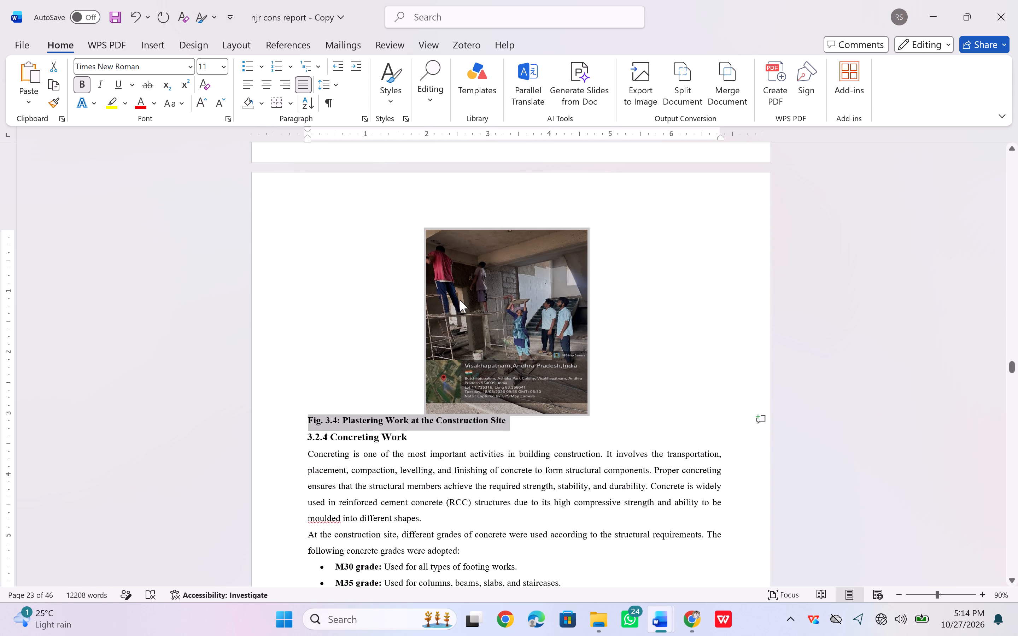
left_click(266, 85)
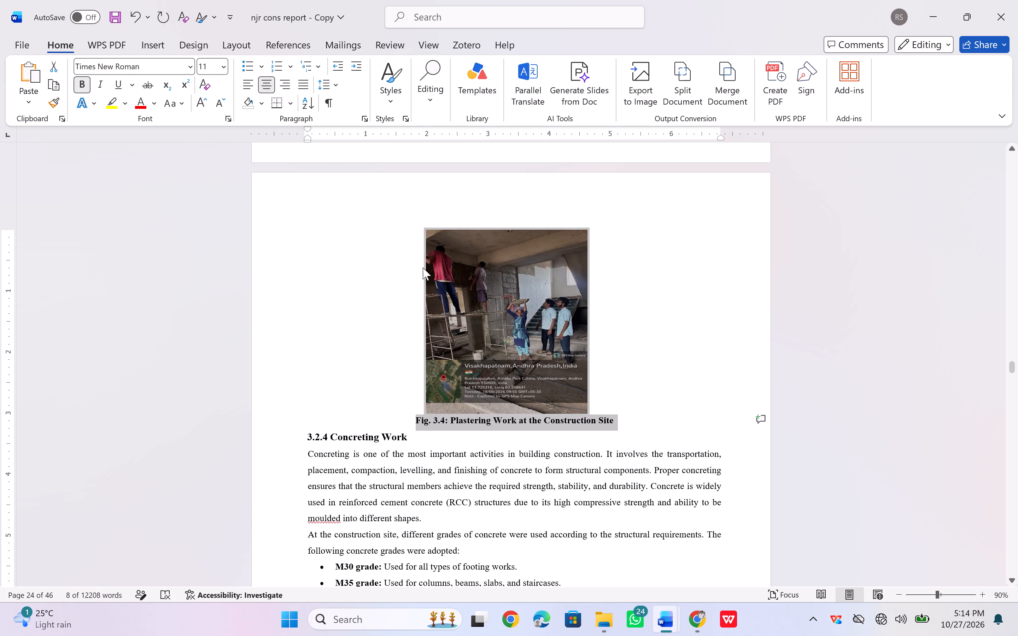
left_click(492, 425)
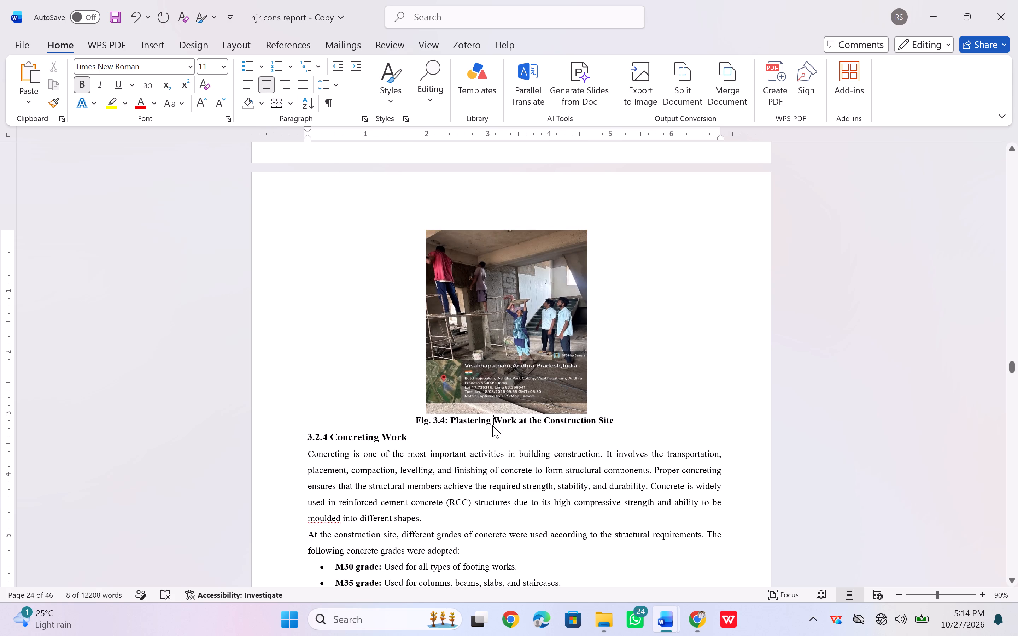
Shift the plastering photo slightly sideways to align it with the center of its Fig. 3.4 caption.
left_click(508, 369)
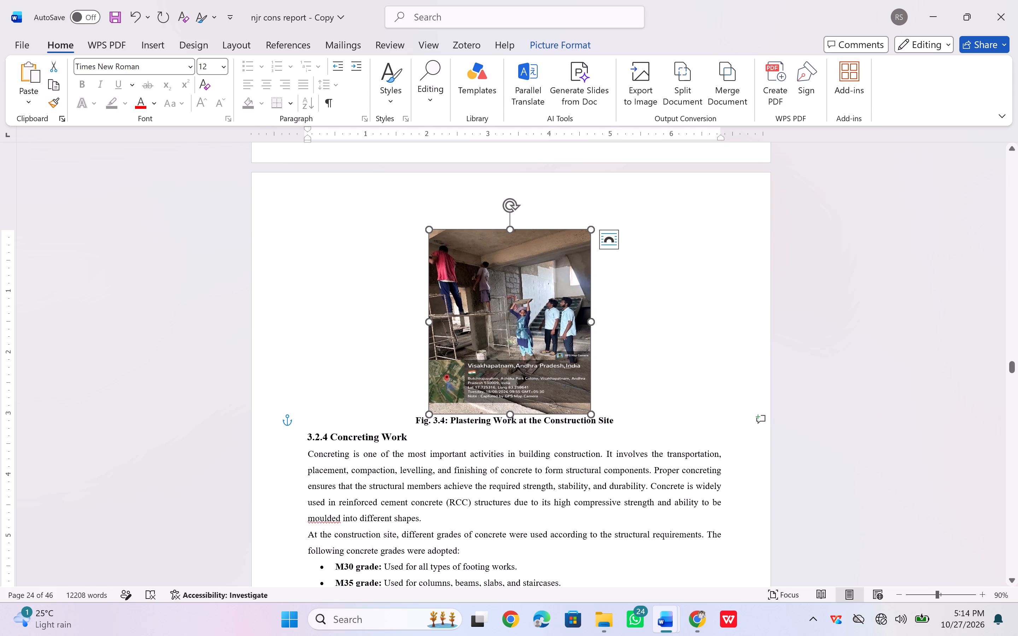
left_click(423, 420)
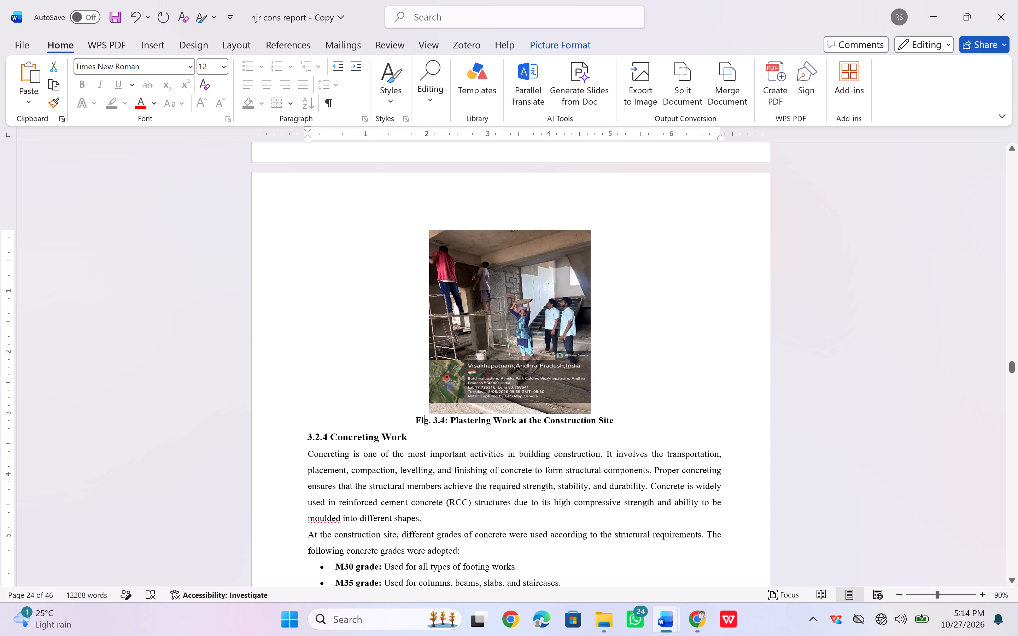
Apply 1.5 line spacing to the Fig. 3.4 caption beneath the plastering photo.
triple_click(422, 420)
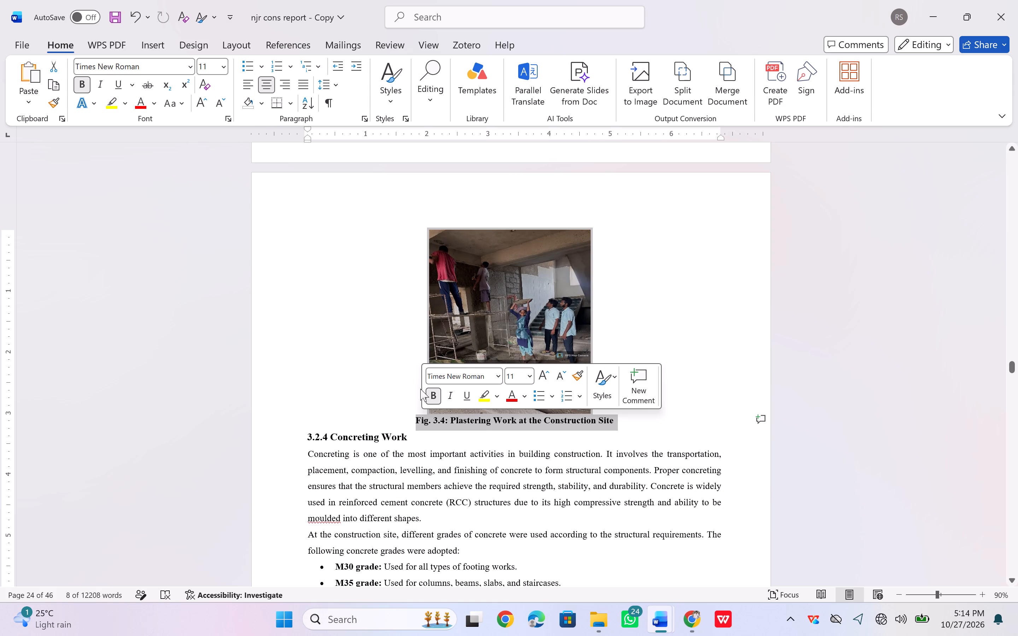
left_click(334, 87)
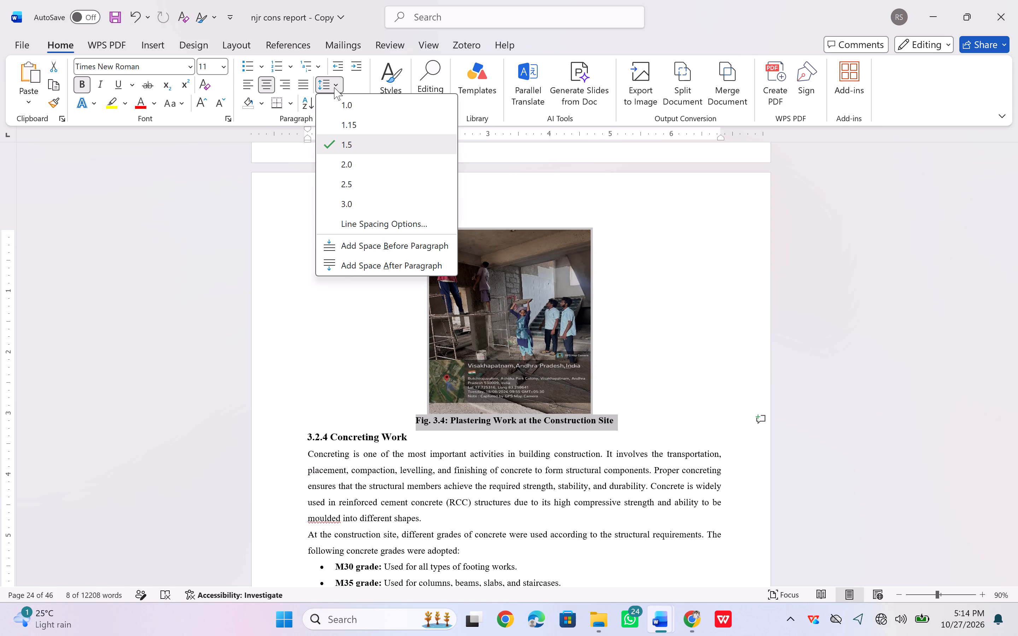
left_click(348, 147)
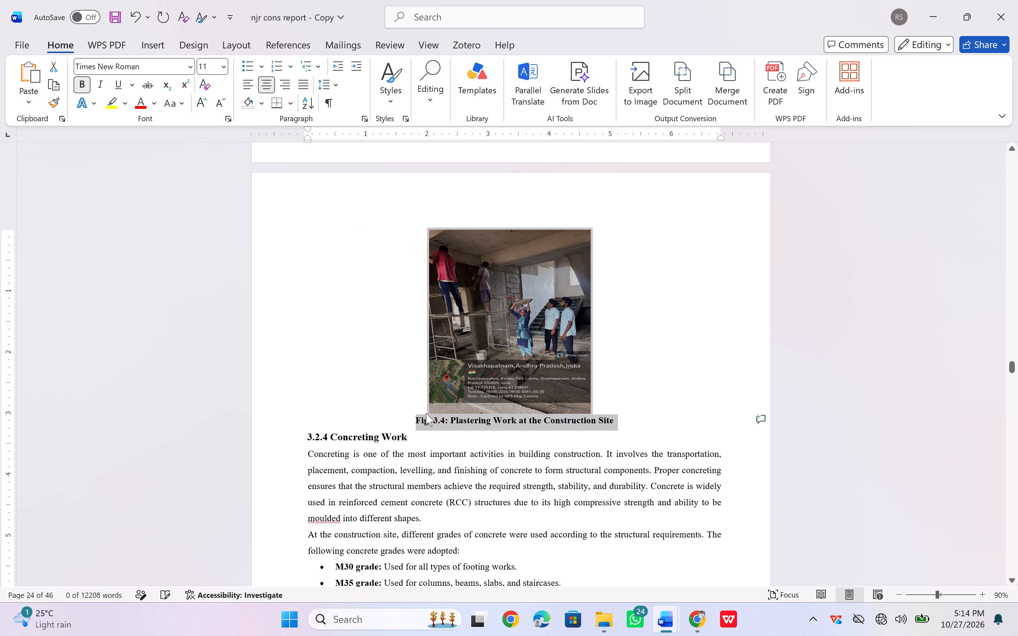
left_click(430, 414)
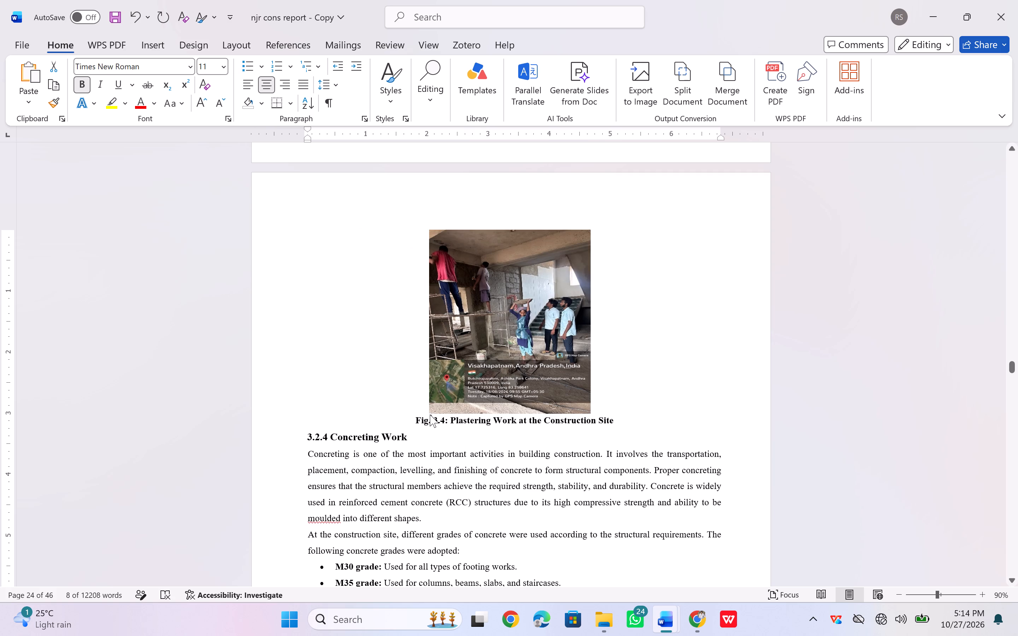
Delete the leftover Fig. 3.4 caption and its line after the paragraph ending "construction site is shown in Fig. 3.4.".
scroll(430, 414, "up", 3)
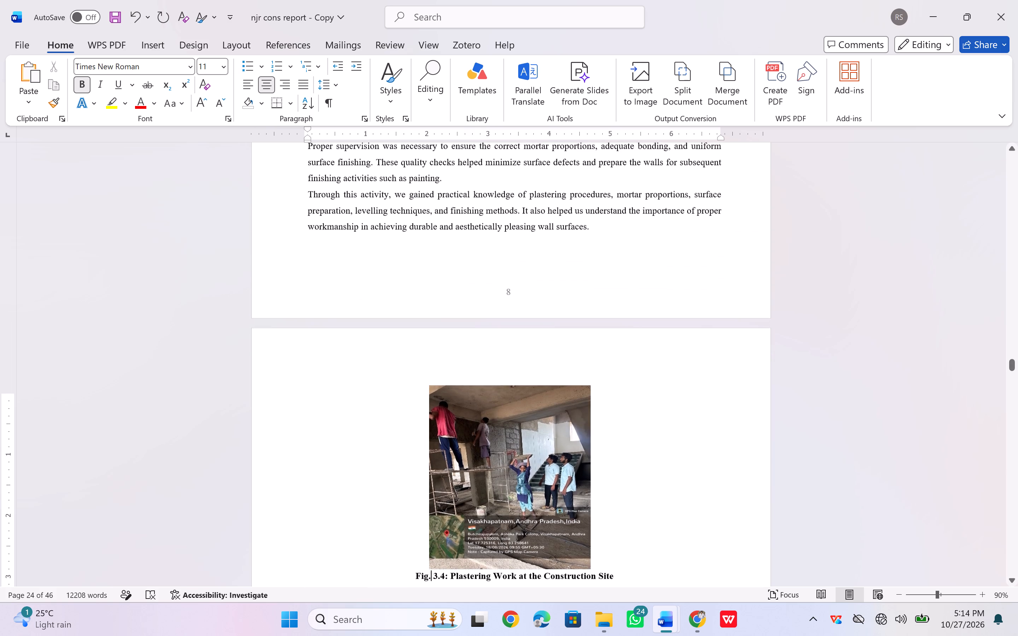
scroll(430, 414, "up", 1)
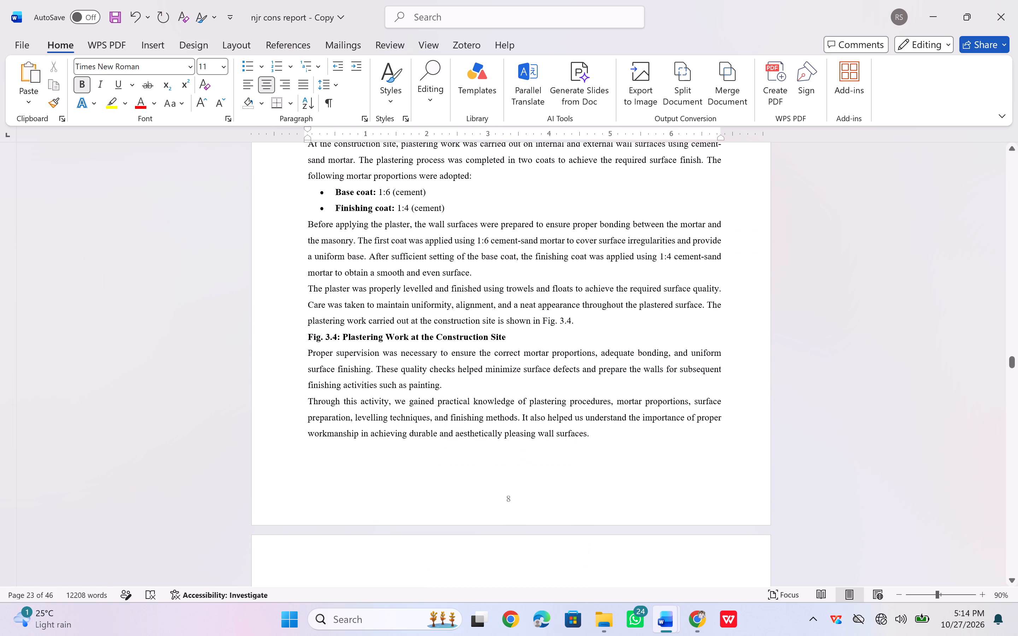
left_click(510, 344)
key("BackSpace")
key("BackSpace")
key("BackSpace")
key("BackSpace")
key("BackSpace")
key("BackSpace")
key("BackSpace")
key("BackSpace")
key("BackSpace")
key("BackSpace")
key("BackSpace")
key("BackSpace")
key("BackSpace")
key("BackSpace")
key("BackSpace")
key("BackSpace")
key("BackSpace")
key("BackSpace")
key("BackSpace")
key("BackSpace")
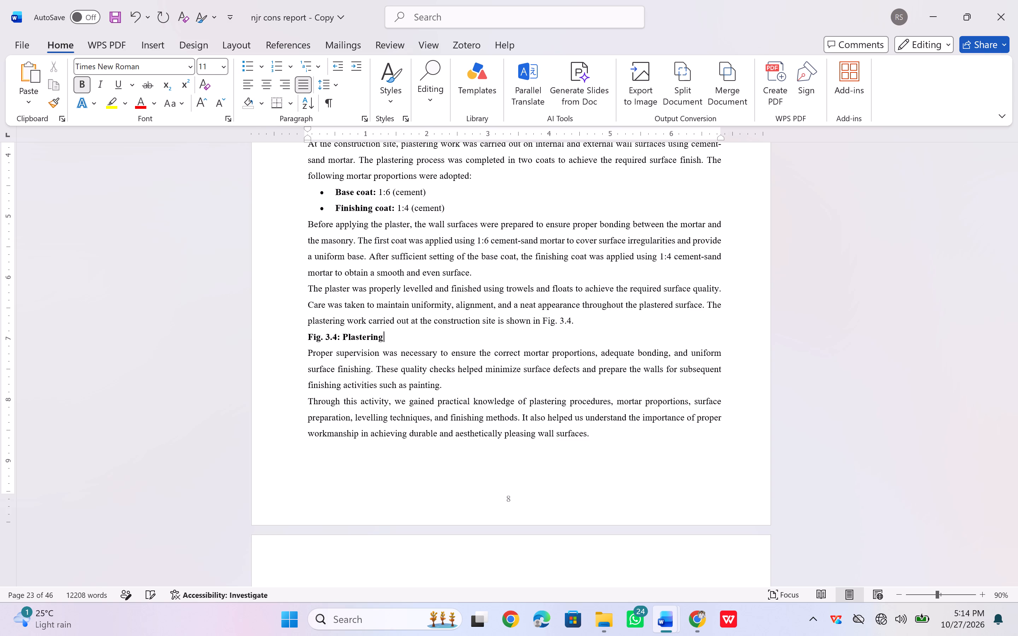
key("BackSpace")
key("BackSpace")
key("BackSpace")
key("BackSpace")
key("BackSpace")
key("BackSpace")
key("BackSpace")
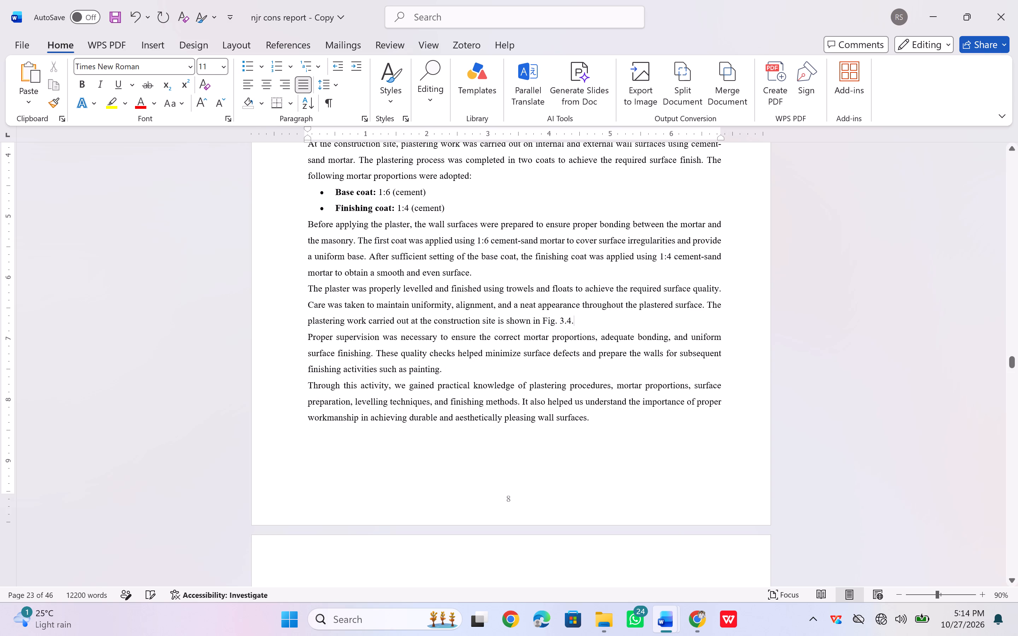
Examine the Fig. 3.3 block masonry photo and how its caption is aligned and spaced beneath it.
scroll(558, 383, "up", 3)
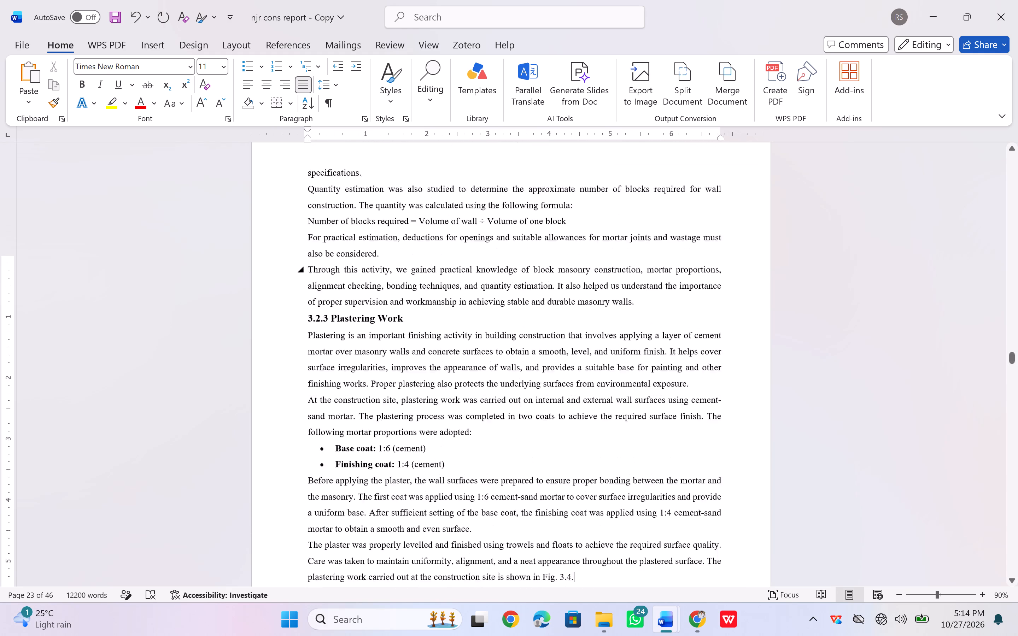
scroll(558, 383, "up", 4)
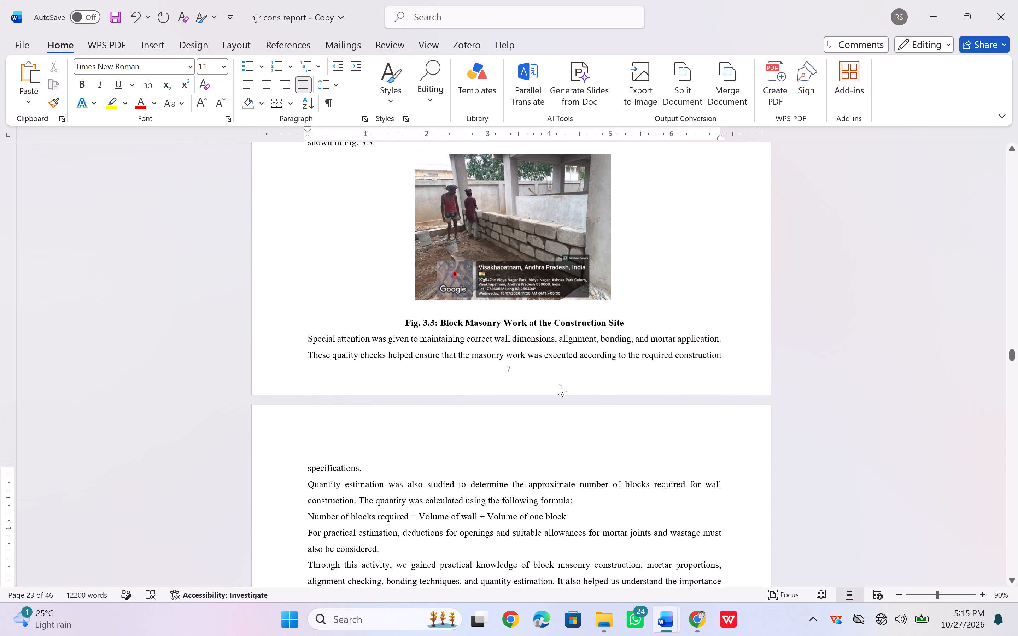
scroll(558, 383, "up", 1)
left_click(501, 328)
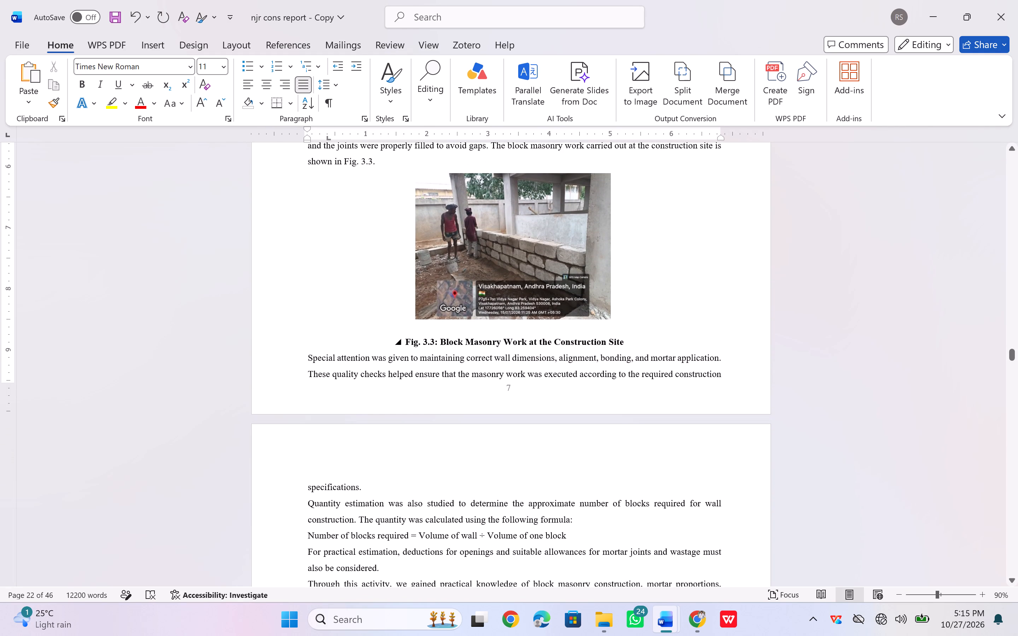
left_click(488, 342)
Try inserting blank lines before the Fig. 3.4 caption to space it from the plastering photo, removing the extra ones.
scroll(449, 355, "down", 1)
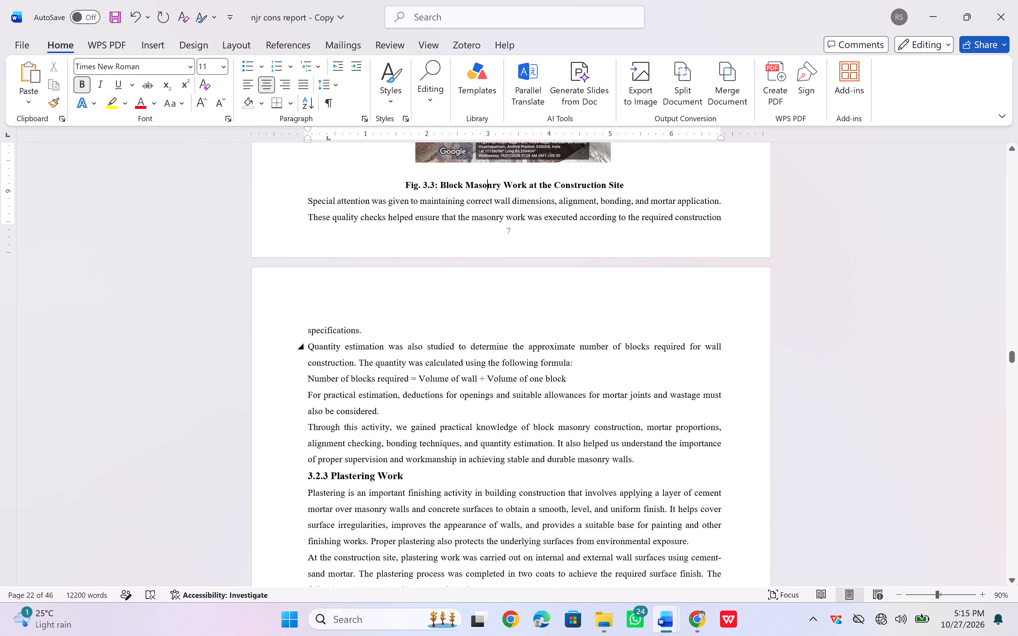
scroll(449, 355, "down", 3)
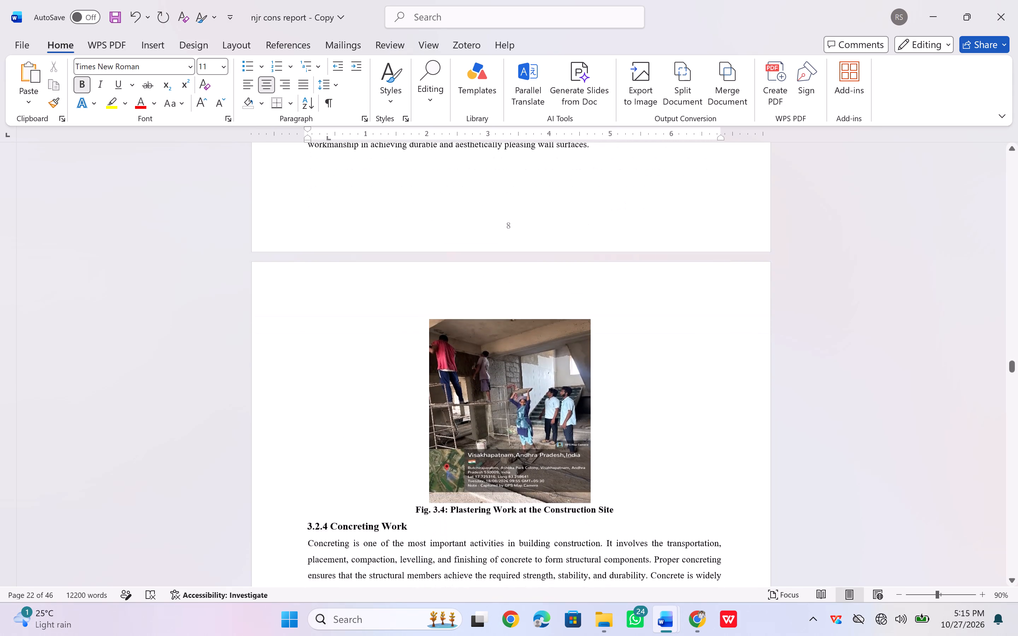
scroll(449, 355, "down", 1)
left_click(409, 442)
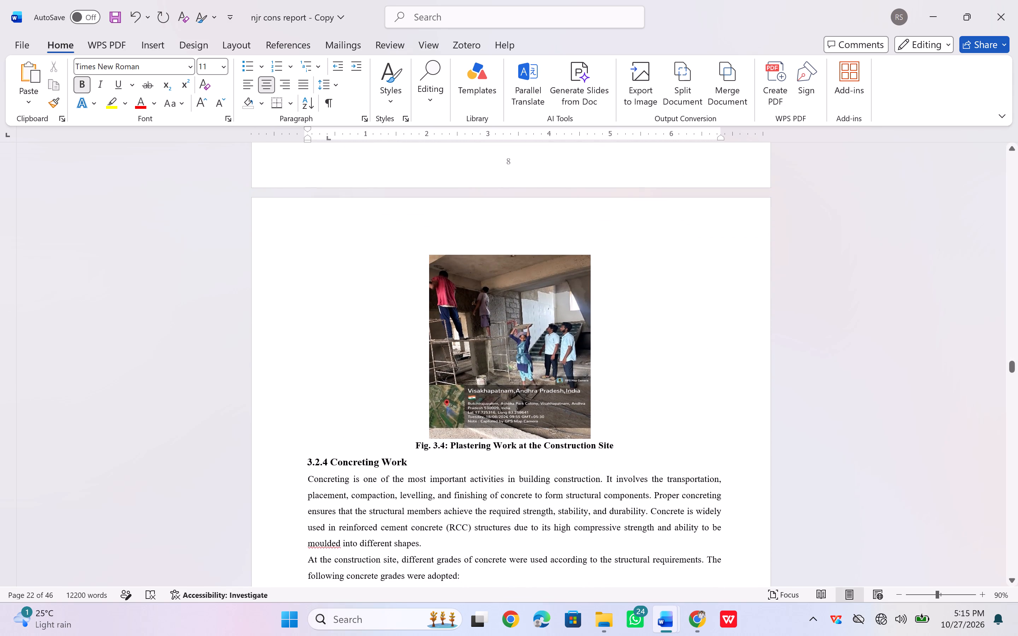
key("Return")
key("Return")
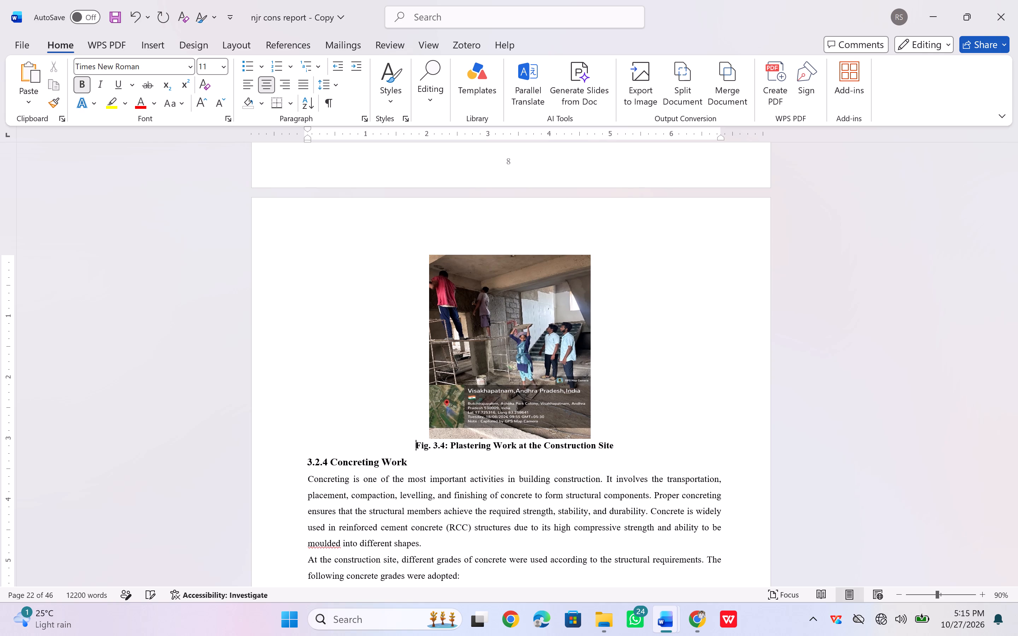
key("Return")
left_click(591, 425)
left_click(571, 411)
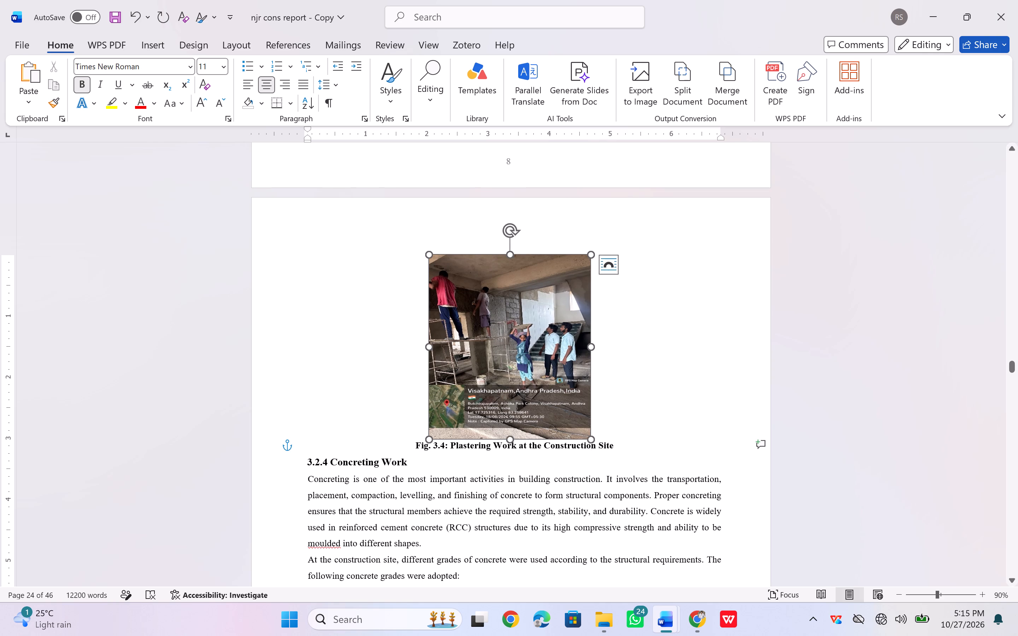
left_click(616, 431)
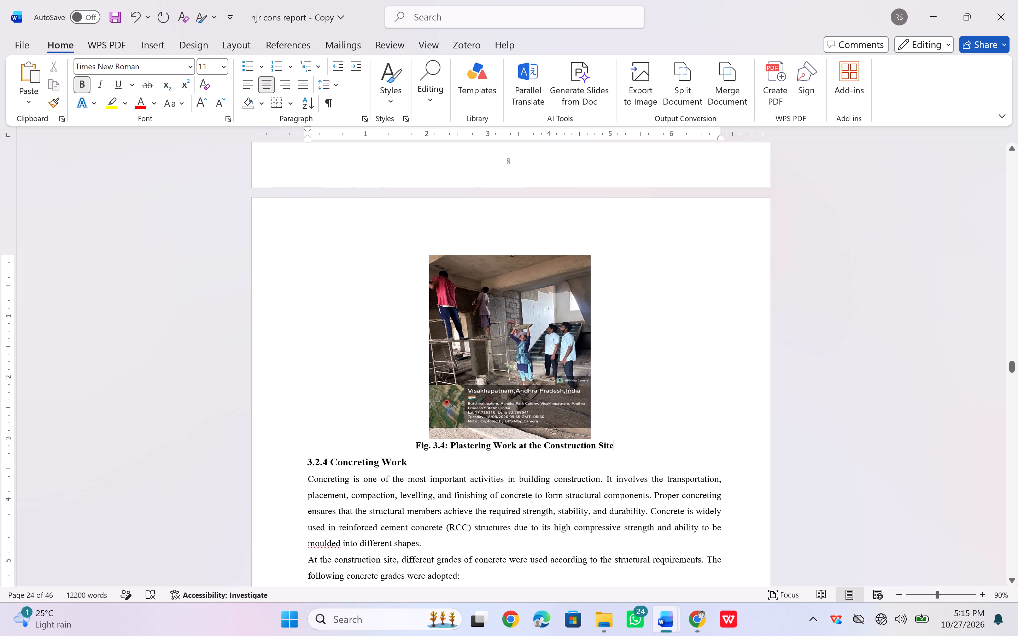
double_click(409, 437)
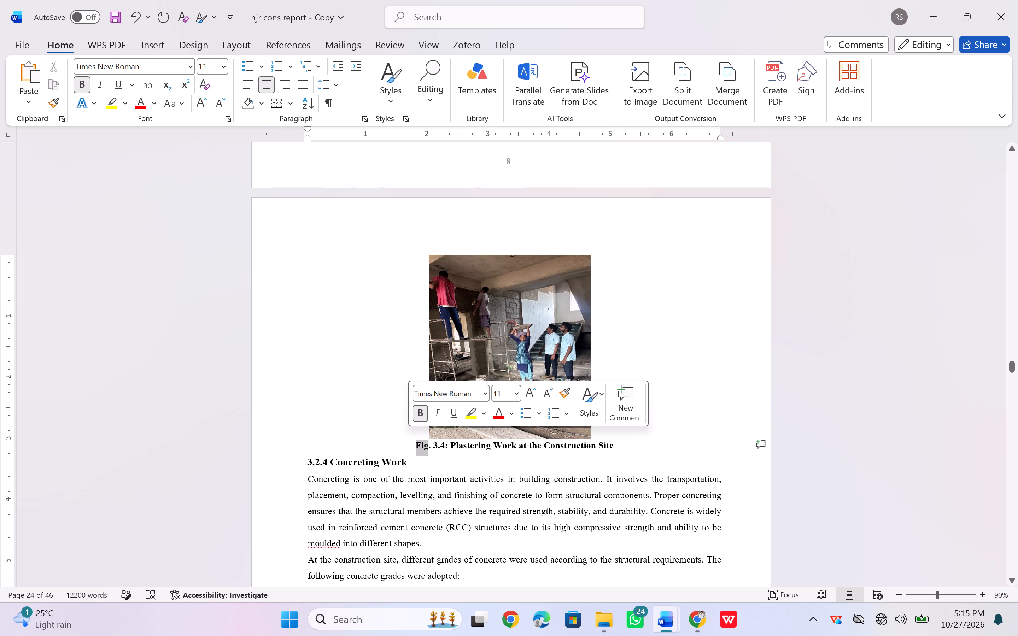
left_click(409, 437)
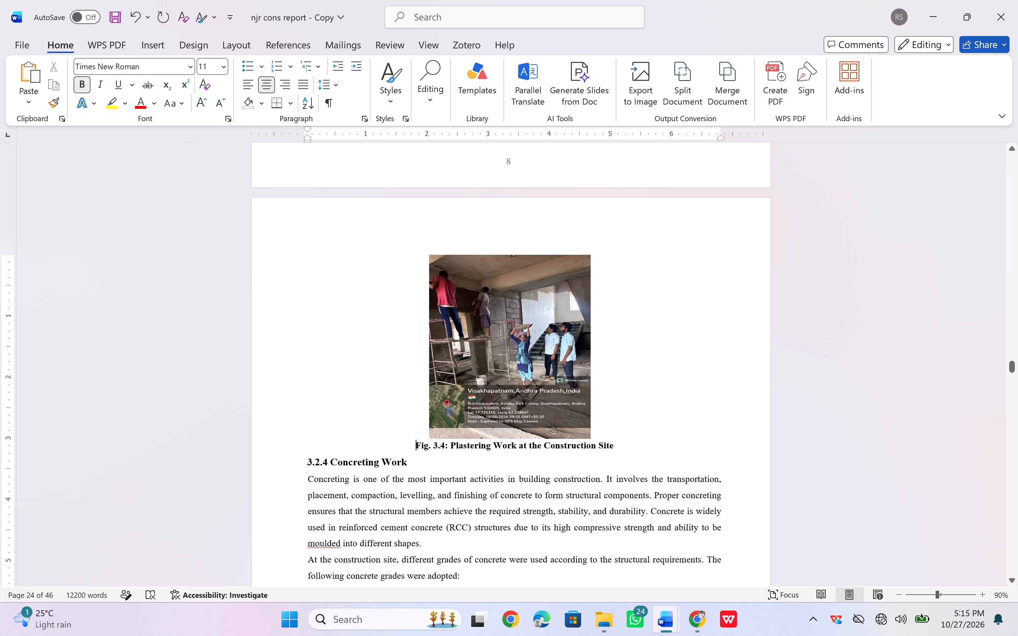
key("Return")
key("Return")
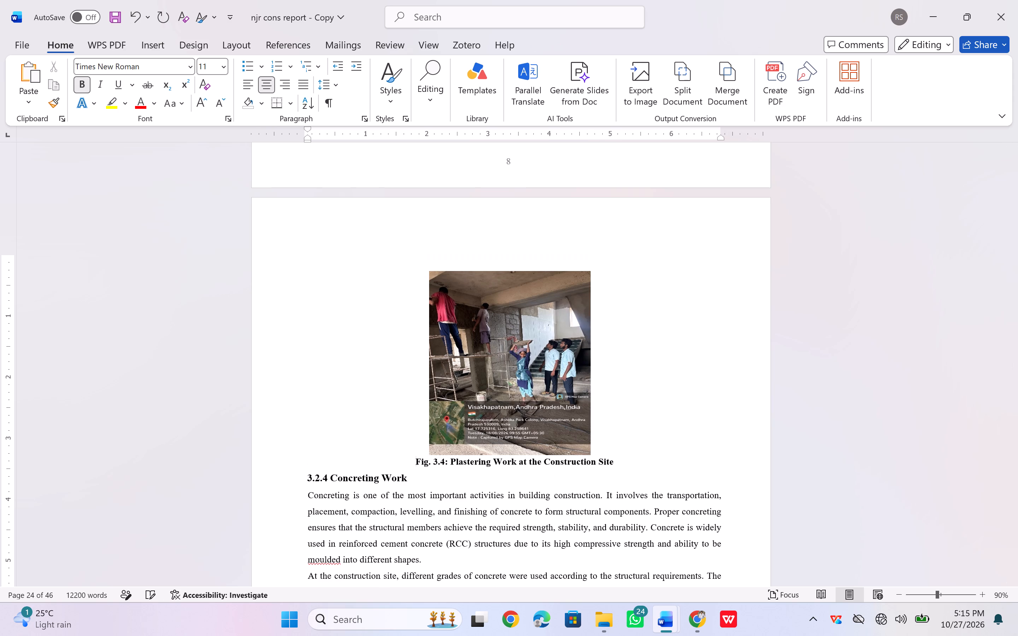
key("Return")
key("Return")
key("BackSpace")
key("BackSpace")
key("BackSpace")
key("BackSpace")
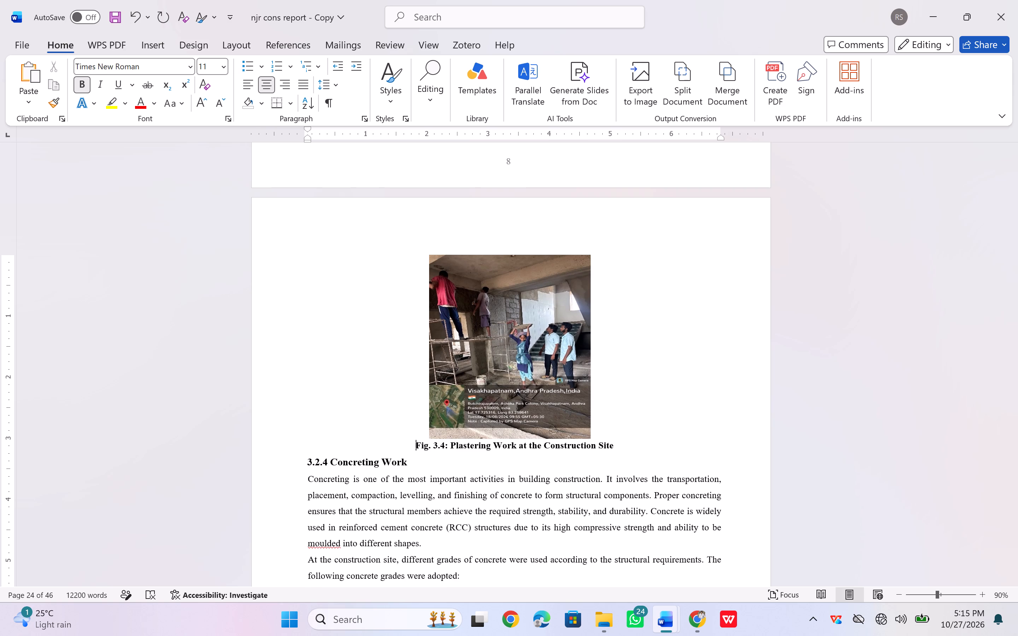
key("BackSpace")
Insert three blank lines below the paragraph ending "durable and aesthetically pleasing wall surfaces", ahead of the Fig. 3.4 photo.
scroll(491, 265, "up", 1)
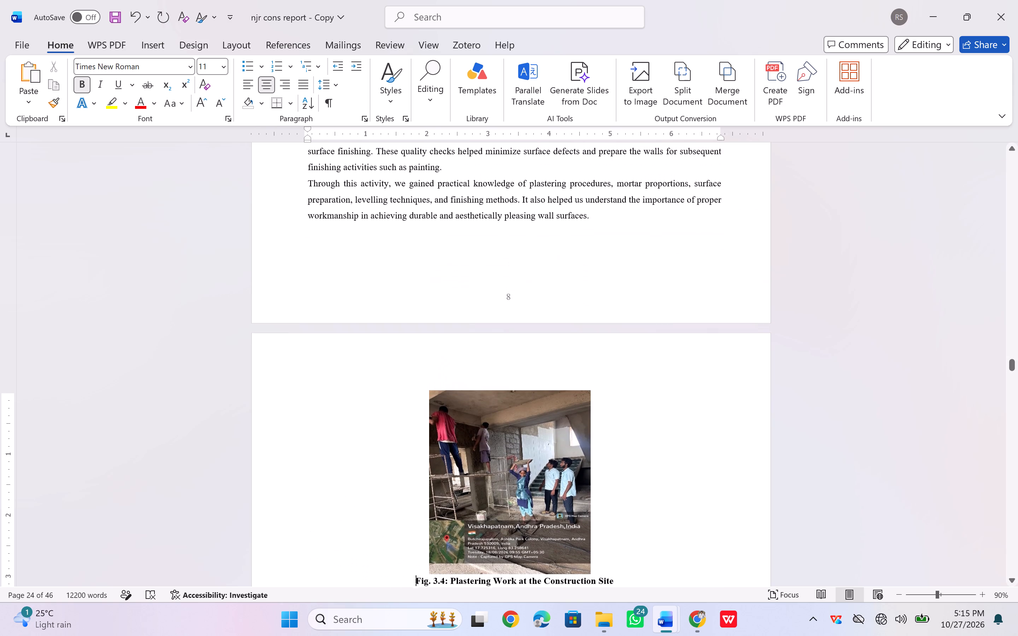
left_click(495, 269)
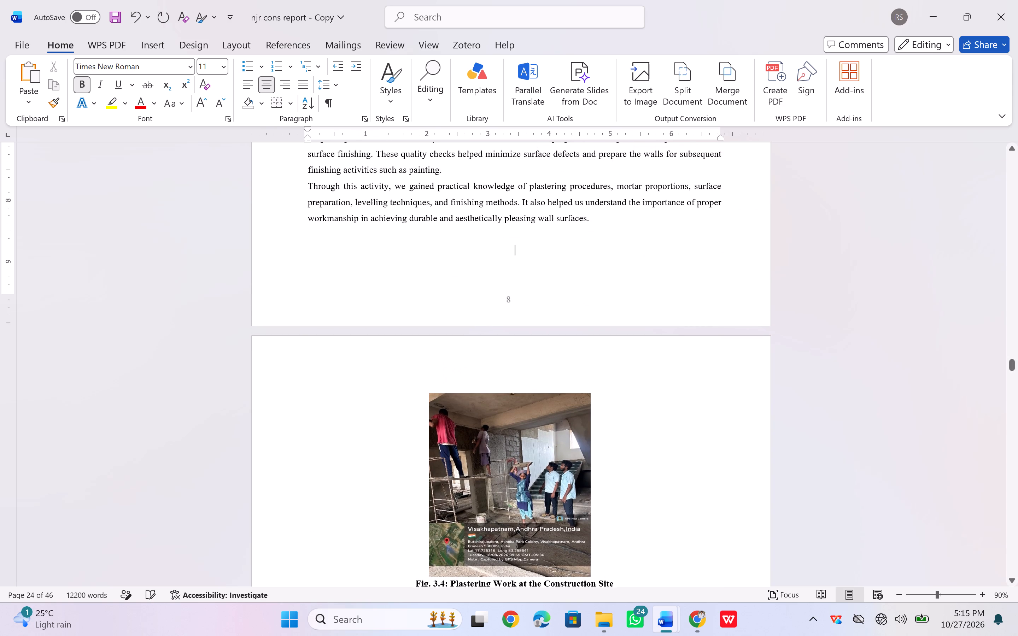
key("Return")
key("Return")
key("Return")
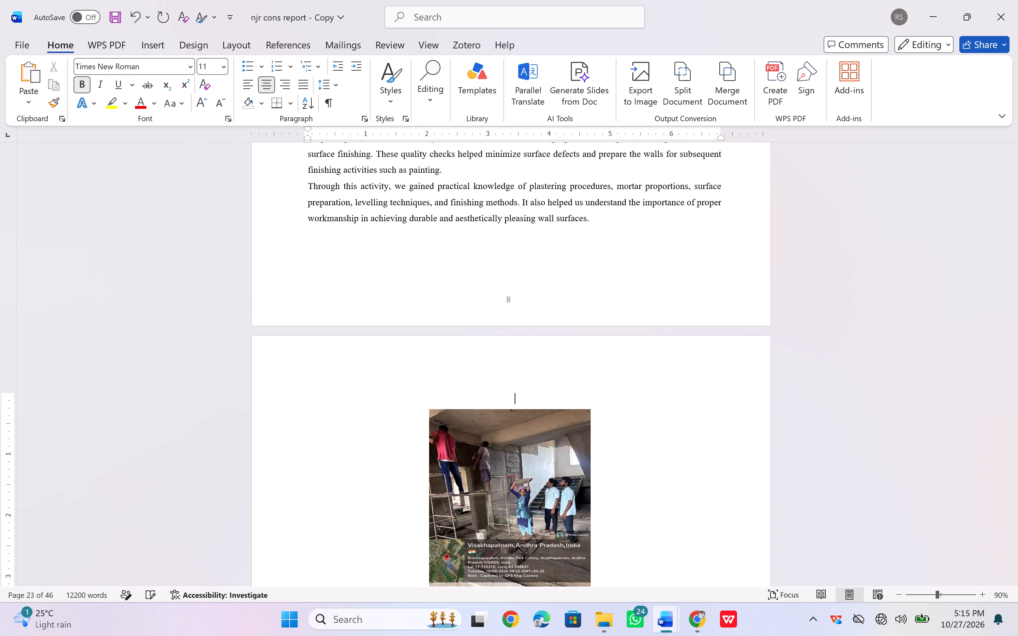
Move the plastering photo up to the top margin of its page, leaving a blank line between it and the Fig. 3.4 caption.
scroll(474, 370, "down", 1)
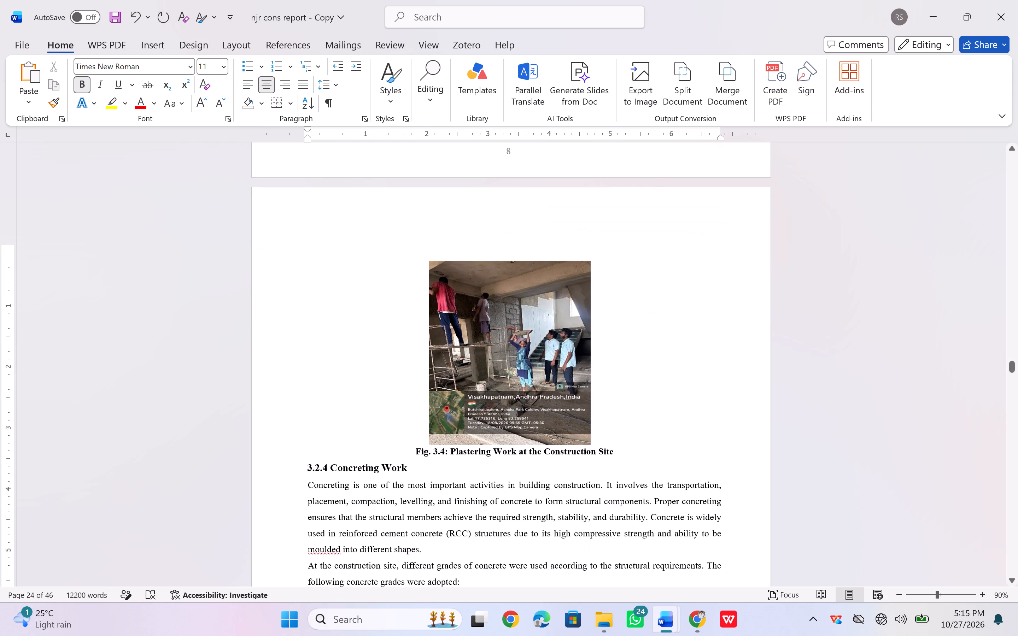
left_click(494, 361)
left_click_drag(494, 361, 494, 350)
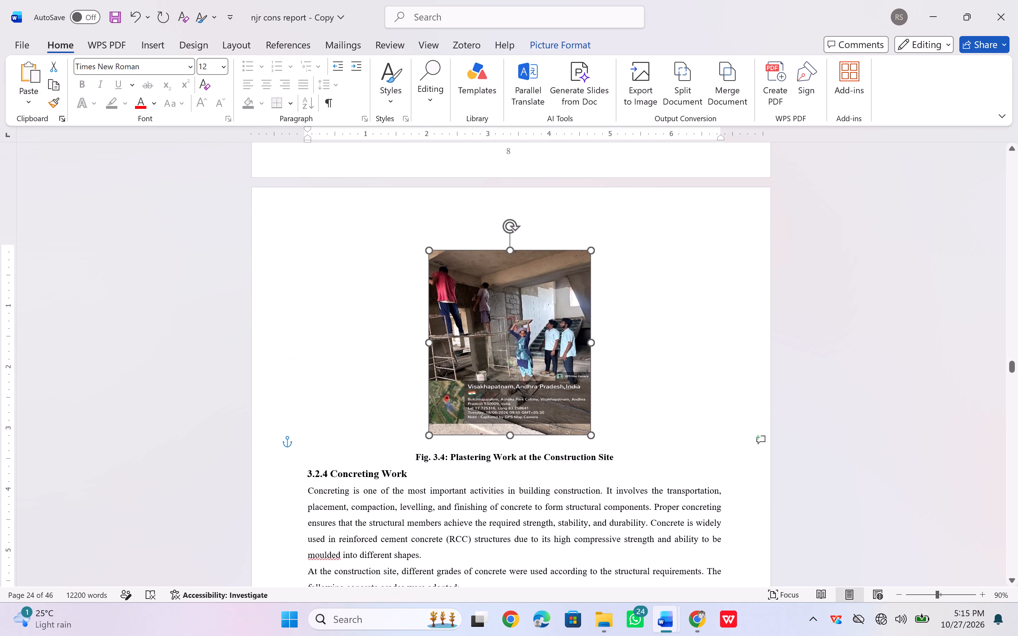
left_click_drag(494, 350, 494, 331)
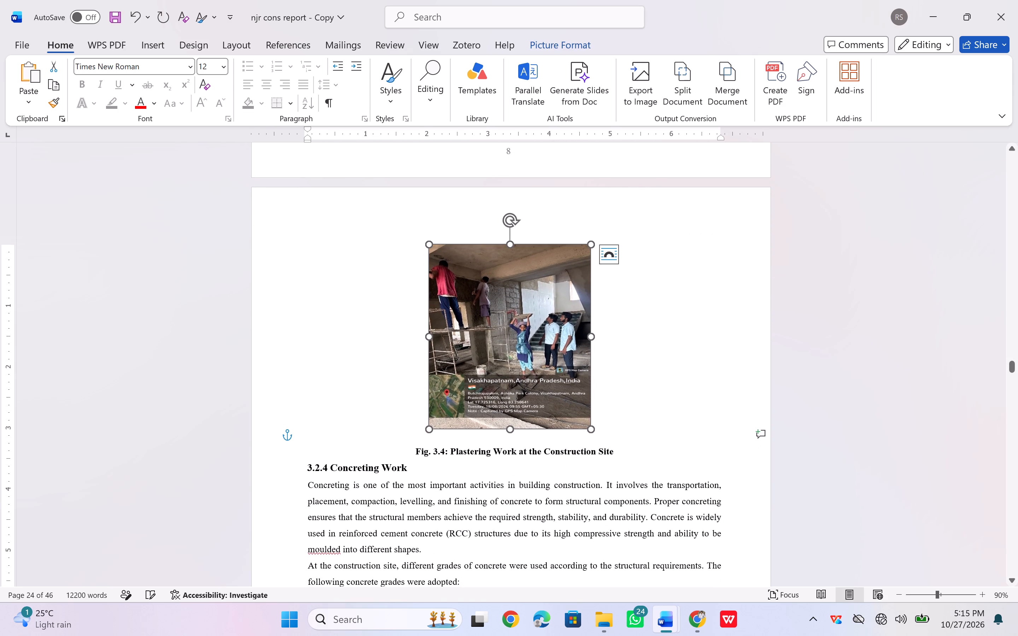
left_click(382, 404)
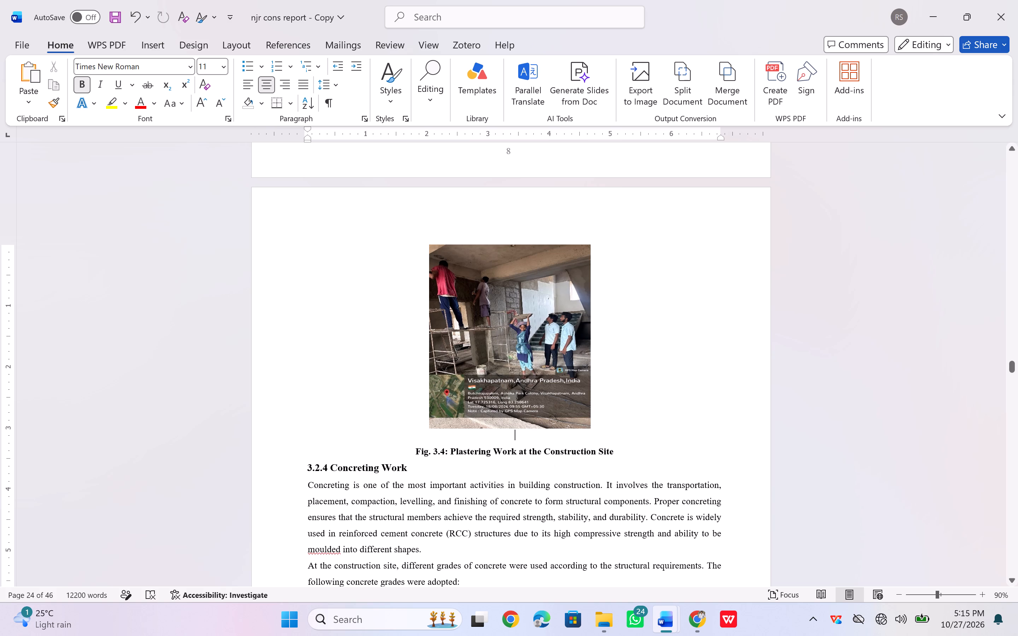
Apply 1.5 line spacing to the Fig. 3.4 caption and the blank line above it.
left_click_drag(418, 435, 465, 453)
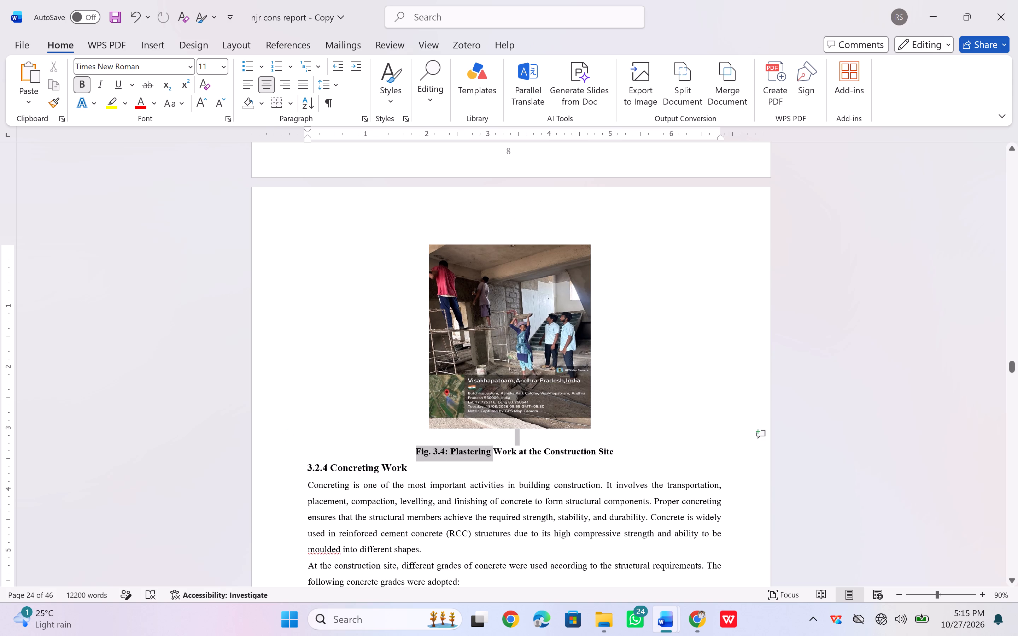
left_click_drag(465, 453, 468, 453)
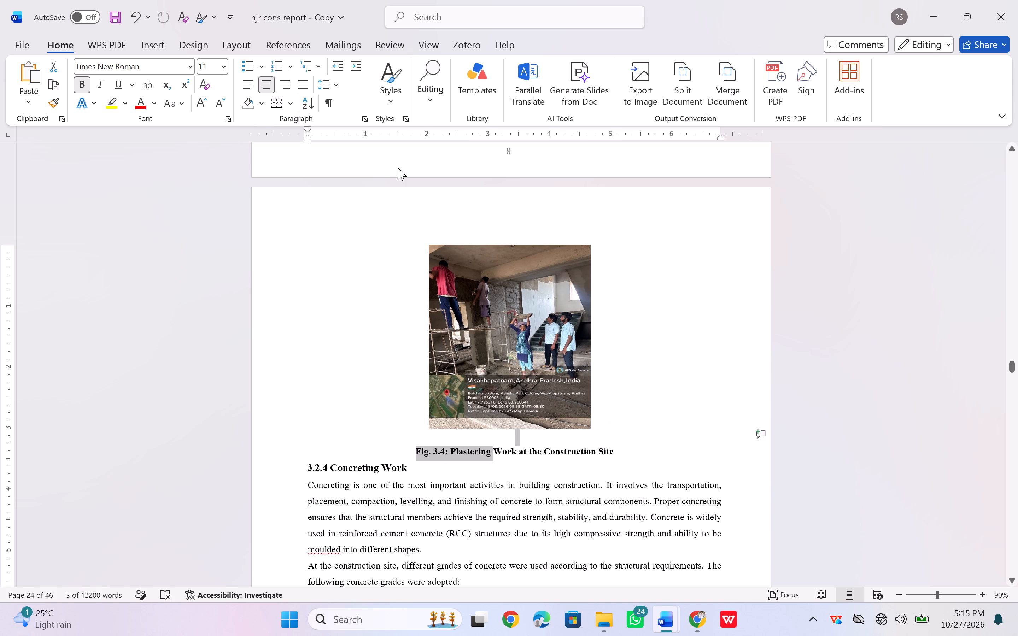
left_click(341, 89)
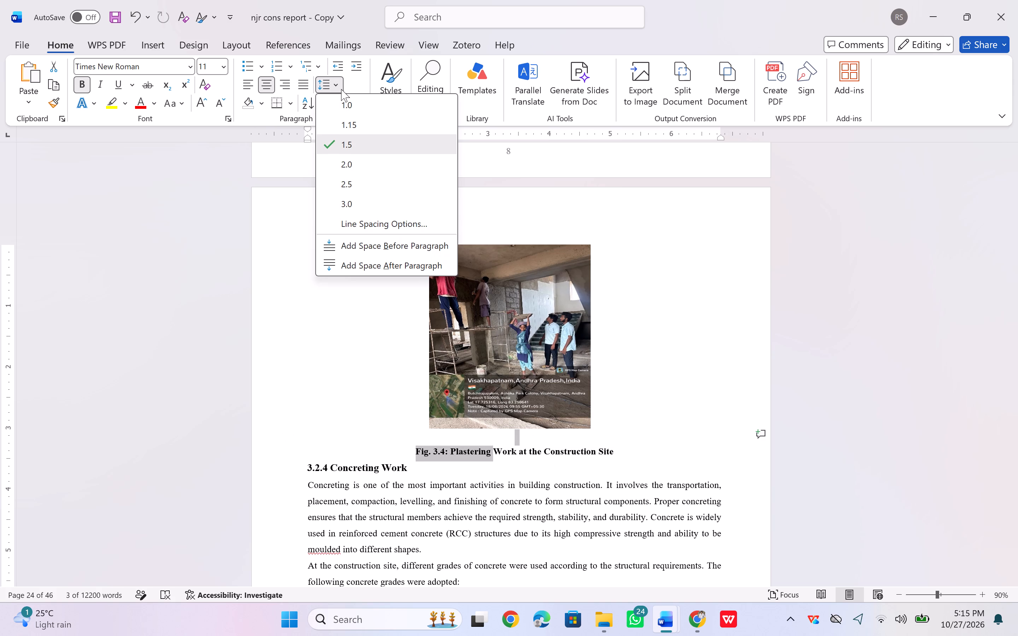
left_click(336, 148)
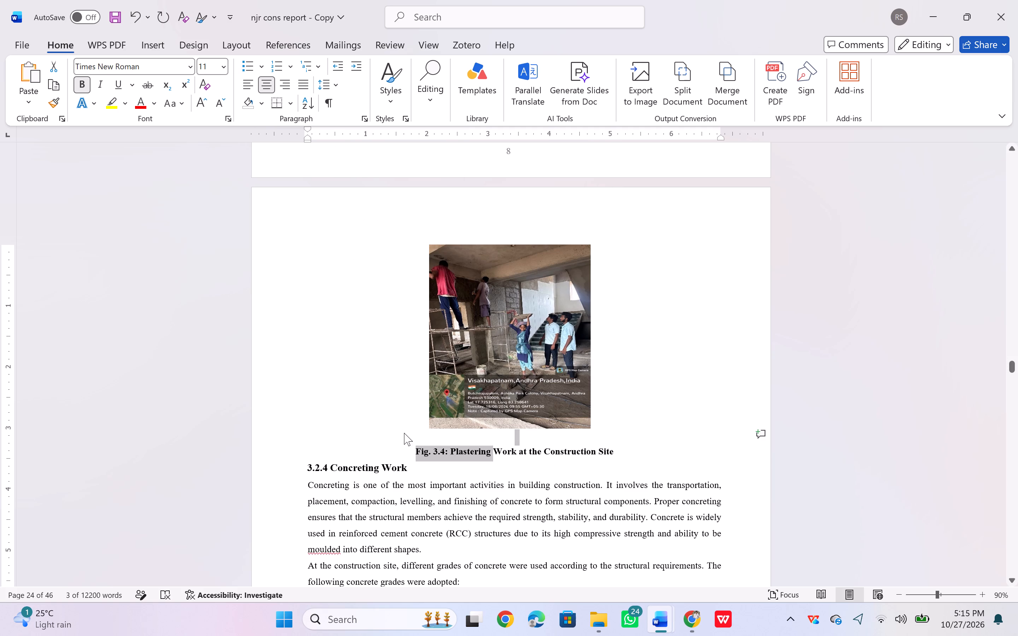
left_click(436, 456)
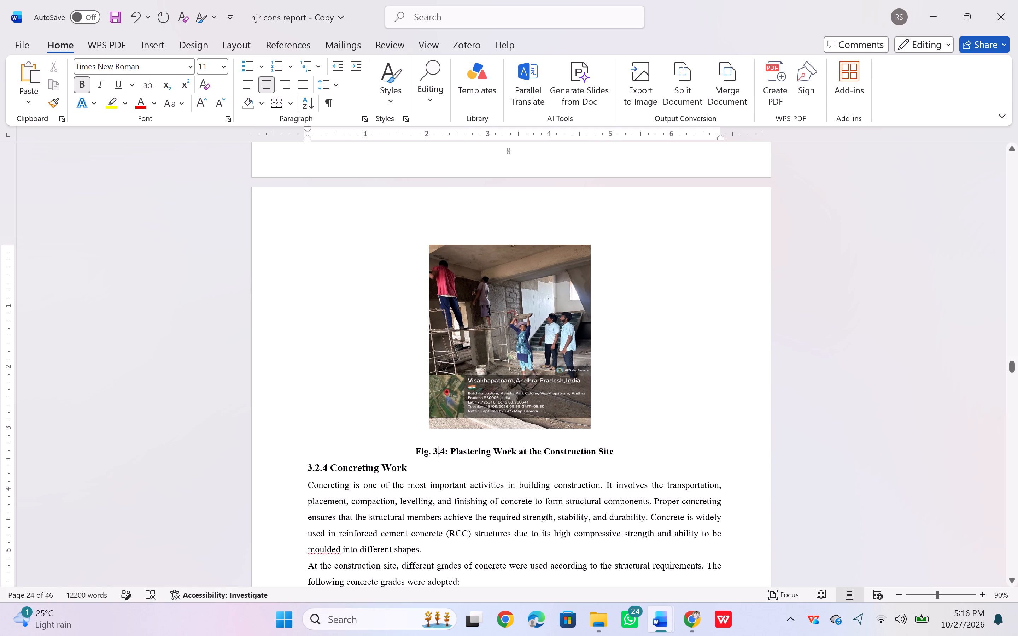
Delete the duplicate plastering photo beneath the "Ready-Mix Concrete (RMC) was used" line in section 3.2.4.
scroll(374, 441, "down", 1)
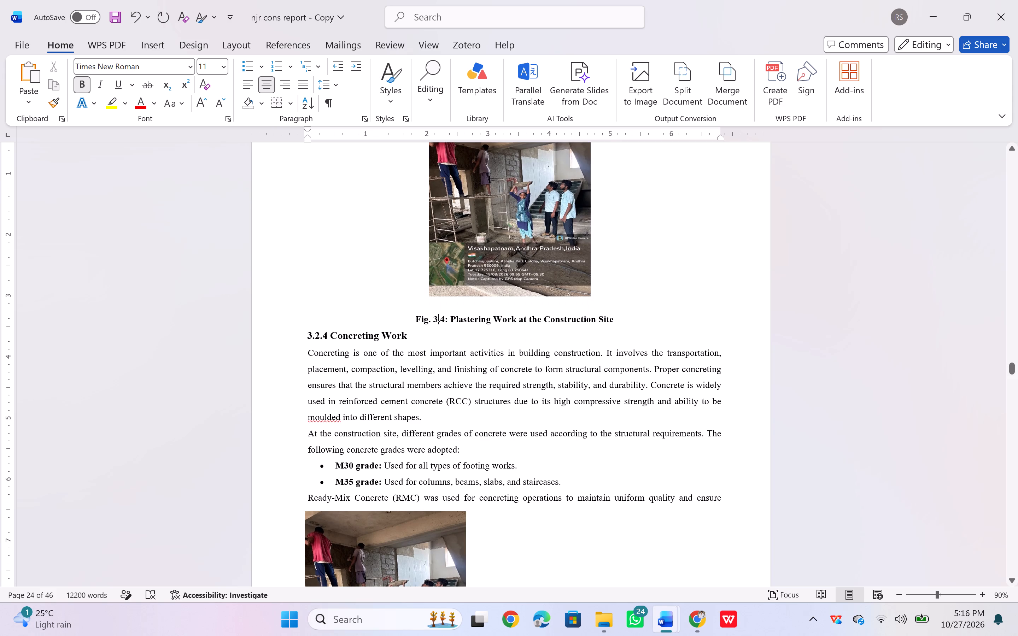
scroll(374, 441, "down", 2)
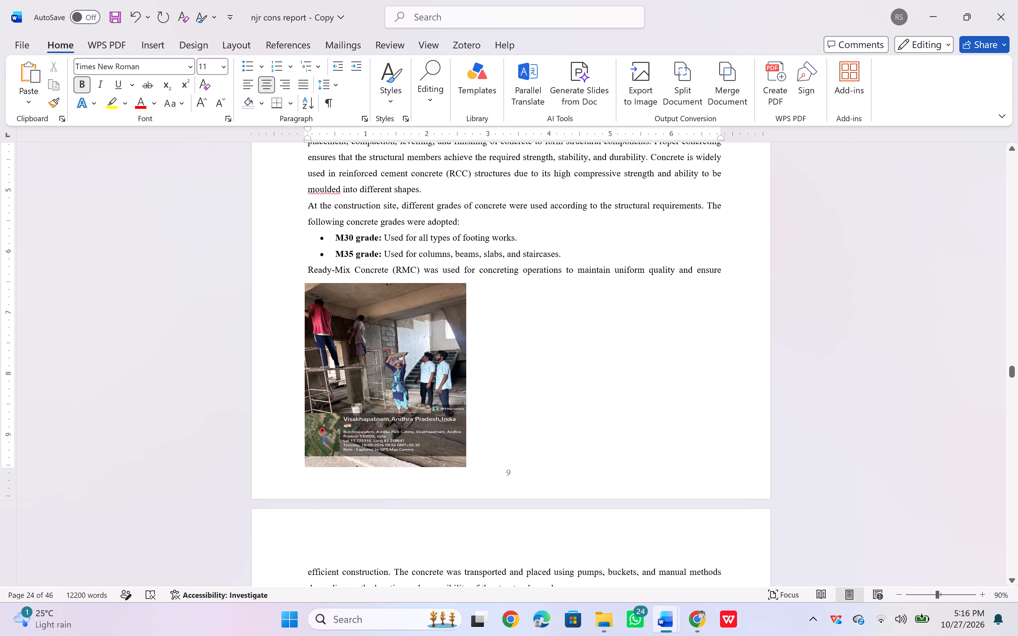
left_click(374, 441)
key("Delete")
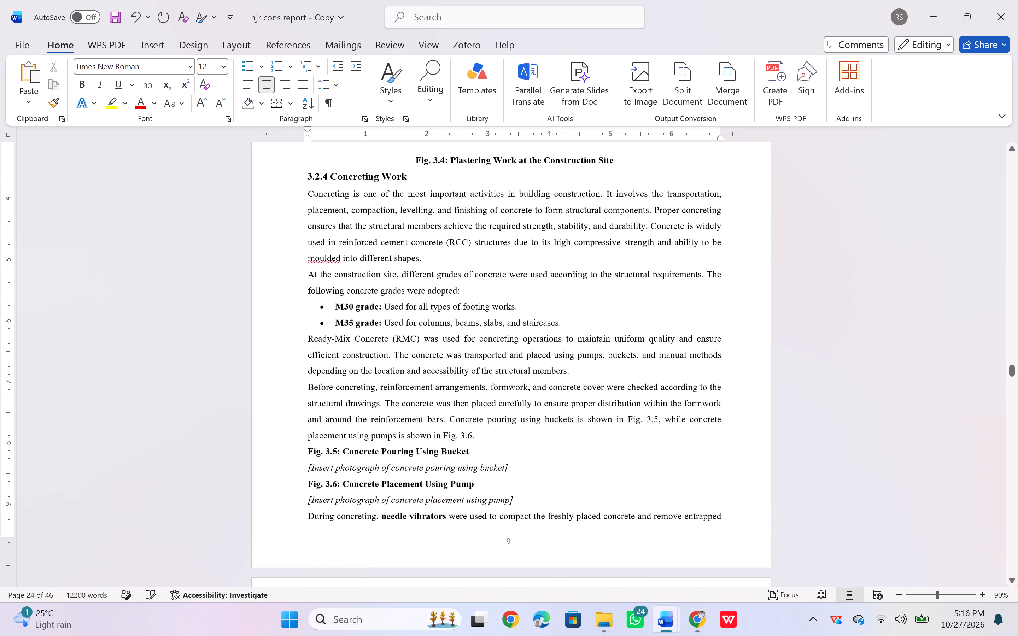
Examine the figure captions, photo placeholders and page layout across sections 3.2.3 to 3.2.6.
scroll(419, 448, "down", 2)
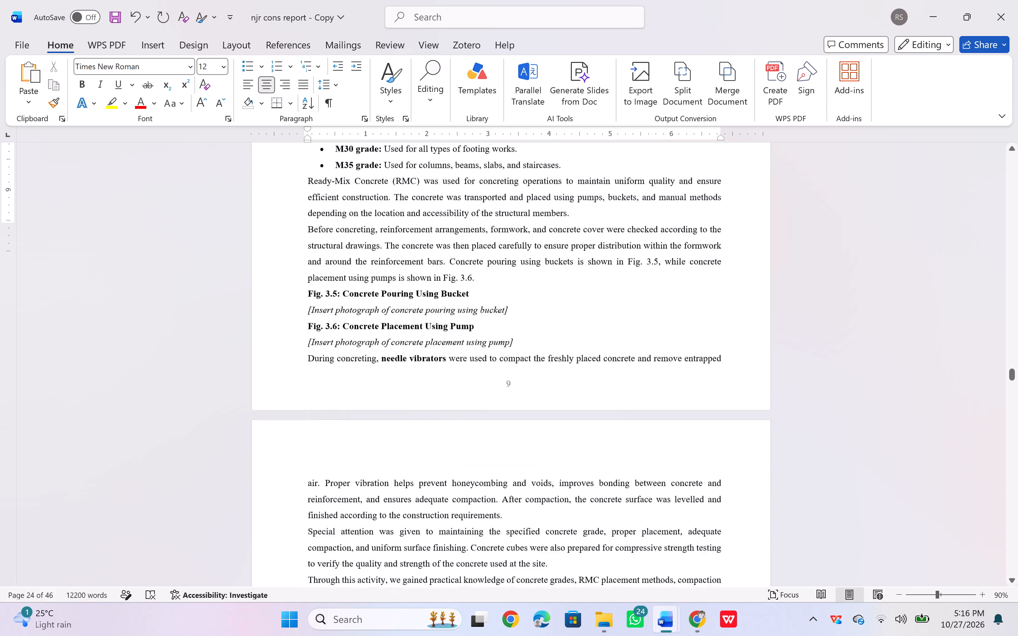
scroll(419, 448, "down", 3)
scroll(419, 448, "up", 1)
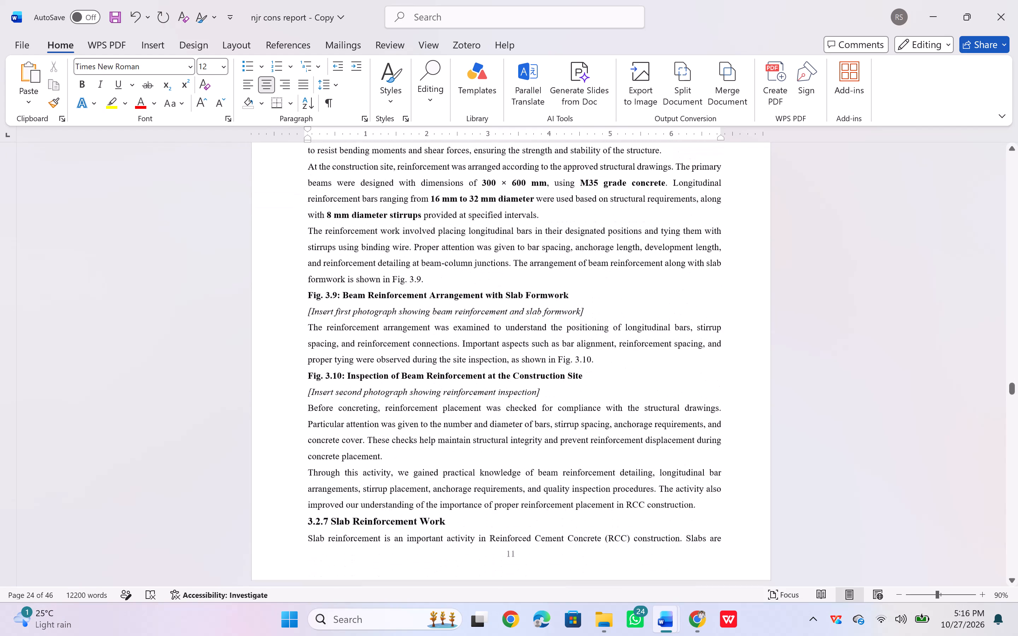
scroll(419, 448, "up", 4)
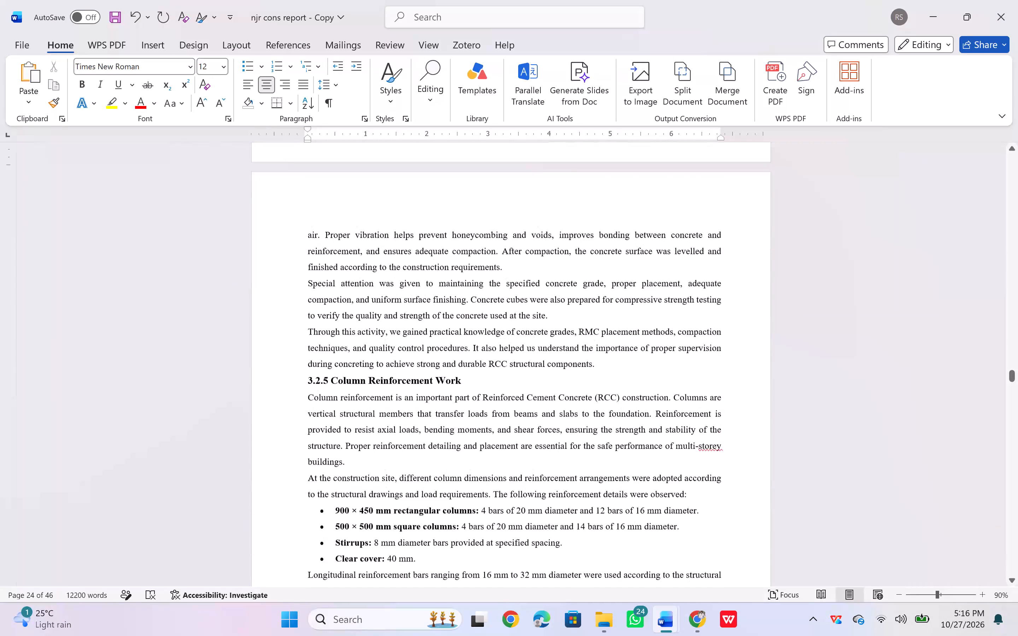
scroll(419, 448, "up", 4)
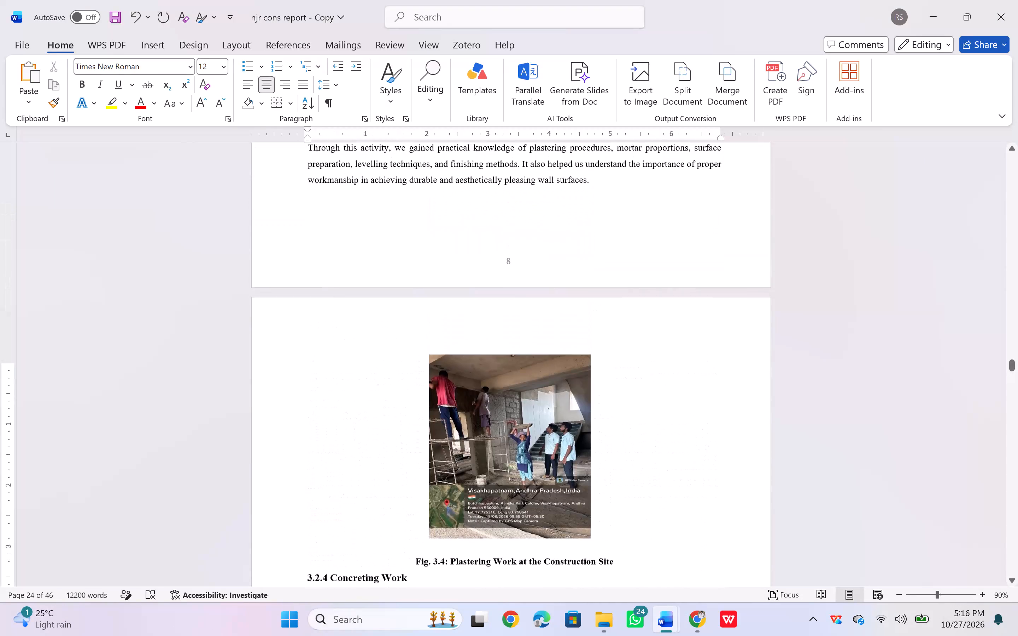
scroll(419, 448, "up", 5)
scroll(419, 448, "down", 4)
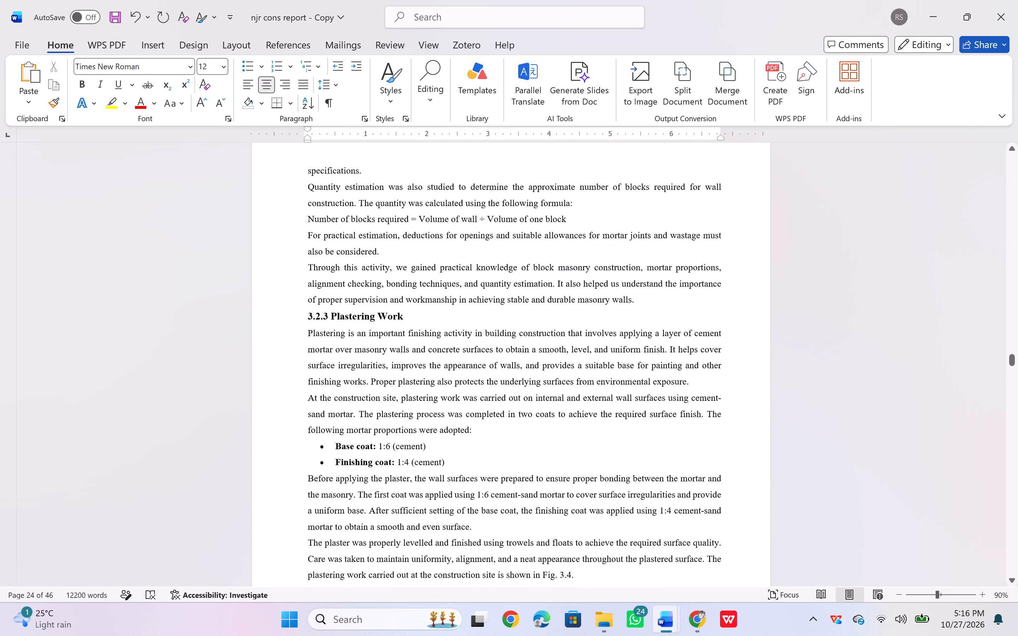
scroll(419, 448, "down", 3)
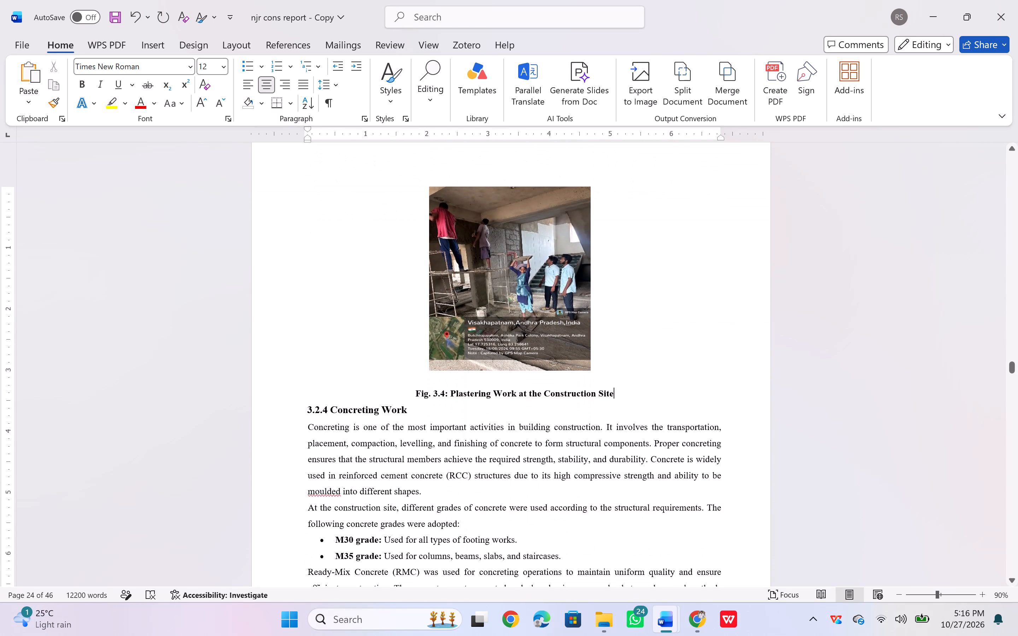
Delete the "[Insert photograph of concrete placement using pump]" placeholder and its line below the Fig. 3.6 caption.
scroll(419, 448, "down", 3)
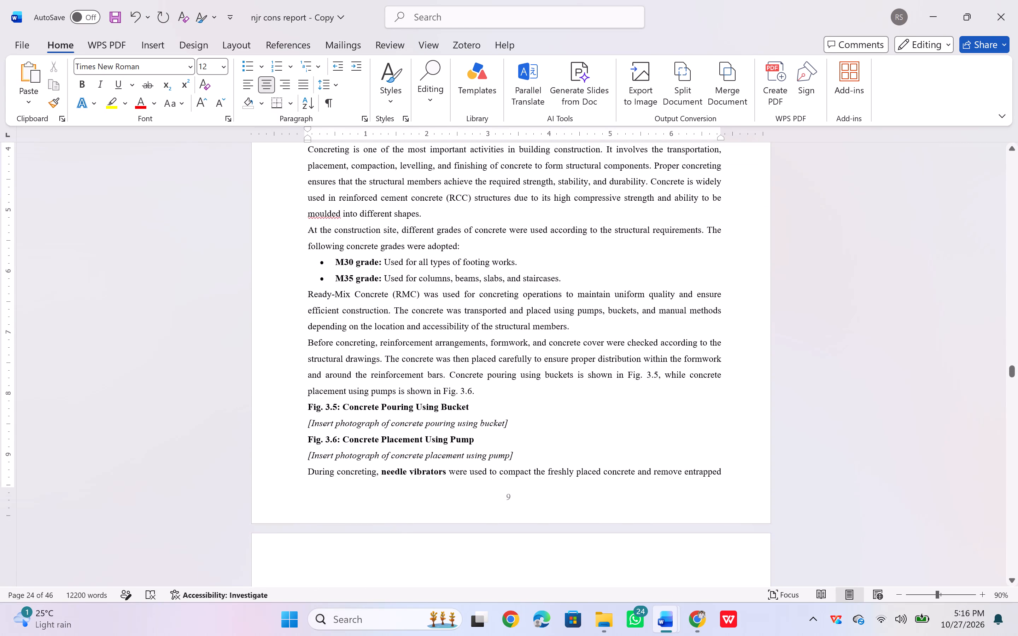
scroll(419, 448, "down", 2)
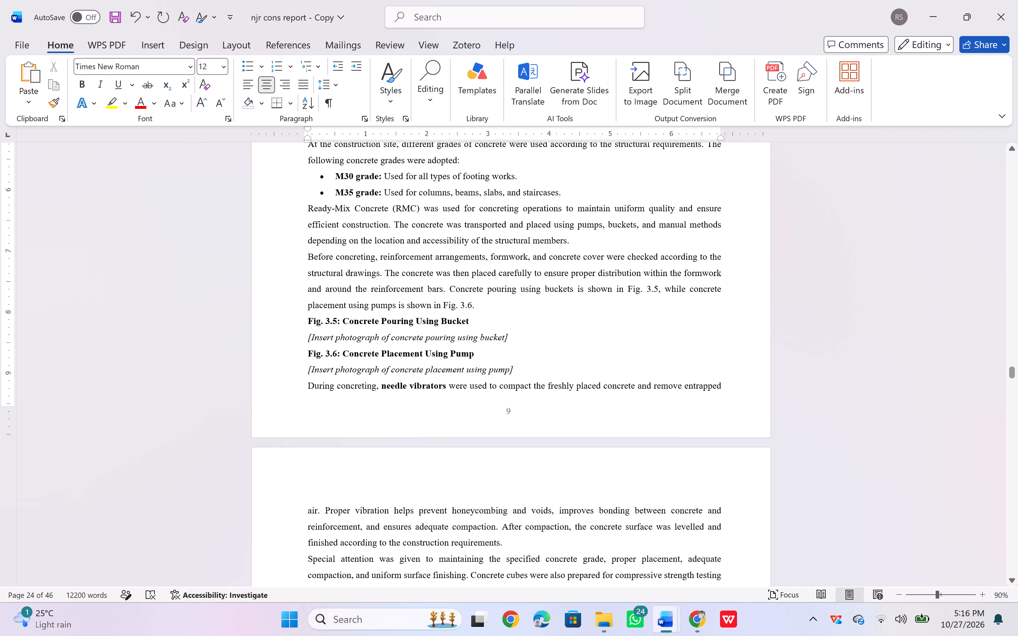
scroll(367, 497, "down", 1)
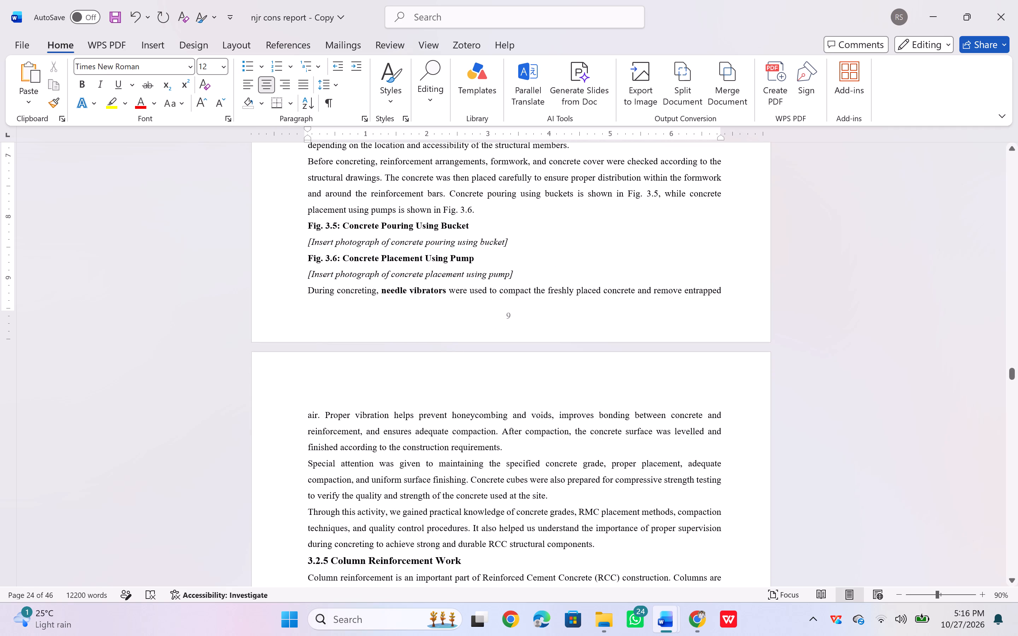
left_click(517, 276)
key("BackSpace")
key("BackSpace")
key("BackSpace")
key("BackSpace")
key("BackSpace")
key("BackSpace")
key("BackSpace")
key("BackSpace")
key("BackSpace")
key("BackSpace")
key("BackSpace")
key("BackSpace")
key("BackSpace")
key("BackSpace")
key("BackSpace")
key("BackSpace")
key("BackSpace")
key("BackSpace")
key("BackSpace")
key("BackSpace")
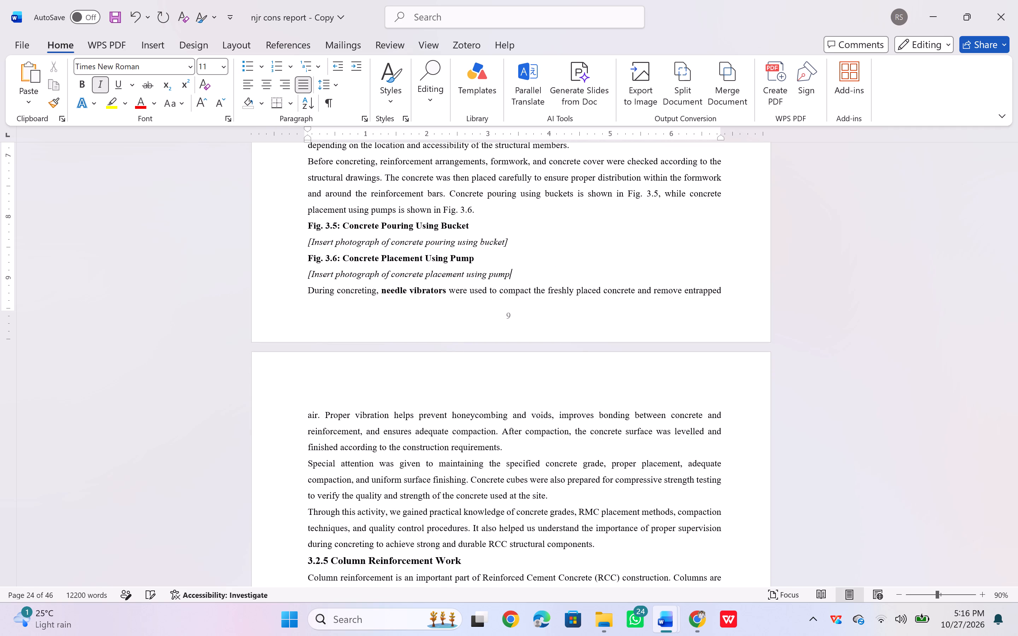
key("BackSpace")
key("BackSpace")
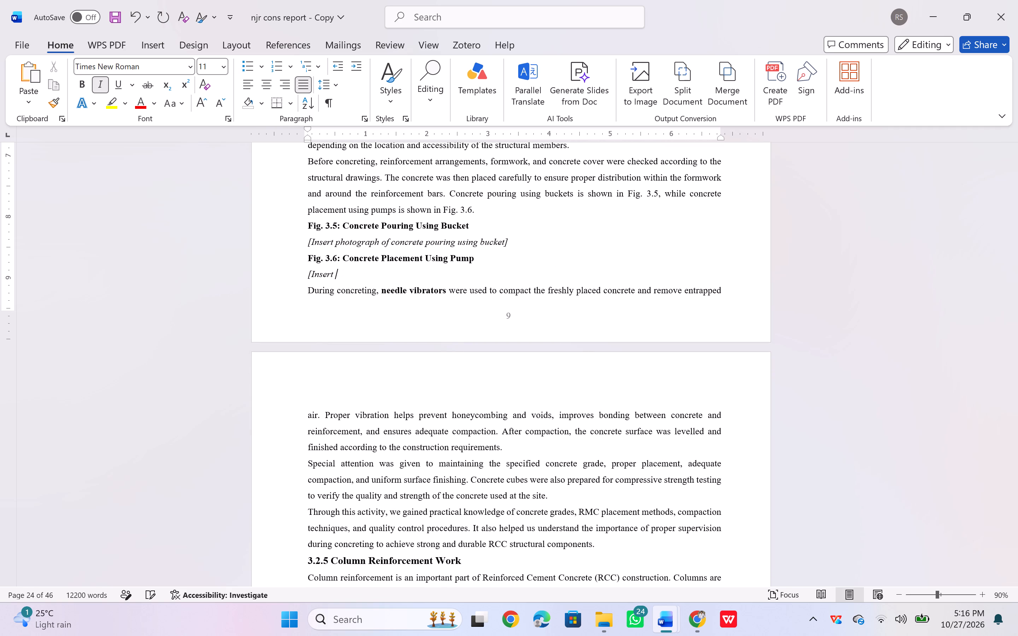
key("BackSpace")
key("BackSpace")
key("BackSpace")
key("BackSpace")
key("BackSpace")
key("BackSpace")
key("BackSpace")
key("BackSpace")
key("BackSpace")
key("BackSpace")
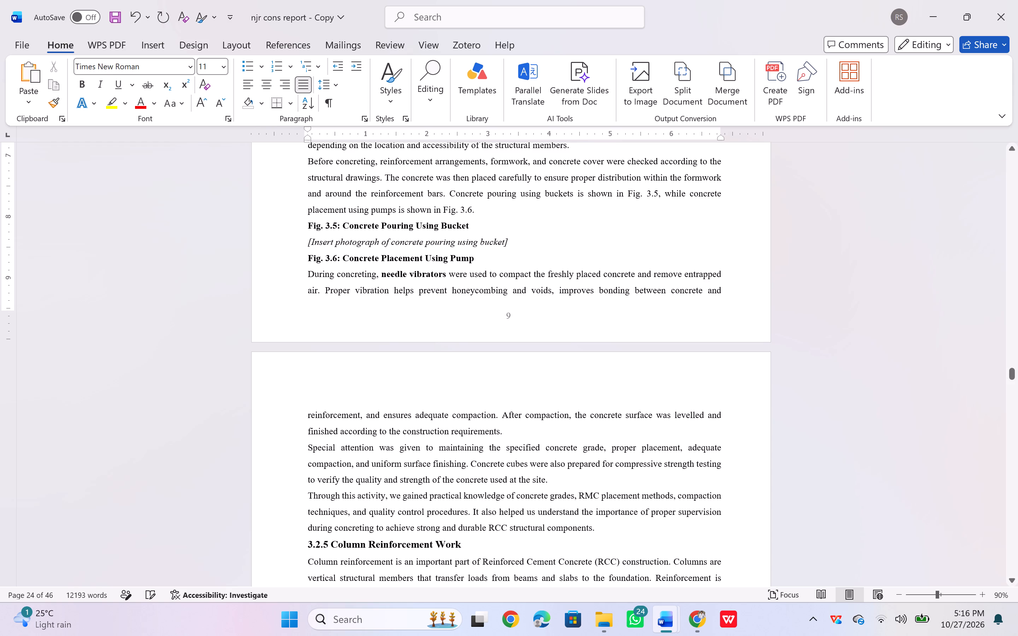
Delete the "[Insert photograph of concrete pouring using bucket]" placeholder and its line below the Fig. 3.5 caption.
left_click(542, 244)
key("BackSpace")
key("BackSpace")
key("BackSpace")
key("BackSpace")
key("BackSpace")
key("BackSpace")
key("BackSpace")
key("BackSpace")
key("BackSpace")
key("BackSpace")
key("BackSpace")
key("BackSpace")
key("BackSpace")
key("BackSpace")
key("BackSpace")
key("BackSpace")
key("BackSpace")
key("BackSpace")
key("BackSpace")
key("BackSpace")
key("BackSpace")
key("BackSpace")
key("BackSpace")
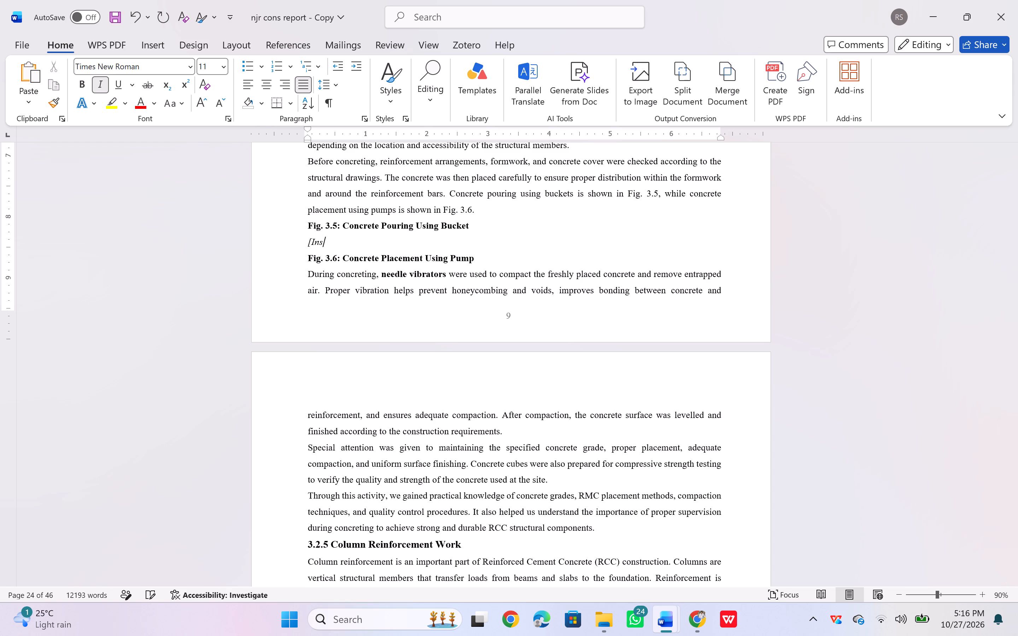
key("BackSpace")
key("BackSpace")
key("BackSpace")
key("BackSpace")
key("BackSpace")
key("BackSpace")
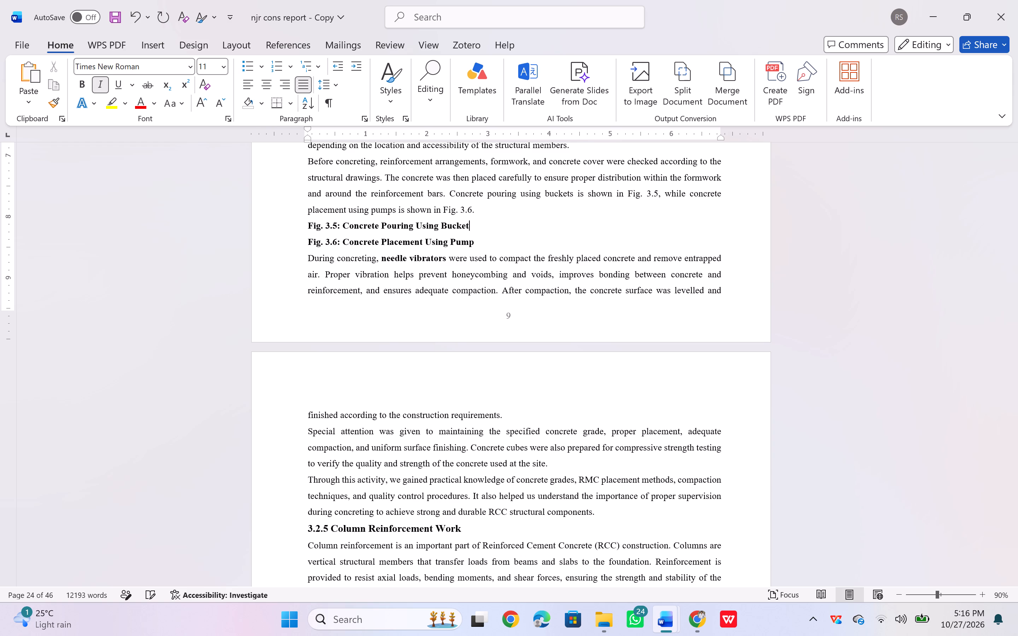
Add a blank line after the paragraph ending "finished according to the construction requirements.".
left_click(509, 416)
key("Return")
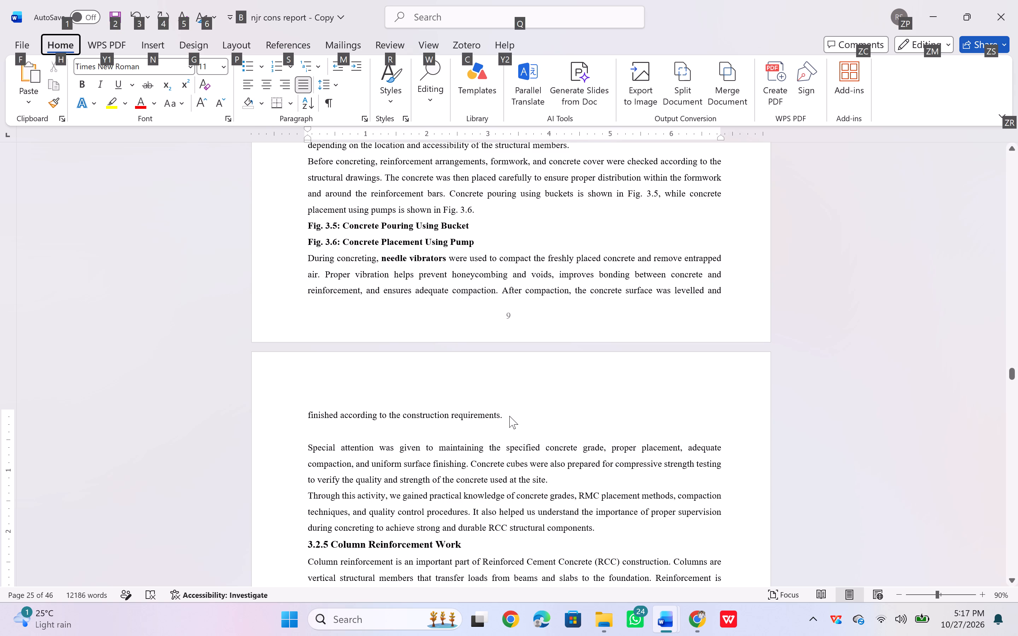
Copy the concrete pouring using bucket photo from FSI DRAFT REPORT onto a new line below "finished according to the construction requirements.".
left_click(509, 416)
key("alt+Tab")
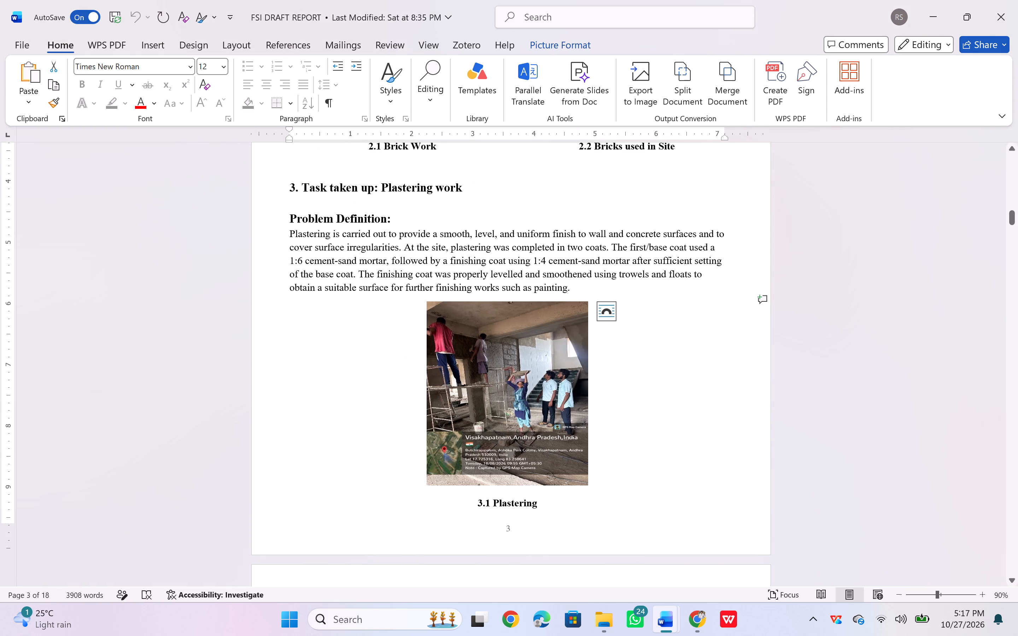
scroll(475, 481, "down", 2)
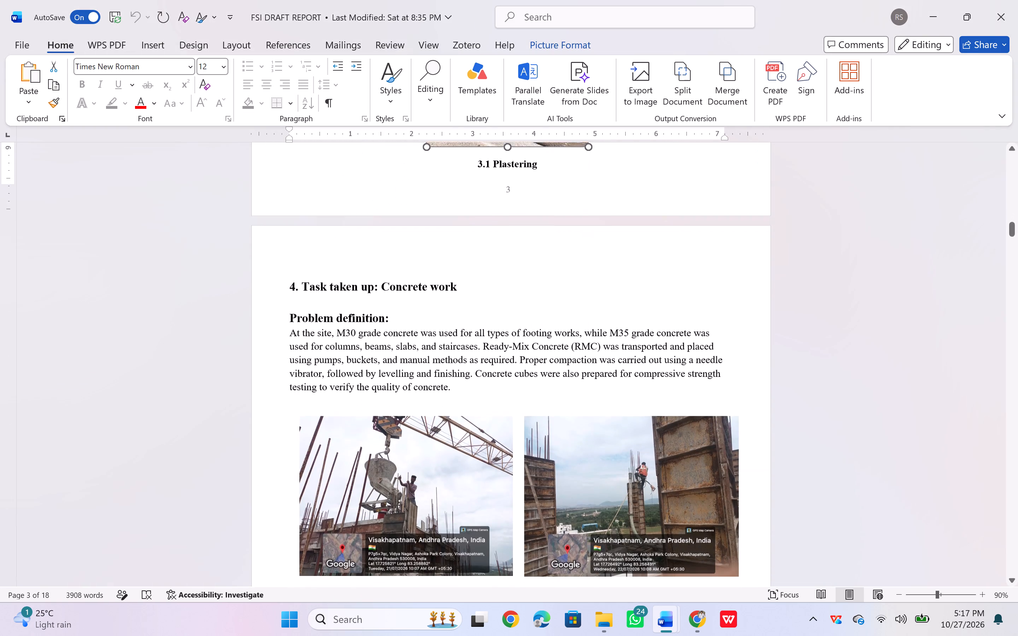
scroll(475, 481, "down", 1)
left_click(415, 486)
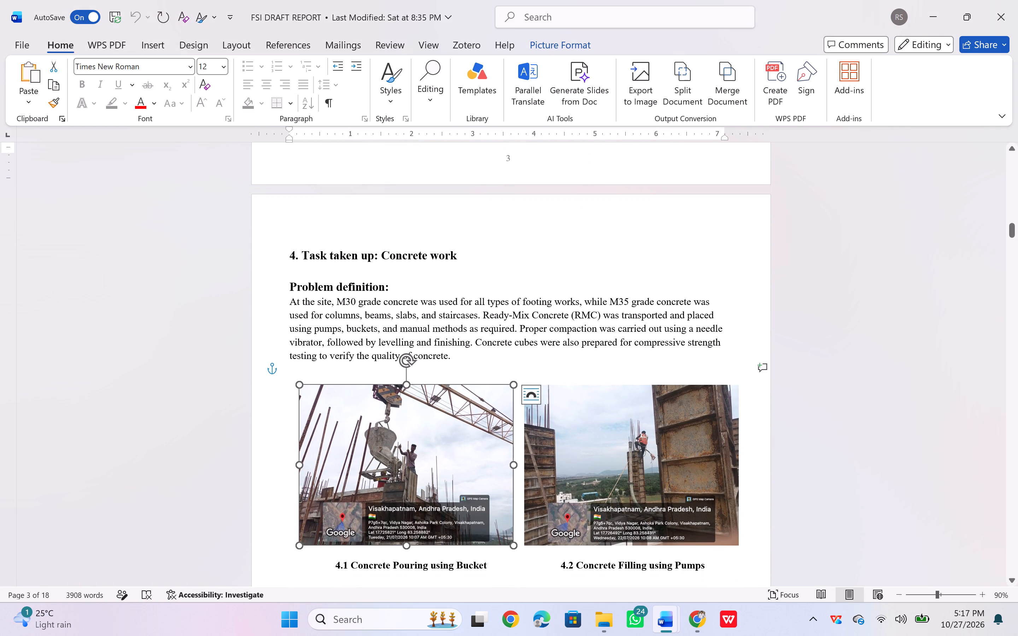
key("ctrl+c")
key("alt+Tab")
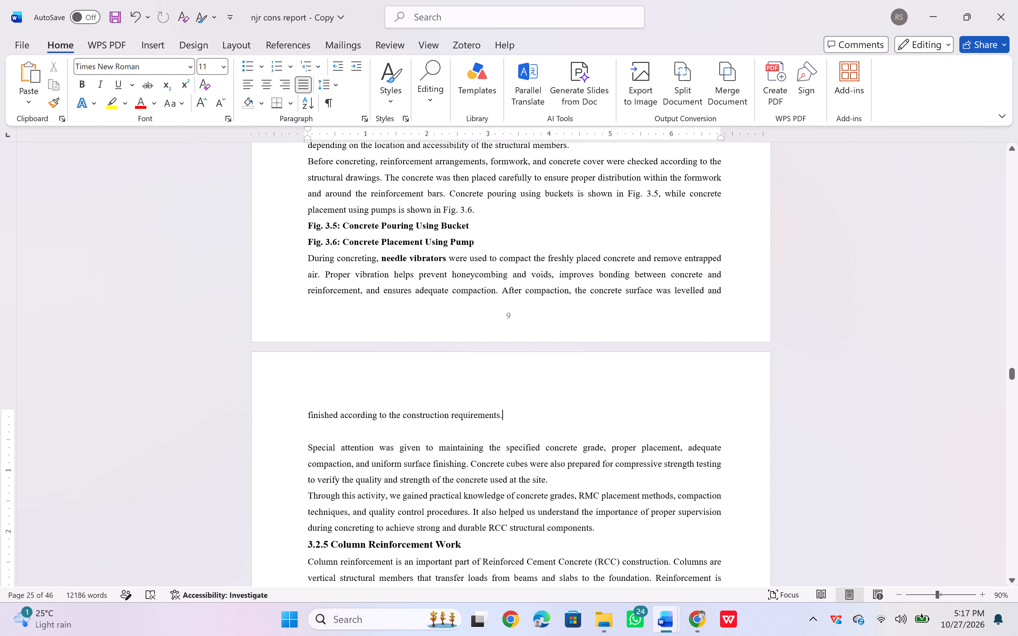
key("Return")
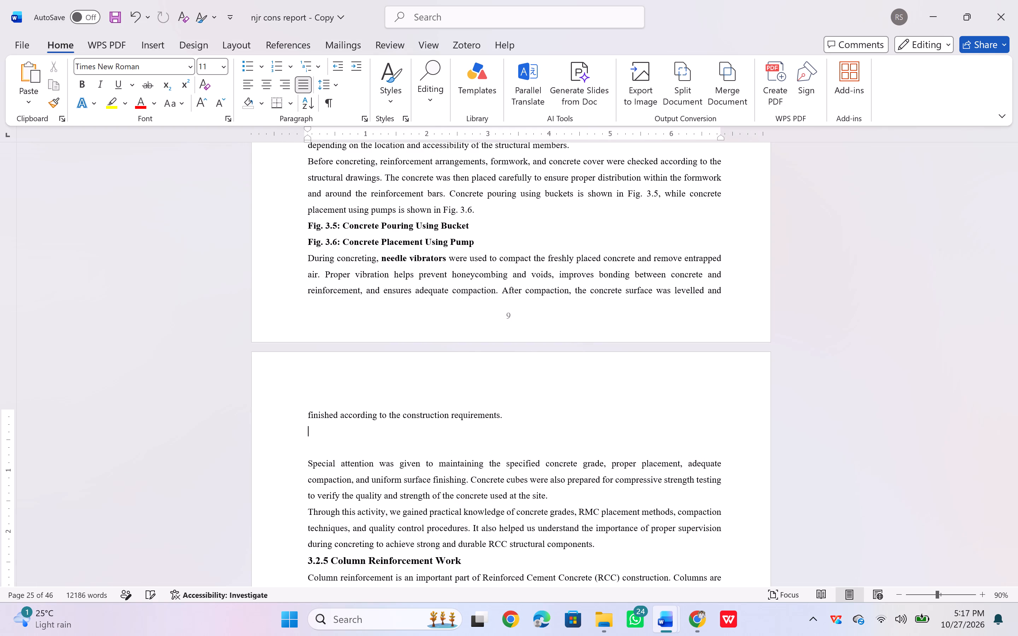
key("ctrl+v")
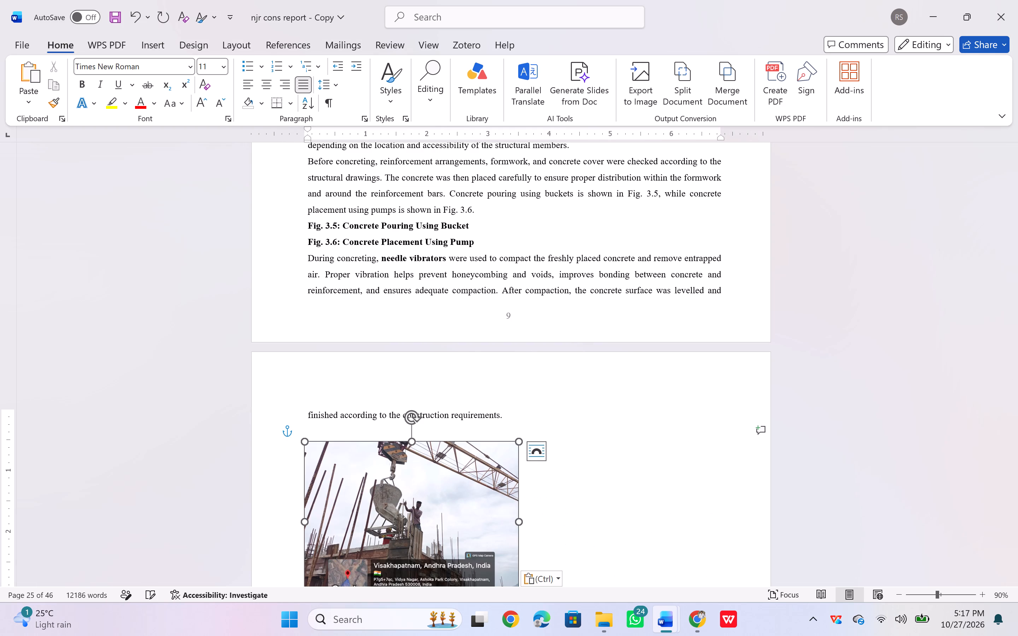
scroll(415, 486, "down", 1)
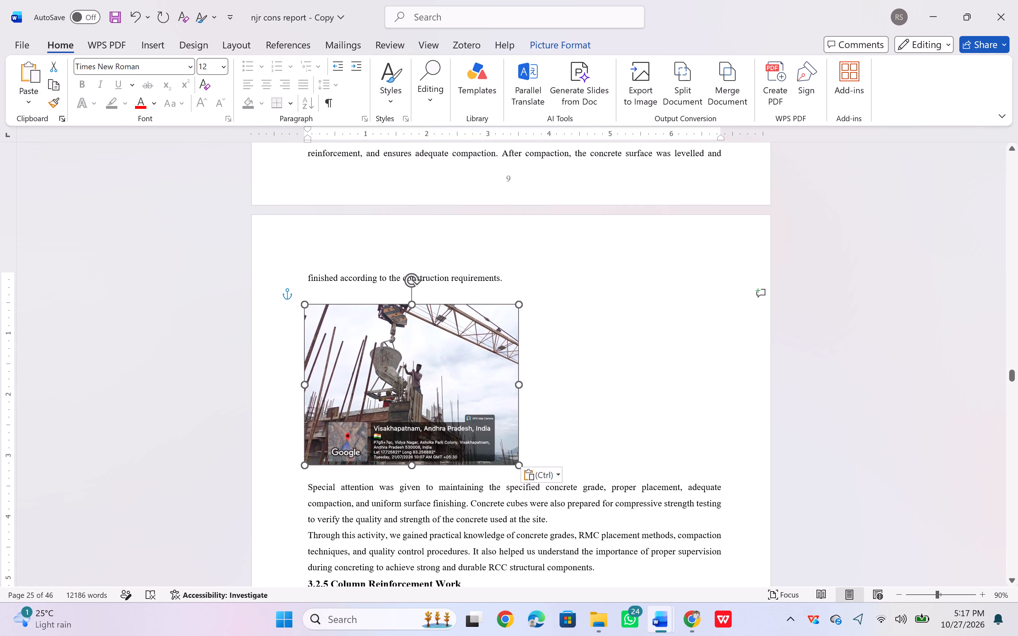
left_click_drag(424, 413, 423, 397)
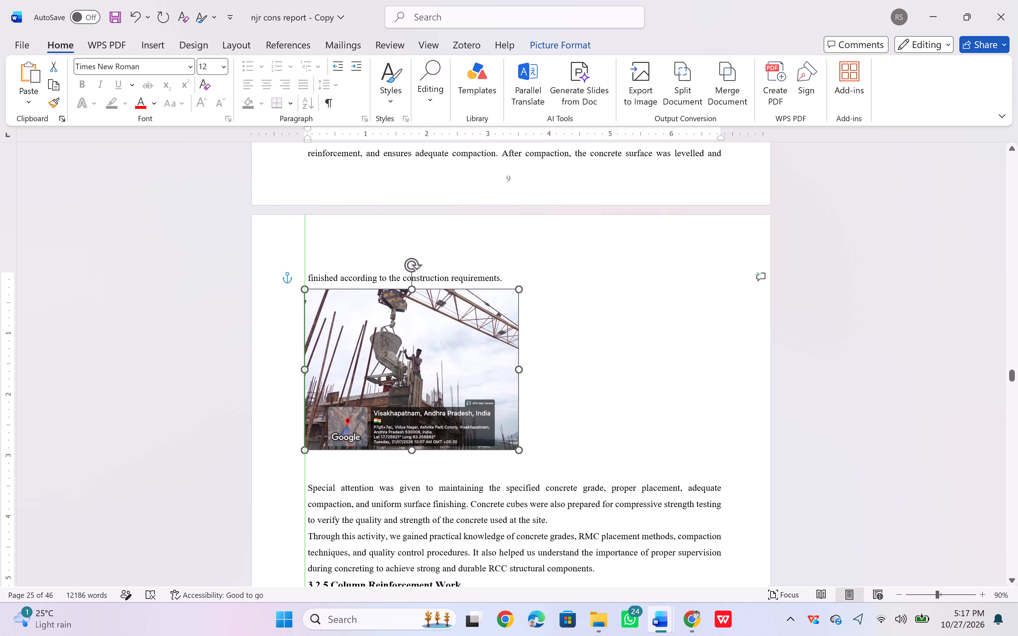
left_click_drag(423, 397, 422, 404)
left_click(560, 376)
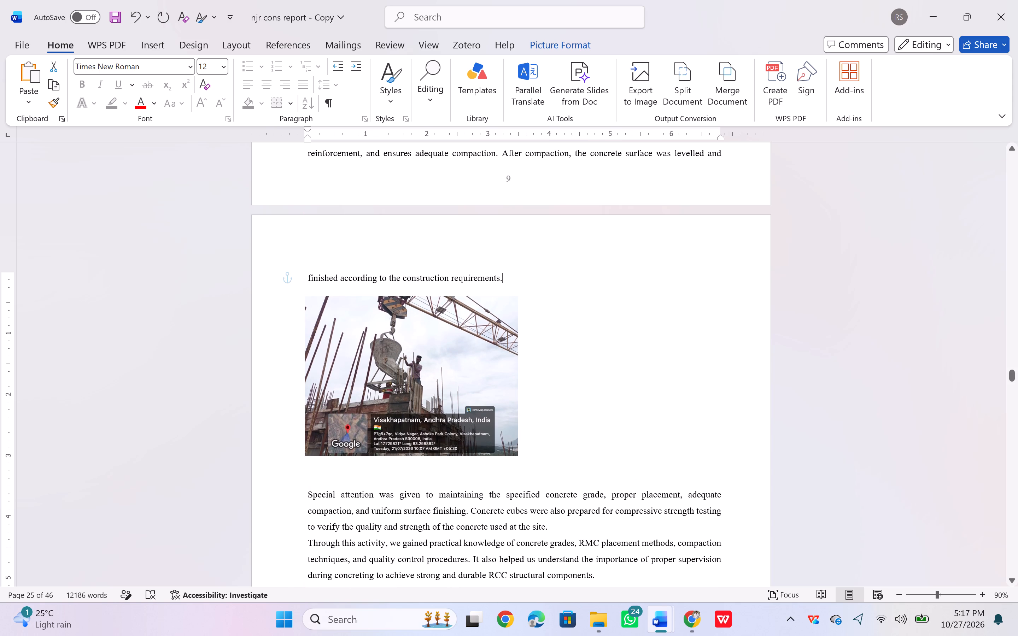
Copy the concrete filling using pumps photo from FSI DRAFT REPORT and place it beside the bucket photo, leaving a small gap.
left_click(555, 314)
double_click(555, 314)
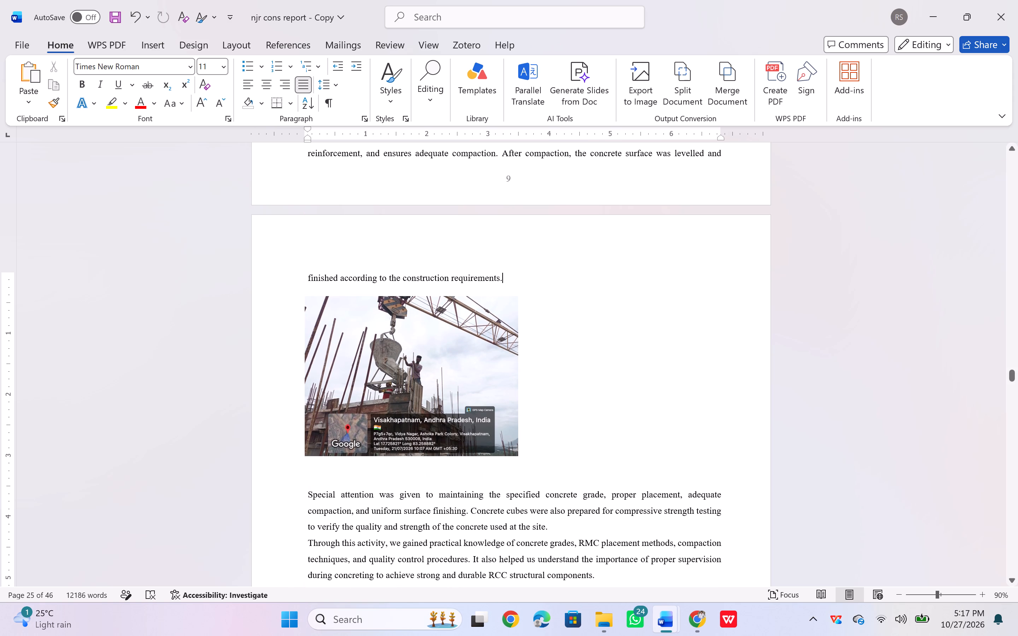
double_click(549, 308)
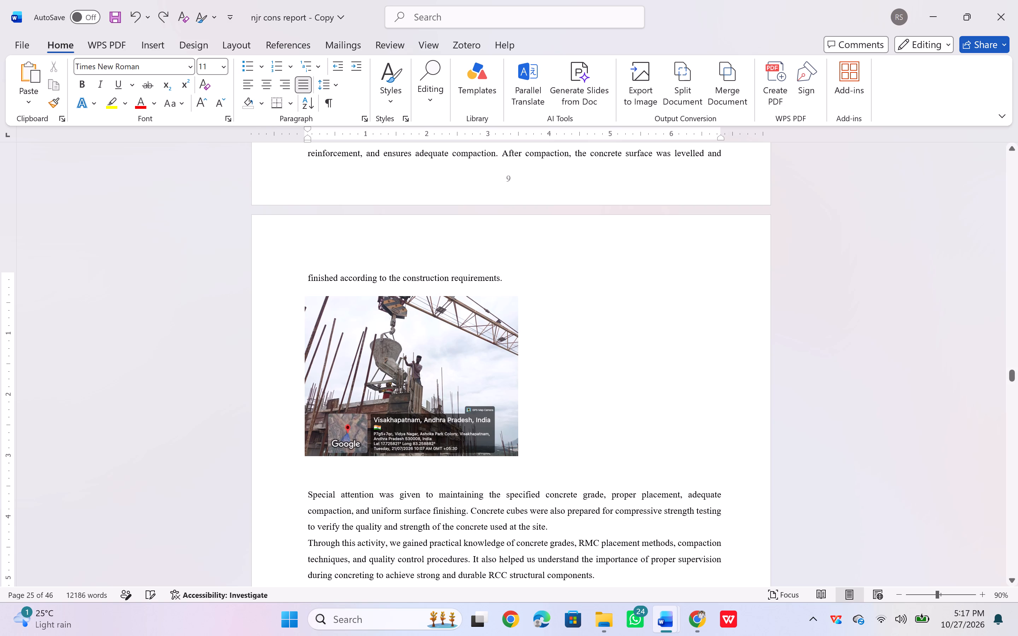
double_click(549, 308)
left_click(549, 308)
key("alt+Tab")
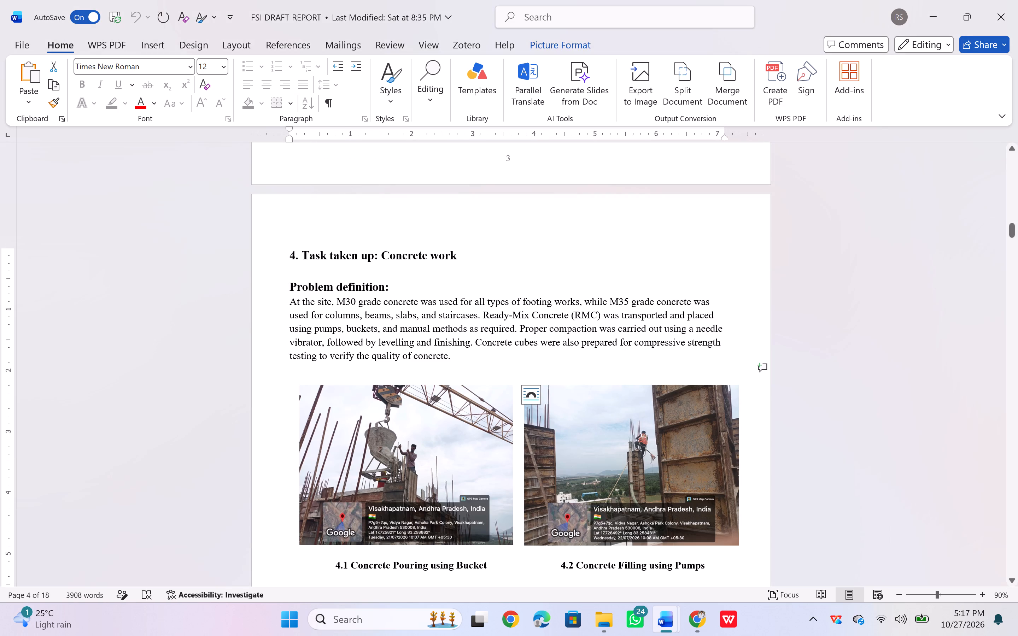
left_click(612, 457)
key("ctrl+c")
key("alt+Tab")
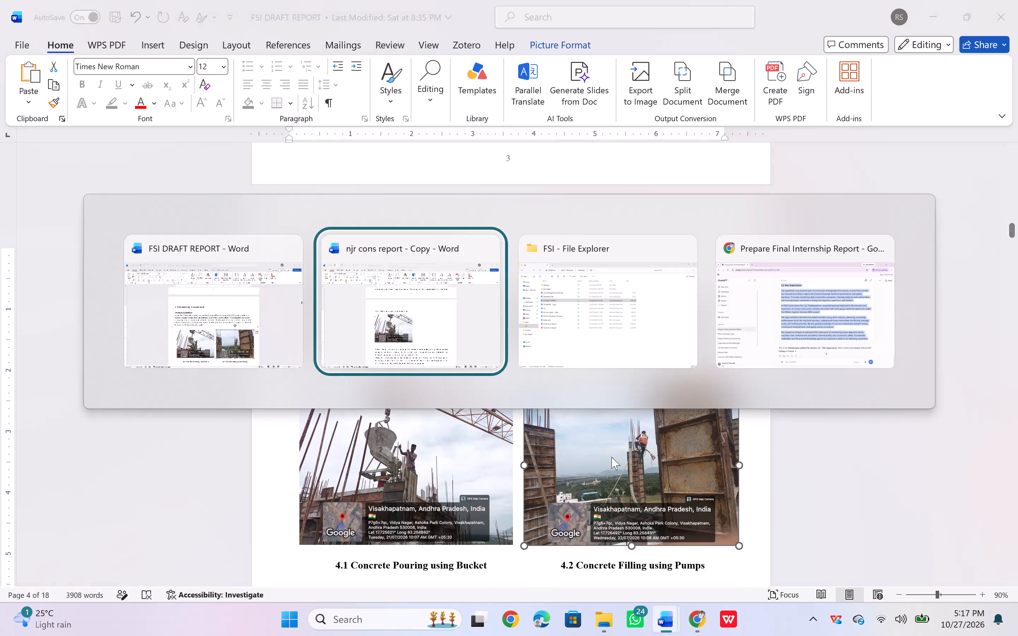
key("ctrl+v")
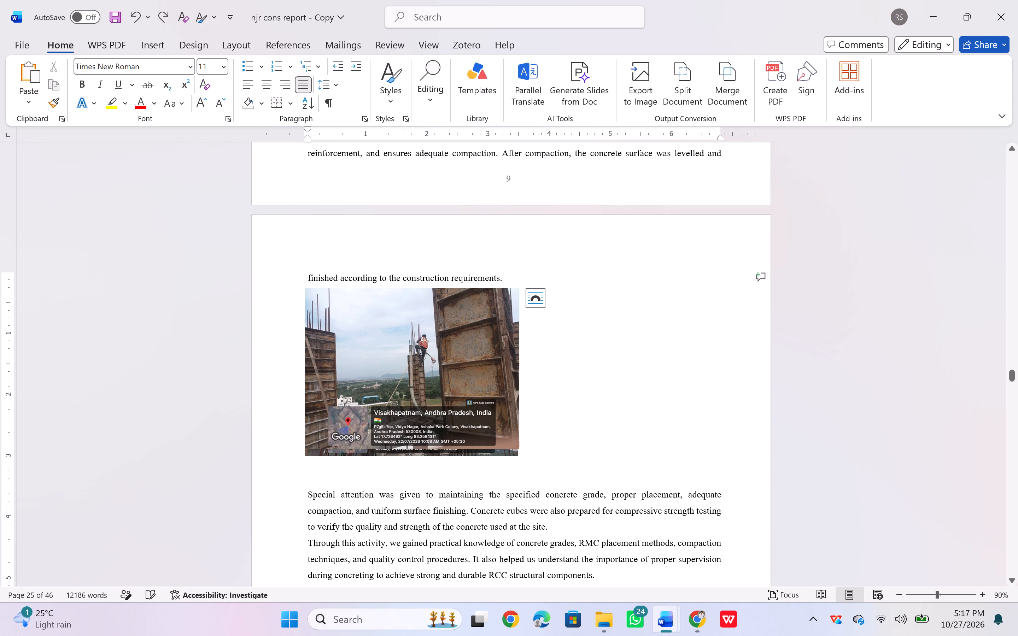
left_click_drag(456, 349, 499, 349)
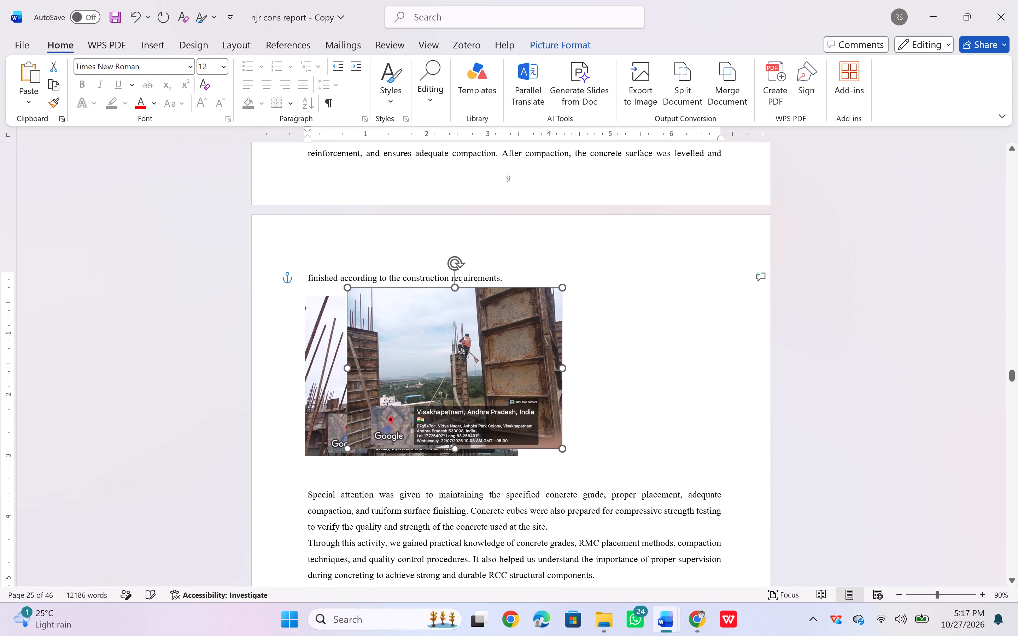
left_click_drag(499, 349, 640, 357)
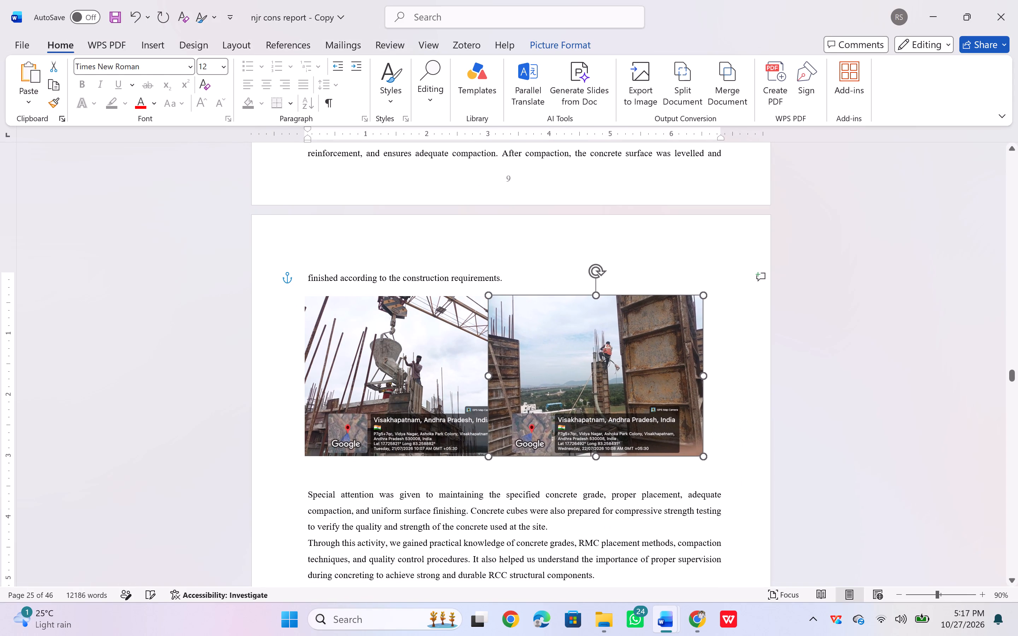
left_click_drag(640, 357, 677, 355)
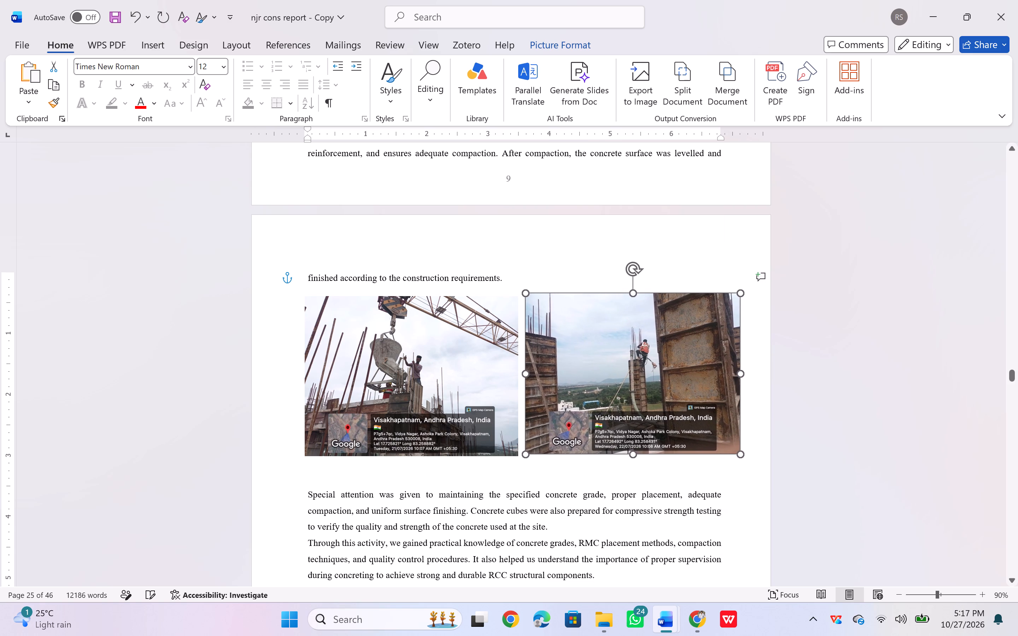
left_click_drag(677, 355, 663, 355)
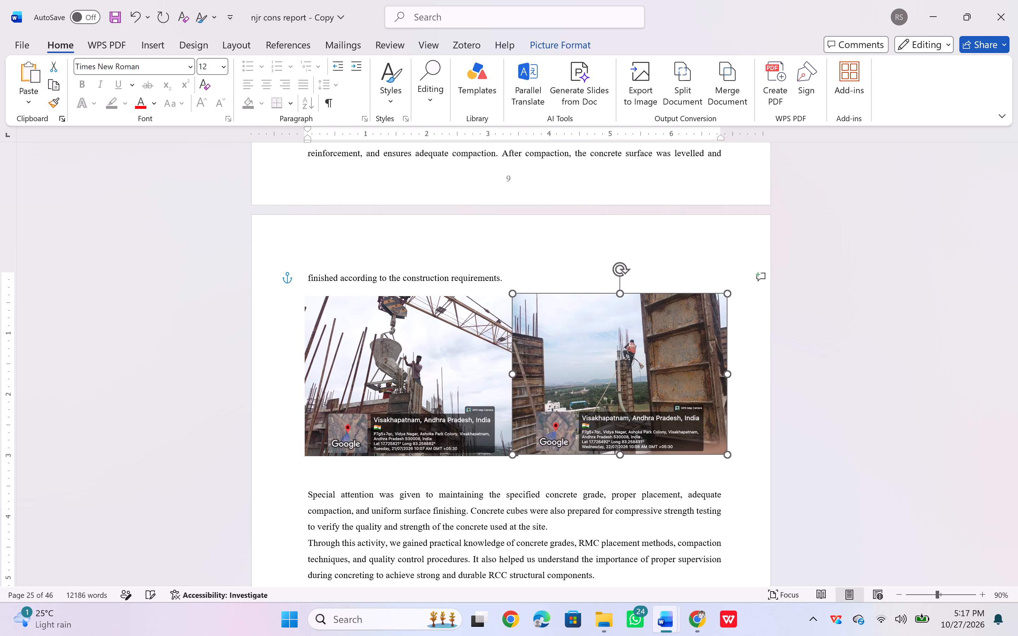
left_click_drag(663, 355, 676, 356)
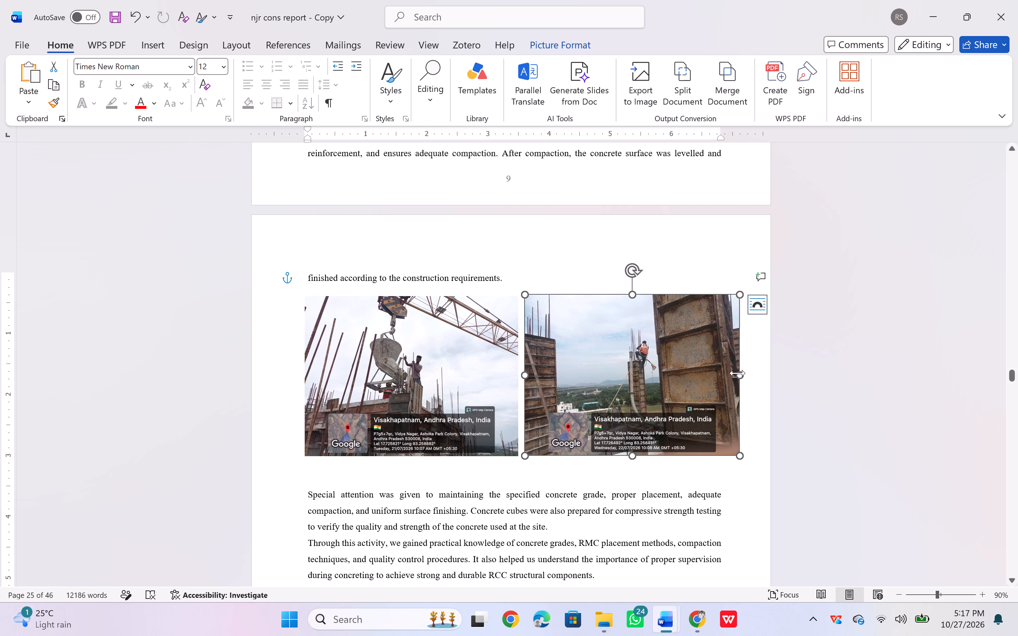
Shrink the bucket and pump photos to matching sizes so the pair fits within the page's text width.
left_click_drag(738, 373, 733, 373)
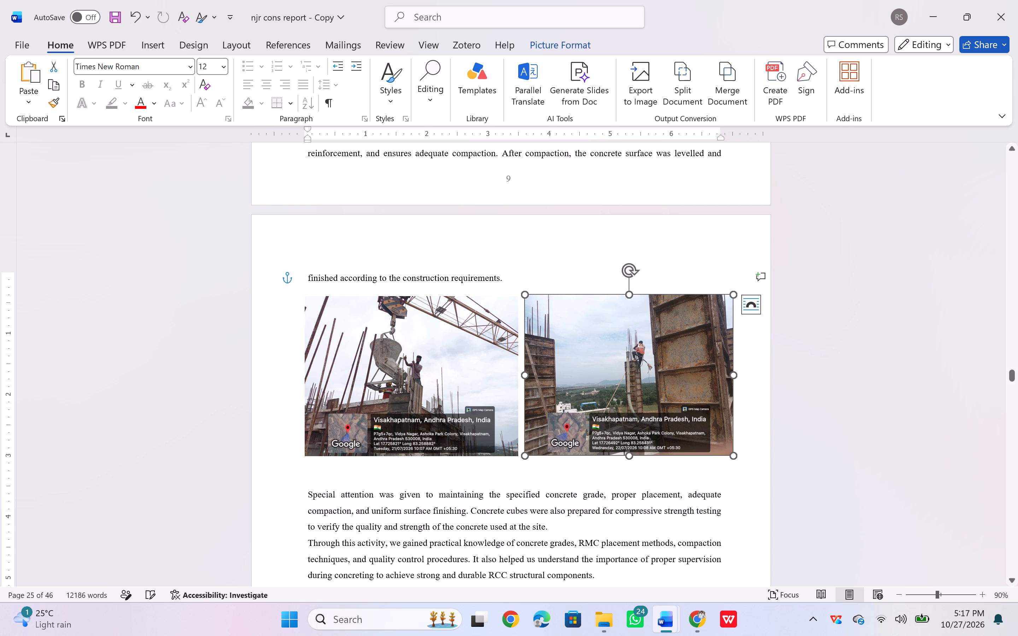
left_click_drag(733, 458, 730, 455)
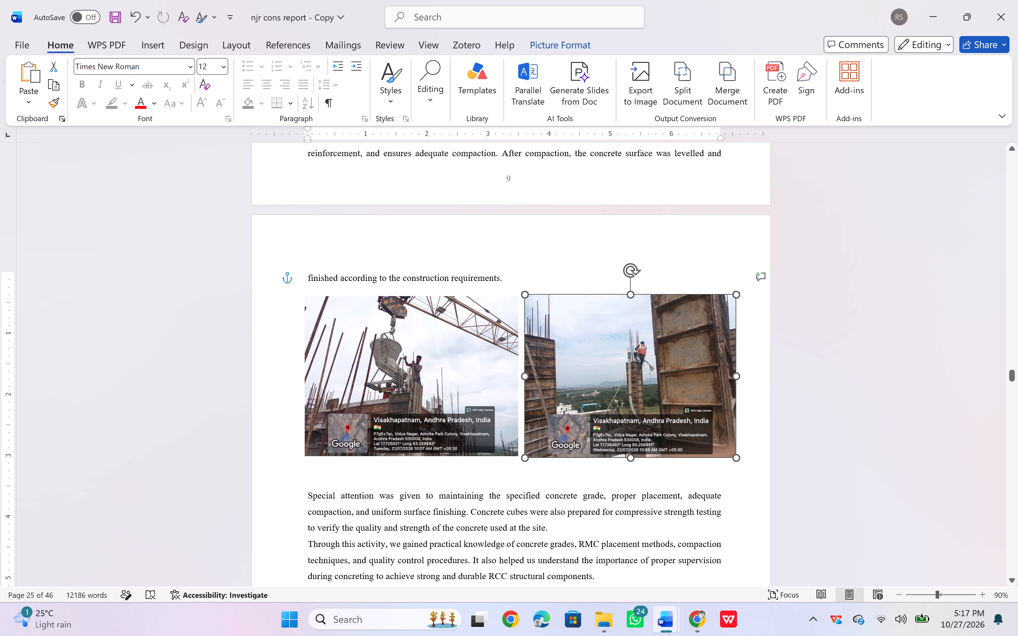
left_click_drag(730, 455, 720, 449)
left_click(512, 455)
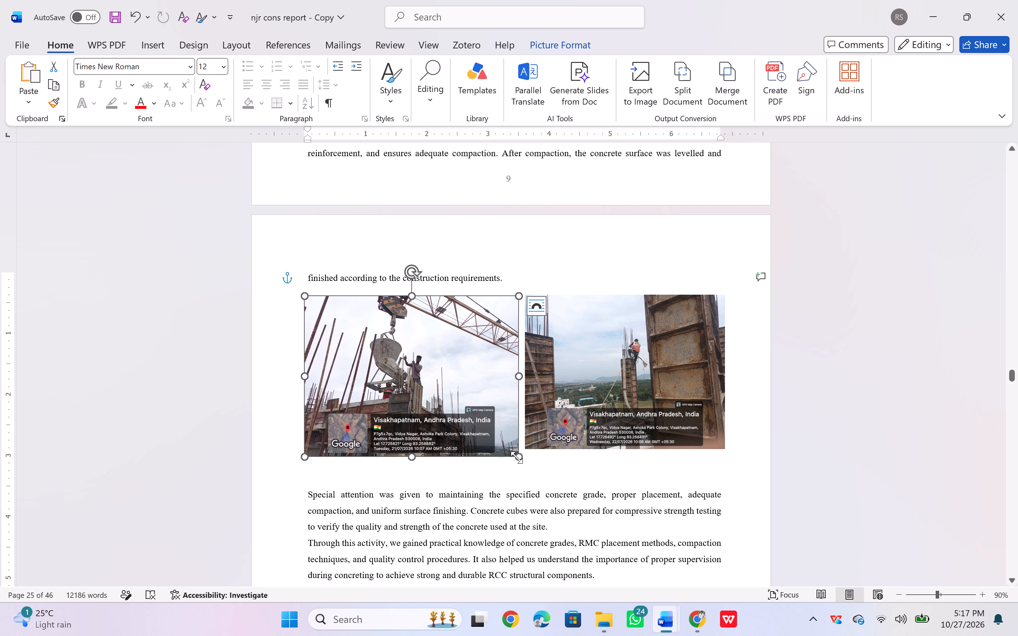
left_click_drag(516, 457, 502, 443)
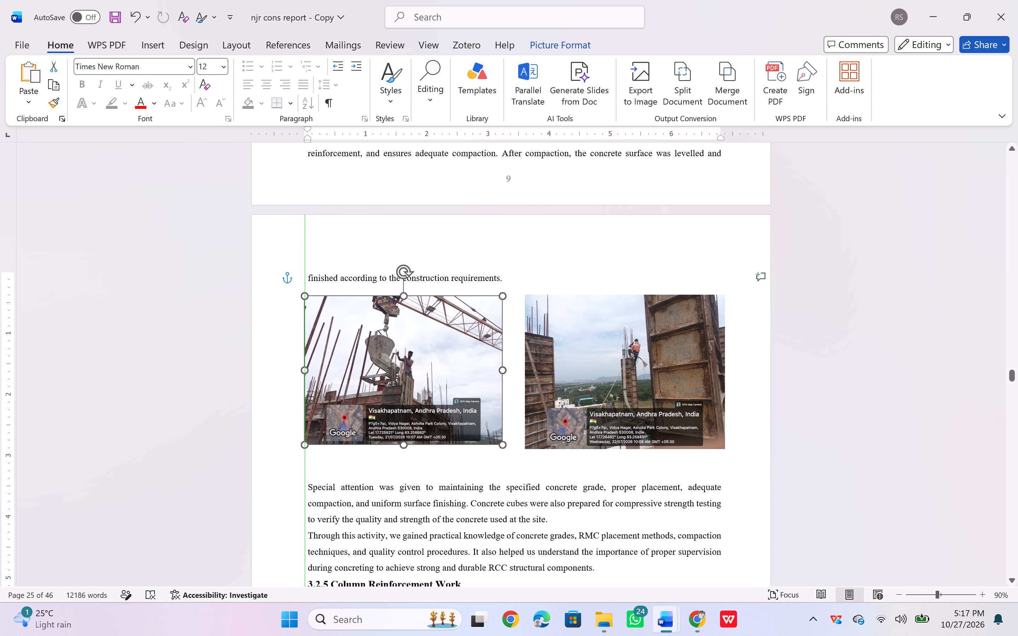
left_click_drag(502, 443, 497, 441)
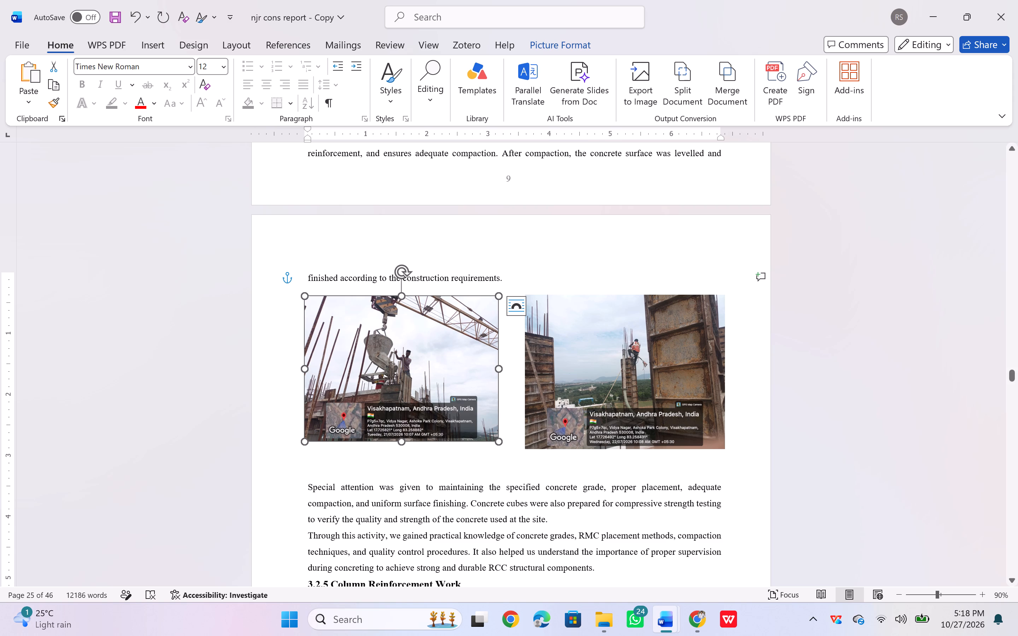
left_click(677, 370)
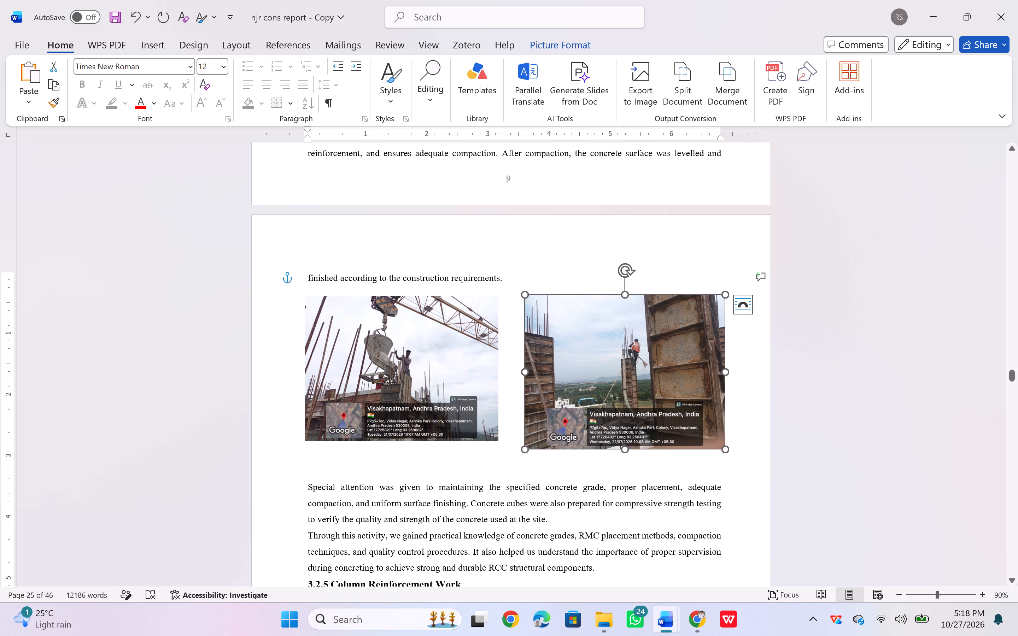
left_click(726, 370)
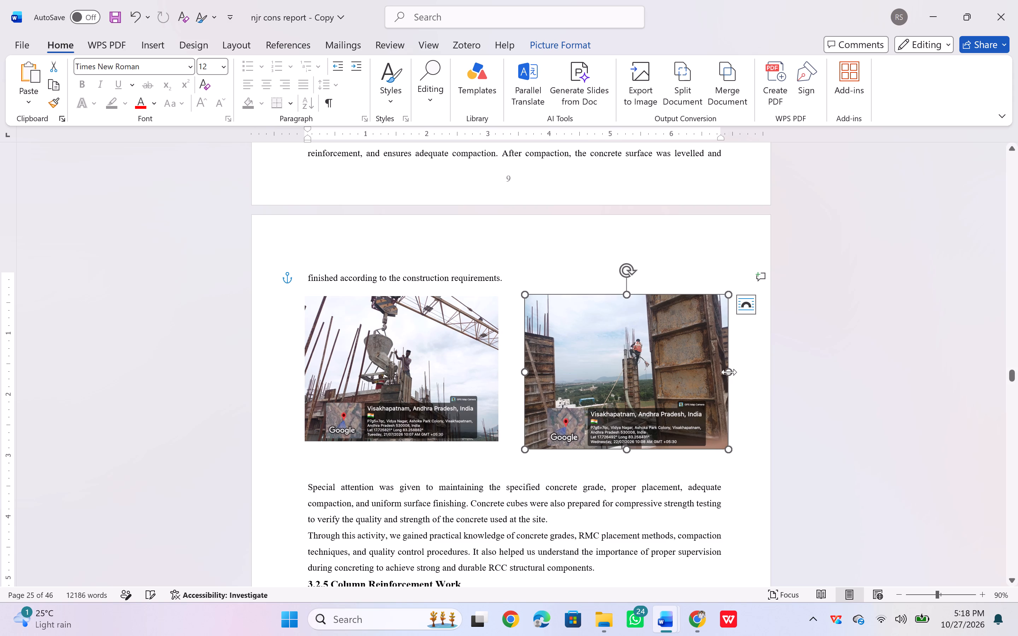
left_click_drag(728, 448, 720, 437)
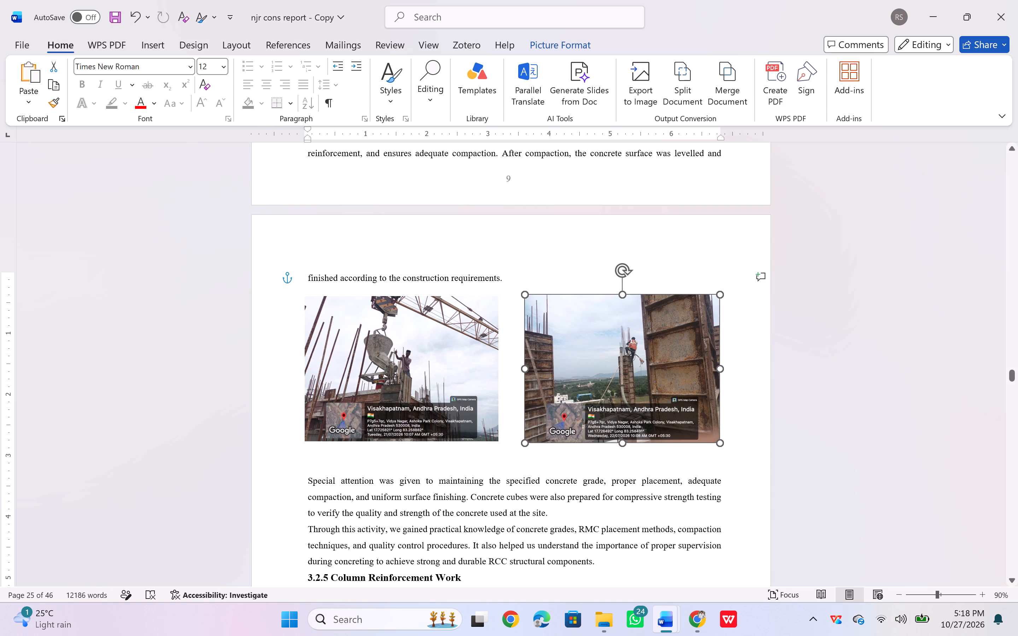
left_click_drag(720, 437, 718, 436)
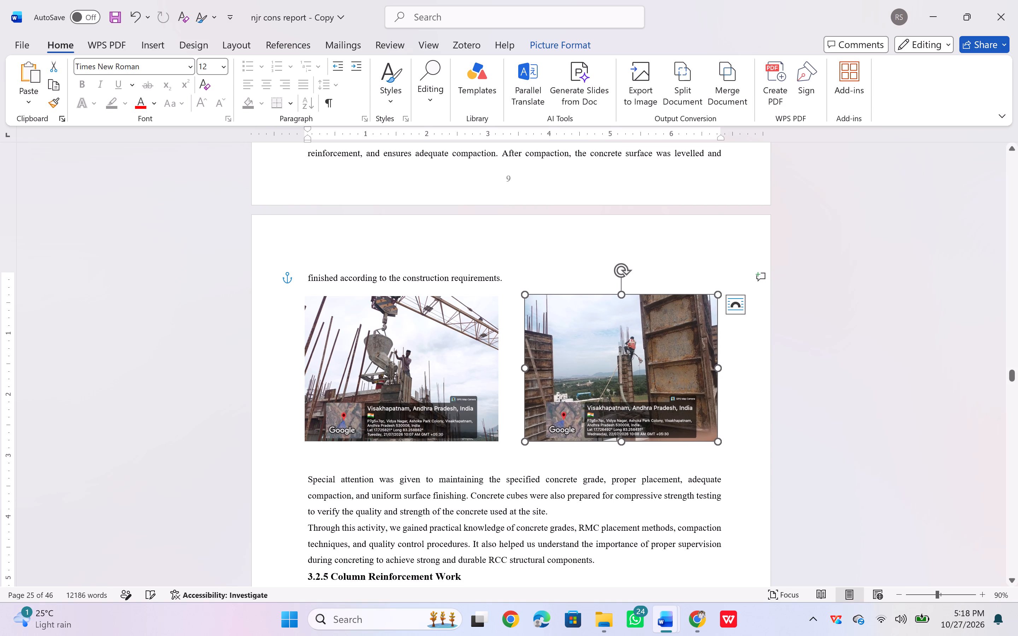
Copy the caption "Fig. 3.5: Concrete Pouring Using Bucket" onto the blank line below the bucket photo.
left_click(476, 461)
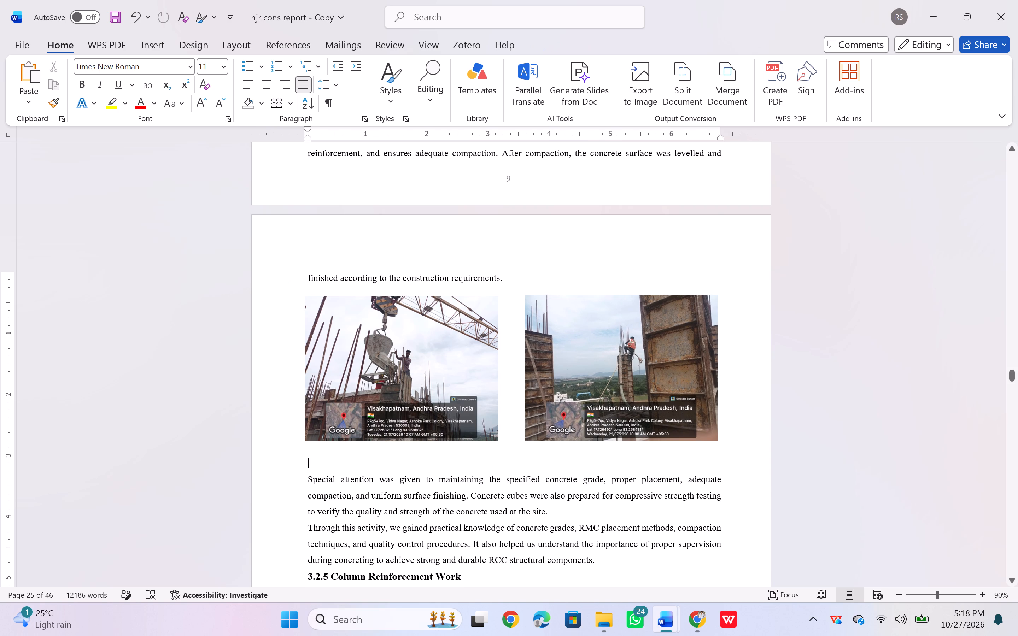
scroll(426, 388, "up", 1)
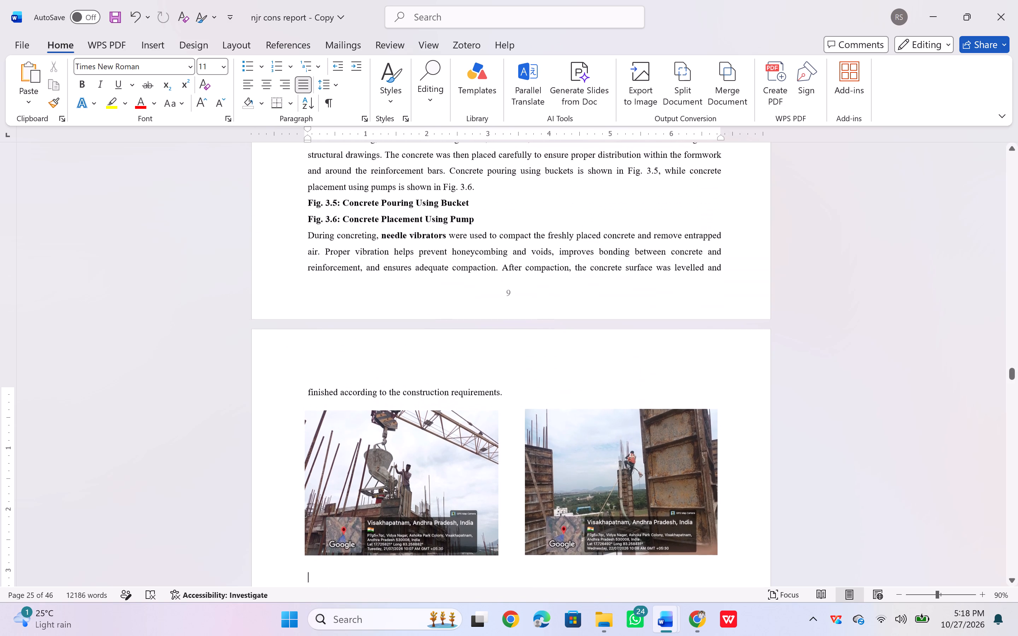
scroll(426, 388, "up", 1)
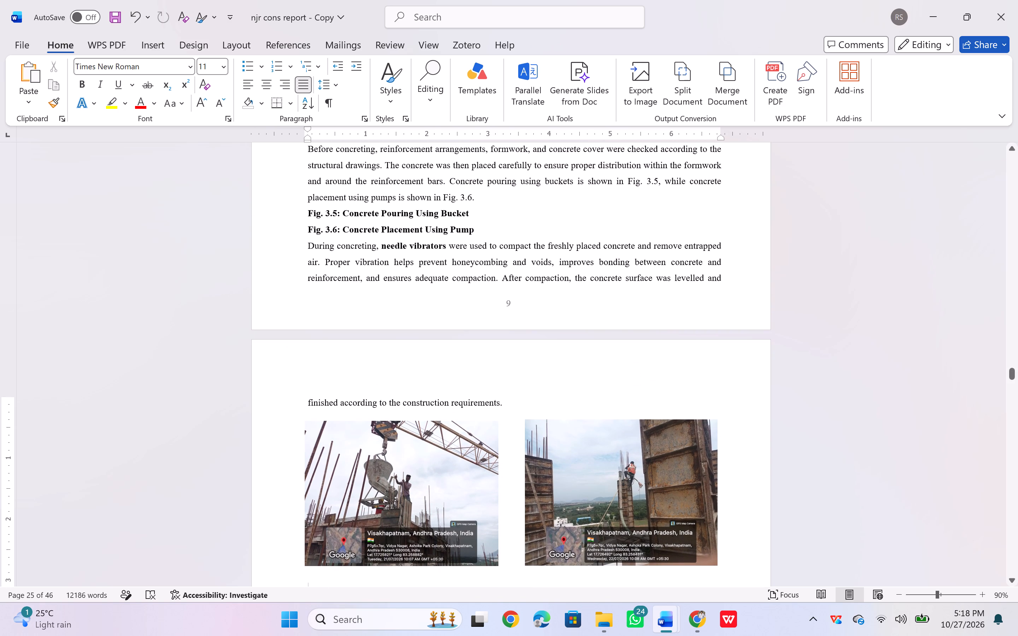
left_click_drag(469, 214, 432, 212)
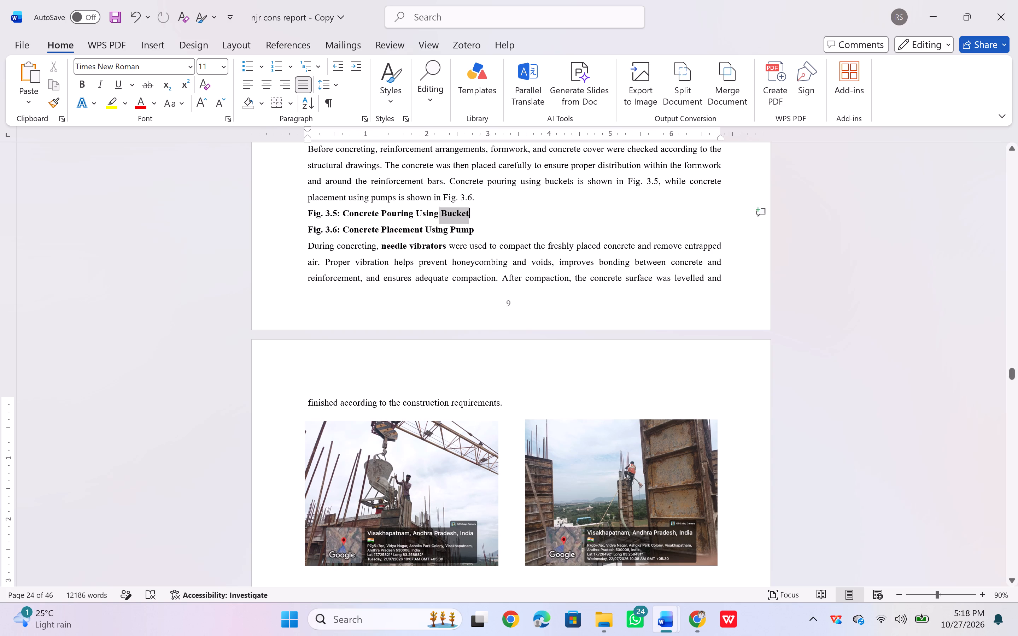
left_click_drag(432, 212, 310, 213)
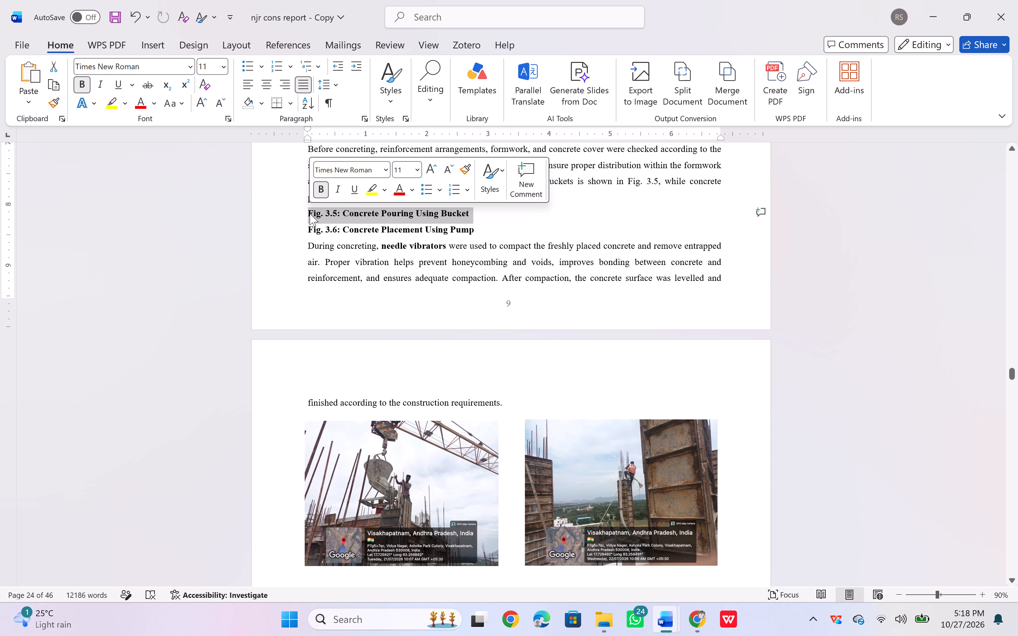
key("ctrl+c")
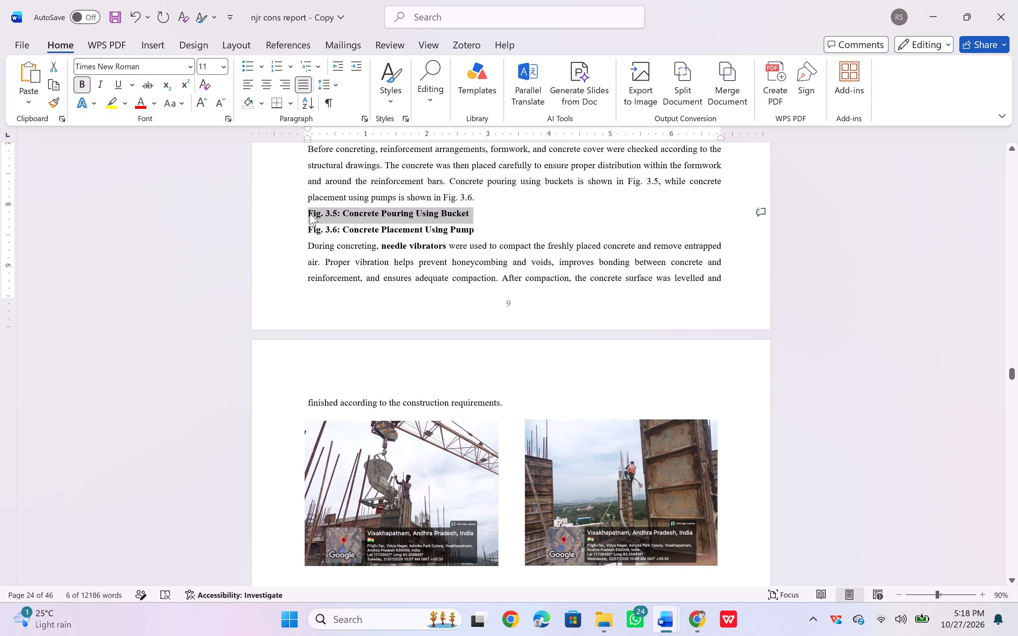
scroll(344, 302, "down", 2)
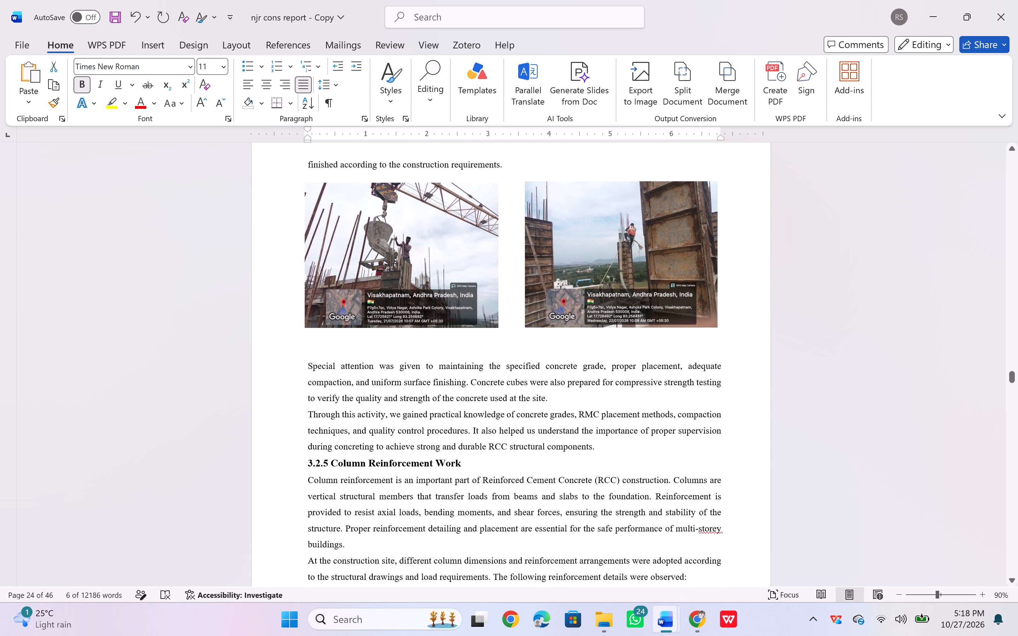
left_click(314, 343)
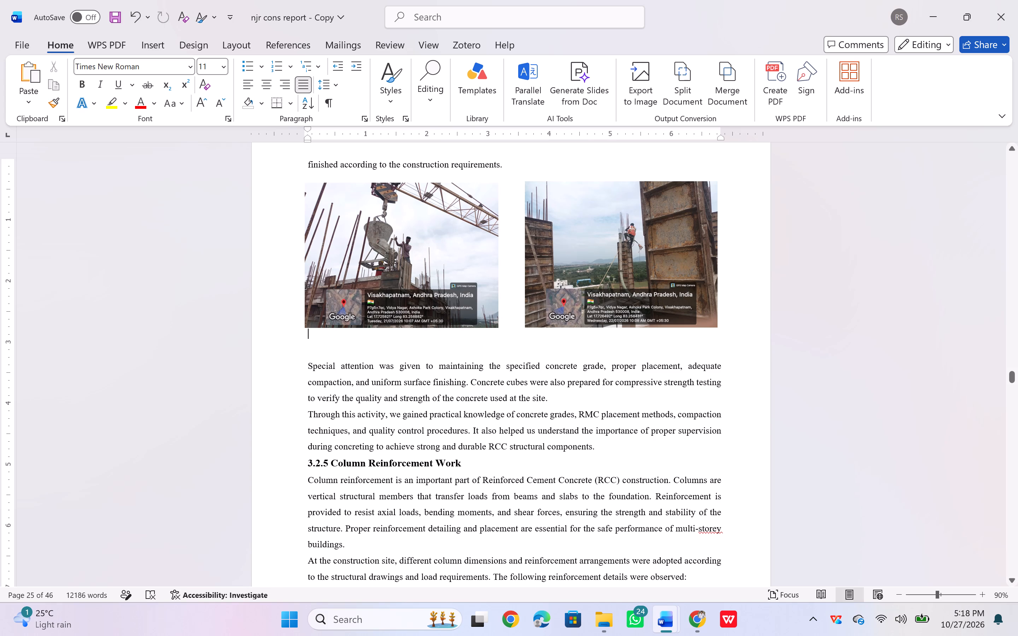
left_click(309, 346)
key("ctrl+v")
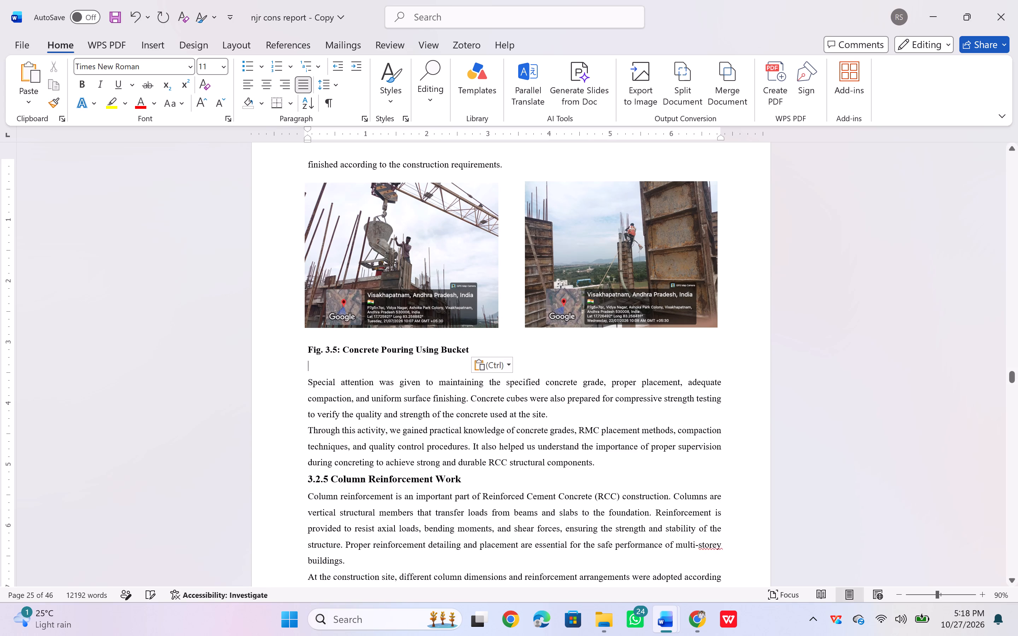
Copy the caption "Fig. 3.6: Concrete Placement Using Pump" onto the same line as the pasted Fig. 3.5 caption, beneath the pump photo.
scroll(453, 275, "up", 1)
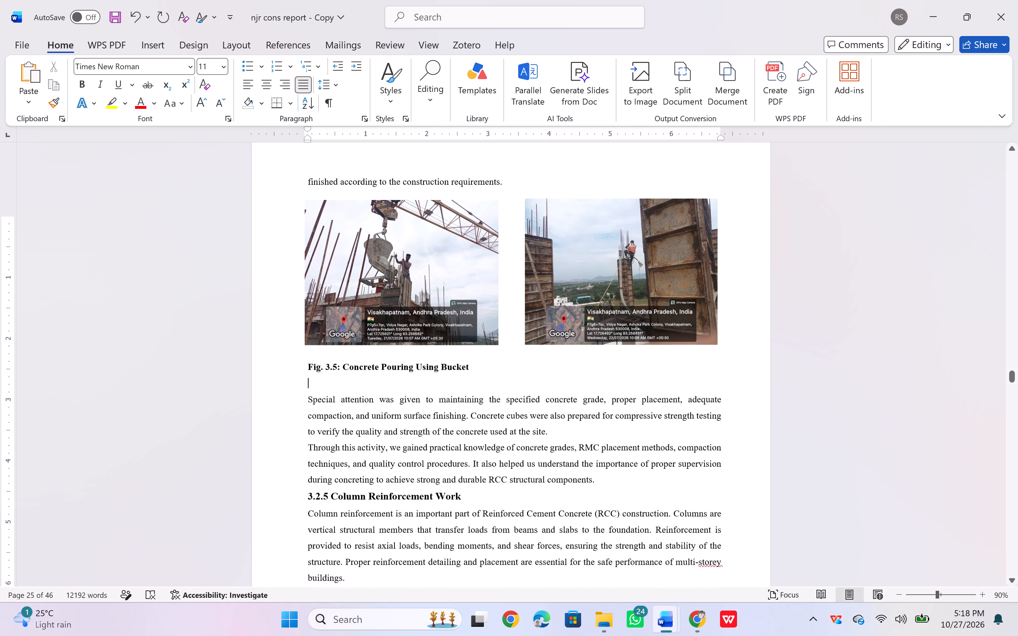
scroll(453, 275, "up", 2)
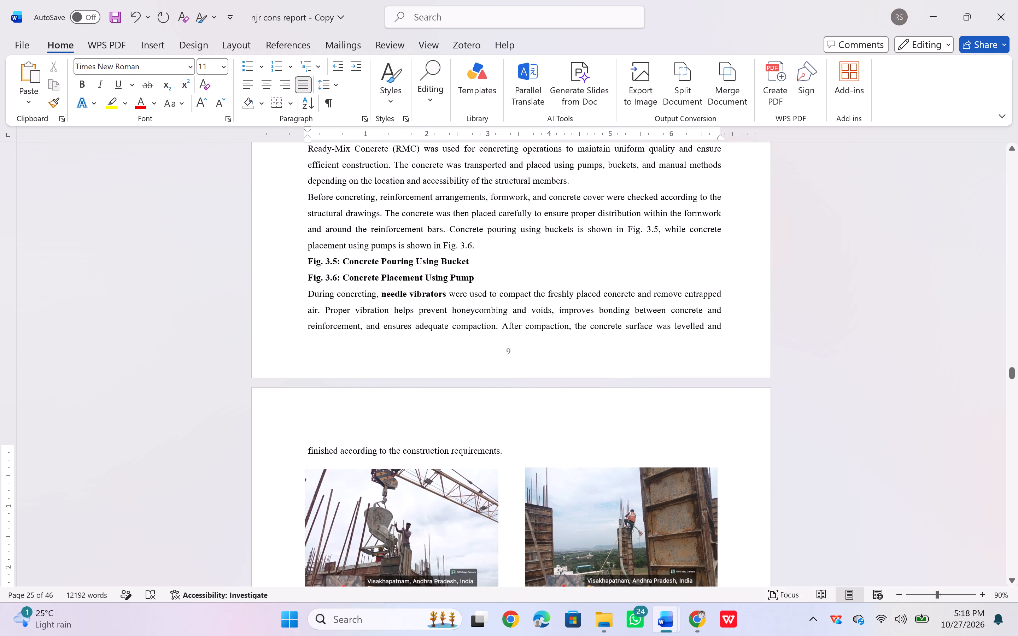
left_click_drag(473, 278, 305, 279)
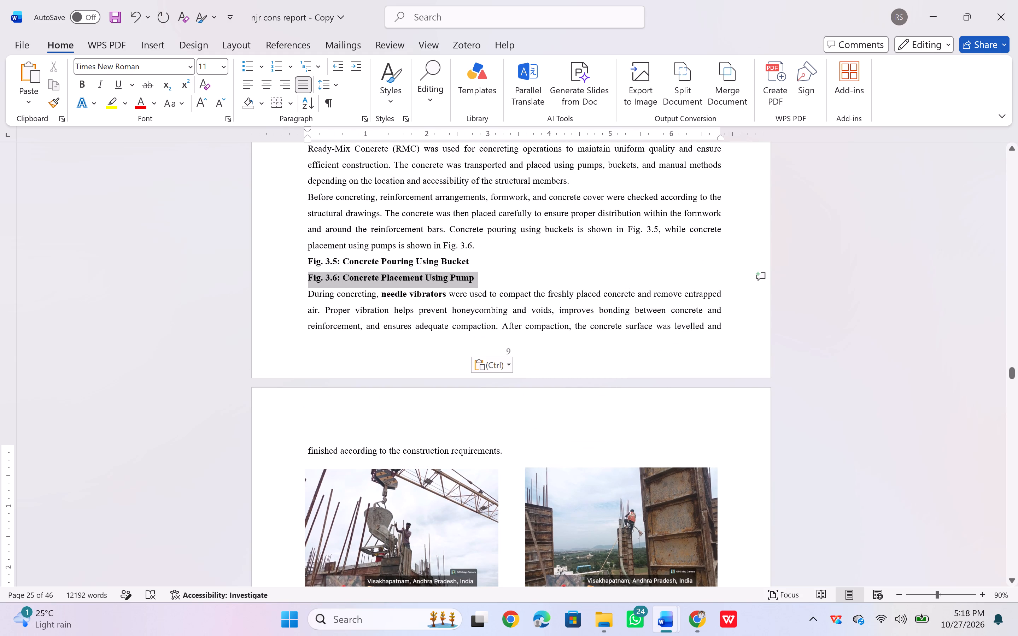
left_click_drag(305, 279, 306, 279)
key("ctrl+c")
scroll(306, 279, "down", 1)
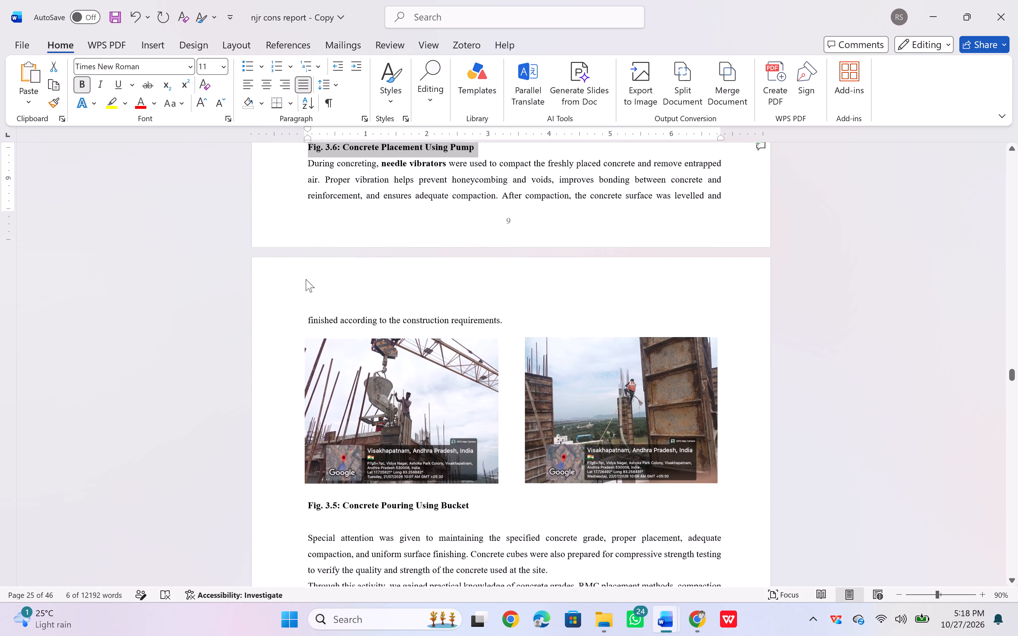
left_click(534, 501)
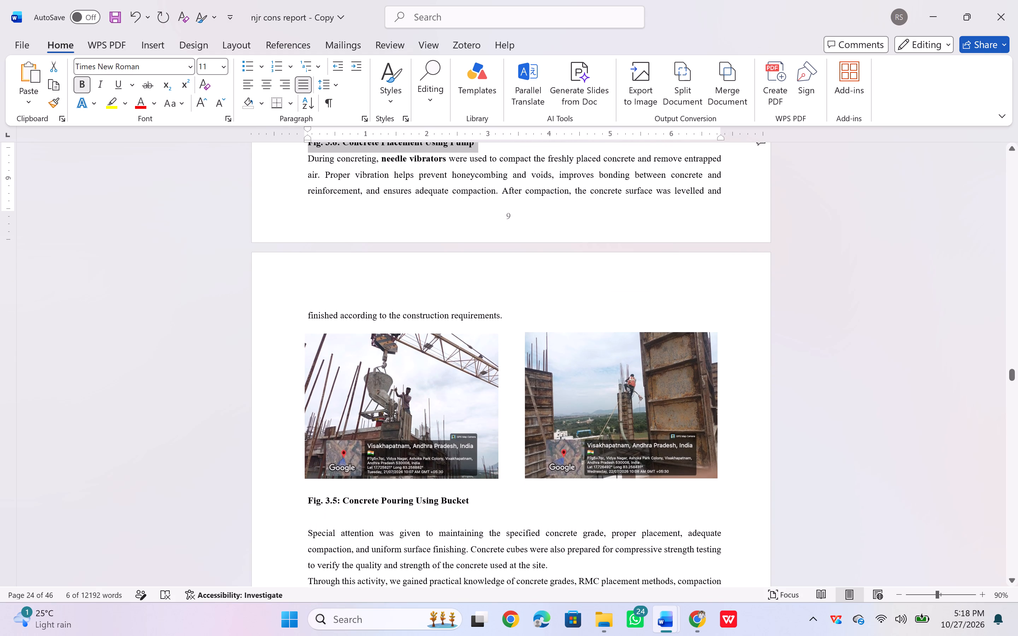
double_click(534, 501)
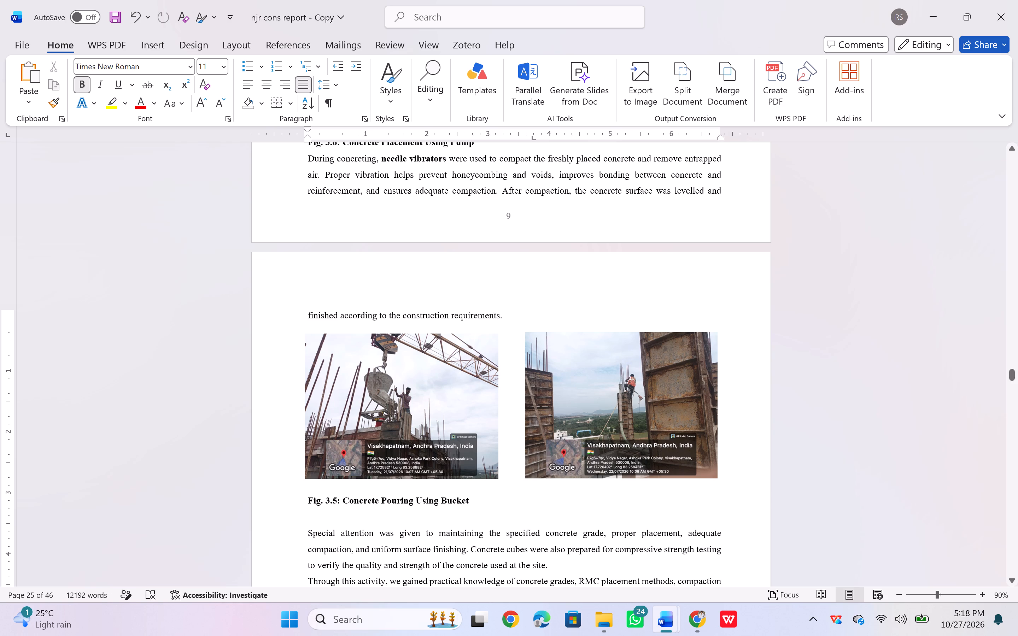
key("ctrl+v")
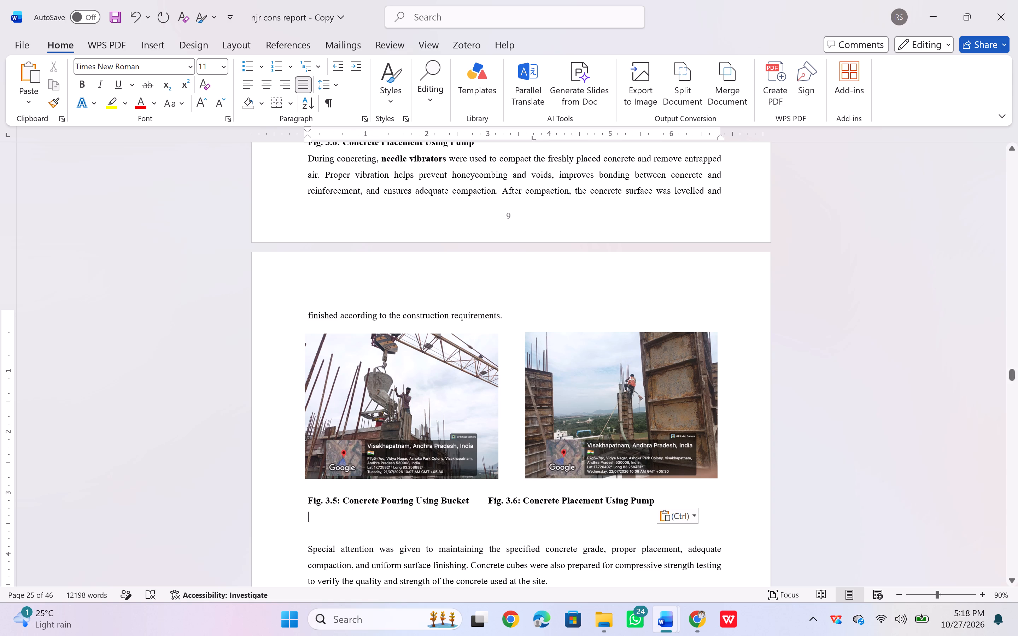
Reduce the spacing above the "Special attention was given" paragraph to a single blank line below the captions.
left_click(300, 545)
key("BackSpace")
key("BackSpace")
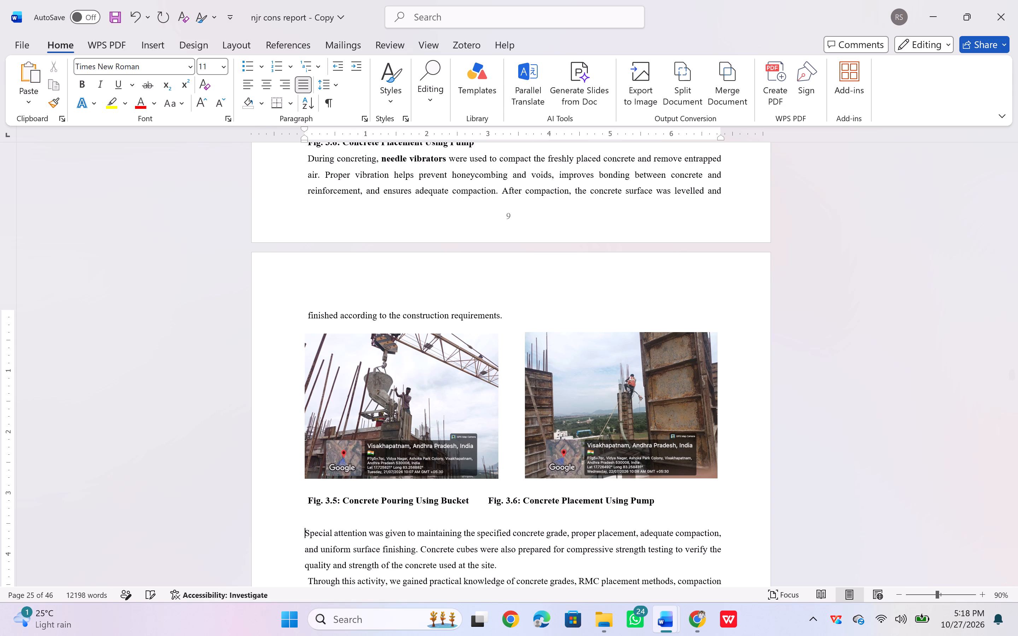
key("BackSpace")
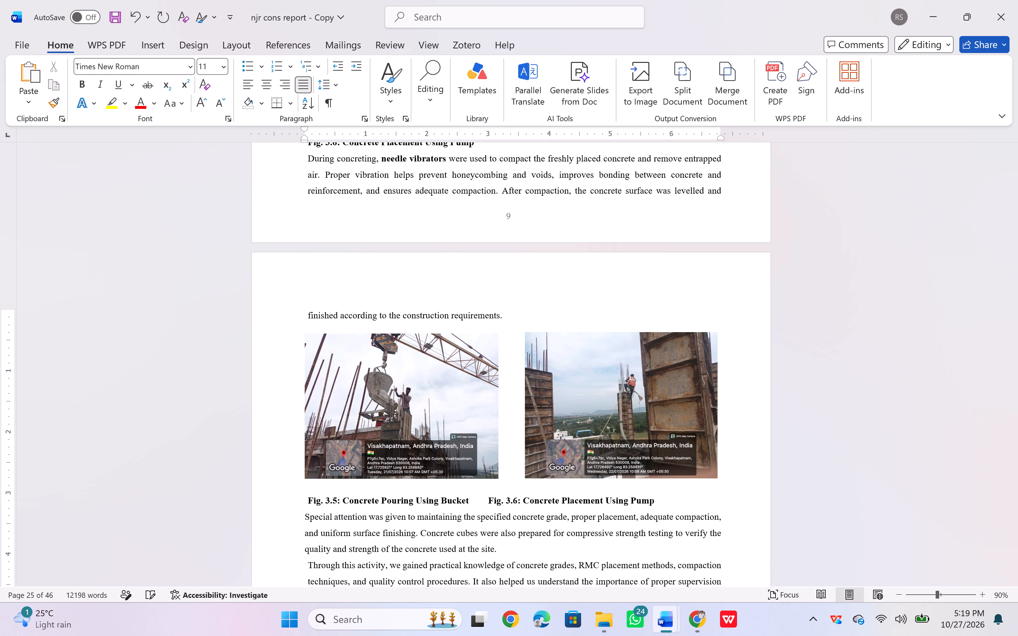
key("Return")
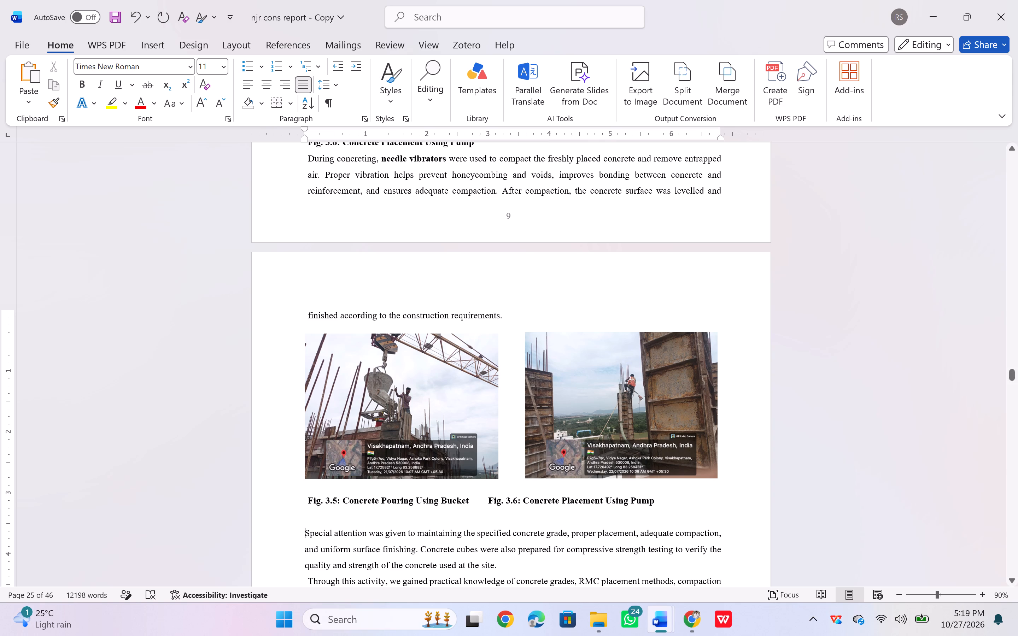
Centre the Fig. 3.5 and 3.6 caption line and widen the gap between the captions with spaces so each sits under its photo.
left_click_drag(487, 500, 655, 498)
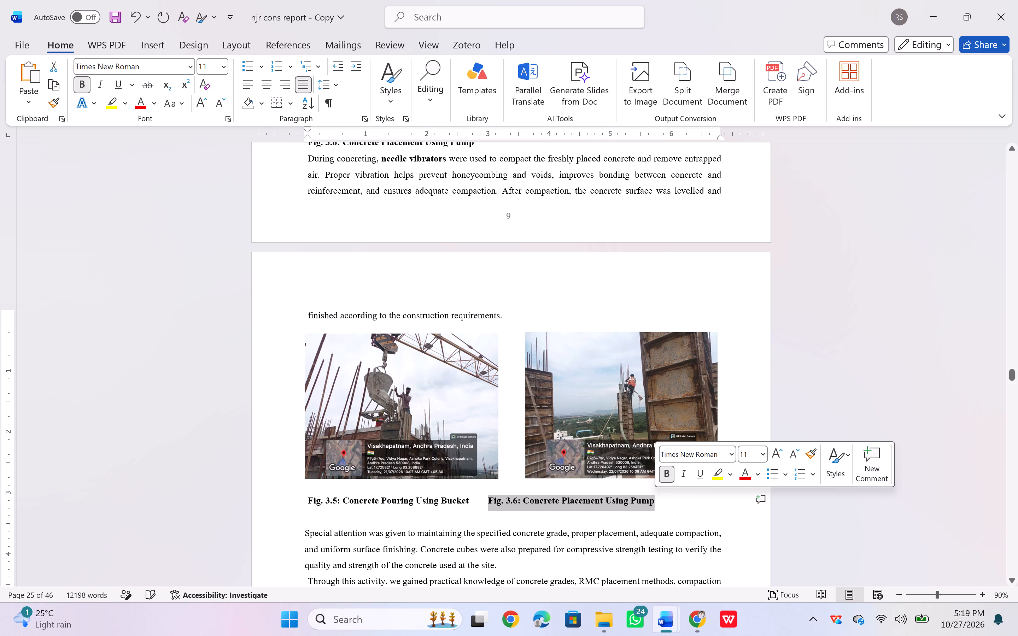
left_click(271, 82)
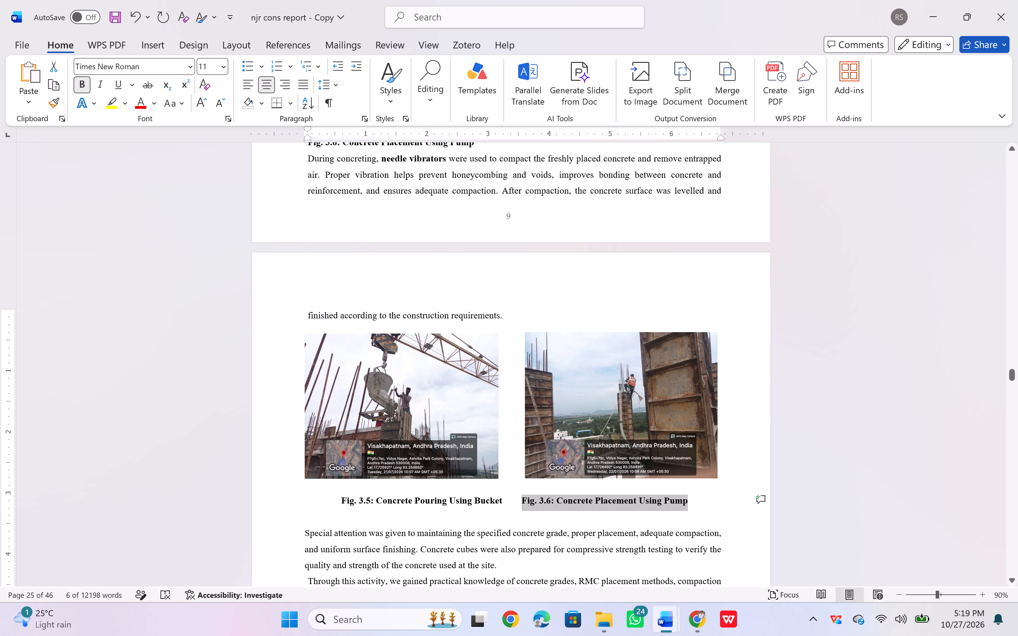
left_click(505, 506)
key("space")
key("space")
key("space")
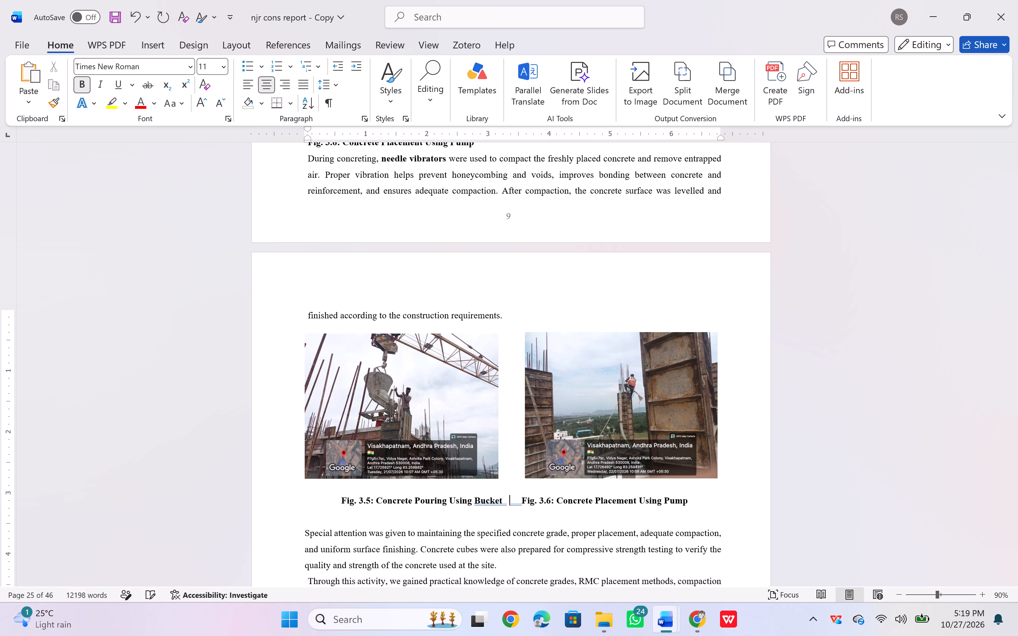
key("space")
key("space")
key("space")
key("space")
key("space")
key("space")
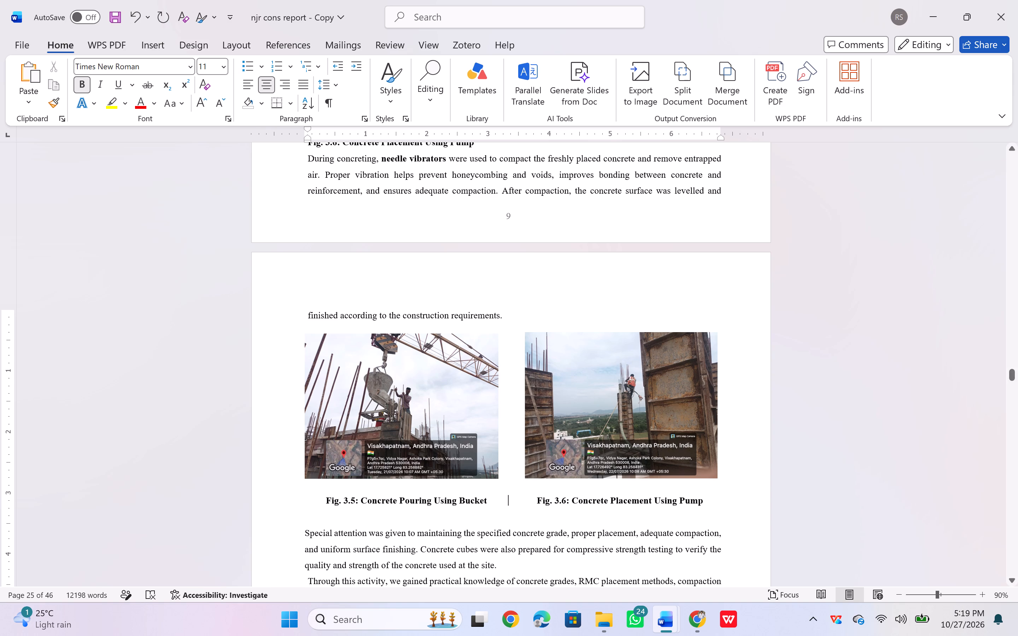
Delete the original Fig. 3.5 and Fig. 3.6 caption lines above the "During concreting" paragraph.
scroll(423, 411, "up", 1)
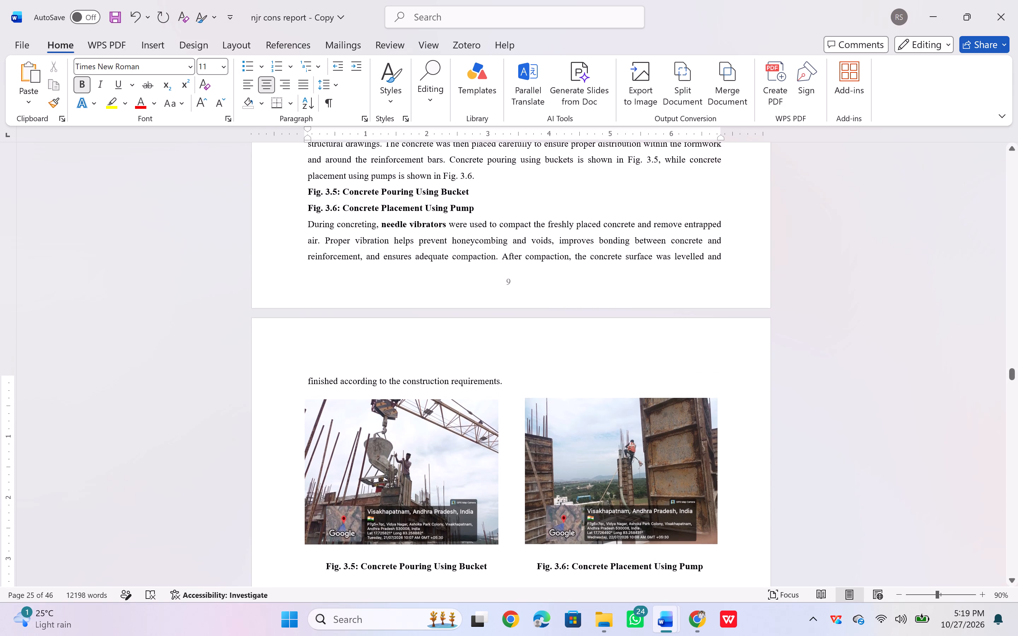
left_click(480, 213)
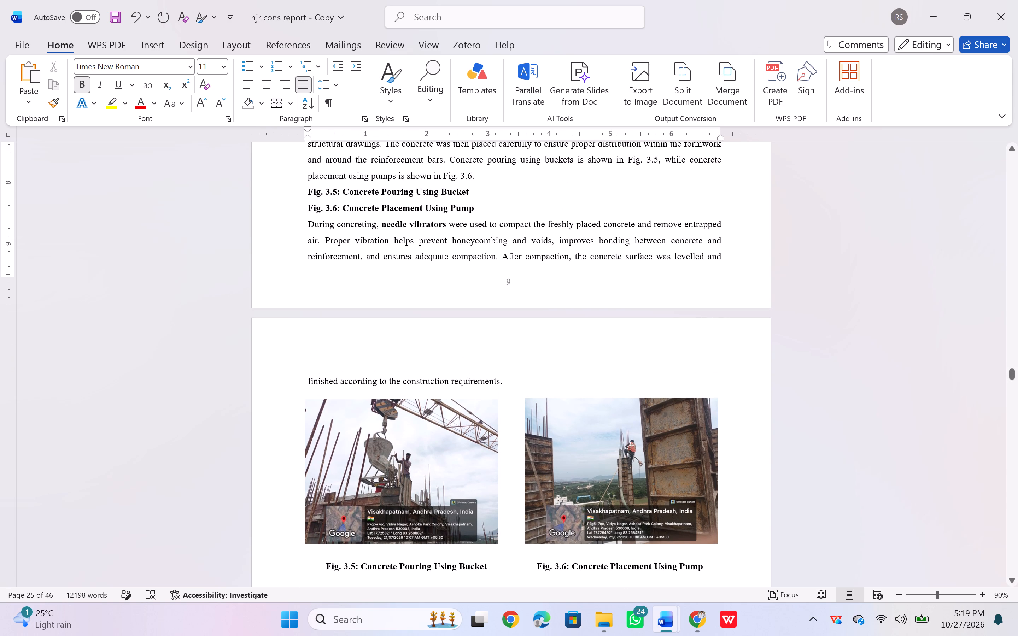
key("BackSpace")
key("BackSpace")
key("BackSpace")
key("BackSpace")
key("BackSpace")
key("BackSpace")
key("BackSpace")
key("BackSpace")
key("BackSpace")
key("BackSpace")
key("BackSpace")
key("BackSpace")
key("BackSpace")
key("BackSpace")
key("BackSpace")
key("BackSpace")
key("BackSpace")
key("BackSpace")
key("BackSpace")
key("BackSpace")
key("BackSpace")
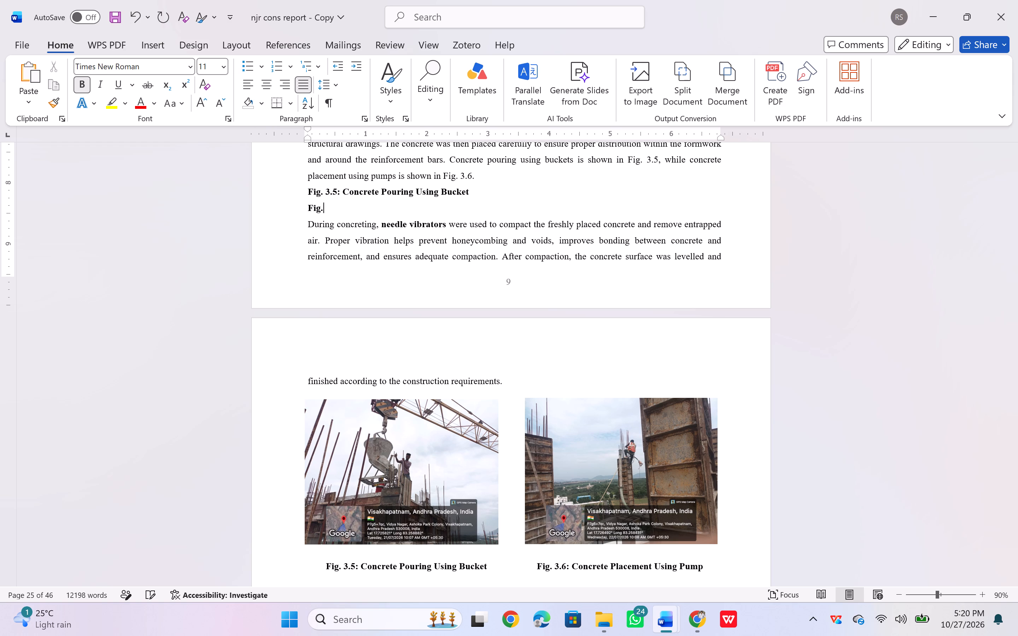
key("BackSpace")
key("BackSpace")
key("BackSpace")
key("BackSpace")
key("BackSpace")
key("BackSpace")
key("BackSpace")
key("BackSpace")
key("BackSpace")
key("BackSpace")
key("BackSpace")
key("BackSpace")
key("BackSpace")
key("BackSpace")
key("BackSpace")
key("BackSpace")
key("BackSpace")
key("BackSpace")
key("BackSpace")
key("BackSpace")
key("BackSpace")
key("BackSpace")
key("BackSpace")
key("BackSpace")
key("BackSpace")
key("BackSpace")
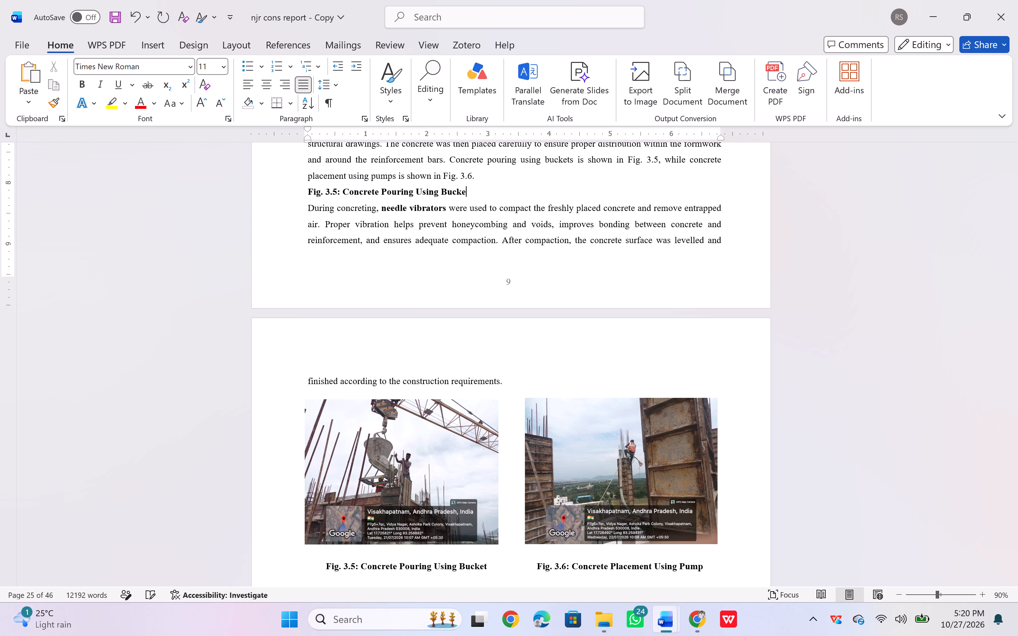
key("BackSpace")
key("BackSpace")
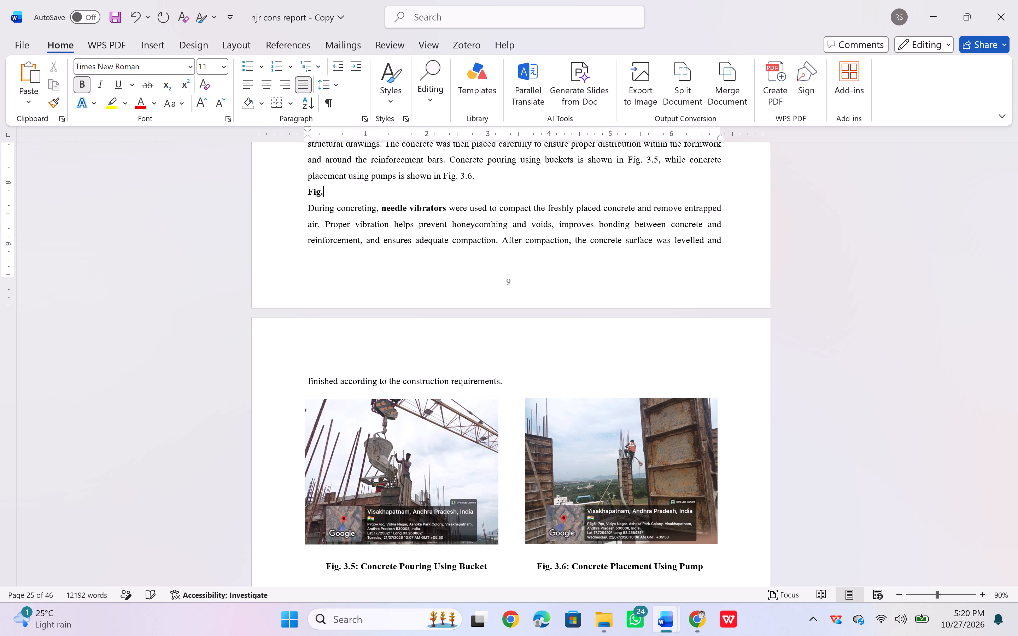
key("BackSpace")
key("BackSpace")
key("BackSpace")
key("BackSpace")
key("BackSpace")
key("BackSpace")
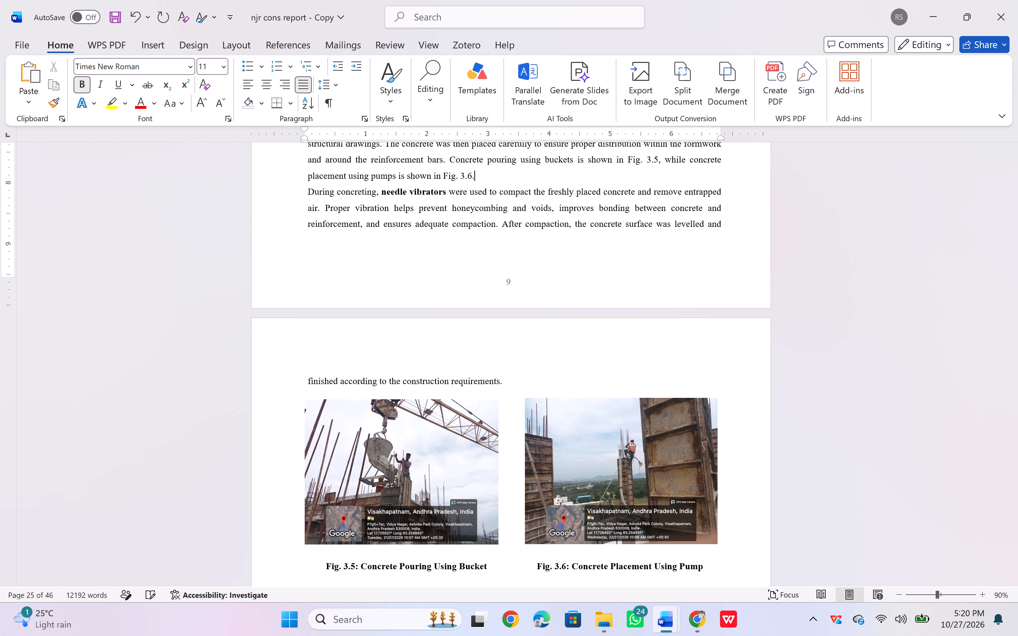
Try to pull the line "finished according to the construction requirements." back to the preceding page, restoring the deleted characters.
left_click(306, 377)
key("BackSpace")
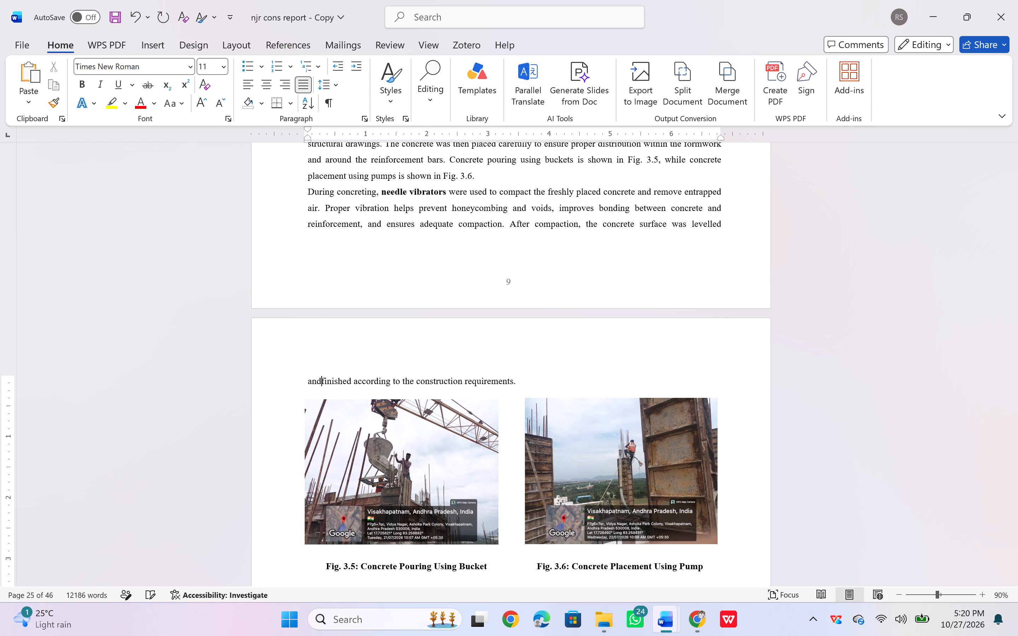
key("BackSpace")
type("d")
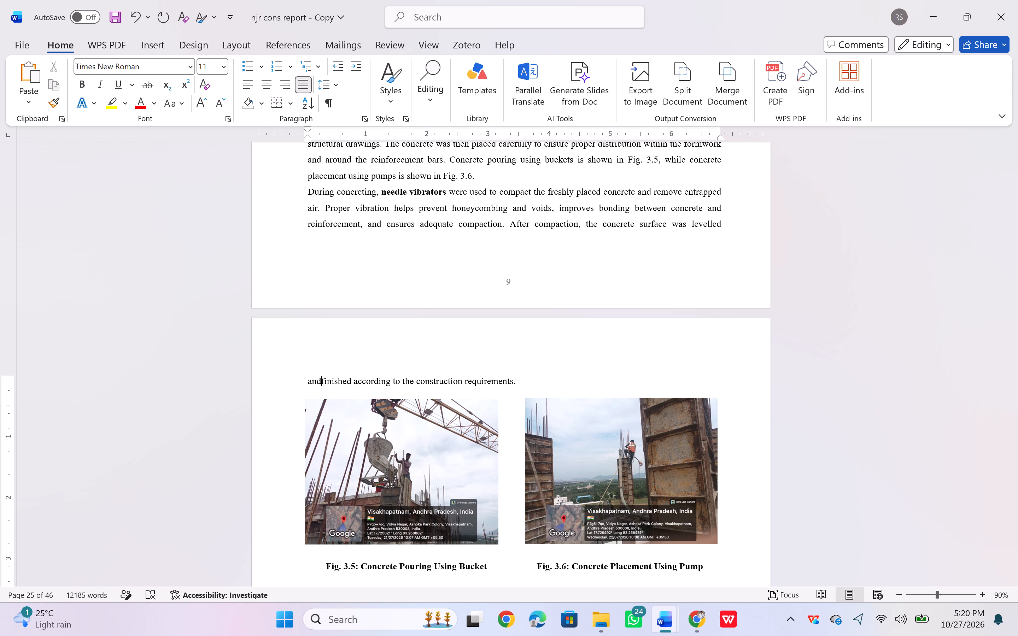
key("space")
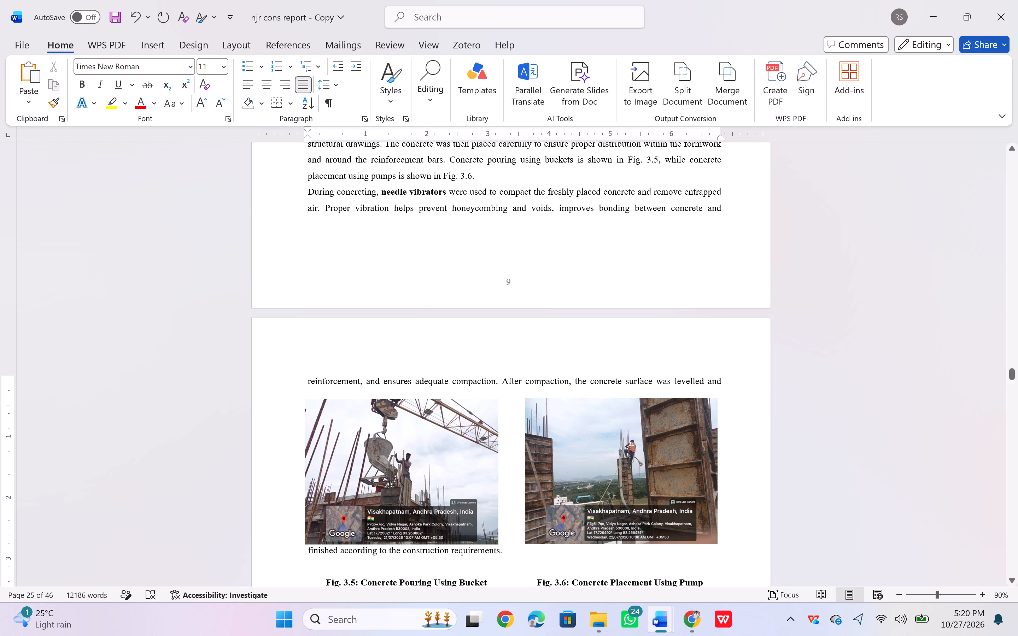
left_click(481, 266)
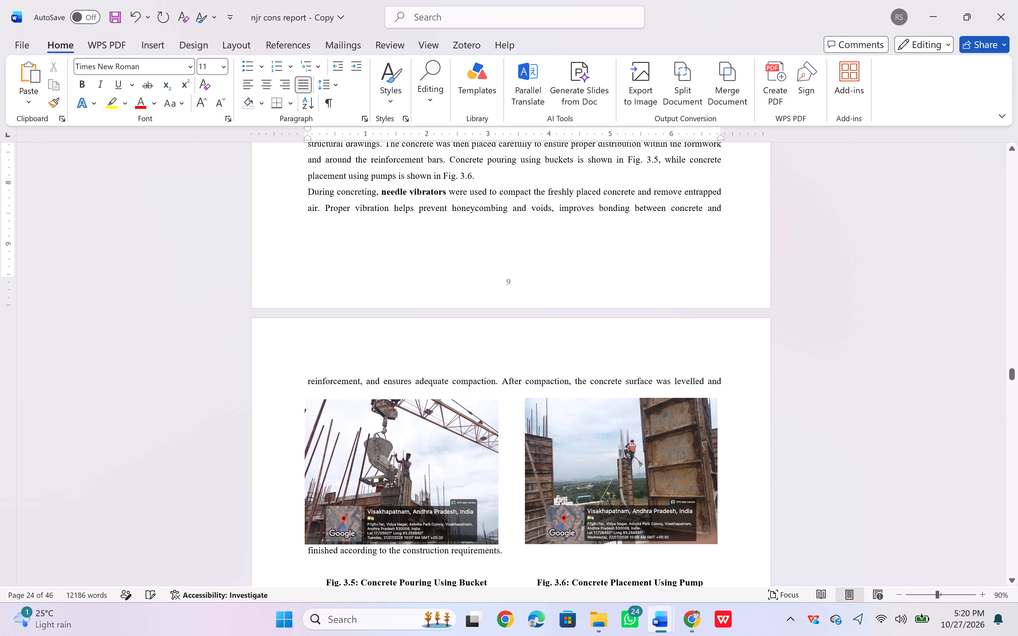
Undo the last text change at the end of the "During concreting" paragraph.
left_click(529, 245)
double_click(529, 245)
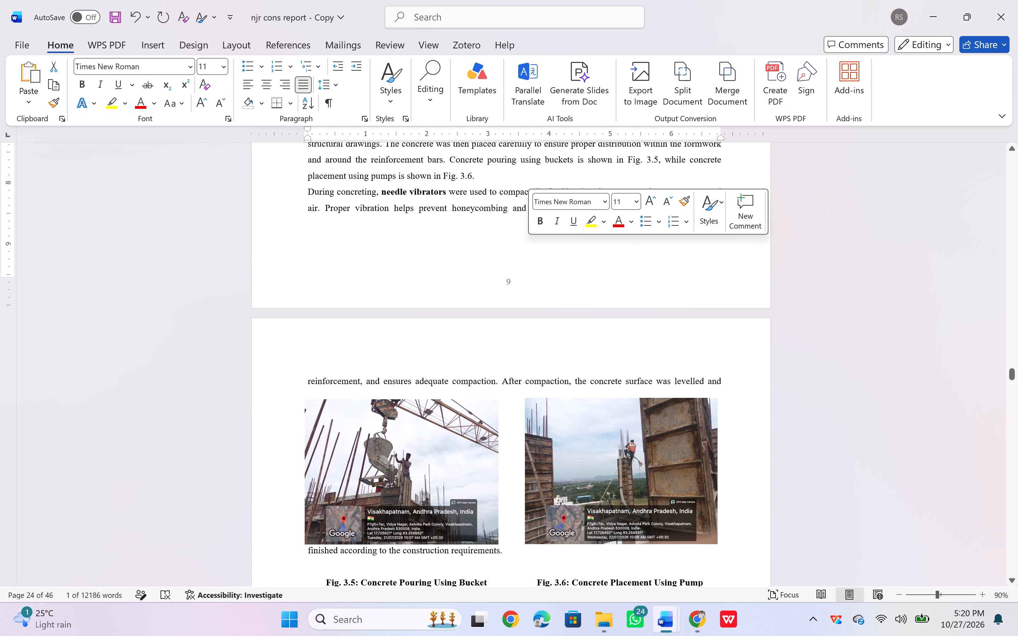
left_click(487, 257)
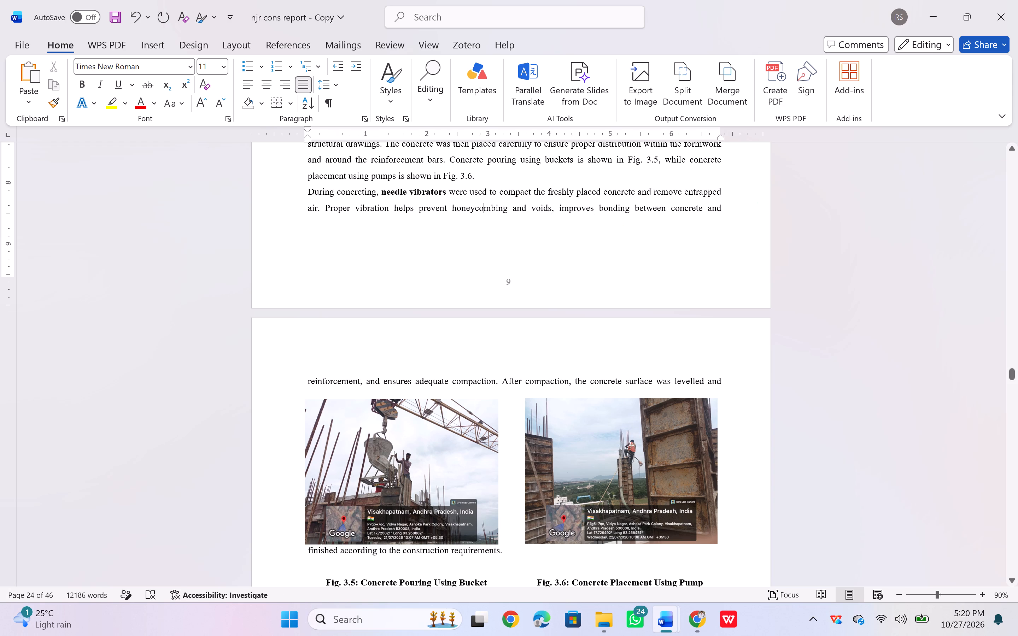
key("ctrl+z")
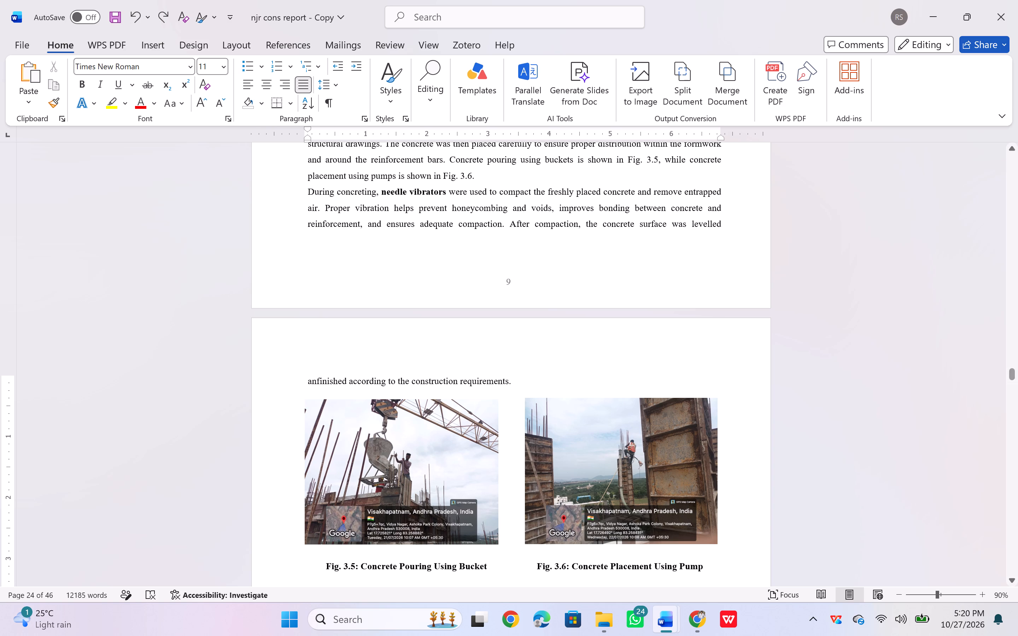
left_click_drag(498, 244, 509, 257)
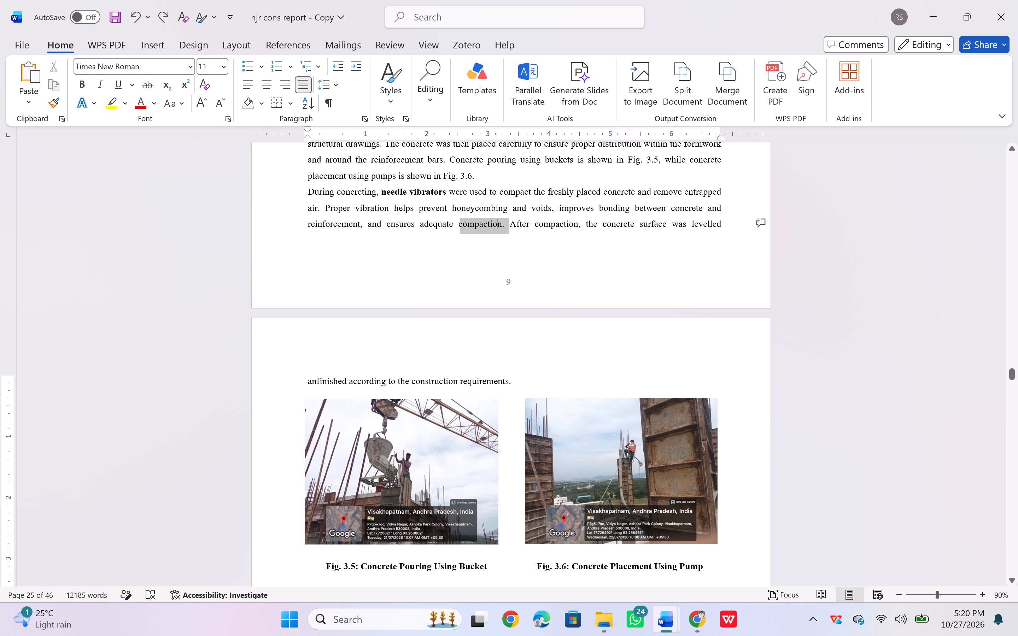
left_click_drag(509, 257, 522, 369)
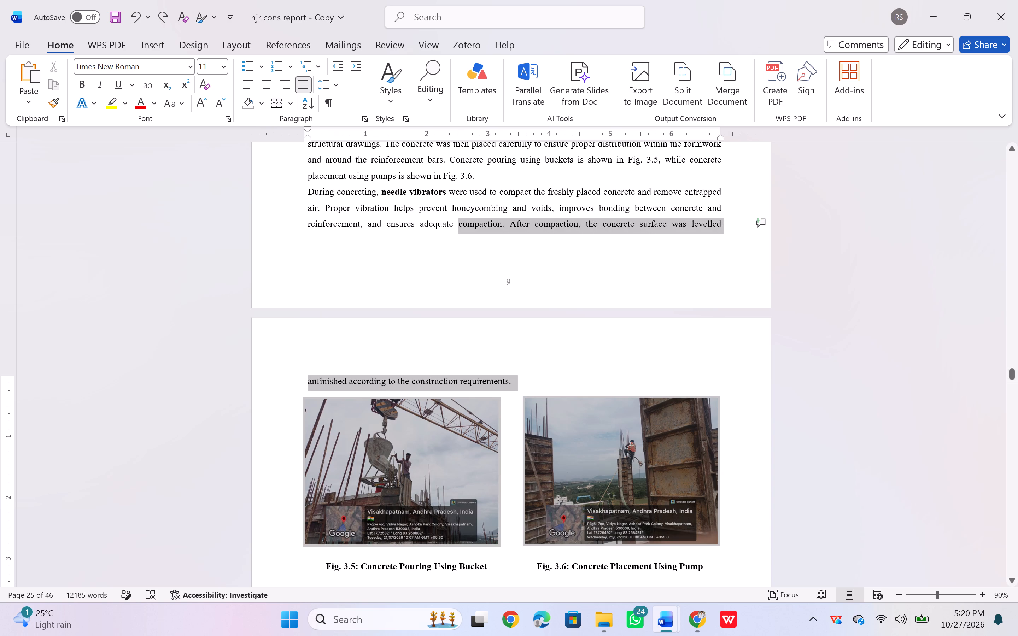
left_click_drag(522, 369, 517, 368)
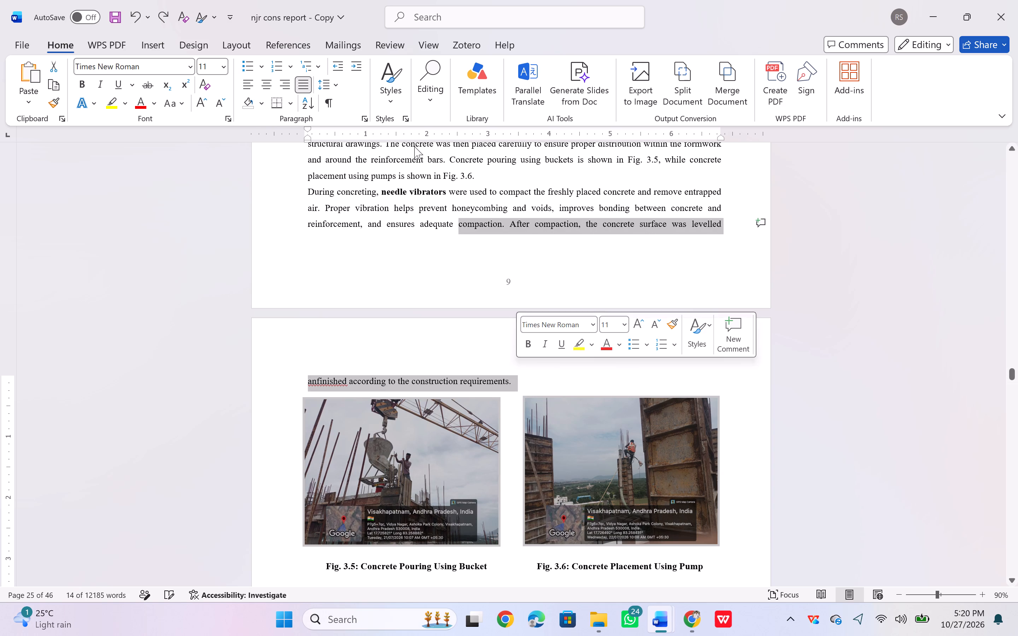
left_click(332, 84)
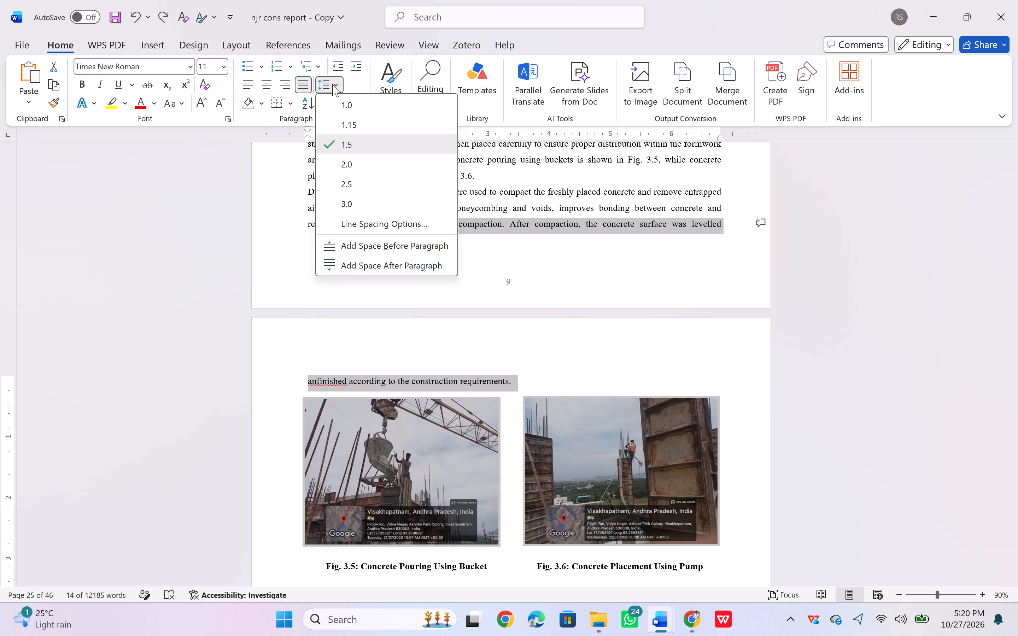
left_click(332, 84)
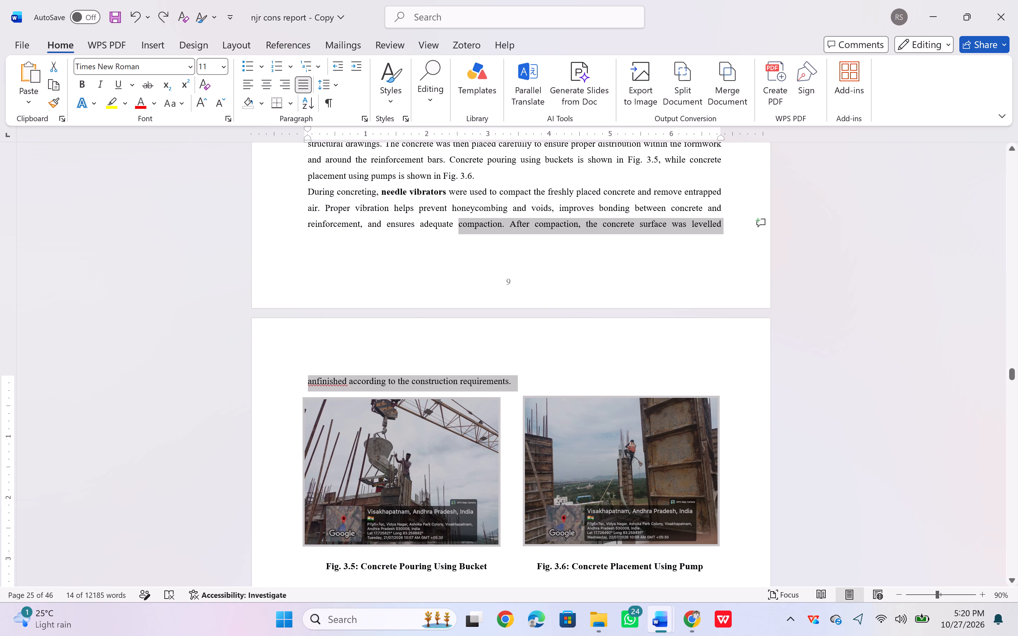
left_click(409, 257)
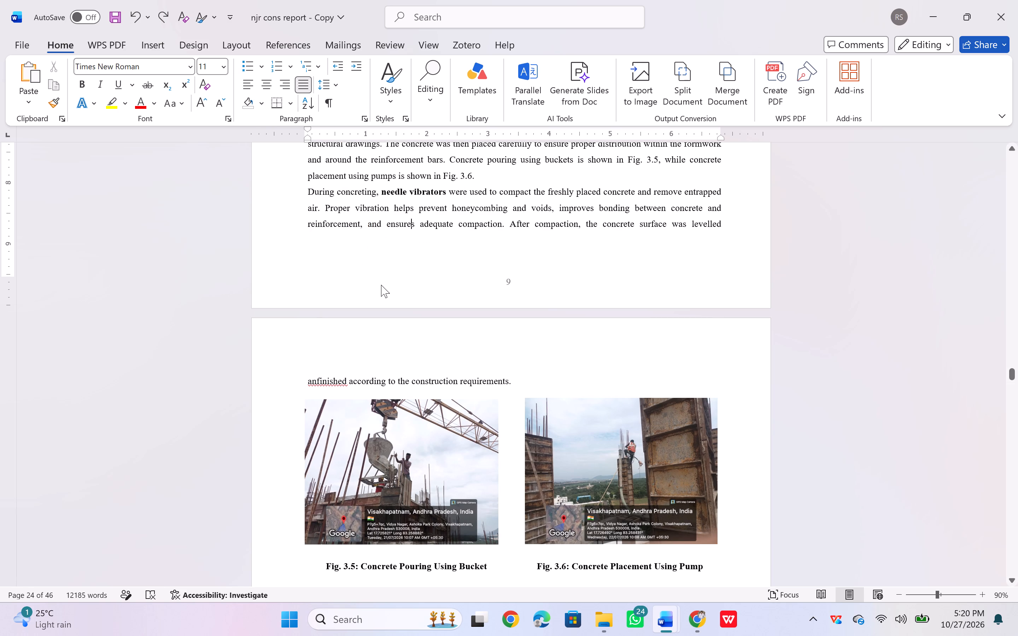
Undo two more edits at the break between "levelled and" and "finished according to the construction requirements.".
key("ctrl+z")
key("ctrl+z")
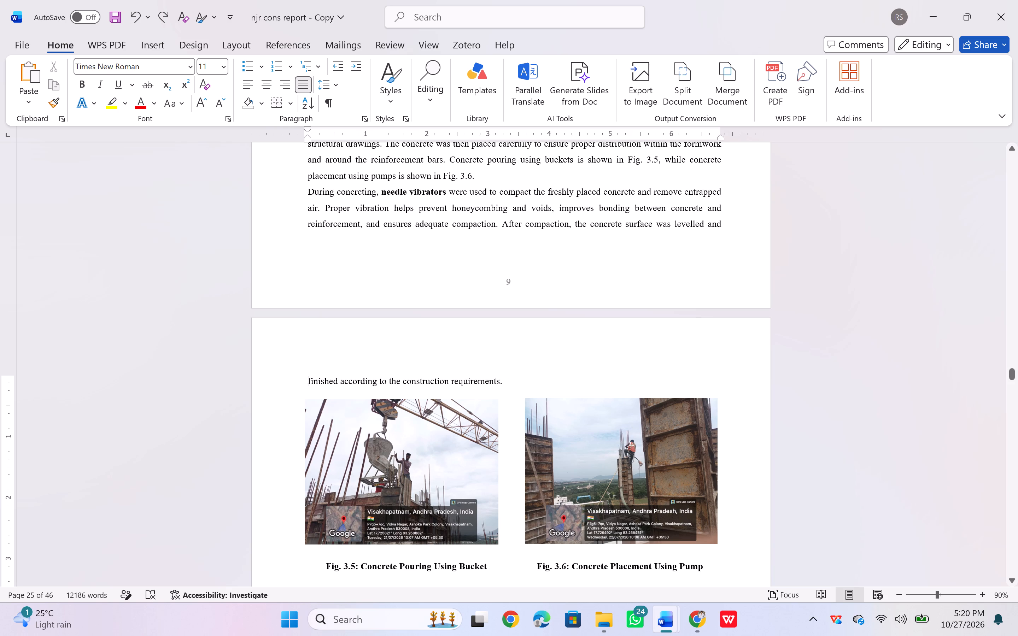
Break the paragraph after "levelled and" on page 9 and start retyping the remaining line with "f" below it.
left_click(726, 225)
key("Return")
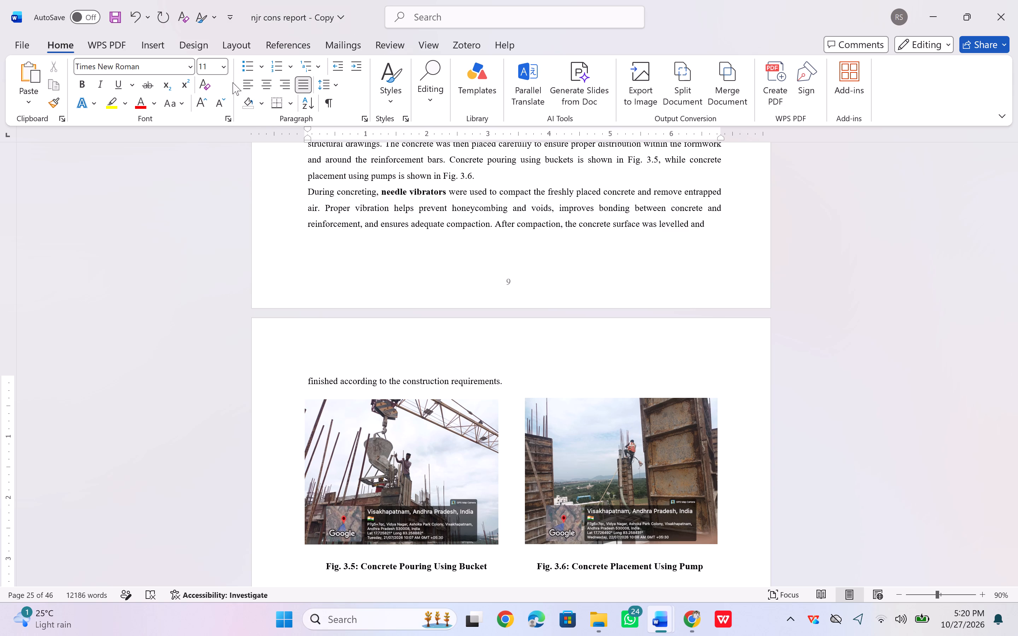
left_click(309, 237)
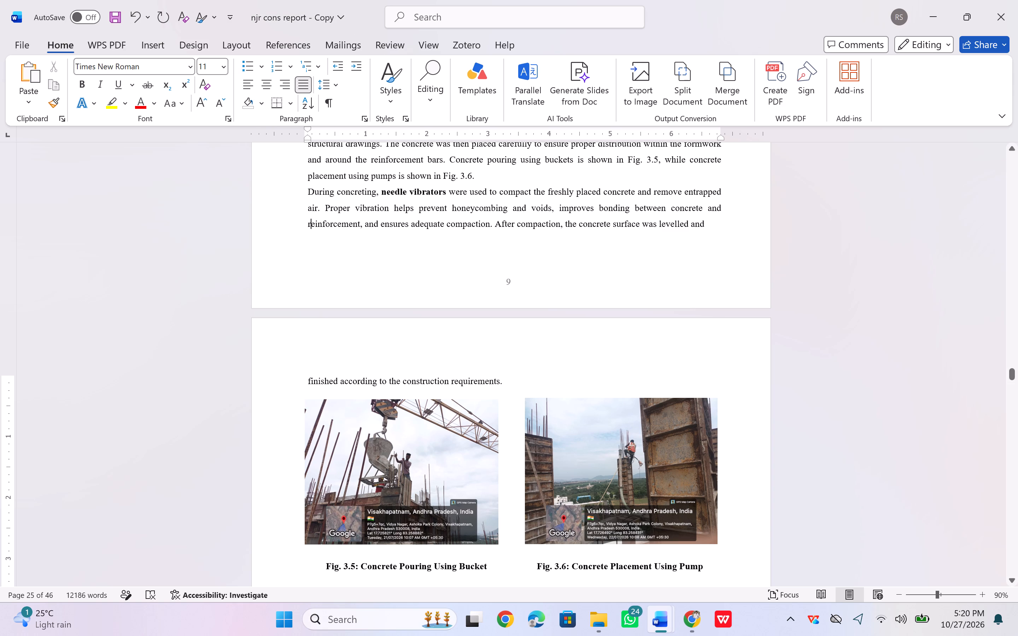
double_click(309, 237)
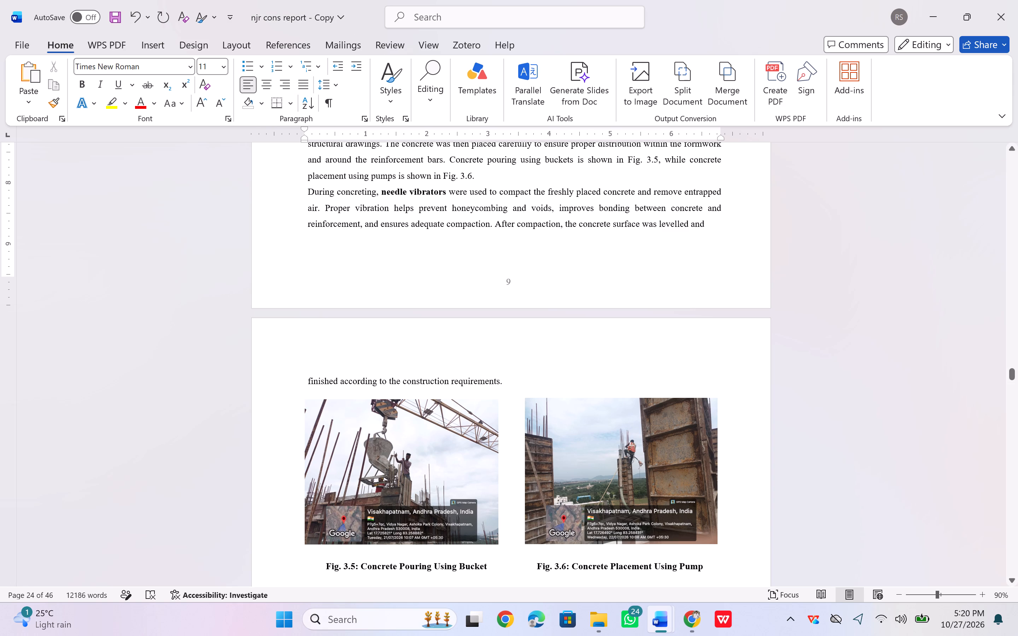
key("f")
Cut the line "finished according to the construction requirements." above the photos and paste it after "levelled and" on page 9.
left_click_drag(504, 381, 384, 379)
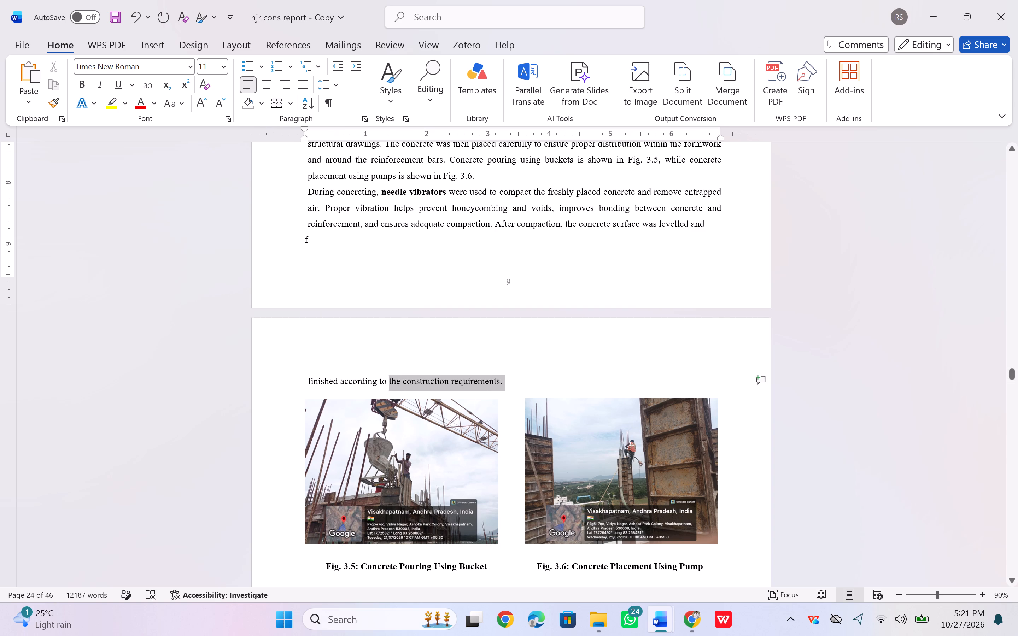
left_click_drag(384, 379, 317, 385)
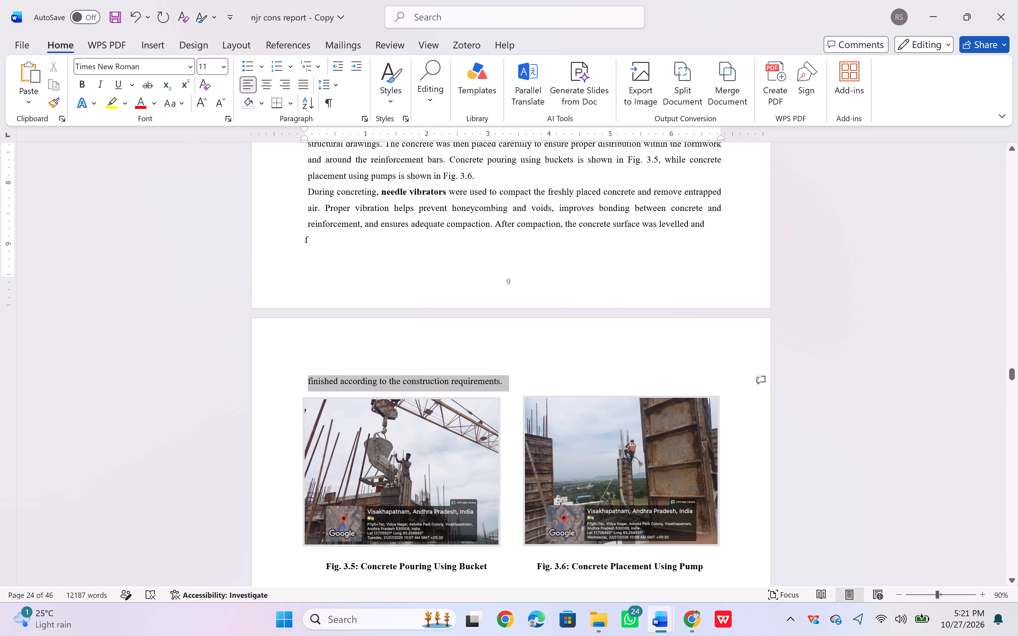
left_click_drag(317, 385, 302, 370)
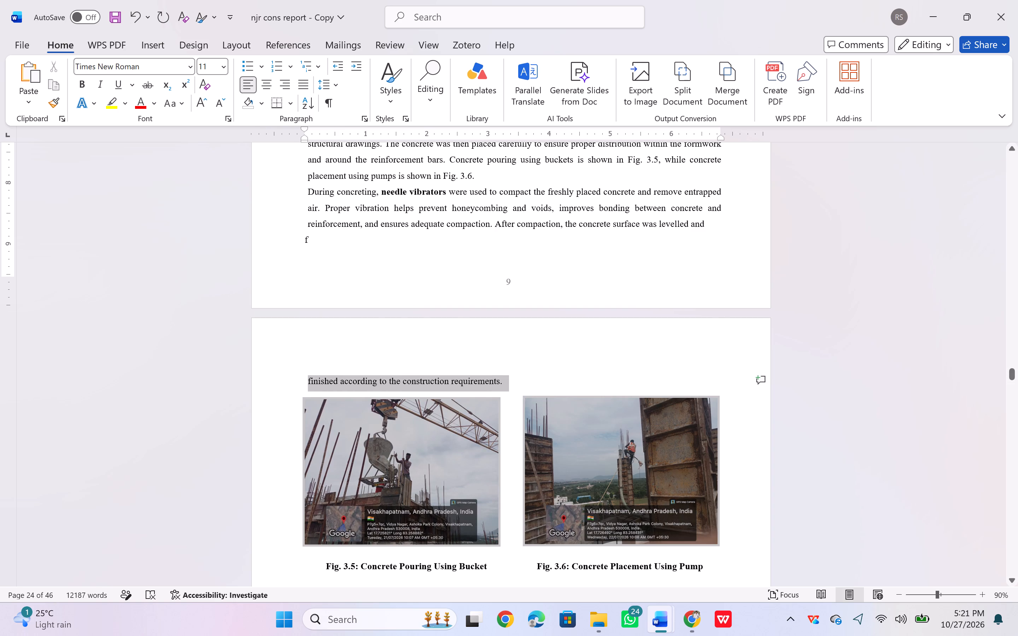
left_click_drag(302, 370, 312, 371)
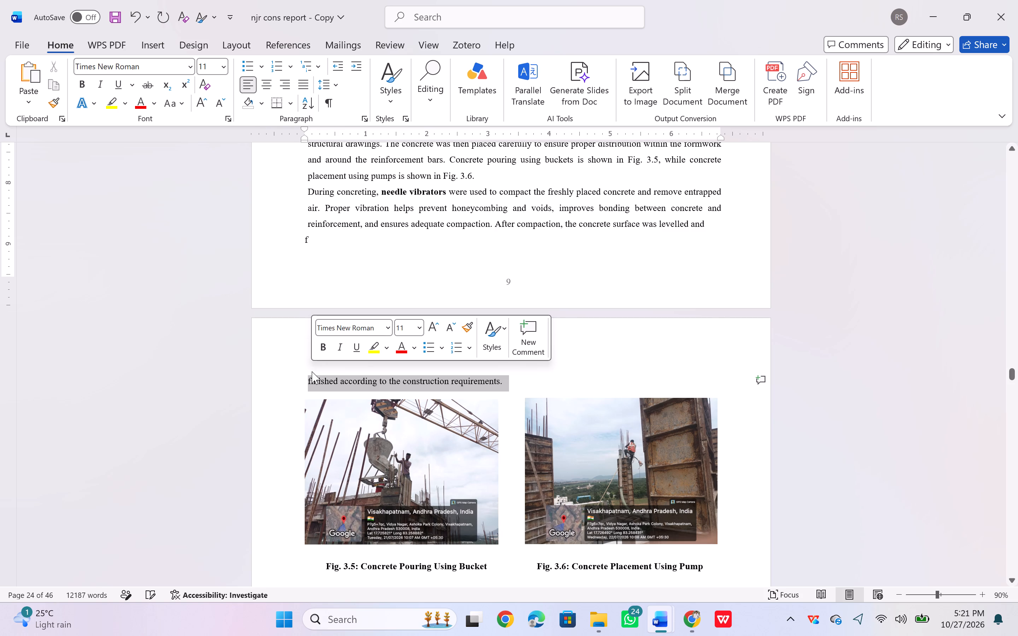
key("ctrl+c")
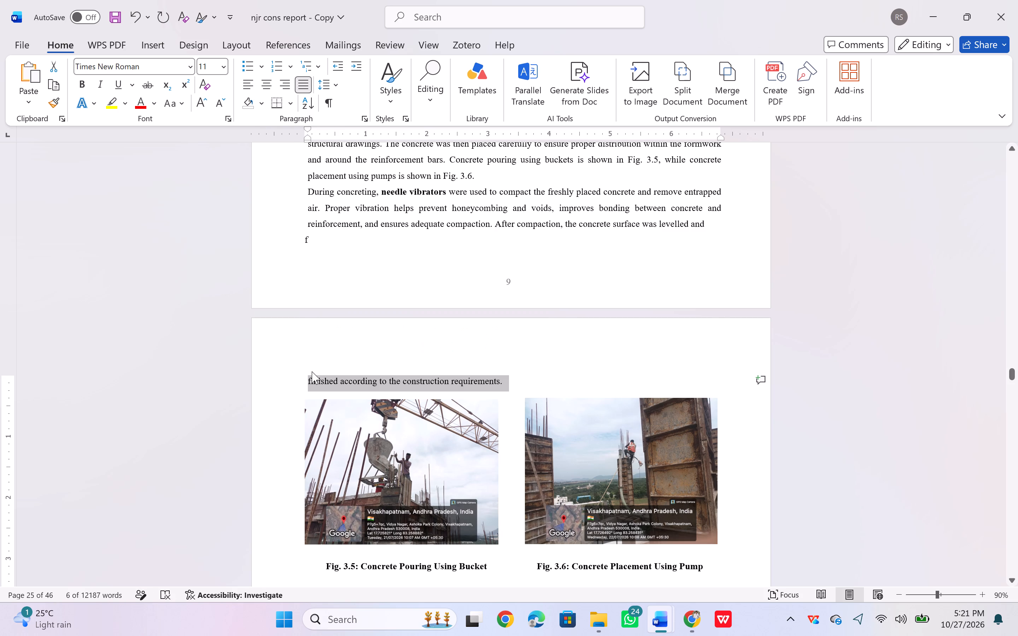
key("ctrl+x")
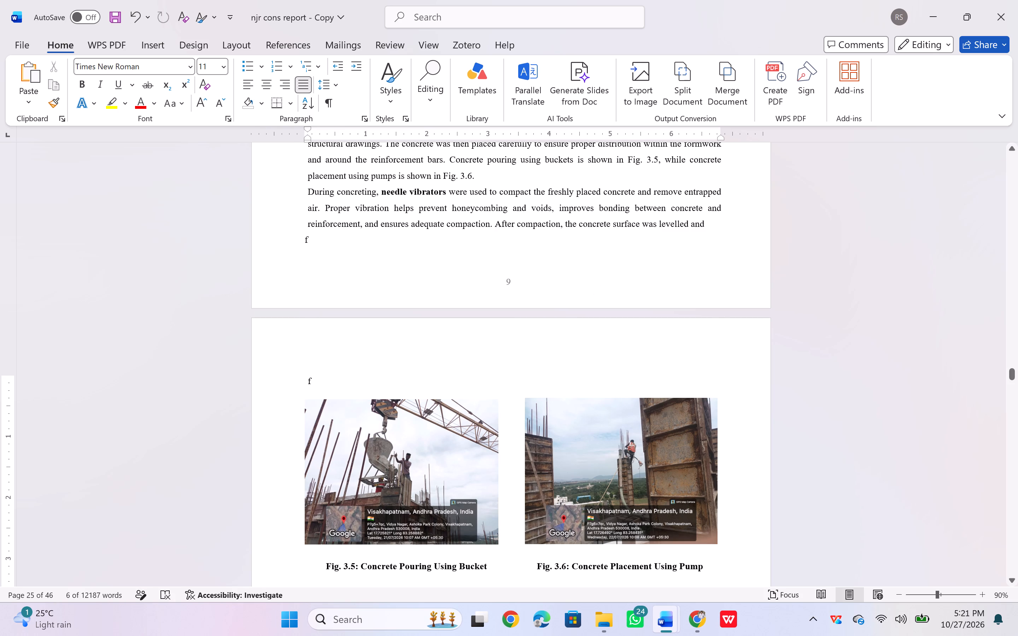
left_click(708, 225)
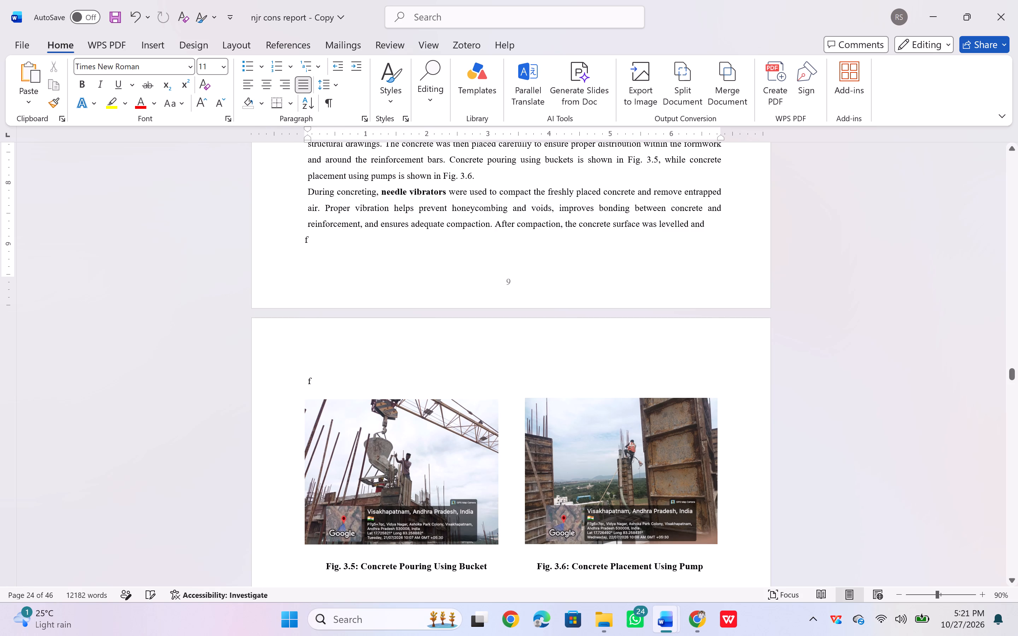
key("ctrl+v")
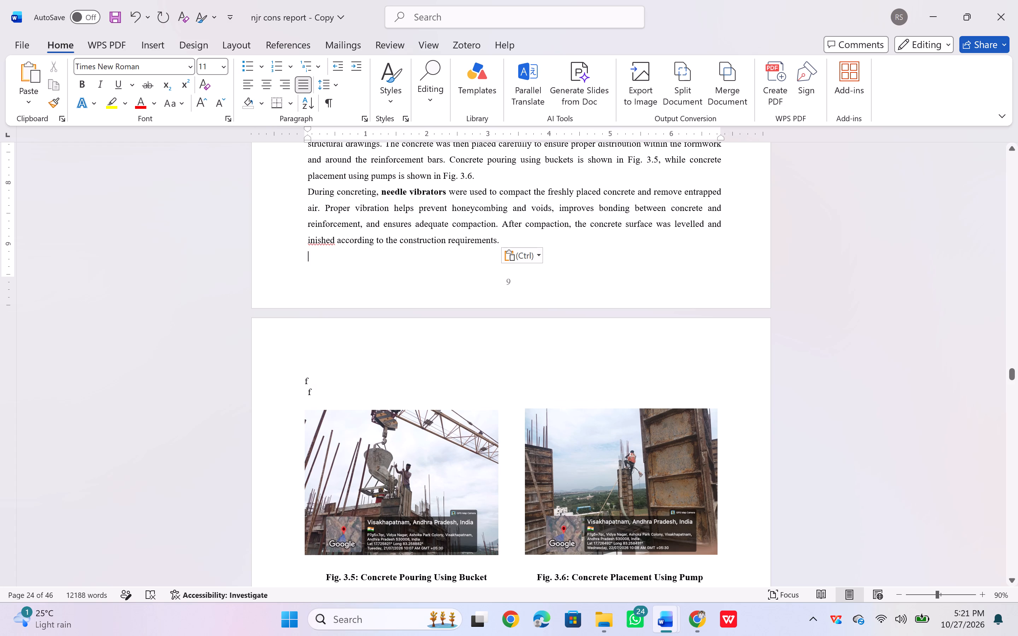
Delete the two stray "f" characters and the extra blank line above the Fig. 3.5 and 3.6 photos.
left_click(320, 383)
key("BackSpace")
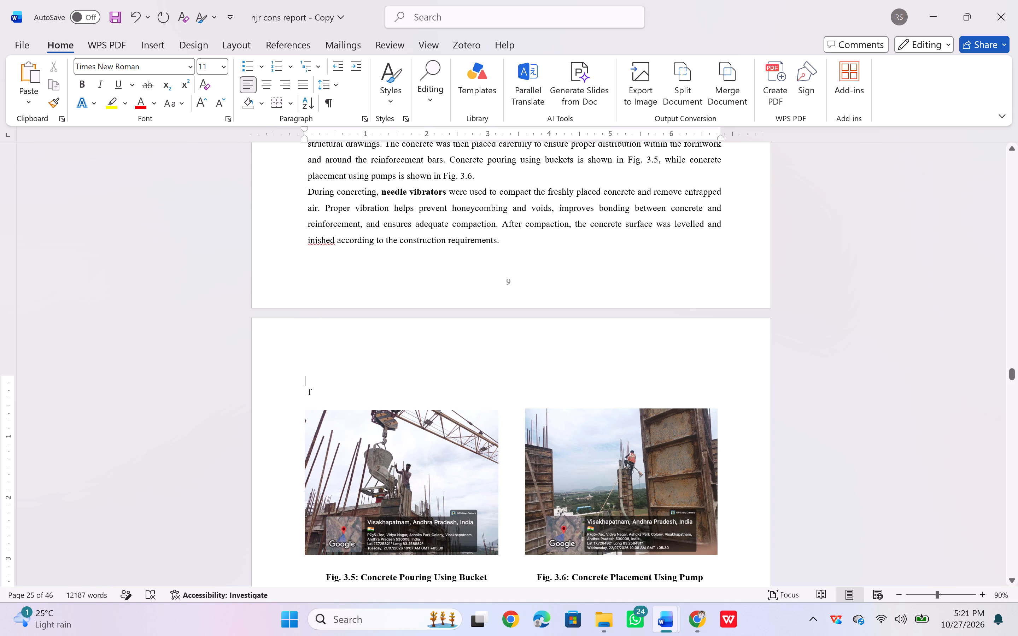
left_click(315, 391)
key("BackSpace")
key("BackSpace")
key("BackSpace")
key("BackSpace")
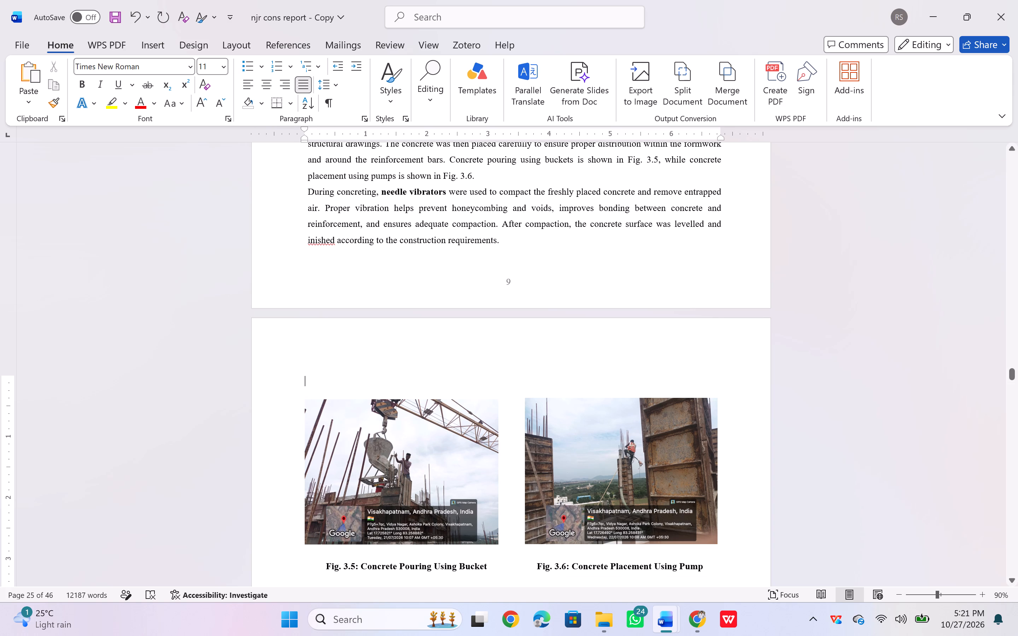
Add the missing "f" to "inished" at the start of the paragraph's last line on page 9.
left_click(306, 238)
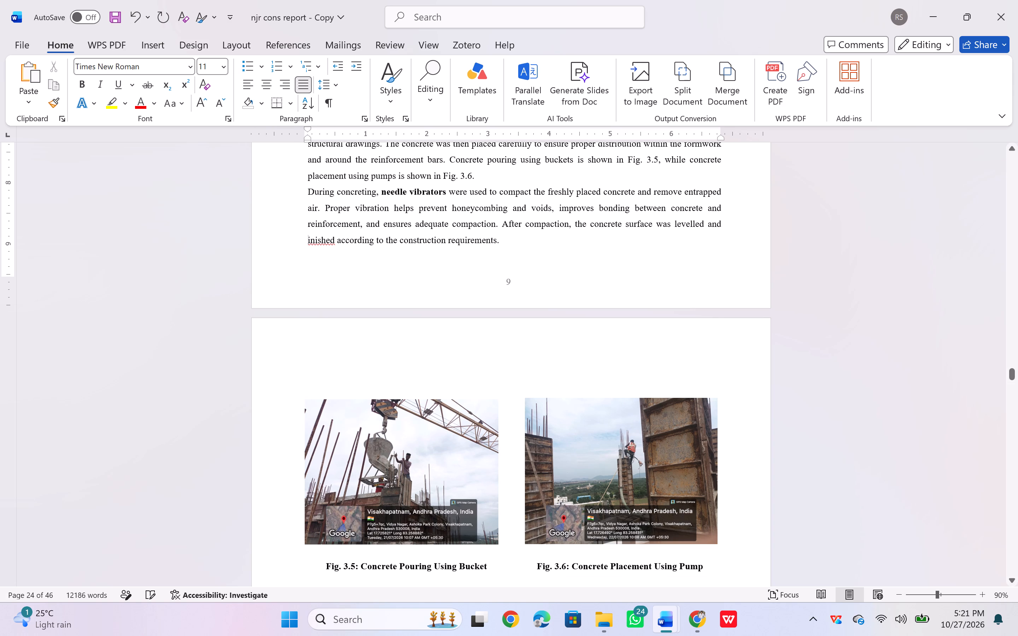
key("f")
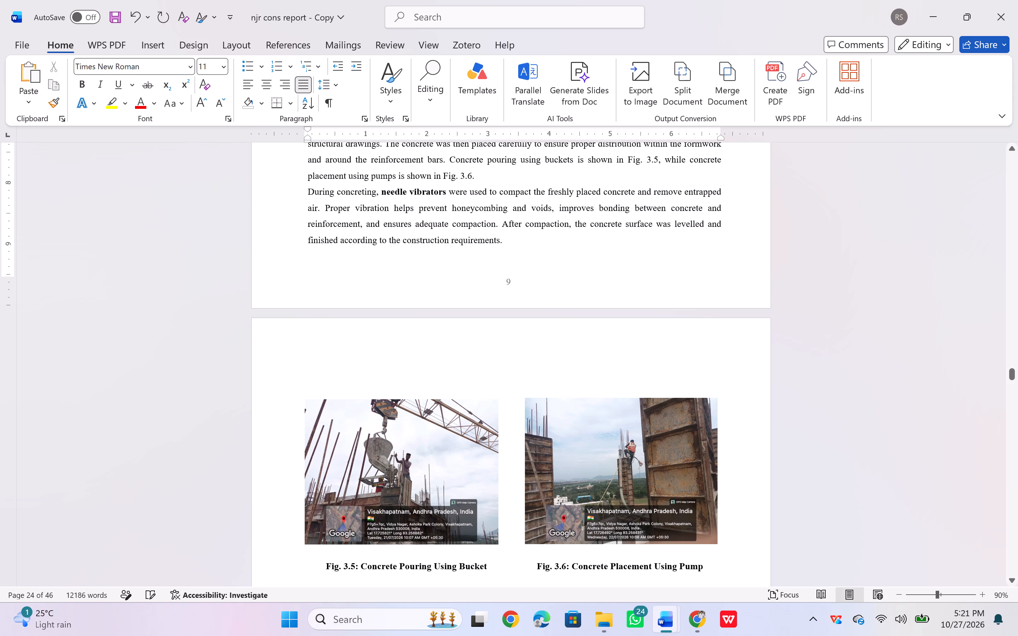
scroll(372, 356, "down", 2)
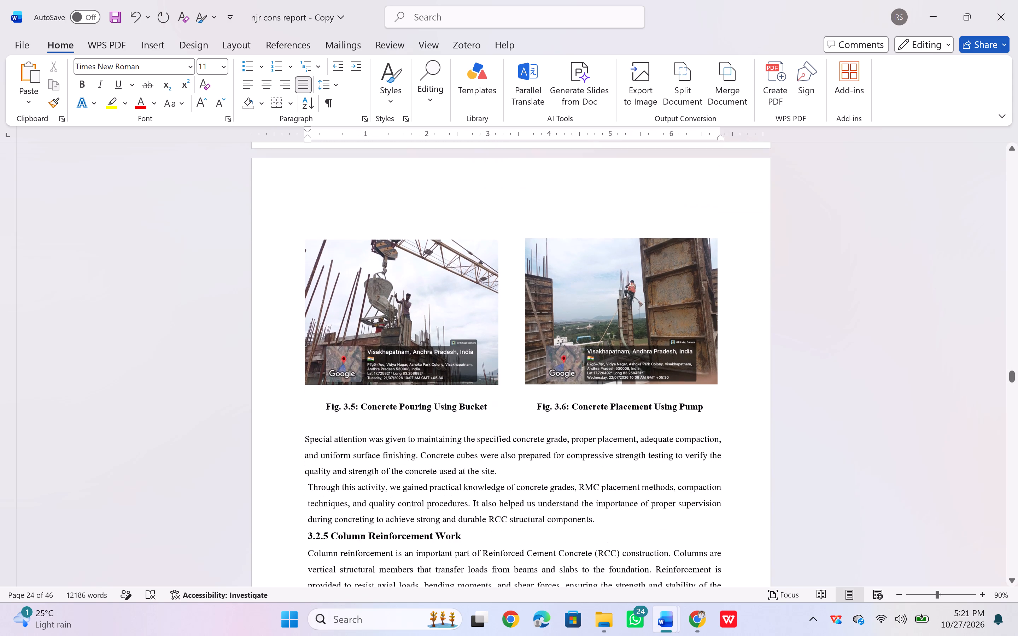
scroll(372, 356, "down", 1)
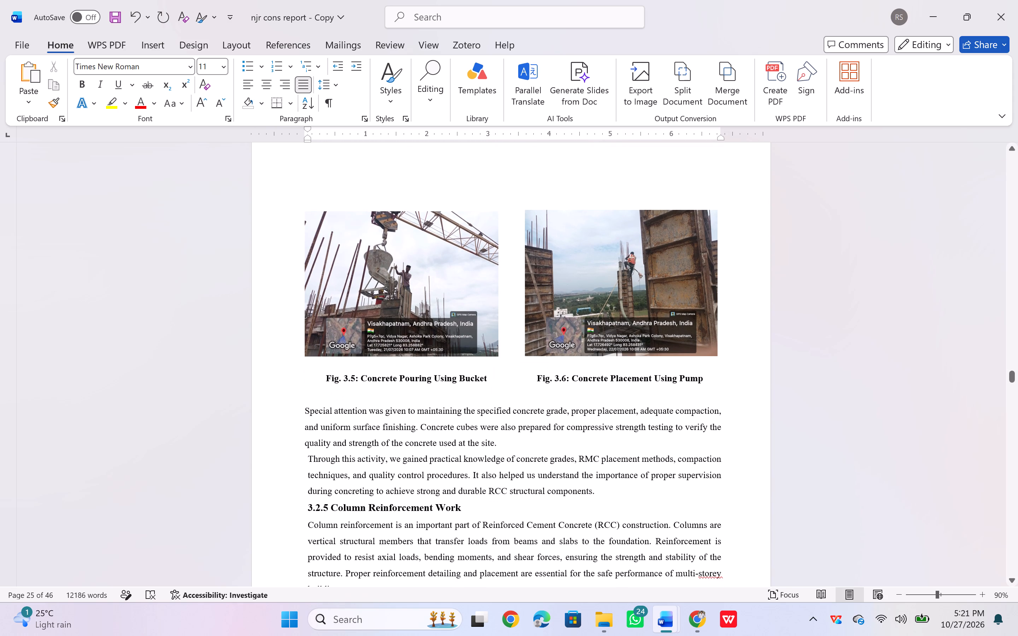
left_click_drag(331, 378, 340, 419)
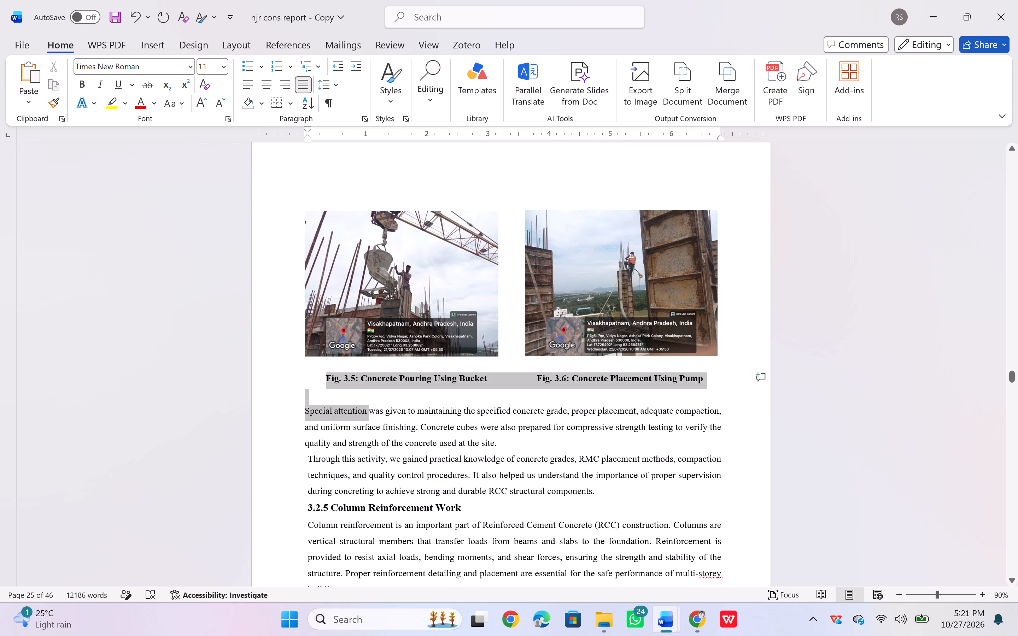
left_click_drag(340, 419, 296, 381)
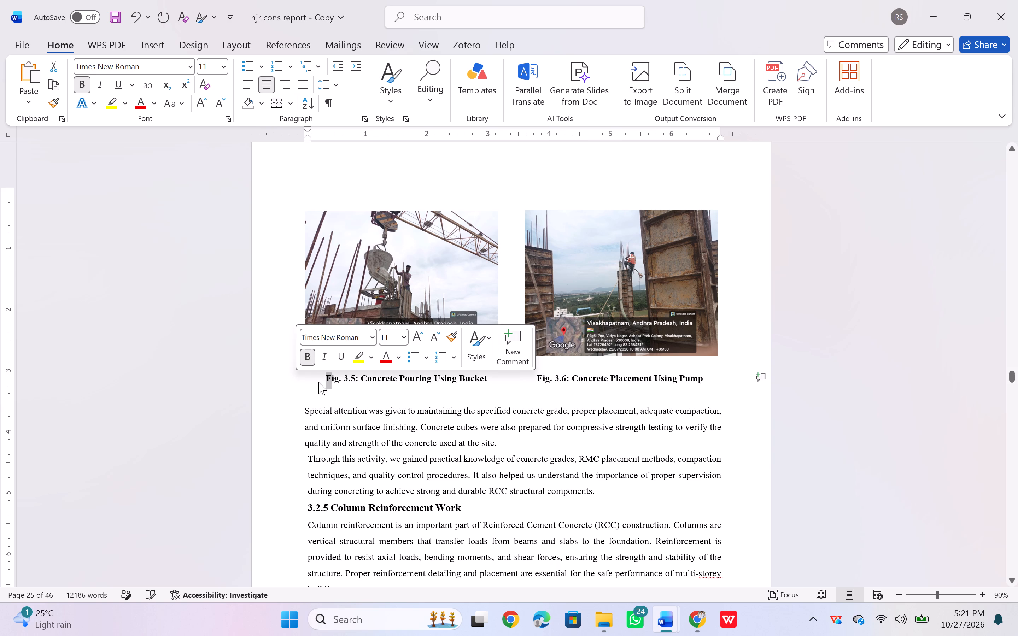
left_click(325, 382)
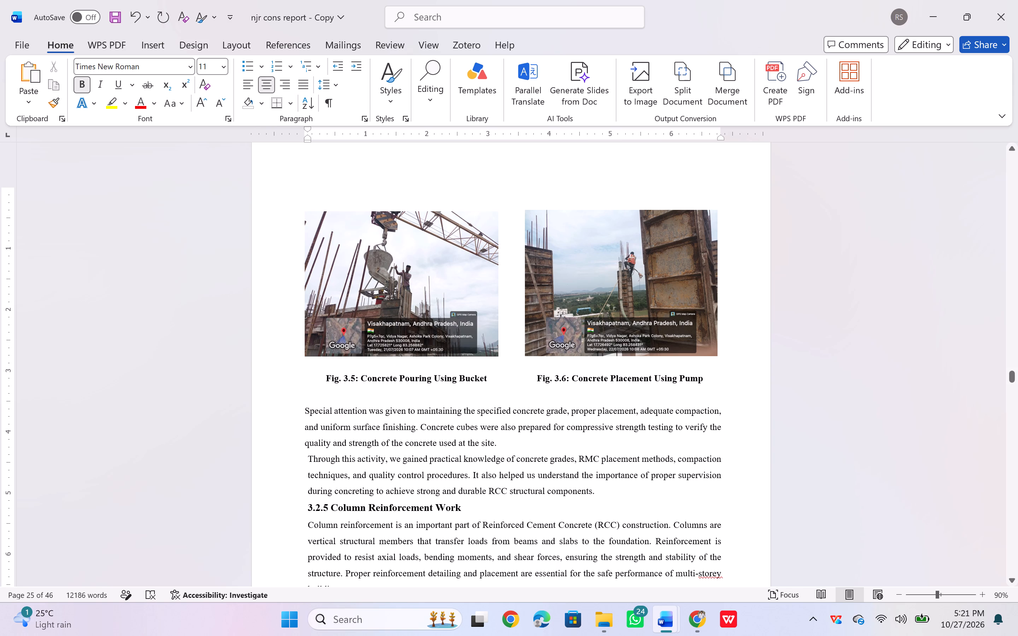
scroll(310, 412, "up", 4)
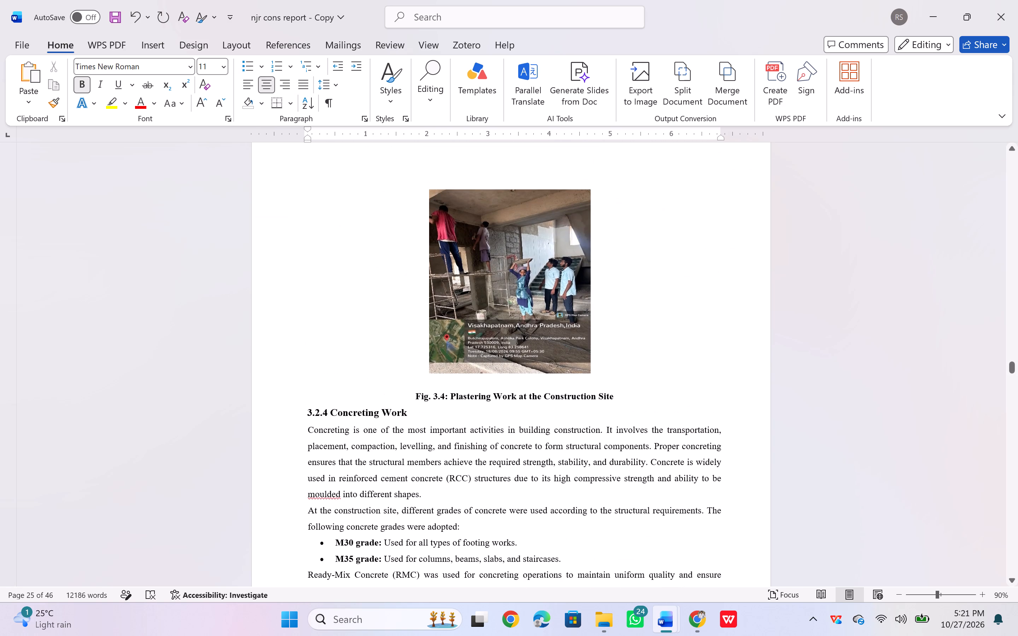
Add a blank line between the Fig. 3.4 caption and the 3.2.4 Concreting Work heading.
left_click(620, 397)
key("Return")
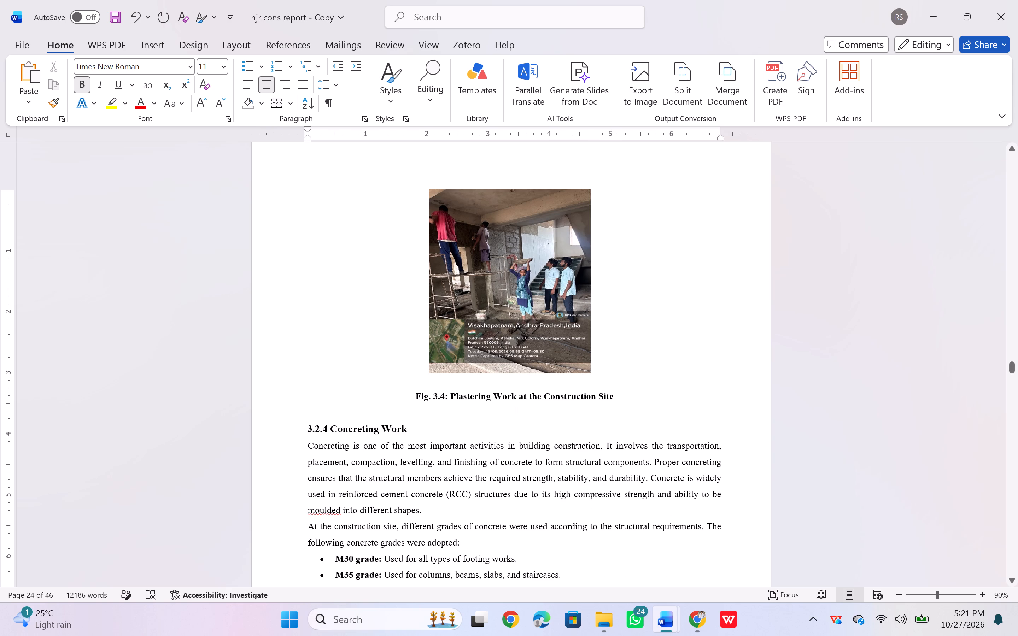
left_click_drag(423, 391, 426, 428)
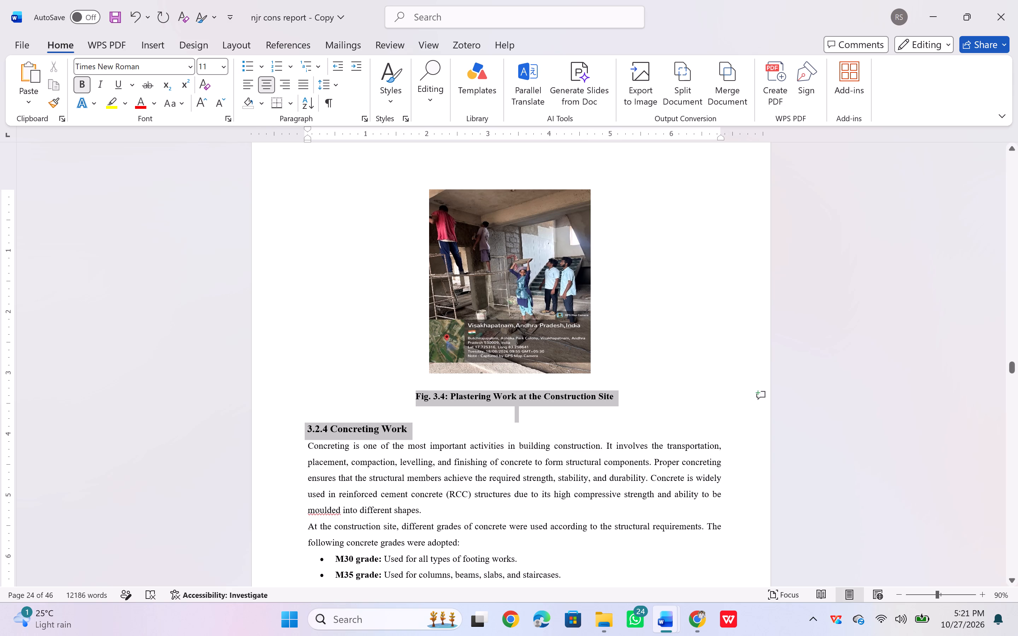
left_click_drag(426, 428, 423, 407)
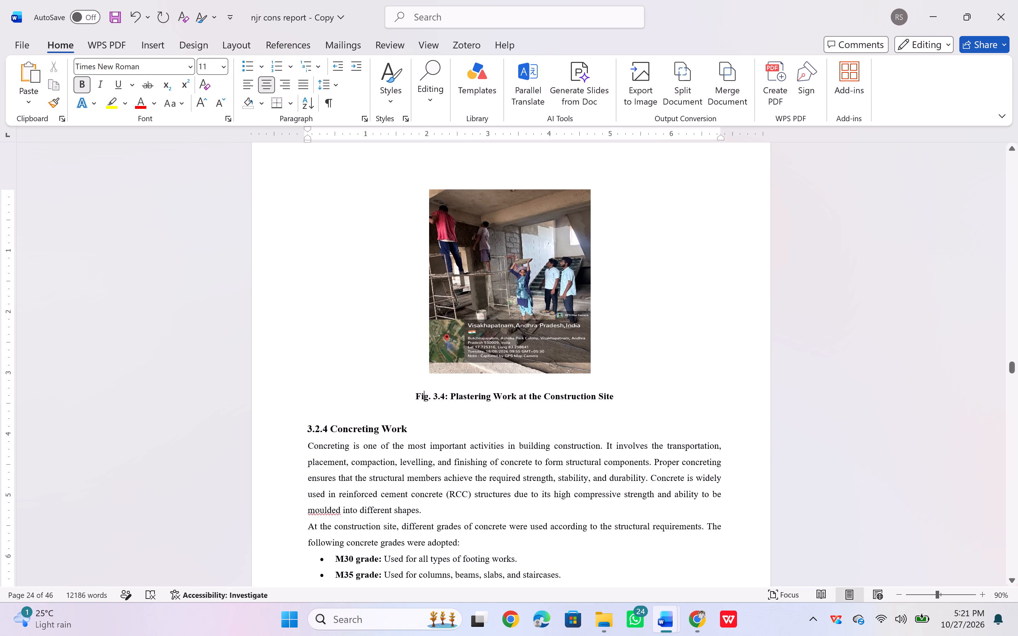
left_click_drag(423, 407, 423, 407)
left_click(440, 404)
Remove the surplus blank line above the Fig. 3.5 and 3.6 photos, keeping a single empty line.
scroll(431, 414, "down", 2)
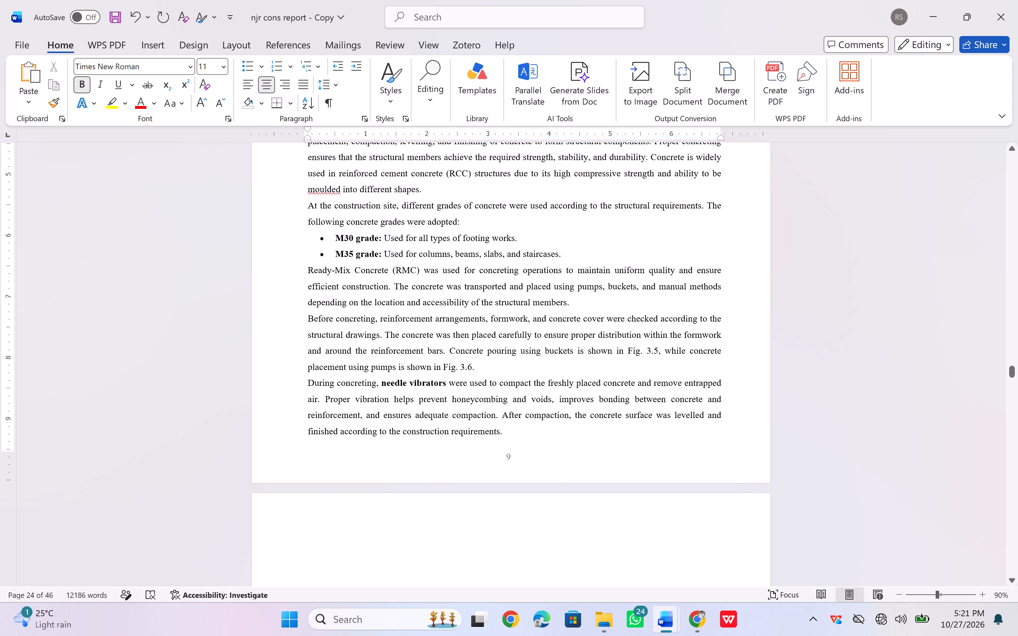
scroll(431, 414, "down", 3)
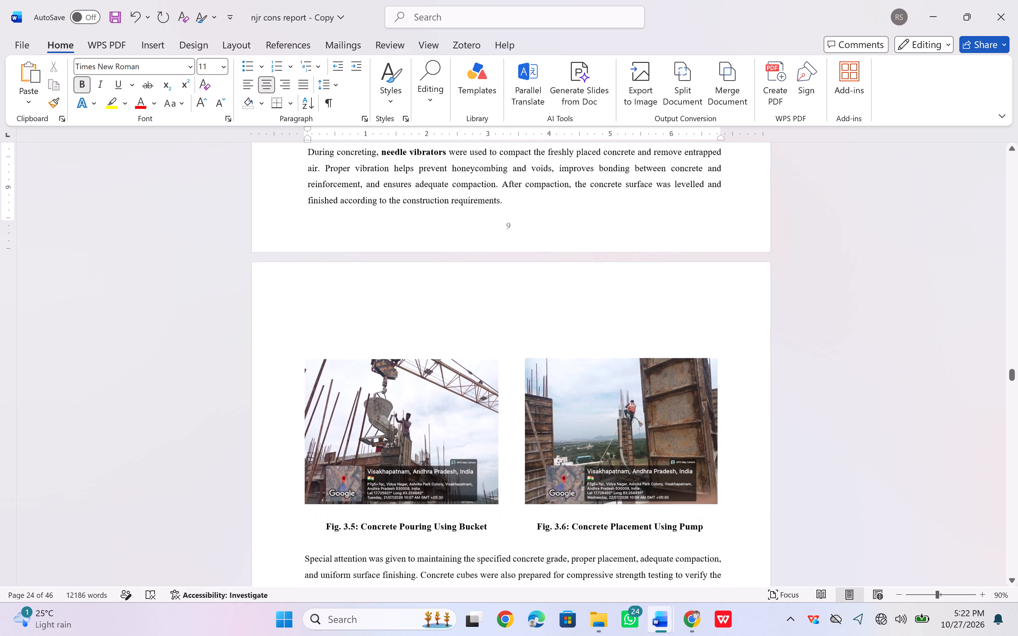
left_click(358, 341)
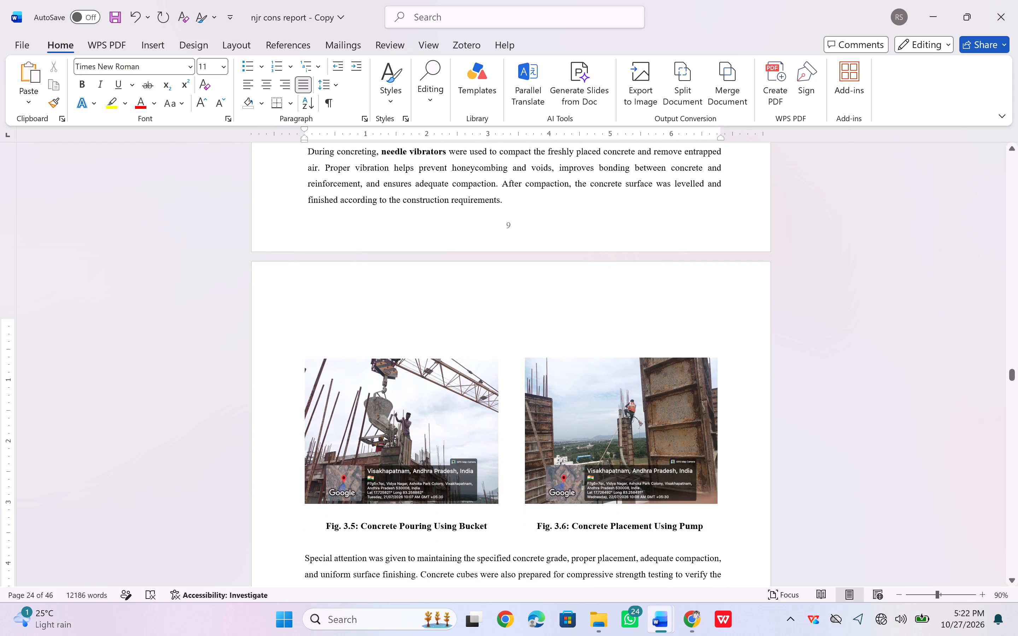
key("BackSpace")
key("BackSpace")
key("Return")
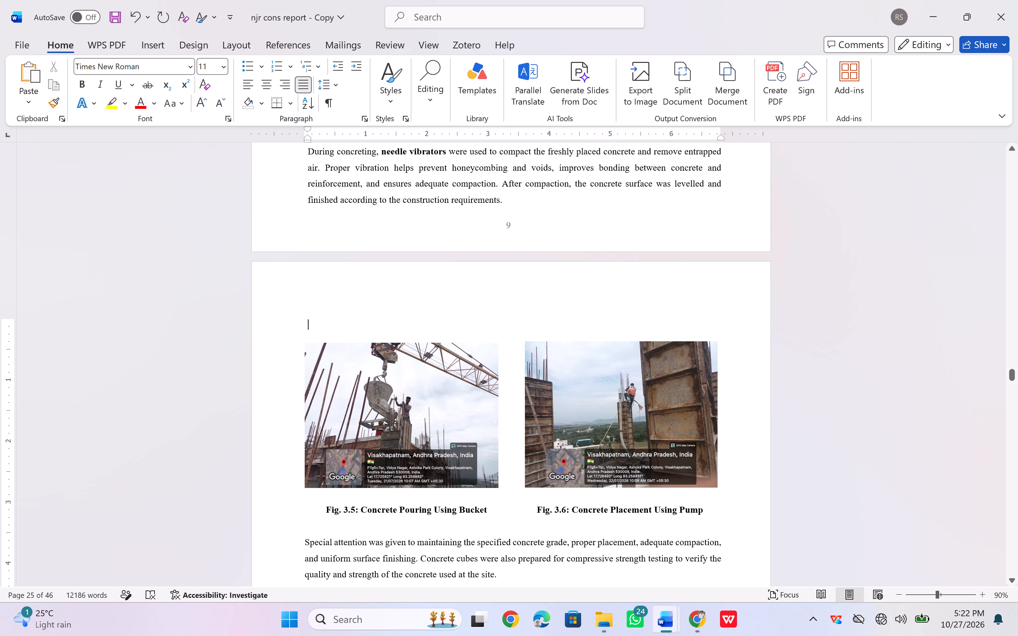
Review section 3.2.5 Column Reinforcement Work, including its Fig. 3.7 and 3.8 captions and photo placeholders.
scroll(346, 399, "down", 2)
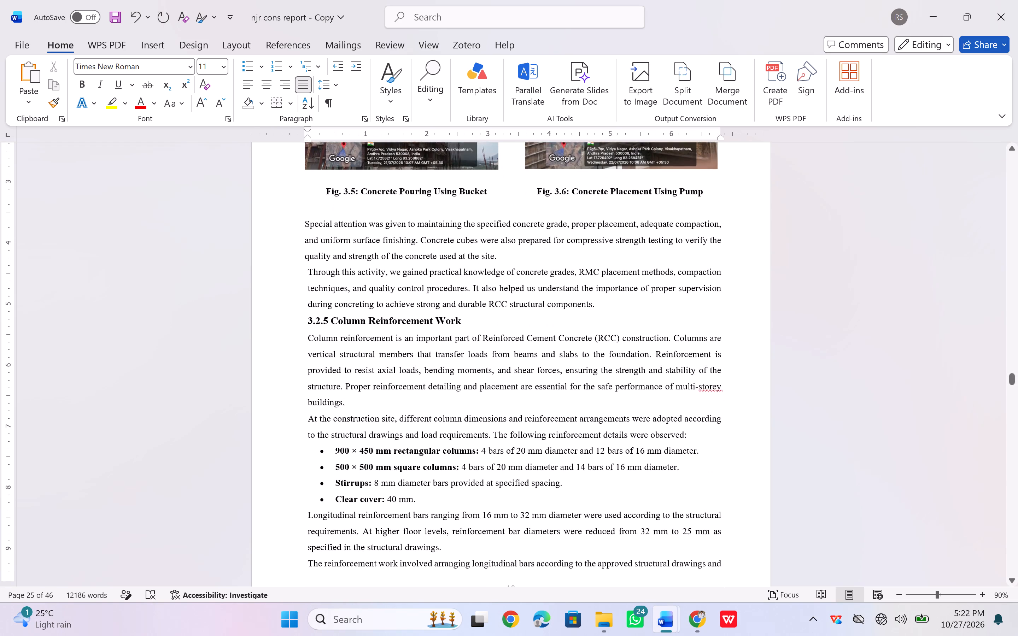
scroll(346, 399, "down", 2)
scroll(346, 399, "up", 1)
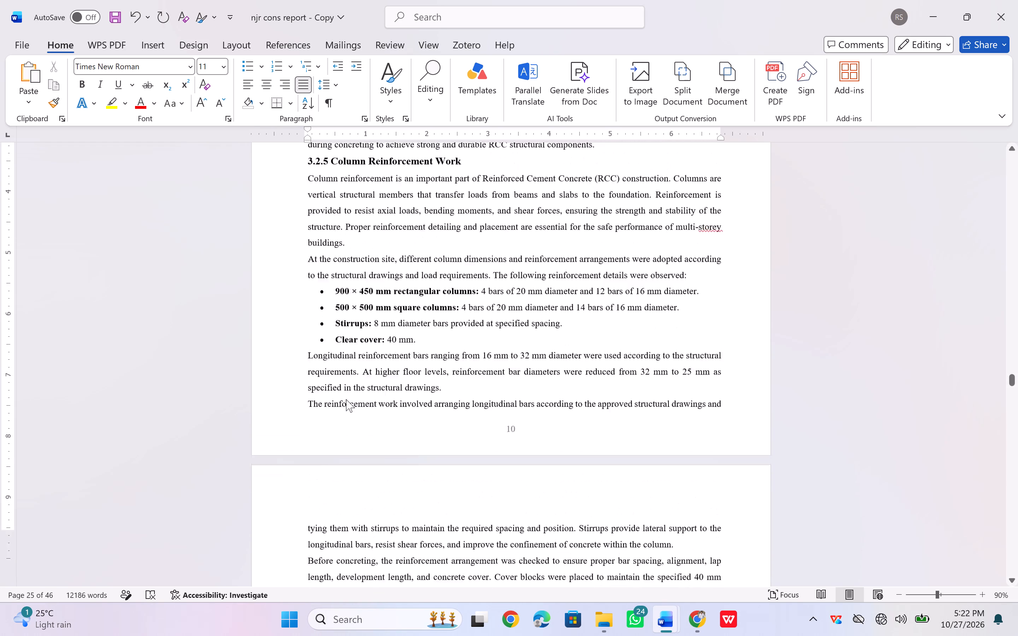
scroll(346, 399, "up", 1)
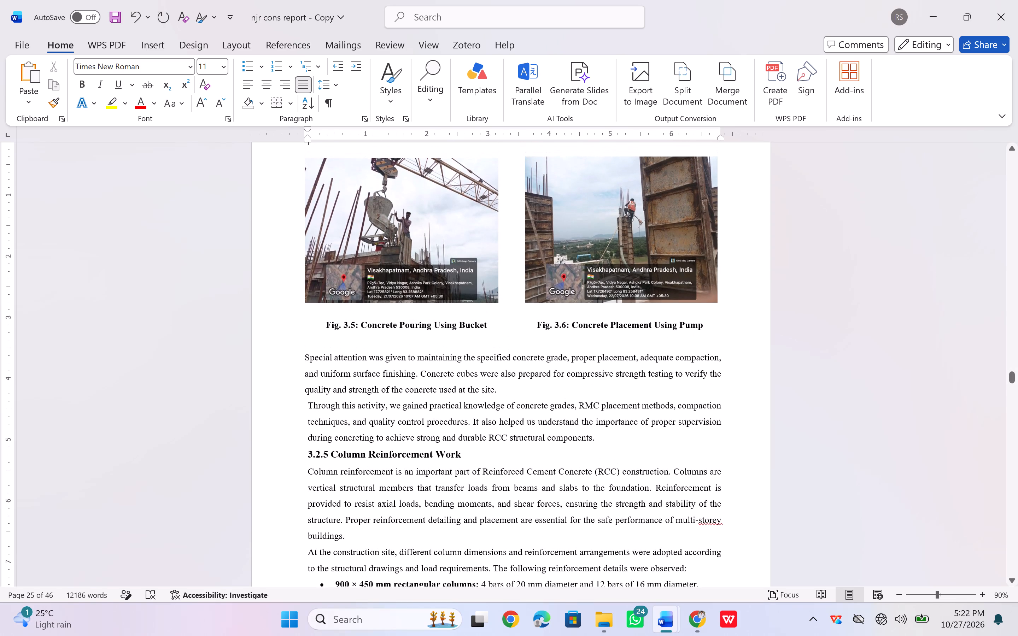
scroll(346, 399, "down", 1)
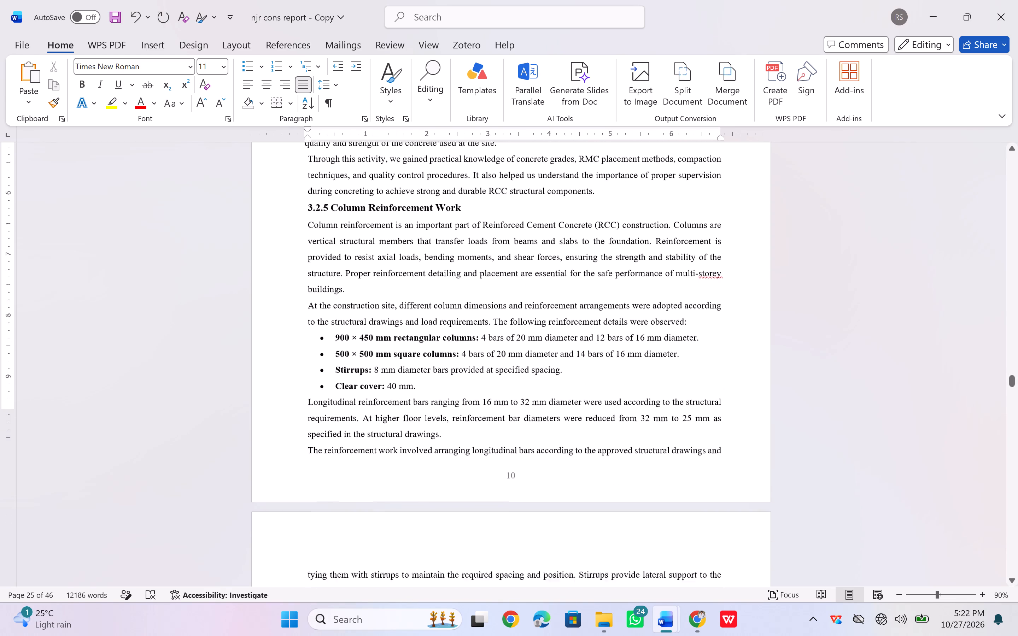
scroll(346, 399, "down", 3)
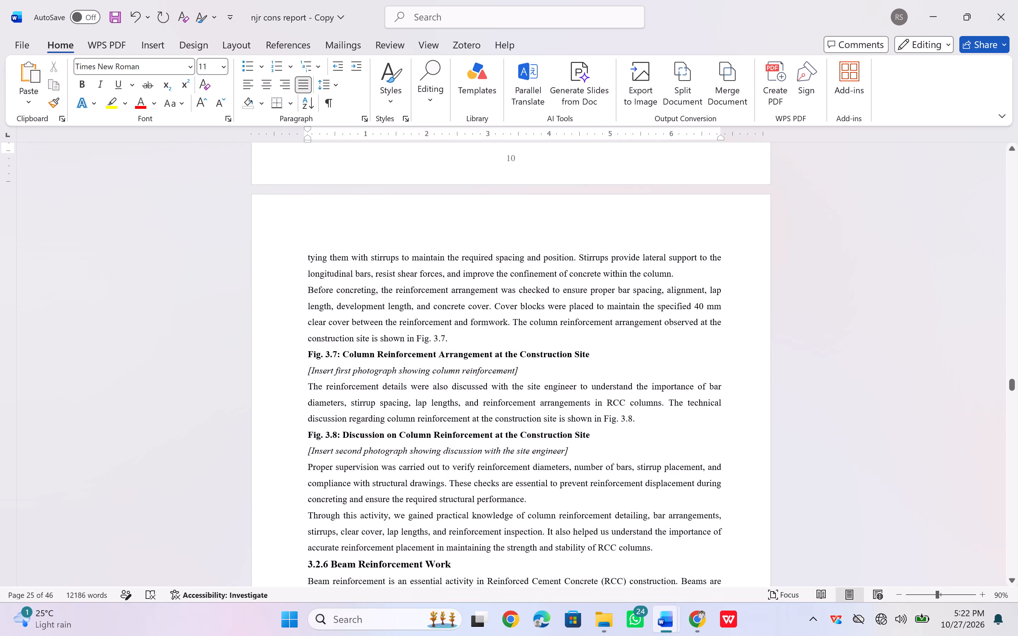
scroll(346, 399, "down", 3)
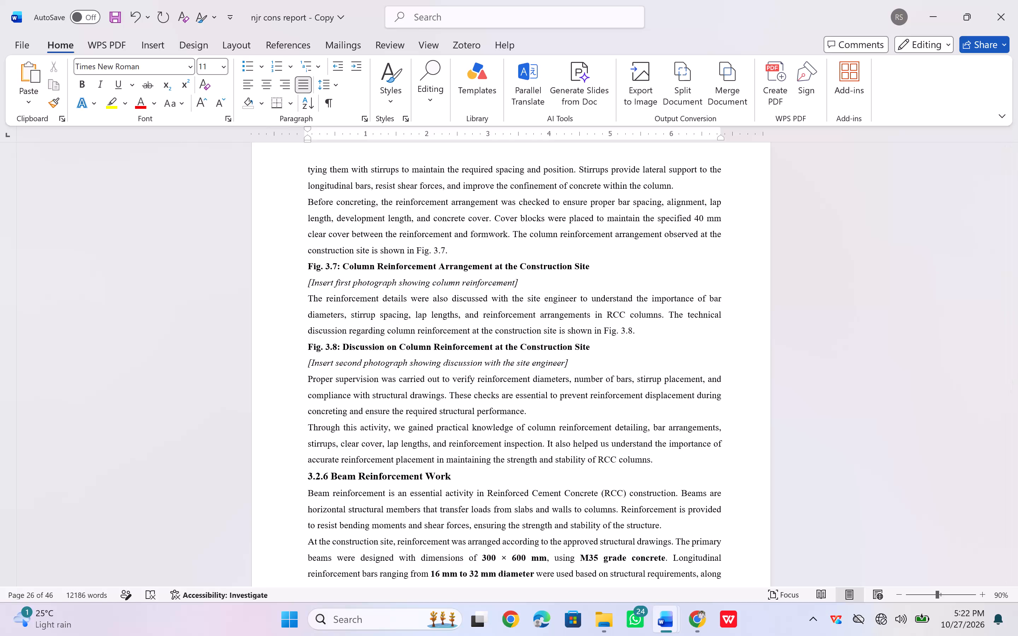
Switch to the FSI DRAFT REPORT document and copy the "5.1 Column Reinforcement" photo.
key("alt+Tab")
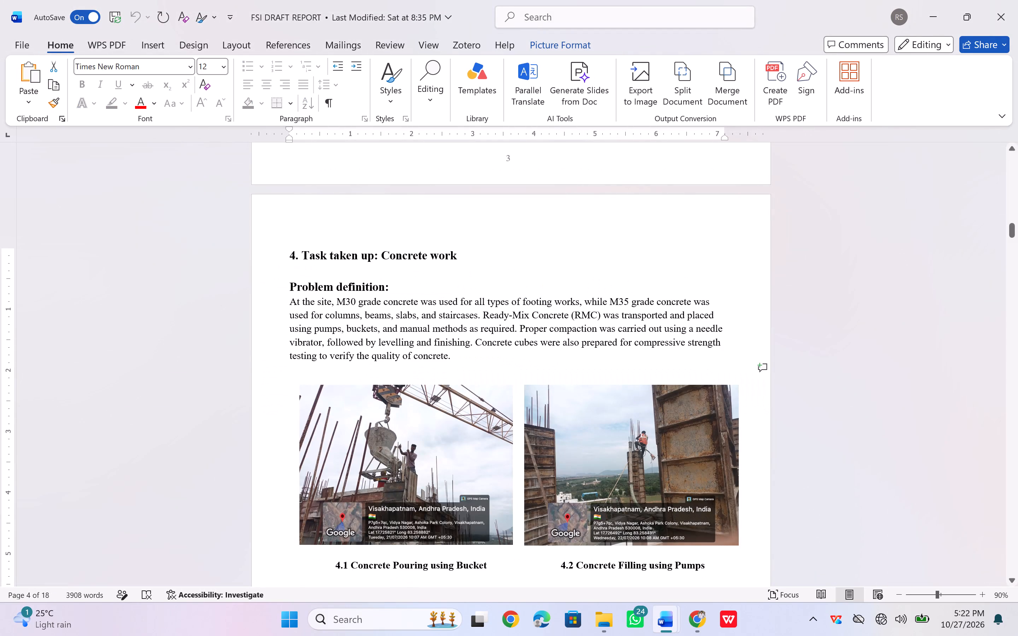
scroll(367, 470, "down", 3)
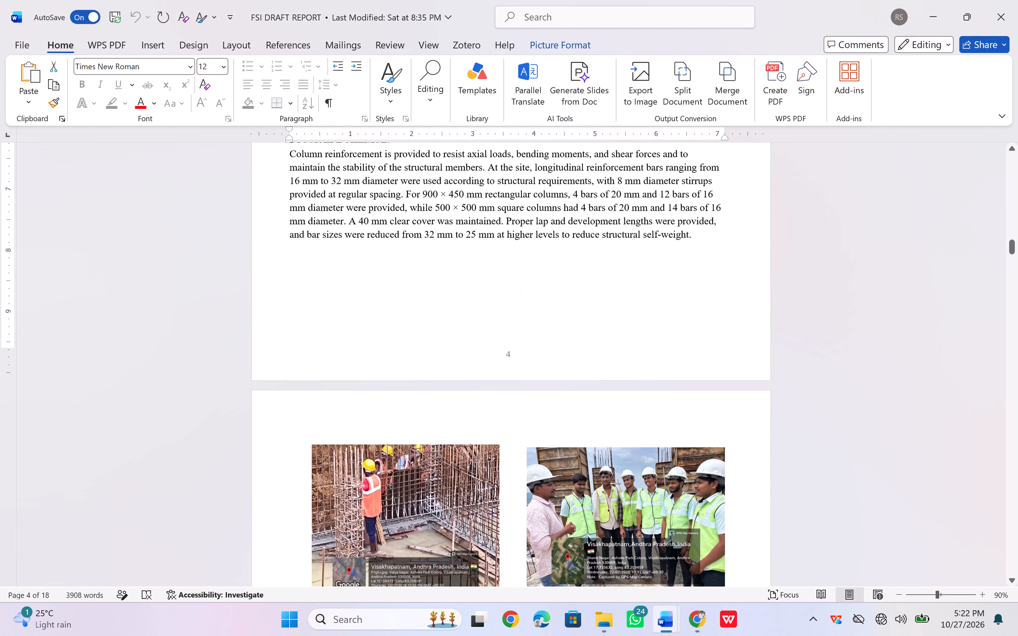
scroll(367, 470, "down", 1)
left_click(397, 449)
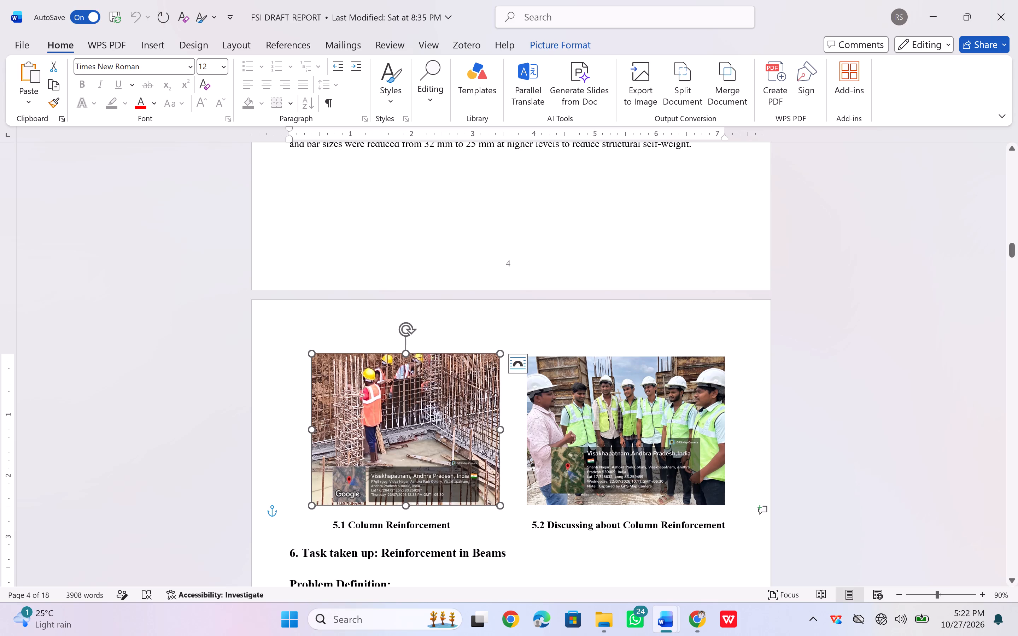
key("ctrl+c")
Return to the njr cons report and delete the placeholder "[Insert first photograph showing column reinforcement]" with its line.
key("alt+Tab")
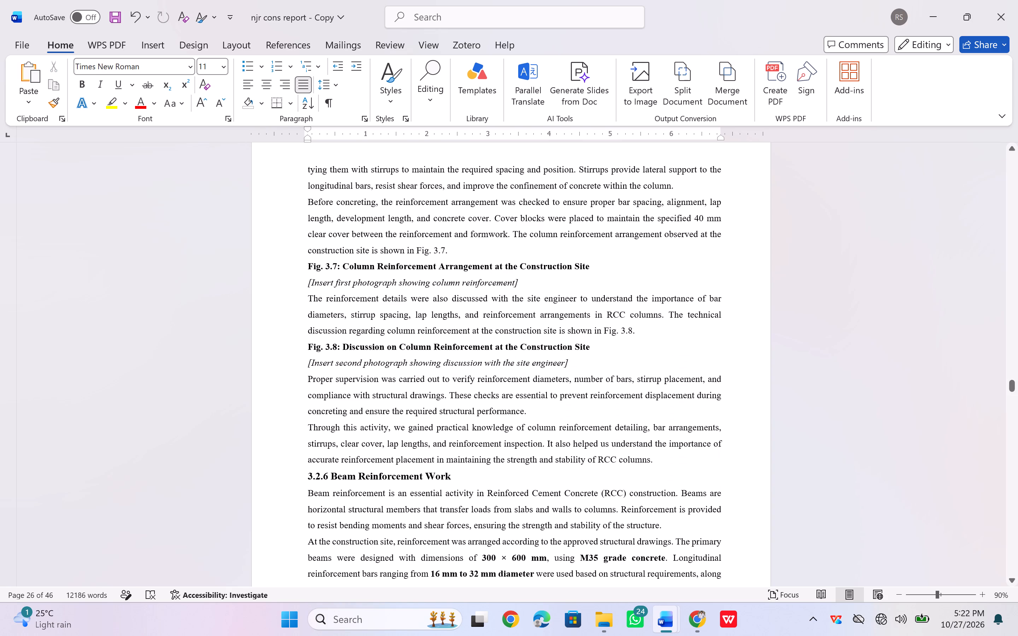
left_click(527, 284)
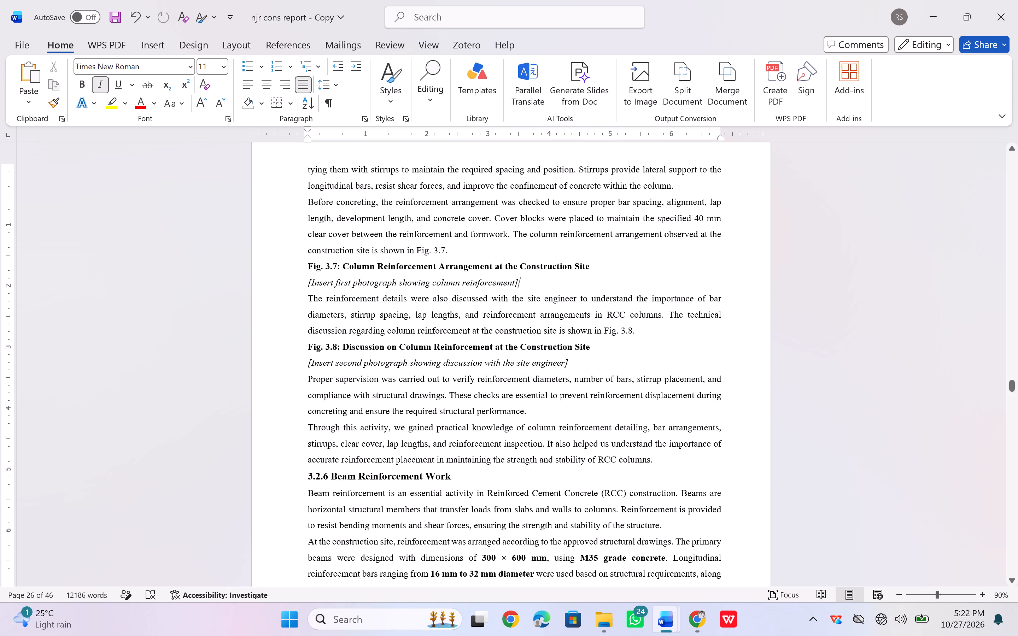
key("BackSpace")
key("BackSpace")
key("BackSpace")
key("BackSpace")
key("BackSpace")
key("BackSpace")
key("BackSpace")
key("BackSpace")
key("BackSpace")
key("BackSpace")
key("BackSpace")
key("BackSpace")
key("BackSpace")
key("BackSpace")
key("BackSpace")
key("BackSpace")
key("BackSpace")
key("BackSpace")
key("BackSpace")
key("BackSpace")
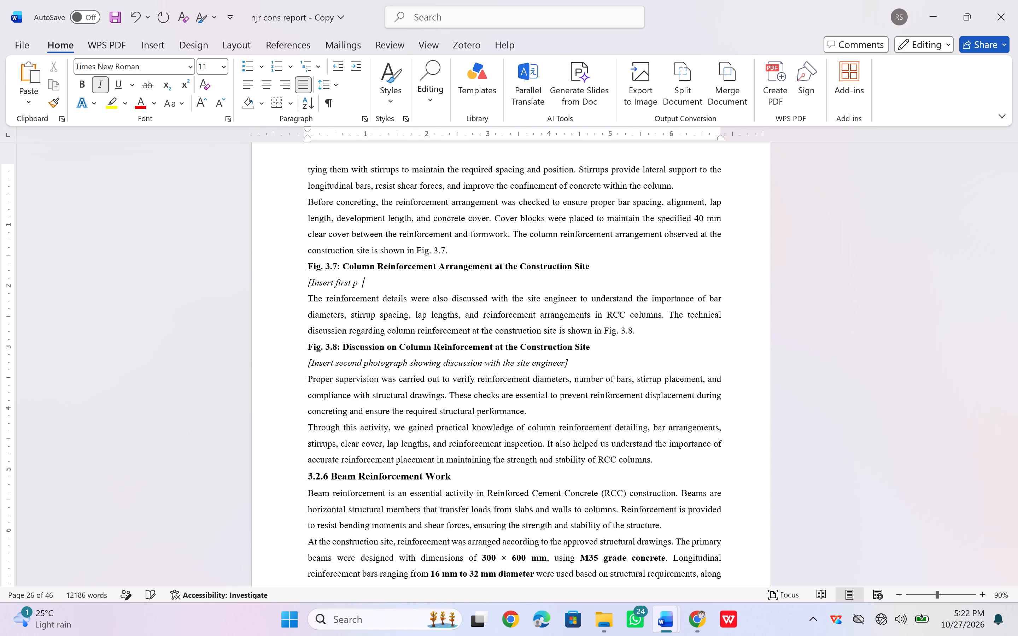
key("BackSpace")
key("BackSpace")
key("BackSpace")
key("BackSpace")
key("BackSpace")
key("BackSpace")
key("BackSpace")
key("BackSpace")
key("BackSpace")
key("BackSpace")
key("BackSpace")
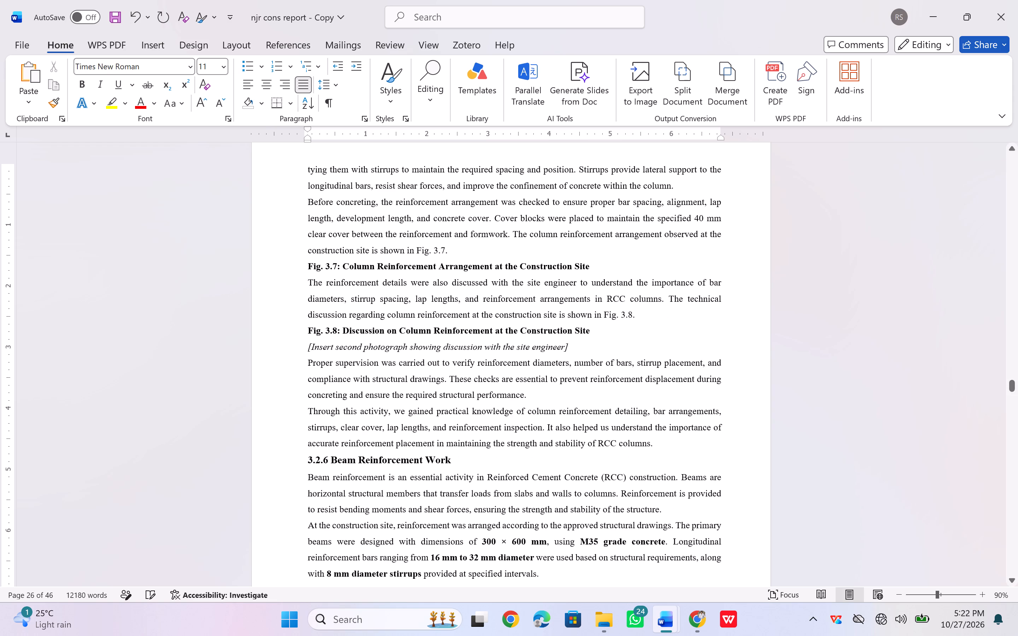
Paste the copied column reinforcement photo on a new line above the Fig. 3.7 caption.
left_click(460, 251)
key("Return")
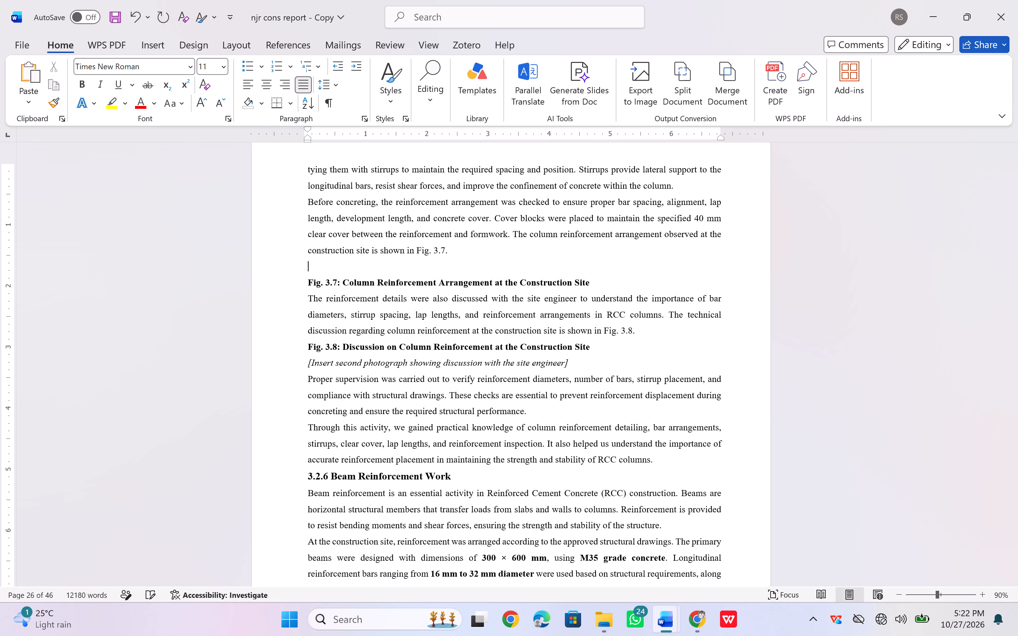
key("ctrl+v")
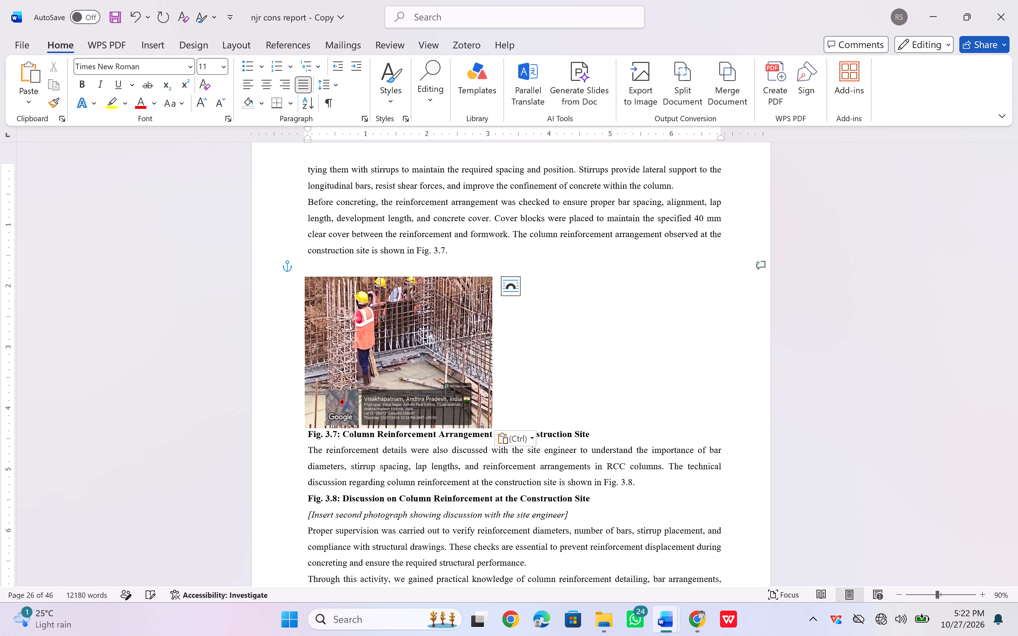
Set the Fig. 3.7 photo's layout to In Line with Text and centre it above its caption.
left_click(509, 285)
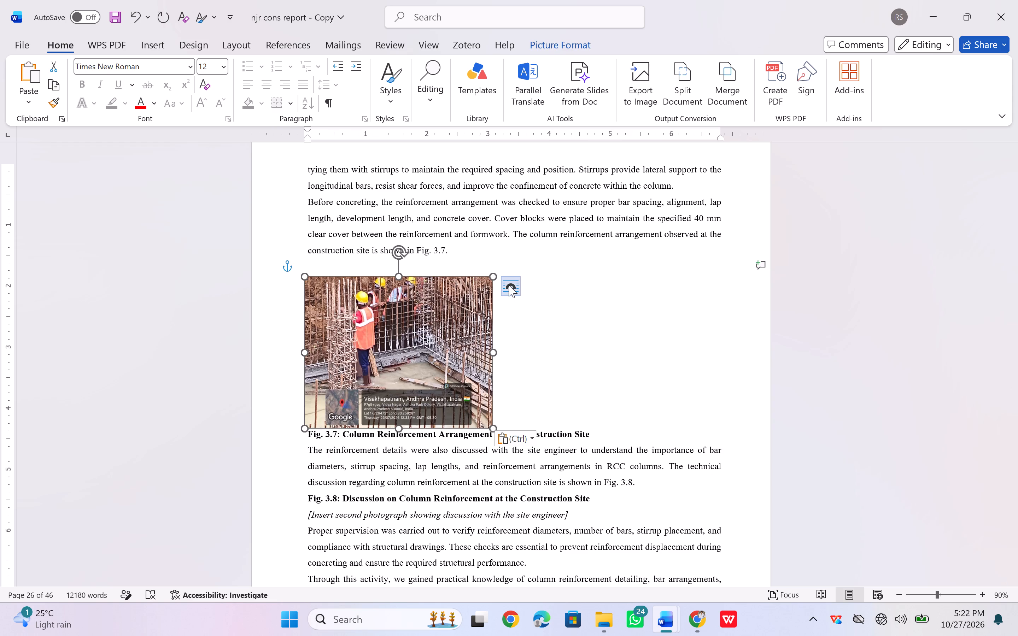
left_click(393, 326)
left_click(611, 294)
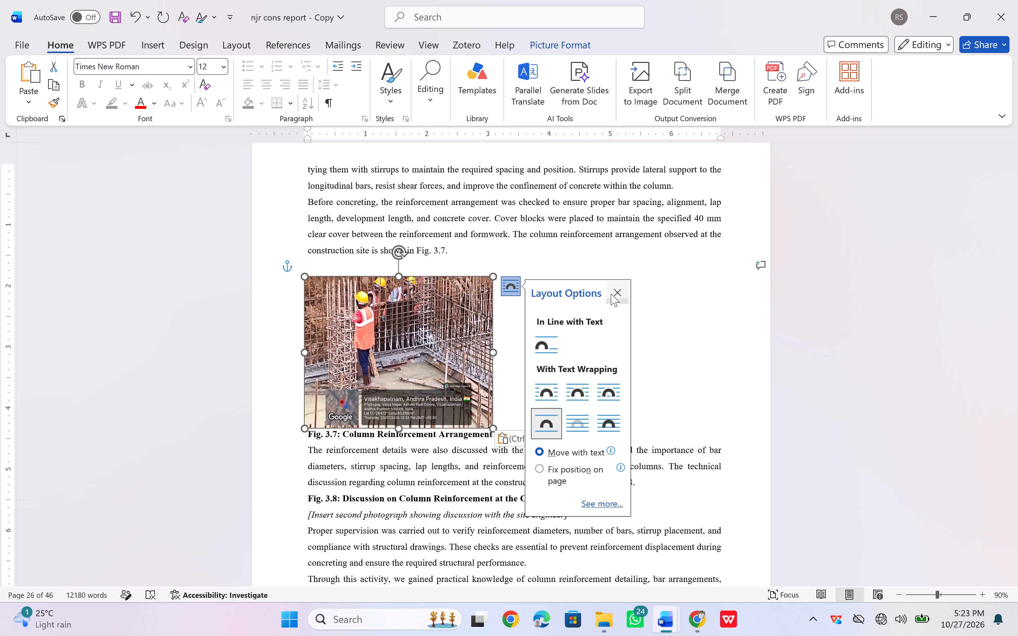
left_click(411, 327)
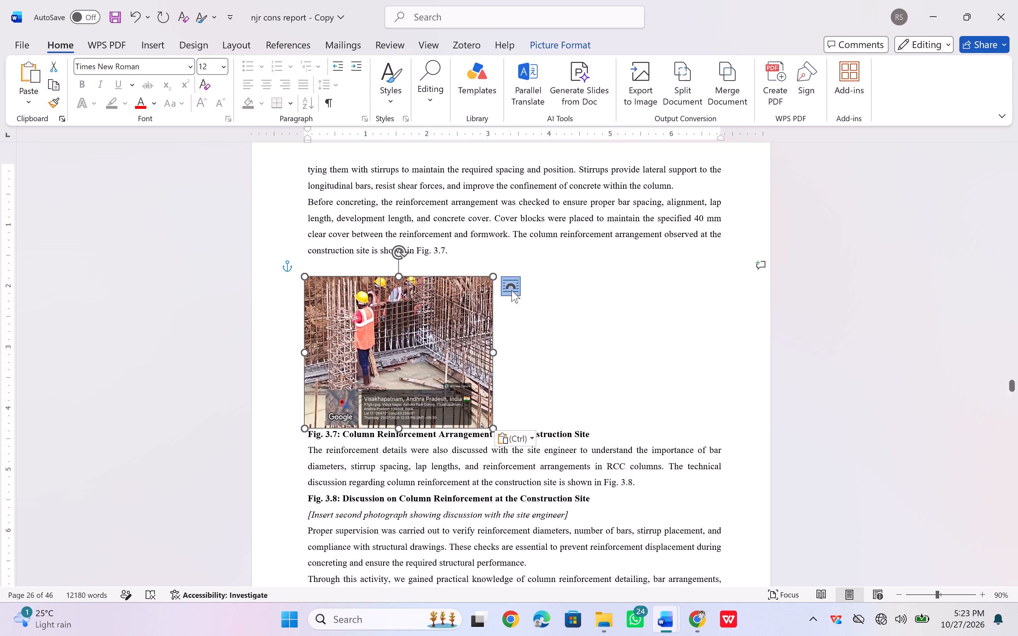
left_click(517, 287)
left_click(517, 287)
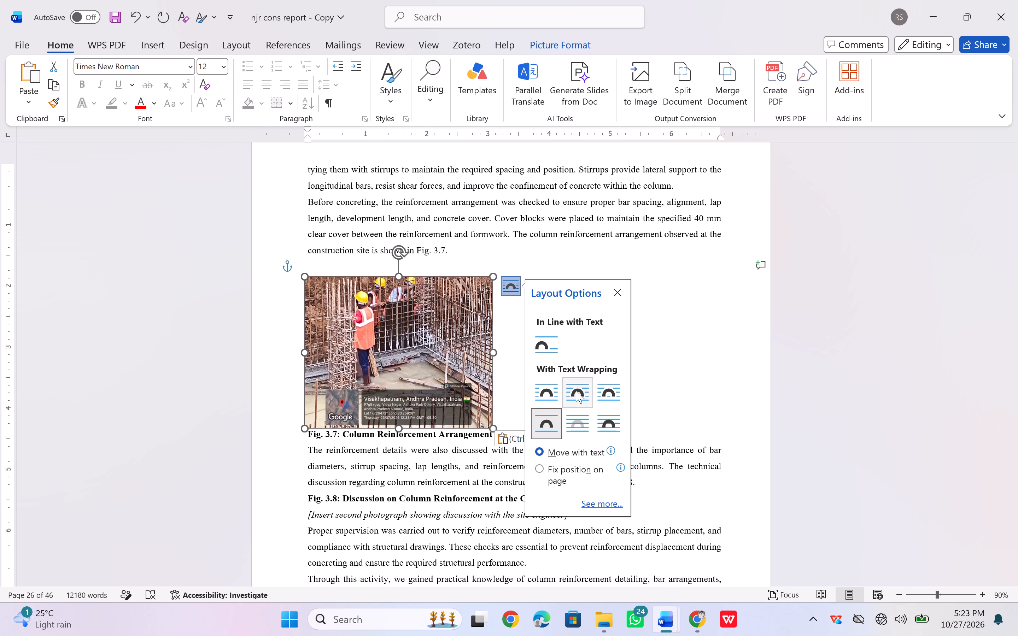
left_click(576, 392)
left_click(546, 402)
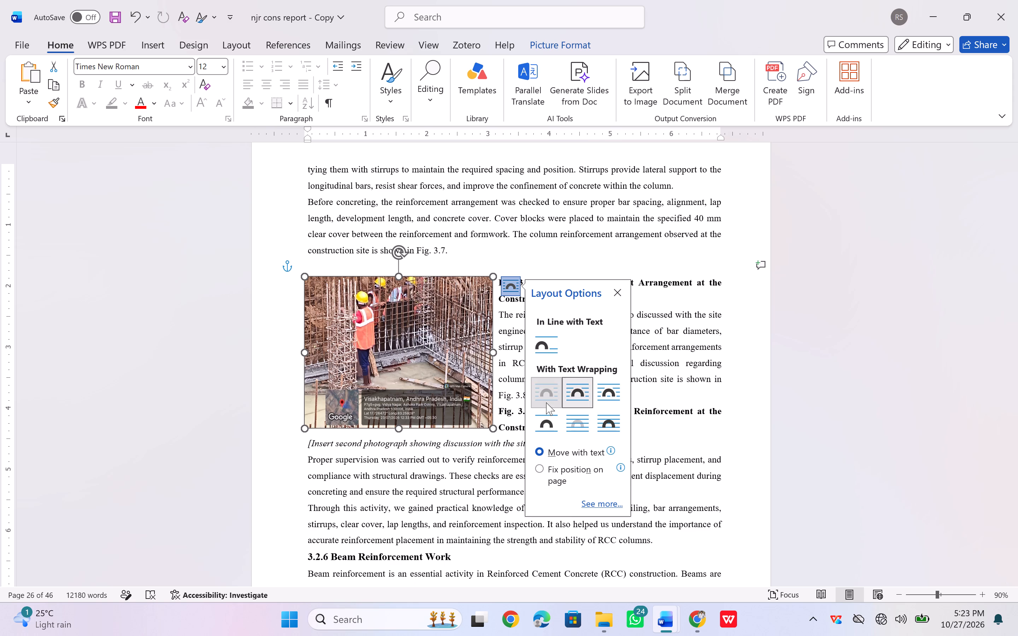
left_click(545, 438)
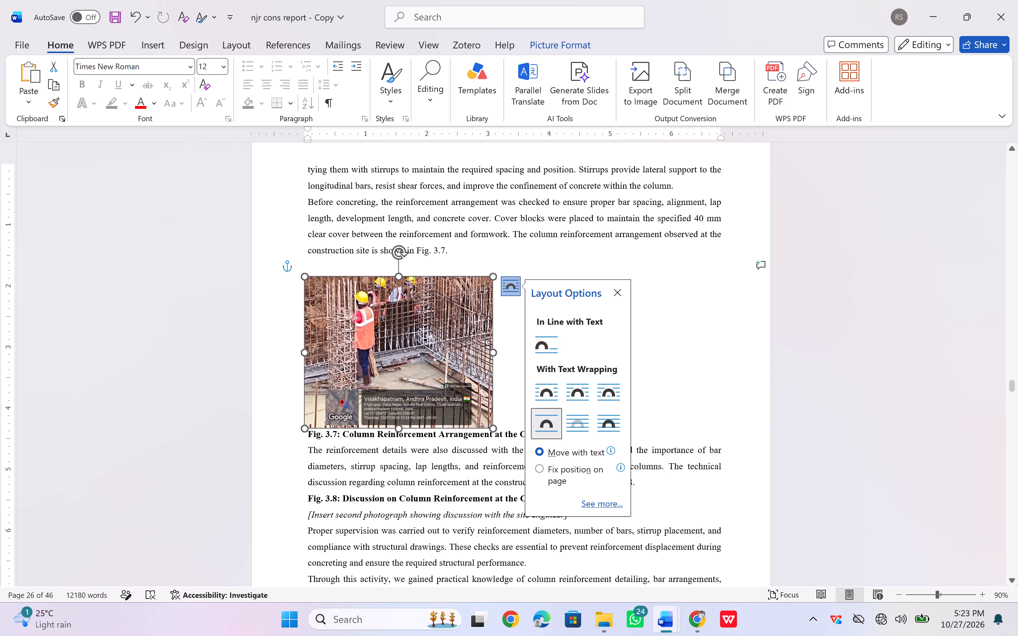
left_click(543, 344)
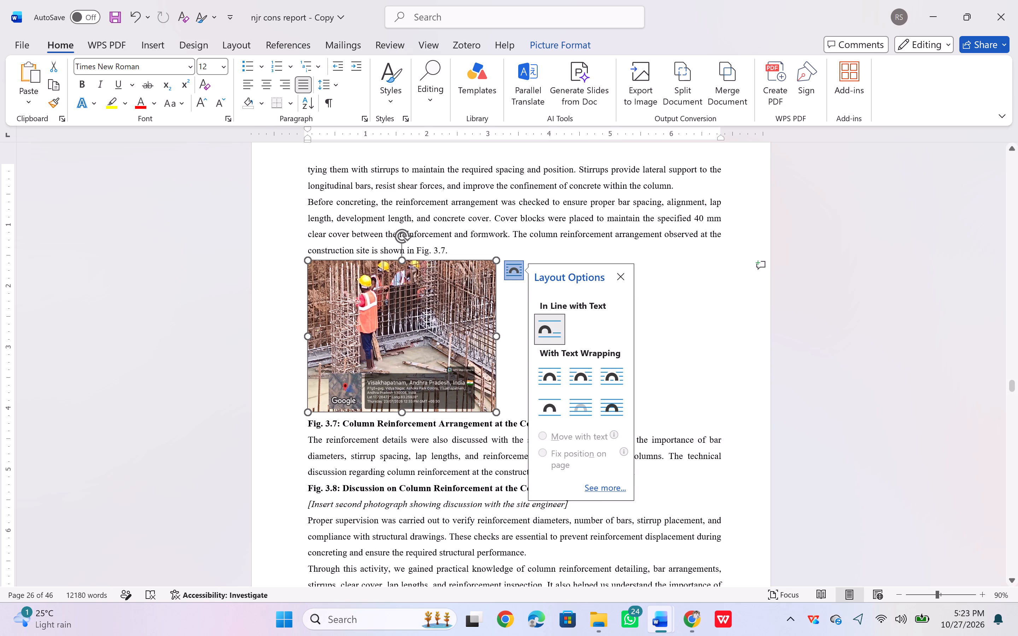
left_click(264, 88)
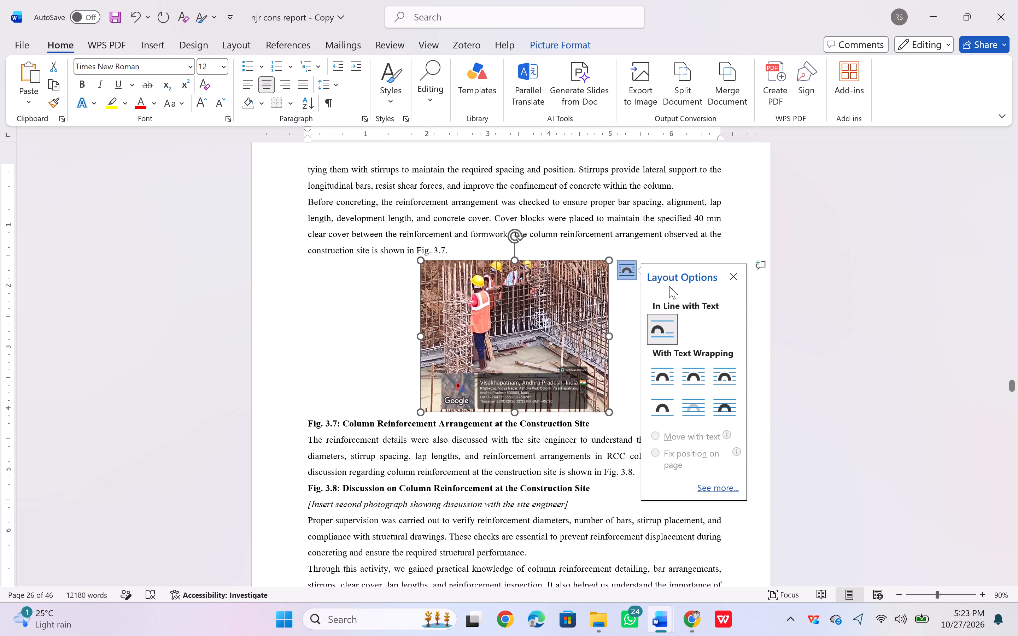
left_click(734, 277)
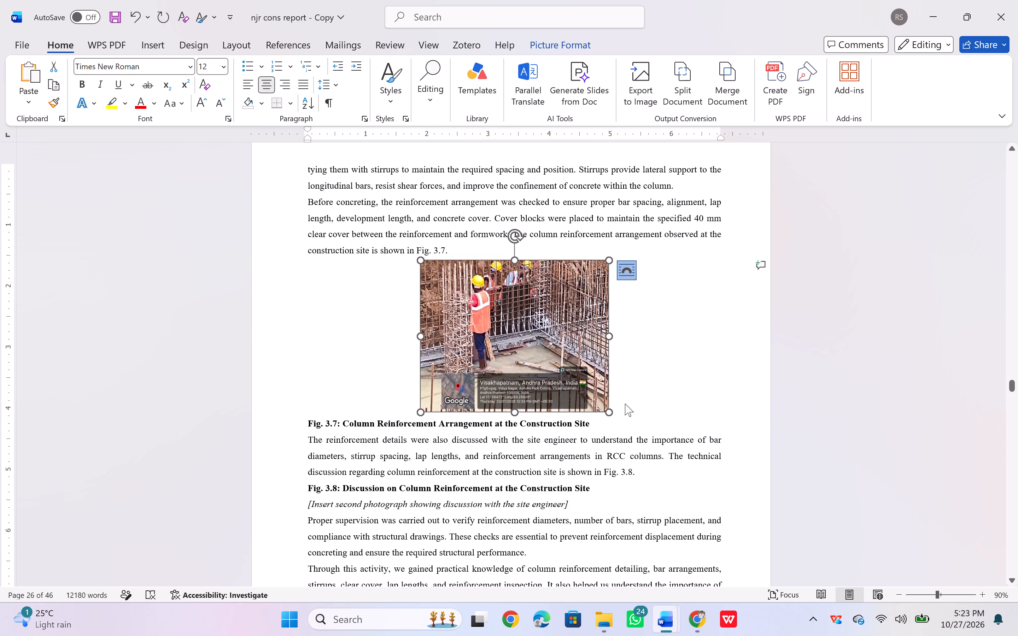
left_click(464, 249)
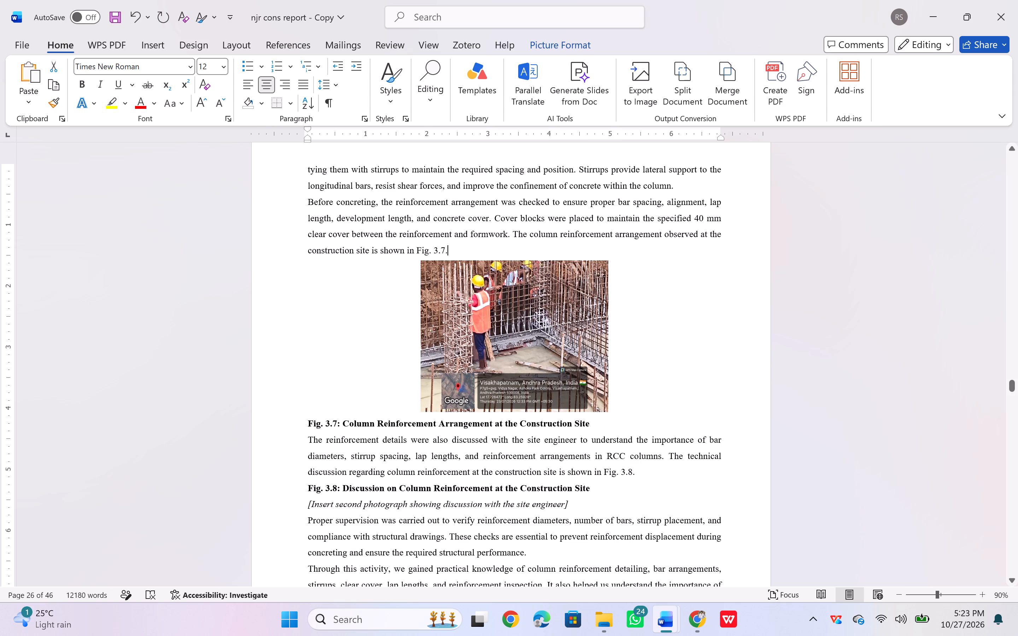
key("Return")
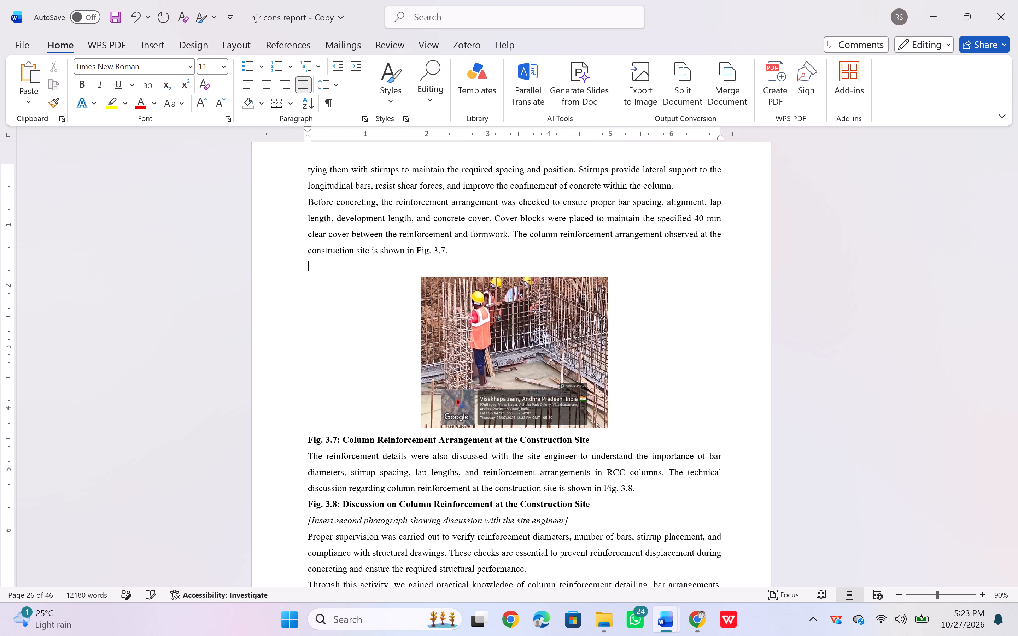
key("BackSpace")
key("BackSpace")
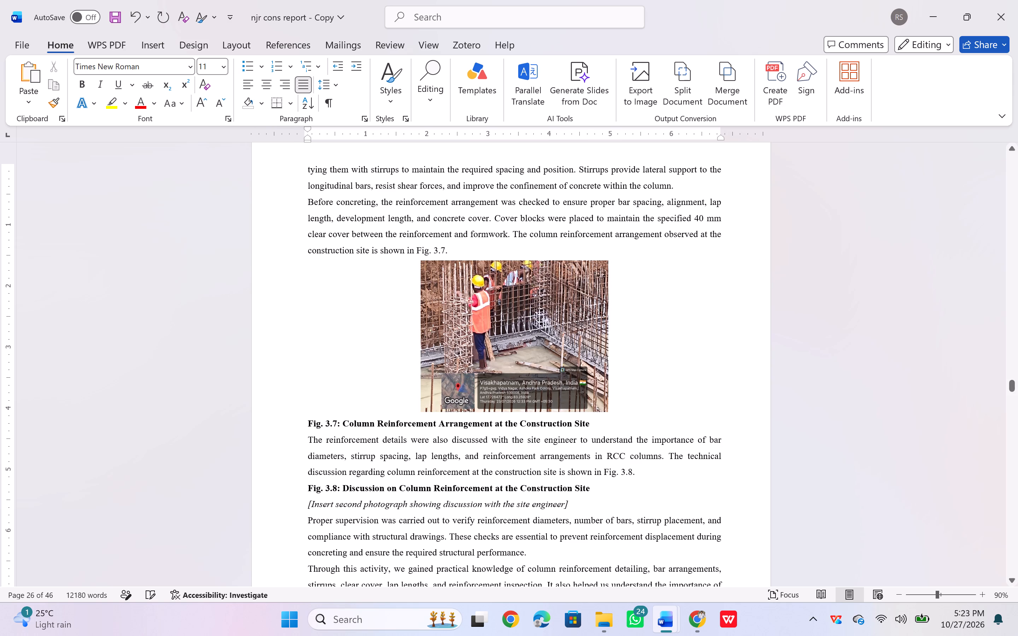
Centre the Fig. 3.7 caption and put a blank line above it and another below it.
left_click(308, 419)
key("Return")
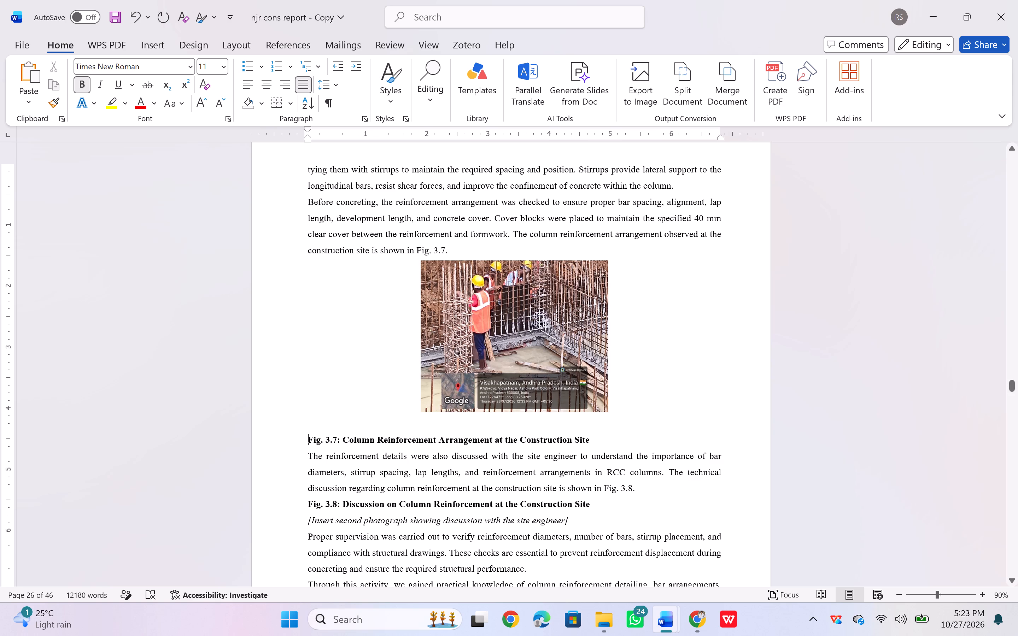
left_click_drag(306, 440, 404, 434)
left_click_drag(404, 434, 591, 440)
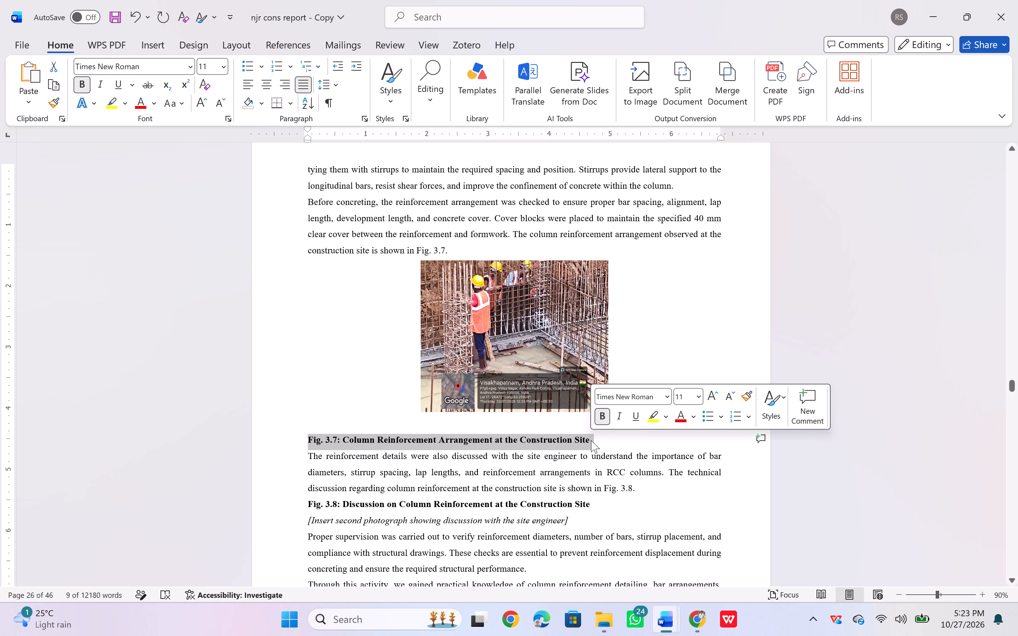
left_click(261, 83)
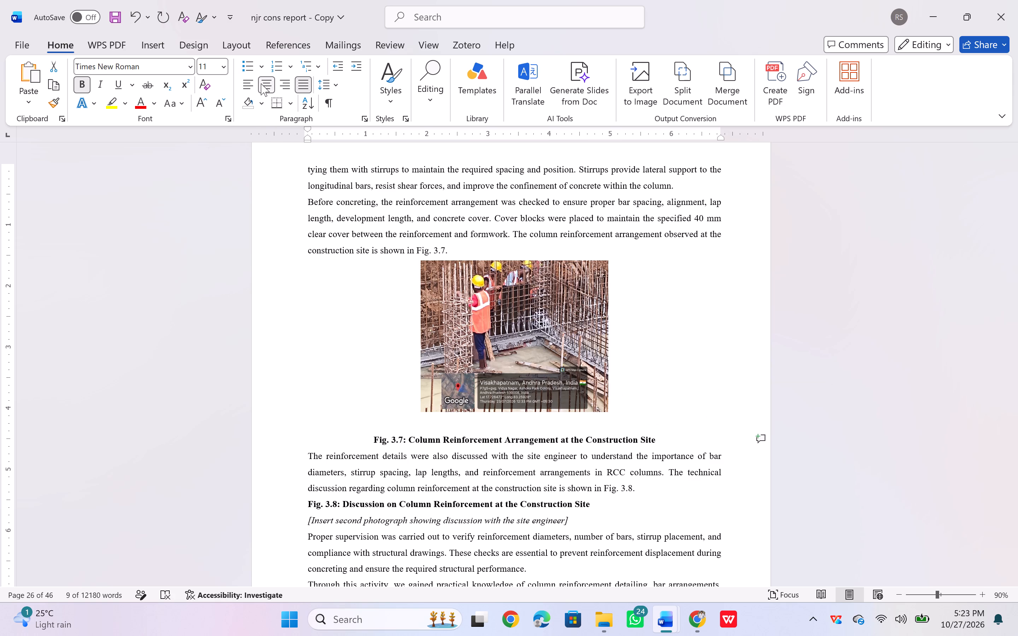
left_click(396, 443)
left_click(663, 441)
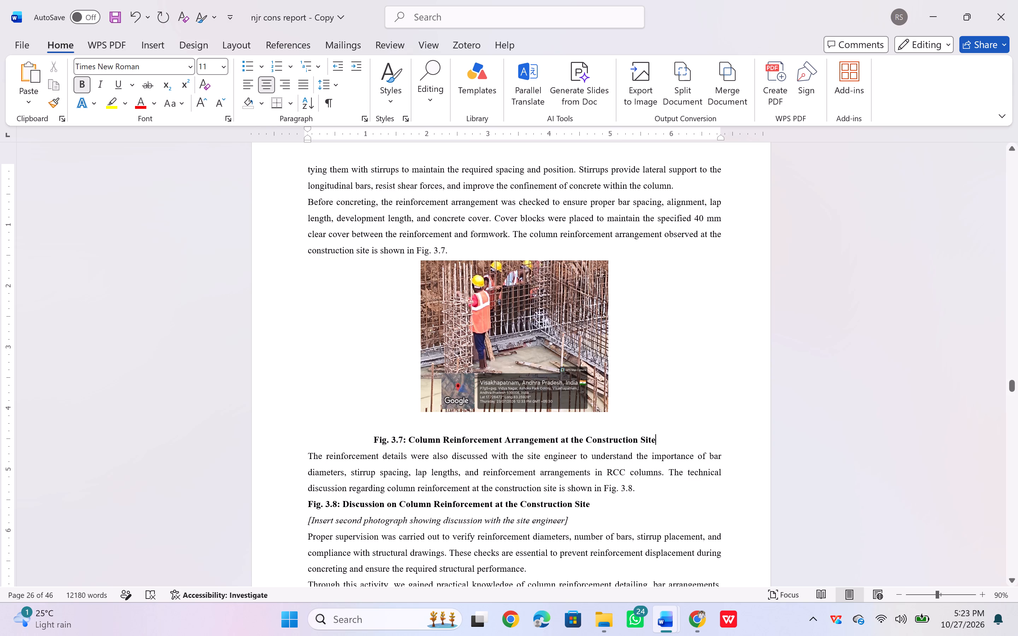
key("Return")
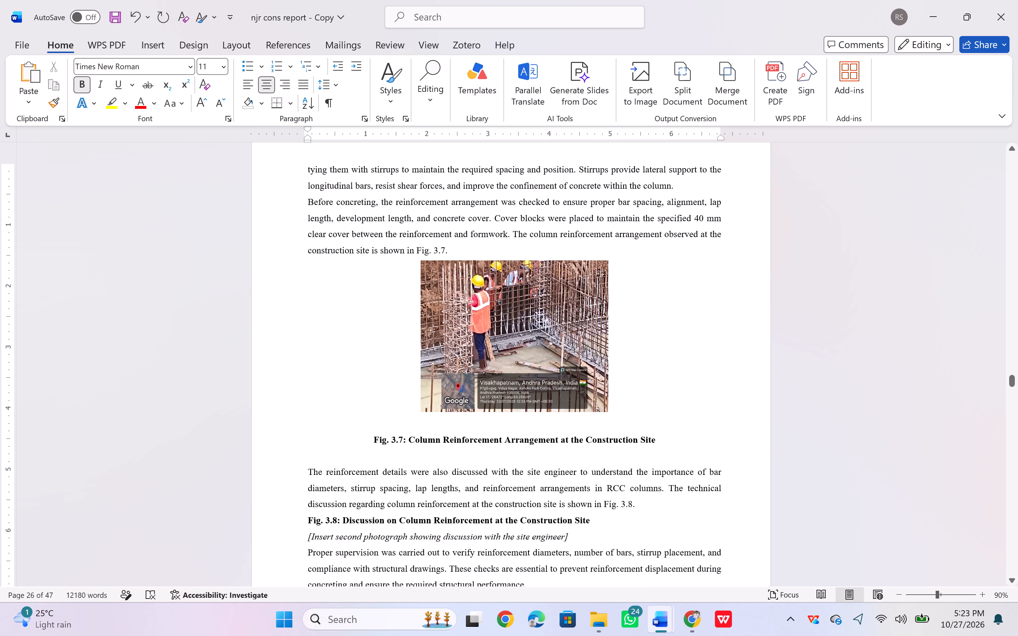
Set line spacing to 1.15 from the paragraph introducing Fig. 3.7 through the photo and its caption.
left_click_drag(396, 253, 575, 440)
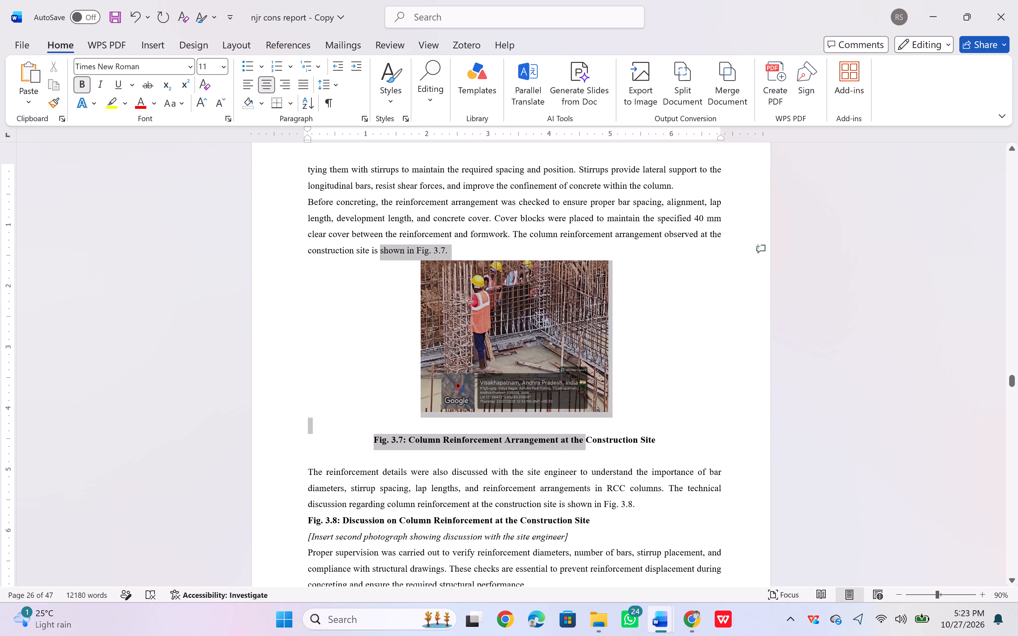
left_click_drag(575, 440, 675, 439)
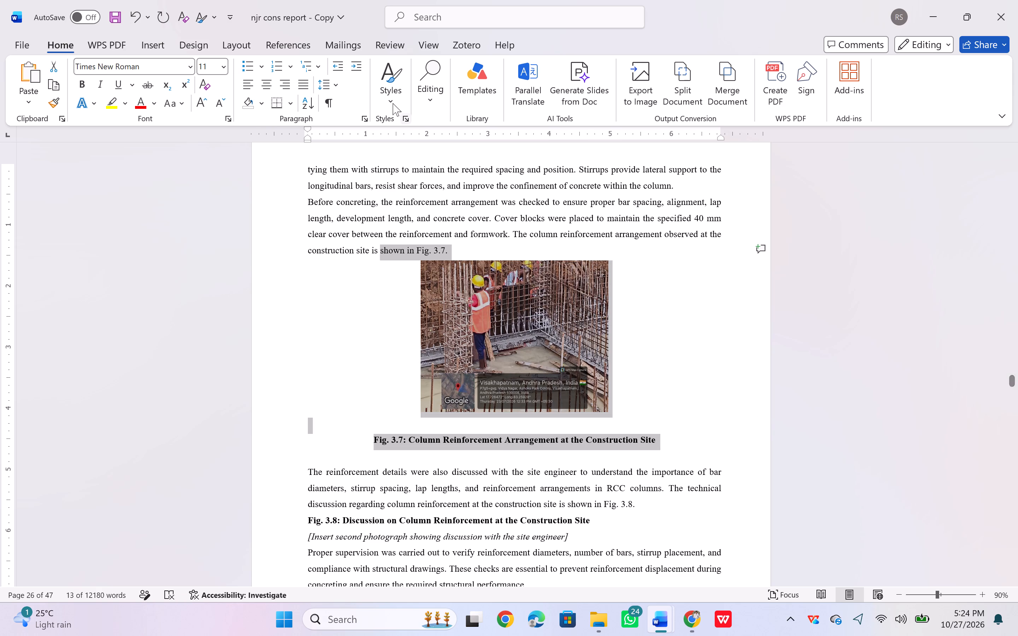
left_click(340, 89)
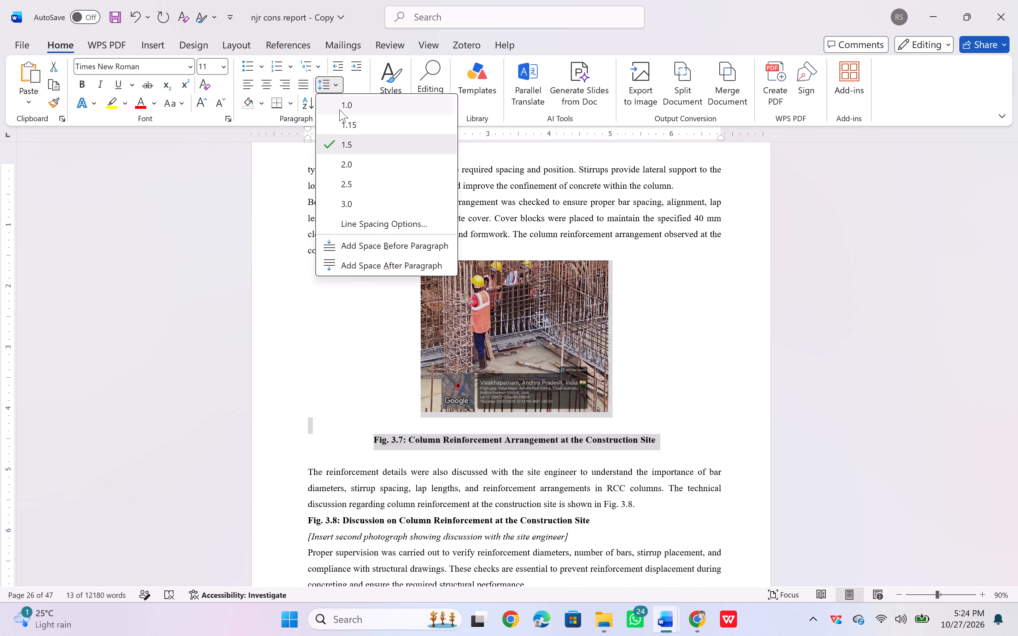
left_click(343, 123)
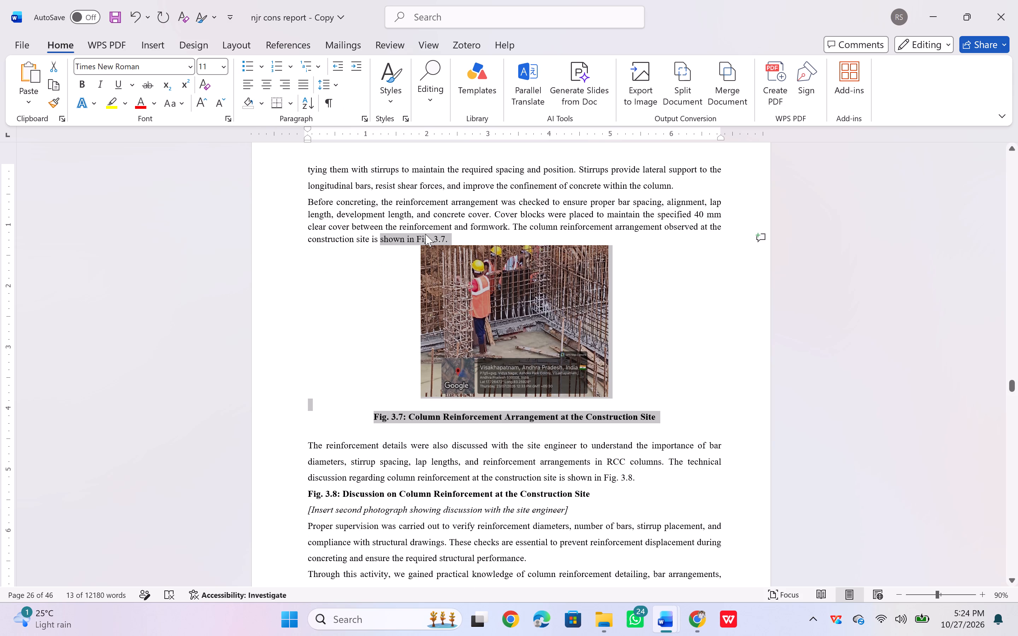
Change the Fig. 3.7 photo's text wrapping to Top and Bottom and nudge it slightly down from the paragraph above.
left_click(442, 329)
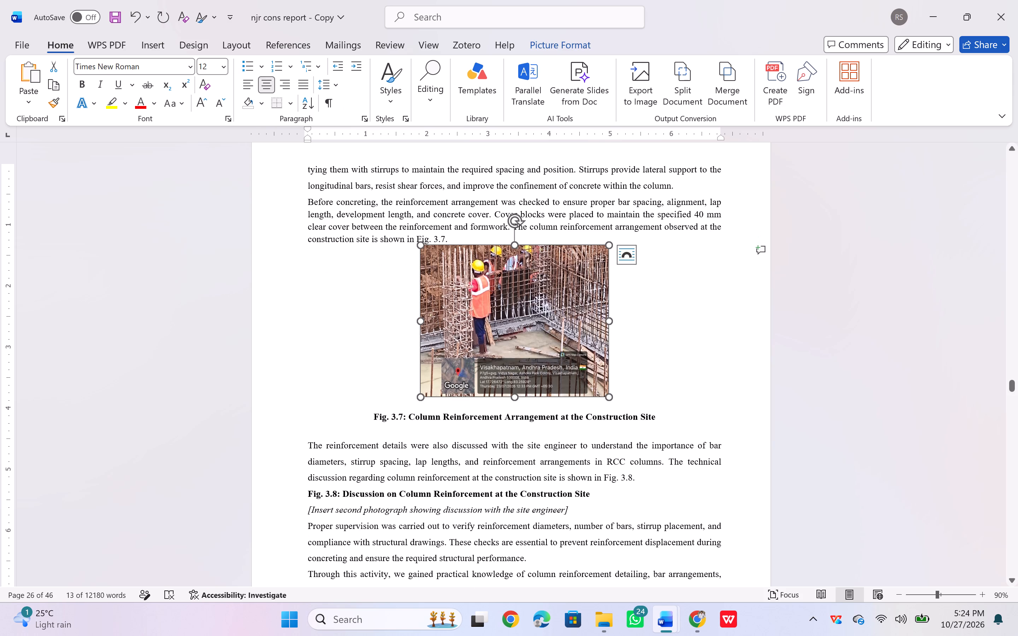
left_click_drag(468, 285, 468, 288)
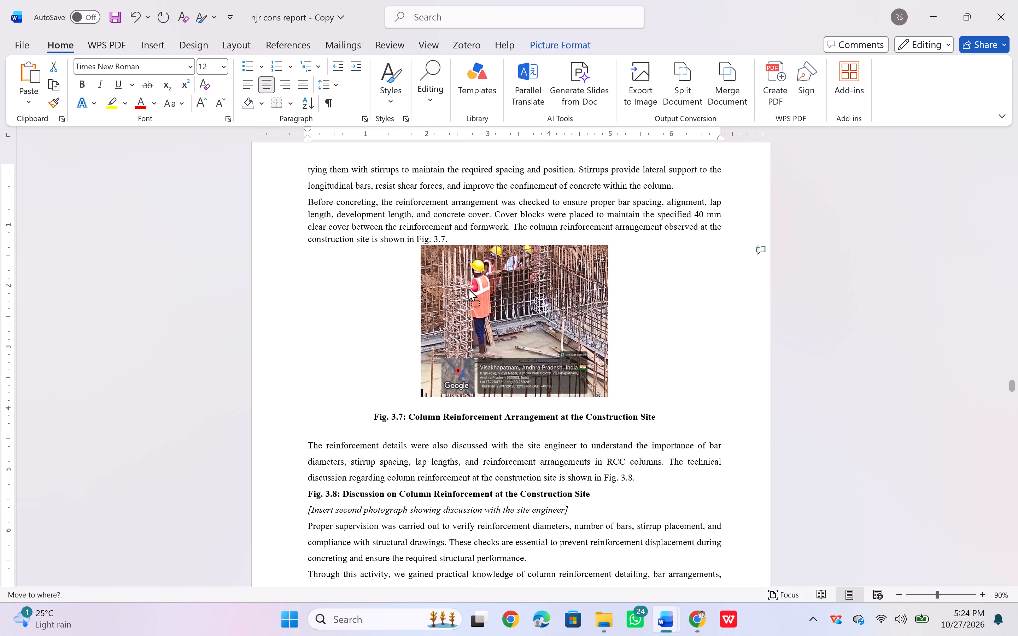
left_click_drag(468, 288, 469, 295)
left_click(477, 306)
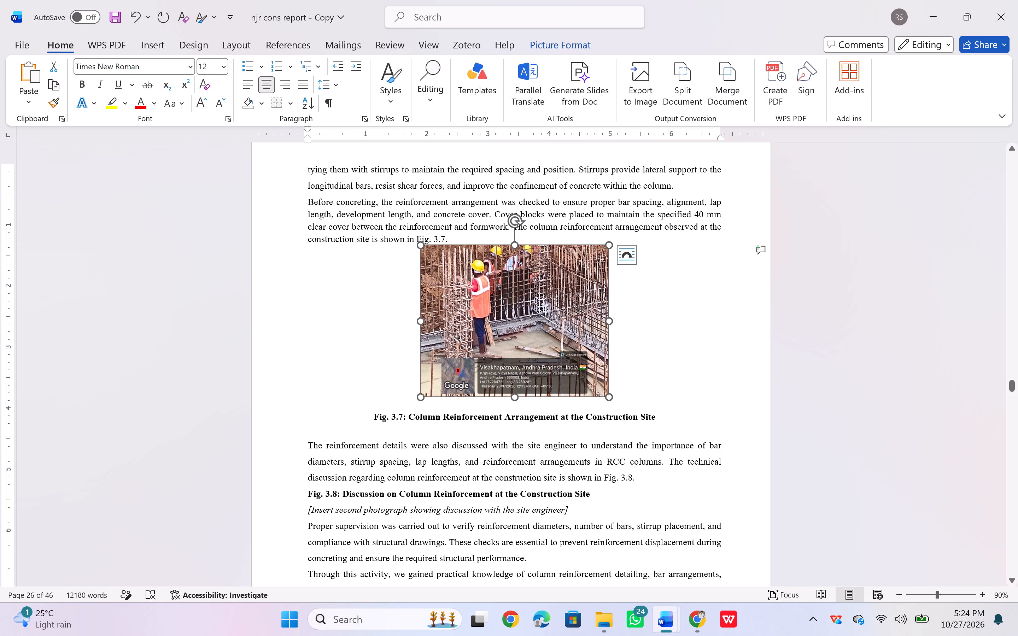
left_click_drag(509, 302, 509, 317)
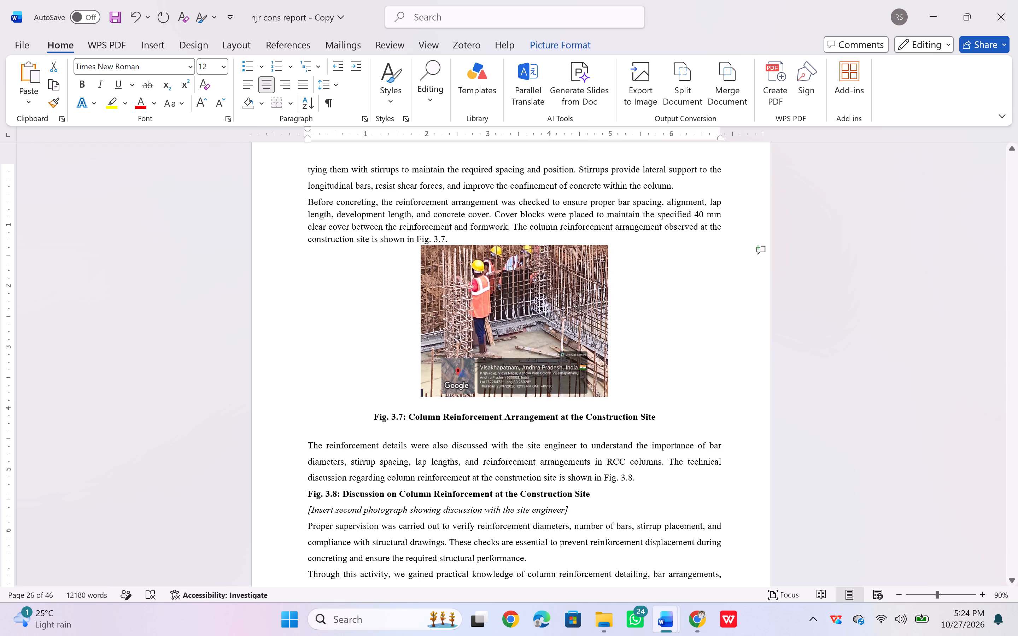
left_click(627, 259)
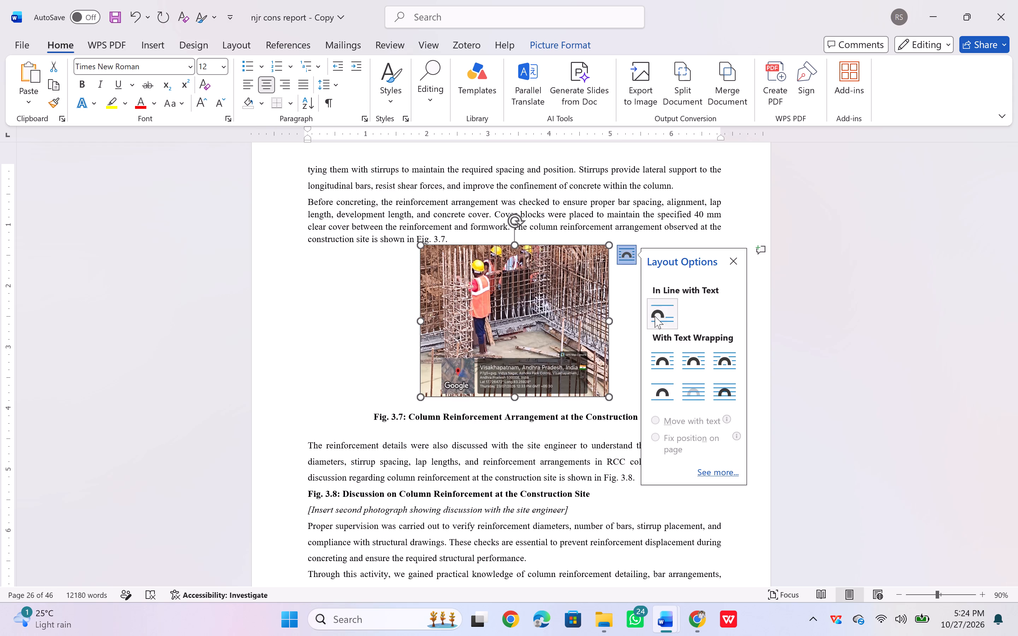
left_click(660, 393)
left_click_drag(491, 322, 491, 326)
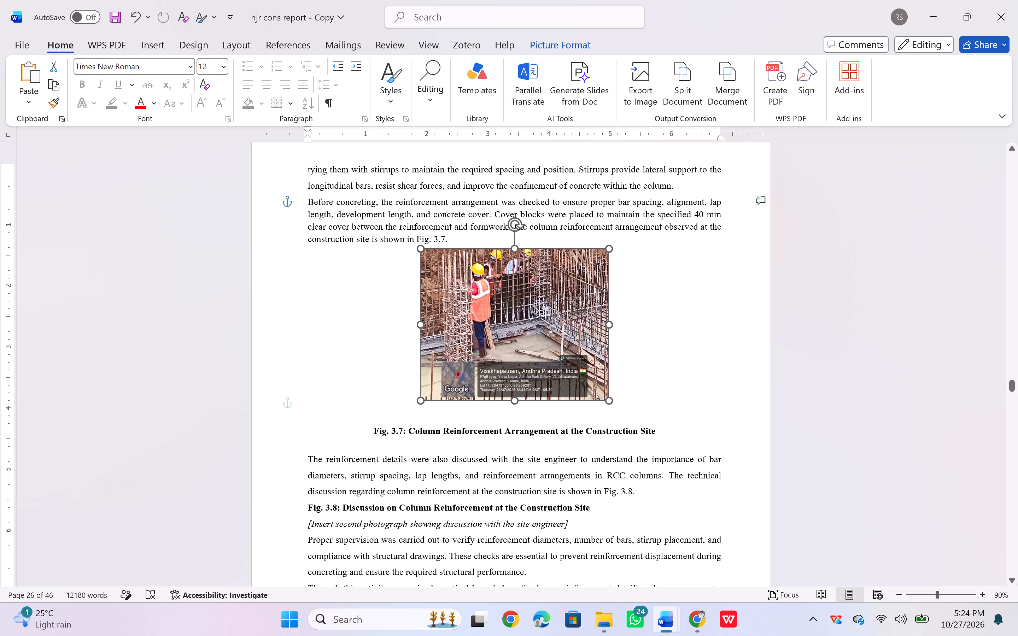
left_click_drag(491, 326, 491, 329)
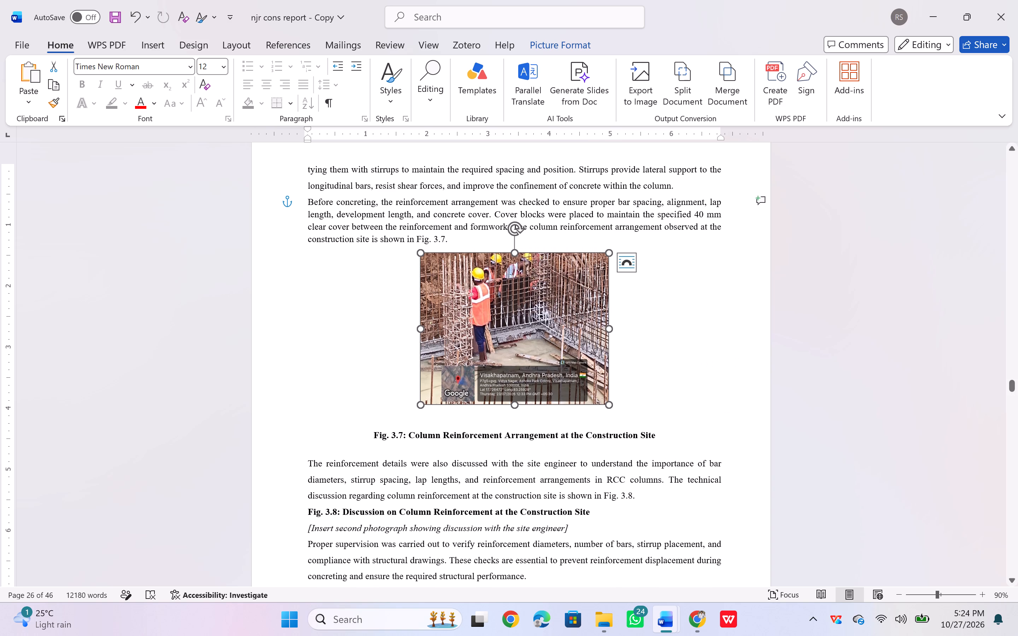
Delete the extra blank line between the Fig. 3.7 photo and its caption.
left_click(367, 431)
left_click(408, 423)
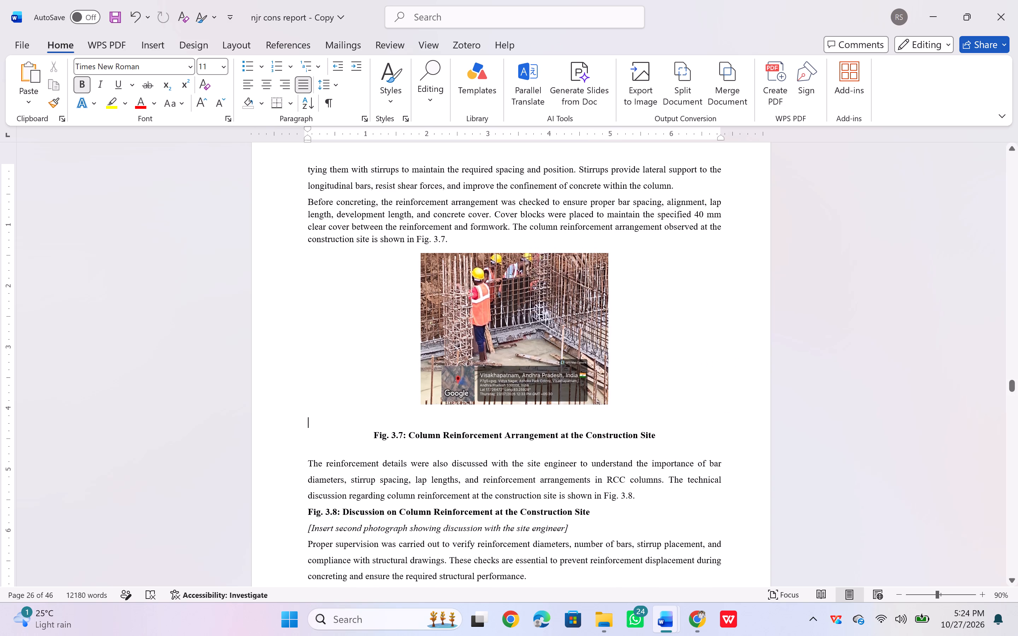
key("BackSpace")
key("BackSpace")
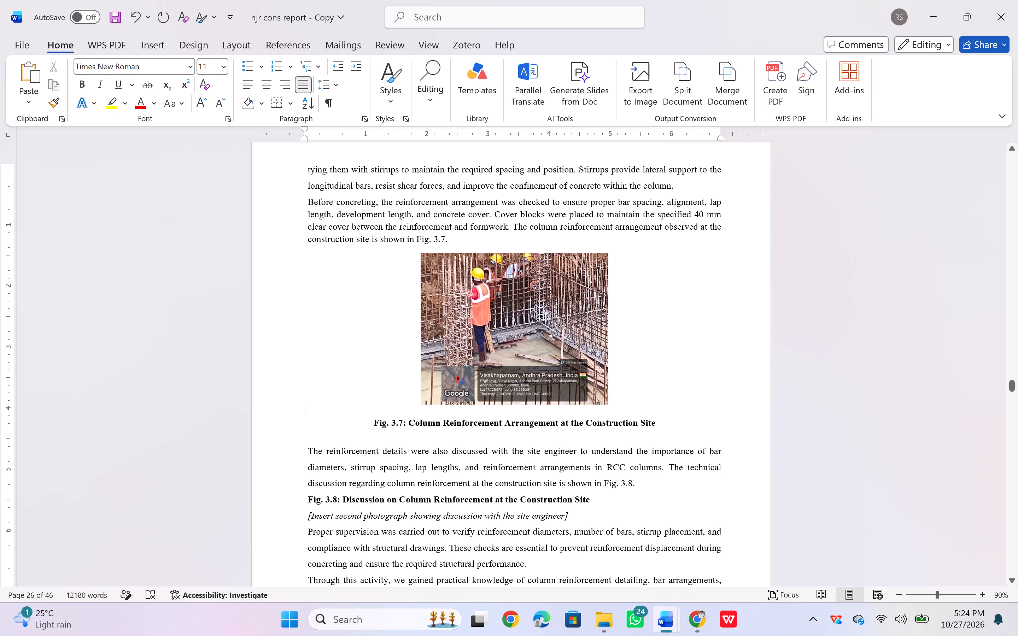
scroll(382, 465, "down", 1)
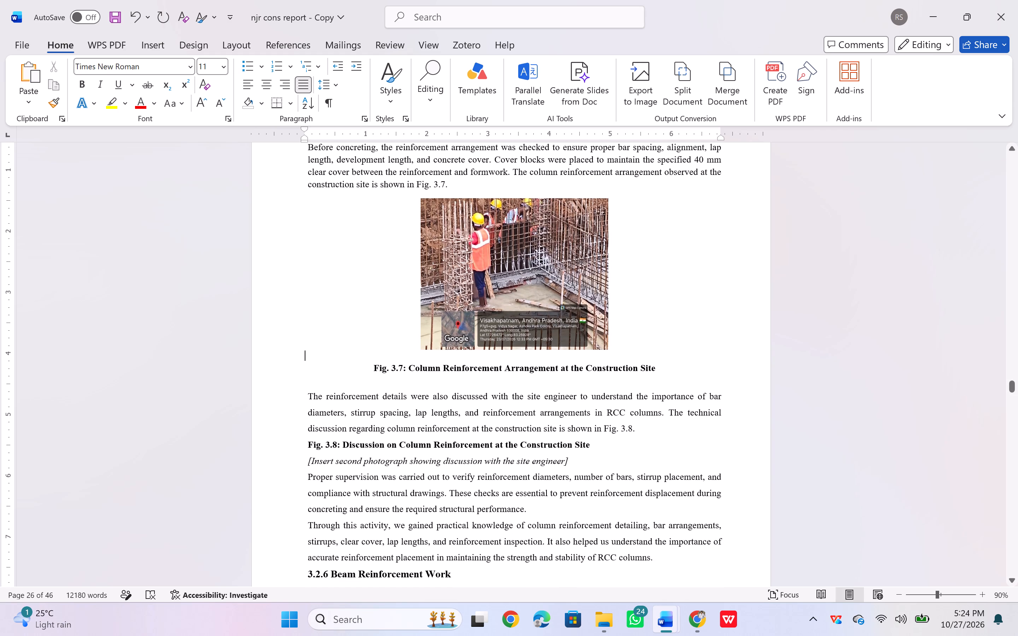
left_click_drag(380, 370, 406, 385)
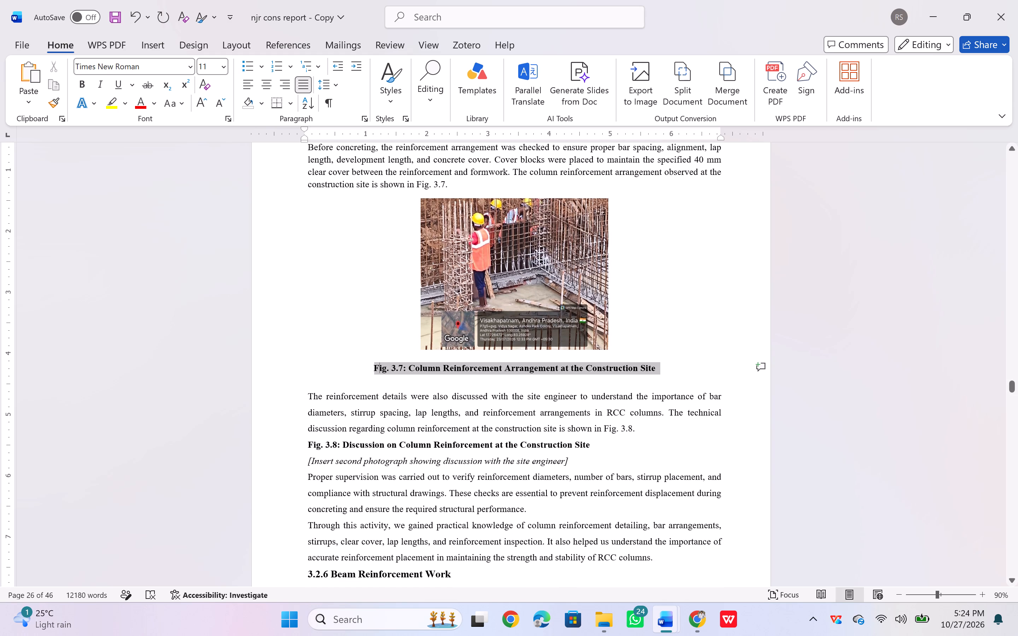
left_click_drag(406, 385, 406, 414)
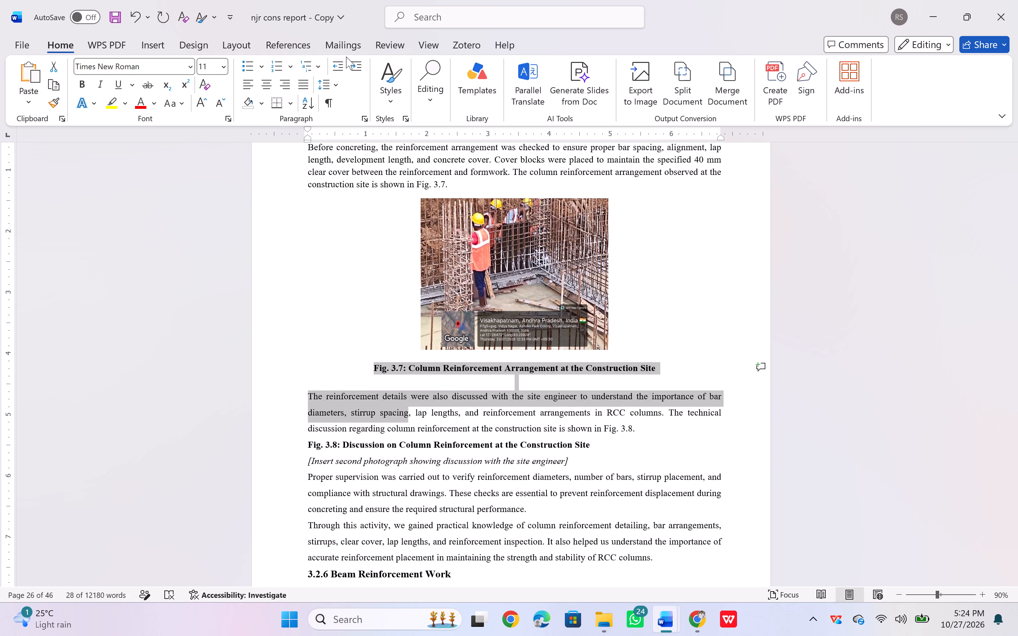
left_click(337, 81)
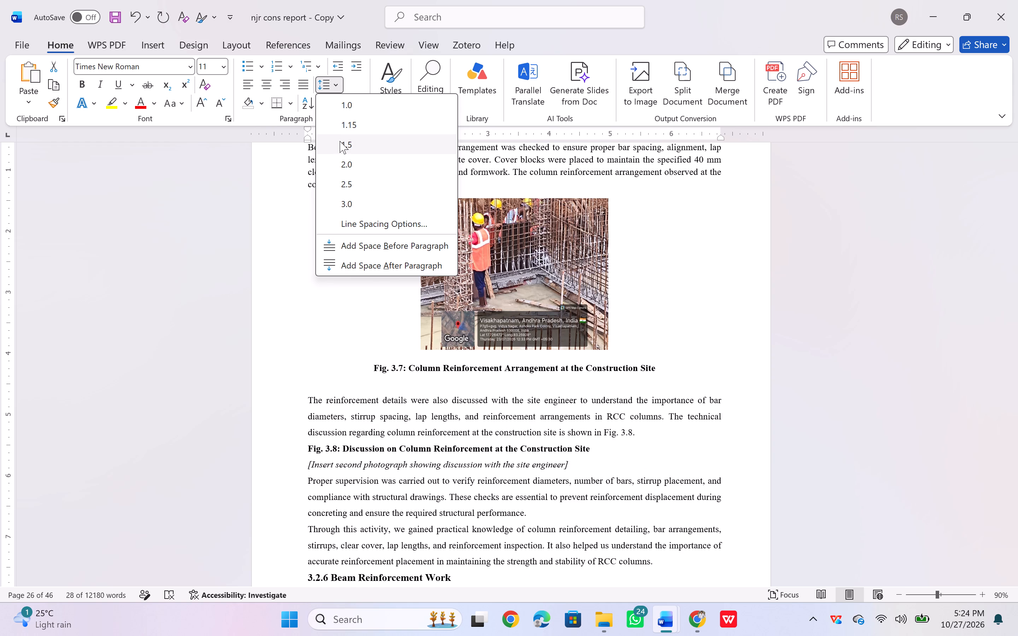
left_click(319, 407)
Delete the blank line between the Fig. 3.7 caption and the paragraph about reinforcement details.
left_click(422, 378)
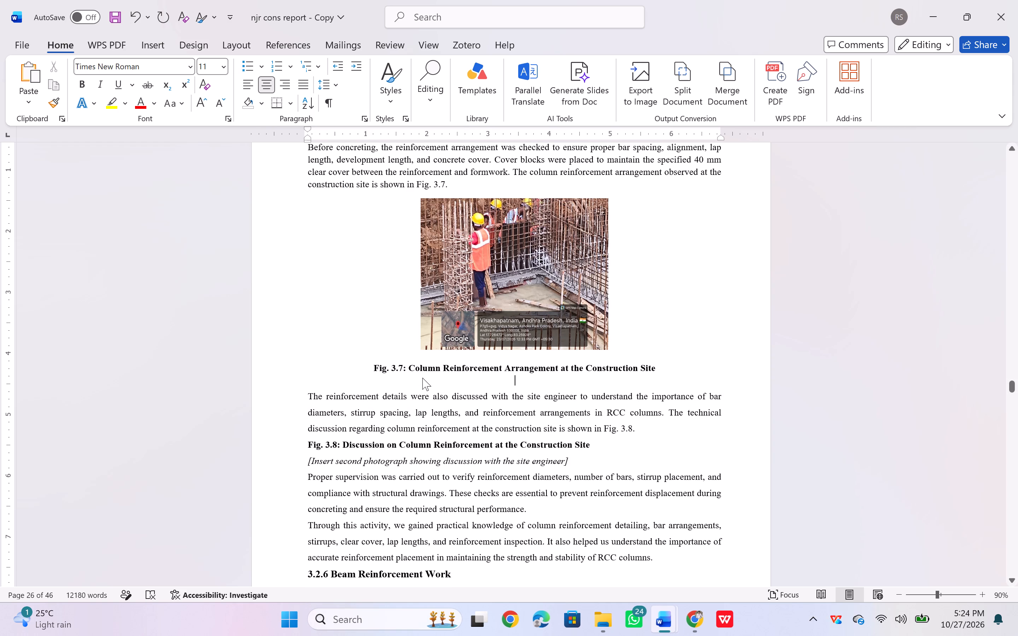
left_click(422, 378)
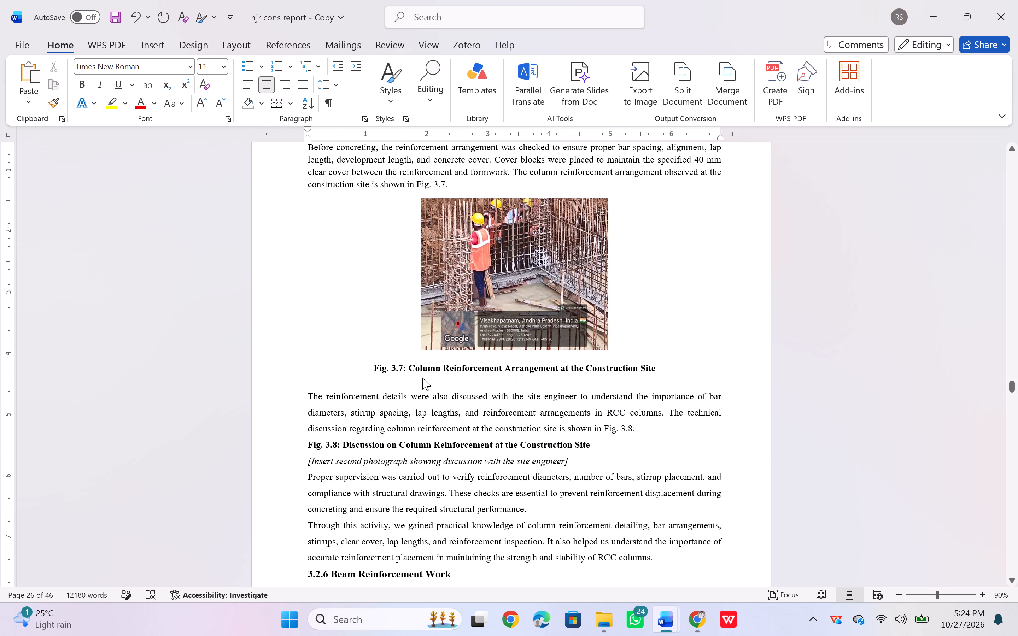
key("BackSpace")
key("BackSpace")
key("BackSpace")
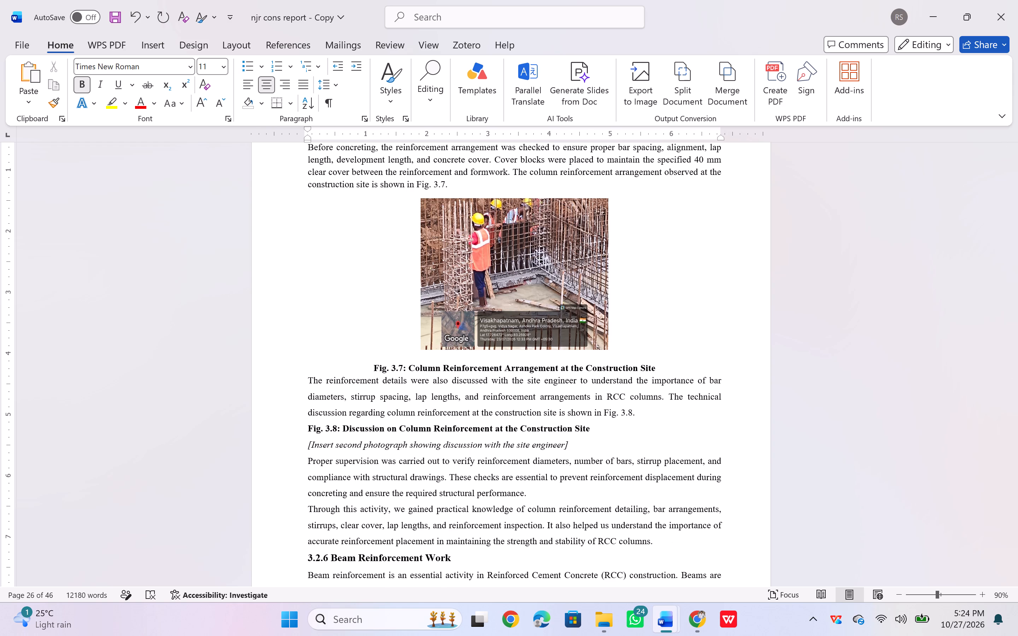
Nudge the Fig. 3.7 photo slightly down on the page.
left_click(465, 283)
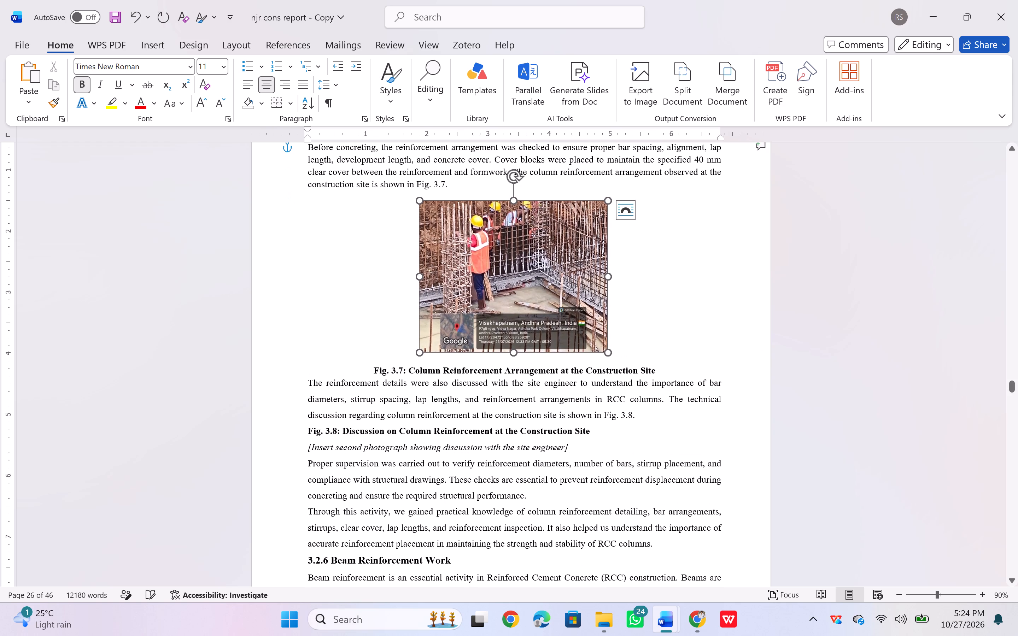
Add space before the Fig. 3.7 caption and before the paragraph about reinforcement details that follows it.
left_click(663, 369)
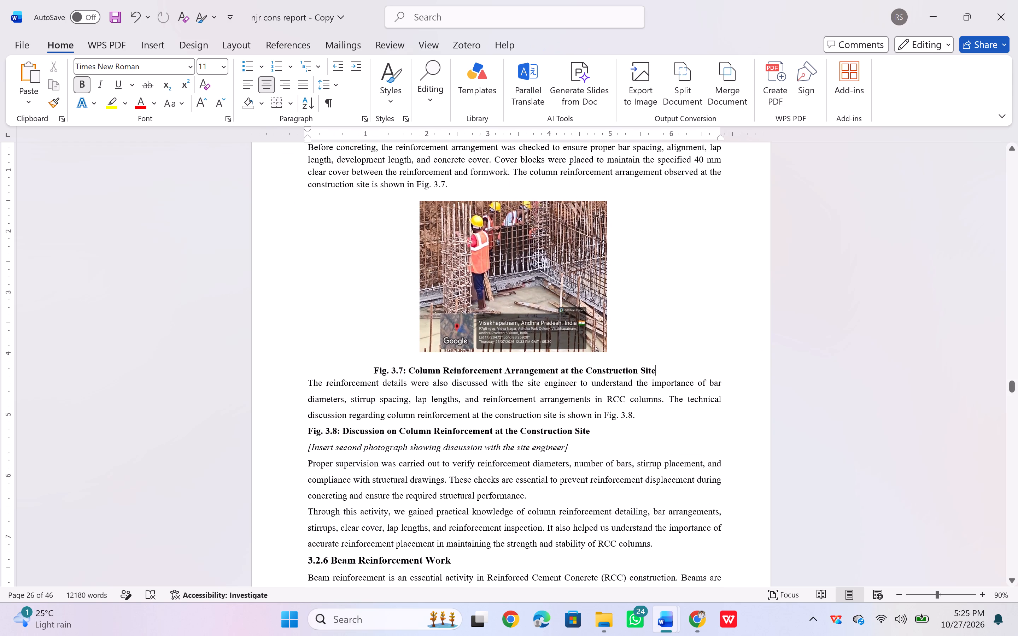
left_click_drag(619, 367, 630, 378)
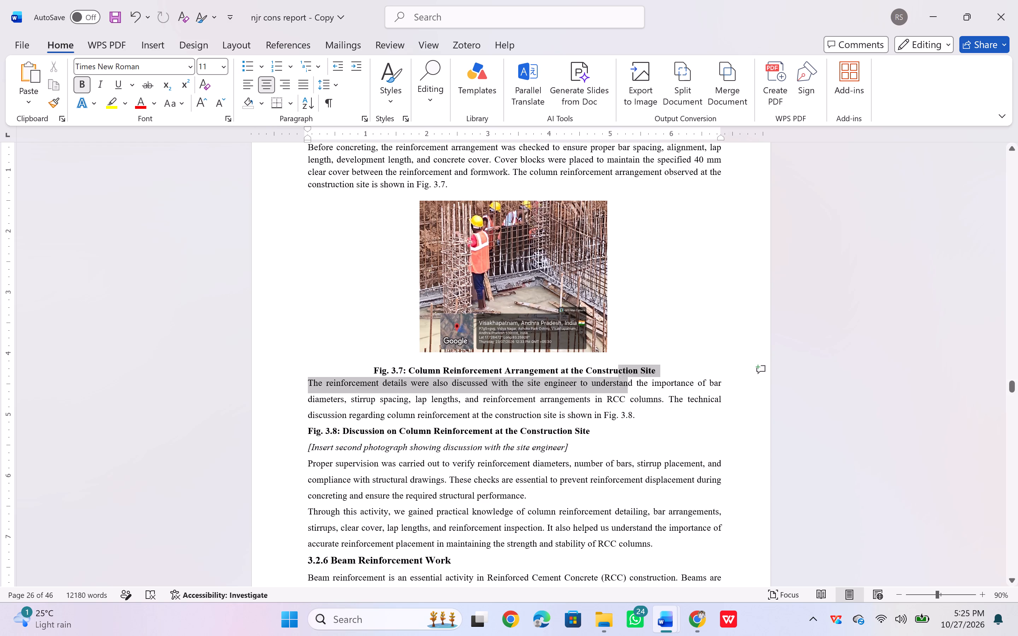
left_click_drag(630, 378, 631, 379)
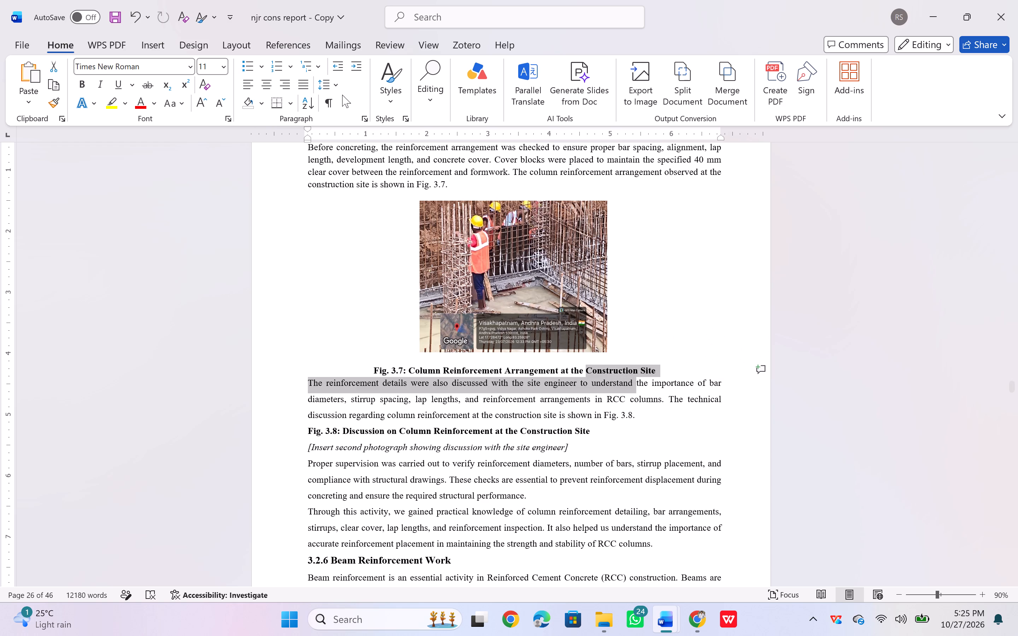
left_click(338, 90)
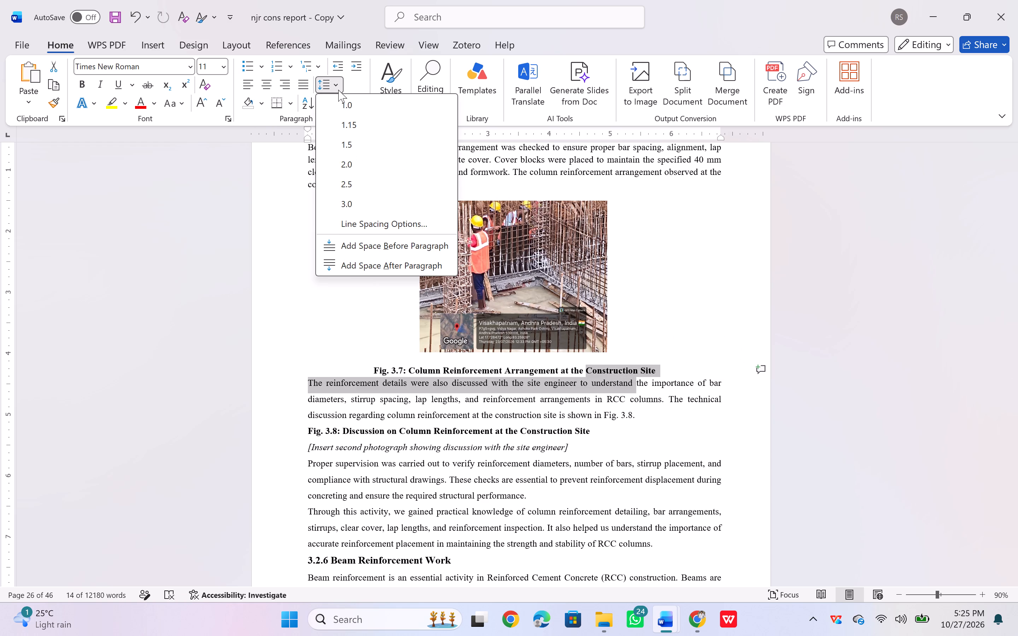
left_click(360, 247)
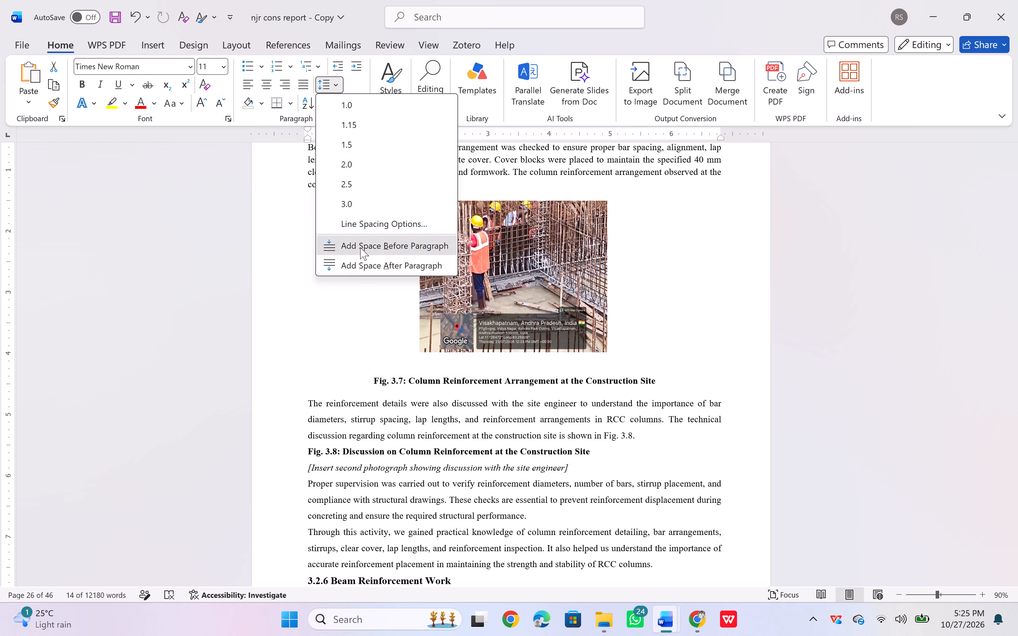
left_click(580, 388)
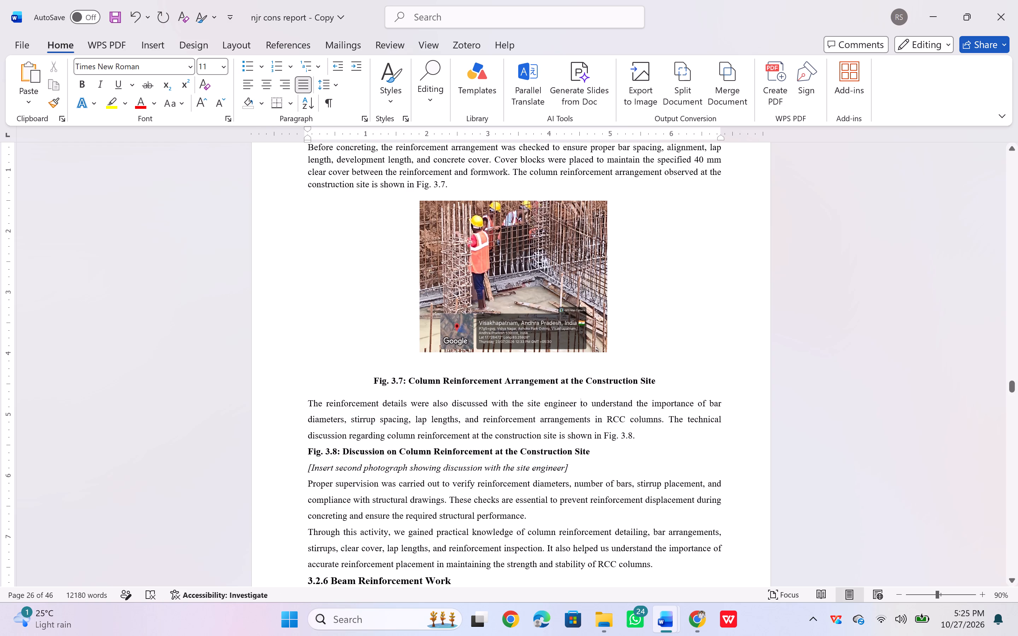
Delete the blank line between the Fig. 3.5 and Fig. 3.6 captions and the paragraph beginning "Special attention was given".
scroll(484, 404, "down", 1)
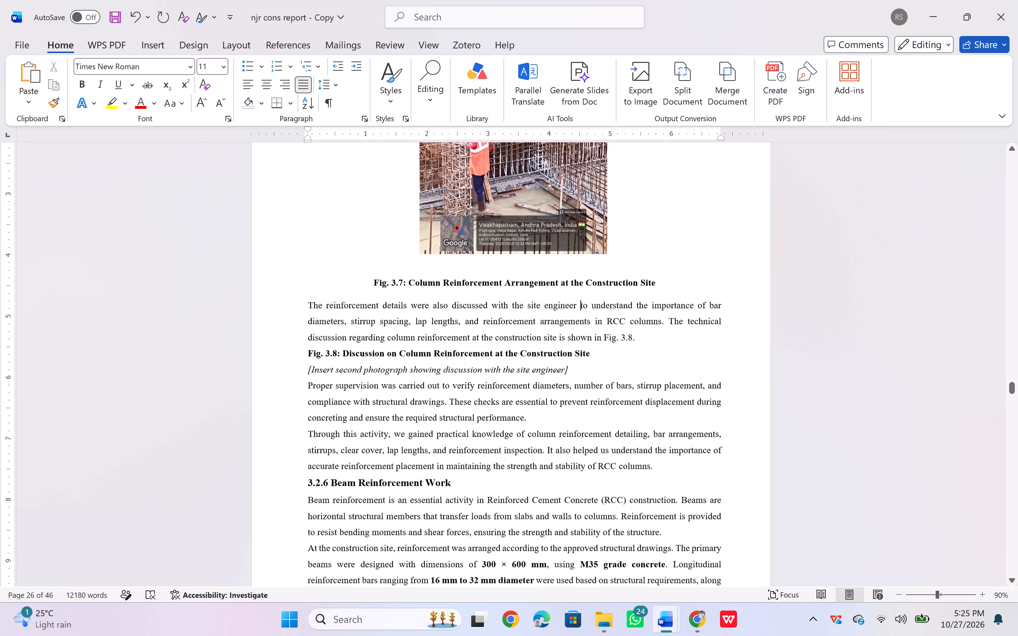
scroll(484, 404, "up", 4)
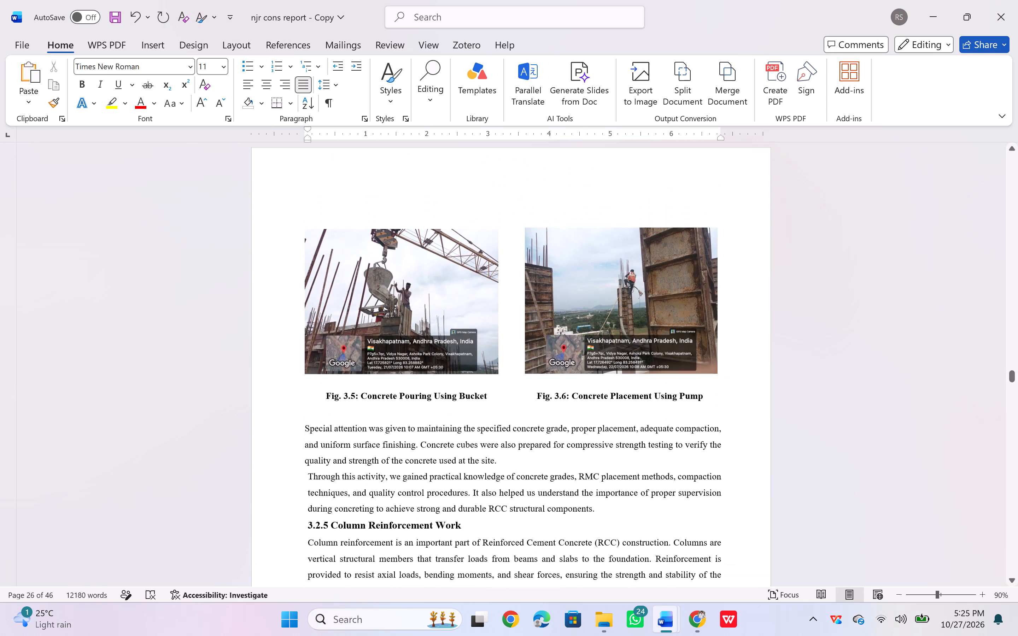
scroll(484, 404, "up", 1)
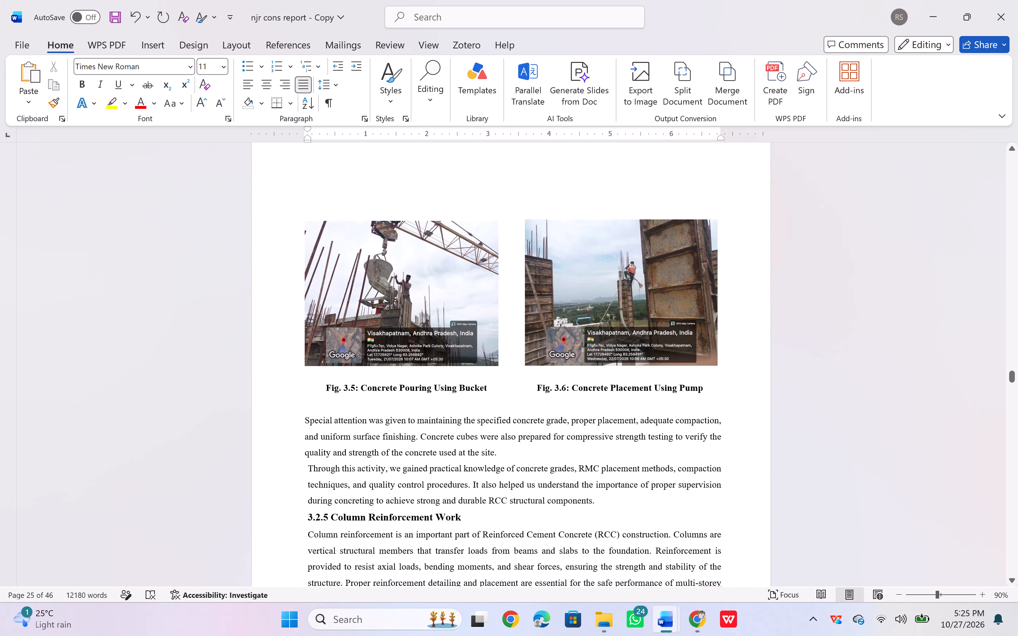
left_click_drag(458, 385, 474, 422)
left_click(474, 422)
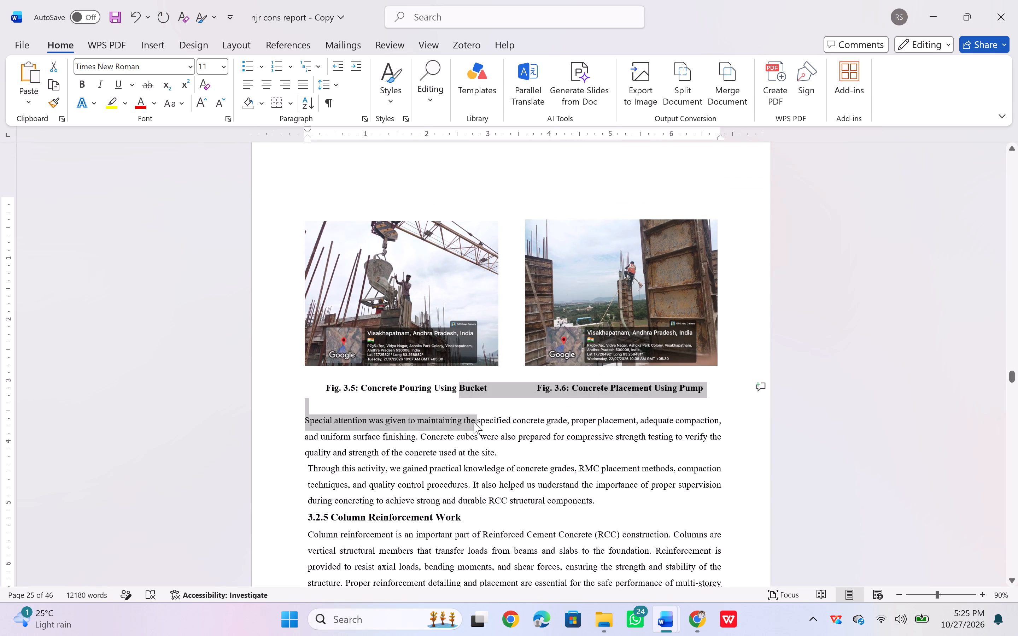
left_click(464, 408)
key("BackSpace")
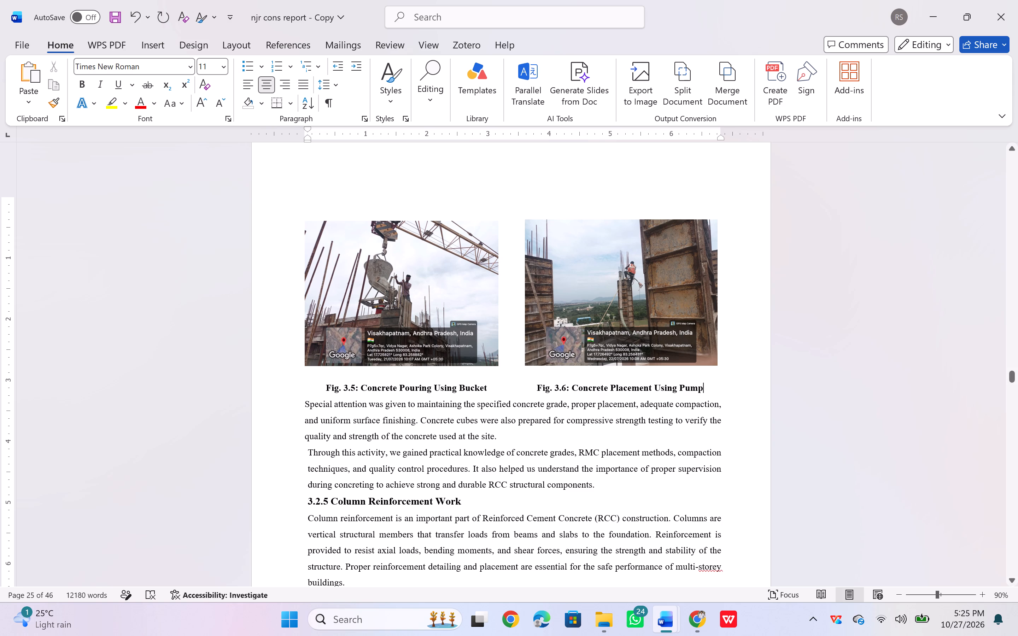
Add space before the Fig. 3.5 and Fig. 3.6 caption line and before the "Special attention" paragraph below it.
left_click_drag(414, 386, 423, 403)
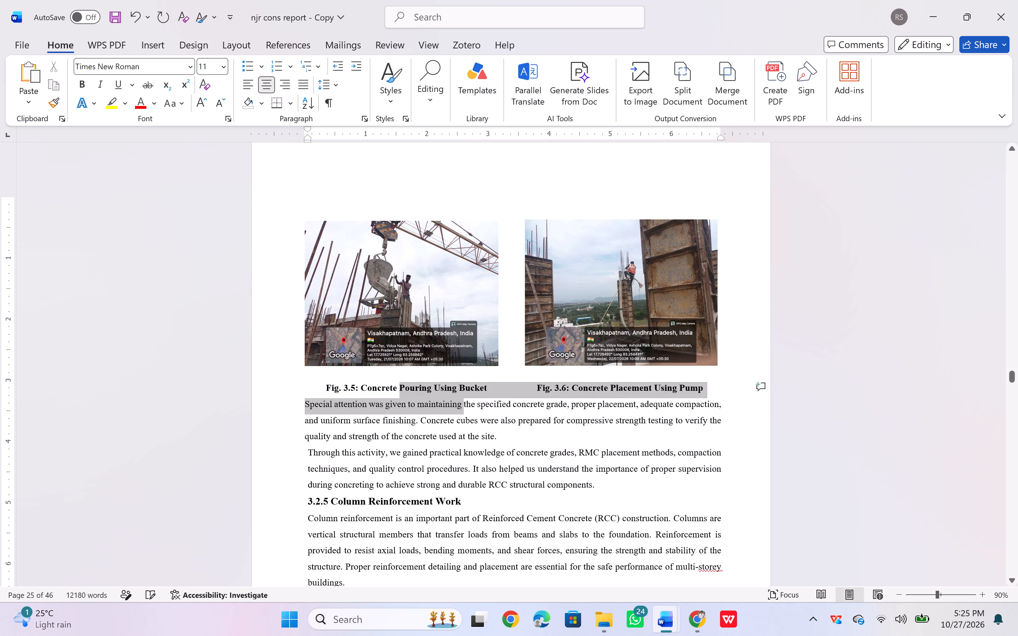
left_click(334, 86)
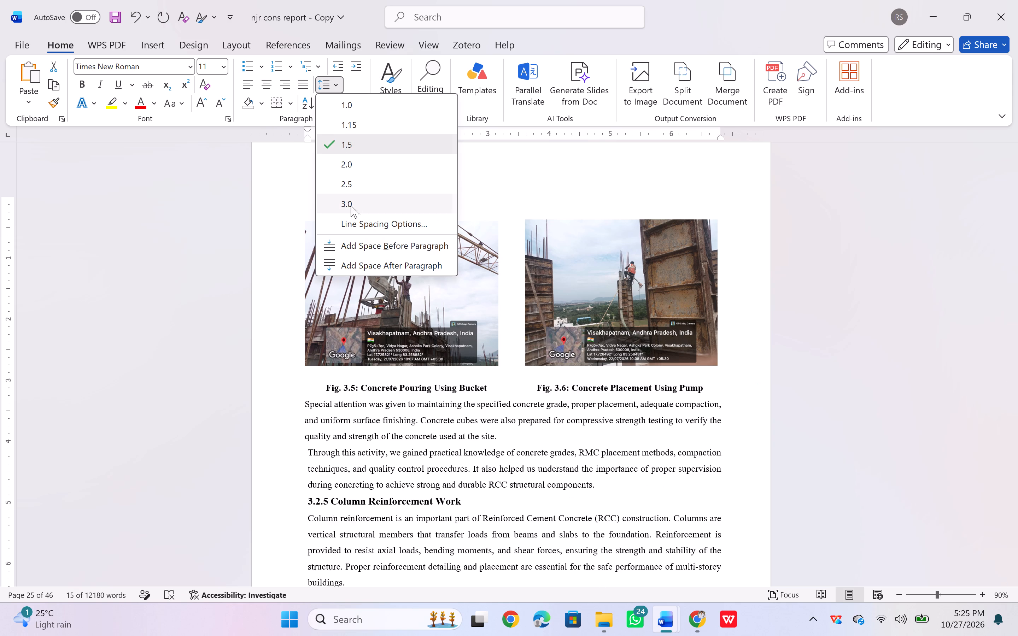
left_click(353, 241)
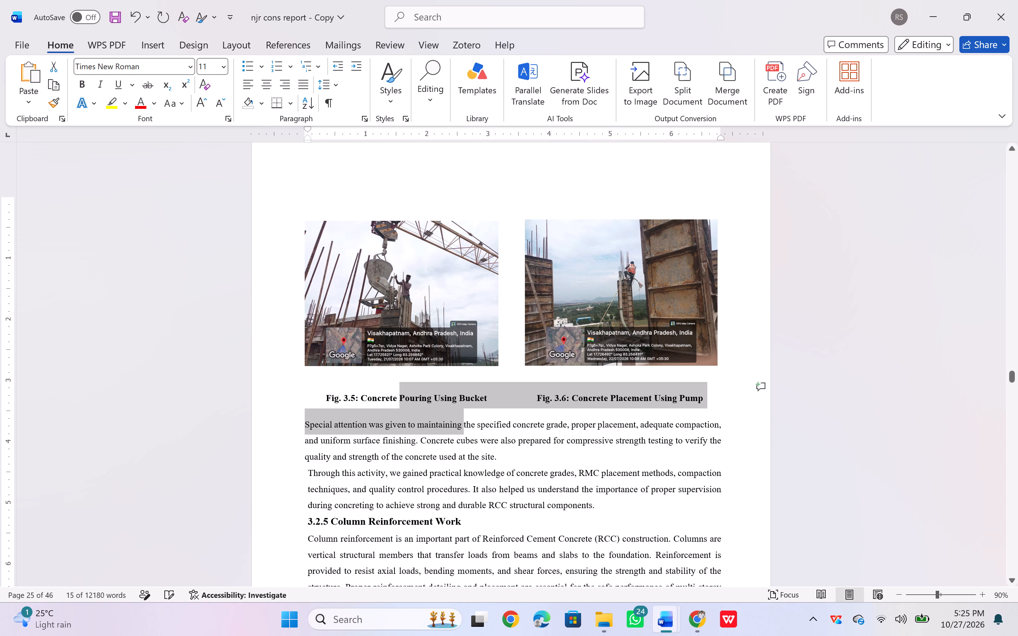
left_click(426, 405)
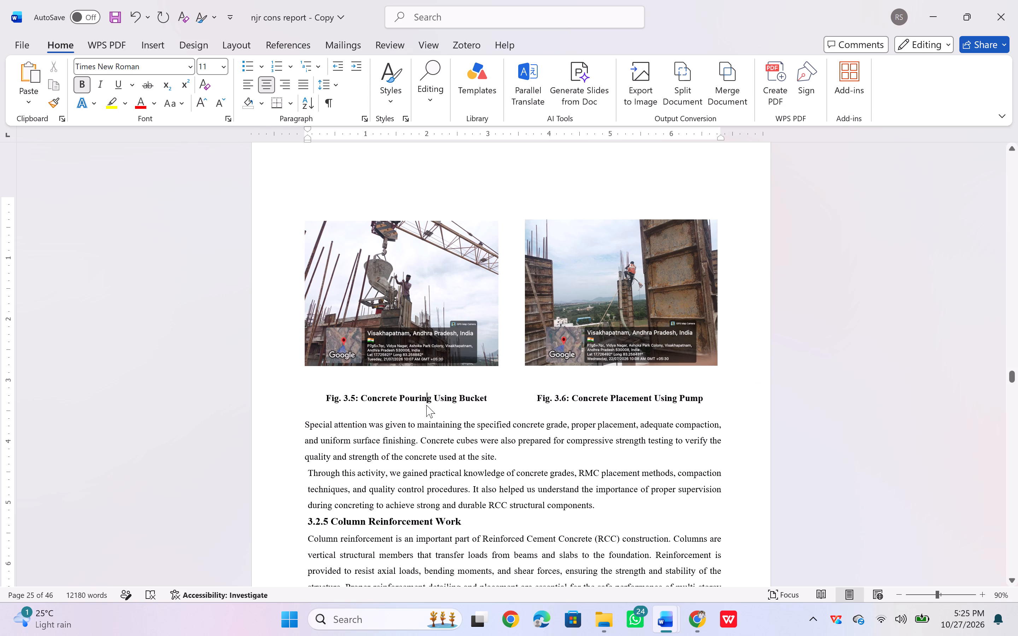
Insert a blank line between the paragraph ending "is shown in Fig. 3.8." and the Fig. 3.8 caption.
scroll(426, 405, "down", 3)
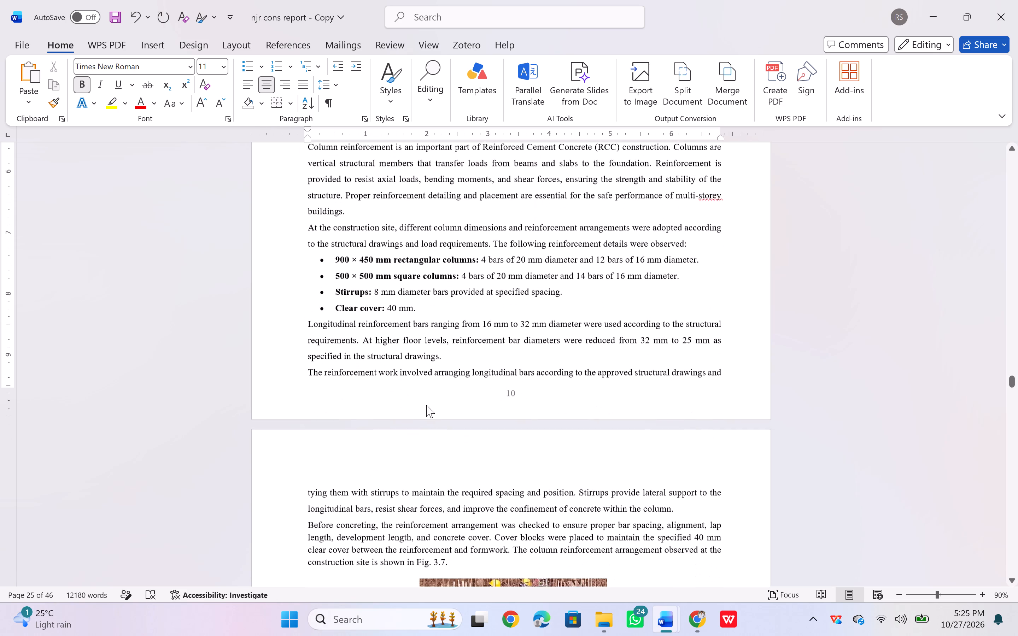
scroll(426, 405, "down", 3)
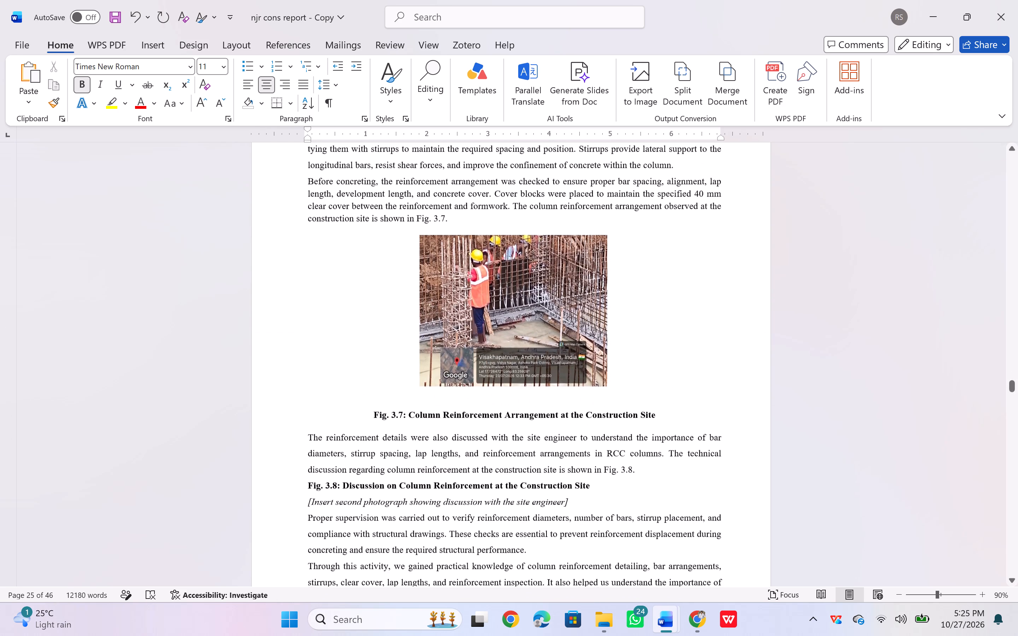
scroll(426, 405, "down", 1)
scroll(426, 405, "up", 1)
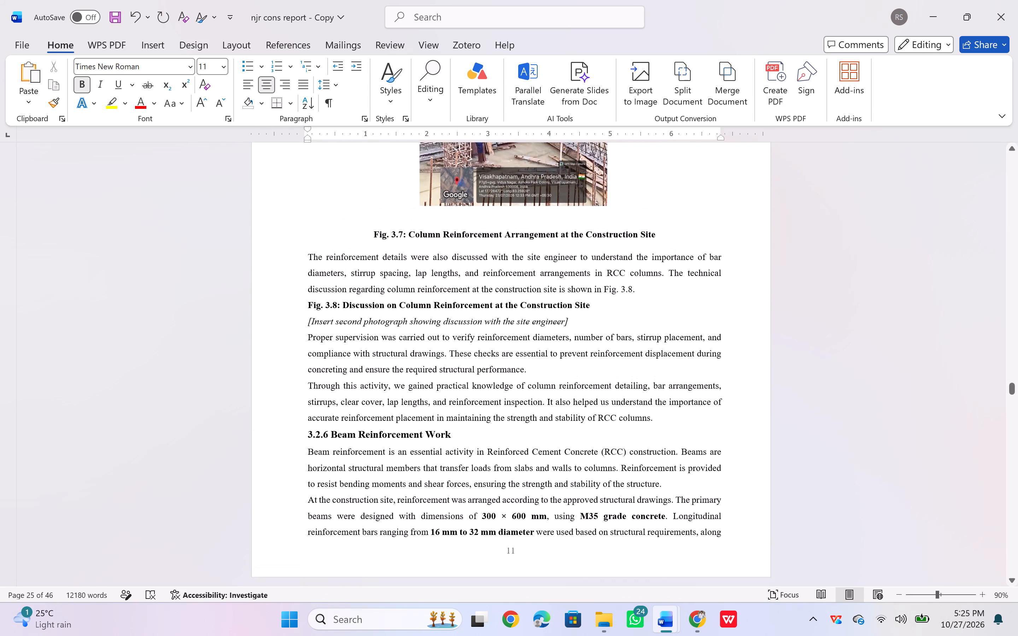
scroll(426, 405, "up", 1)
left_click(639, 309)
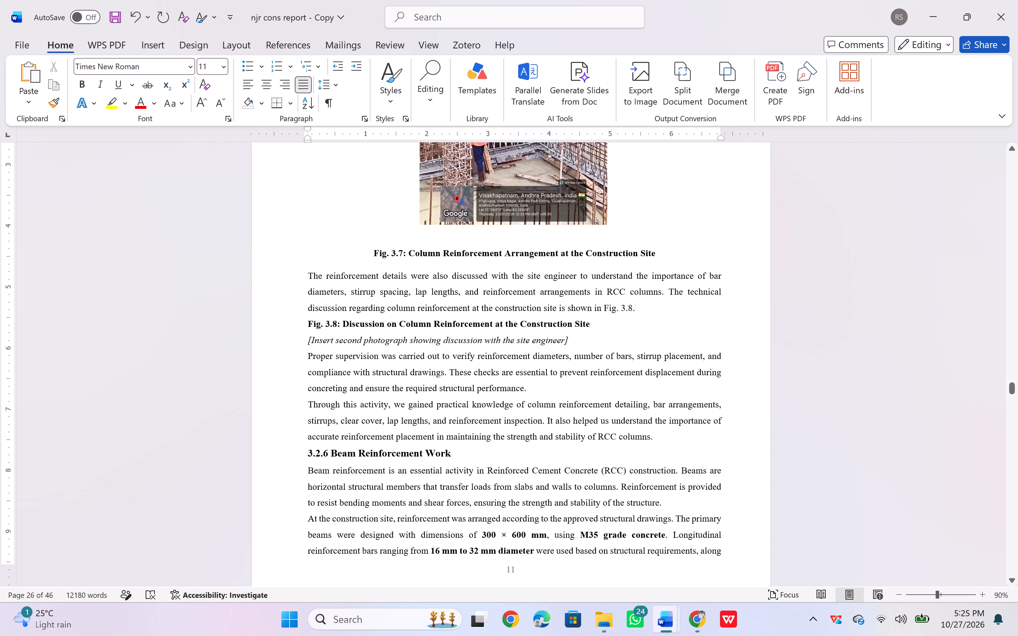
key("Return")
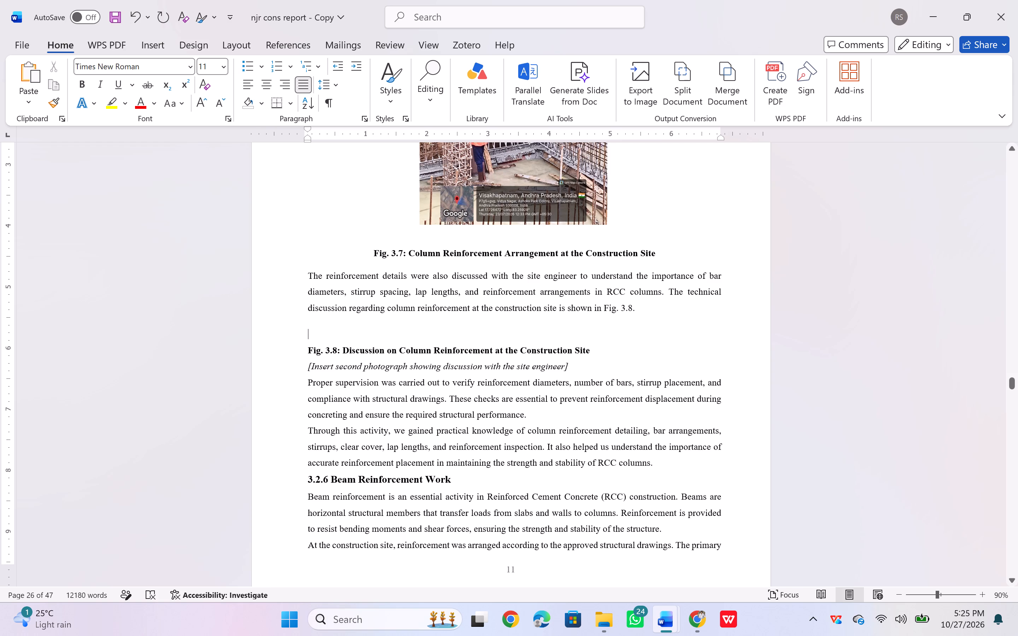
Copy the "5.2 Discussing about Column Reinforcement" photo from FSI DRAFT REPORT and paste it above the Fig. 3.8 caption in the njr report.
key("alt+Tab")
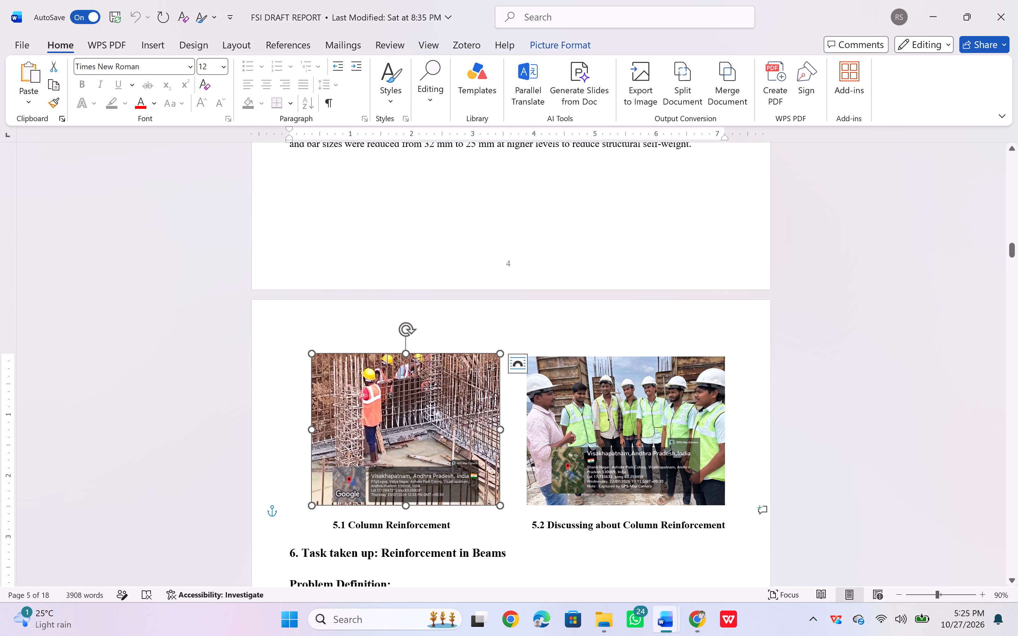
left_click(622, 414)
key("ctrl+c")
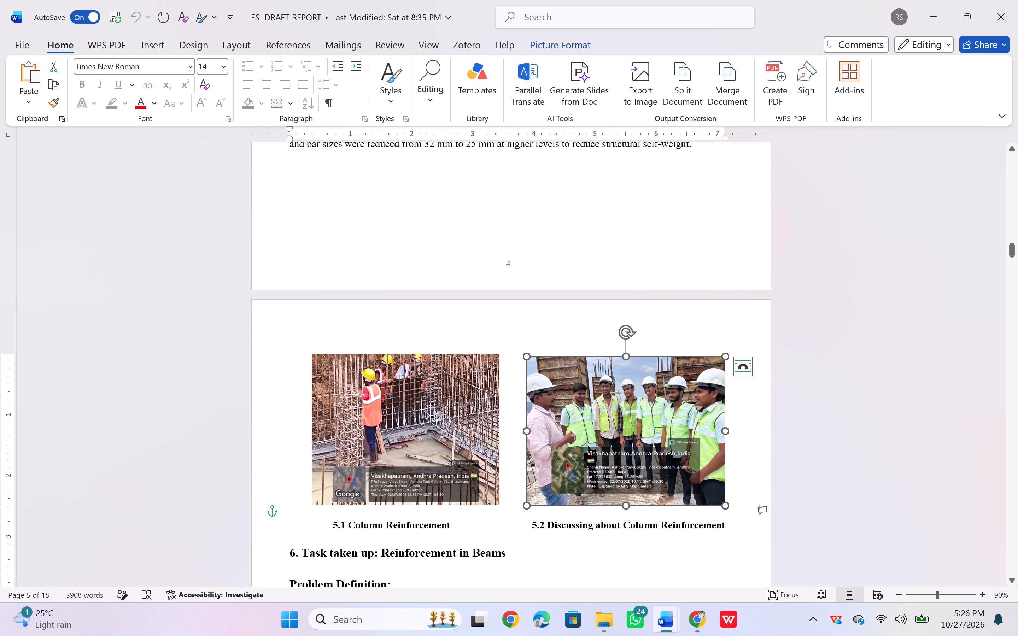
key("alt+Tab")
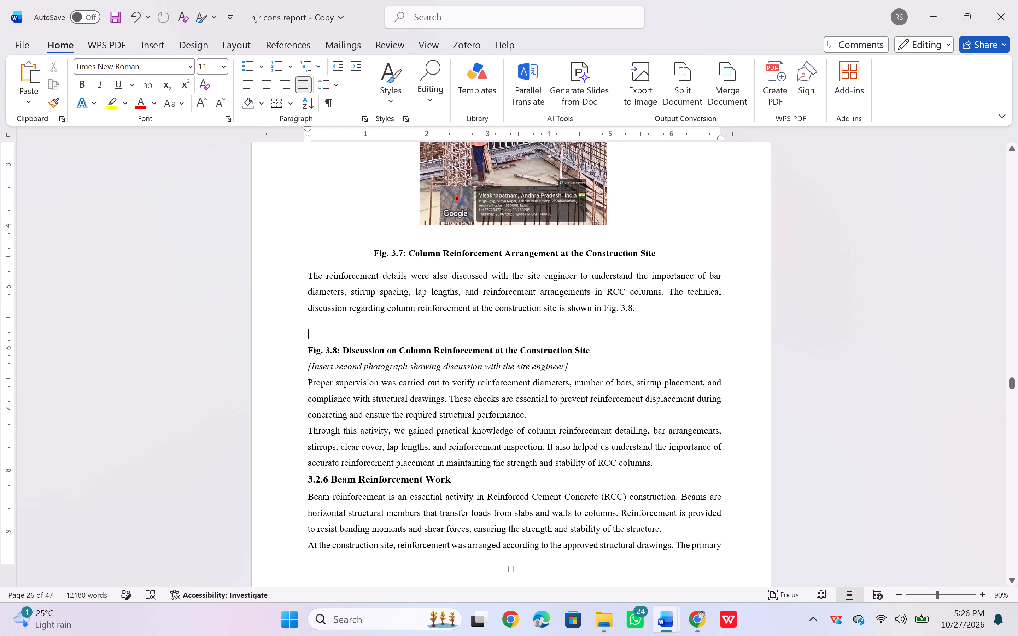
key("ctrl+v")
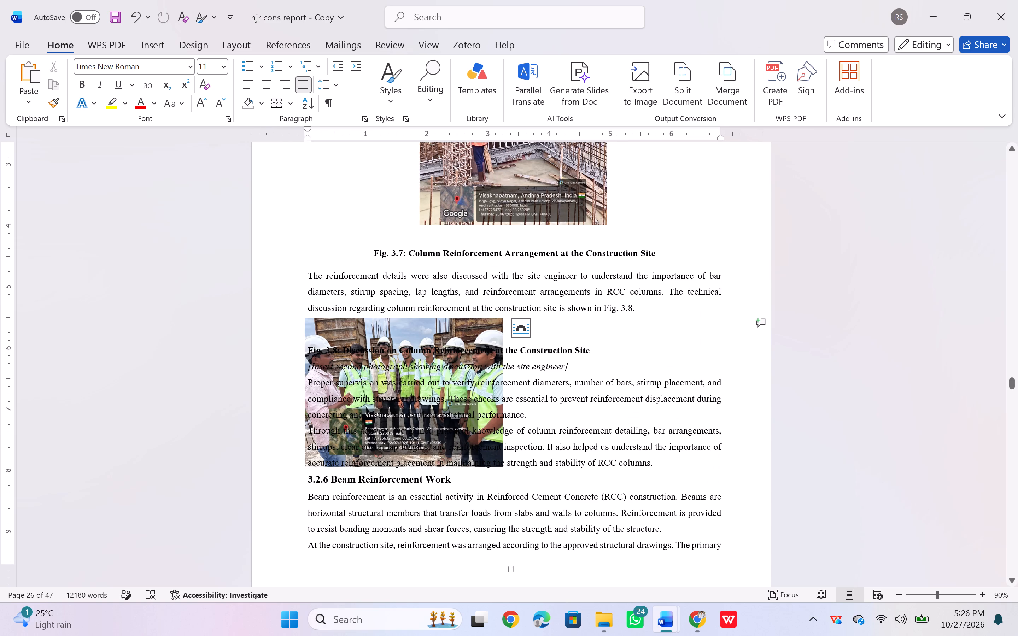
Set the pasted Fig. 3.8 photo in line with text and centre it on the page.
left_click(521, 327)
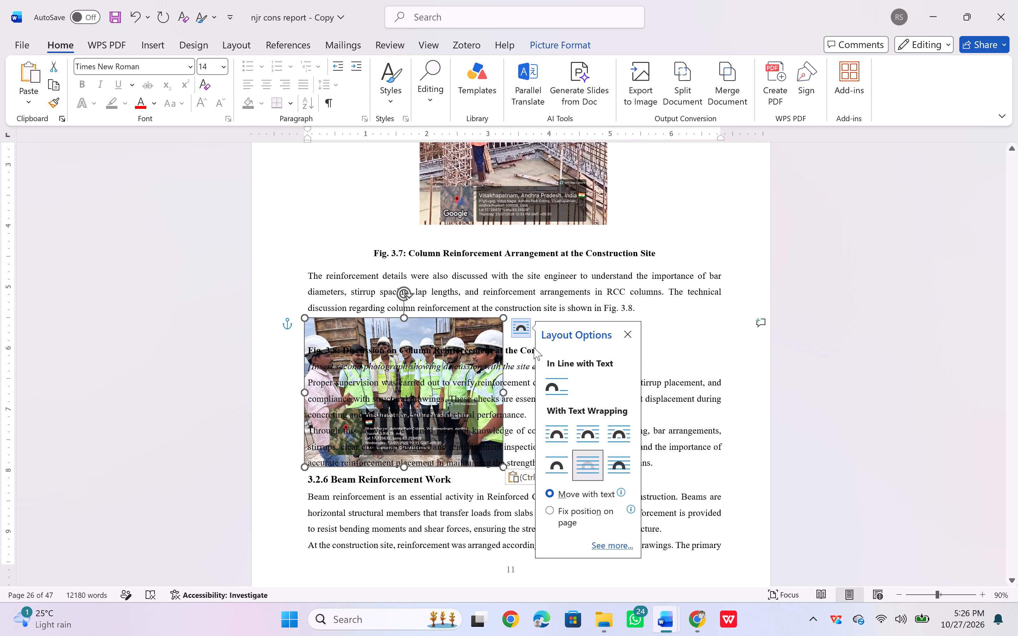
left_click(556, 388)
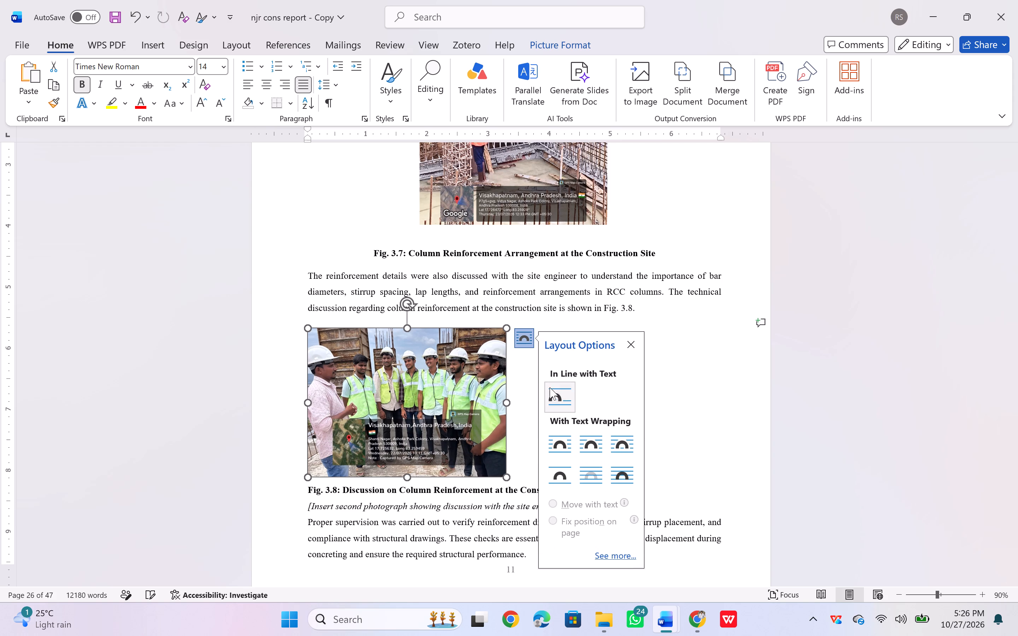
left_click(268, 77)
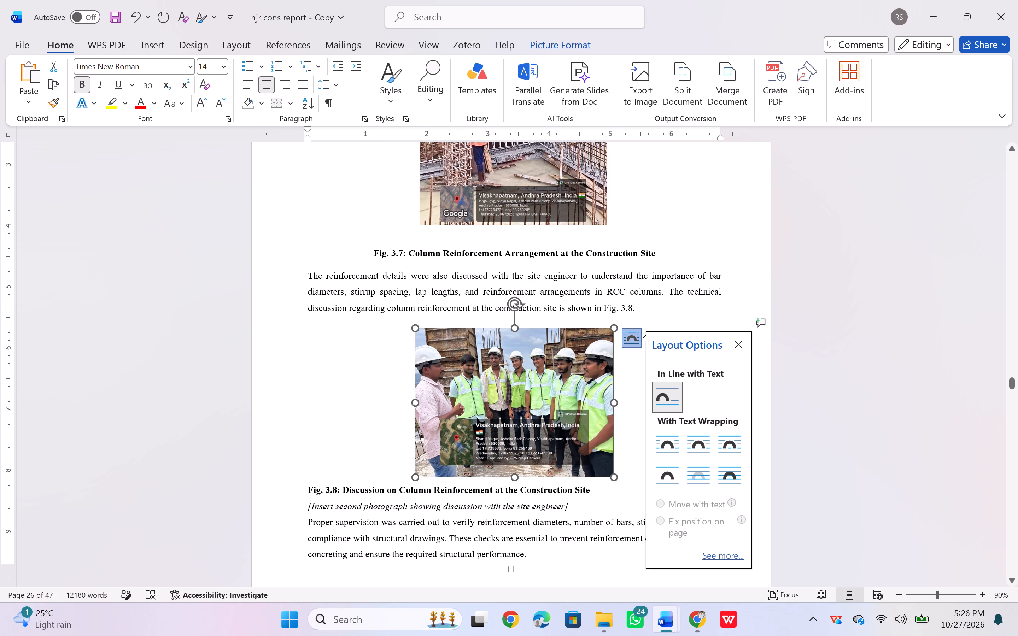
left_click(380, 425)
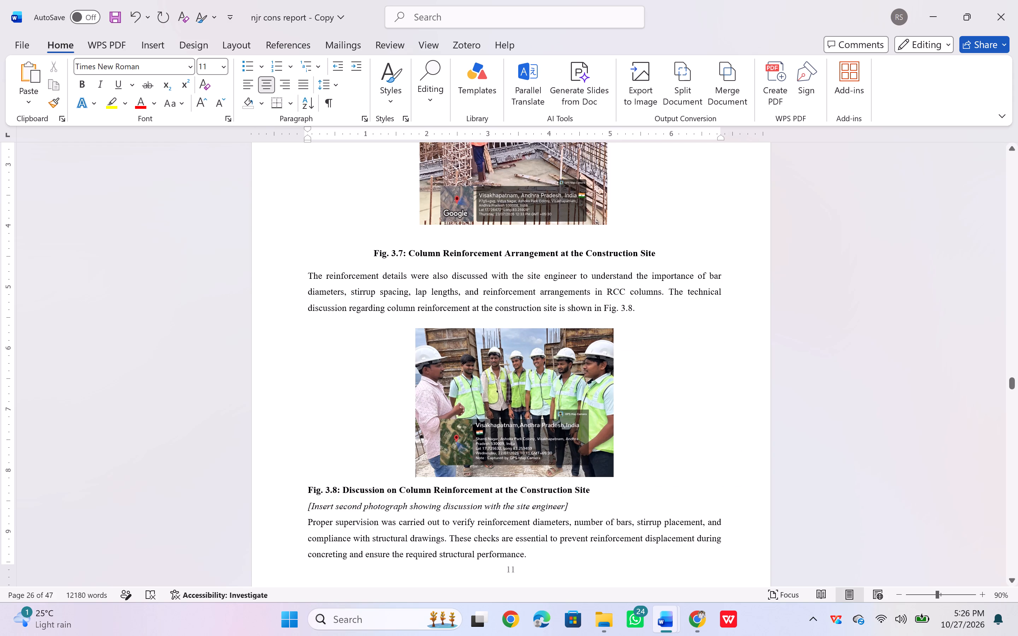
Centre the Fig. 3.8 caption and add space after it.
left_click_drag(309, 486, 568, 486)
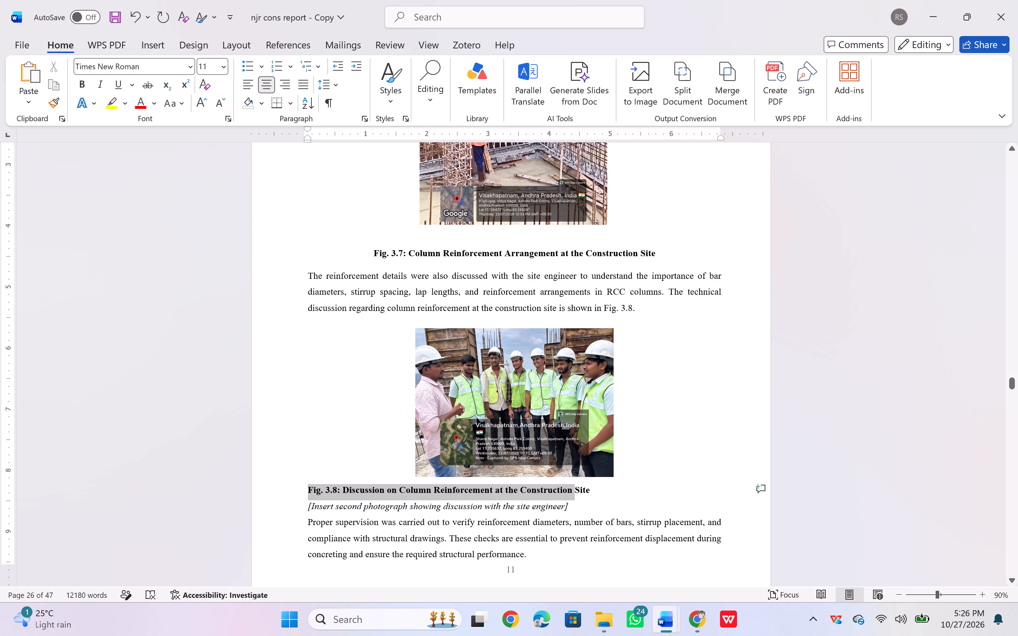
left_click_drag(568, 486, 580, 486)
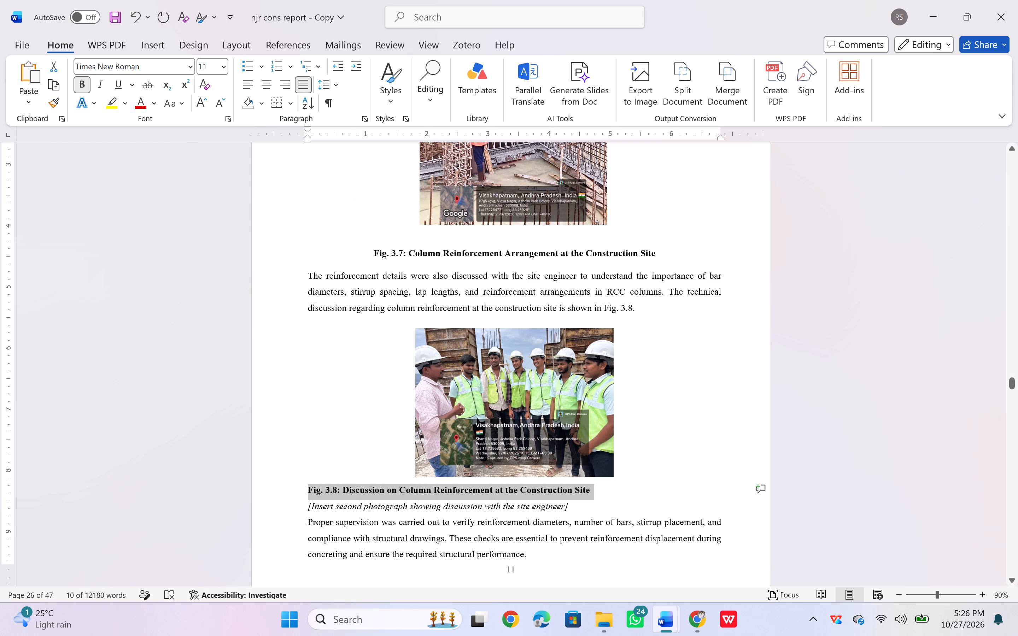
left_click(265, 87)
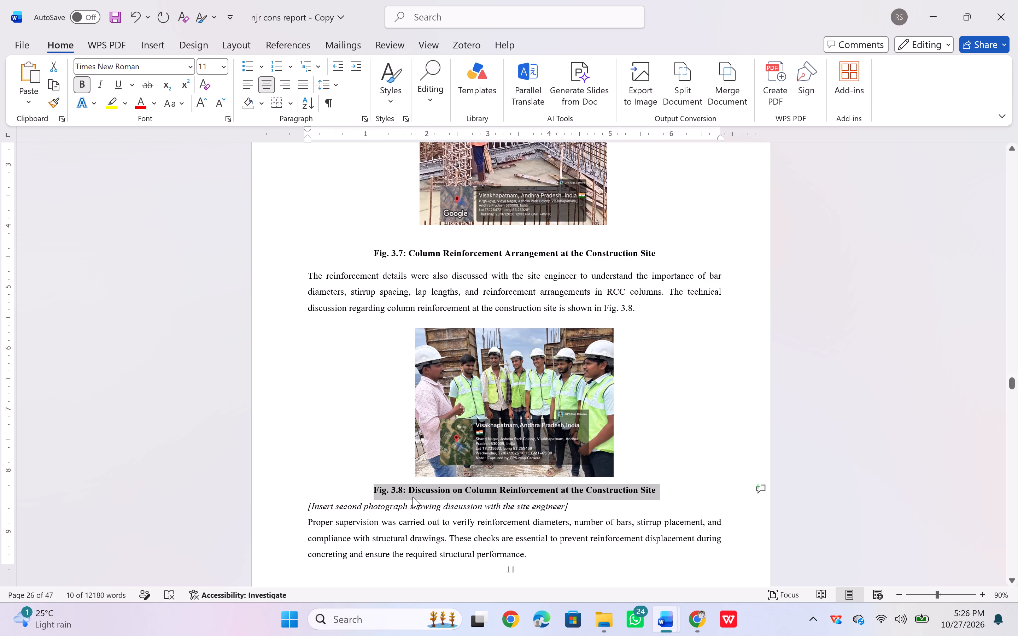
left_click(338, 90)
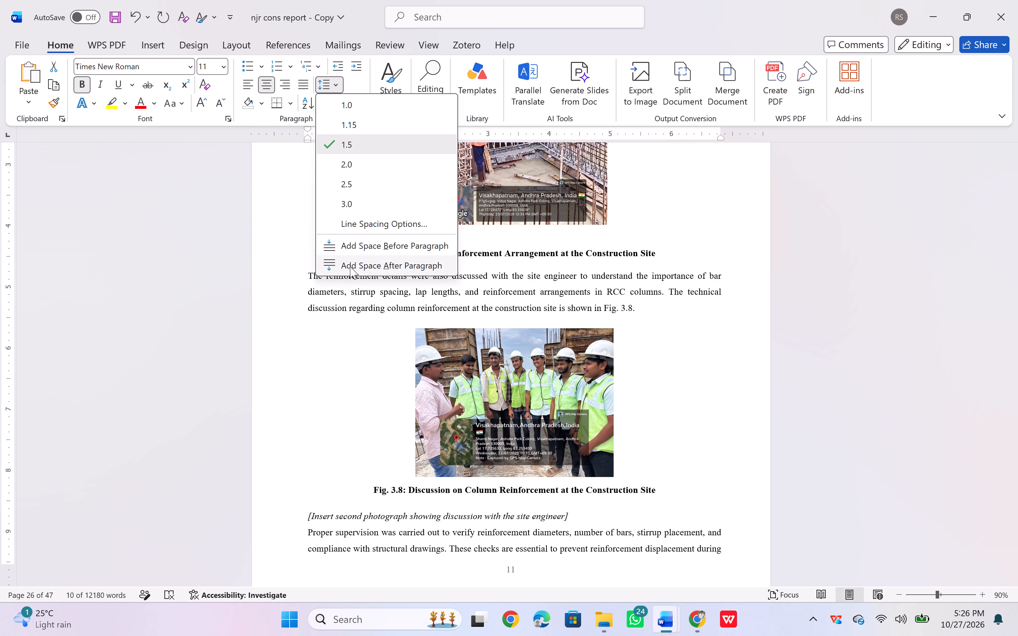
left_click(350, 266)
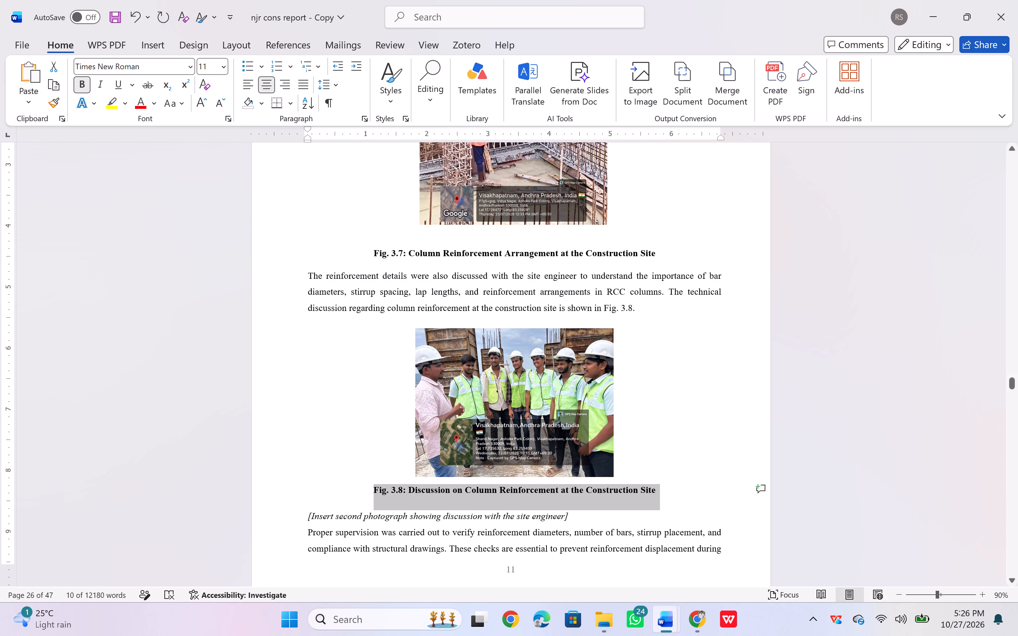
Delete the placeholder text "[Insert second photograph showing discussion with the site engineer]" below the Fig. 3.8 caption.
left_click(581, 521)
key("BackSpace")
key("BackSpace")
key("BackSpace")
key("BackSpace")
key("BackSpace")
key("BackSpace")
key("BackSpace")
key("BackSpace")
key("BackSpace")
key("BackSpace")
key("BackSpace")
key("BackSpace")
key("BackSpace")
key("BackSpace")
key("BackSpace")
key("BackSpace")
key("BackSpace")
key("BackSpace")
key("BackSpace")
key("BackSpace")
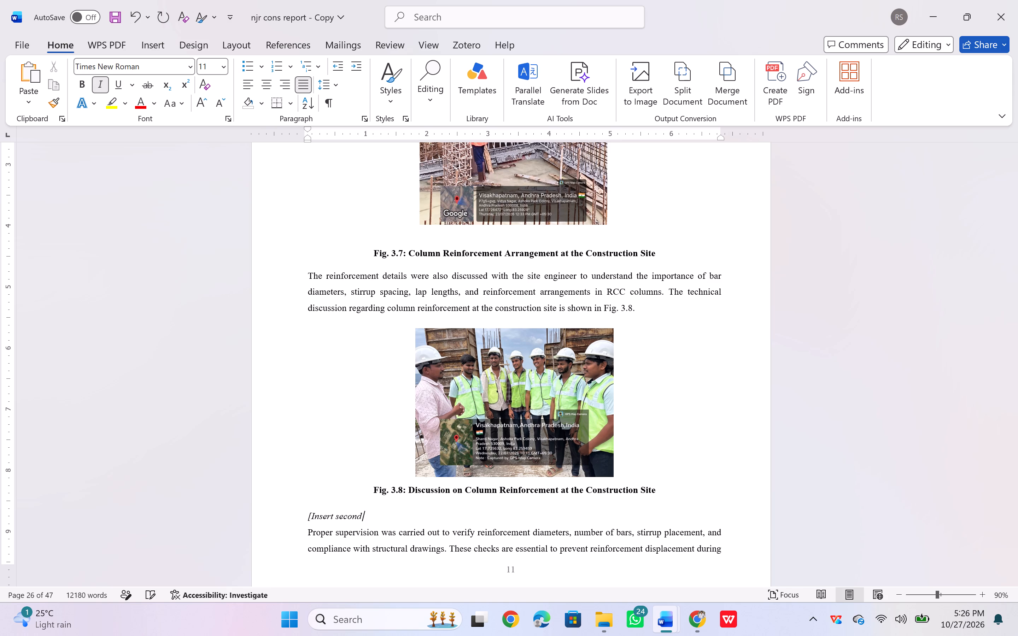
key("BackSpace")
key("BackSpace")
key("BackSpace")
key("BackSpace")
key("BackSpace")
key("BackSpace")
key("BackSpace")
key("BackSpace")
Remove the leftover empty line between the Fig. 3.8 caption and the "Proper supervision" paragraph.
key("BackSpace")
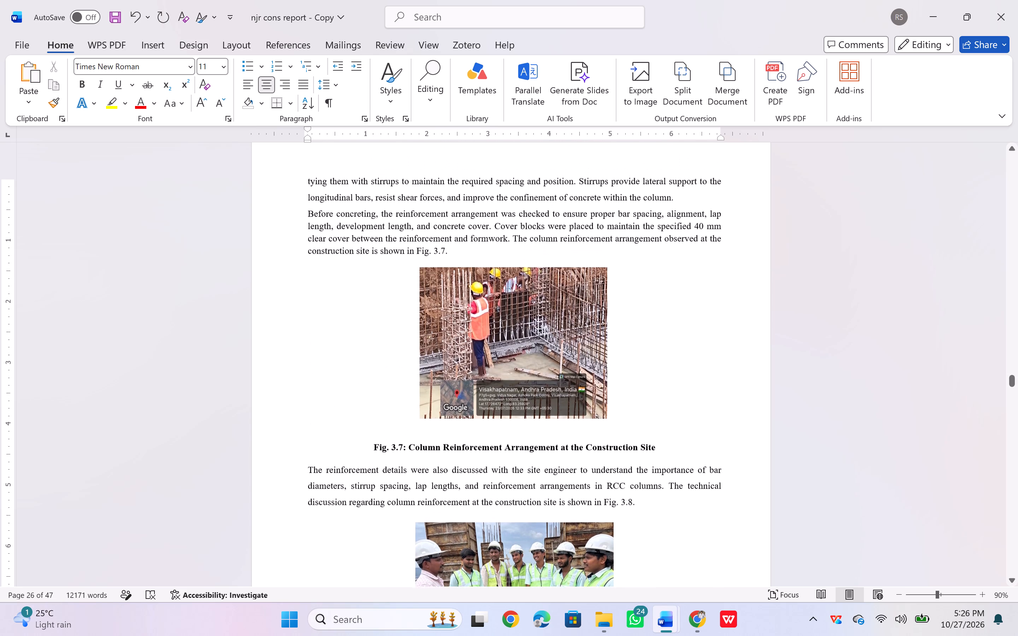
scroll(556, 410, "down", 1)
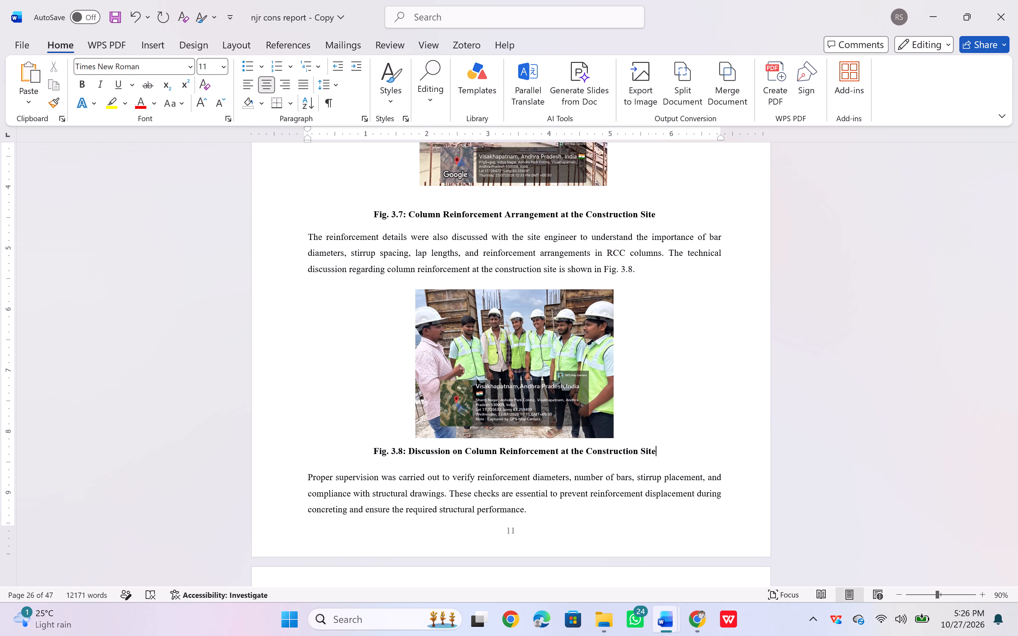
Copy the "6.1 Beam Reinforcement" photo from FSI DRAFT REPORT and return to the njr report.
key("alt+Tab")
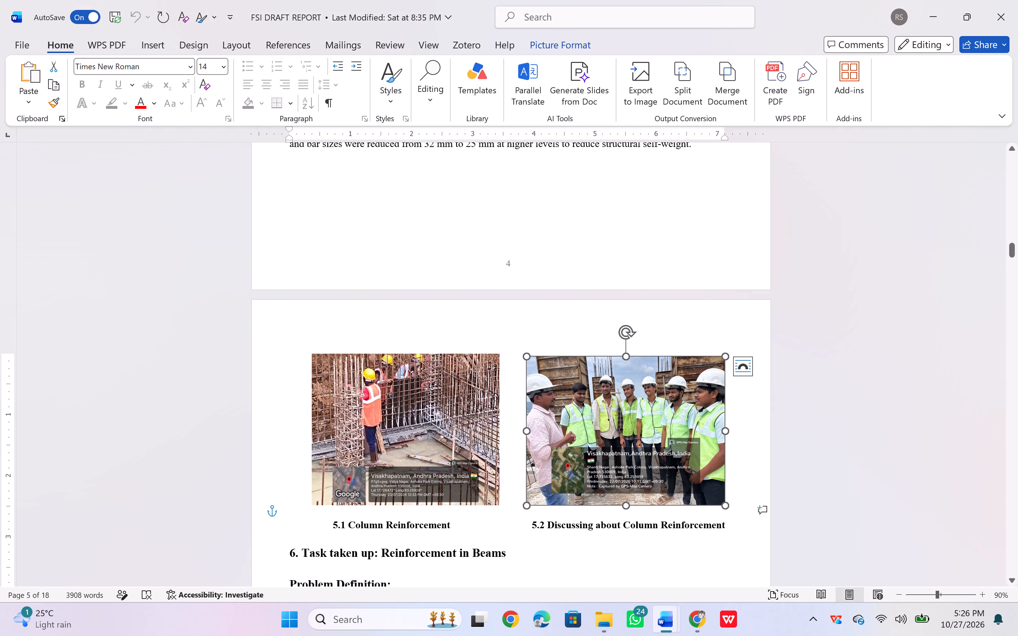
scroll(491, 479, "down", 2)
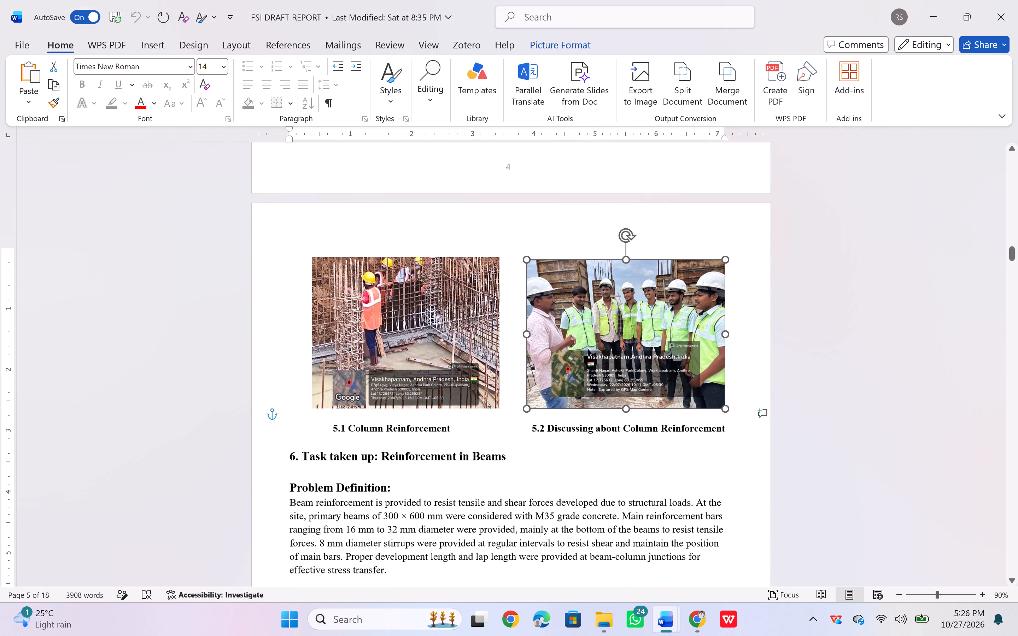
scroll(491, 479, "down", 1)
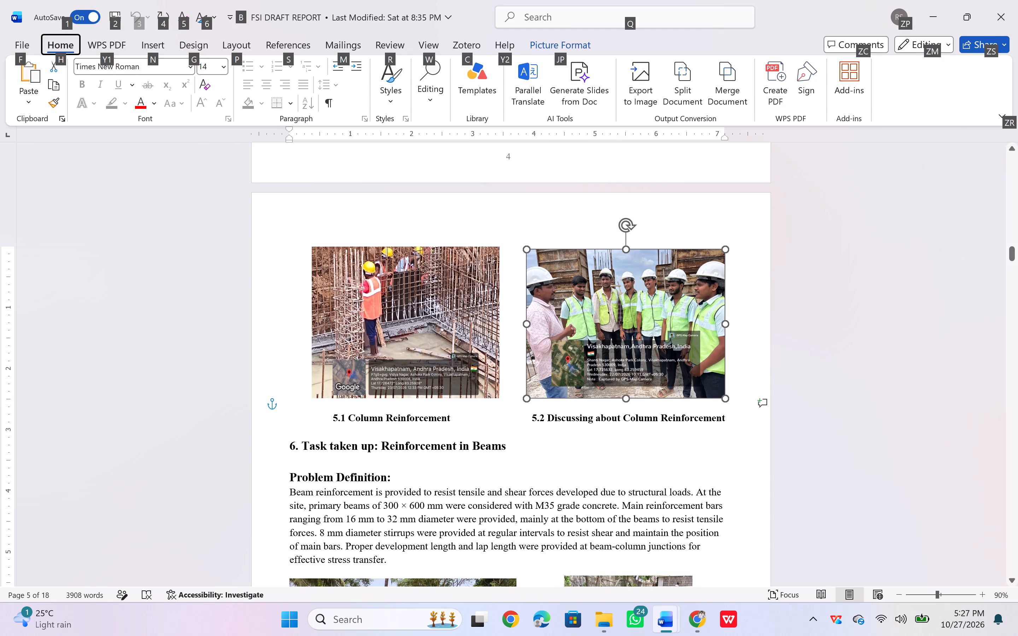
left_click(476, 475)
scroll(476, 475, "down", 2)
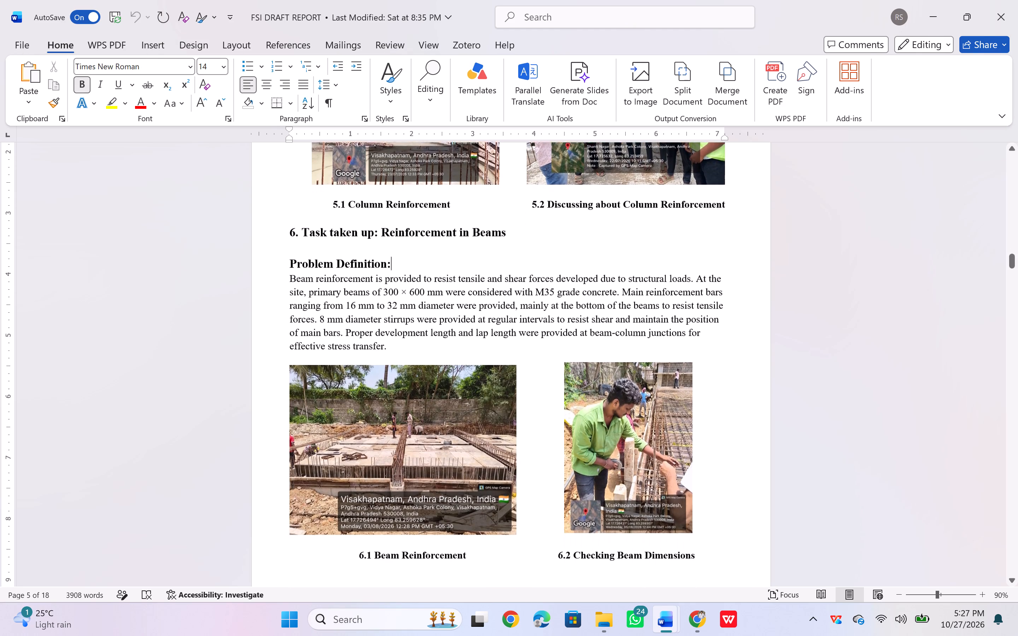
left_click(435, 473)
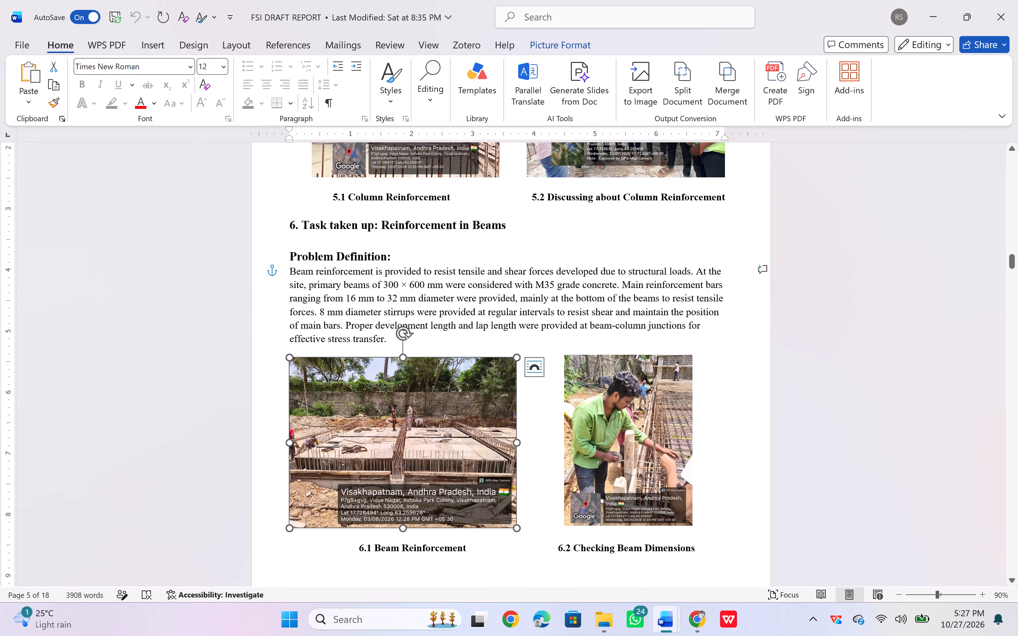
key("ctrl+c")
key("alt+Tab")
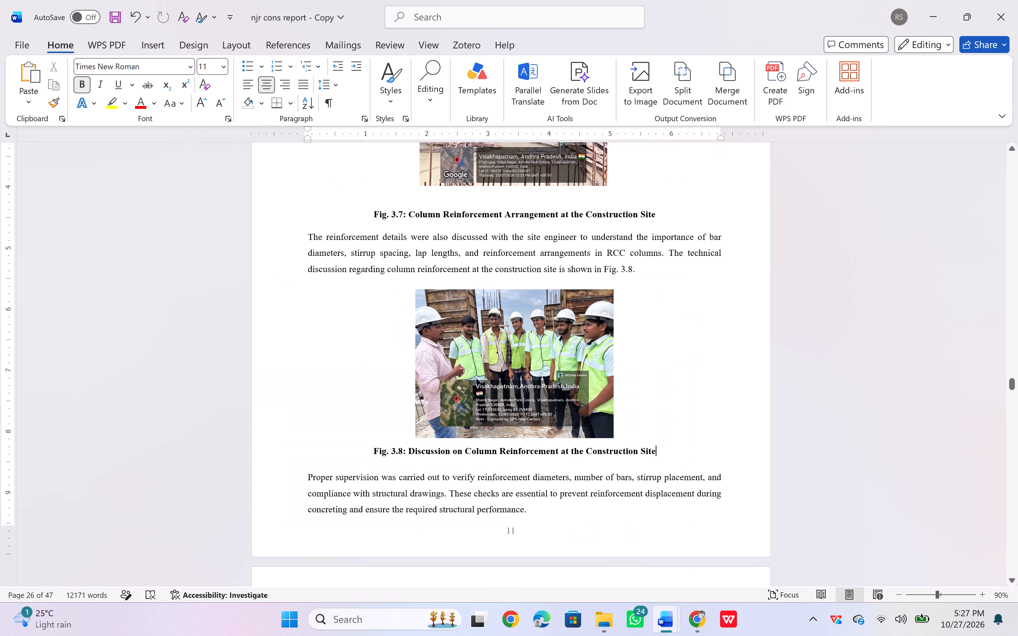
Delete the placeholder line "[Insert first photograph showing beam reinforcement and slab formwork]" below the Fig. 3.9 caption in section 3.2.6.
scroll(405, 434, "down", 3)
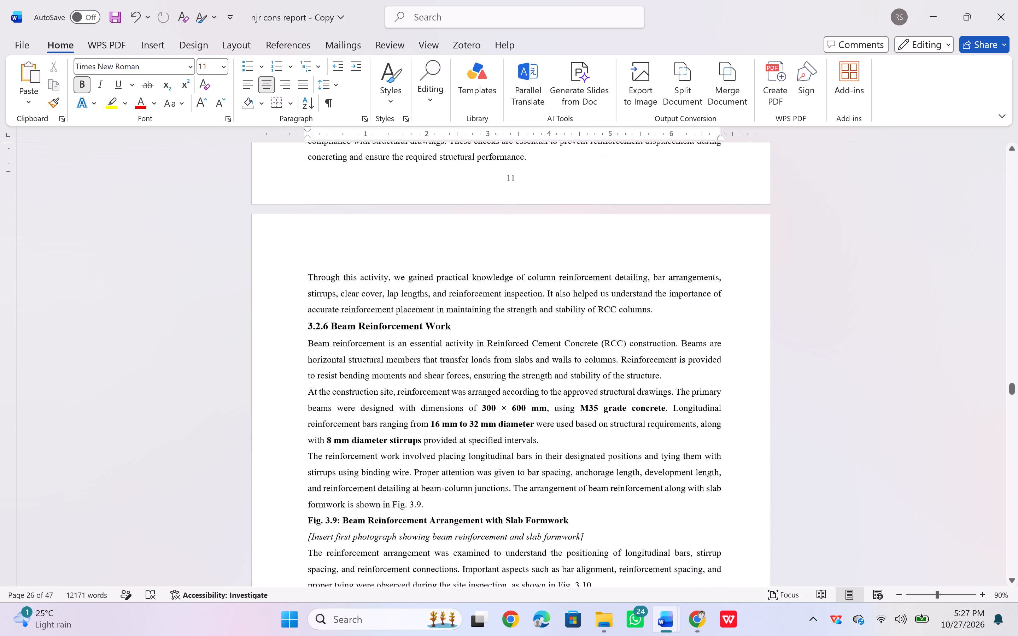
scroll(405, 434, "down", 3)
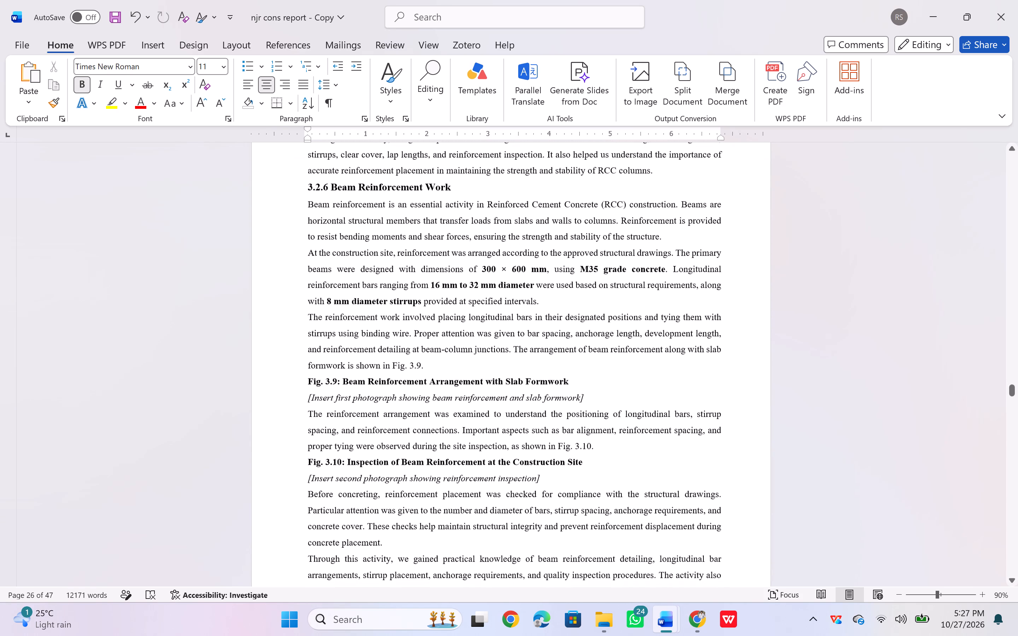
scroll(405, 434, "down", 1)
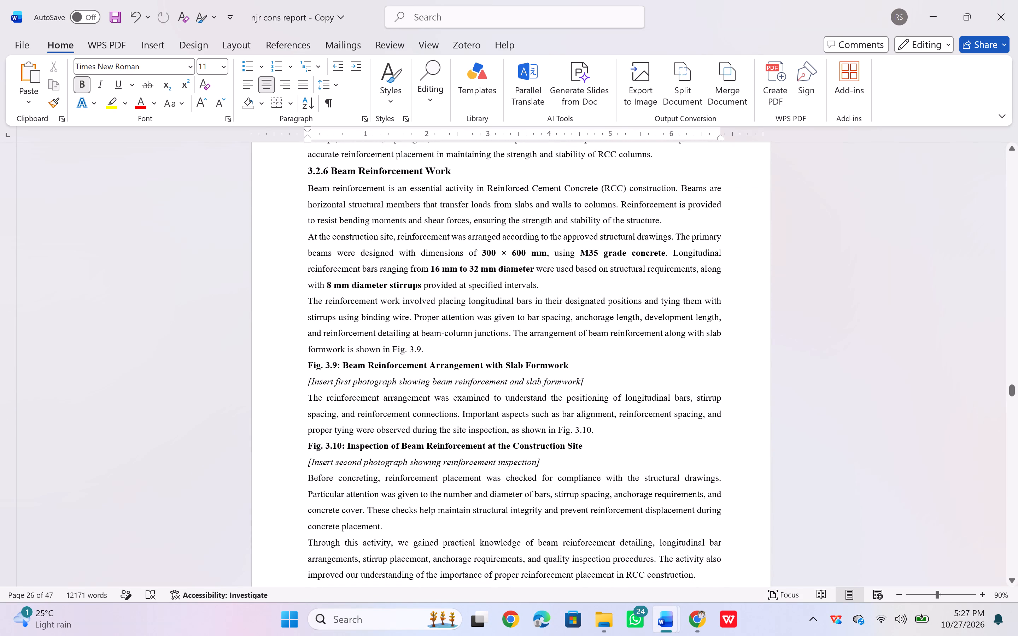
left_click(587, 379)
key("BackSpace")
key("BackSpace")
key("BackSpace")
key("BackSpace")
key("BackSpace")
key("BackSpace")
key("BackSpace")
key("BackSpace")
key("BackSpace")
key("BackSpace")
key("BackSpace")
key("BackSpace")
key("BackSpace")
key("BackSpace")
key("BackSpace")
key("BackSpace")
key("BackSpace")
key("BackSpace")
key("BackSpace")
key("BackSpace")
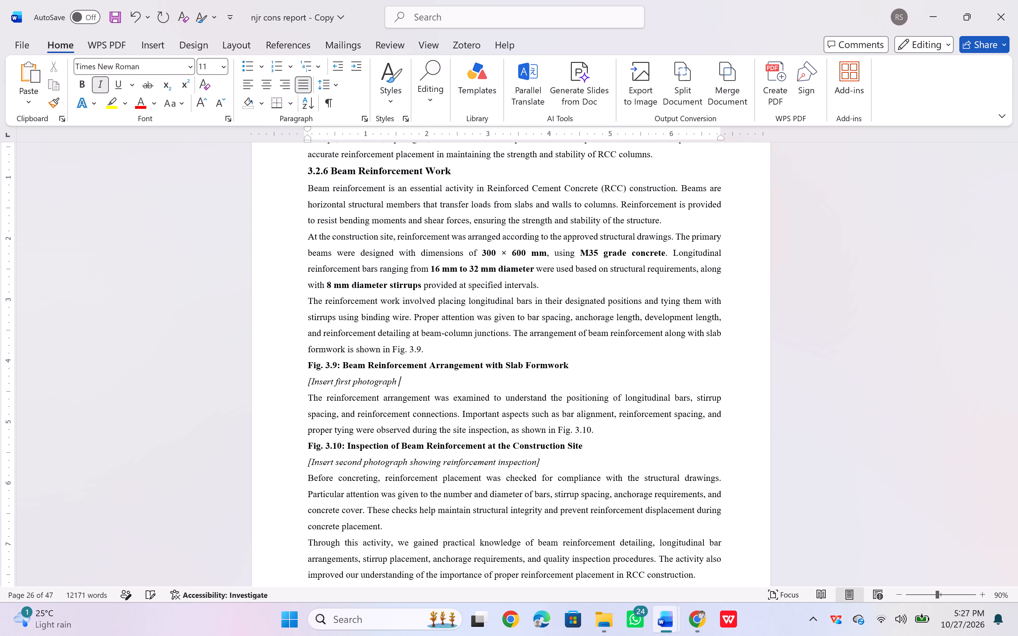
key("BackSpace")
key("BackSpace")
key("BackSpace")
key("BackSpace")
key("BackSpace")
key("BackSpace")
key("BackSpace")
key("BackSpace")
key("BackSpace")
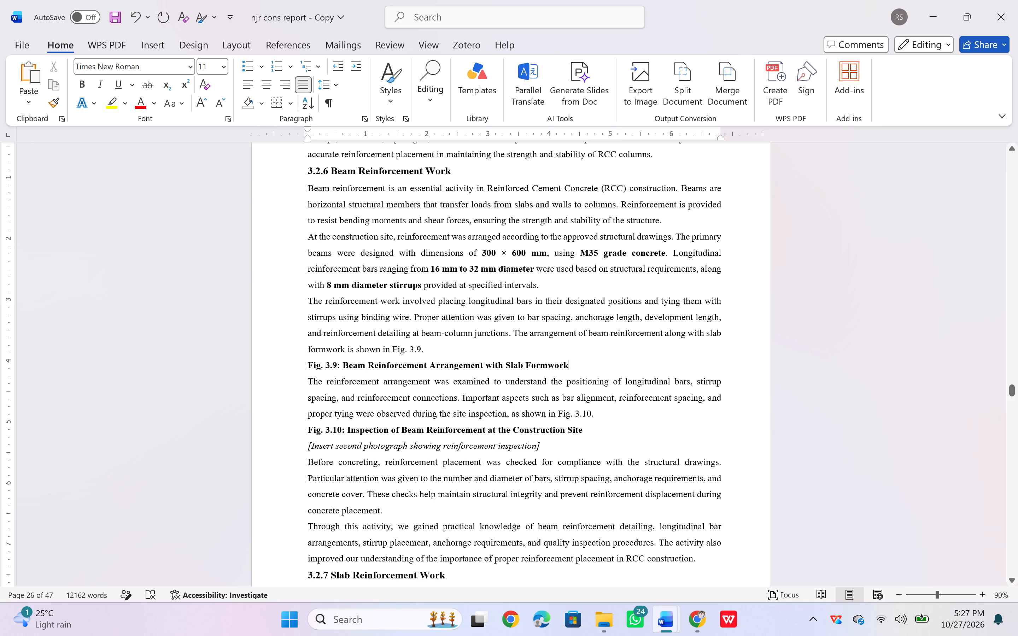
Paste the copied beam reinforcement photo on a new line above the Fig. 3.9 caption.
left_click(431, 349)
key("Return")
key("ctrl+v")
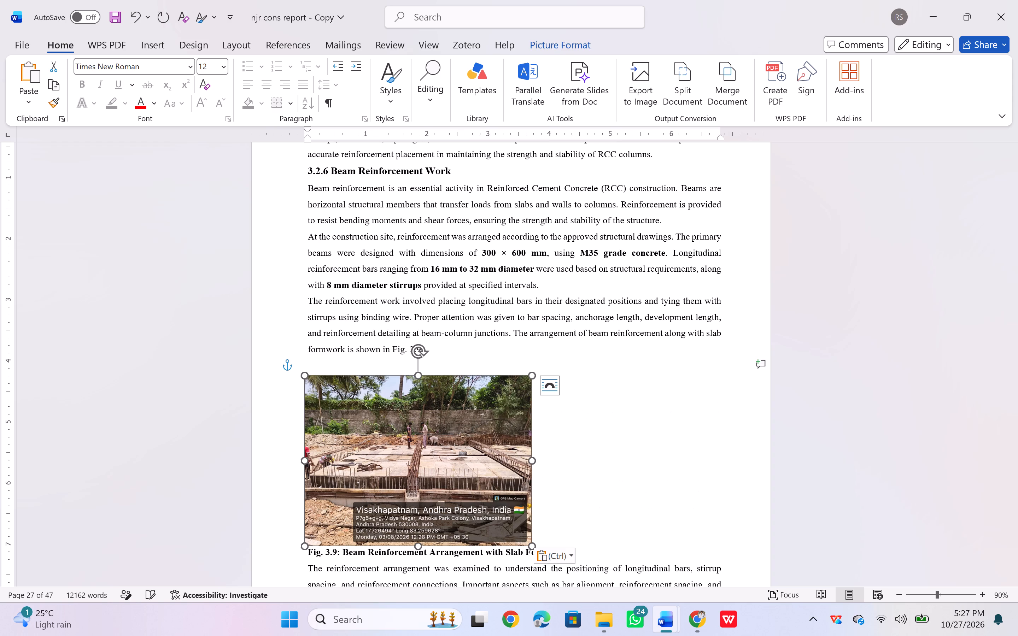
Set the pasted Fig. 3.9 photo in line with text and centre it on the page.
left_click(546, 390)
left_click(584, 431)
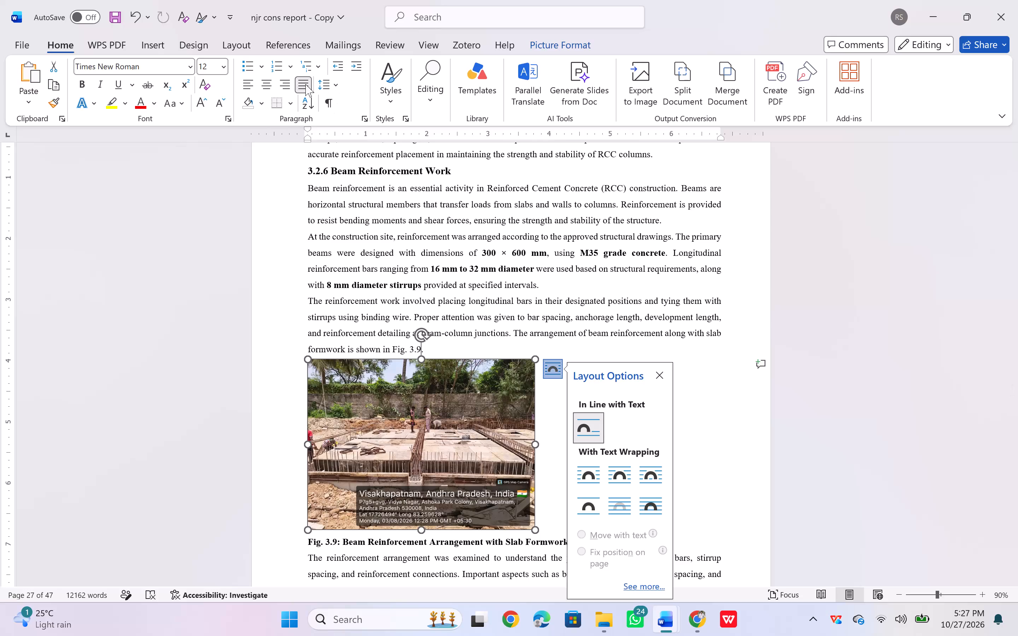
left_click(270, 83)
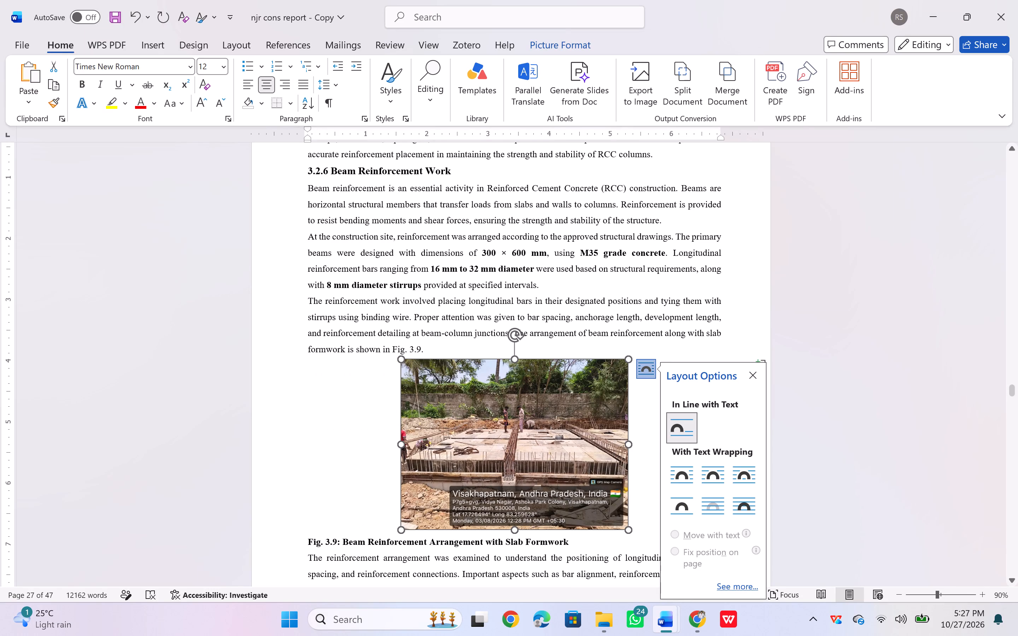
Centre the Fig. 3.9 caption and add space after its paragraph.
left_click_drag(309, 539, 467, 542)
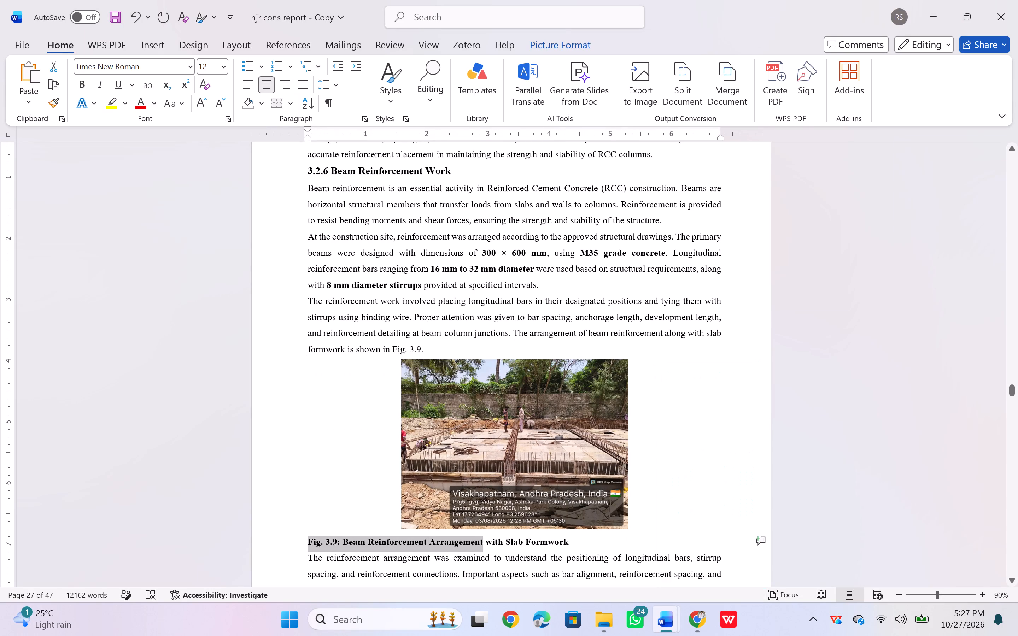
left_click_drag(467, 542, 565, 544)
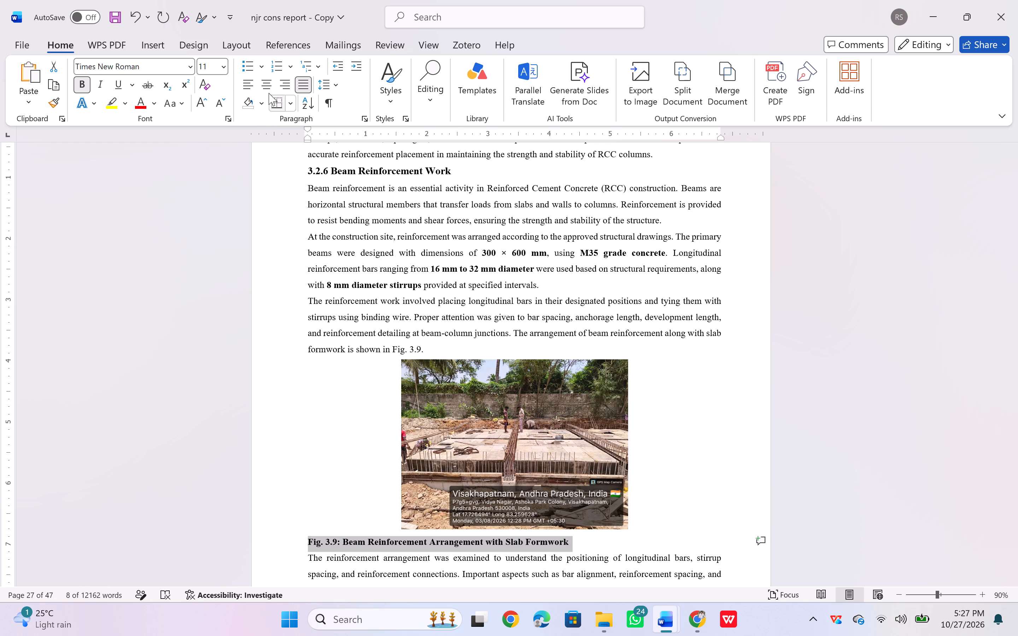
left_click(267, 83)
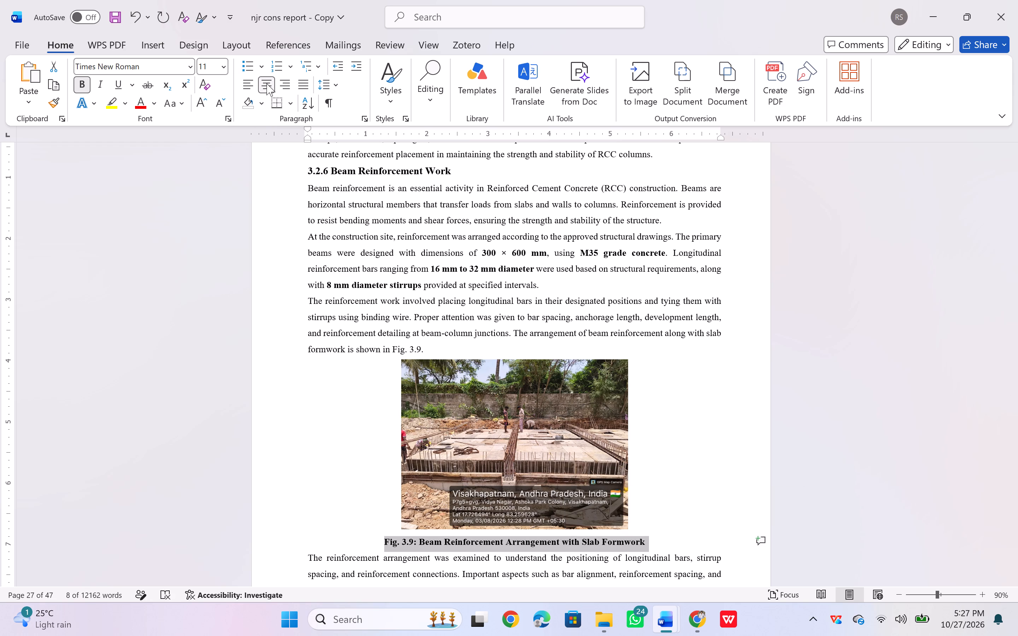
left_click(340, 84)
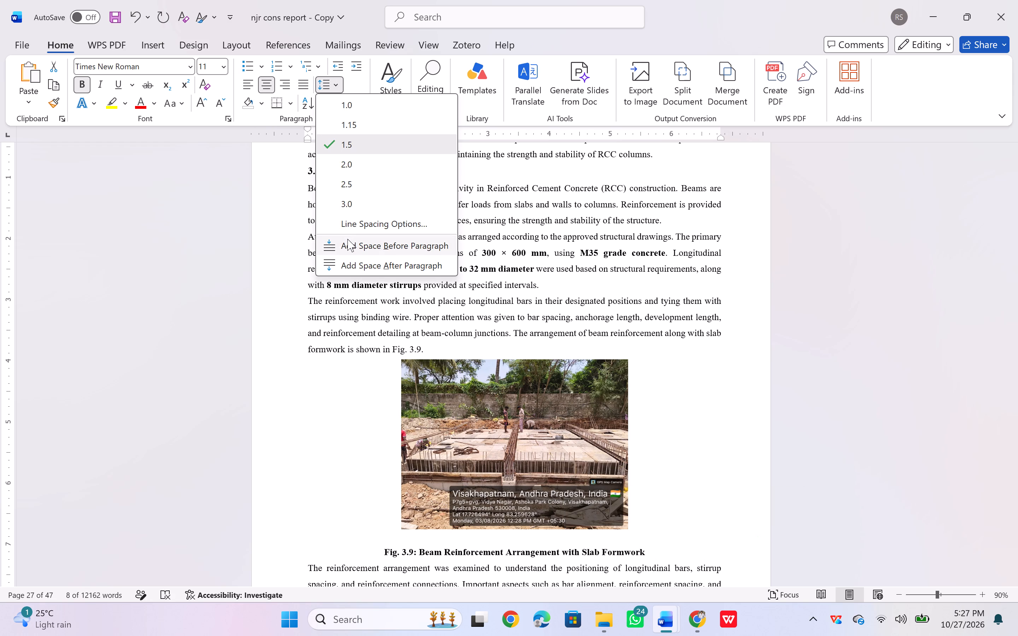
left_click(340, 263)
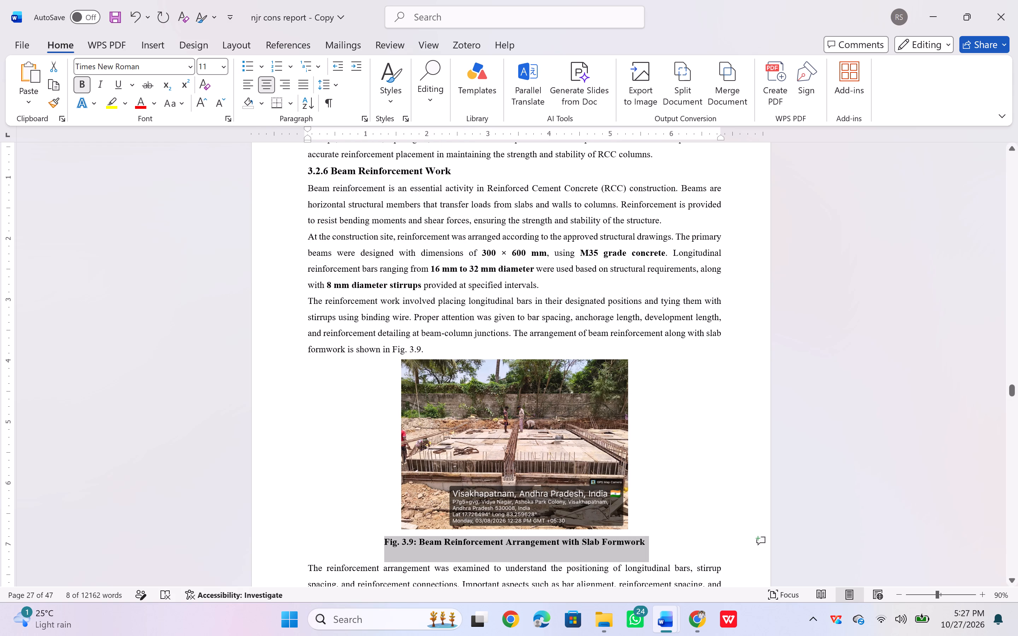
left_click(393, 548)
Delete the placeholder "[Insert second photograph showing reinforcement inspection]" together with the Fig. 3.10 caption above it.
scroll(393, 548, "down", 1)
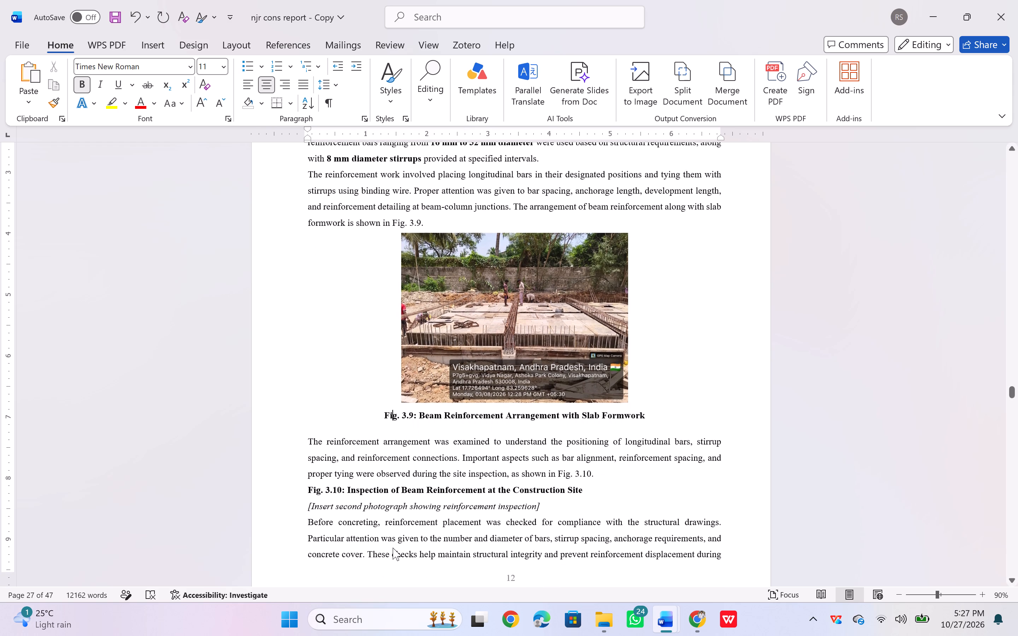
scroll(393, 548, "down", 3)
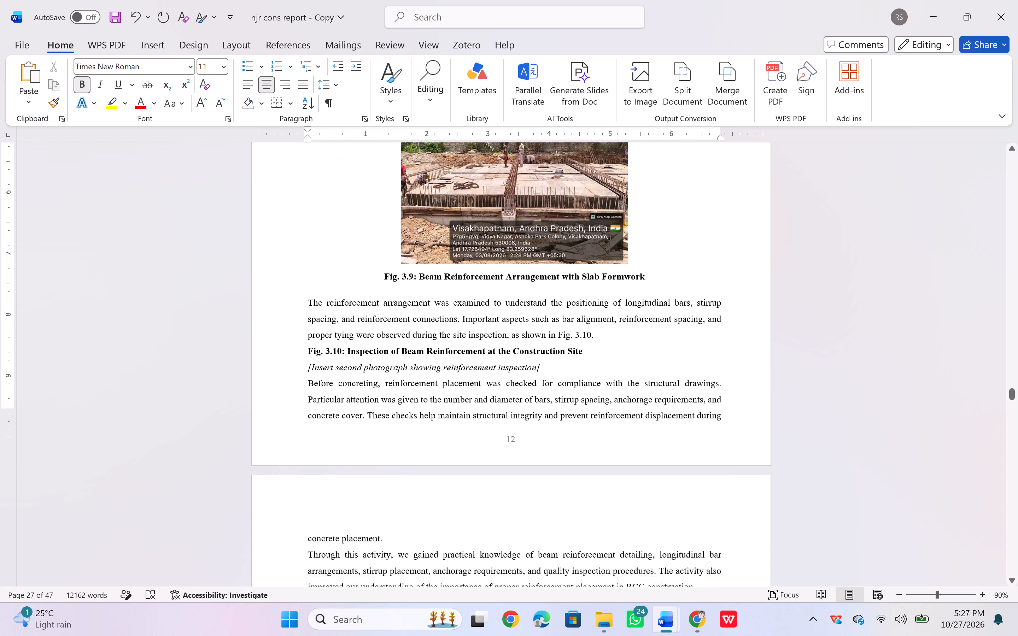
scroll(393, 548, "down", 1)
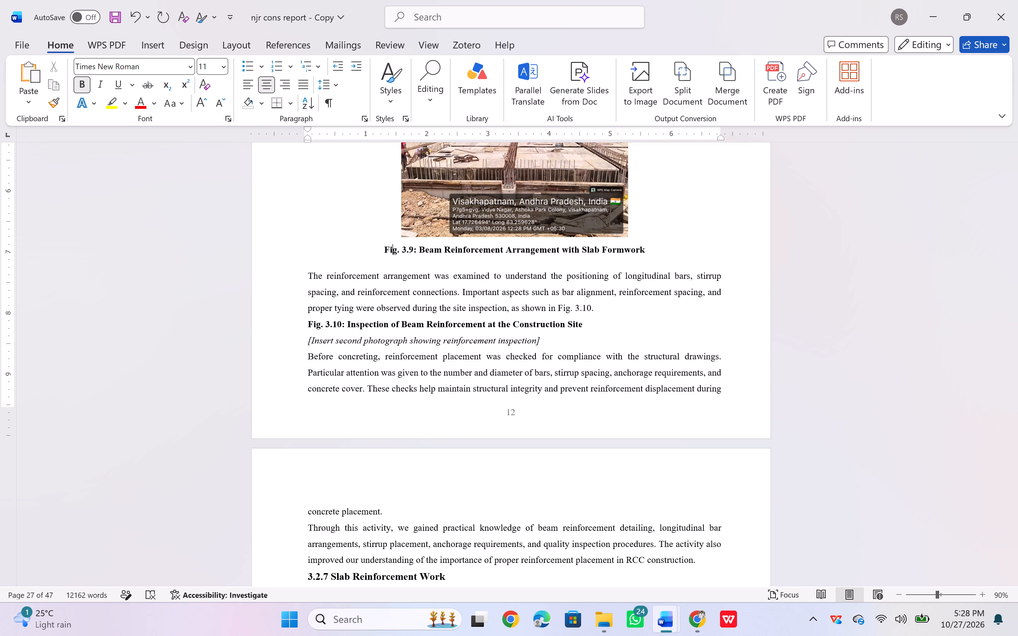
left_click(547, 338)
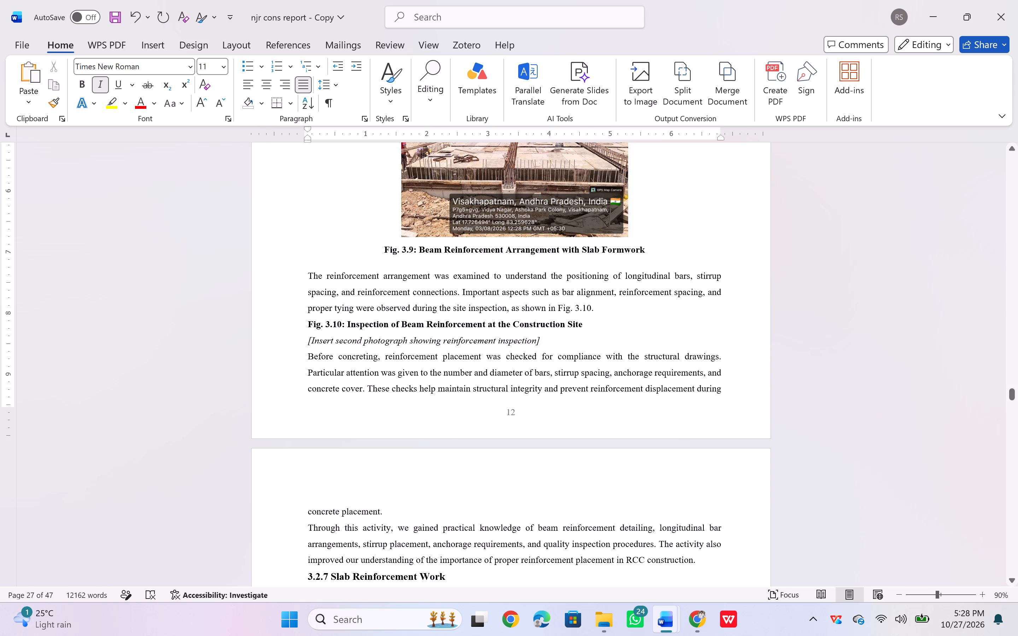
key("BackSpace")
key("BackSpace")
key("BackSpace")
key("BackSpace")
key("BackSpace")
key("BackSpace")
key("BackSpace")
key("BackSpace")
key("BackSpace")
key("BackSpace")
key("BackSpace")
key("BackSpace")
key("BackSpace")
key("BackSpace")
key("BackSpace")
key("BackSpace")
key("BackSpace")
key("BackSpace")
key("BackSpace")
key("BackSpace")
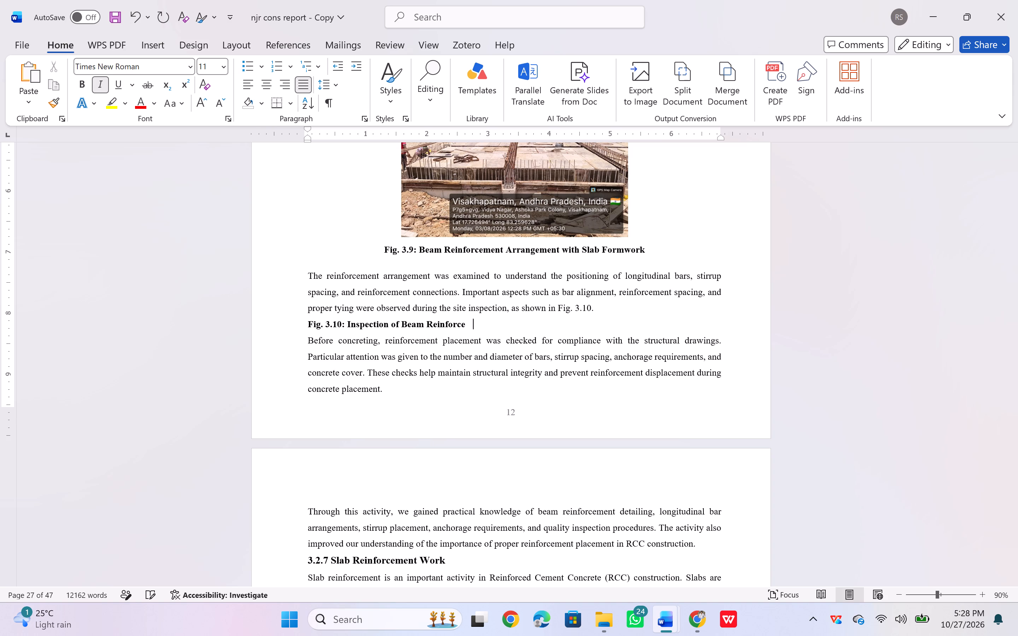
key("BackSpace")
key("BackSpace")
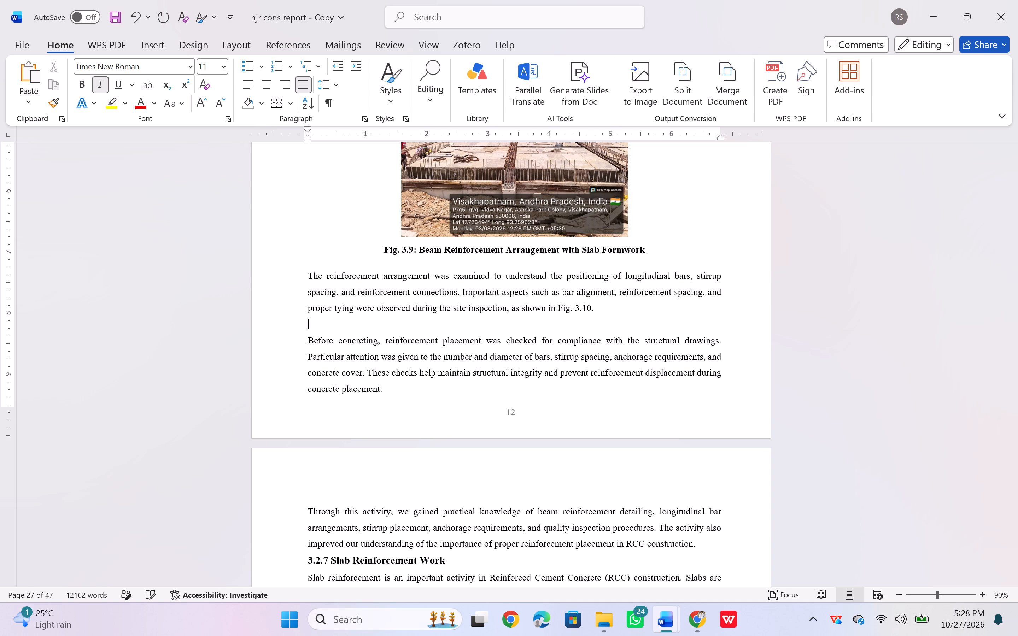
key("BackSpace")
Review the photos, captions and spacing from Fig. 3.9 back up to Fig. 3.7.
scroll(645, 290, "up", 2)
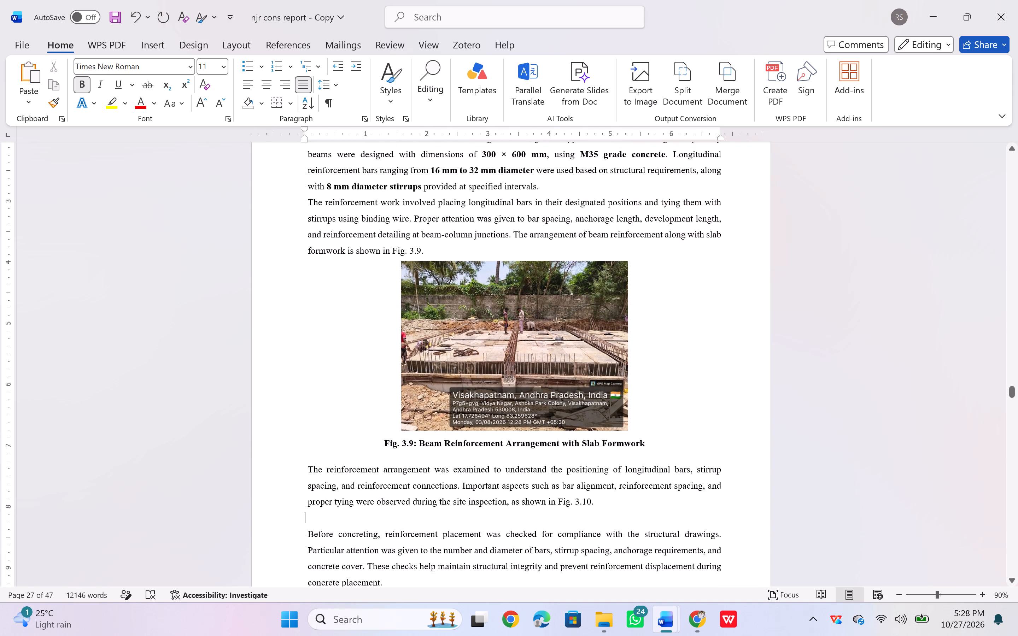
scroll(645, 290, "up", 1)
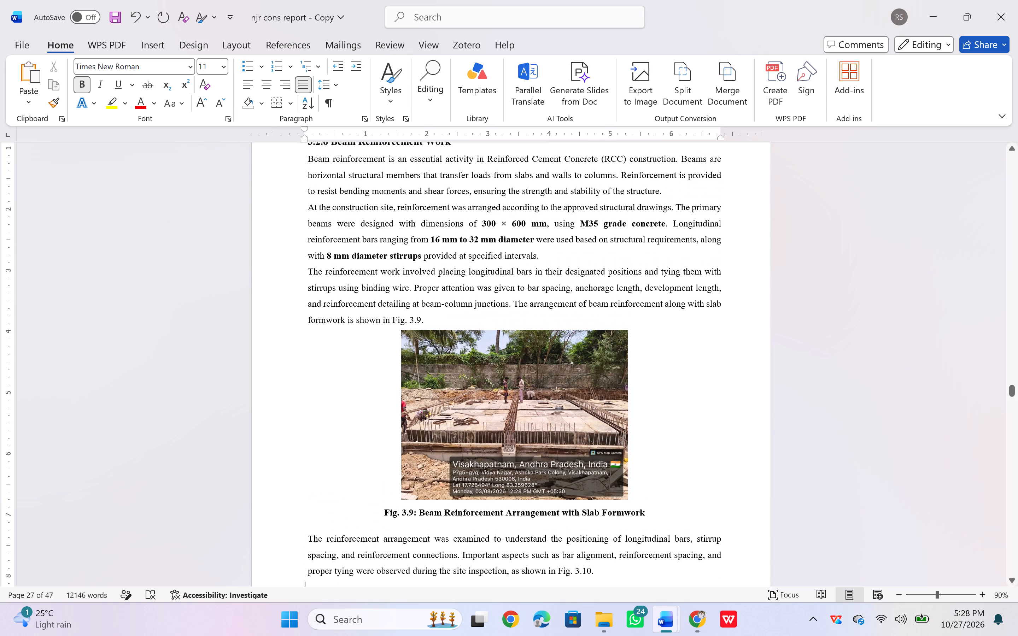
scroll(645, 290, "up", 4)
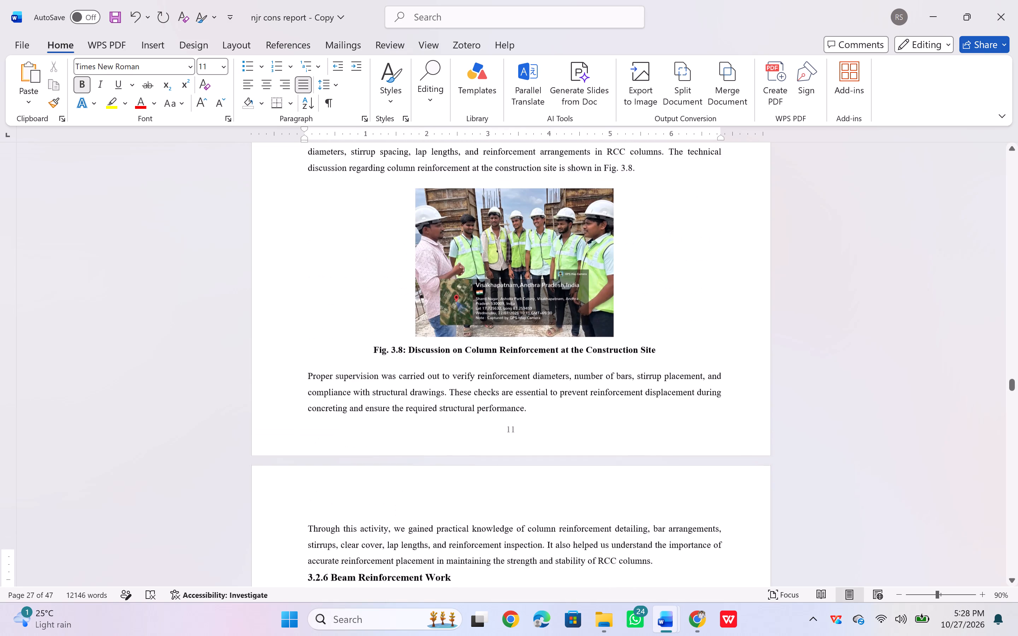
scroll(645, 290, "up", 4)
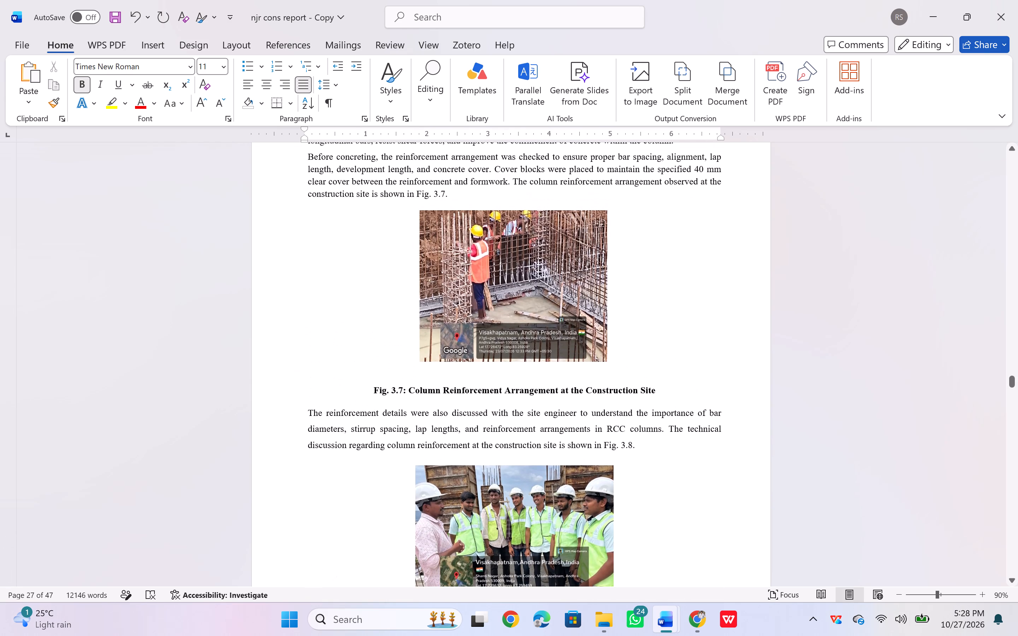
Remove the space before the Fig. 3.7 caption paragraph, "Column Reinforcement Arrangement at the Construction Site".
scroll(645, 290, "down", 1)
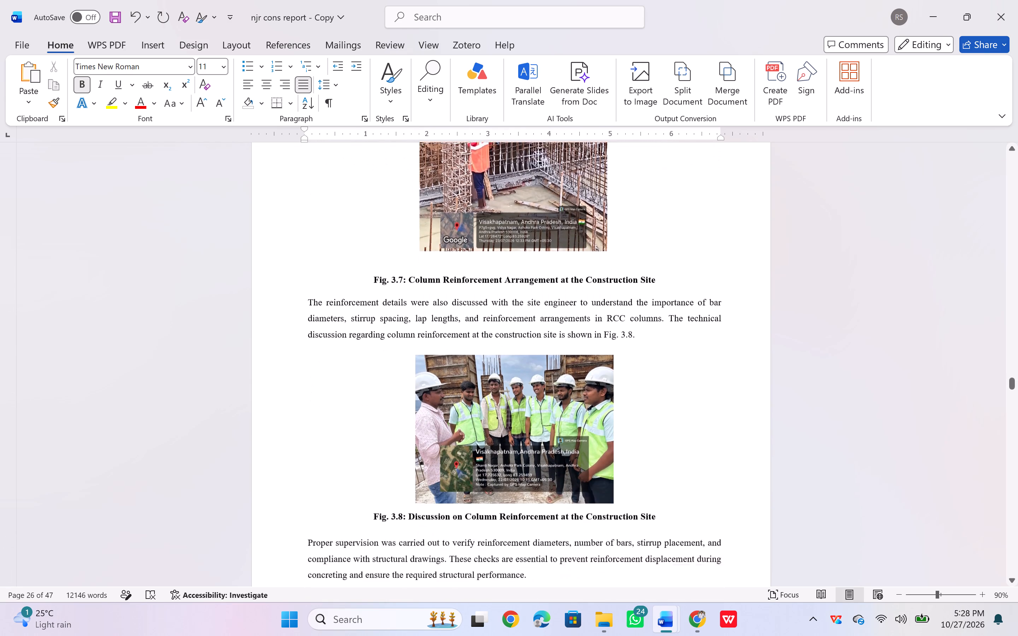
scroll(645, 290, "down", 1)
scroll(645, 290, "up", 1)
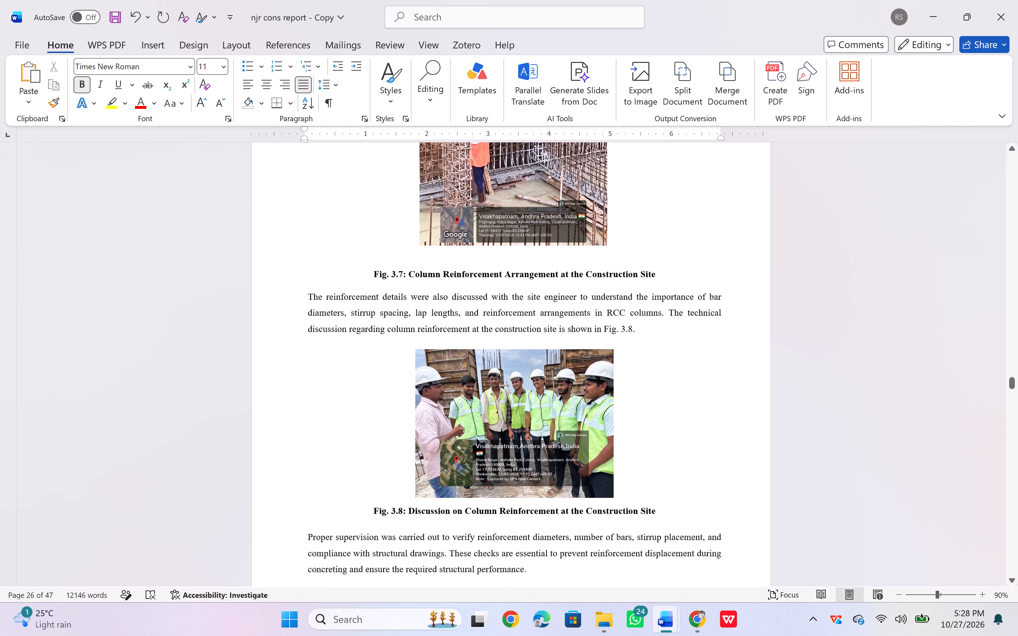
scroll(645, 290, "up", 1)
left_click_drag(372, 293, 654, 284)
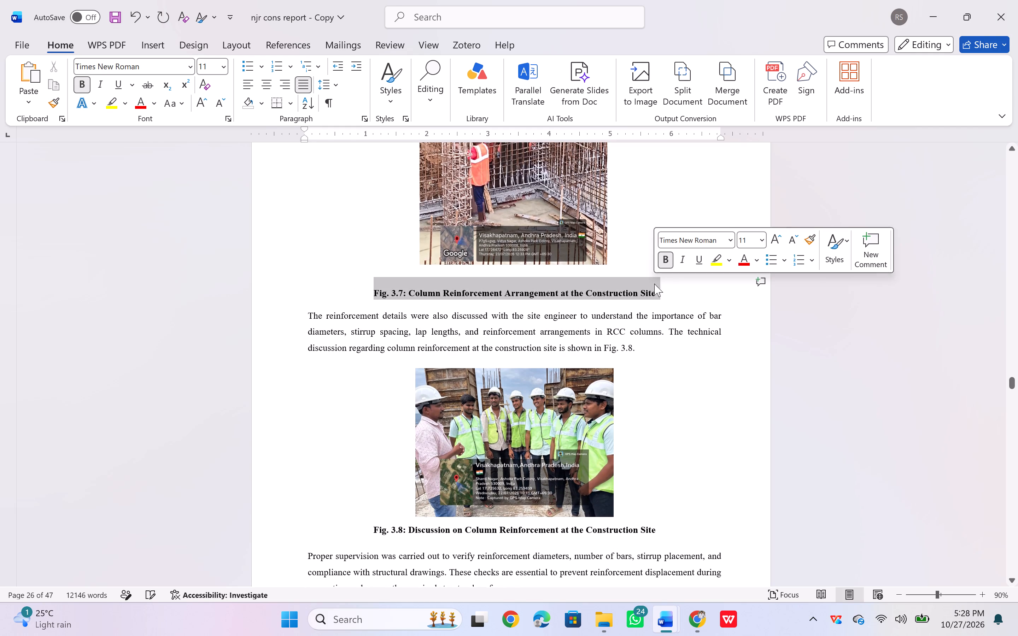
left_click(332, 87)
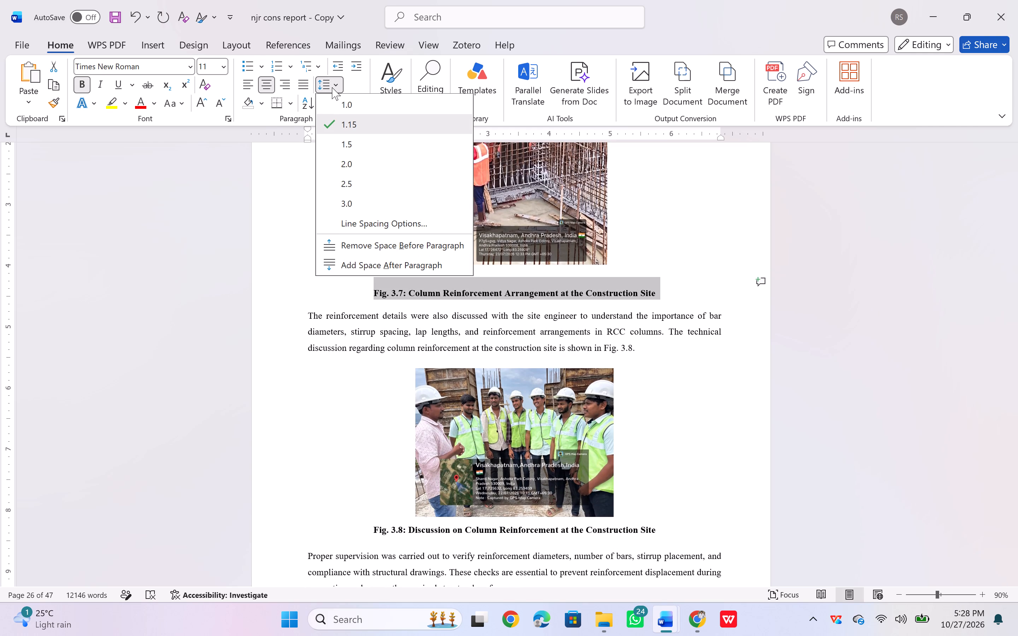
left_click(386, 246)
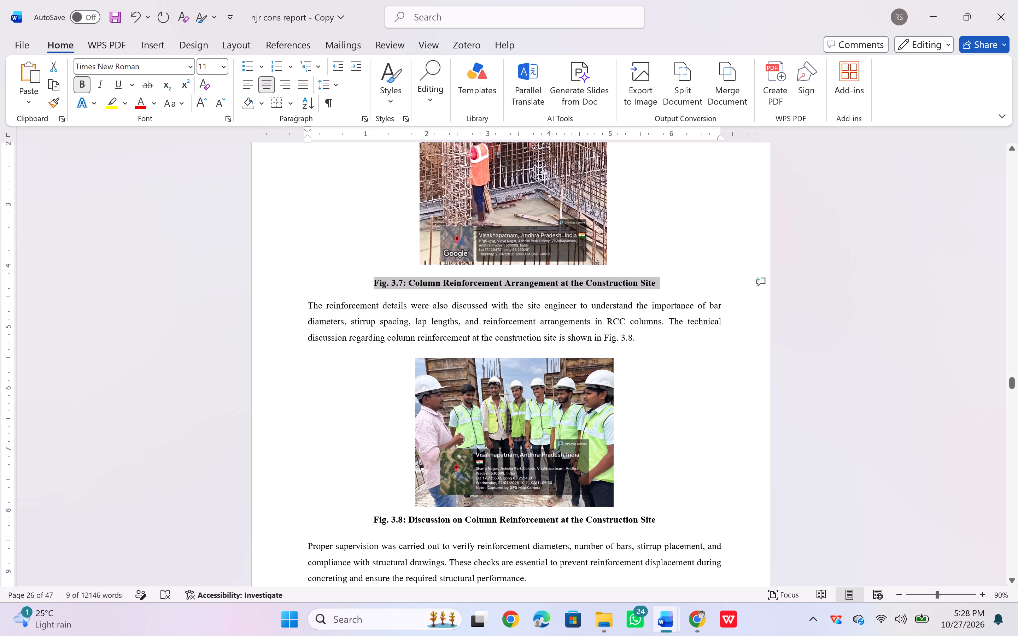
left_click(389, 291)
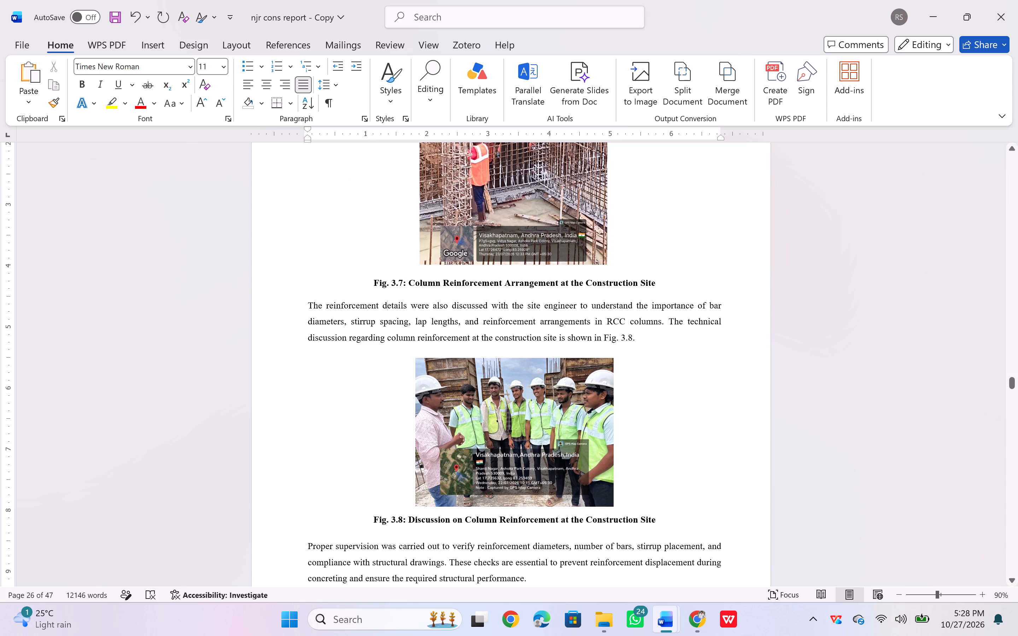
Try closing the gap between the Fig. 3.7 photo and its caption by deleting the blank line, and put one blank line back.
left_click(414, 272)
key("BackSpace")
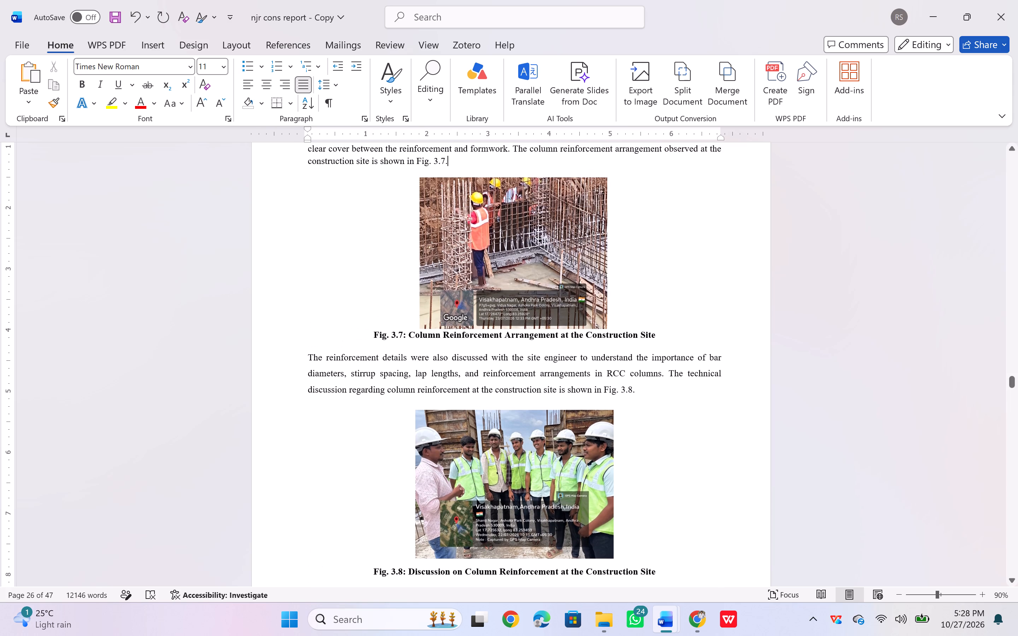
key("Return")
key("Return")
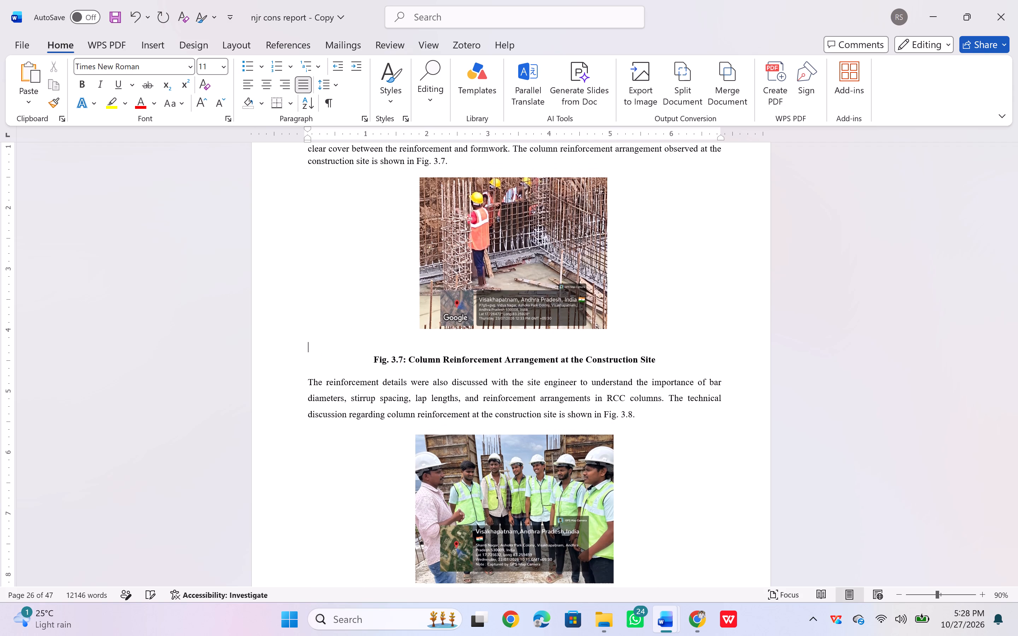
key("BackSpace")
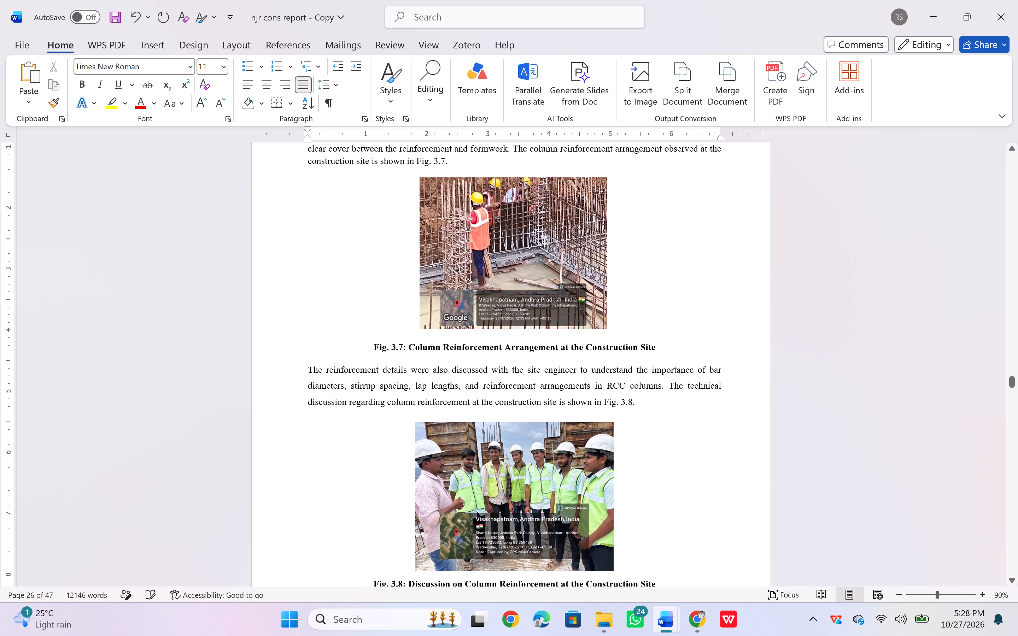
Review the column, beam and slab reinforcement sections, checking the figures, captions and empty spaces from Fig. 3.7 to Fig. 3.11.
scroll(436, 372, "down", 1)
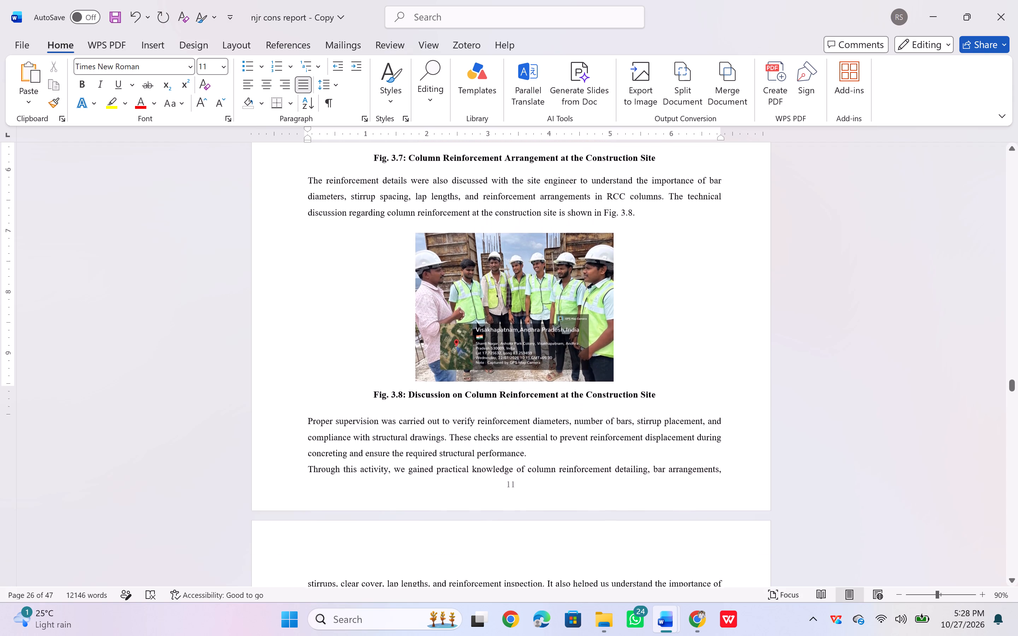
scroll(436, 372, "down", 4)
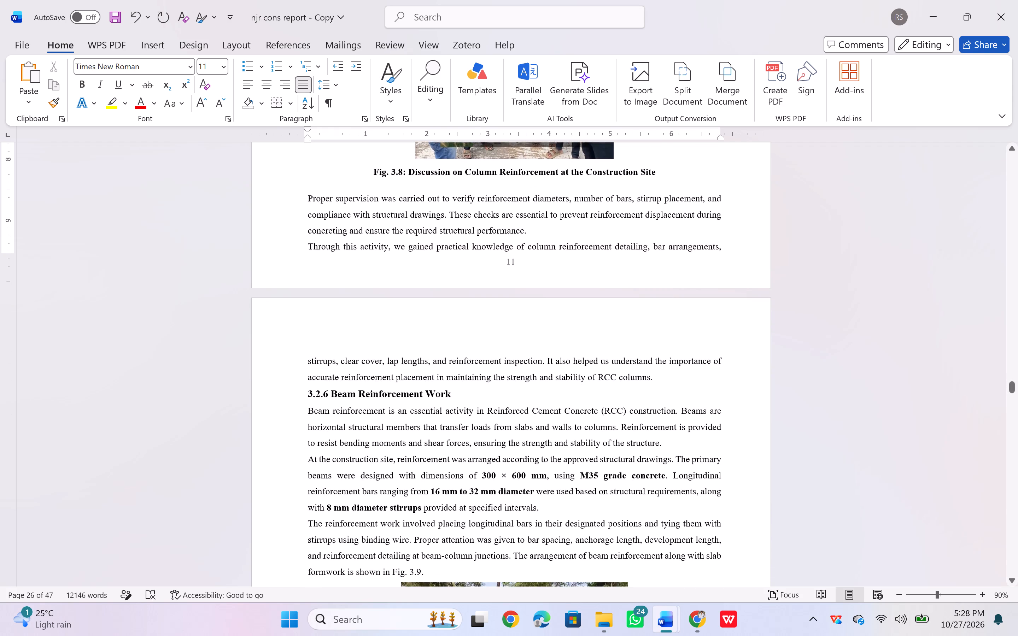
scroll(436, 372, "down", 1)
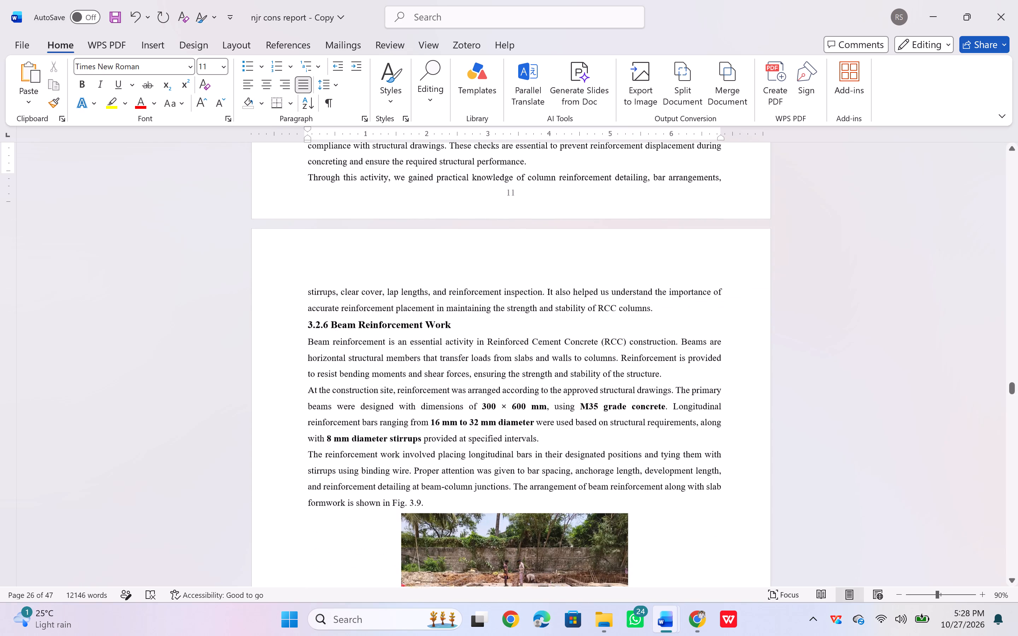
scroll(436, 372, "down", 1)
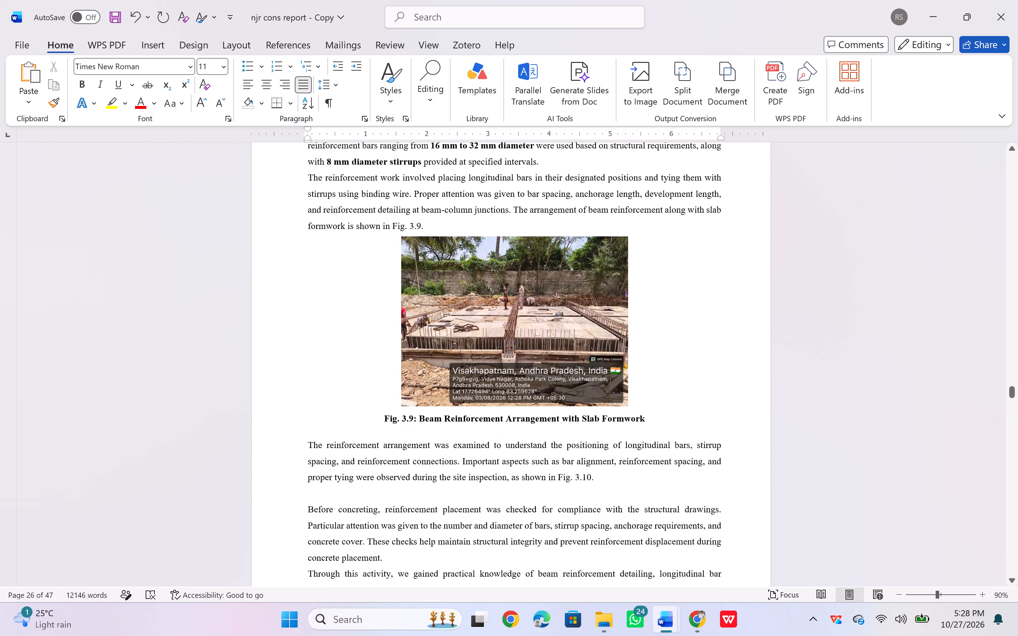
scroll(436, 372, "down", 4)
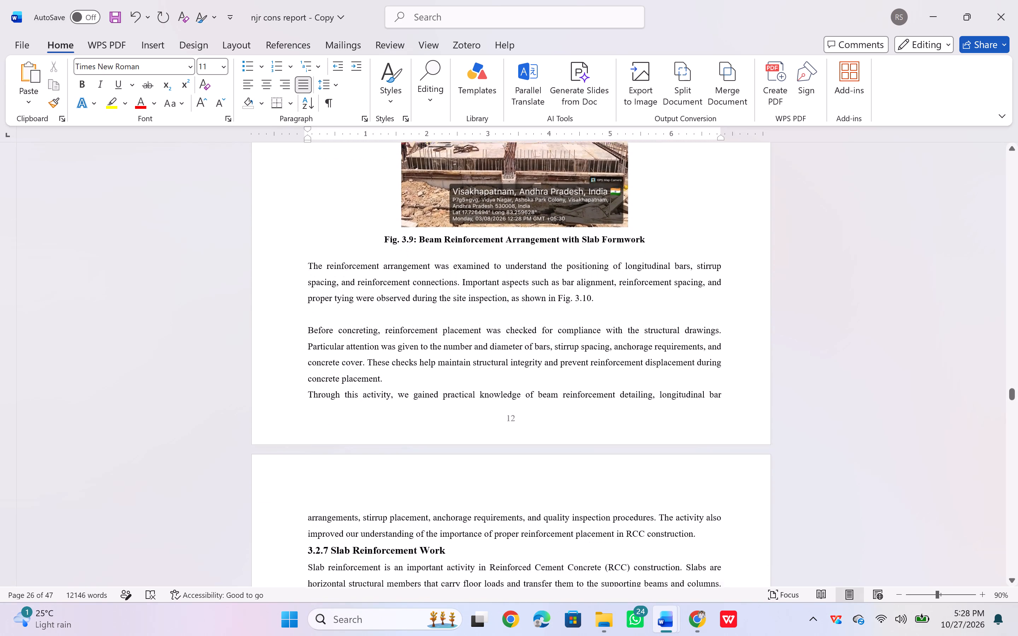
scroll(436, 372, "down", 2)
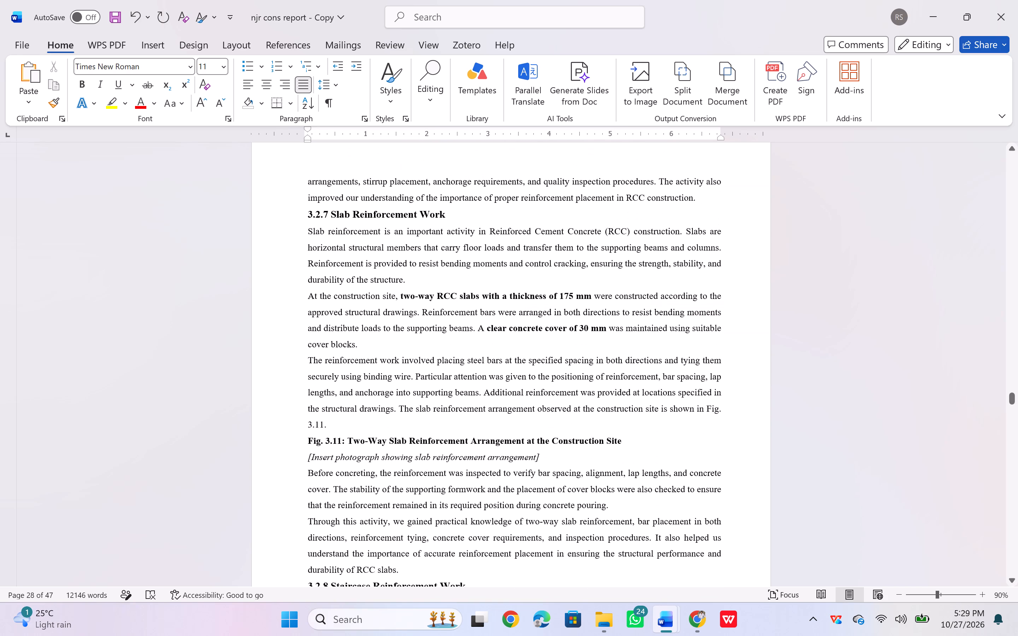
scroll(436, 372, "up", 1)
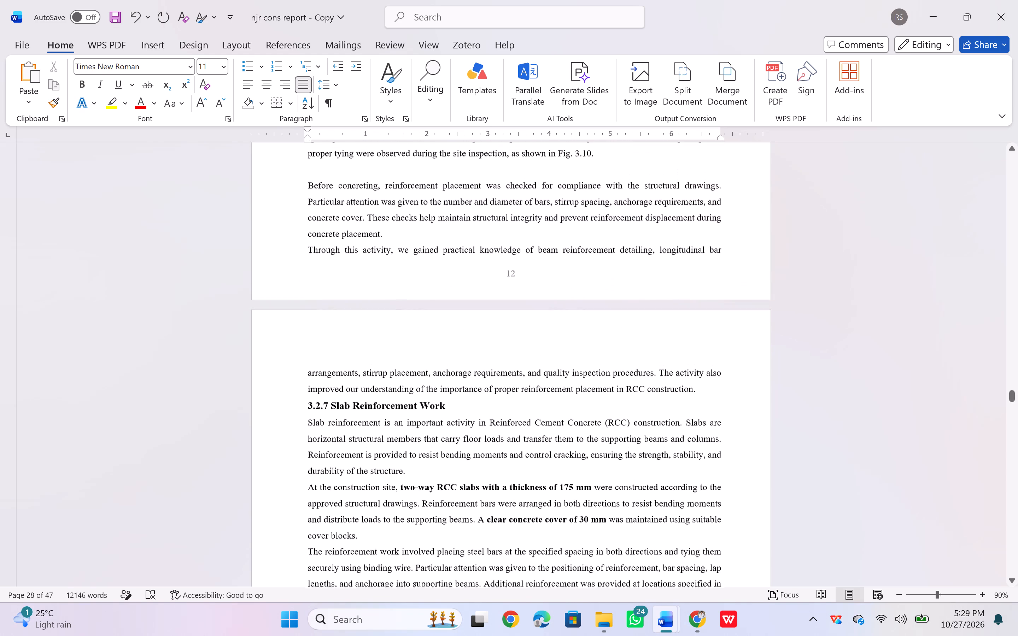
scroll(436, 372, "up", 2)
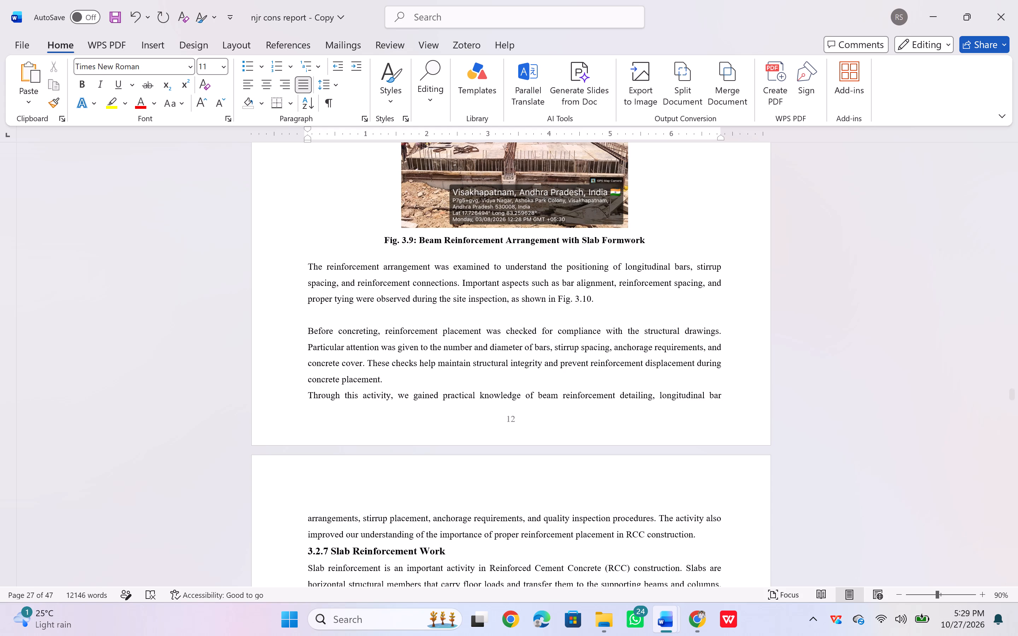
Undo the most recent edits in the column and beam reinforcement sections, back to the blank line below the Fig. 3.10 reference.
key("ctrl+z")
scroll(436, 372, "down", 2)
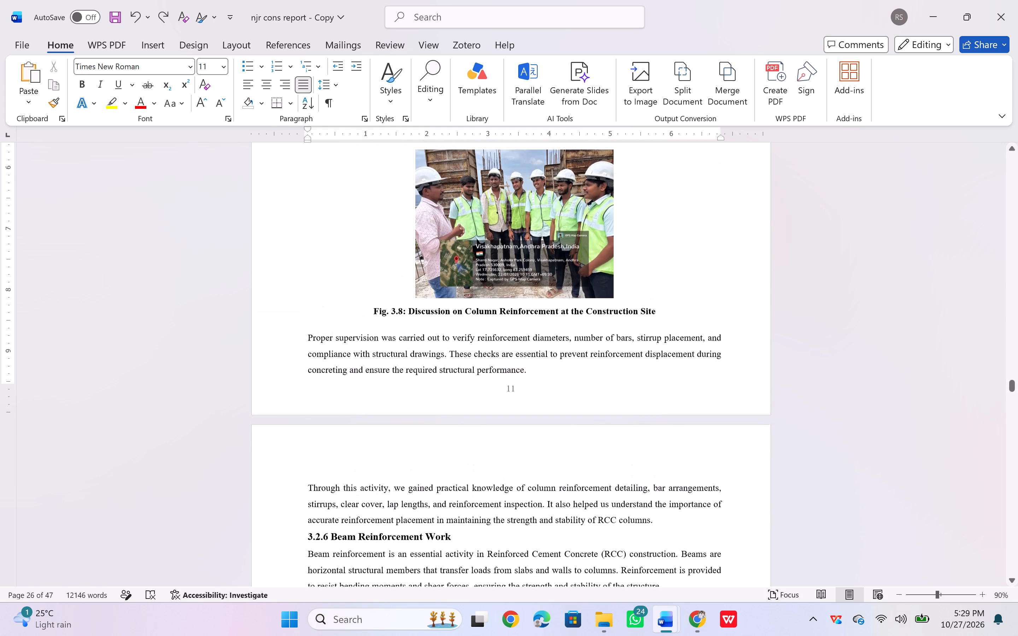
scroll(436, 372, "down", 2)
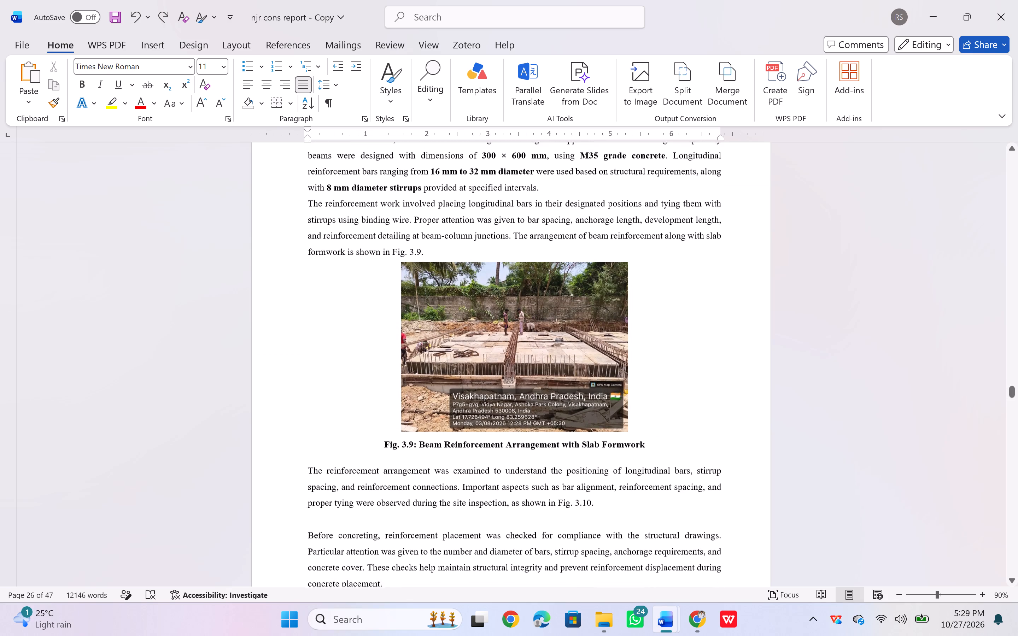
scroll(436, 372, "down", 3)
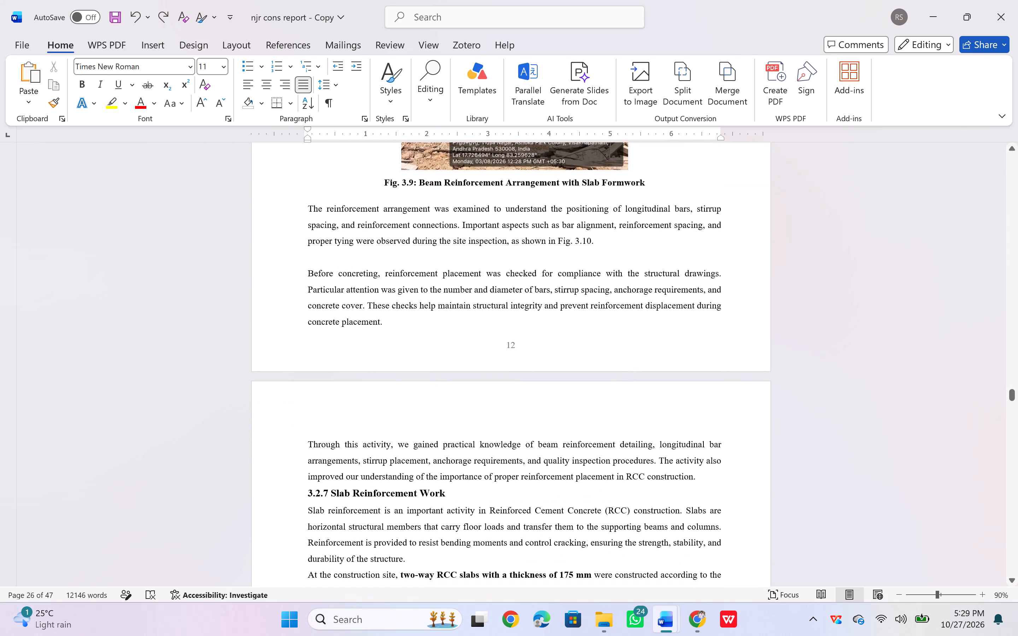
key("ctrl+z")
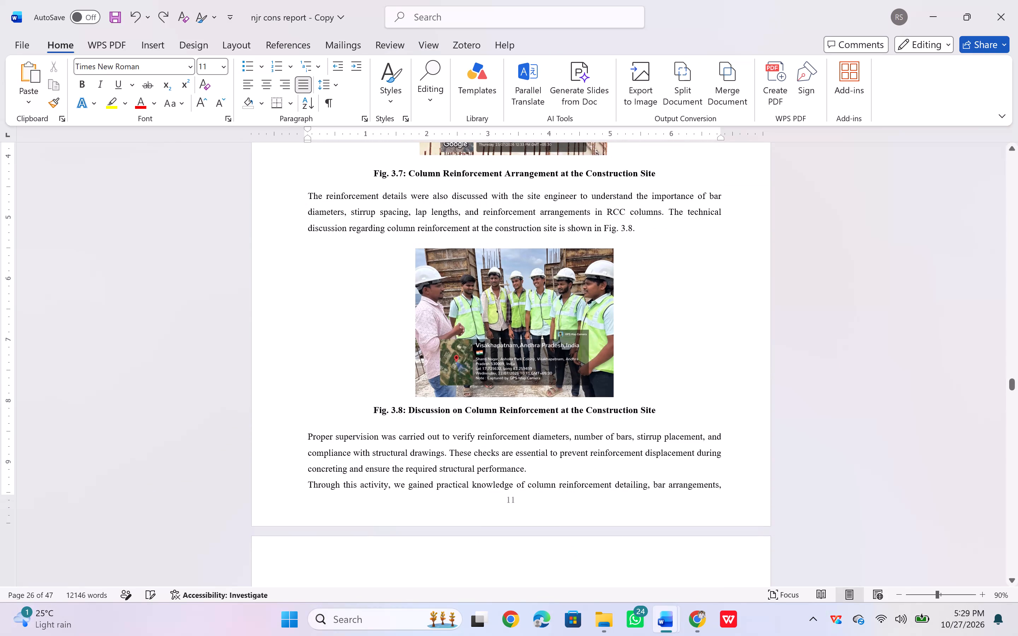
key("ctrl+z")
key("ctrl+z")
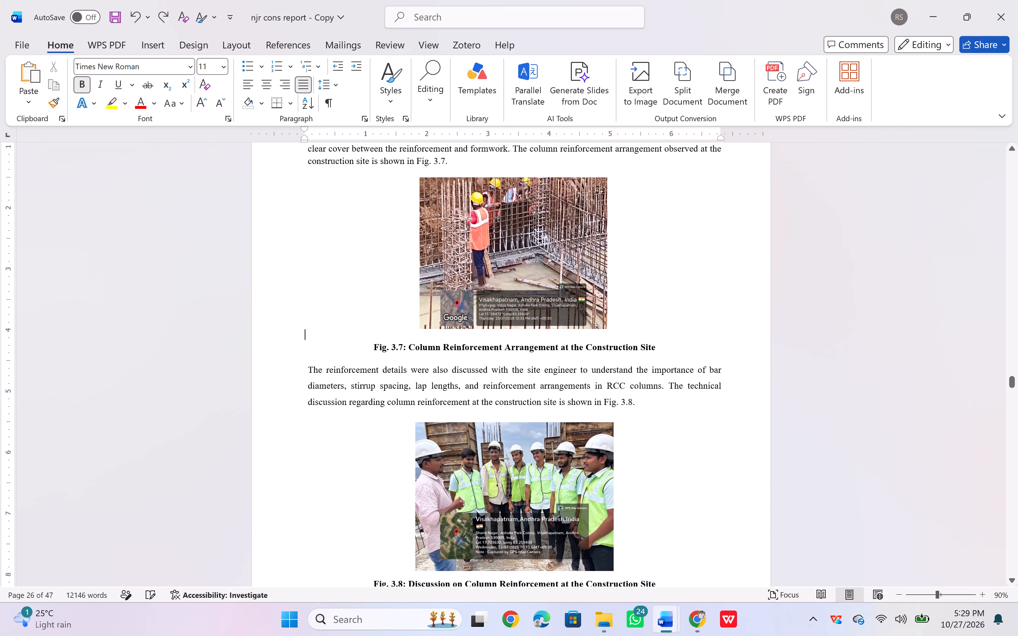
key("ctrl+z")
key("ctrl+z")
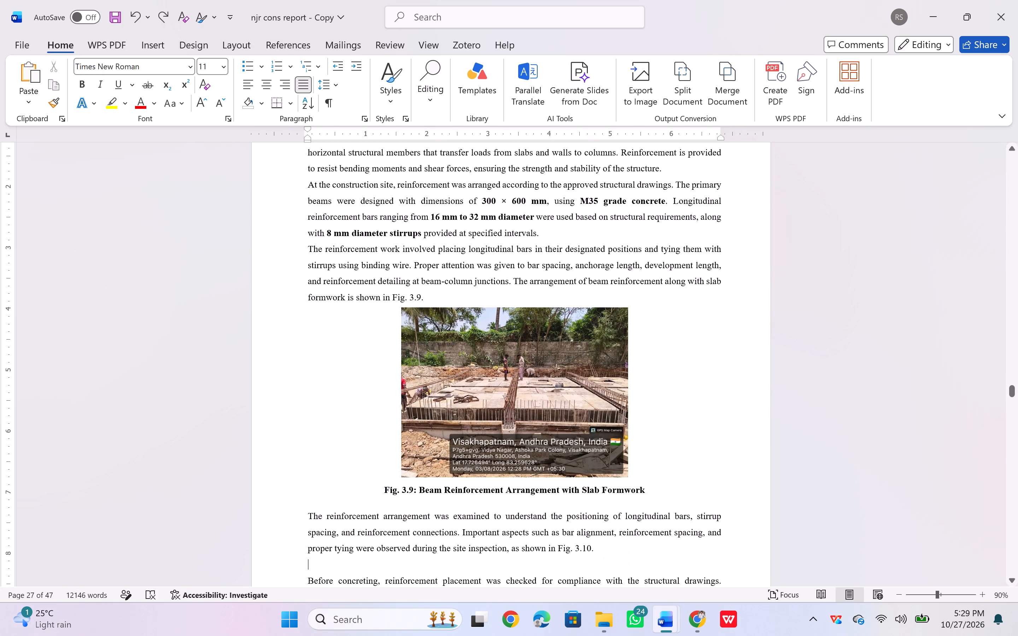
Keep undoing until the deleted caption "Fig. 3.10: Inspection of Beam Reinforcement at the Construction Site" is restored.
key("ctrl+z")
scroll(422, 516, "down", 1)
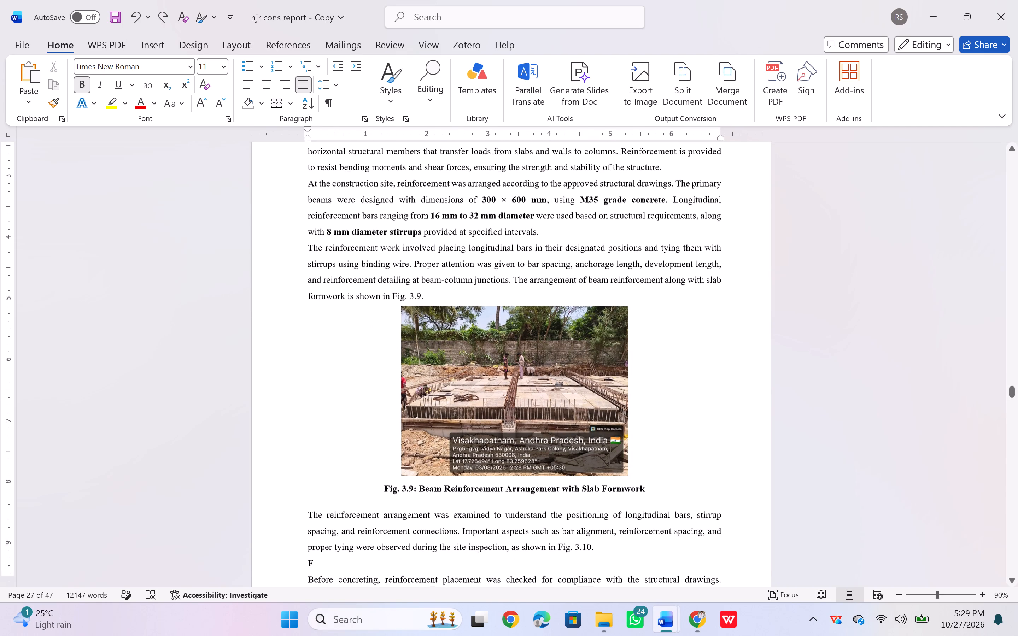
scroll(422, 516, "down", 1)
key("ctrl+z")
key("ctrl+z")
key("ctrl+z")
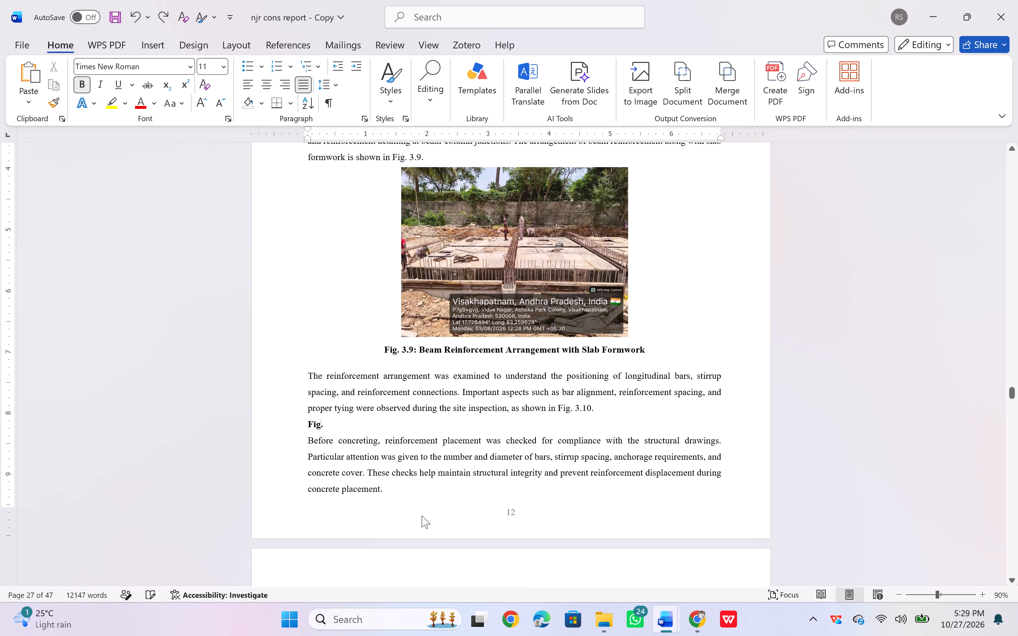
key("ctrl+z")
key("ctrl+z")
key("ctrl+z")
key("ctrl+z")
key("ctrl+z")
key("ctrl+z")
key("ctrl+z")
key("ctrl+z")
key("ctrl+z")
key("ctrl+z")
key("ctrl+z")
key("ctrl+z")
key("ctrl+z")
key("ctrl+z")
key("ctrl+z")
key("ctrl+z")
key("ctrl+z")
key("ctrl+z")
key("ctrl+z")
key("ctrl+z")
key("ctrl+z")
key("ctrl+z")
key("ctrl+z")
key("ctrl+z")
key("ctrl+z")
key("ctrl+z")
key("ctrl+z")
key("ctrl+z")
key("ctrl+z")
key("ctrl+z")
key("ctrl+z")
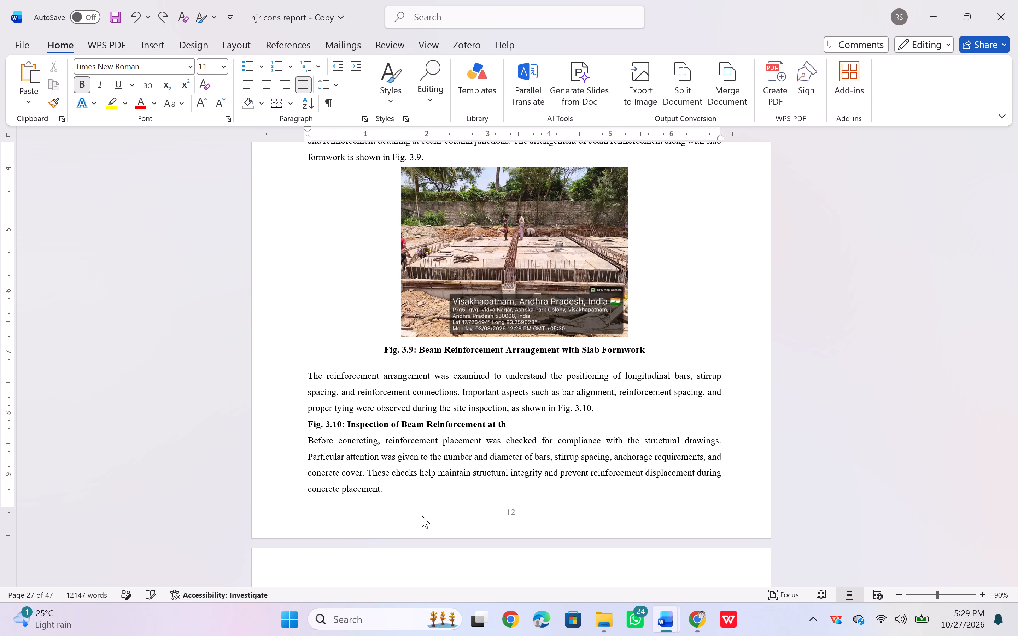
key("ctrl+z")
key("ctrl+z")
key("ctrl+z")
key("ctrl+z")
key("ctrl+z")
key("ctrl+z")
key("ctrl+z")
key("ctrl+z")
key("ctrl+z")
key("ctrl+z")
key("ctrl+z")
key("ctrl+z")
key("ctrl+z")
key("ctrl+z")
key("ctrl+z")
key("ctrl+z")
key("ctrl+z")
key("ctrl+z")
key("ctrl+z")
key("ctrl+z")
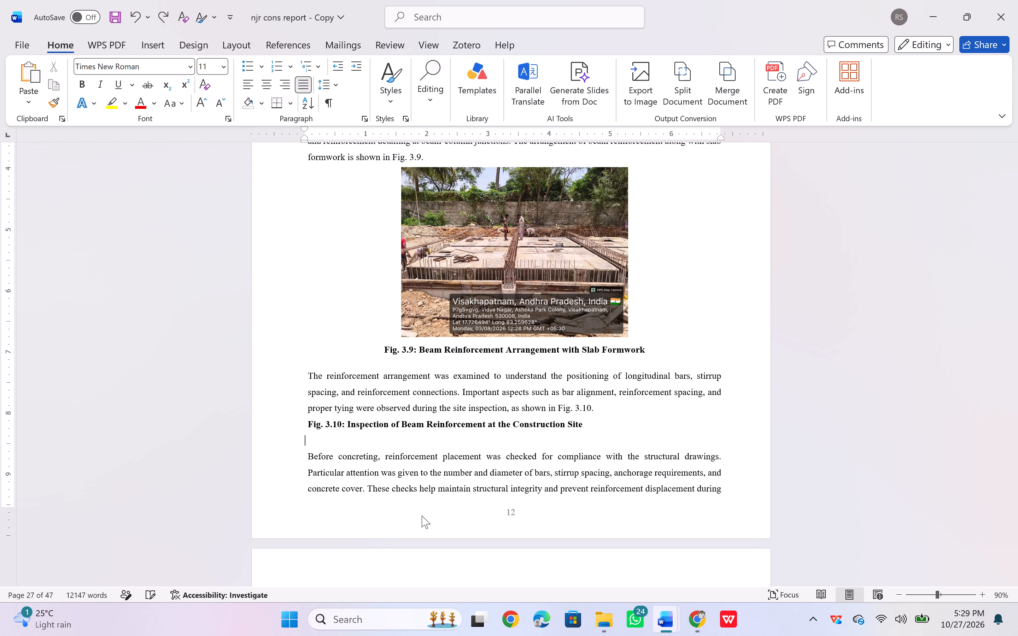
key("ctrl+z")
key("ctrl+z")
Delete the leftover italic bracket and its empty line beneath the Fig. 3.10 caption.
key("BackSpace")
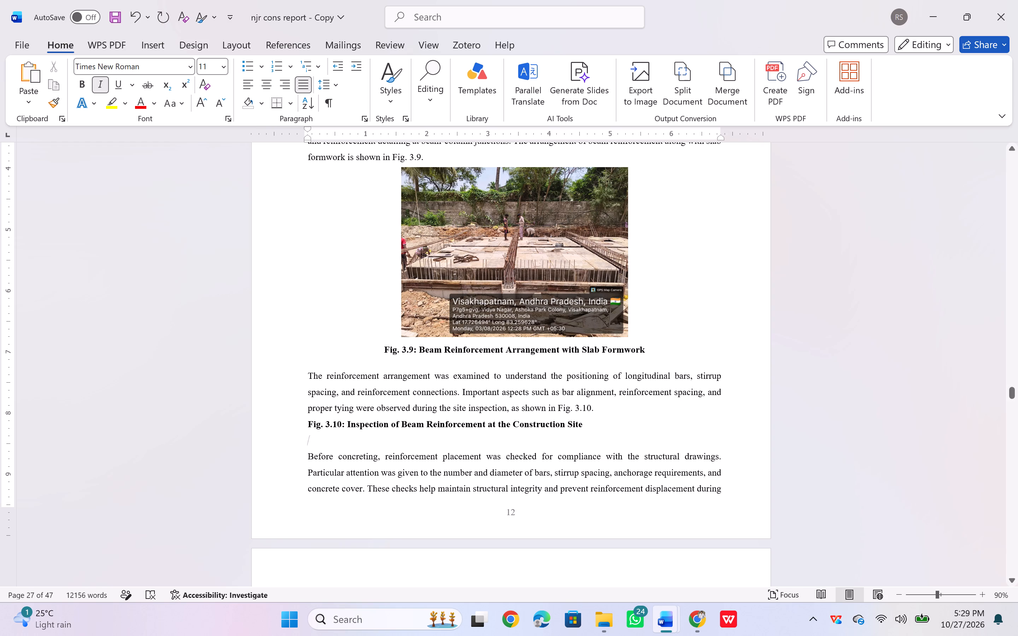
scroll(501, 446, "down", 2)
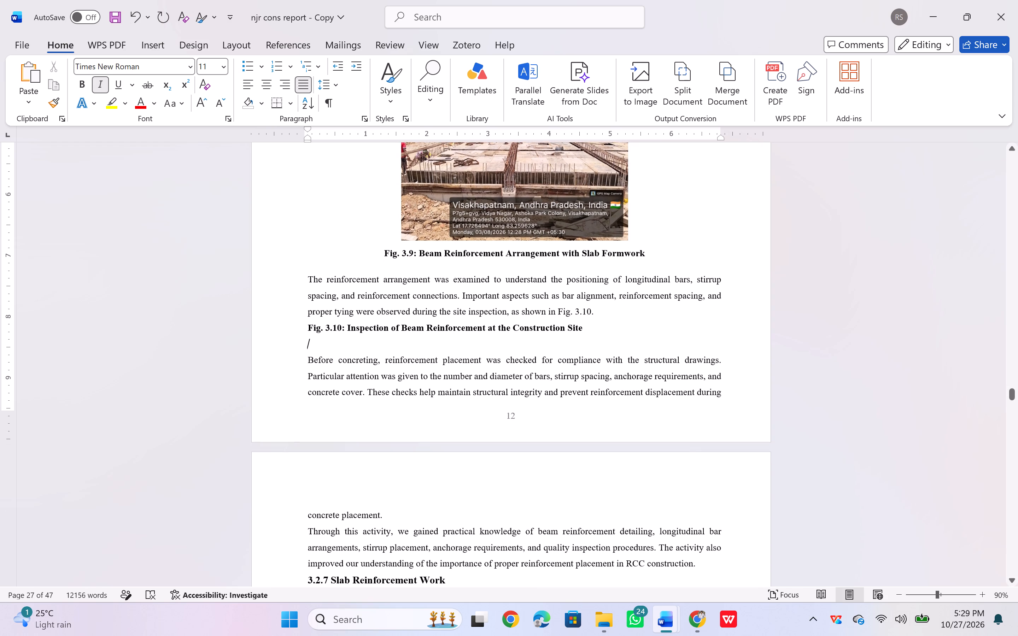
key("BackSpace")
key("BackSpace")
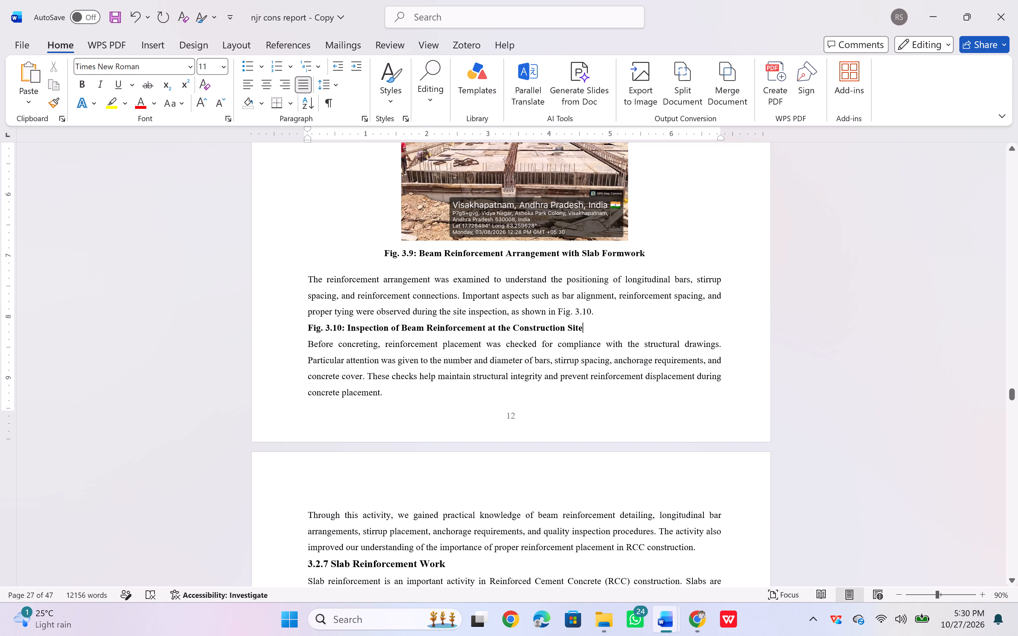
Copy the 6.2 Checking Beam Dimensions photo from FSI DRAFT REPORT into a new line above section 3.2.6's closing "Through this activity" paragraph.
left_click(308, 509)
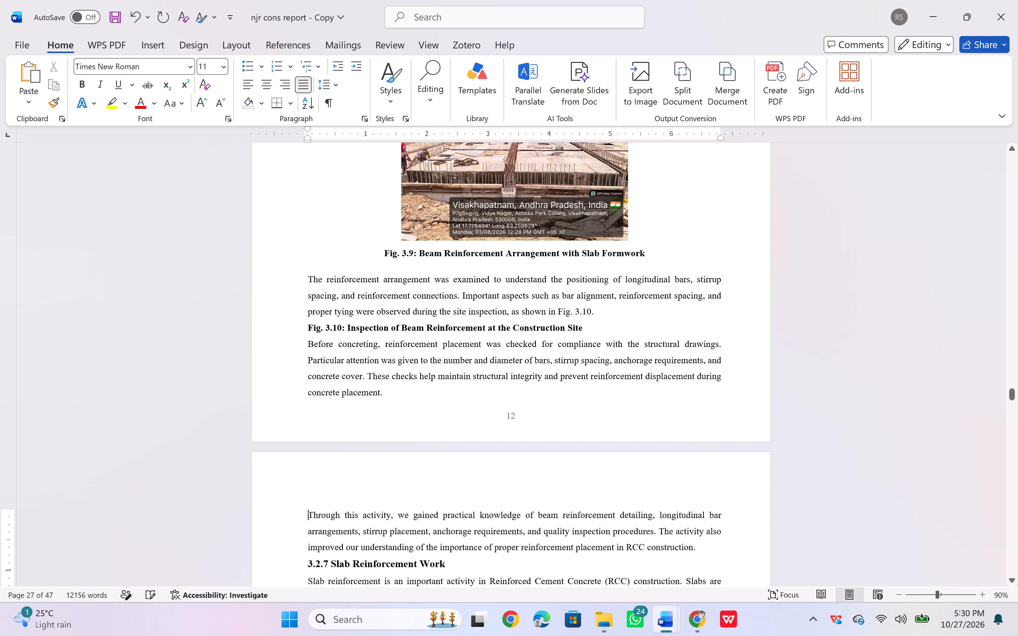
key("Return")
left_click(313, 508)
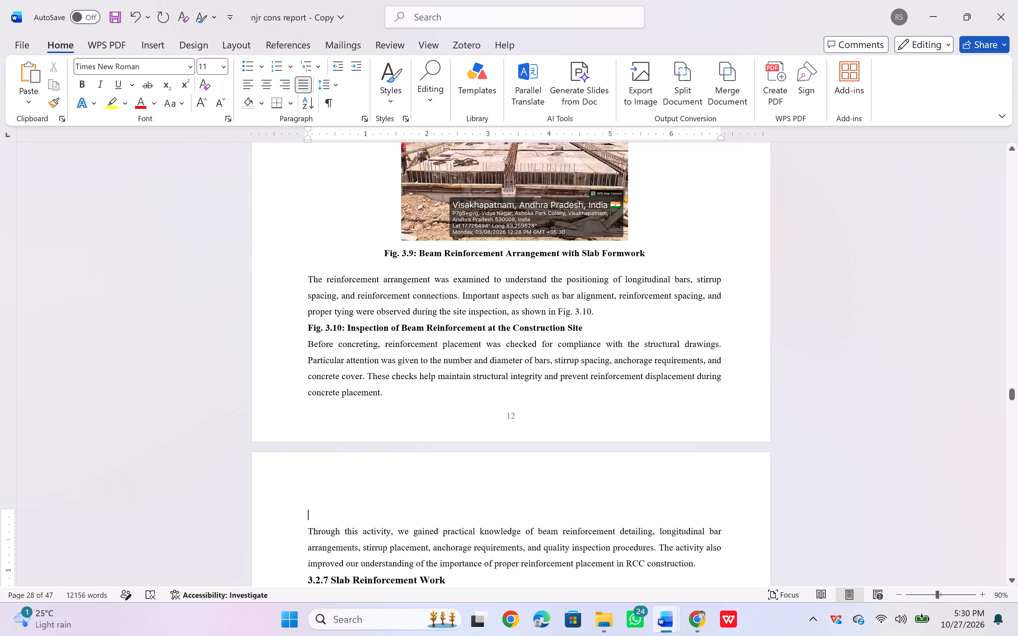
key("alt+Tab")
left_click(599, 446)
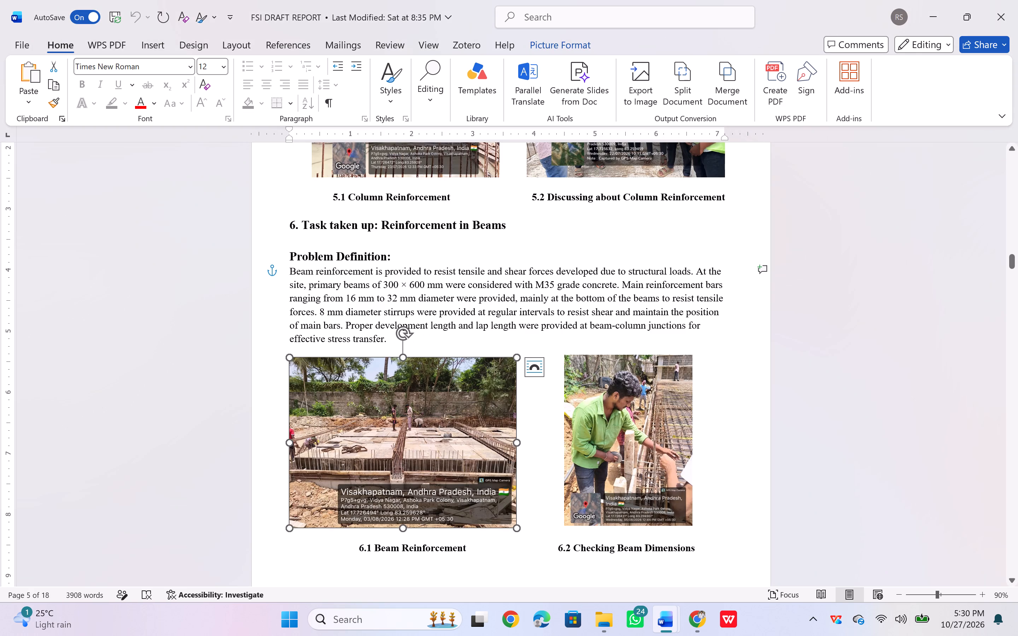
key("ctrl+c")
key("alt+Tab")
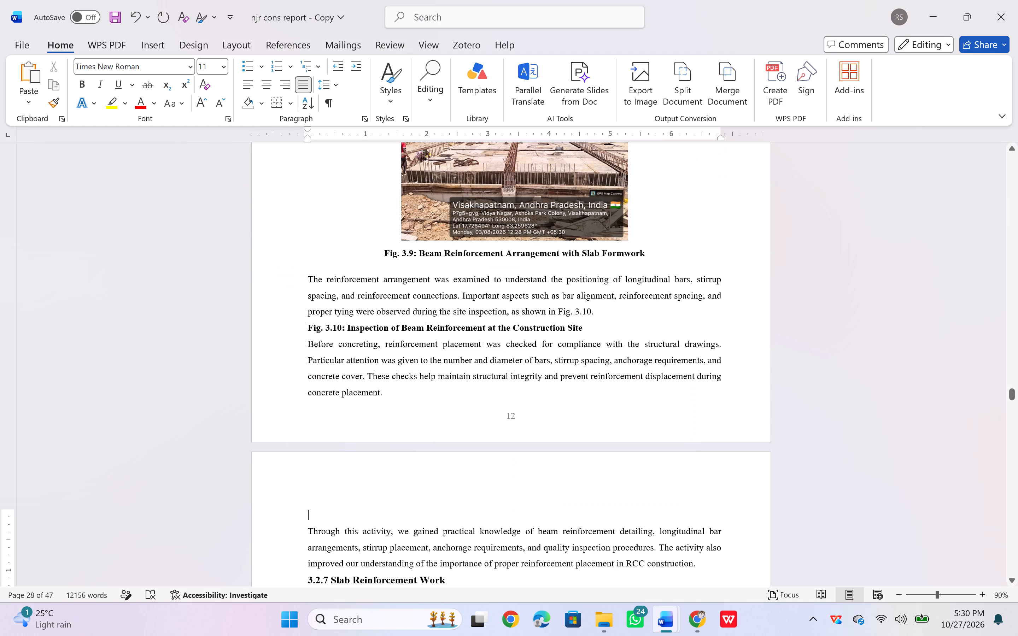
key("ctrl+v")
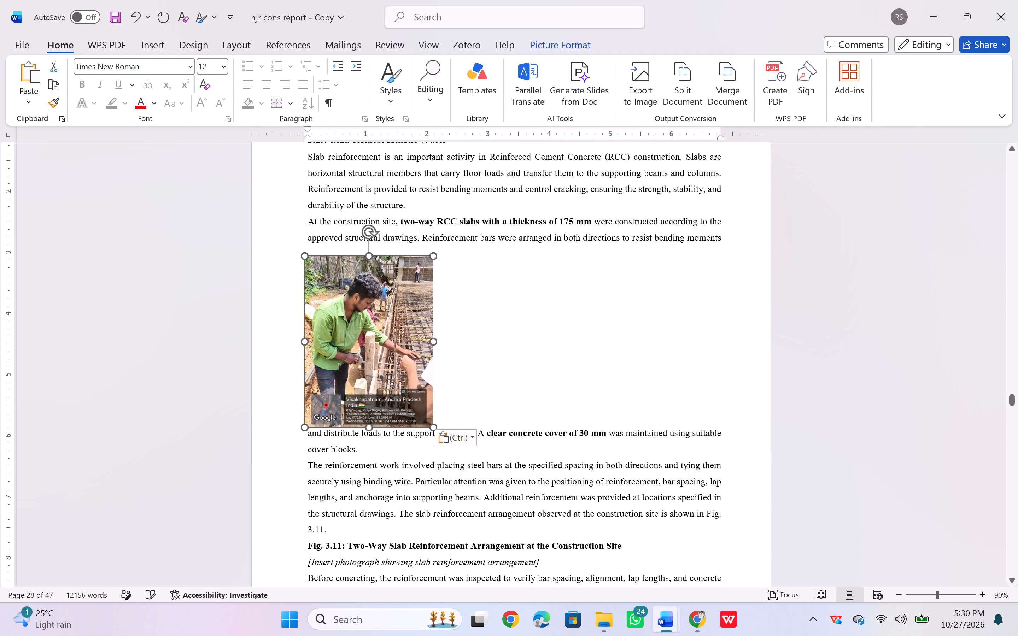
Insert blank lines above the "Through this activity" paragraph until it sits below the pasted beam inspection photo.
scroll(471, 374, "up", 1)
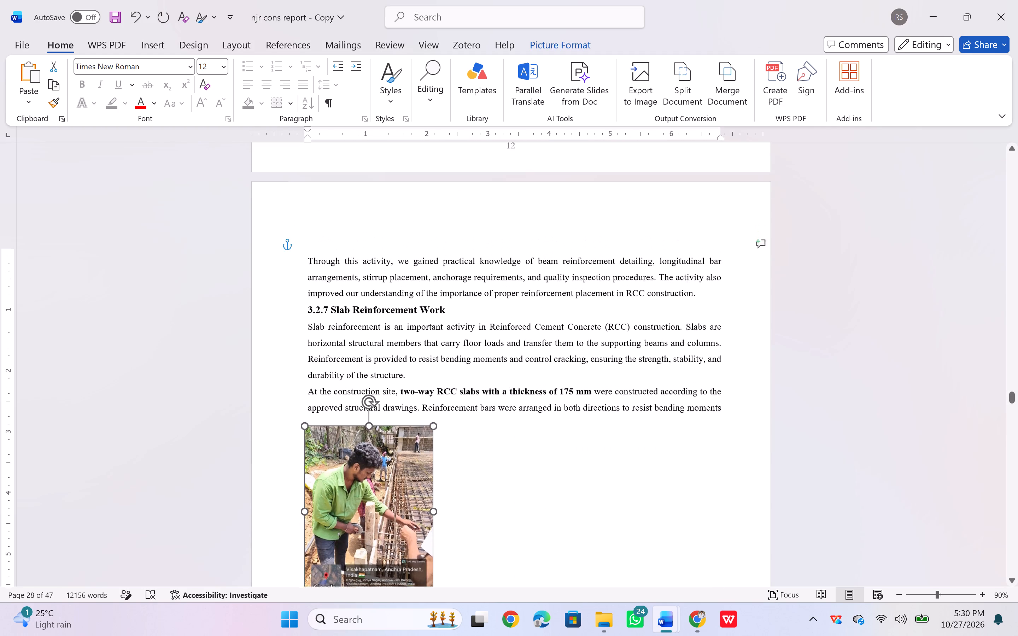
scroll(471, 374, "up", 1)
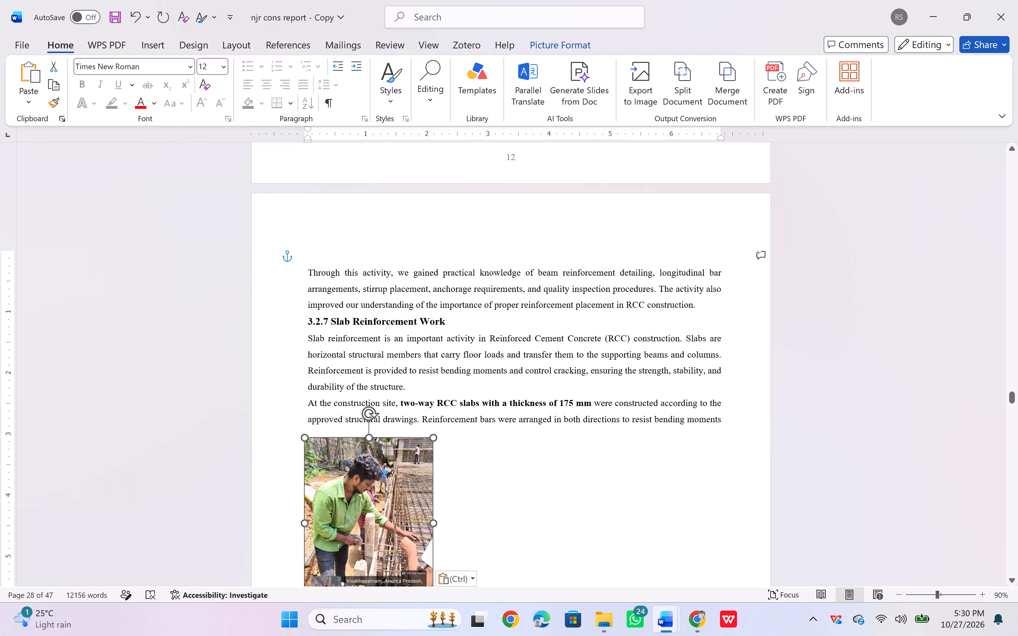
scroll(471, 374, "up", 1)
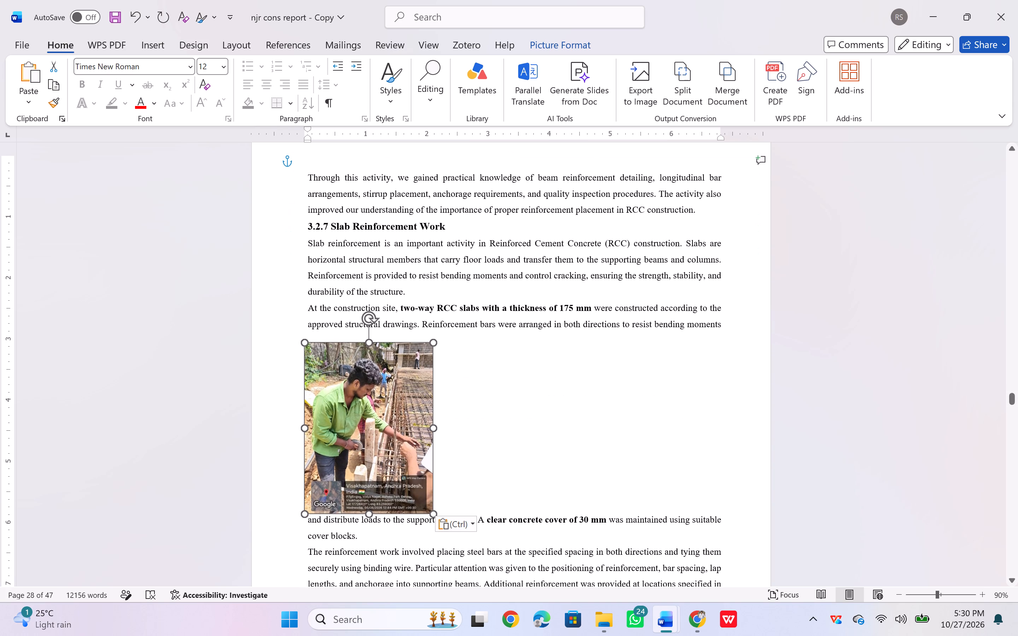
key("Return")
key("Return")
key("Return")
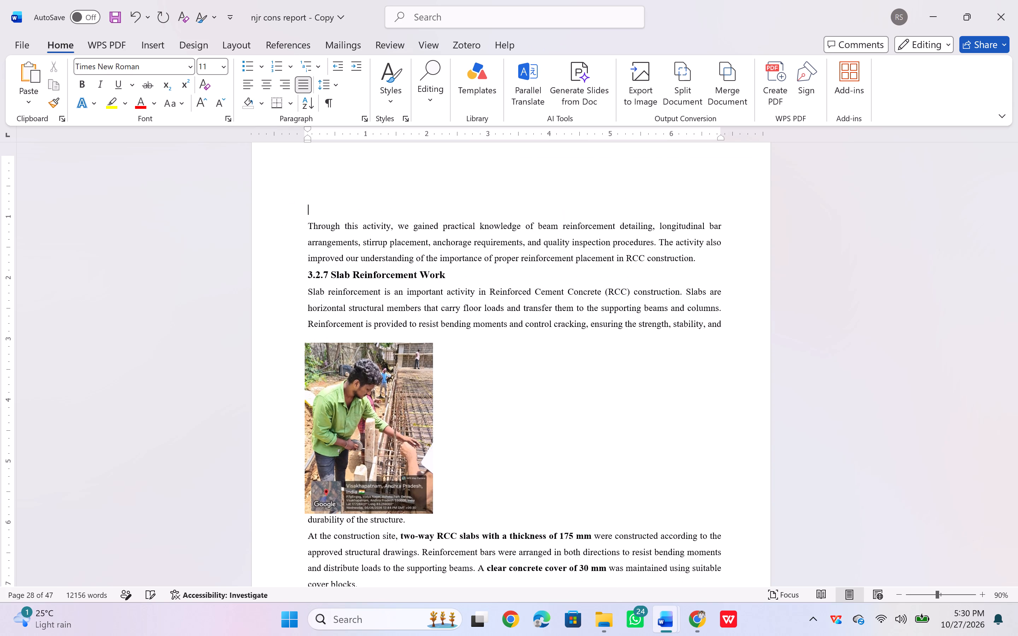
key("Return")
key("Return")
key("Return")
key("Return")
key("Return")
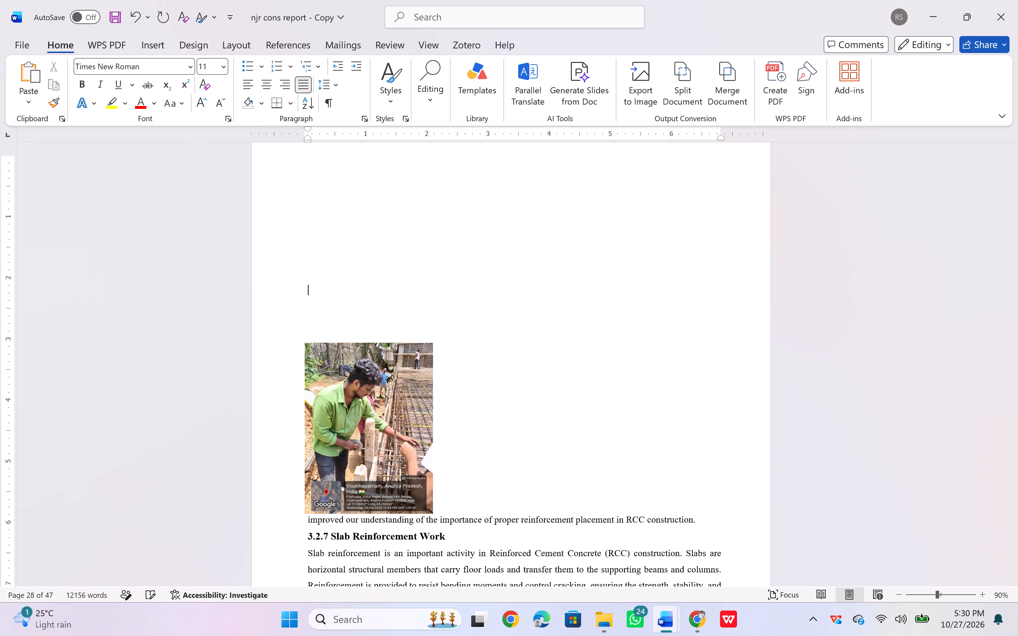
key("Return")
key("Return")
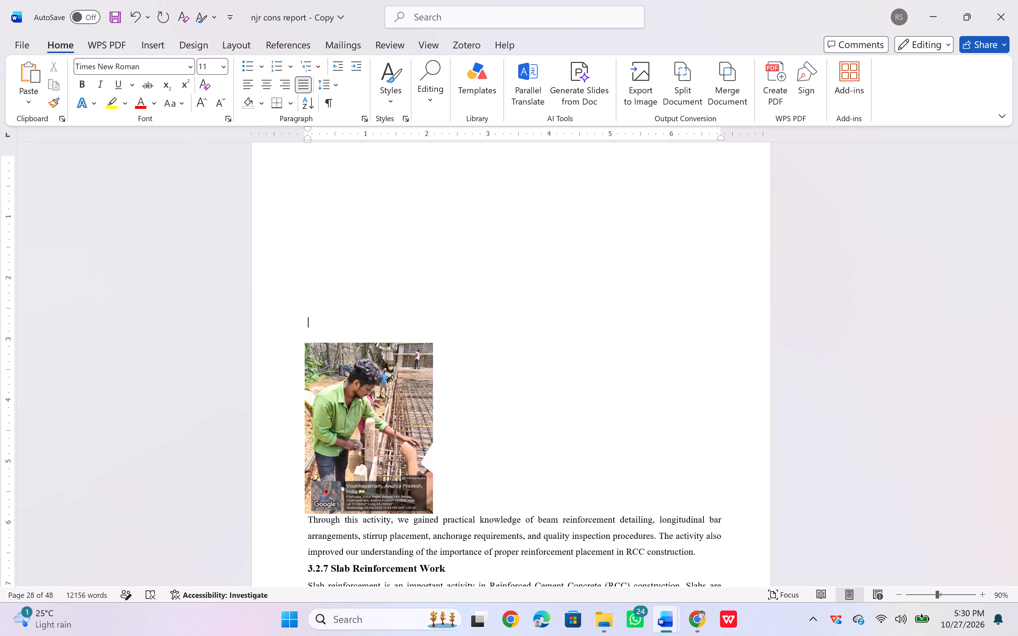
Undo the blank lines inserted above the "Through this activity" paragraph, keeping the pasted beam inspection photo.
key("ctrl+z")
key("ctrl+z")
key("ctrl+z")
key("ctrl+z")
key("ctrl+z")
key("ctrl+z")
key("ctrl+z")
key("ctrl+z")
key("ctrl+z")
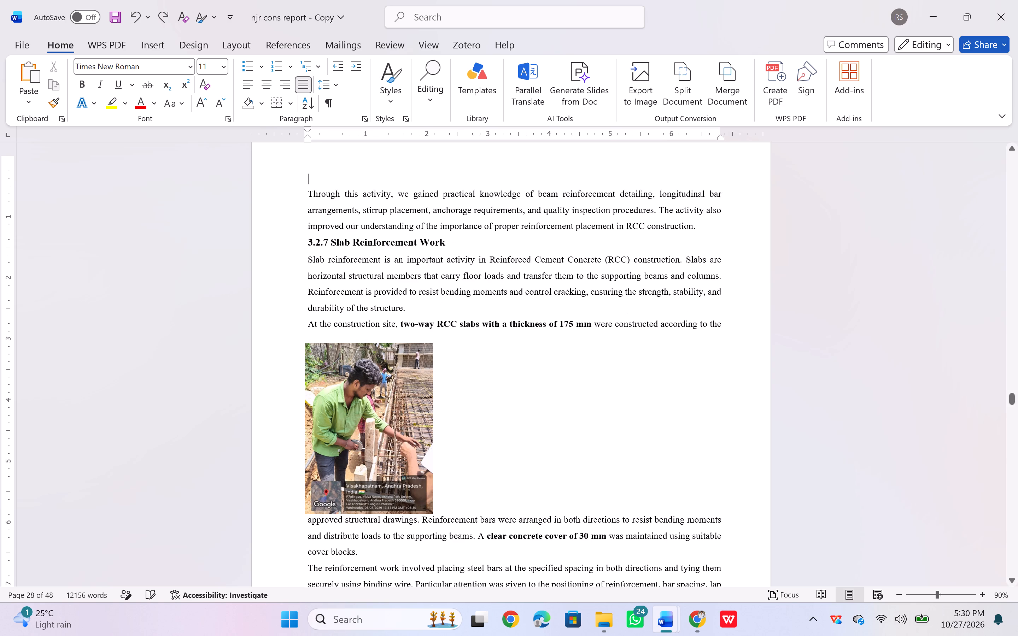
key("ctrl+z")
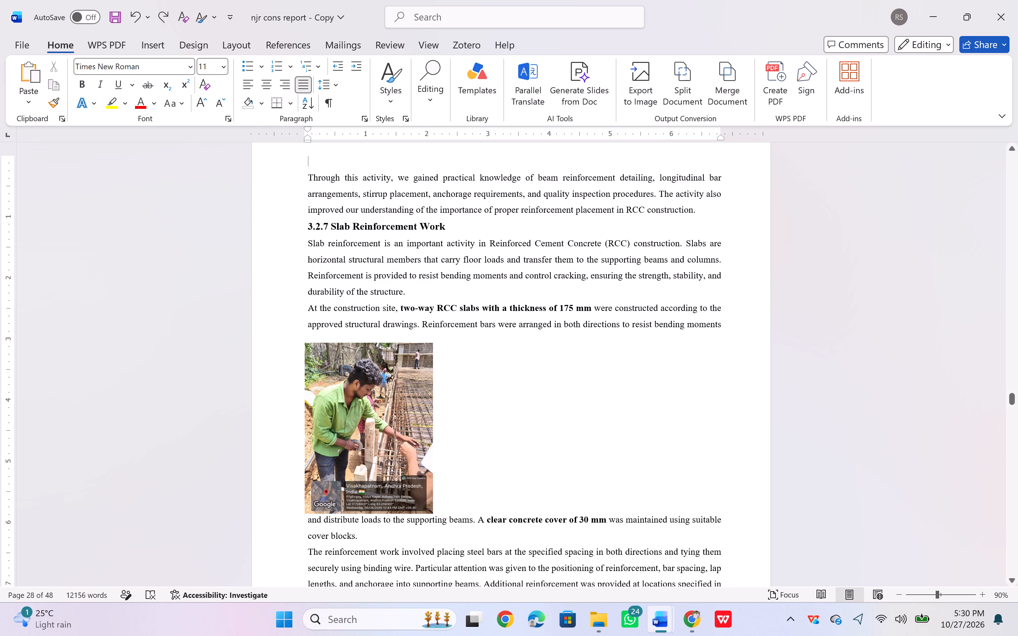
key("ctrl+z")
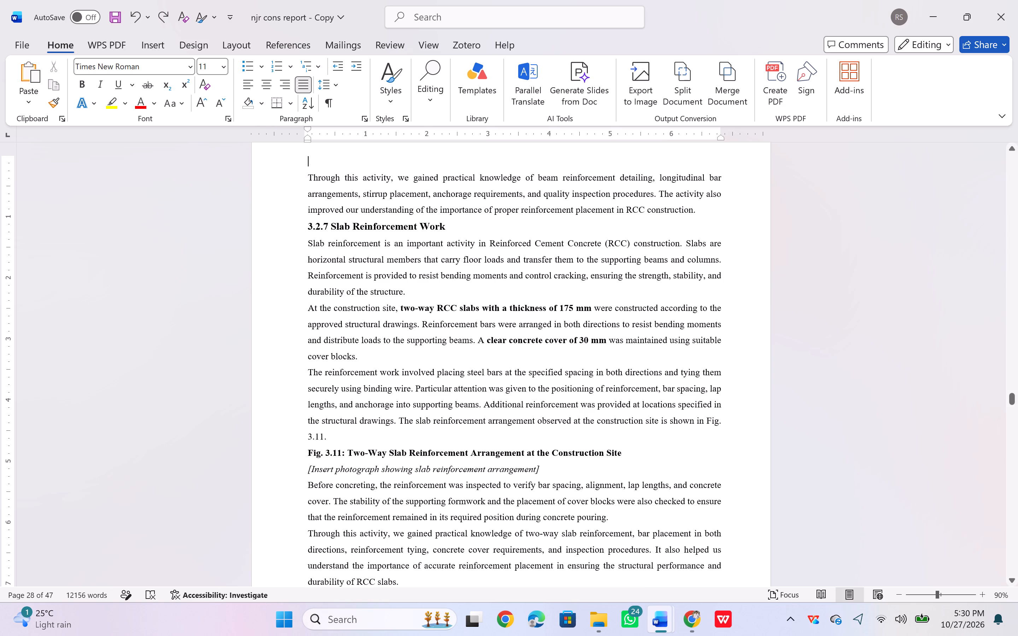
key("ctrl+y")
Move the beam inspection photo above the "Through this activity" paragraph, near the horizontal middle at the top of the page.
left_click_drag(365, 392, 453, 228)
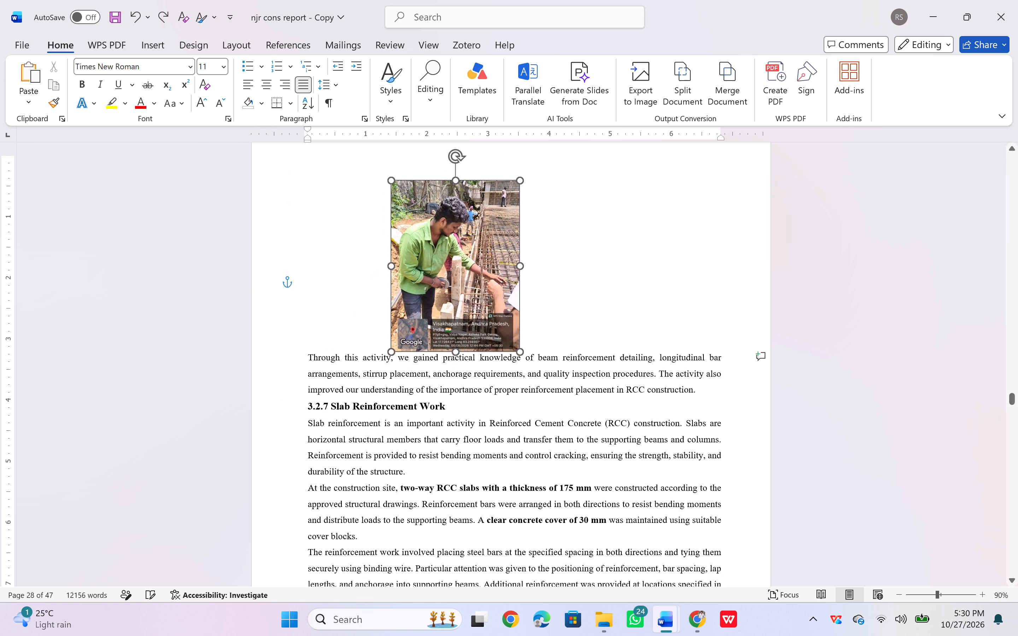
left_click_drag(453, 228, 485, 192)
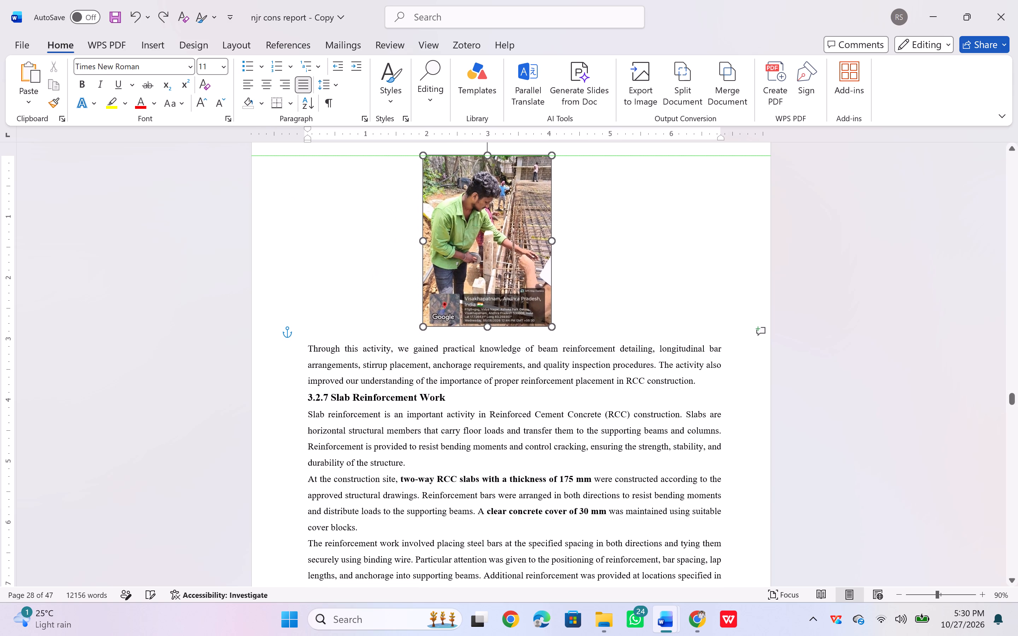
left_click_drag(485, 192, 496, 189)
Move the Fig. 3.10 caption from above the "Before concreting" paragraph to its own line directly beneath the beam inspection photo, without leaving an empty line.
scroll(391, 239, "up", 1)
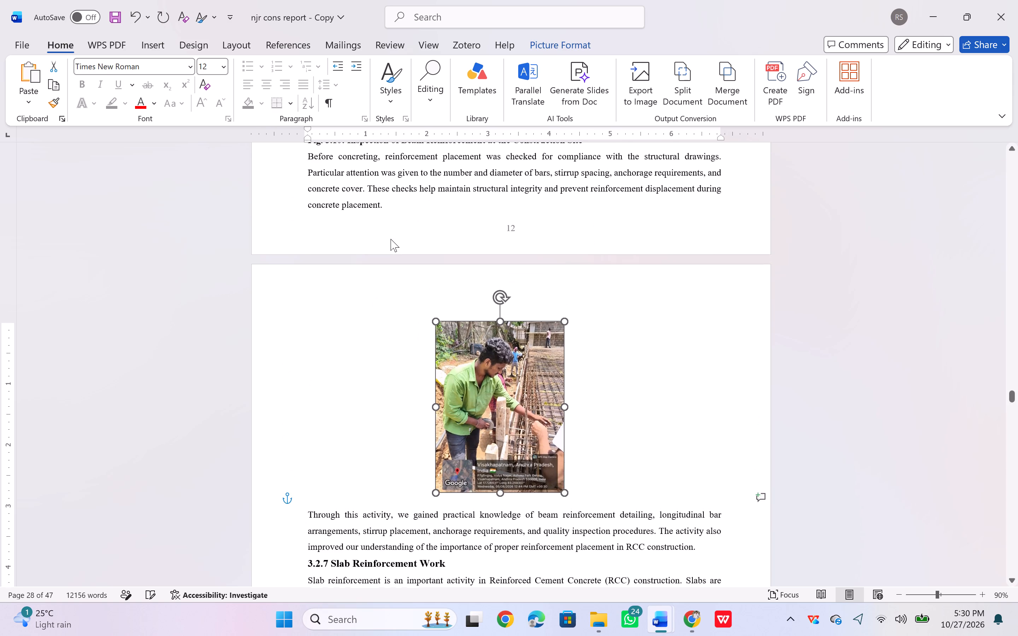
scroll(391, 239, "up", 2)
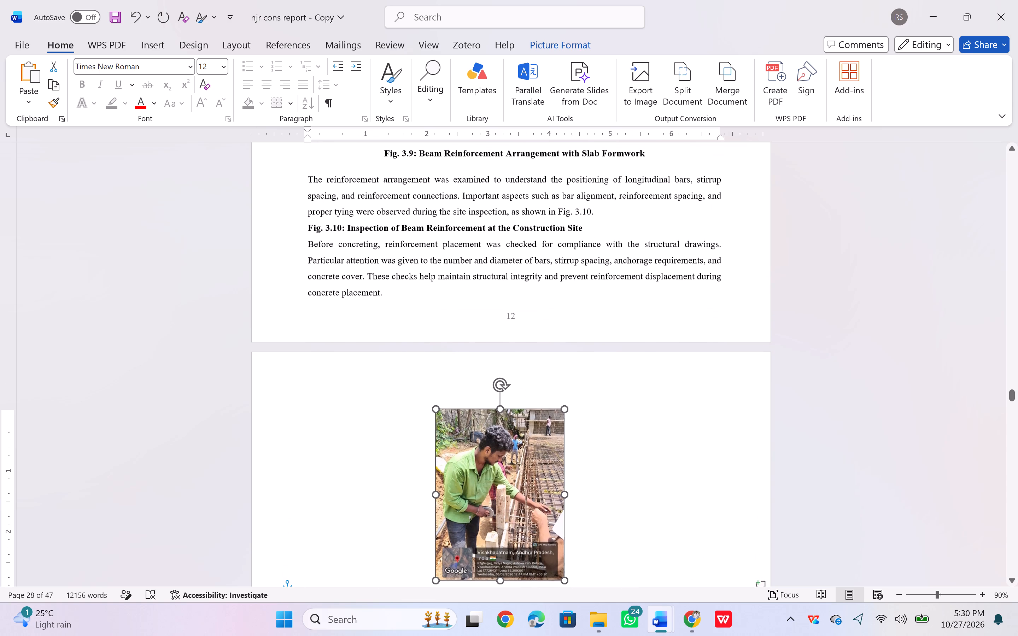
scroll(391, 239, "up", 1)
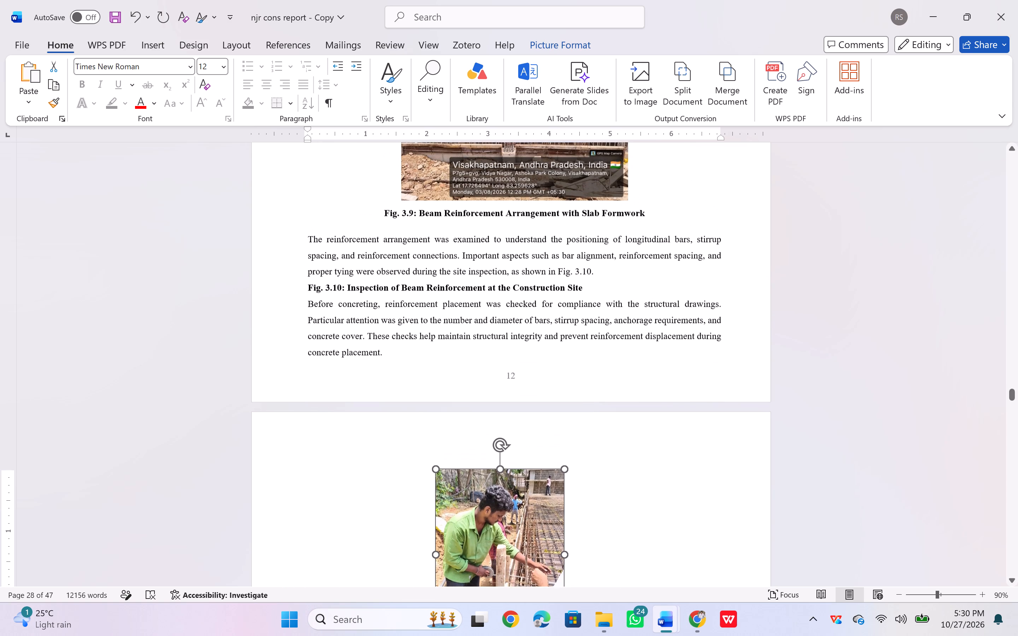
scroll(391, 239, "up", 1)
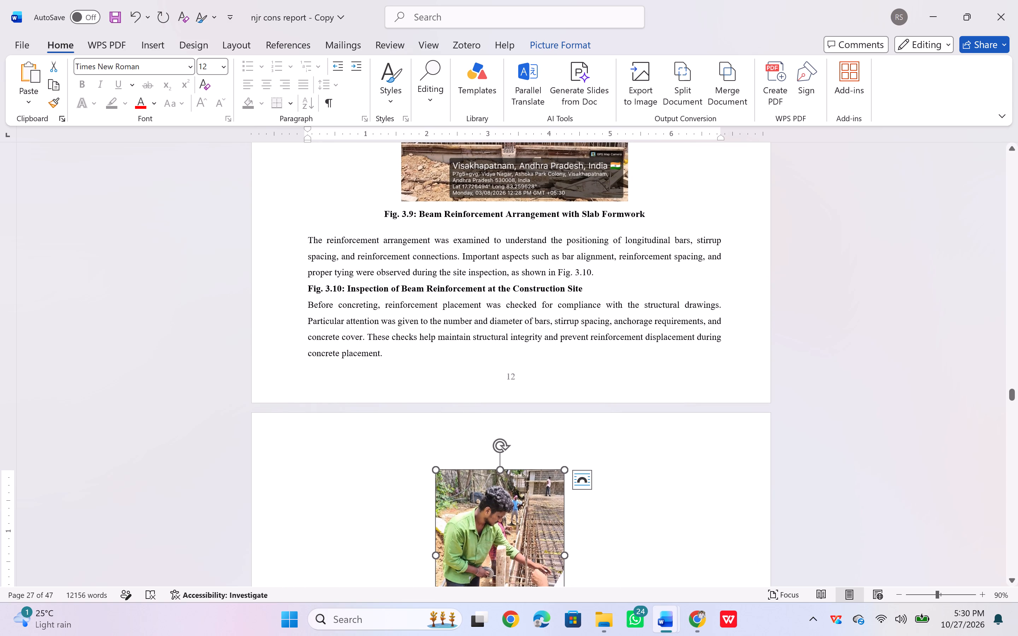
left_click_drag(582, 284, 303, 289)
key("ctrl+x")
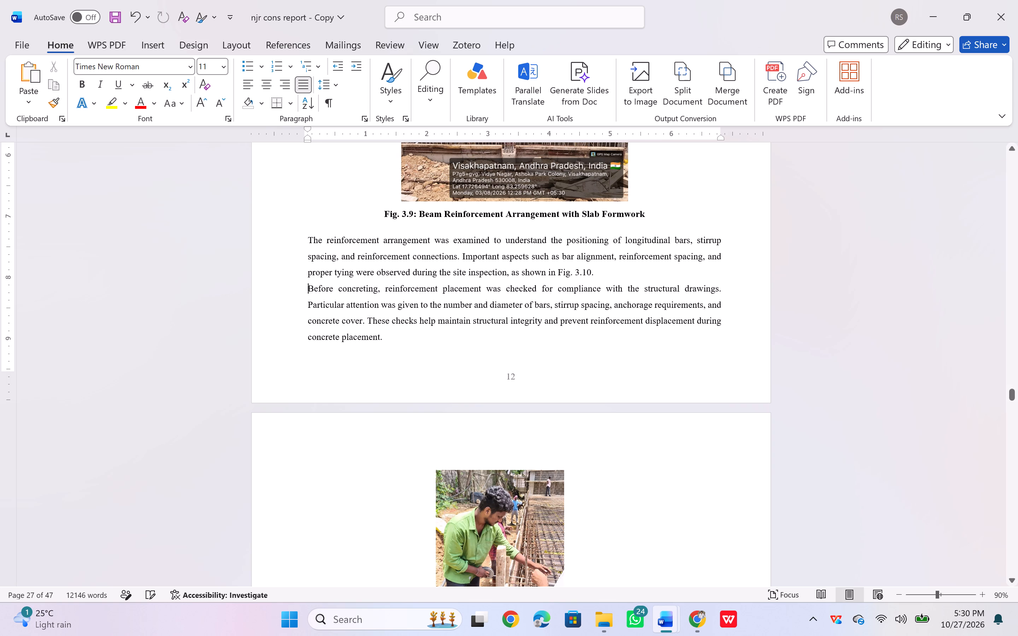
scroll(303, 289, "down", 2)
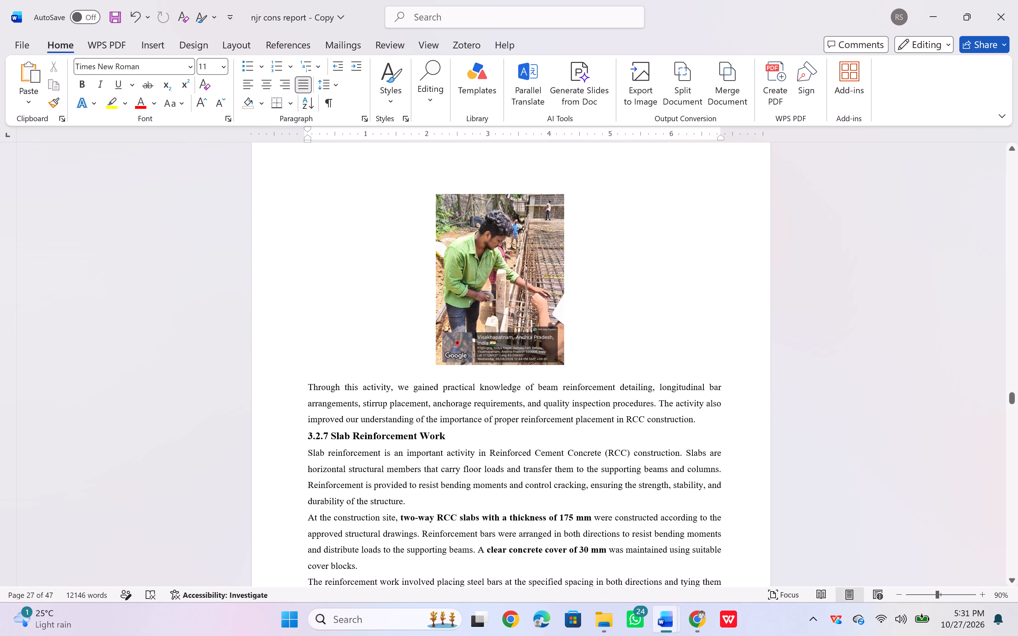
left_click(302, 387)
key("Return")
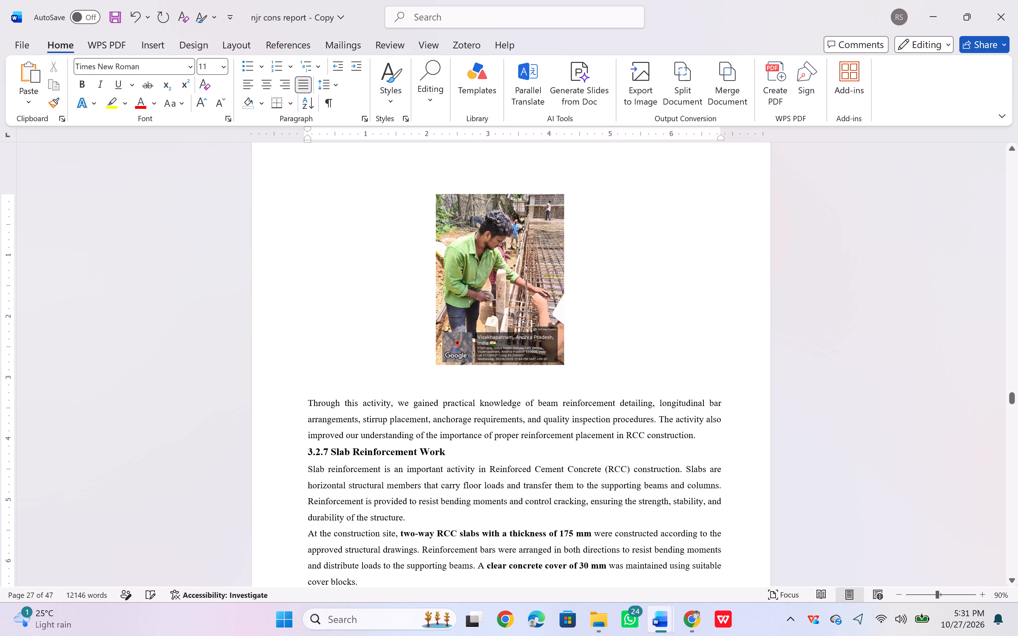
left_click(318, 385)
key("ctrl+v")
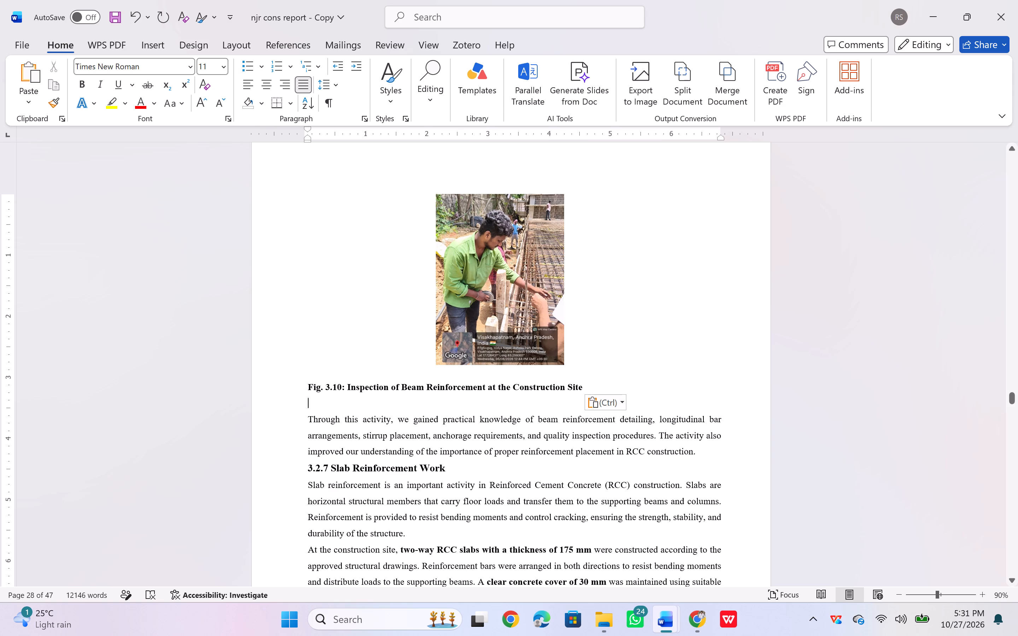
key("BackSpace")
key("BackSpace")
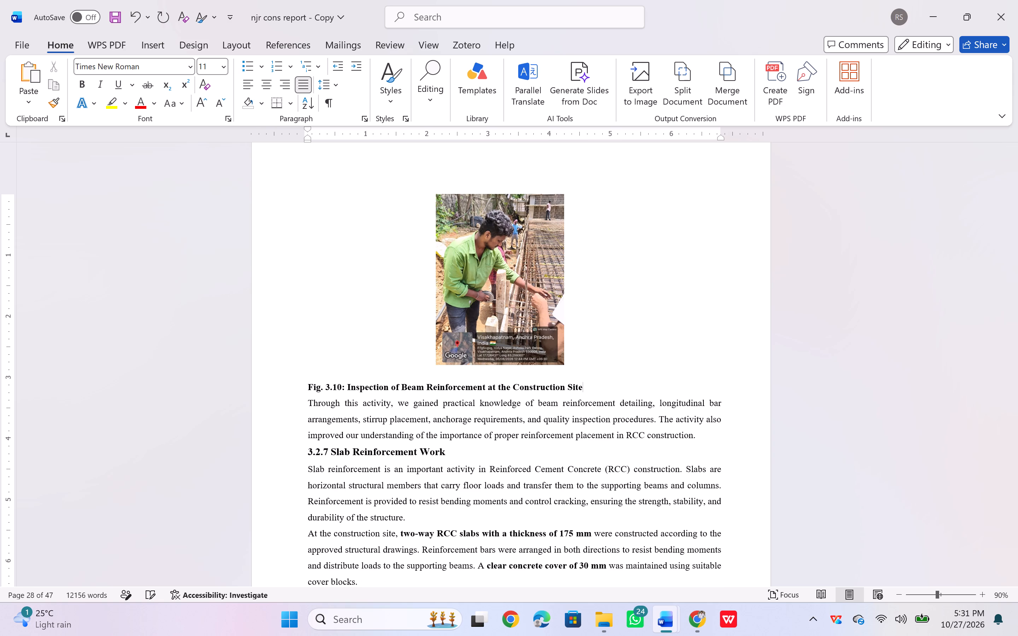
Centre the "Fig. 3.10: Inspection of Beam Reinforcement at the Construction Site" caption.
left_click_drag(308, 389, 373, 383)
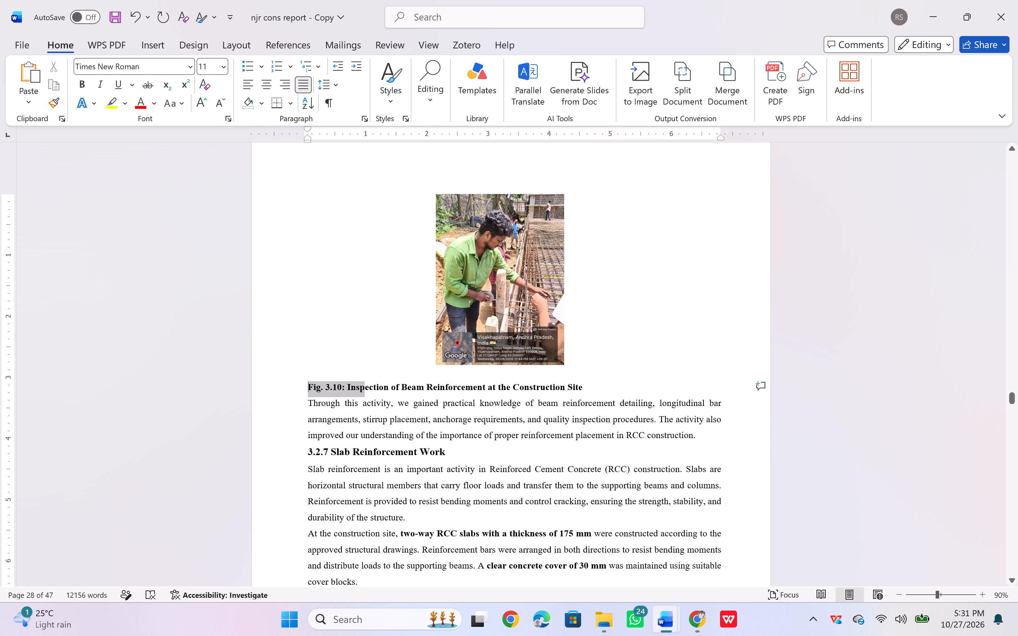
left_click_drag(373, 383, 614, 386)
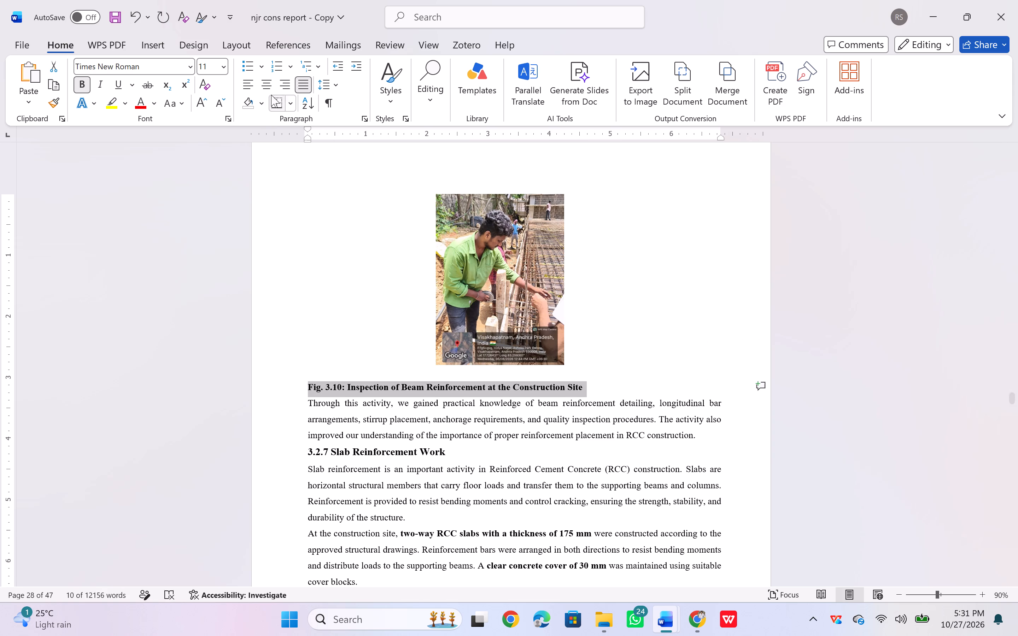
left_click(261, 84)
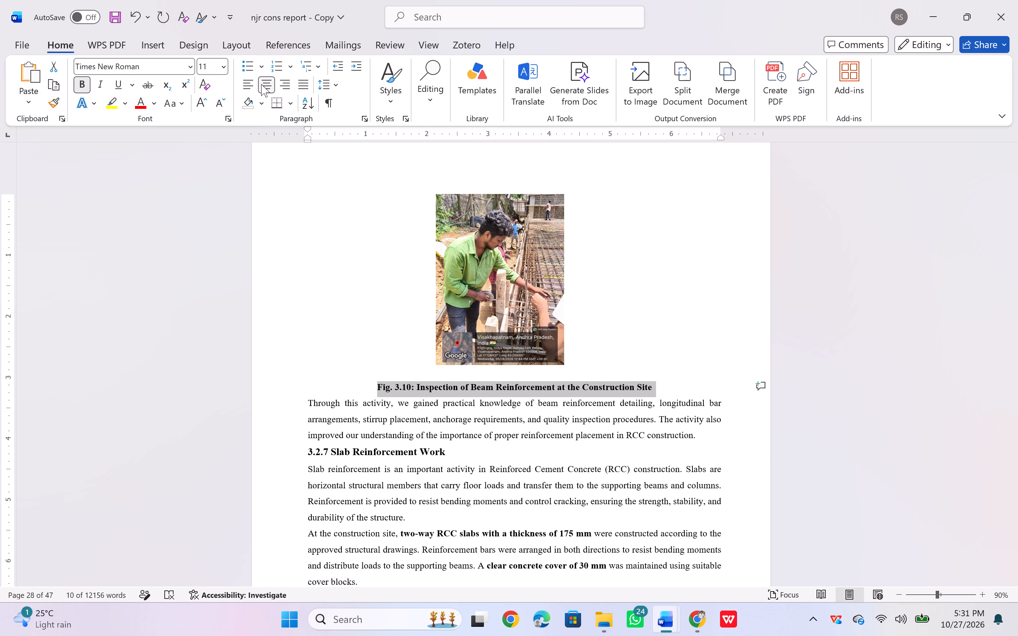
left_click(335, 83)
left_click(335, 83)
Set the beam inspection photo in line with text and centre it above the Fig. 3.10 caption.
left_click_drag(440, 292, 445, 274)
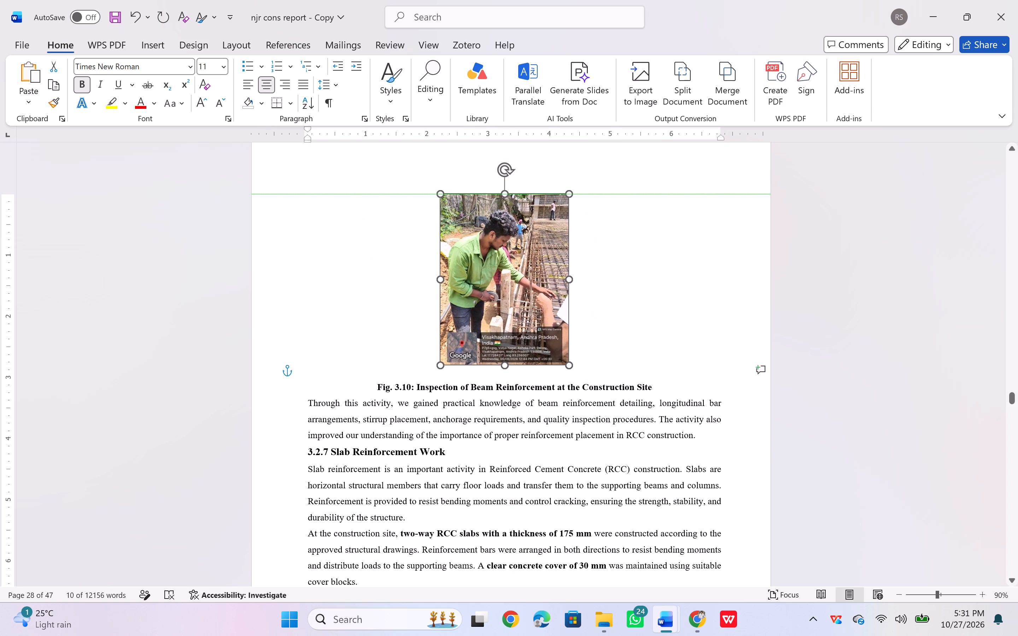
left_click_drag(445, 274, 444, 275)
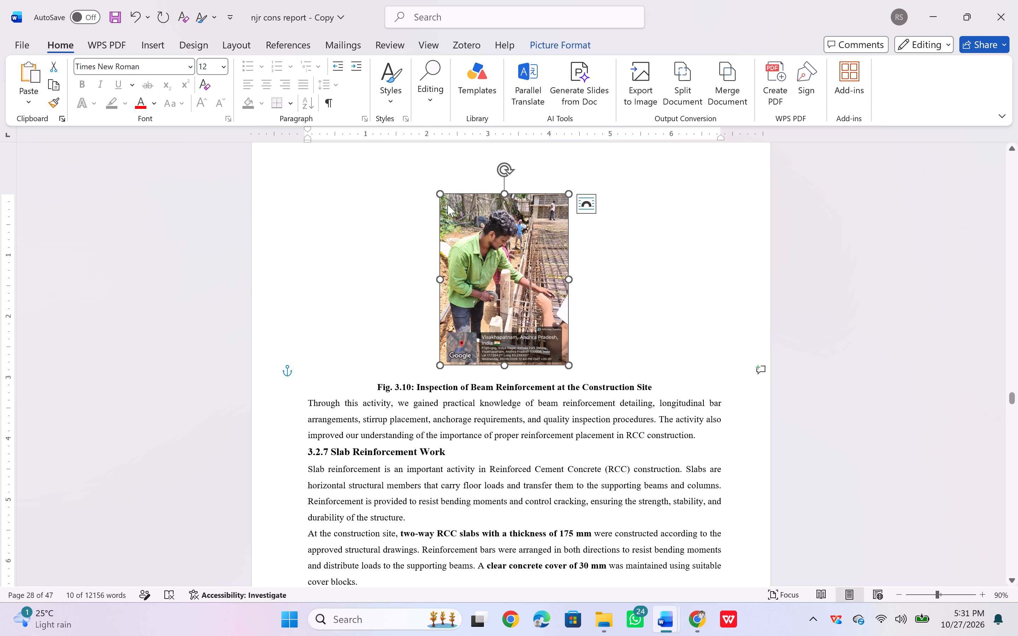
left_click(583, 209)
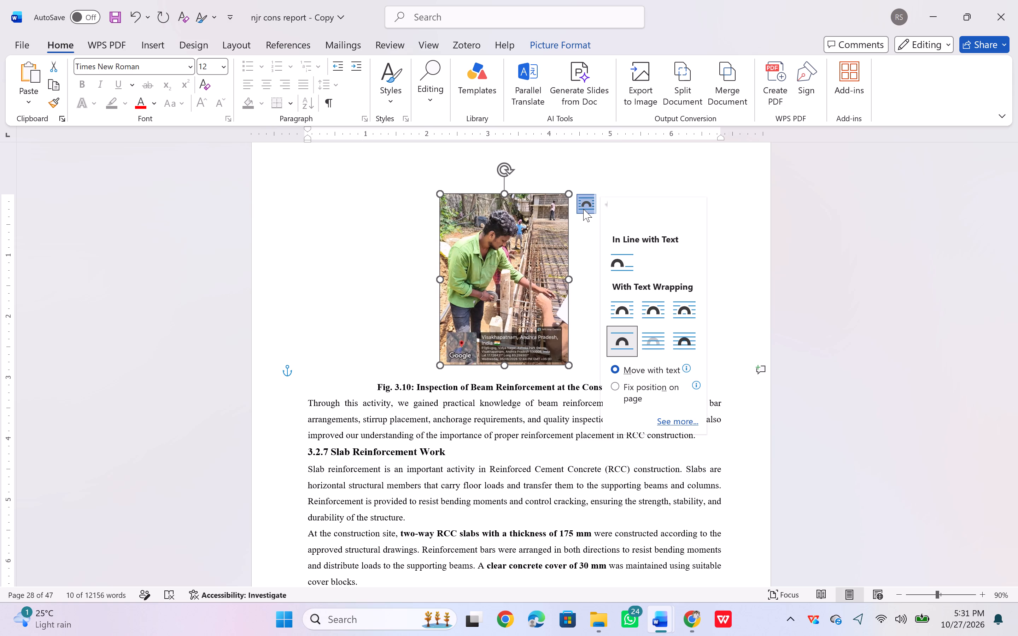
left_click(623, 263)
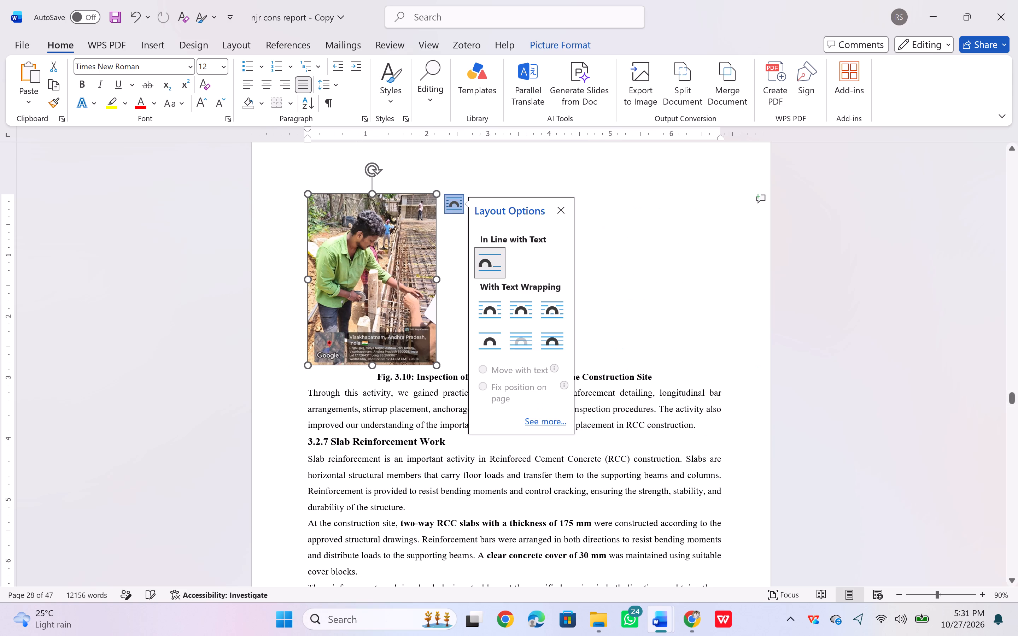
left_click(266, 86)
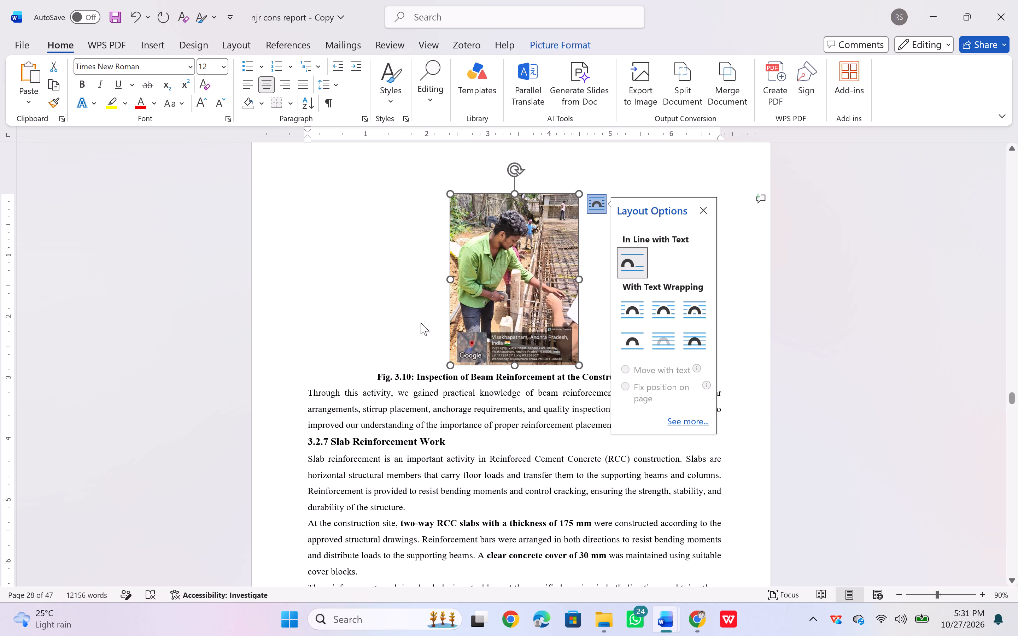
left_click(412, 324)
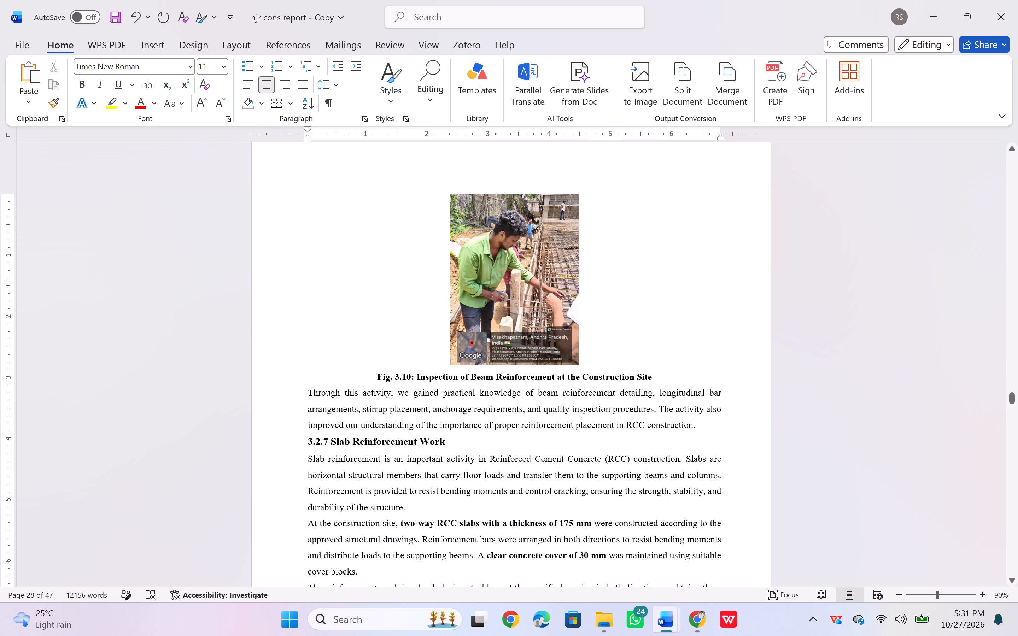
Add space before both the Fig. 3.10 caption and the "Through this activity" paragraph.
left_click_drag(375, 376, 417, 392)
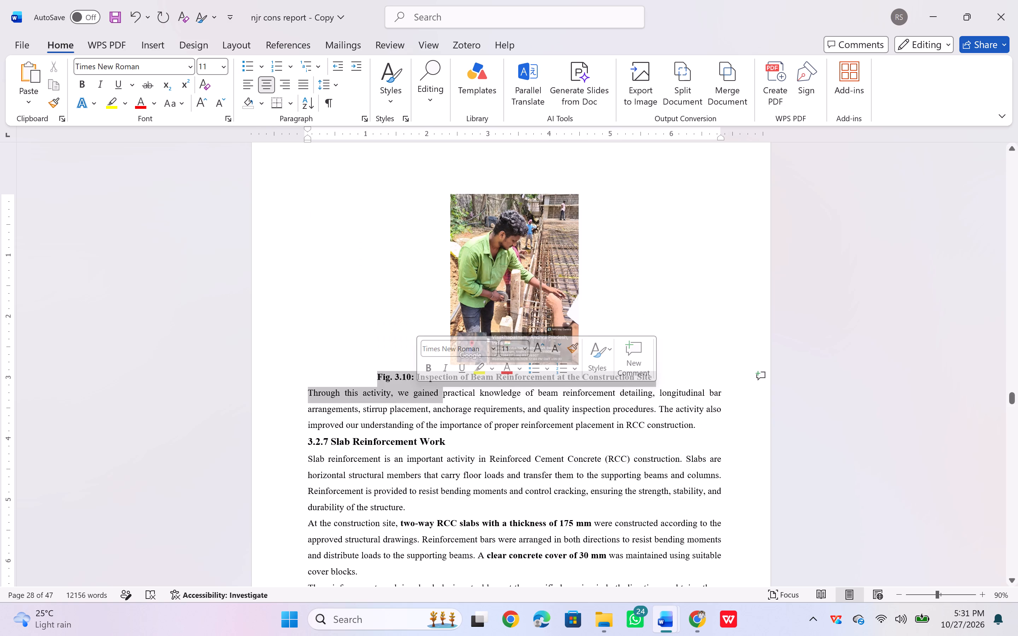
left_click(337, 88)
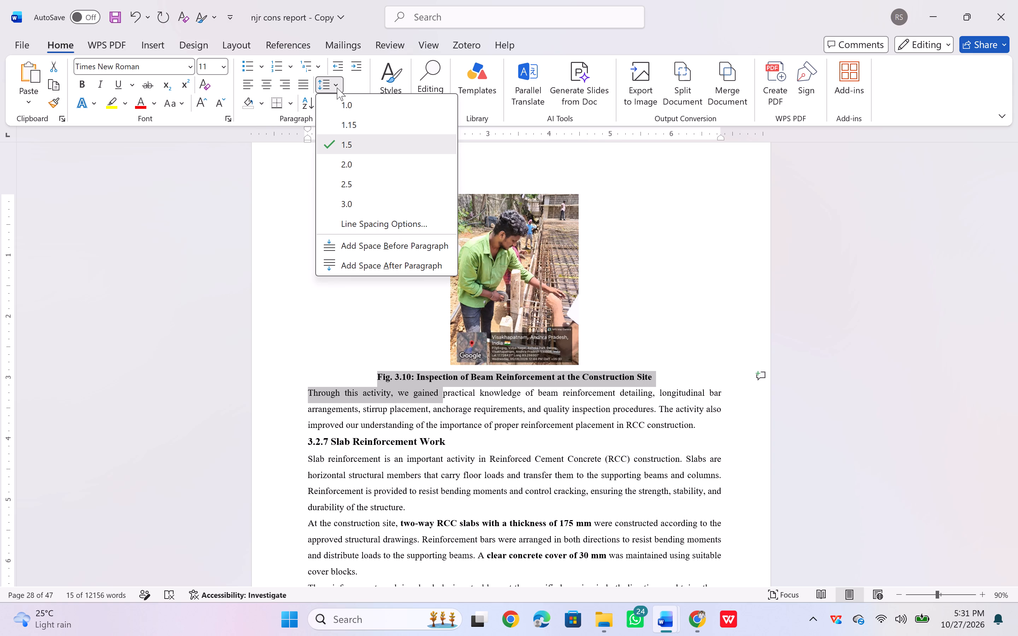
left_click(359, 243)
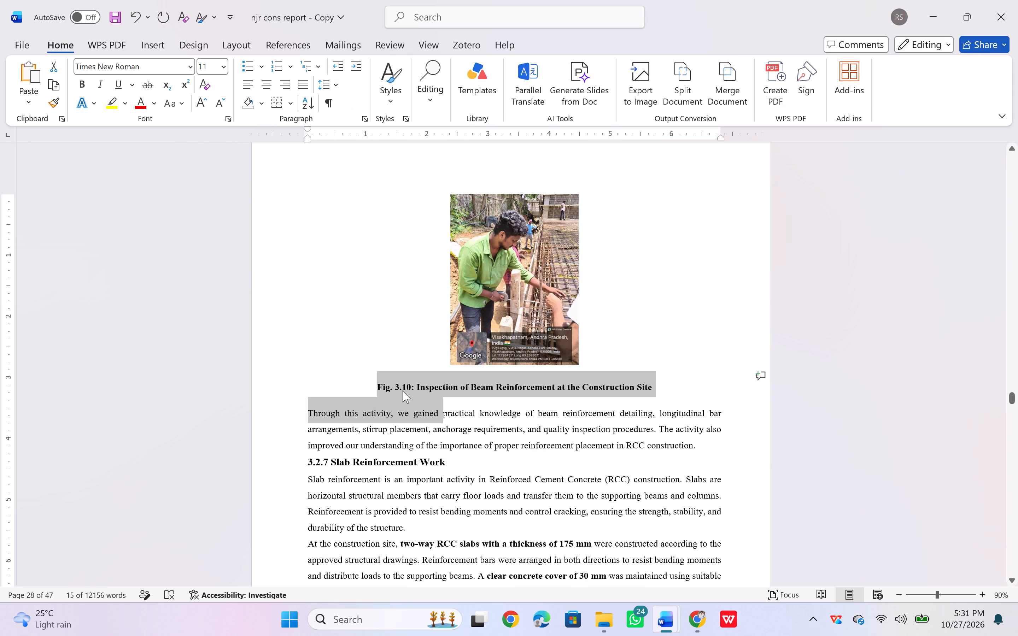
left_click(403, 390)
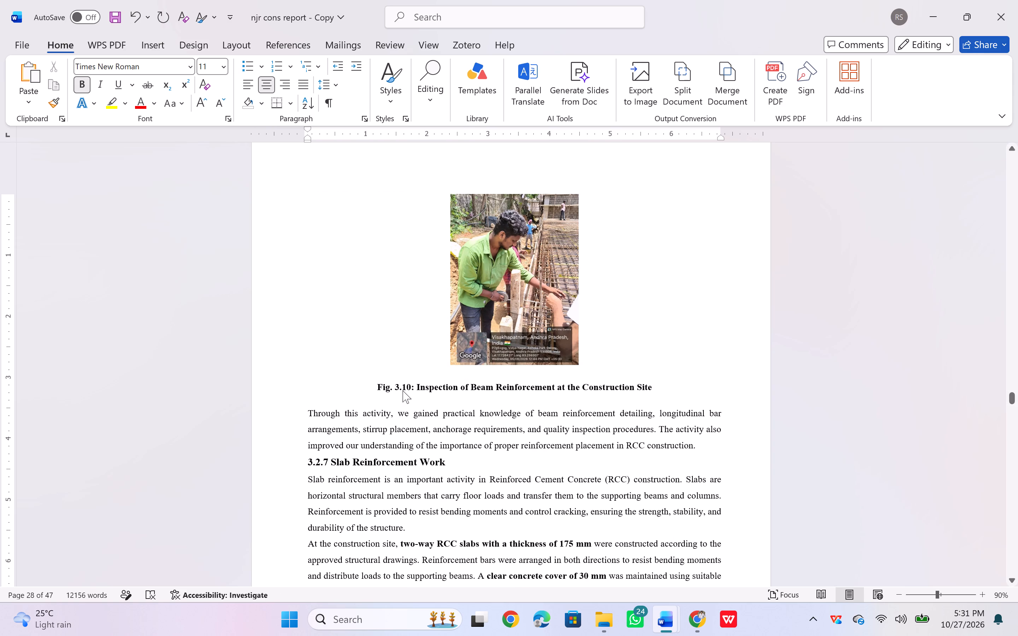
Widen the beam inspection photo until it is roughly square, and stretch its height slightly.
scroll(403, 390, "up", 1)
left_click(506, 397)
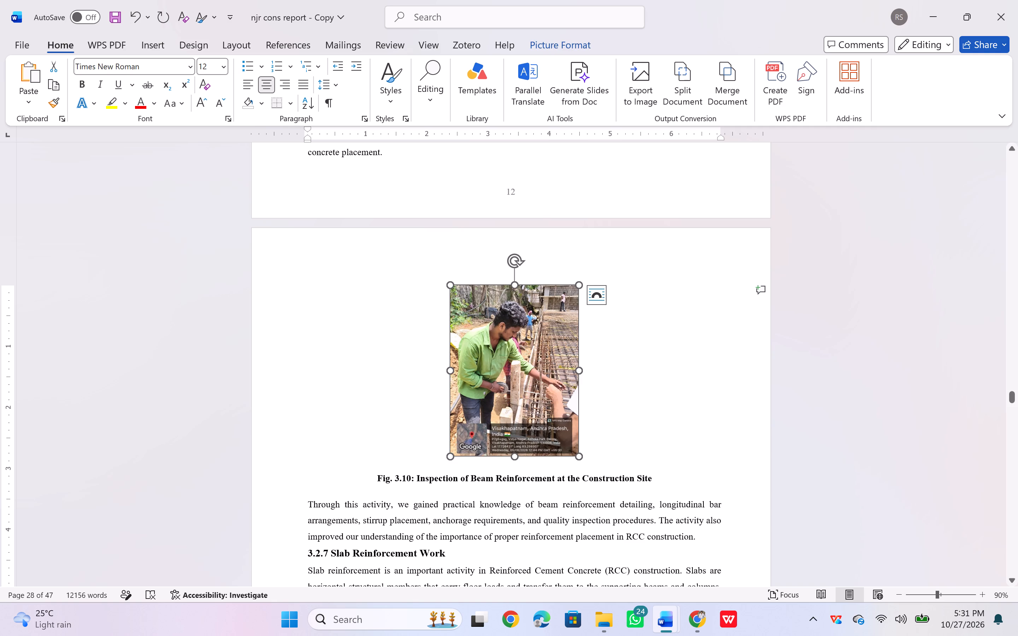
left_click_drag(451, 368, 413, 368)
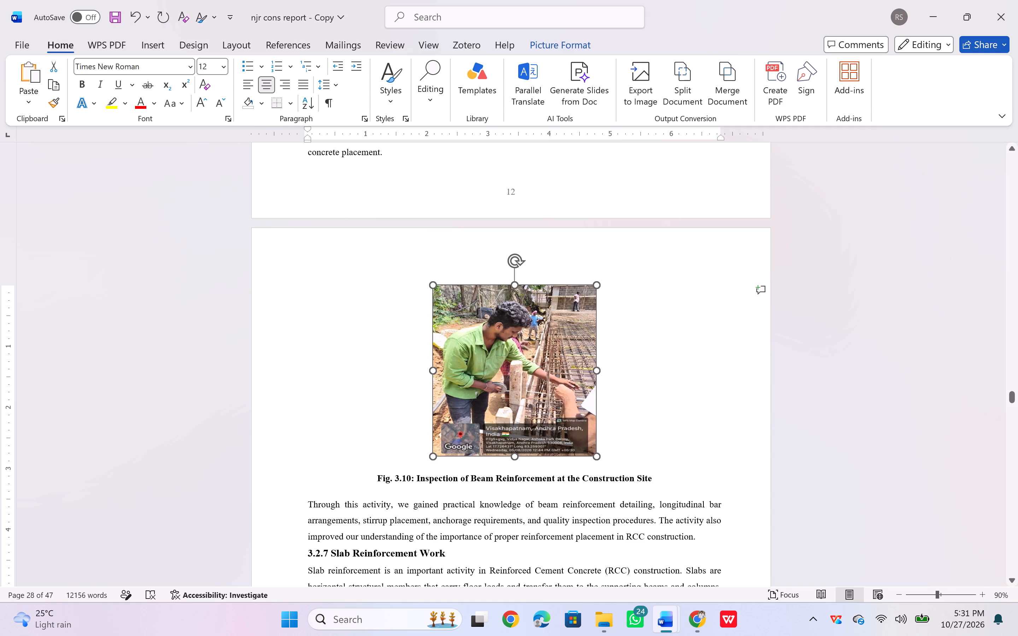
left_click_drag(413, 368, 407, 368)
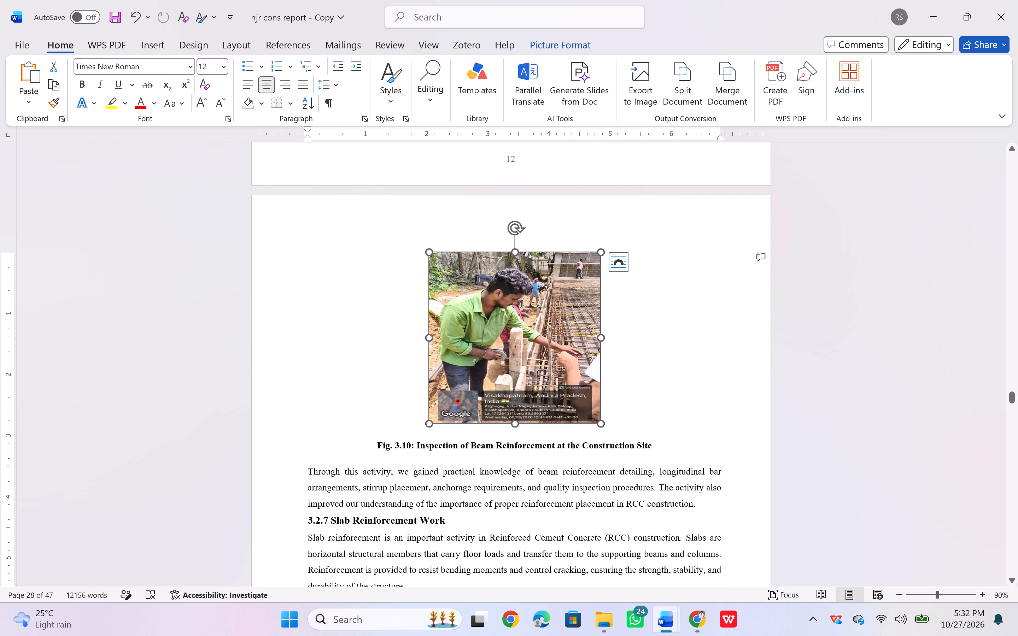
left_click_drag(516, 423, 516, 426)
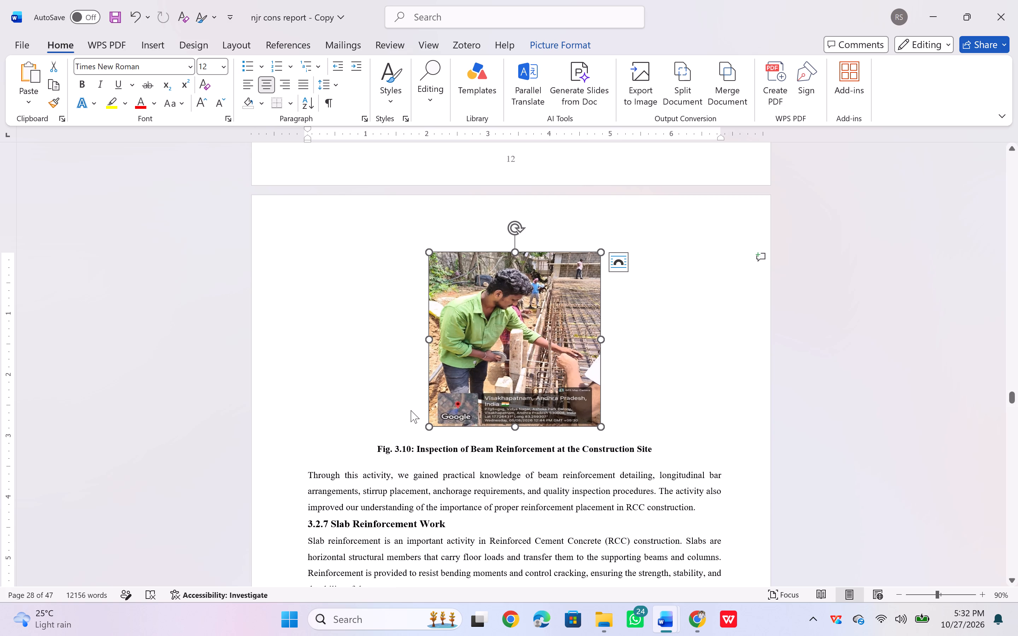
Review the layout from the Fig. 3.10 photo through section 3.2.7 Slab Reinforcement Work and the start of section 3.2.8.
scroll(370, 418, "down", 1)
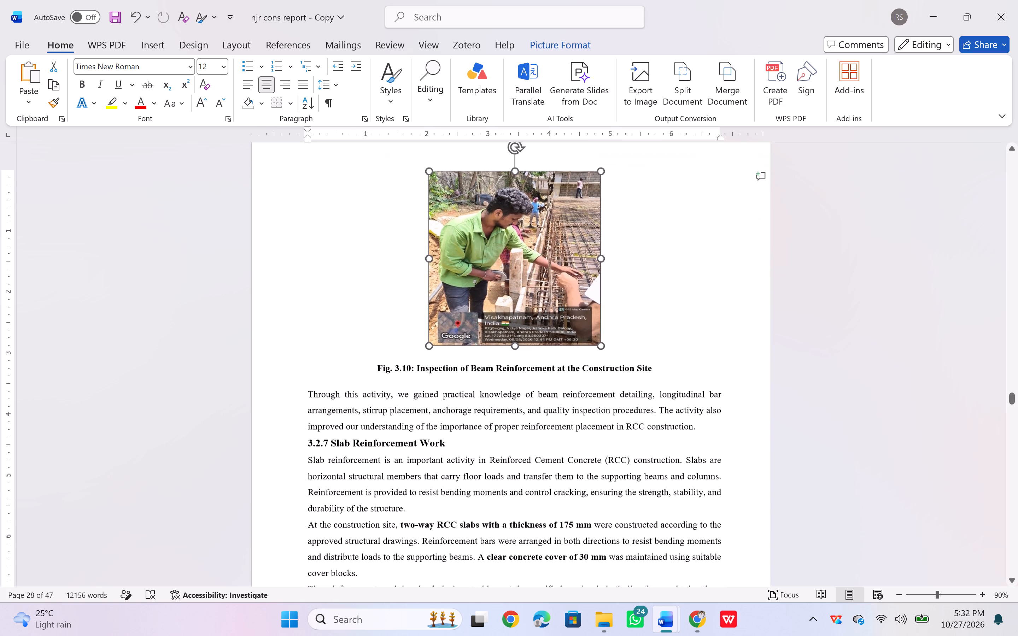
scroll(370, 418, "down", 3)
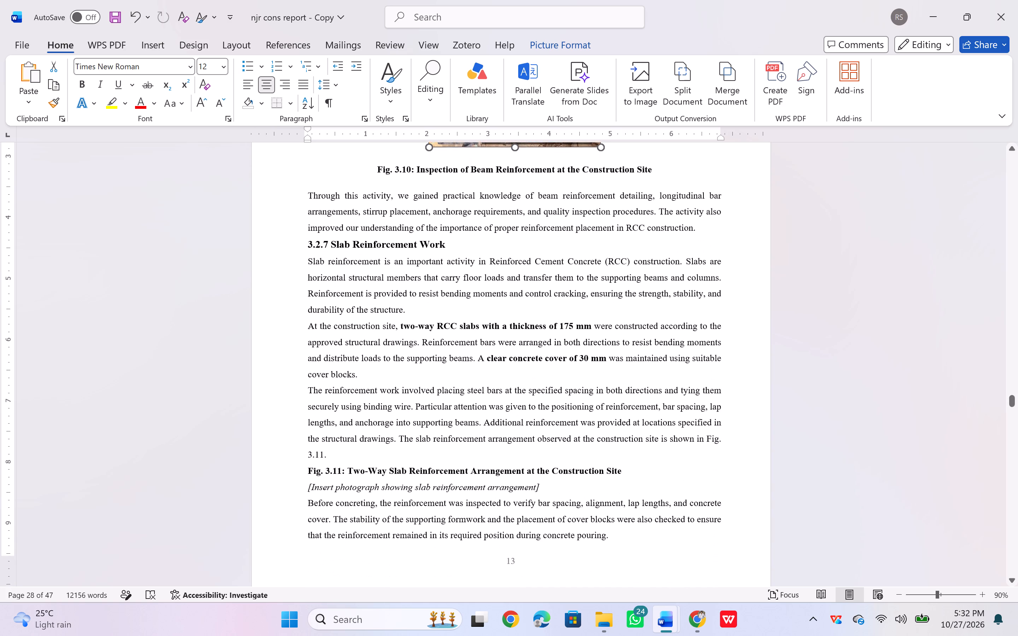
scroll(370, 418, "down", 1)
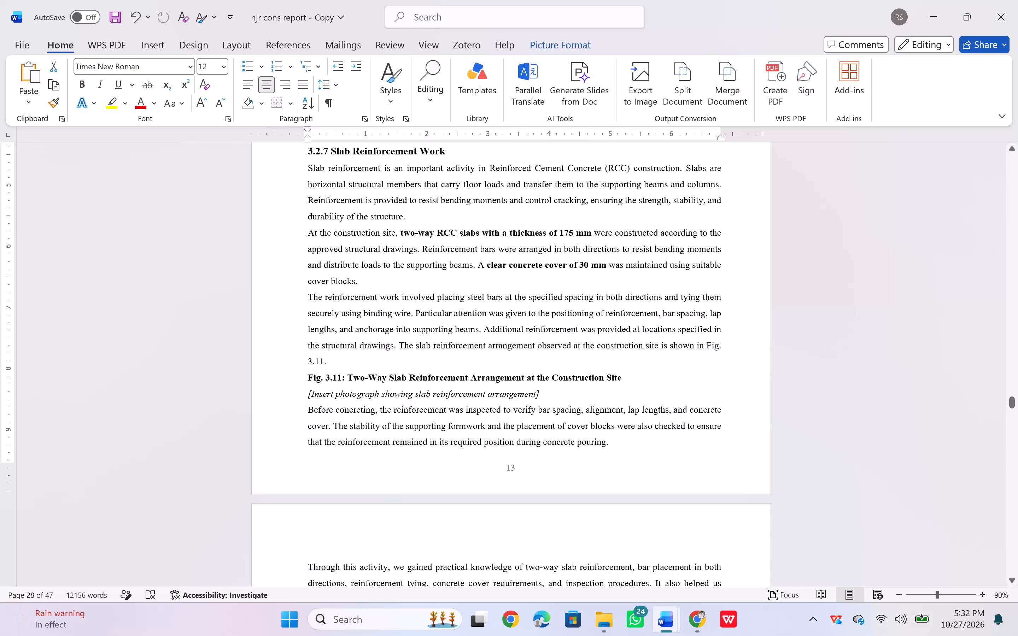
scroll(438, 390, "up", 2)
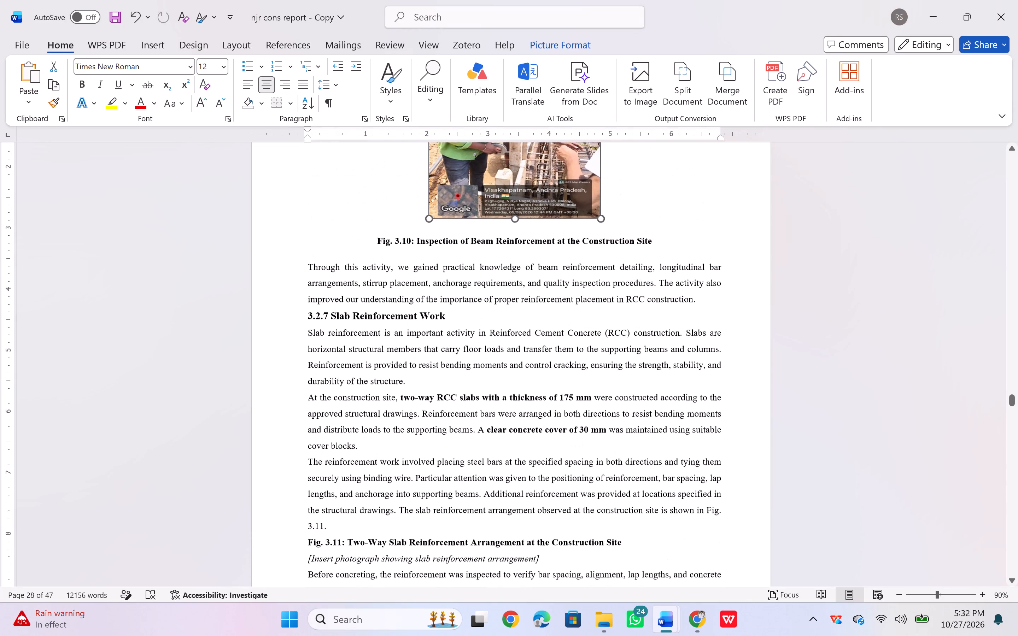
scroll(438, 390, "up", 1)
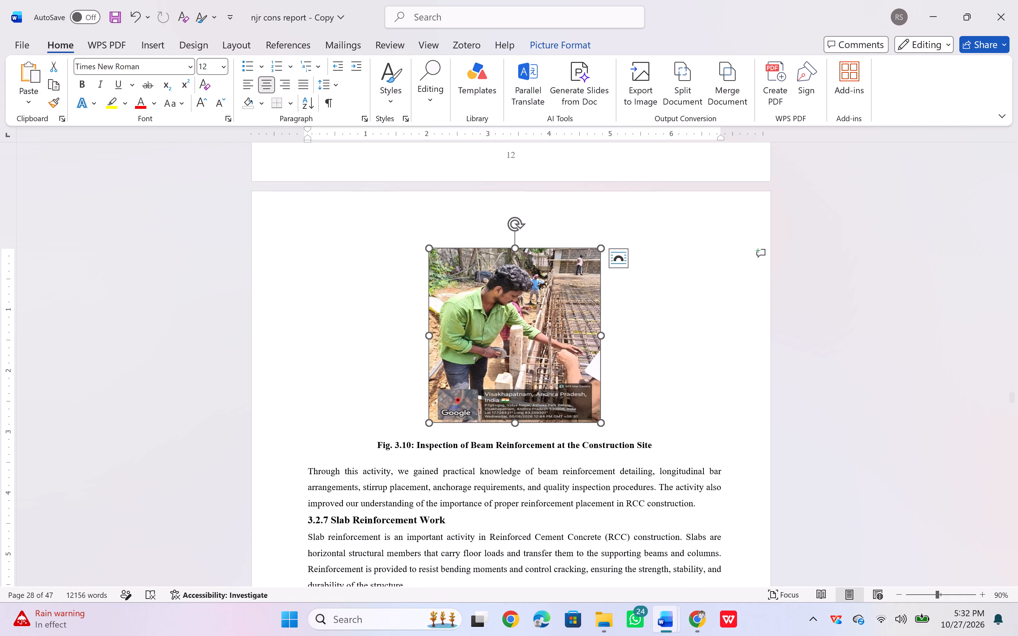
scroll(438, 390, "down", 1)
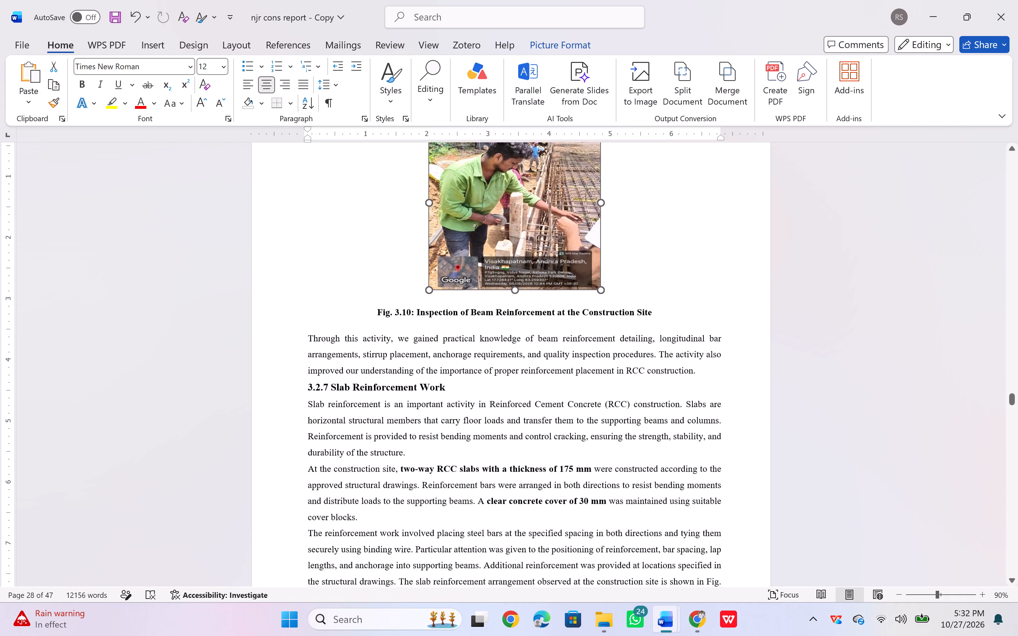
scroll(438, 390, "down", 3)
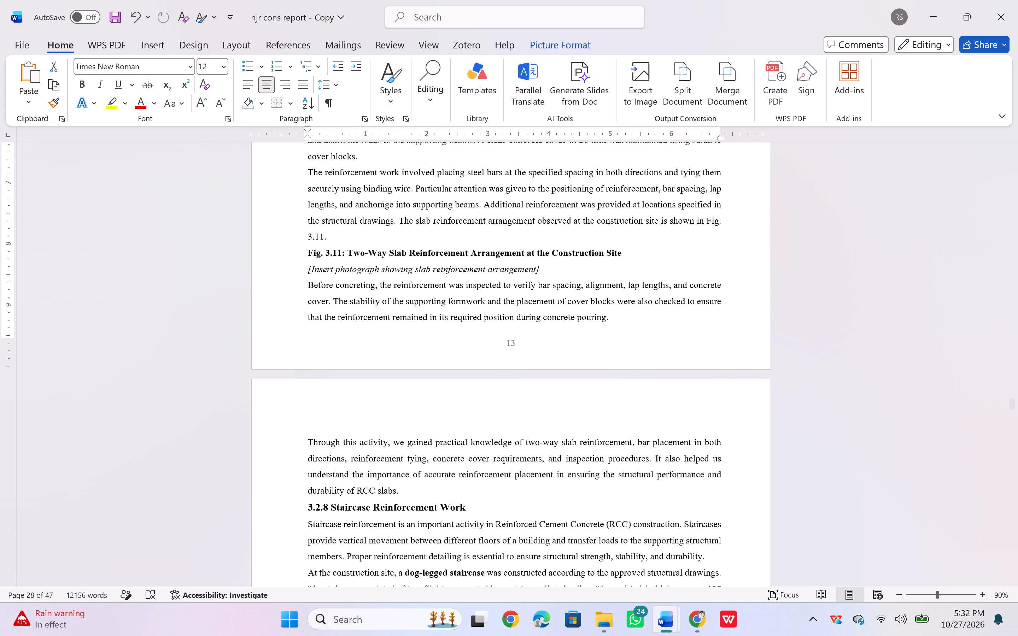
scroll(438, 390, "down", 1)
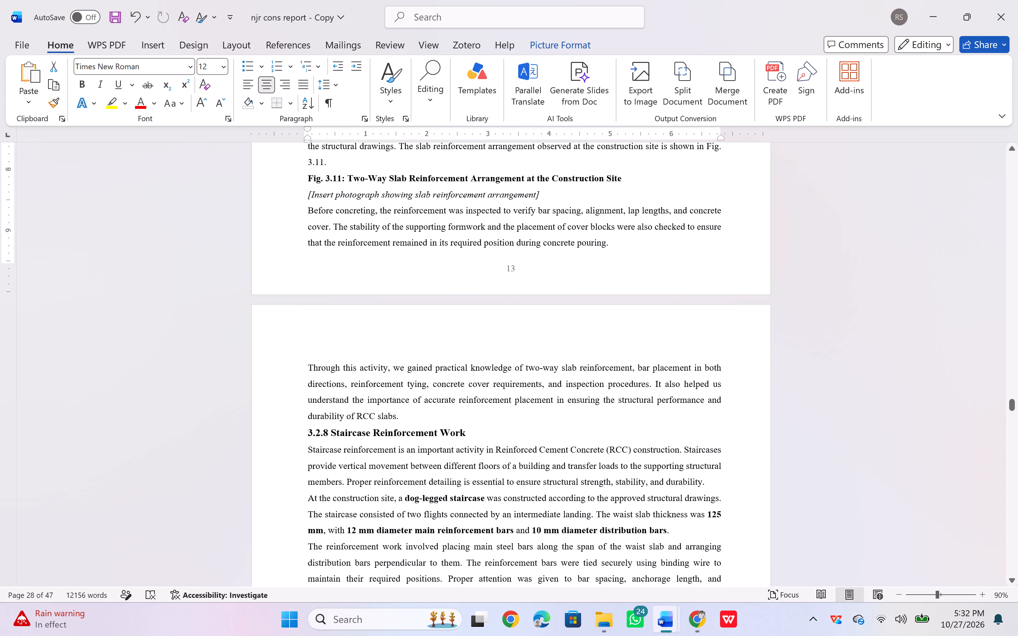
scroll(438, 390, "down", 1)
scroll(438, 390, "up", 1)
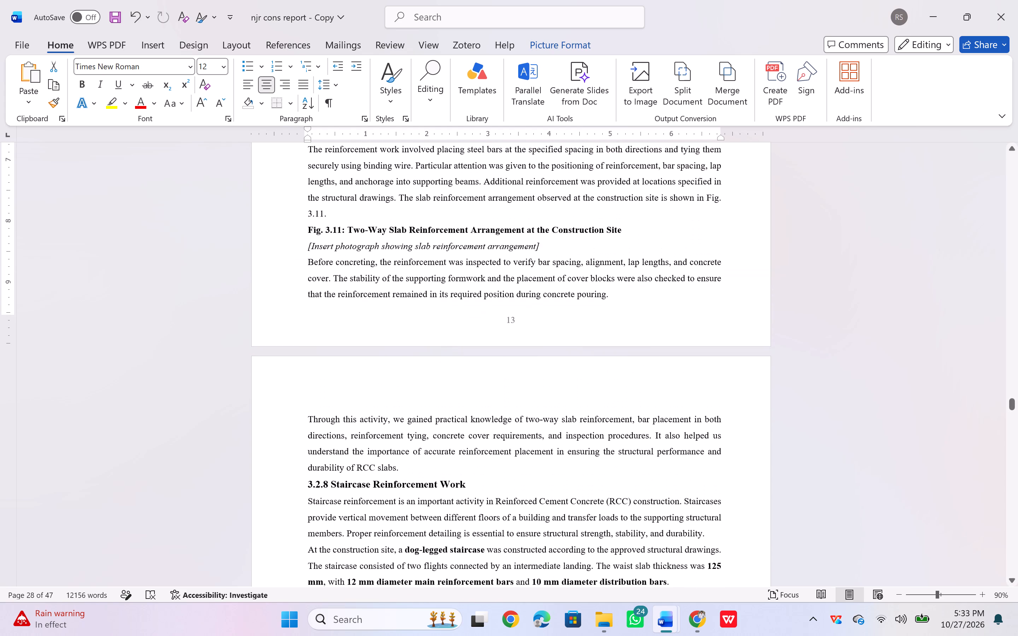
scroll(438, 390, "up", 1)
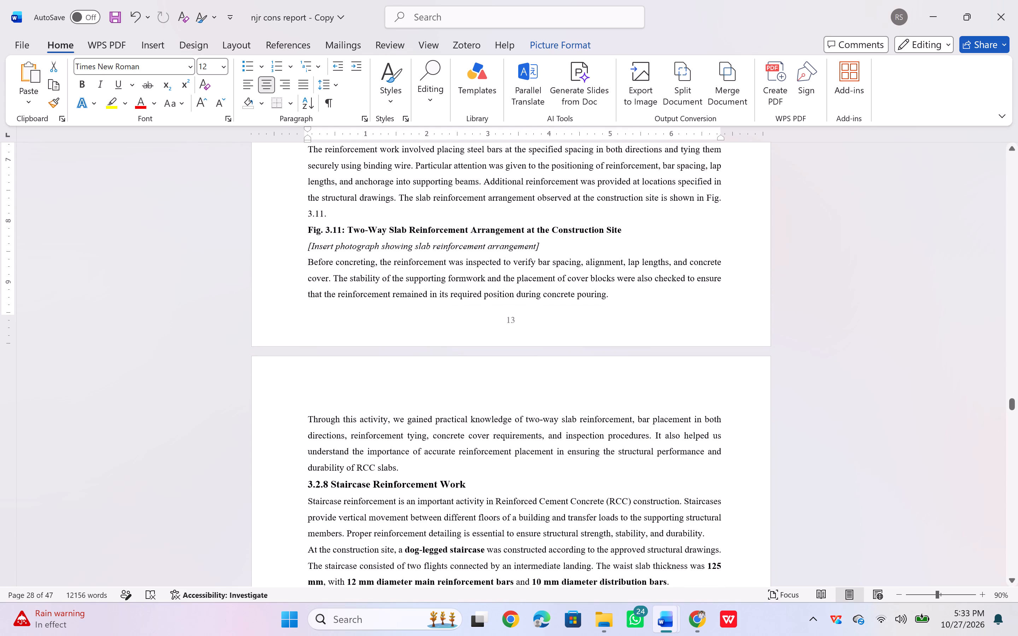
Delete the "[Insert photograph showing slab reinforcement arrangement]" placeholder line below the Fig. 3.11 caption.
left_click(562, 246)
key("BackSpace")
key("BackSpace")
key("BackSpace")
key("BackSpace")
key("BackSpace")
key("BackSpace")
key("BackSpace")
key("BackSpace")
key("BackSpace")
key("BackSpace")
key("BackSpace")
key("BackSpace")
key("BackSpace")
key("BackSpace")
key("BackSpace")
key("BackSpace")
key("BackSpace")
key("BackSpace")
key("BackSpace")
key("BackSpace")
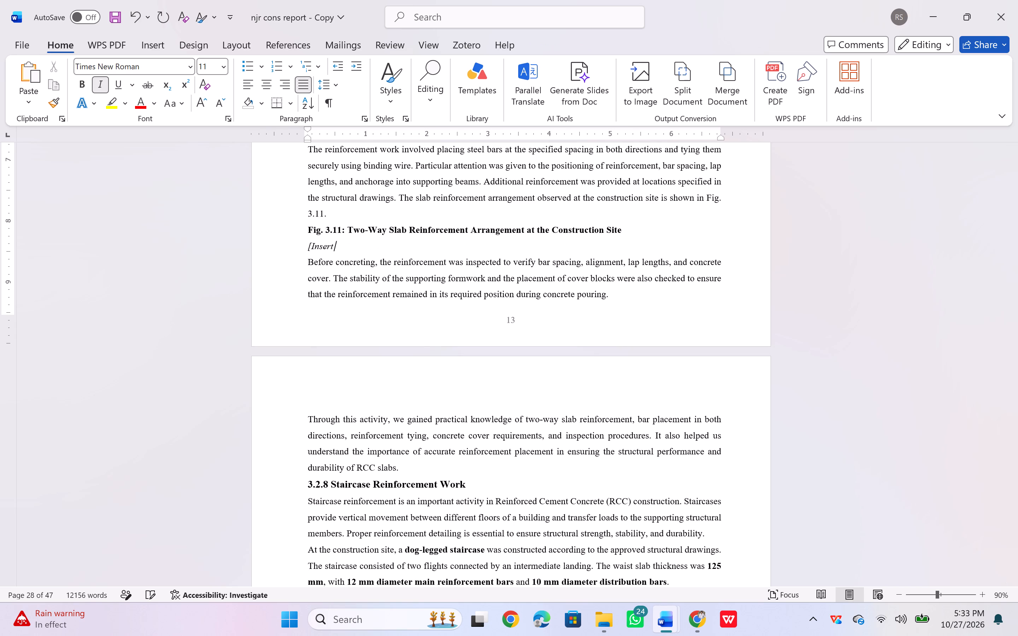
key("BackSpace")
key("BackSpace")
key("BackSpace")
key("BackSpace")
key("BackSpace")
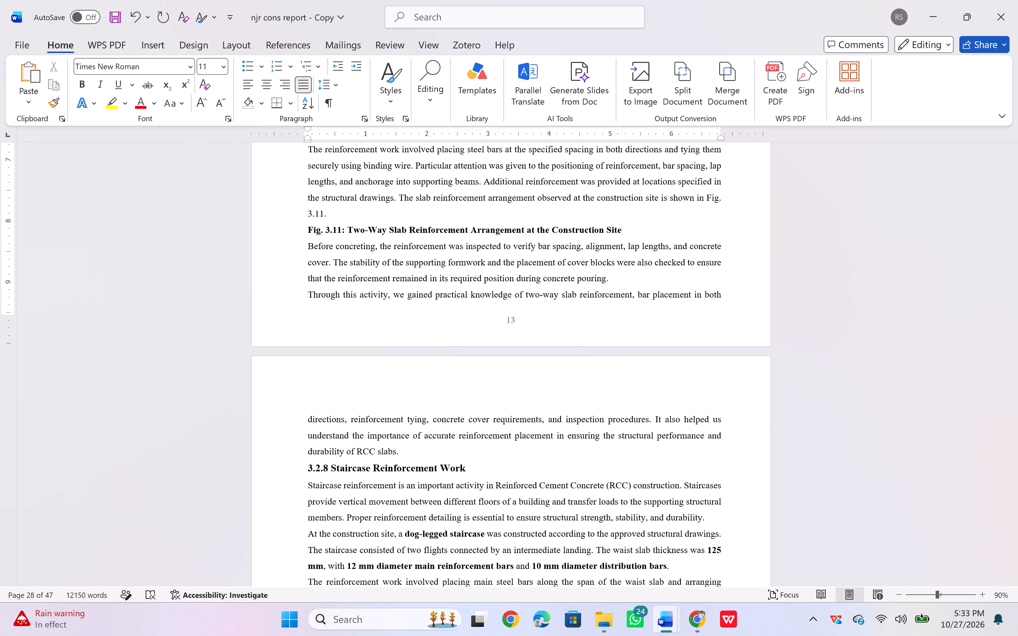
Move the Fig. 3.11 caption to its own line after "durability of RCC slabs.", directly above the 3.2.8 heading.
left_click(625, 234)
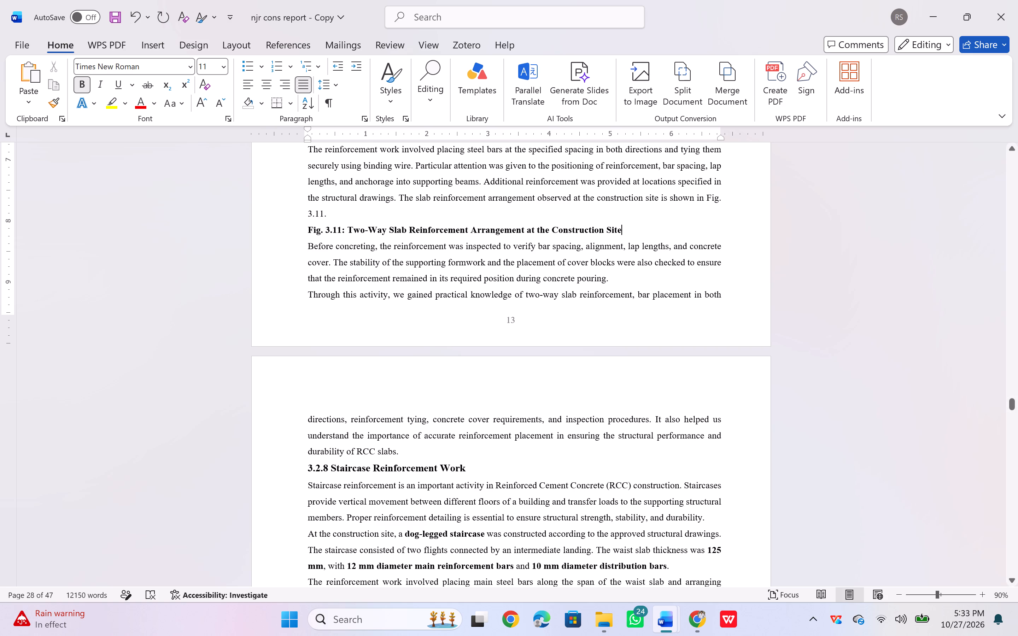
triple_click(614, 232)
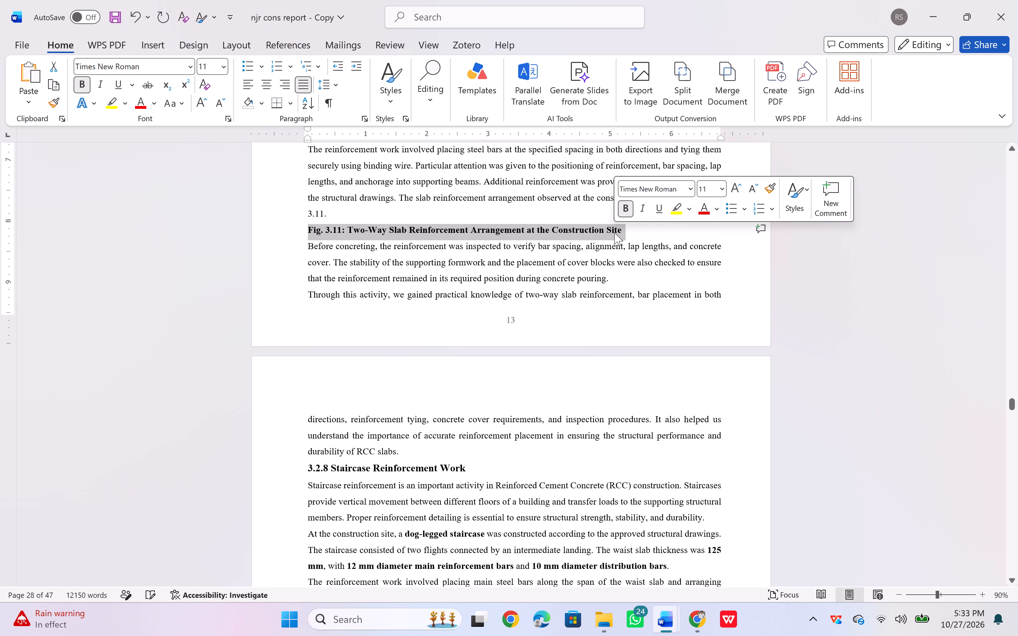
key("ctrl+x")
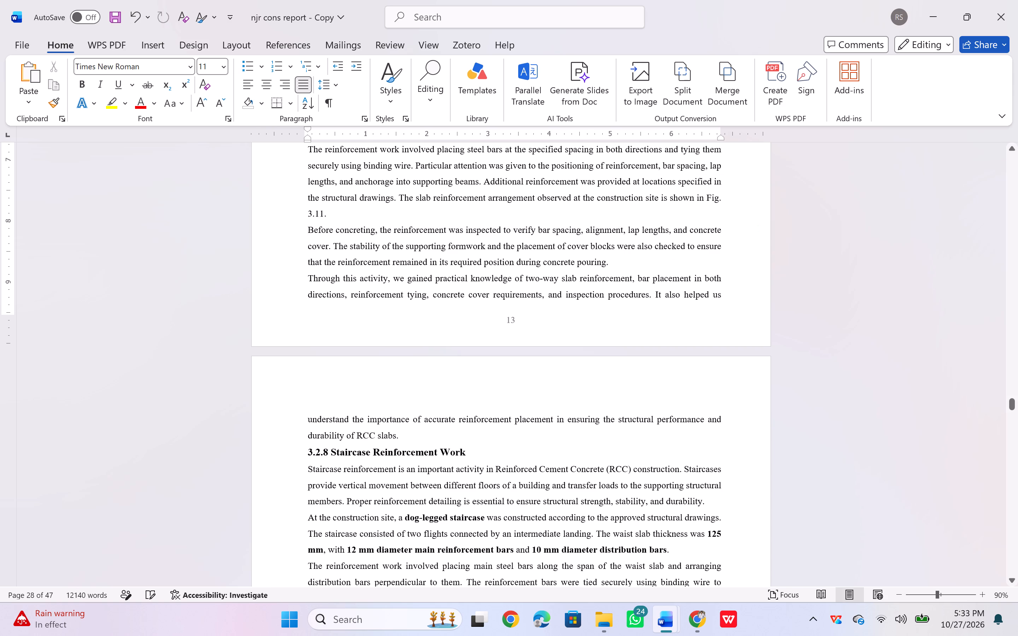
left_click(419, 438)
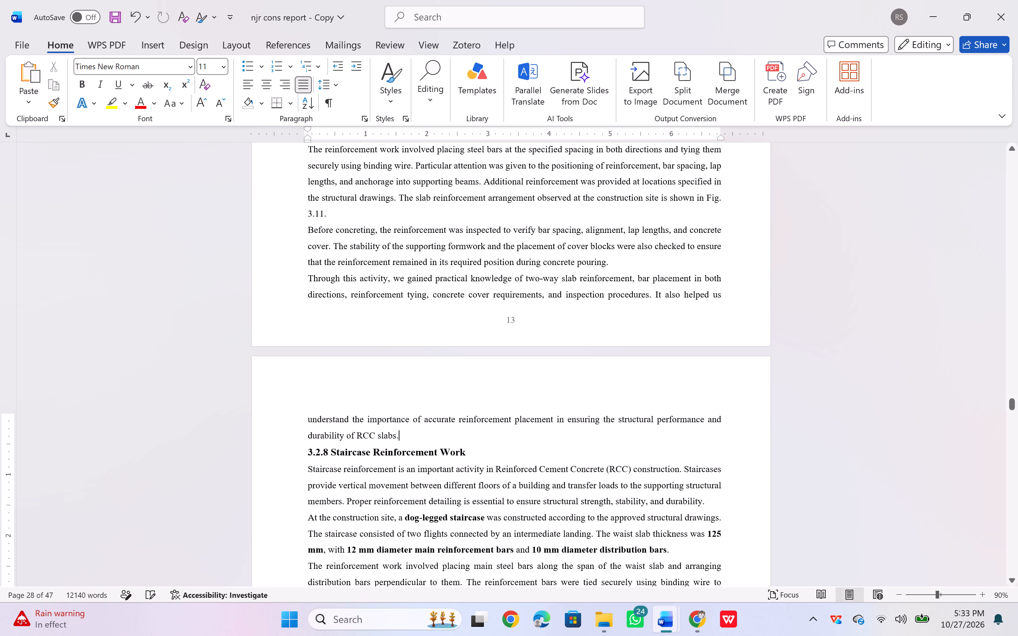
key("Return")
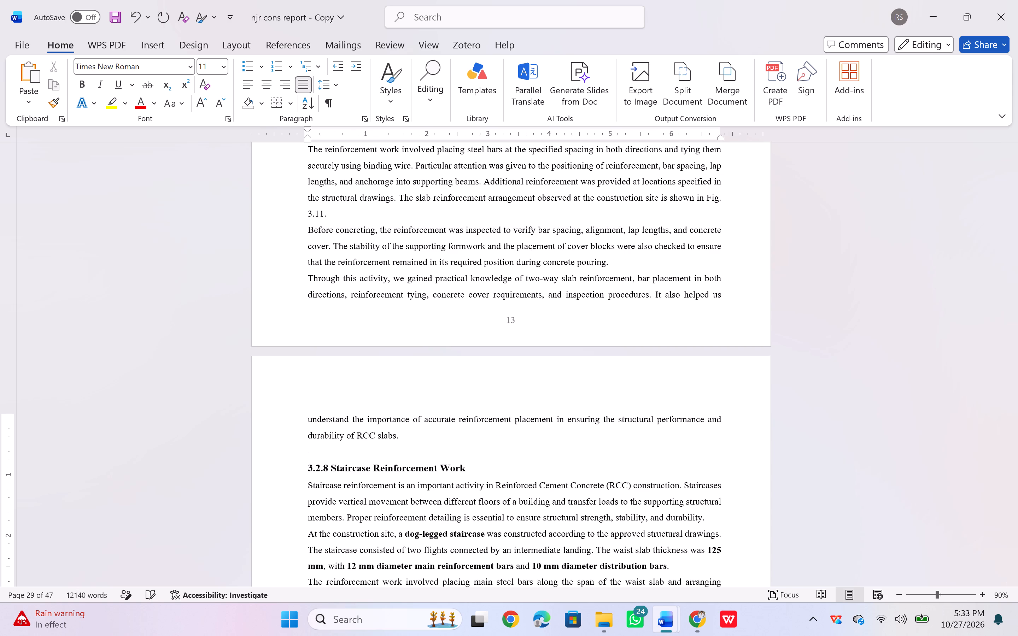
key("ctrl+v")
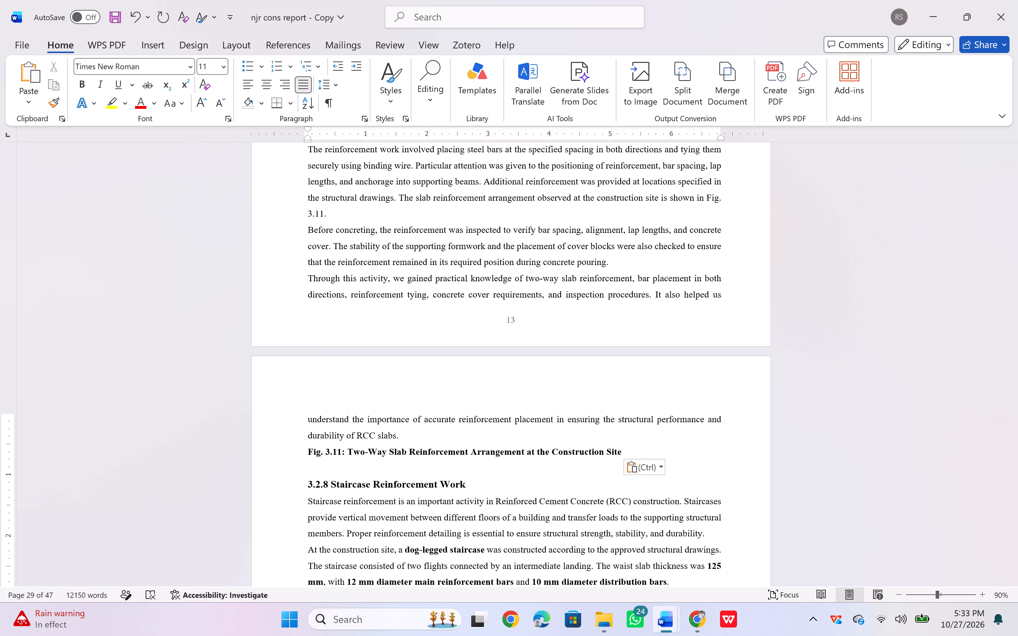
key("Up")
key("Down")
key("BackSpace")
key("BackSpace")
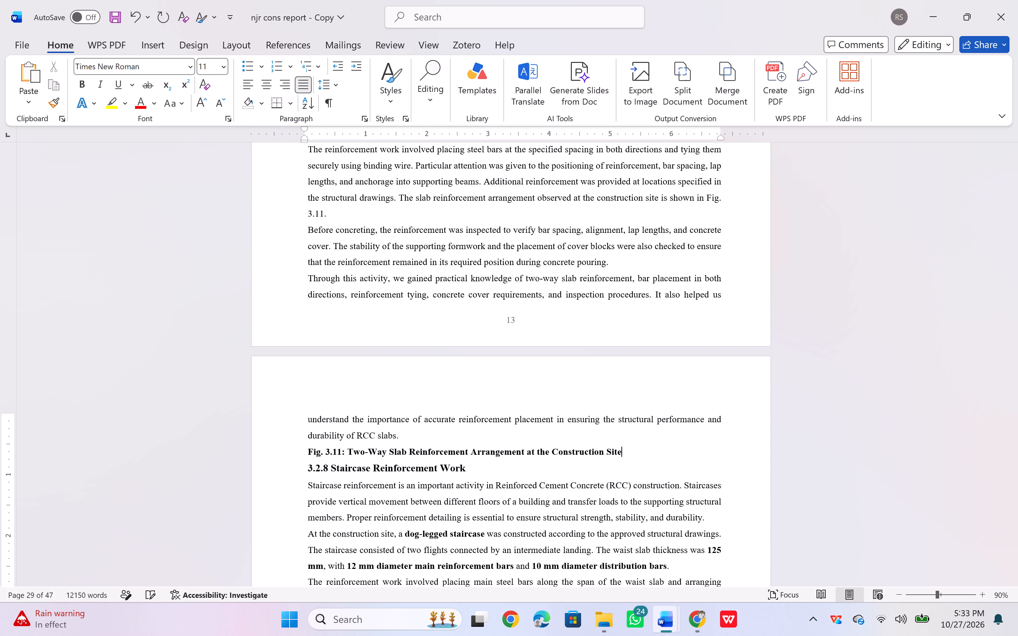
Insert an empty line above the Fig. 3.11 caption.
key("Up")
key("Return")
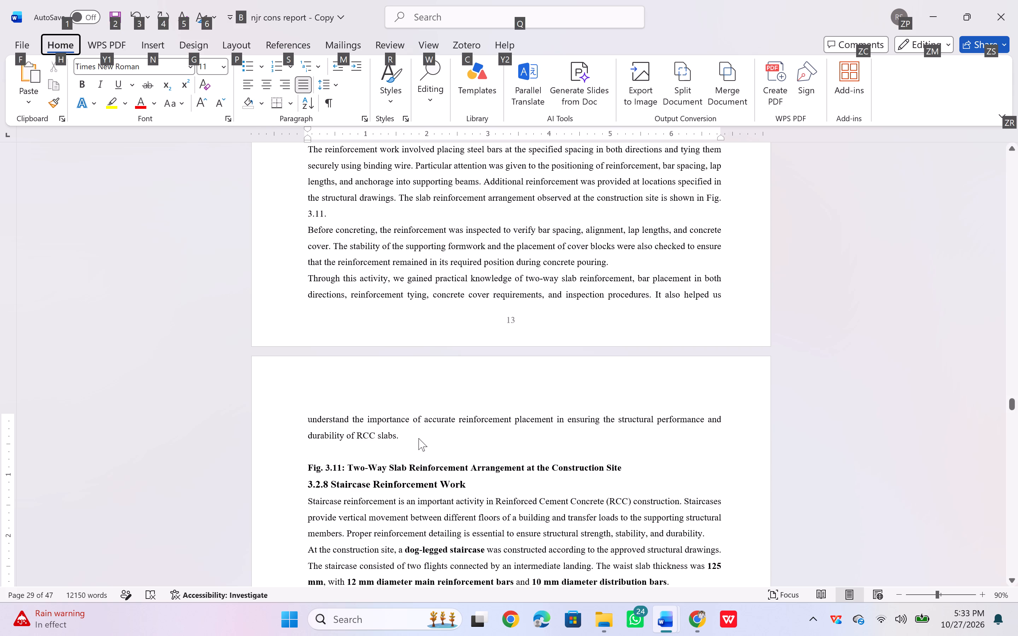
left_click(359, 408)
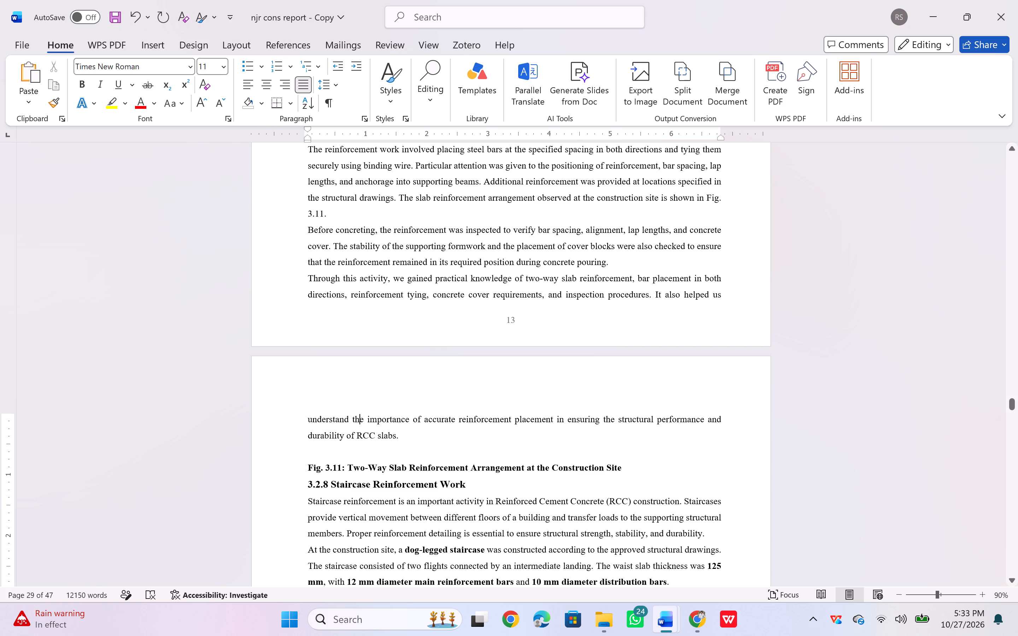
Copy the 7.1 Slab Reinforcement photo from the FSI DRAFT REPORT document and paste it above the Fig. 3.11 caption in the construction report.
key("alt+Tab")
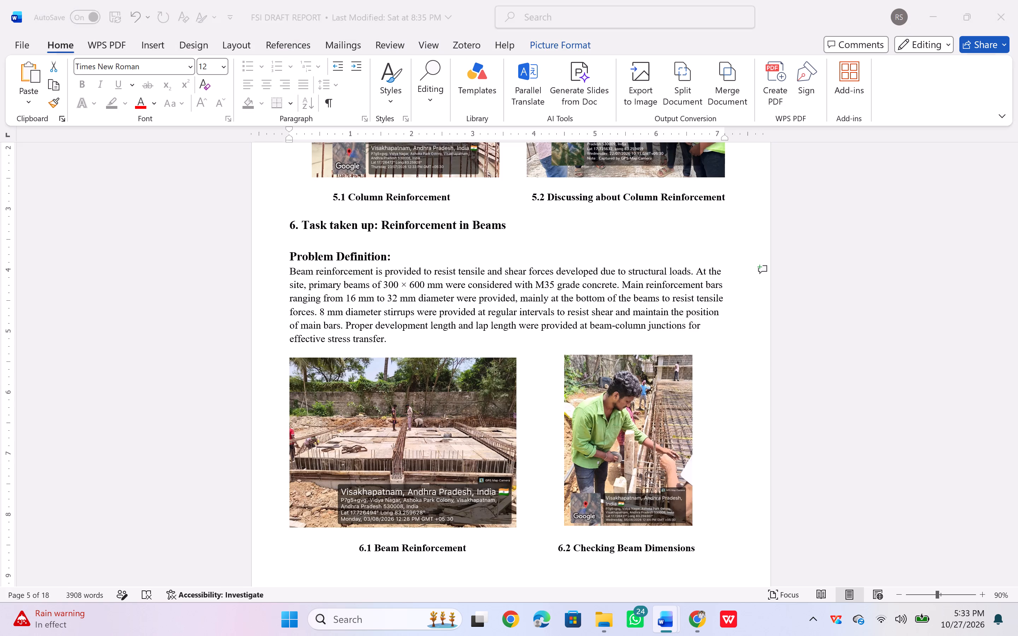
scroll(422, 451, "down", 3)
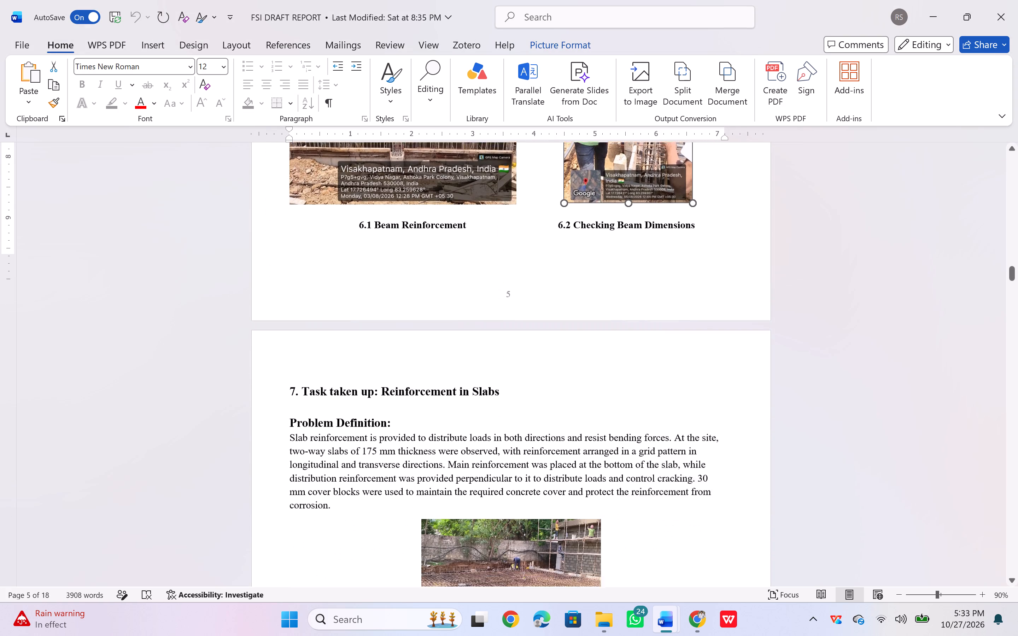
scroll(422, 451, "down", 3)
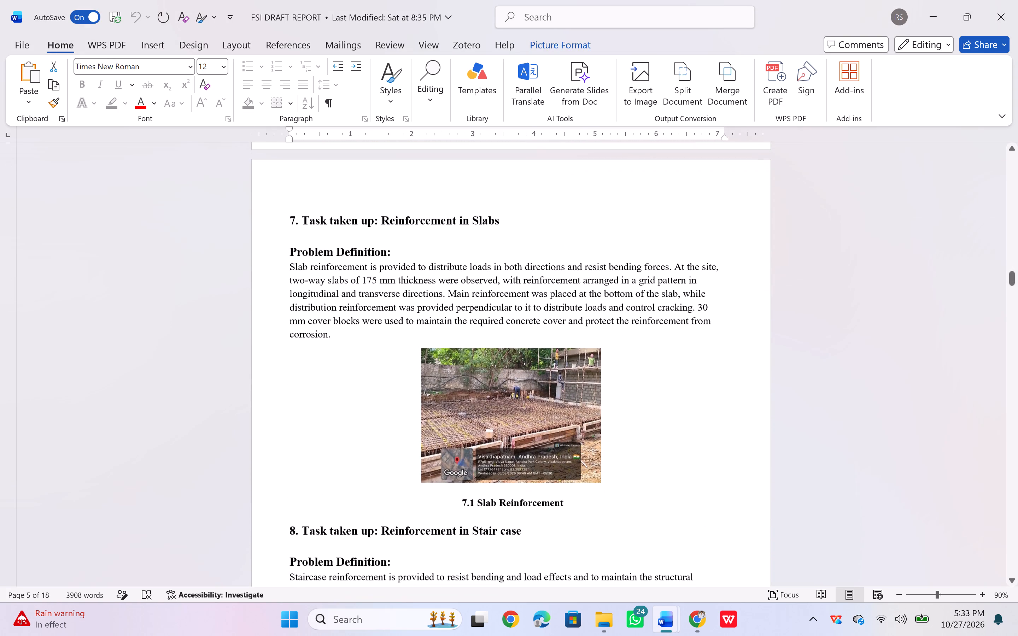
left_click(485, 429)
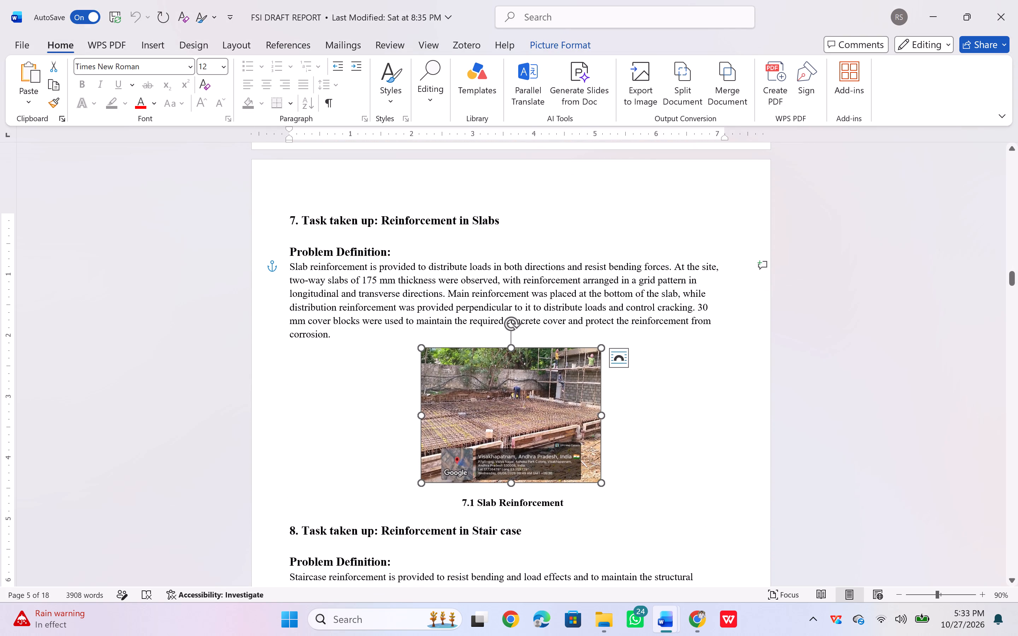
key("ctrl+c")
key("alt+Tab")
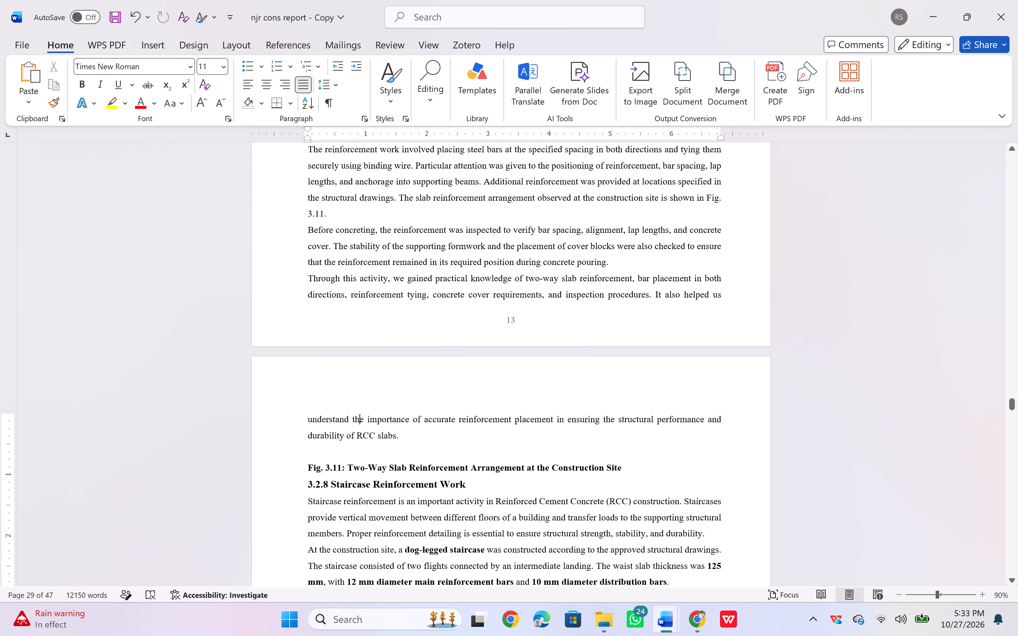
left_click(422, 445)
left_click(342, 455)
key("ctrl+v")
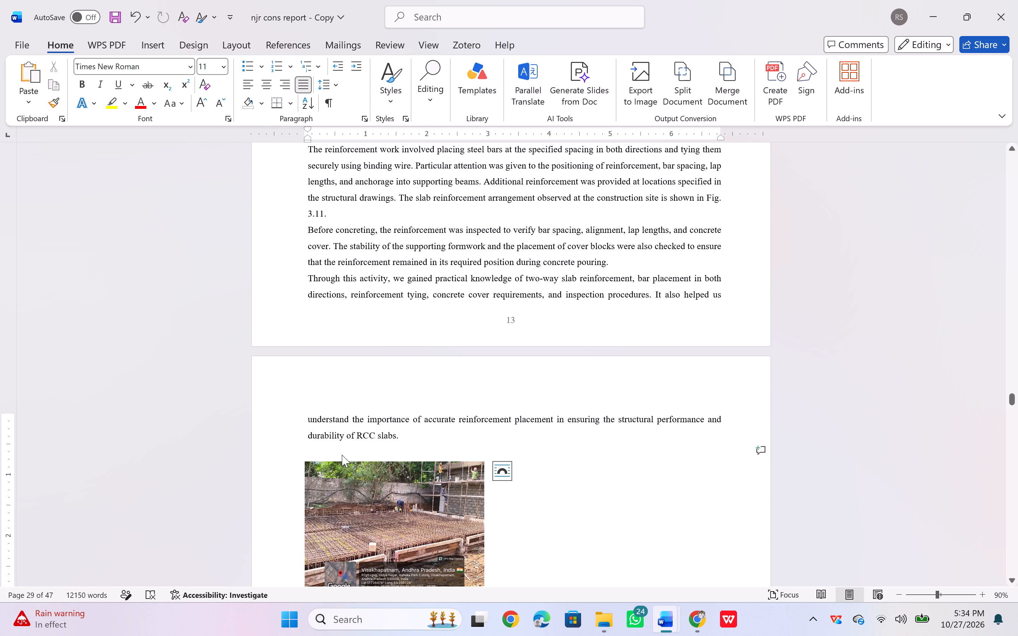
Set the slab reinforcement photo in line with text and centre it above the Fig. 3.11 caption.
scroll(377, 488, "down", 1)
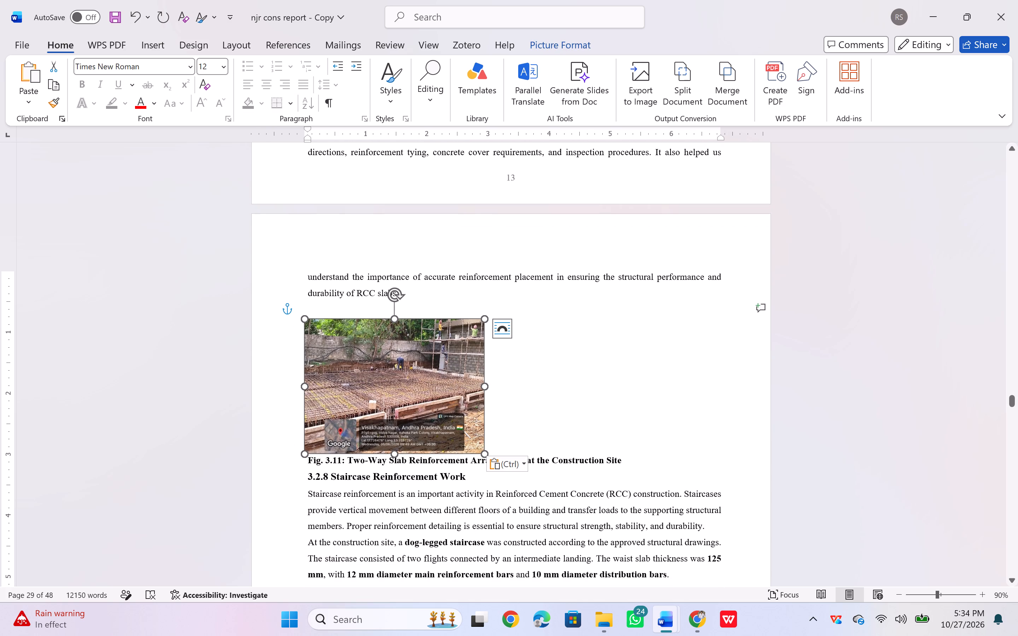
left_click(502, 334)
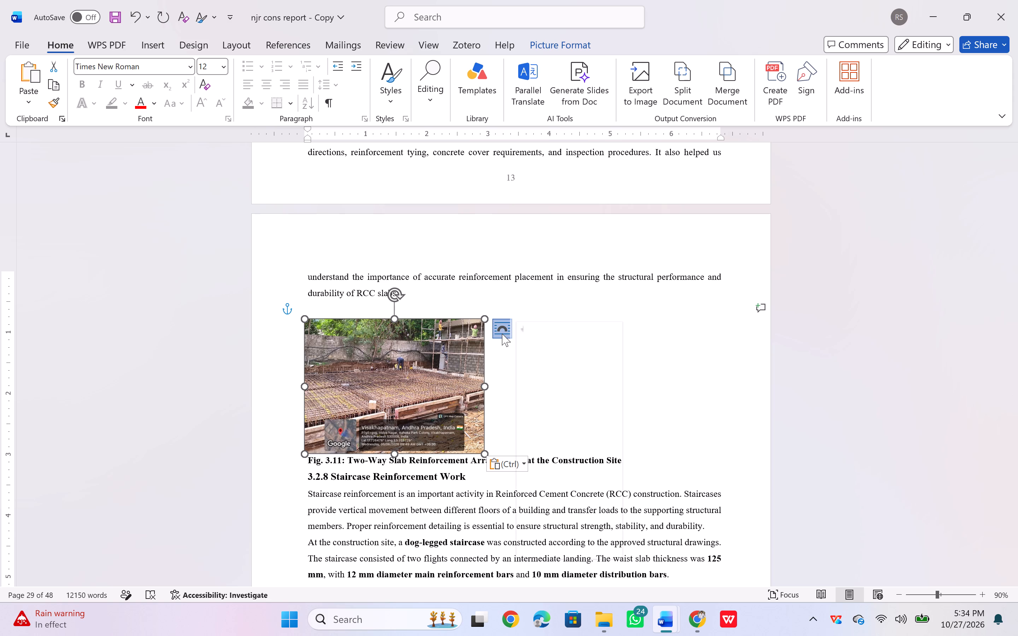
left_click(542, 387)
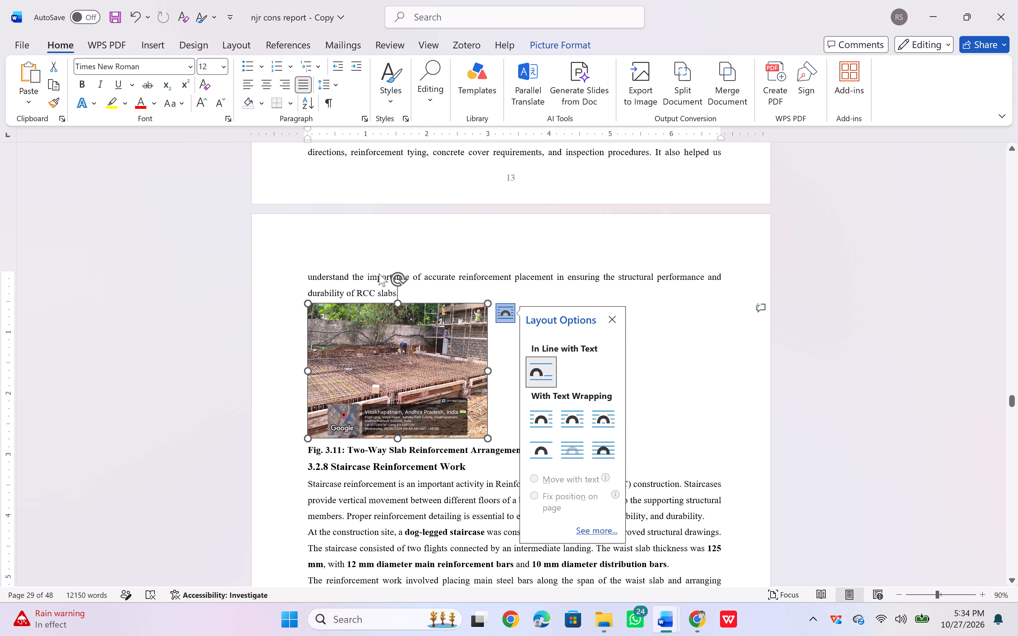
left_click(265, 88)
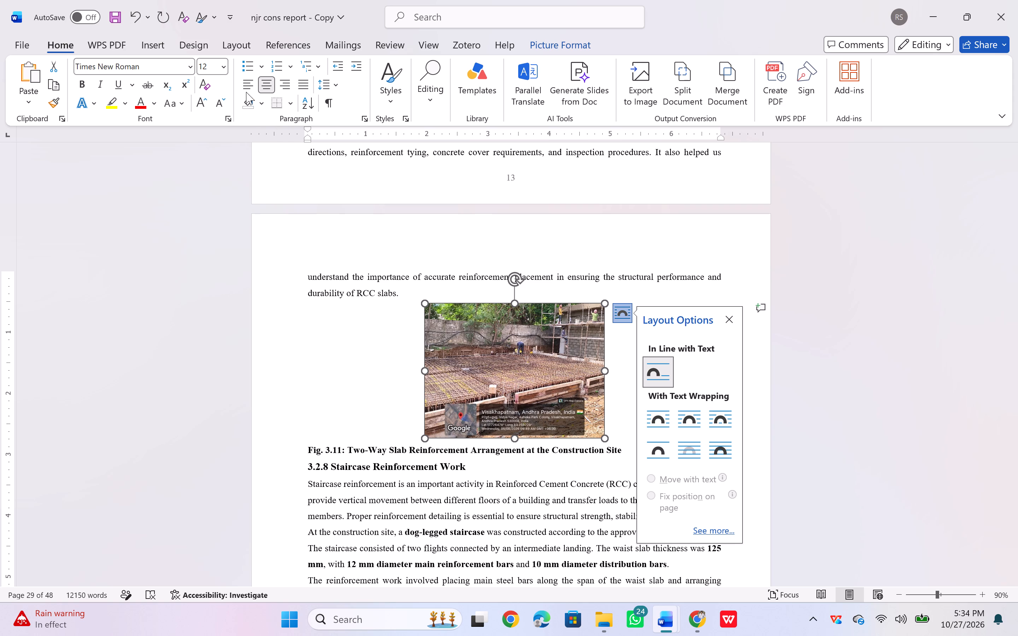
left_click(223, 67)
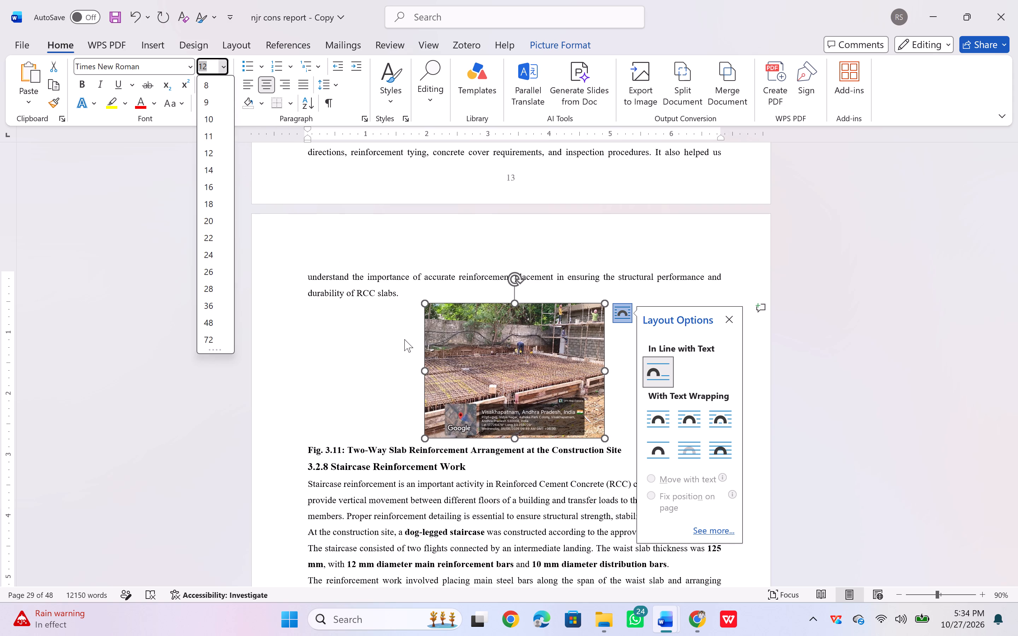
left_click(385, 399)
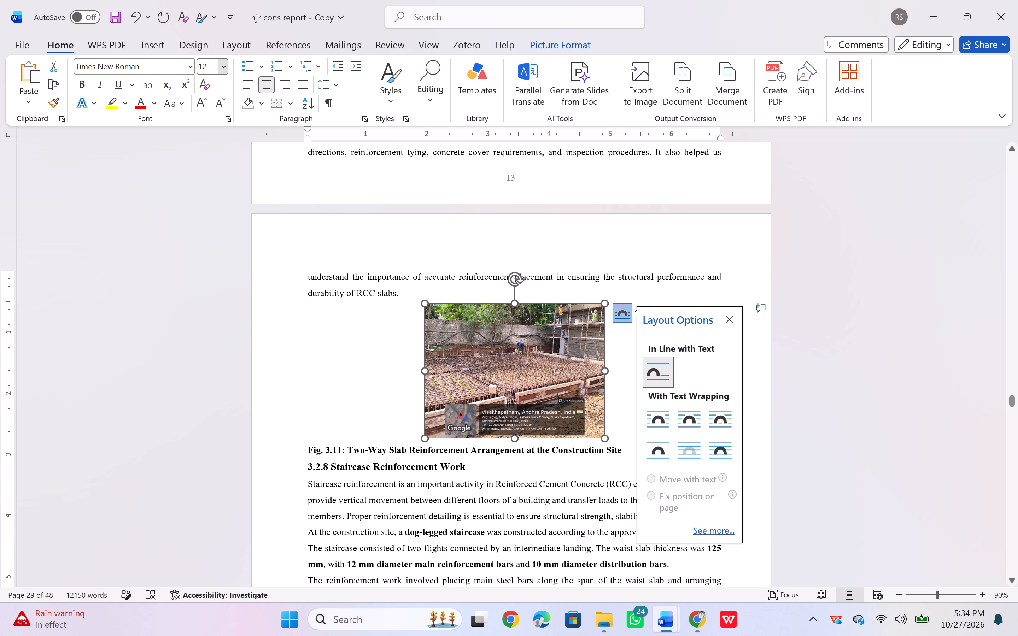
Centre the Fig. 3.11 caption below the slab reinforcement photo.
left_click(386, 444)
scroll(386, 444, "up", 1)
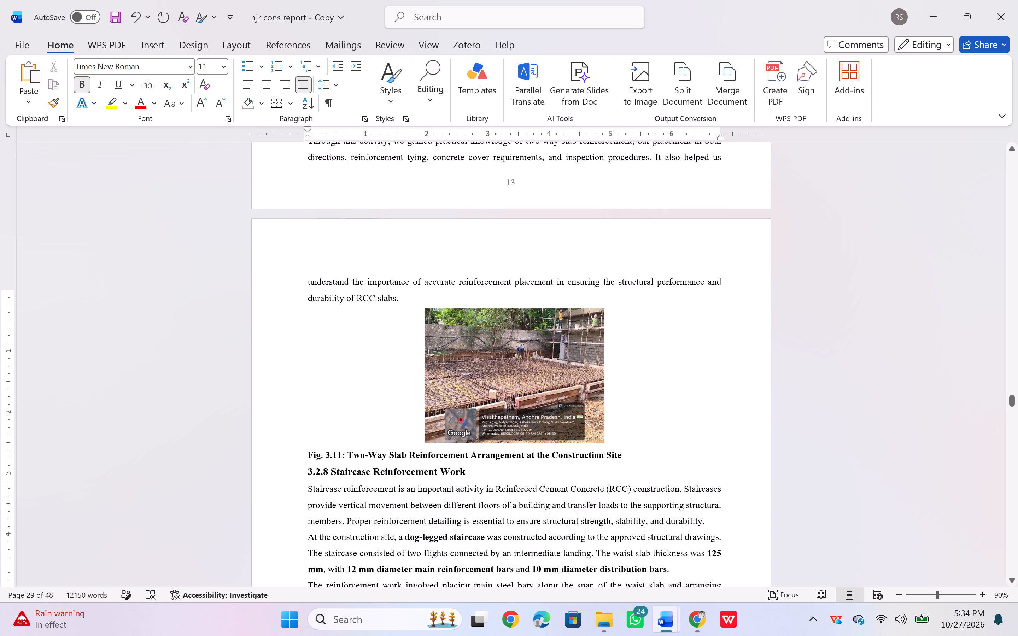
scroll(386, 444, "up", 2)
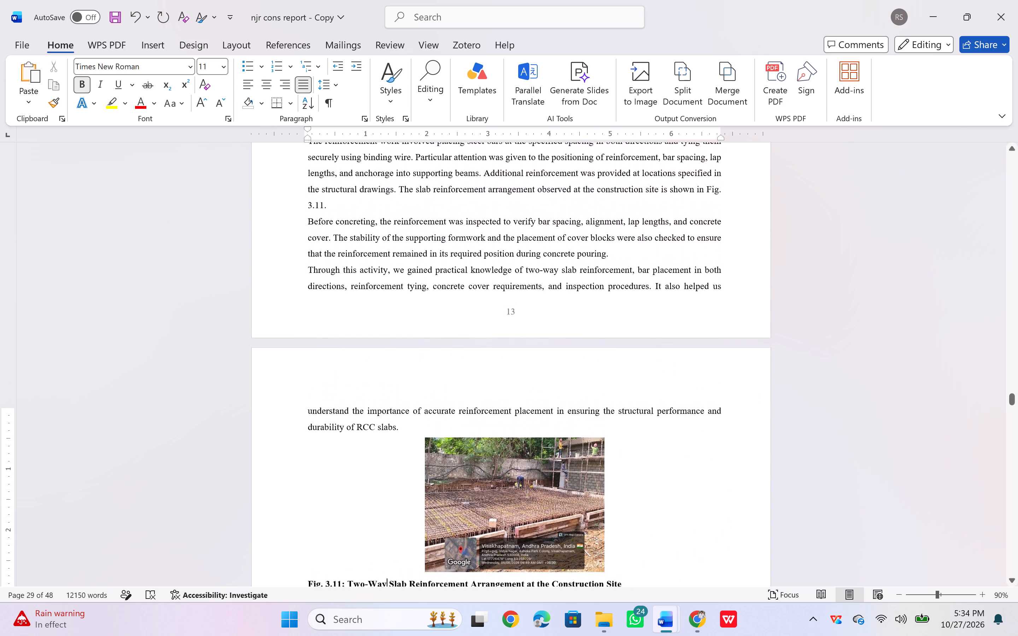
scroll(386, 444, "up", 1)
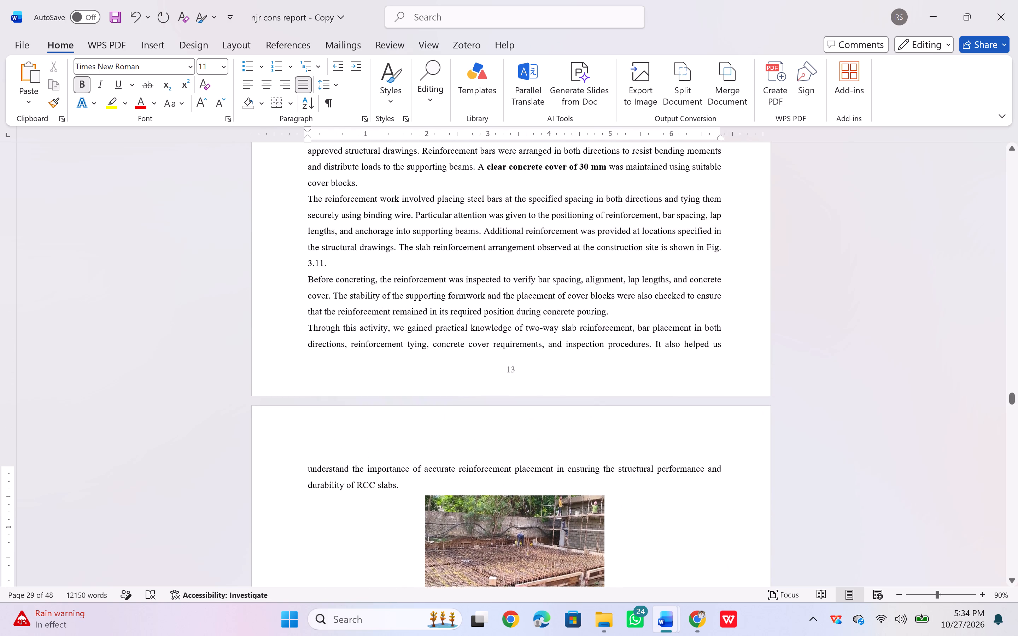
scroll(386, 444, "up", 1)
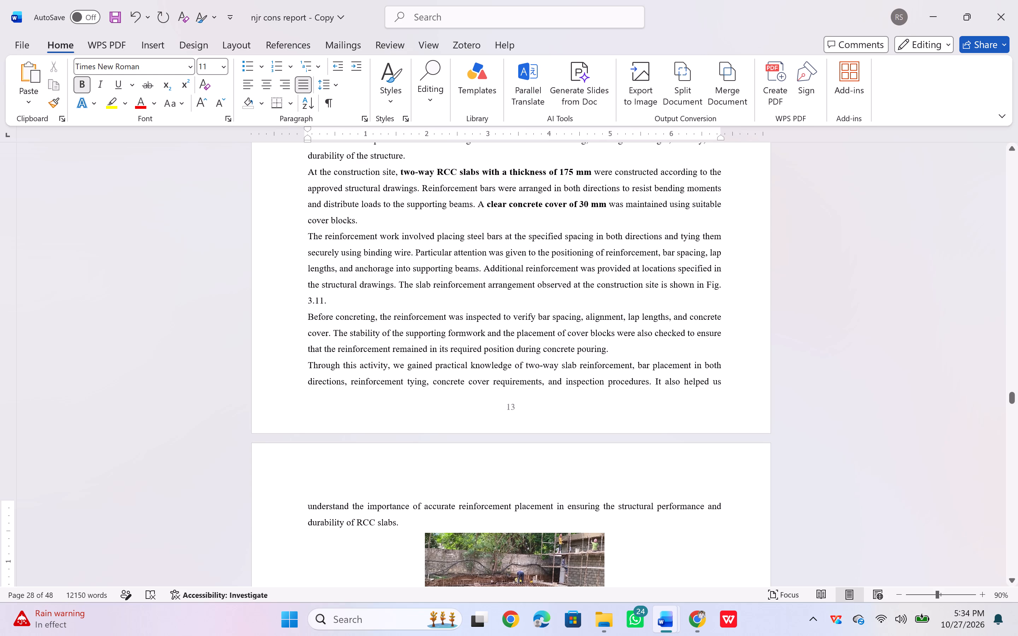
scroll(386, 444, "up", 1)
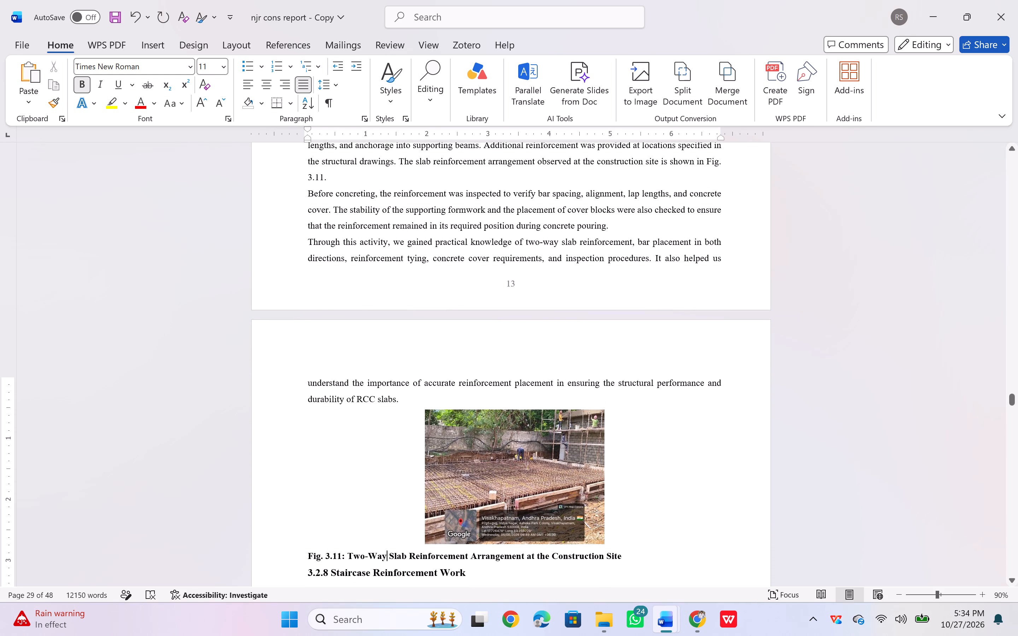
scroll(386, 444, "down", 1)
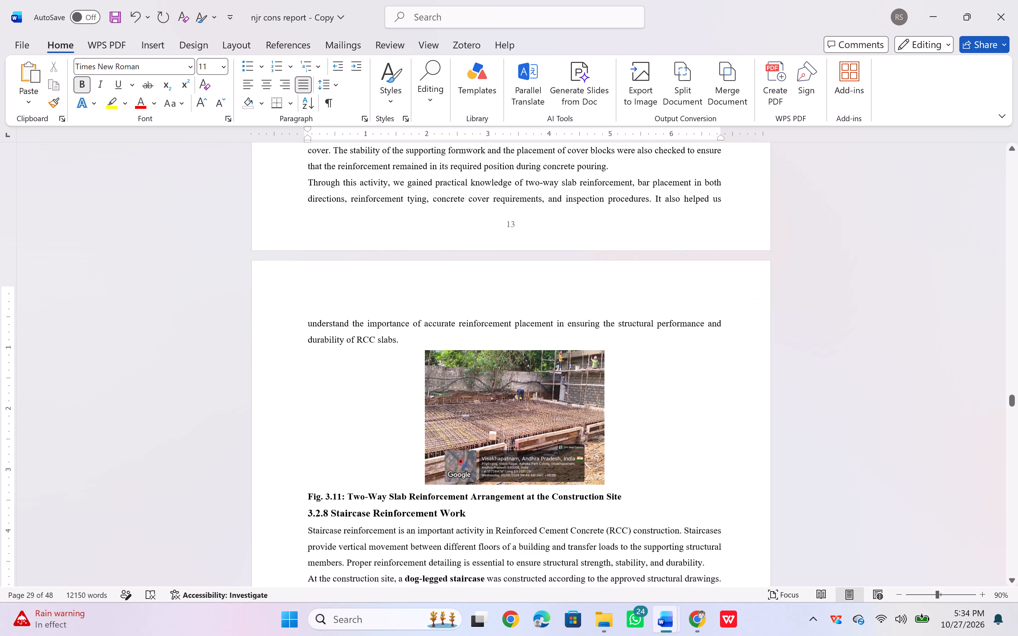
scroll(386, 444, "down", 2)
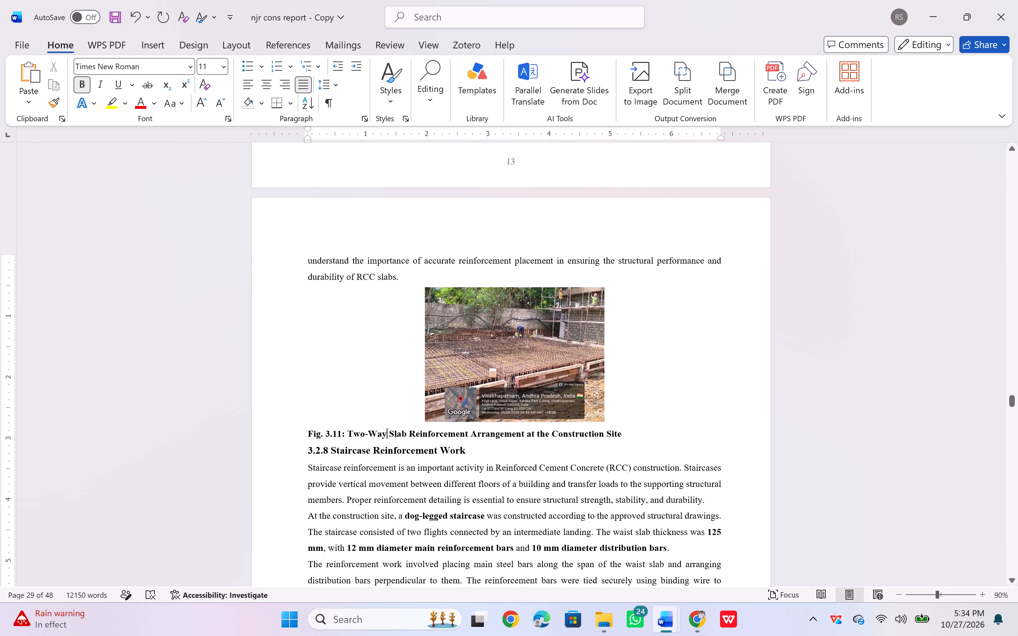
triple_click(381, 434)
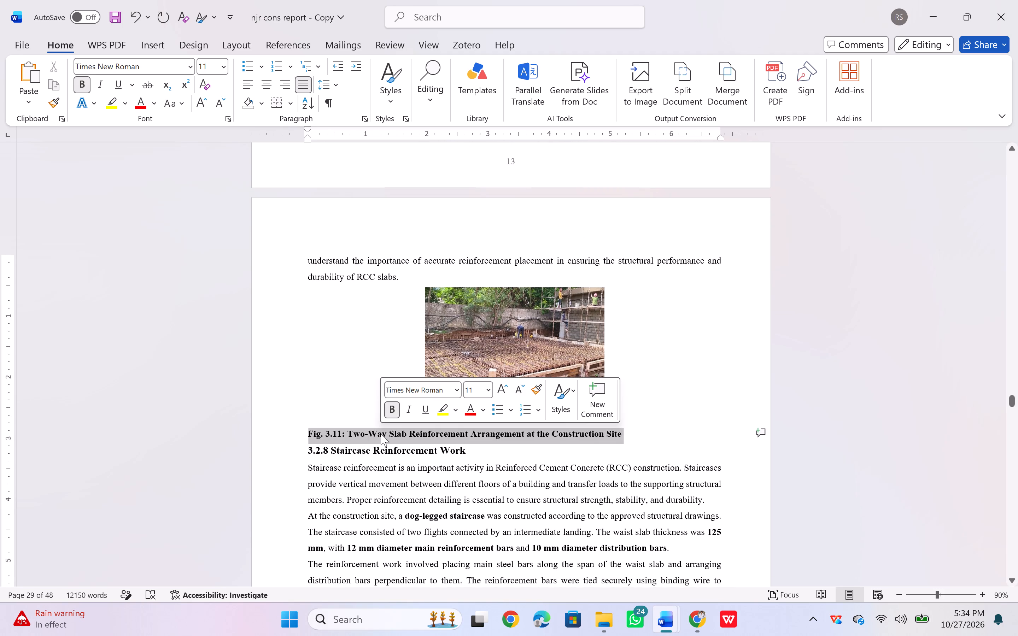
left_click(264, 86)
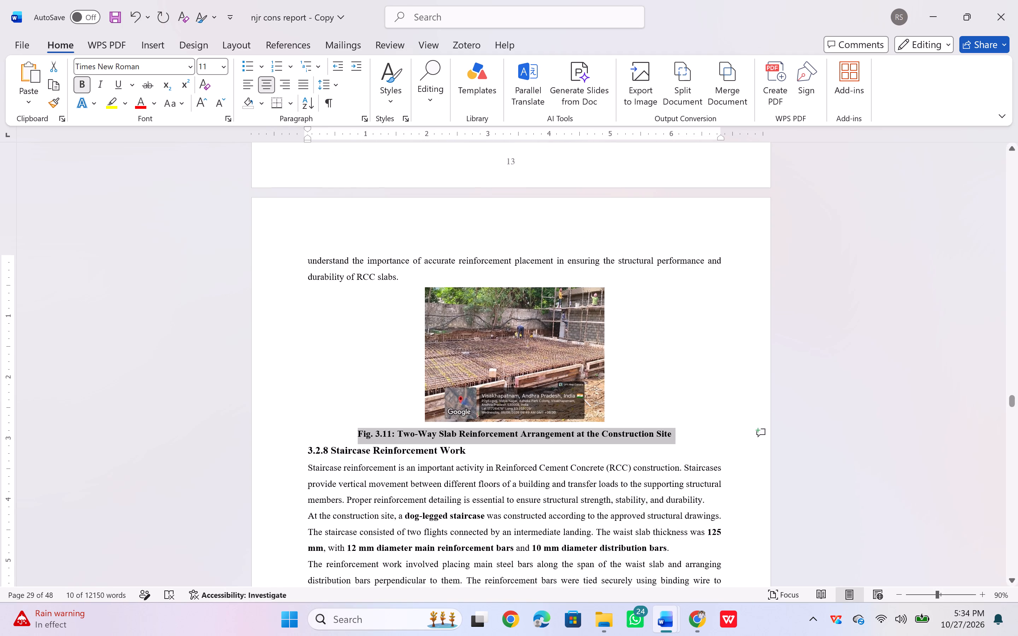
Add space after the Fig. 3.11 caption paragraph.
left_click(339, 86)
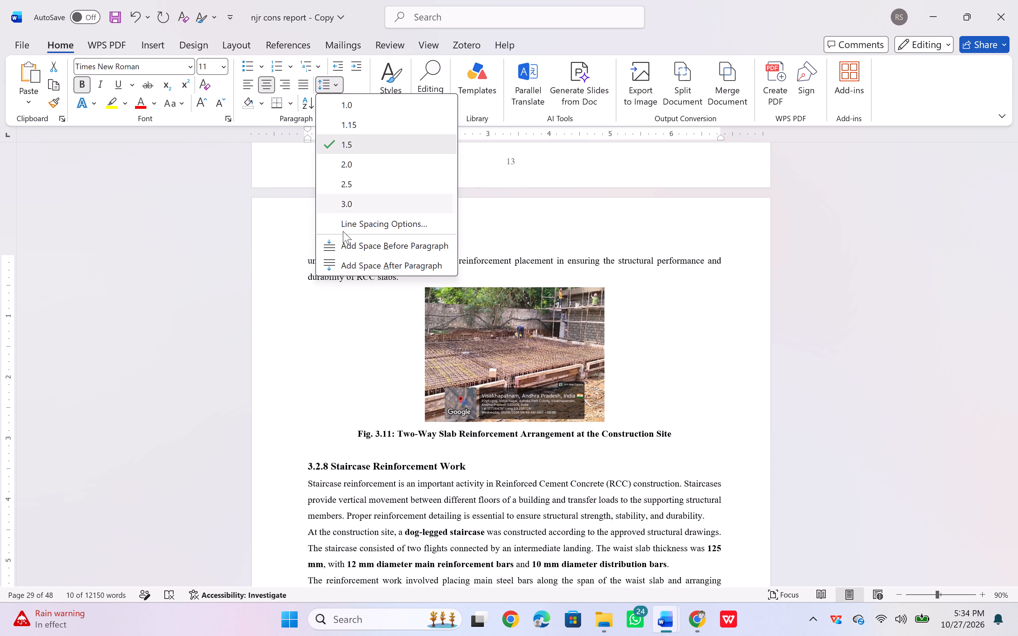
left_click(340, 258)
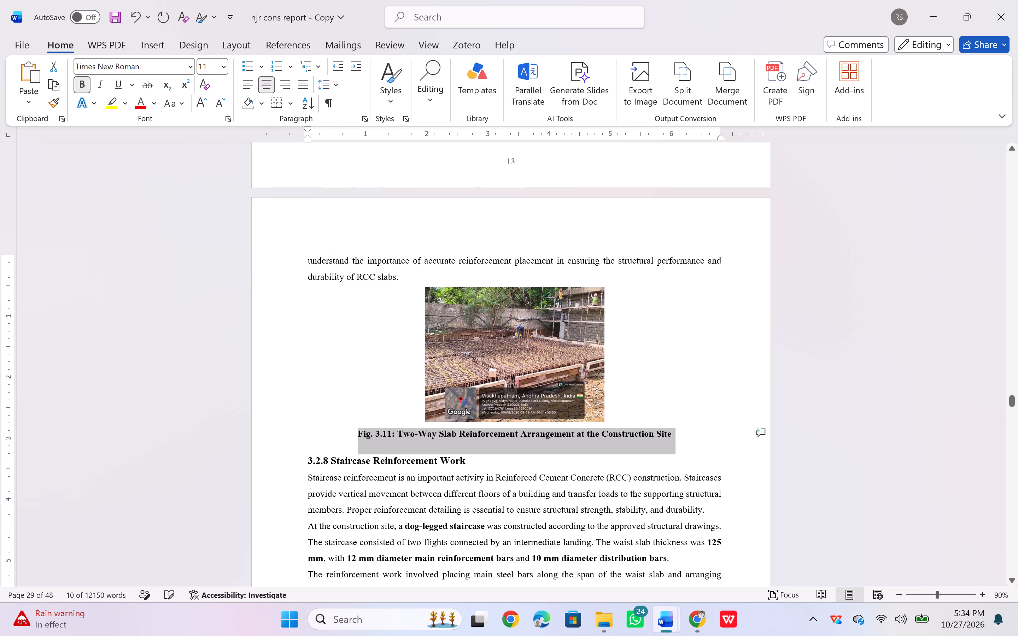
Remove "Two-Way" from the Fig. 3.11 caption so it reads "Slab Reinforcement Arrangement at the Construction Site".
left_click(373, 440)
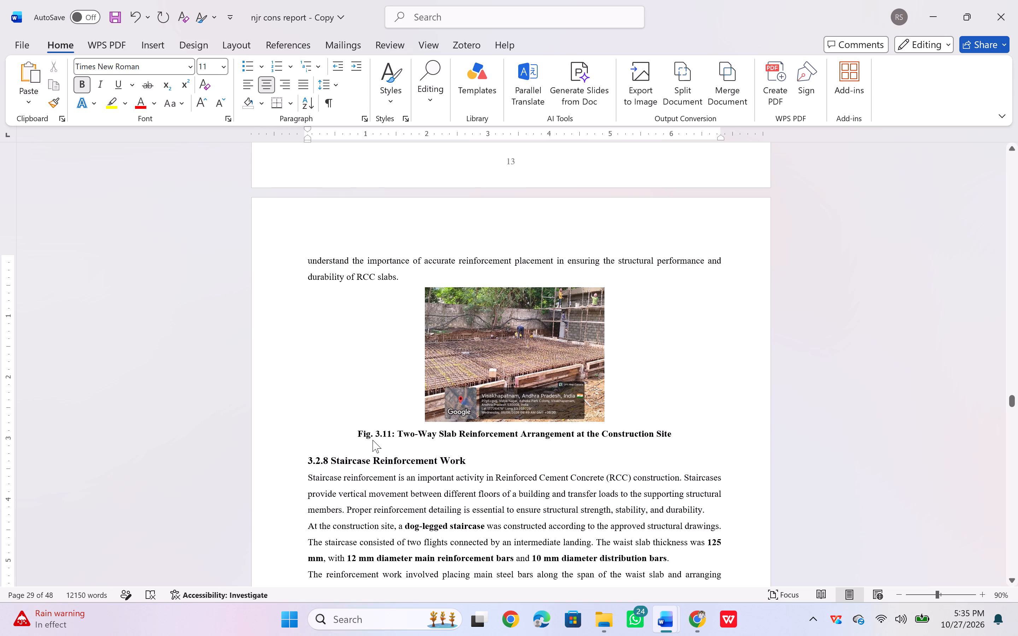
left_click(442, 434)
left_click(438, 432)
key("BackSpace")
key("BackSpace")
key("BackSpace")
key("BackSpace")
key("BackSpace")
key("BackSpace")
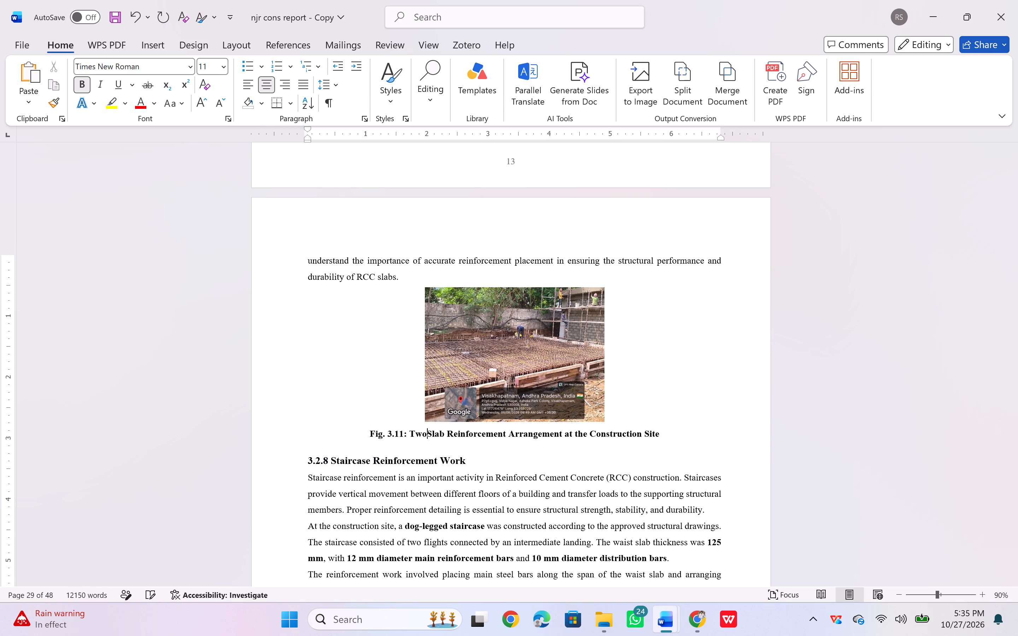
key("BackSpace")
key("BackSpace")
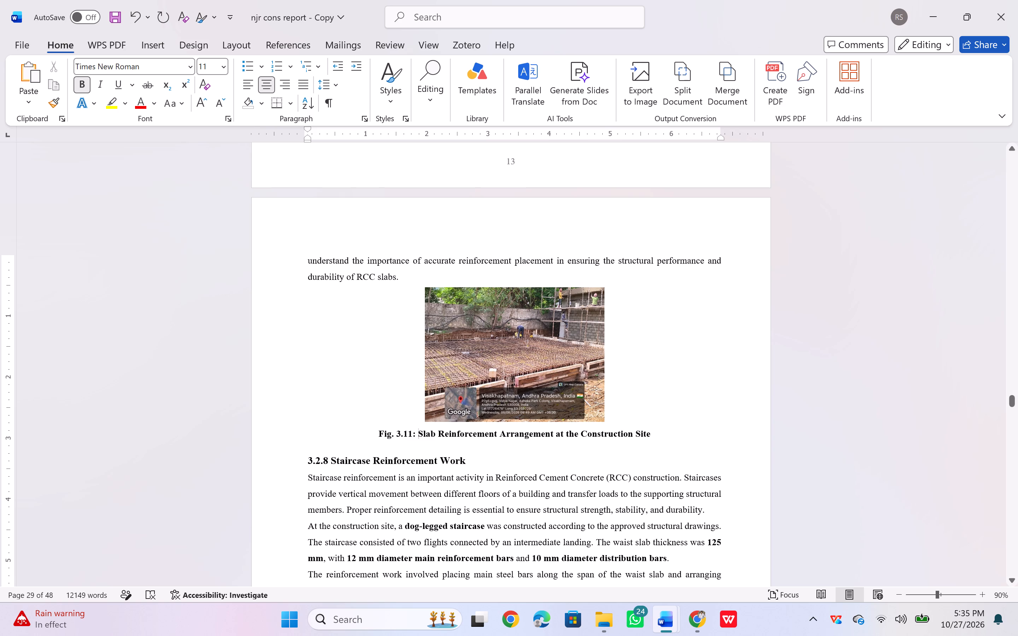
Copy the 8.1 Reinforcement in Stair Case photo from FSI DRAFT REPORT and paste it on a new line above the construction report's Fig. 3.12 caption.
scroll(456, 449, "down", 4)
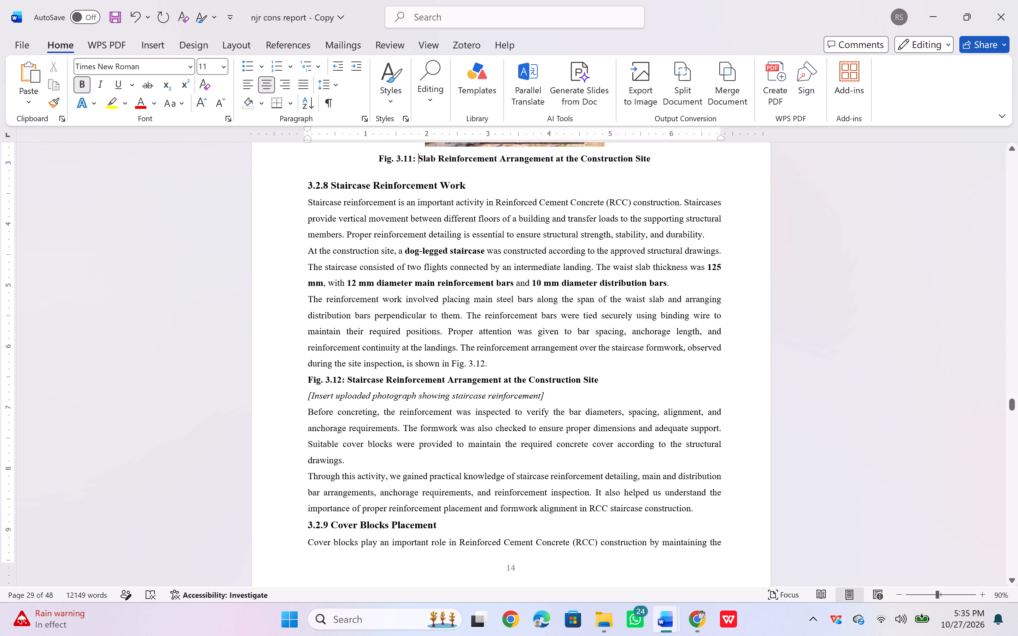
scroll(456, 449, "down", 1)
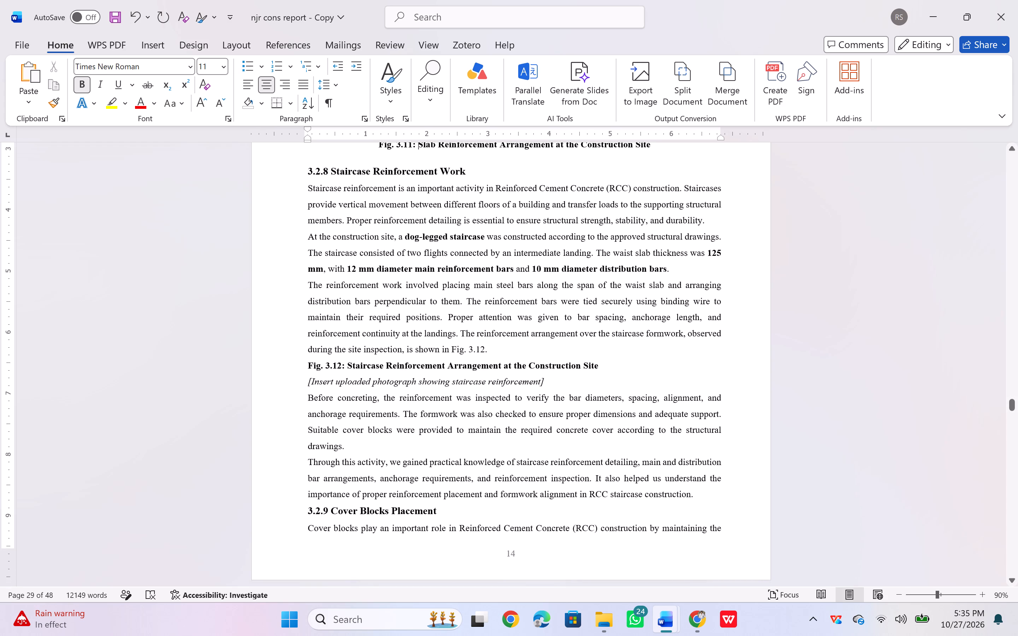
left_click(545, 382)
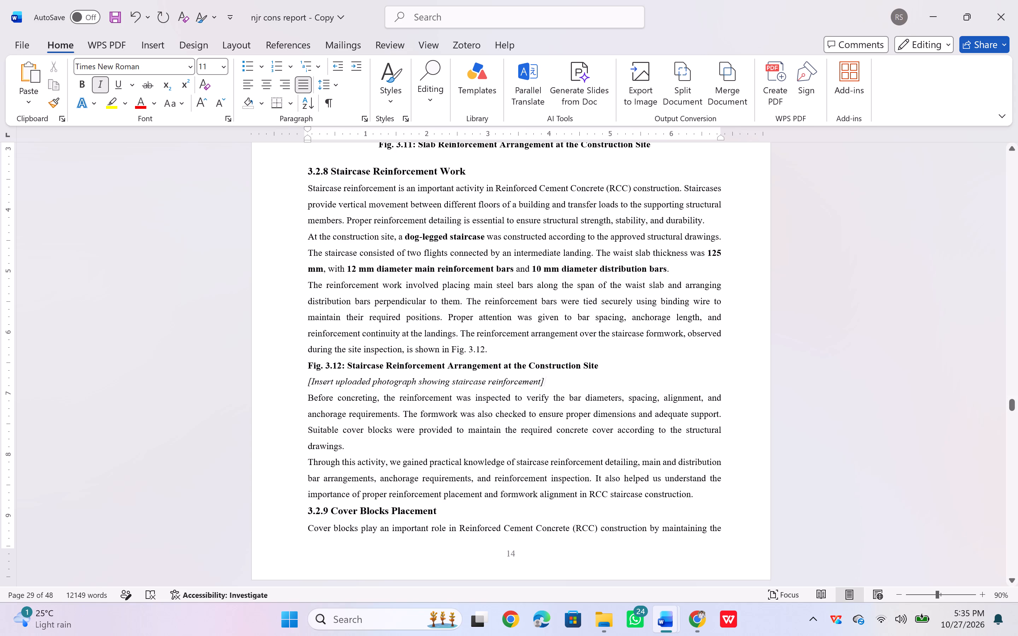
key("alt+Tab")
scroll(523, 422, "down", 1)
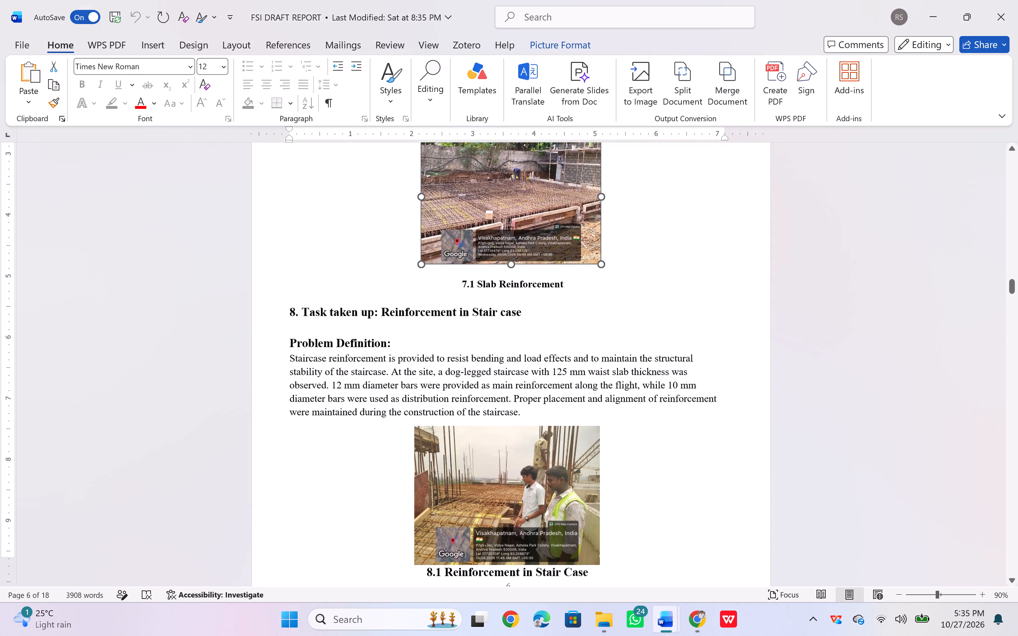
scroll(523, 422, "down", 2)
left_click(523, 422)
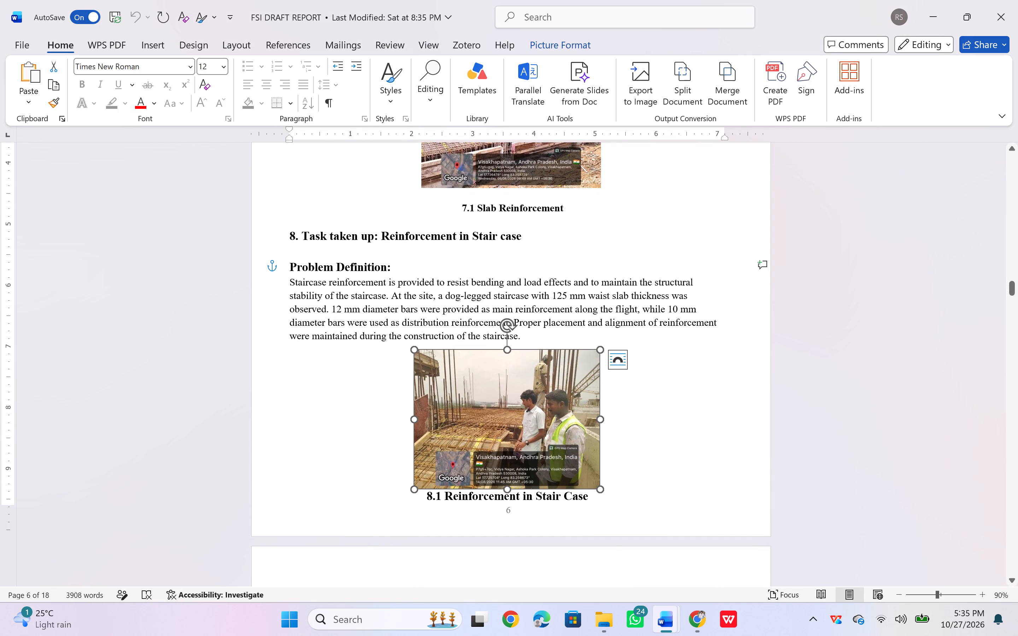
key("ctrl+c")
key("alt+Tab")
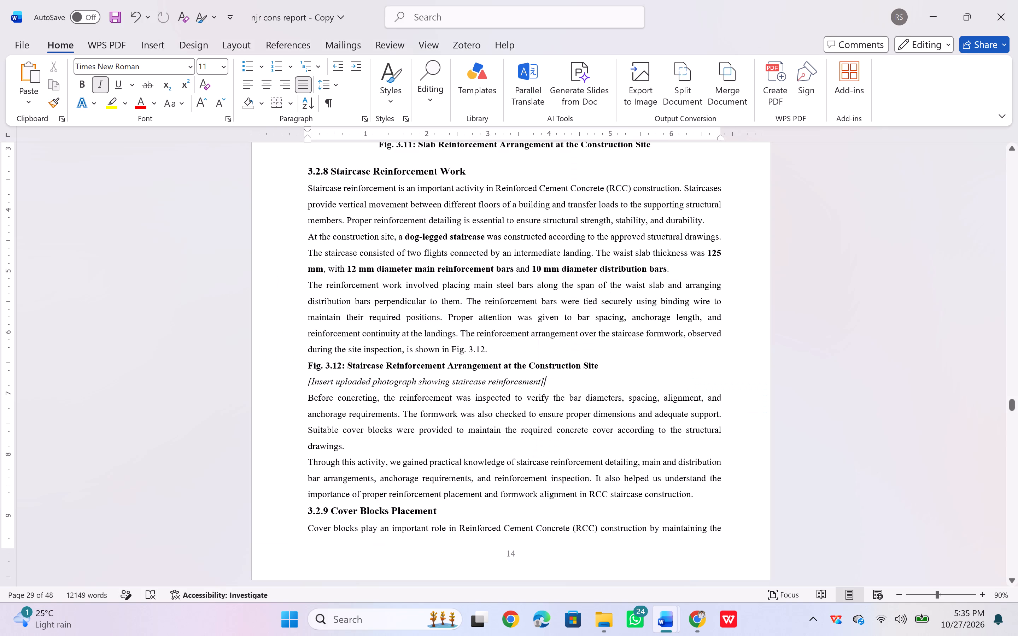
left_click(508, 347)
key("Return")
key("ctrl+v")
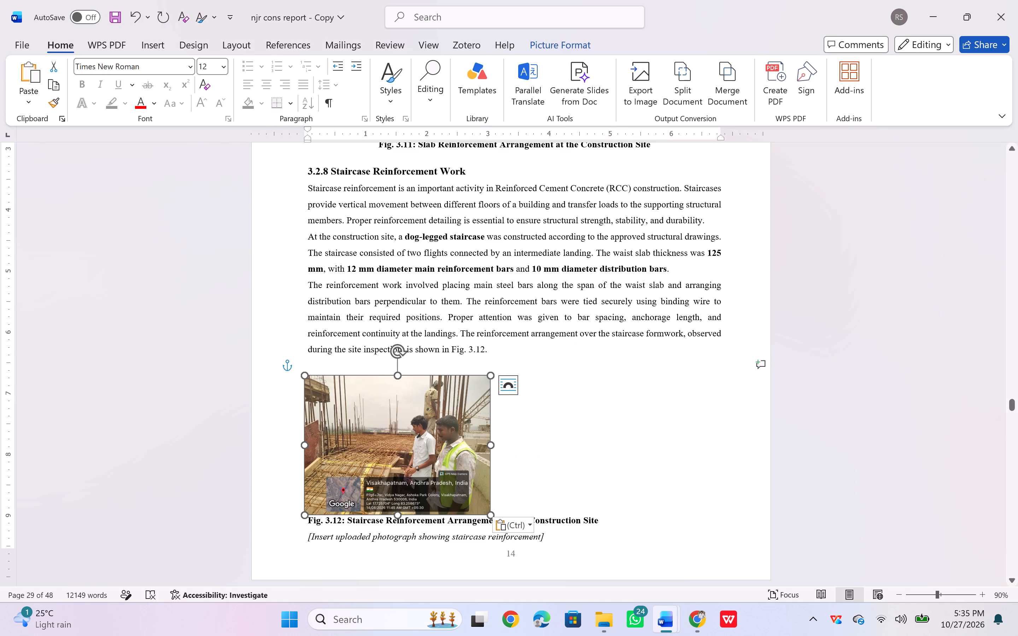
Set the staircase reinforcement photo in line with text and centre it above the Fig. 3.12 caption.
left_click(503, 387)
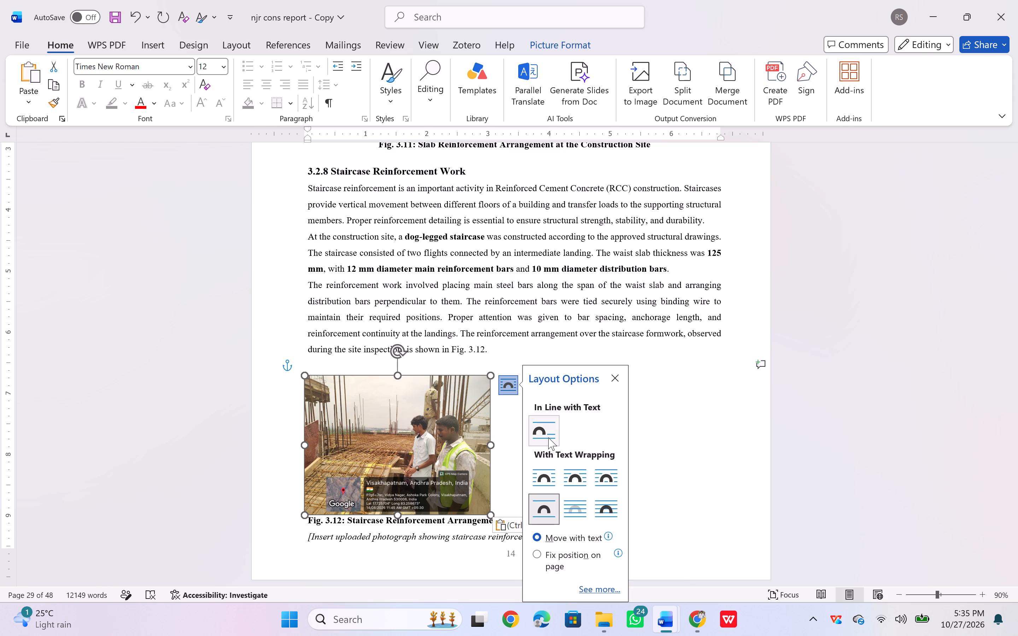
left_click(549, 437)
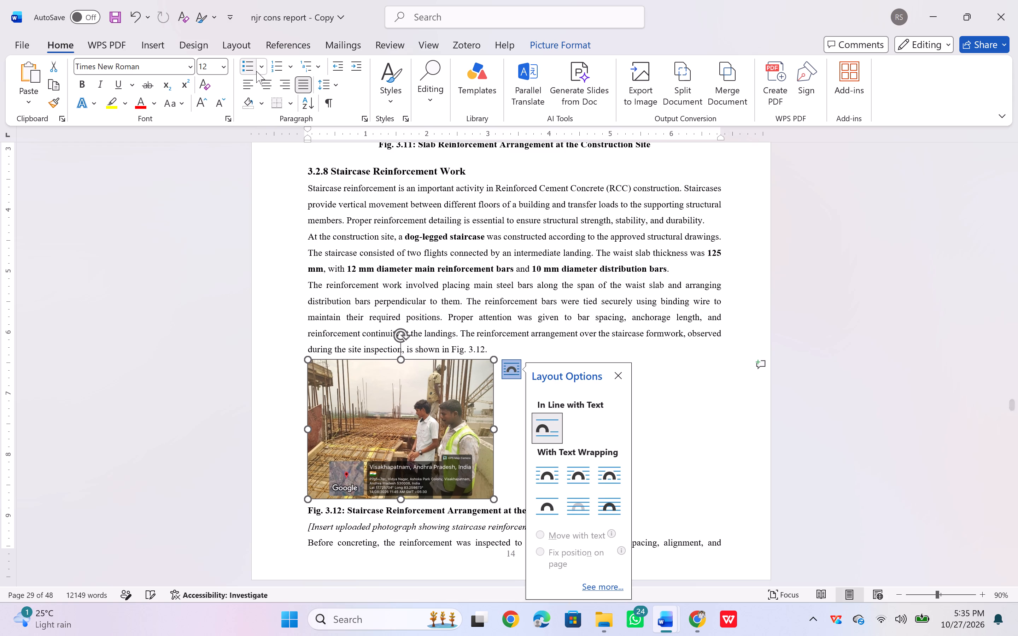
left_click(262, 88)
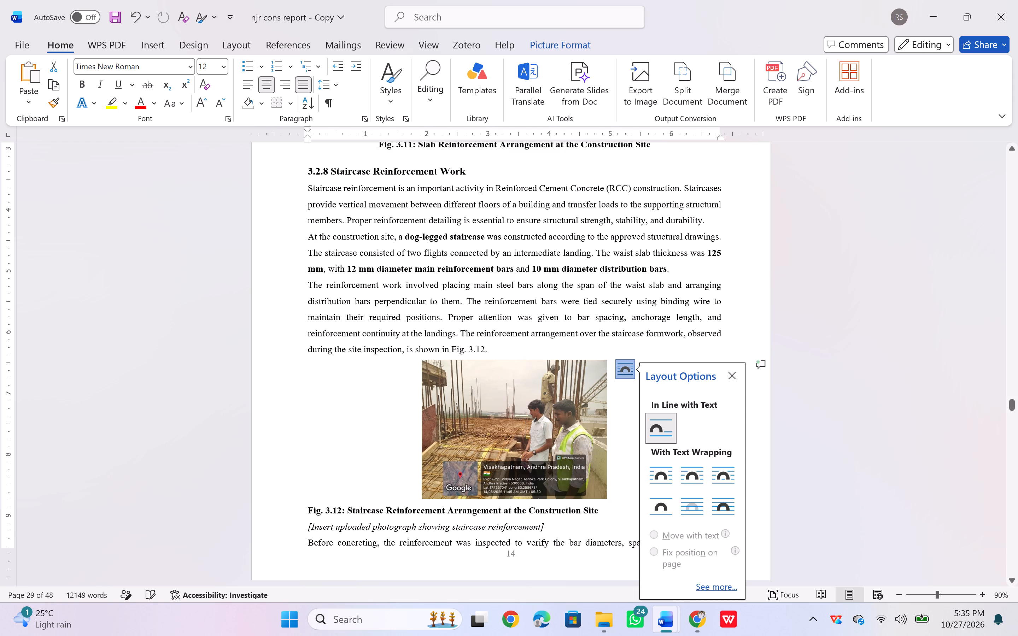
Centre the Fig. 3.12 caption below the staircase reinforcement photo.
double_click(375, 509)
double_click(375, 509)
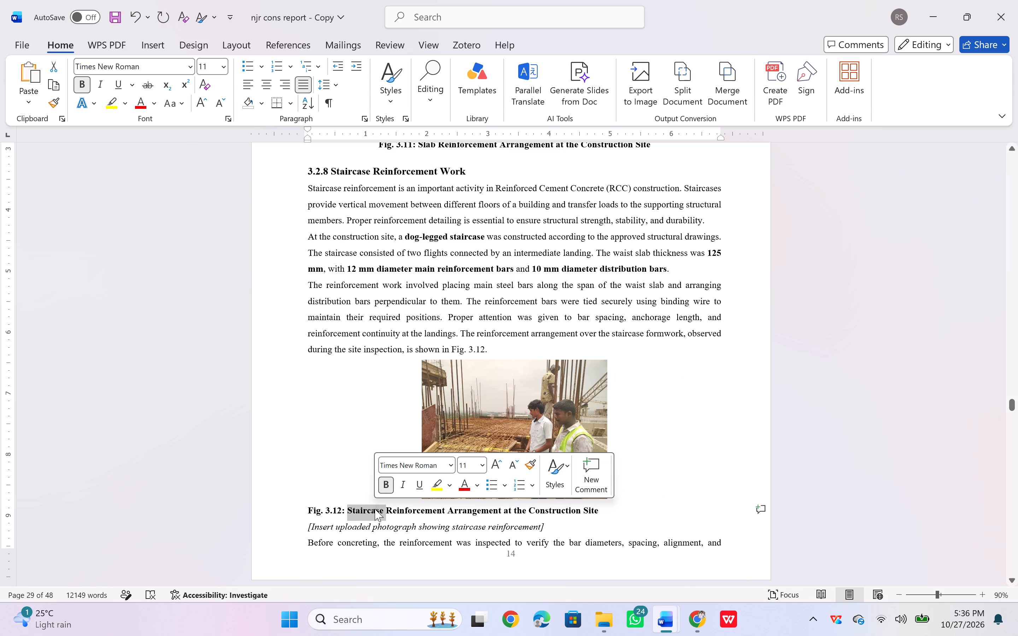
triple_click(375, 509)
left_click(375, 509)
left_click(375, 509)
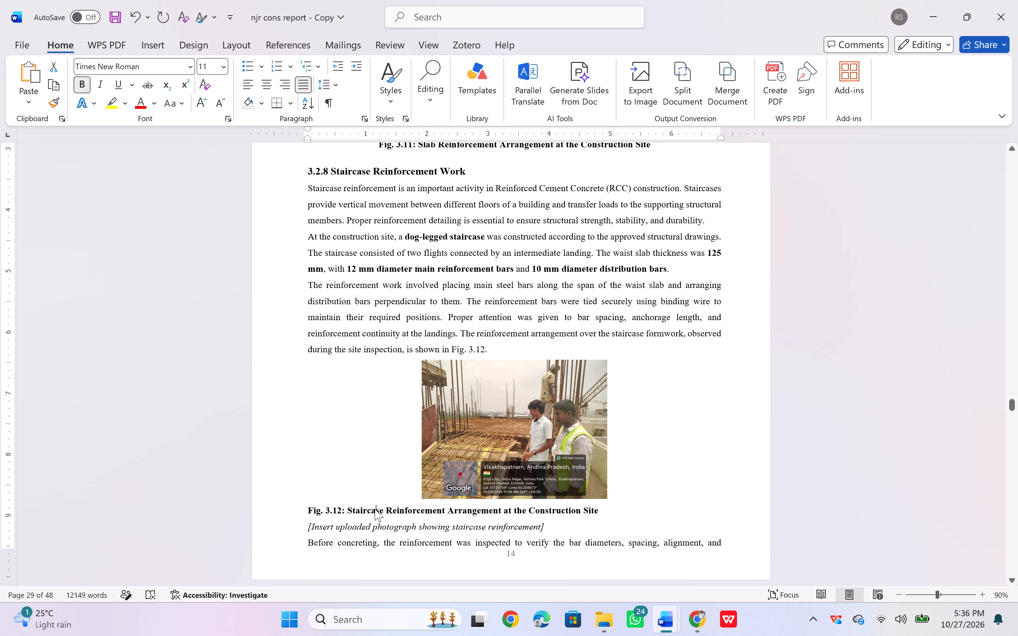
double_click(375, 509)
left_click(375, 509)
triple_click(375, 509)
left_click(268, 88)
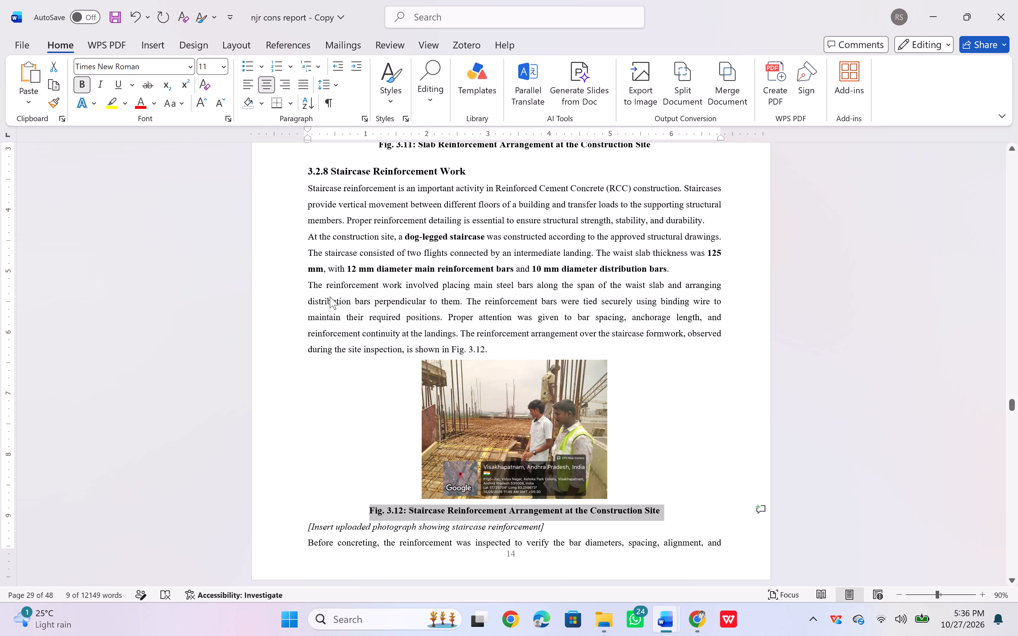
Delete the "[Insert uploaded photograph showing staircase reinforcement]" placeholder and its empty line below the Fig. 3.12 caption.
left_click(546, 529)
key("BackSpace")
key("BackSpace")
key("BackSpace")
key("BackSpace")
key("BackSpace")
key("BackSpace")
key("BackSpace")
key("BackSpace")
key("BackSpace")
key("BackSpace")
key("BackSpace")
key("BackSpace")
key("BackSpace")
key("BackSpace")
key("BackSpace")
key("BackSpace")
key("BackSpace")
key("BackSpace")
key("BackSpace")
key("BackSpace")
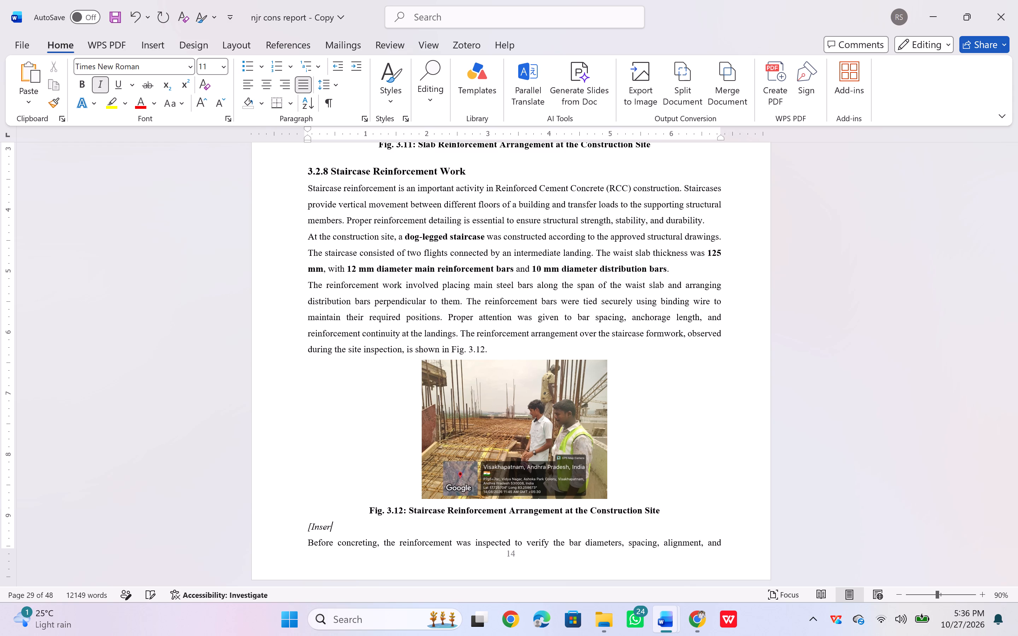
key("BackSpace")
key("BackSpace")
key("BackSpace")
key("BackSpace")
key("BackSpace")
key("BackSpace")
key("BackSpace")
key("BackSpace")
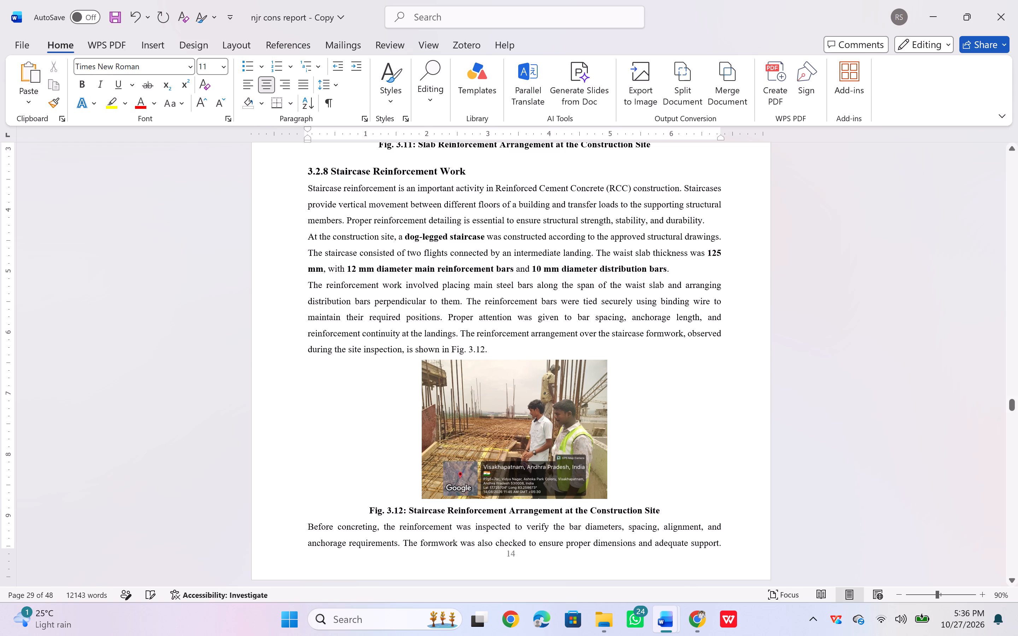
Shorten the Fig. 3.12 caption to "Fig. 3.12: Staircase Reinforcement Arrangement" by deleting "at the Construction Site".
key("BackSpace")
key("BackSpace")
key("BackSpace")
key("BackSpace")
key("BackSpace")
key("BackSpace")
key("BackSpace")
key("BackSpace")
key("BackSpace")
key("BackSpace")
key("BackSpace")
key("BackSpace")
key("BackSpace")
key("BackSpace")
key("BackSpace")
key("BackSpace")
key("BackSpace")
key("BackSpace")
key("BackSpace")
key("BackSpace")
key("BackSpace")
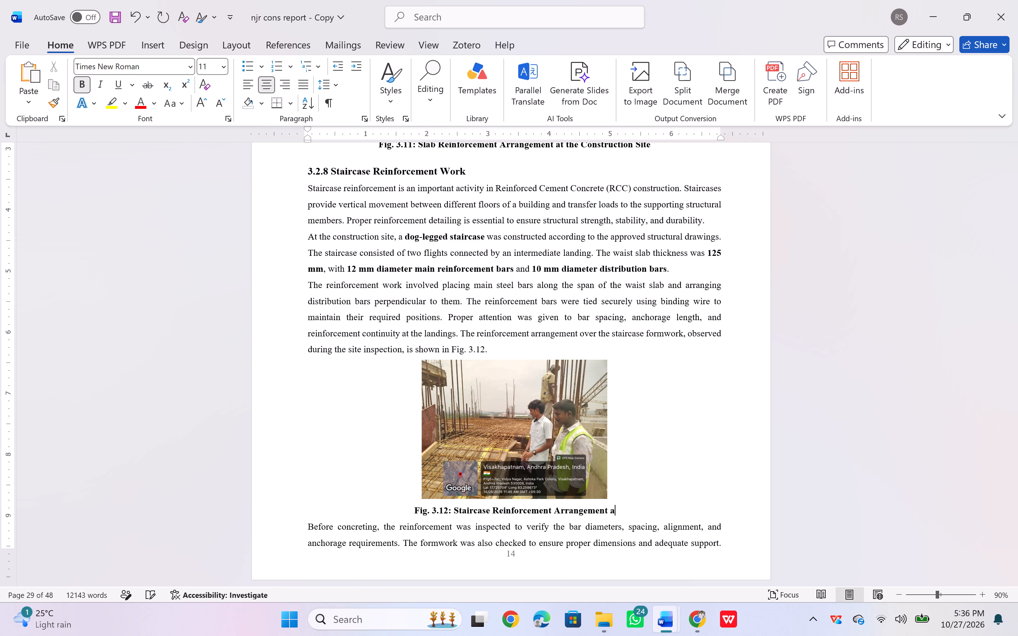
key("BackSpace")
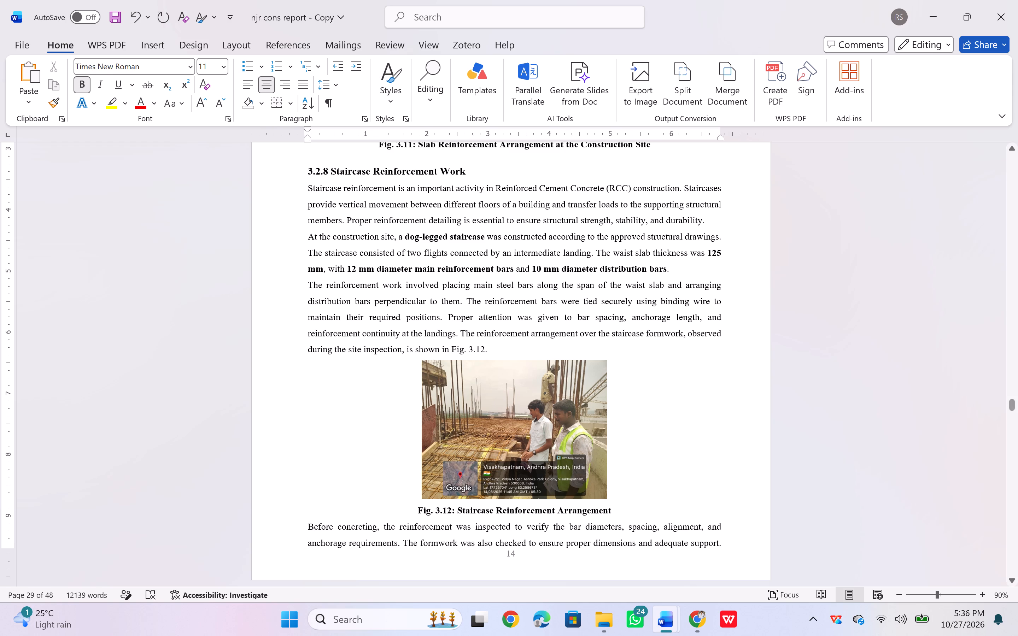
Shorten the Fig. 3.11 caption to "Fig. 3.11: Slab Reinforcement Arrangement" by deleting "at the Construction Site".
scroll(632, 391, "up", 1)
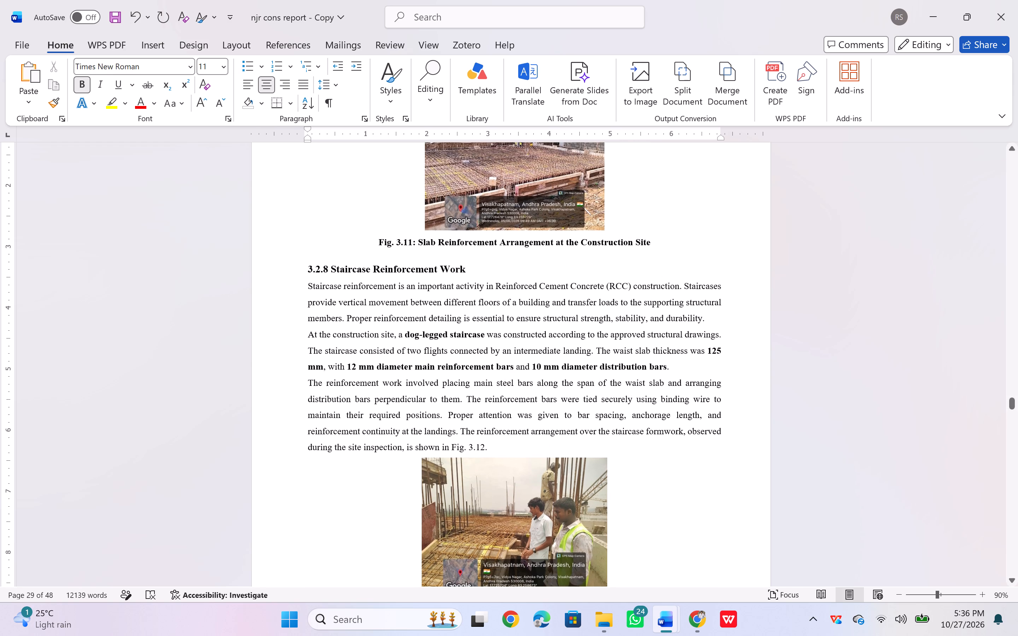
left_click(661, 251)
key("BackSpace")
key("BackSpace")
key("BackSpace")
key("BackSpace")
key("BackSpace")
key("BackSpace")
key("BackSpace")
key("BackSpace")
key("BackSpace")
key("BackSpace")
key("BackSpace")
key("BackSpace")
key("BackSpace")
key("BackSpace")
key("BackSpace")
key("BackSpace")
key("BackSpace")
key("BackSpace")
key("BackSpace")
key("BackSpace")
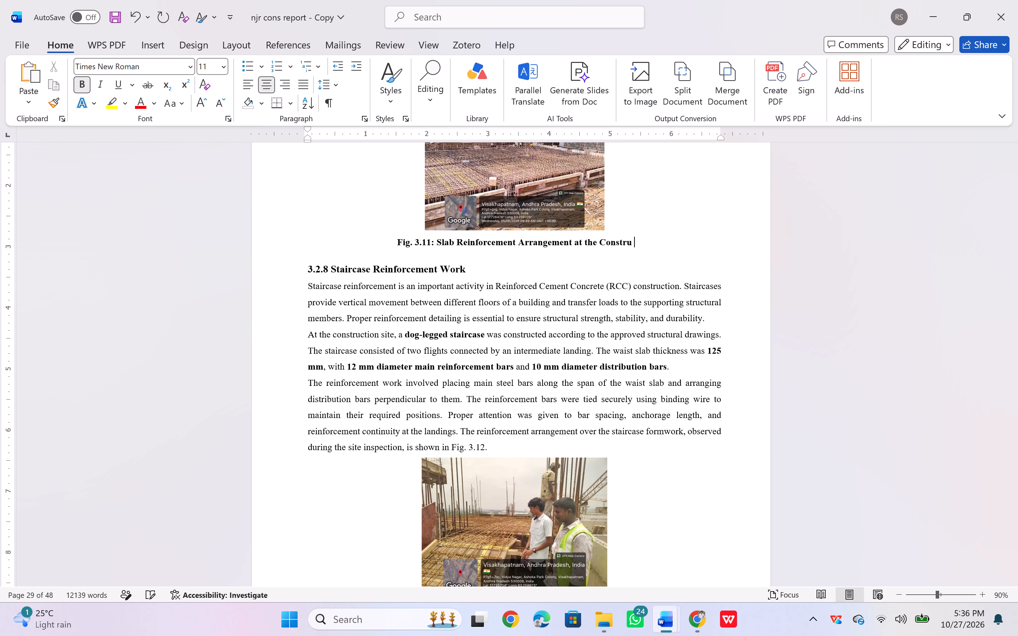
key("BackSpace")
key("BackSpace")
key("BackSpace")
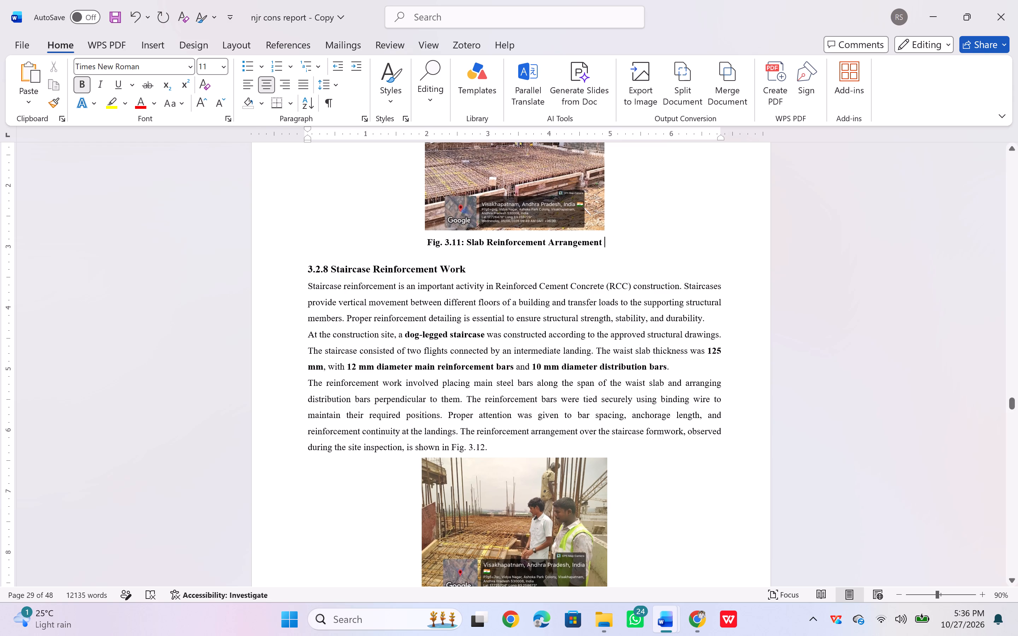
Apply all borders to the whole Table 3.1 concrete cover table in section 3.2.9 Cover Blocks Placement.
scroll(599, 331, "down", 2)
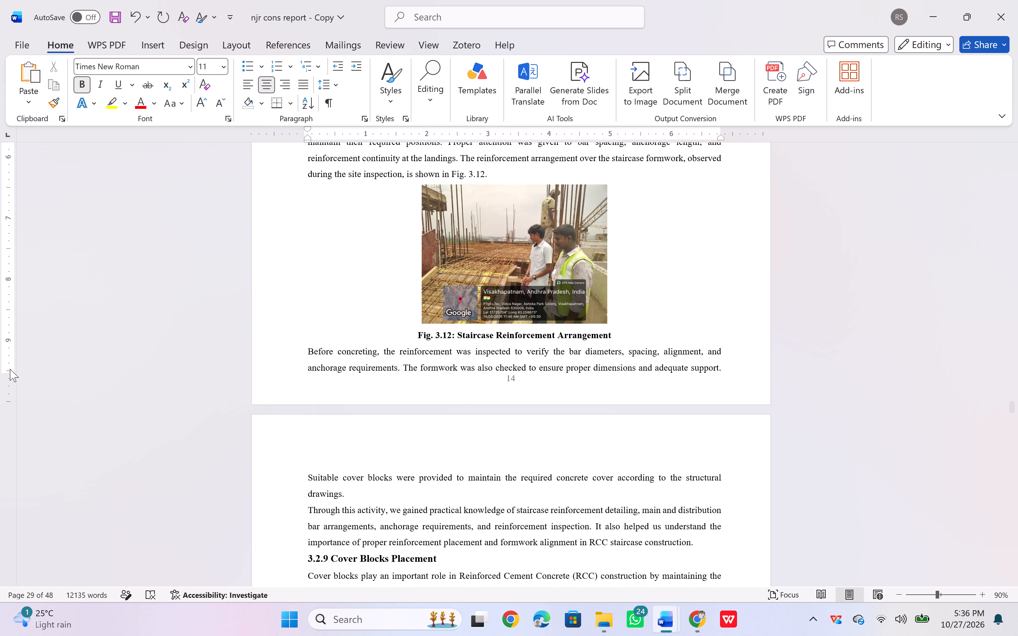
left_click_drag(10, 369, 10, 361)
scroll(288, 466, "down", 1)
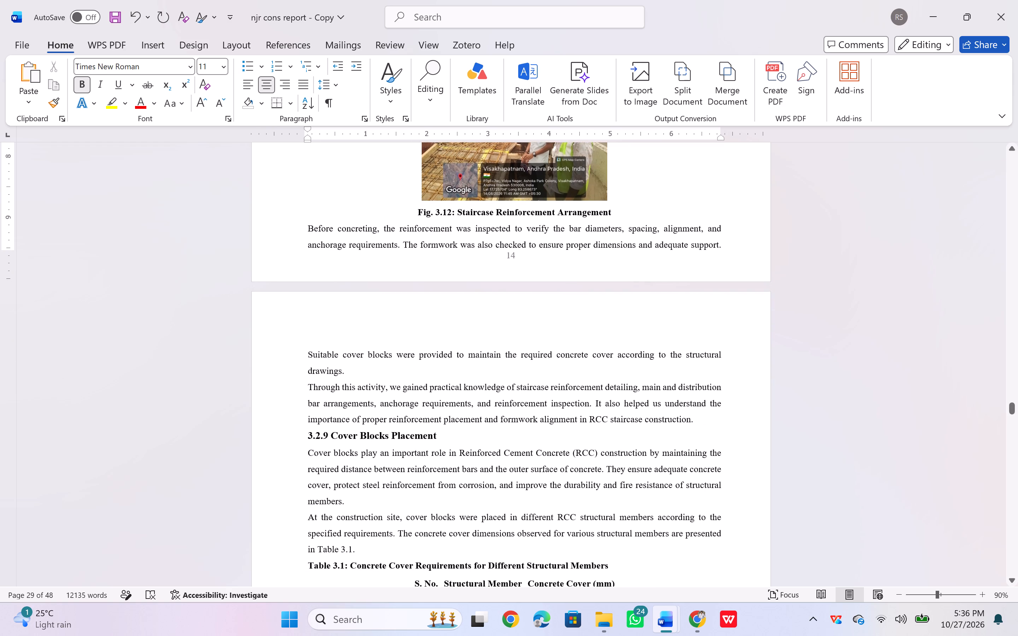
scroll(288, 466, "down", 2)
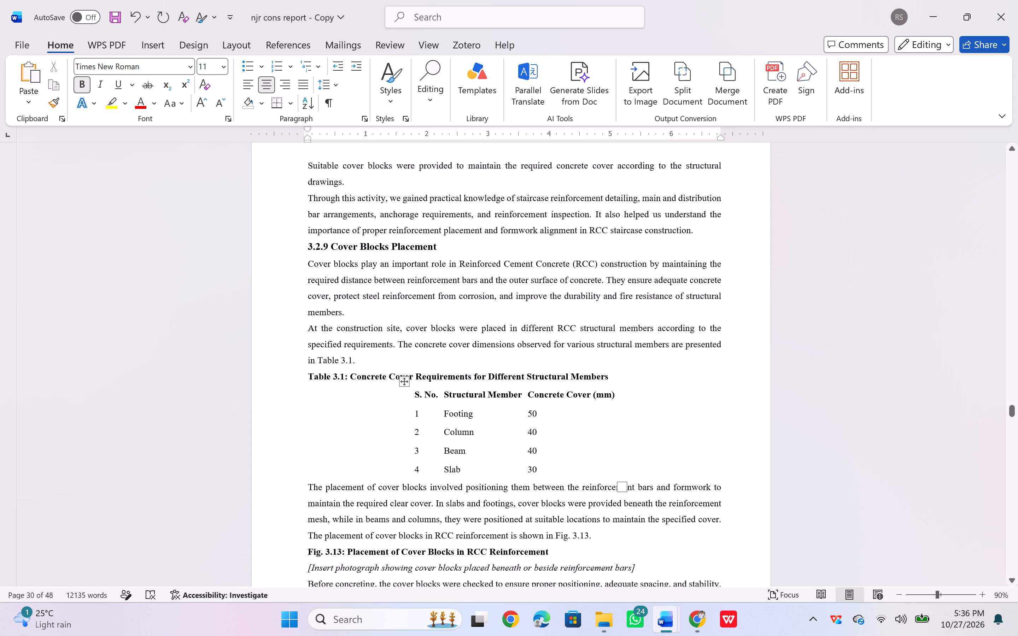
left_click(405, 380)
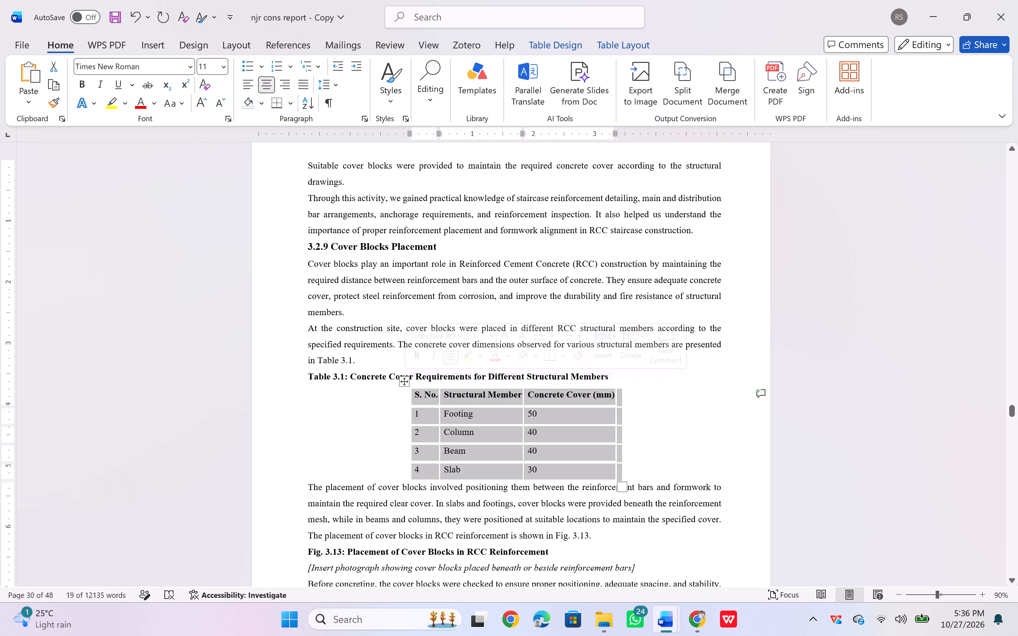
left_click(289, 104)
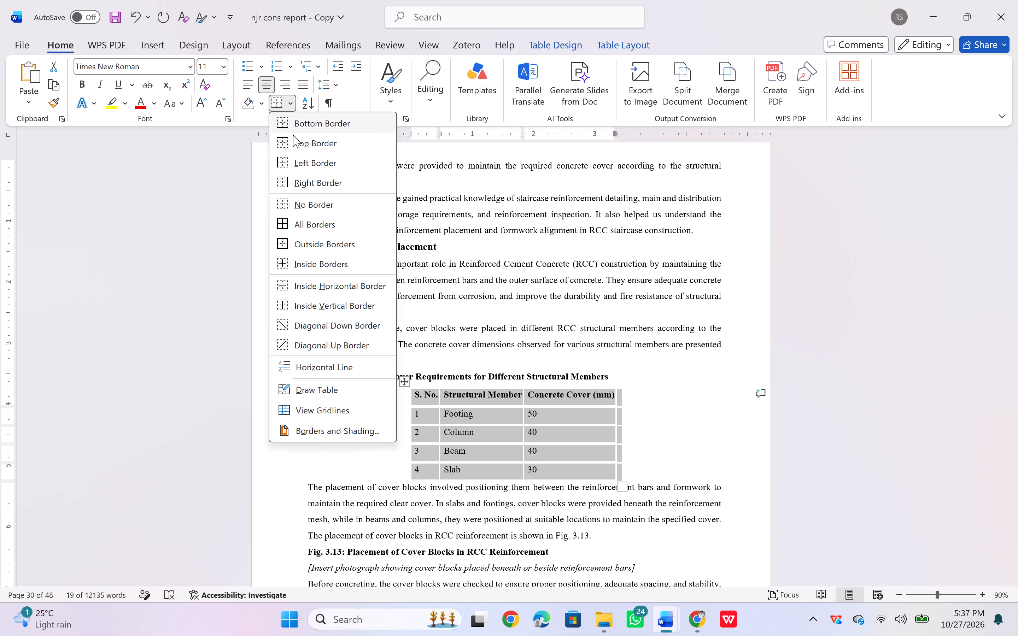
left_click(304, 221)
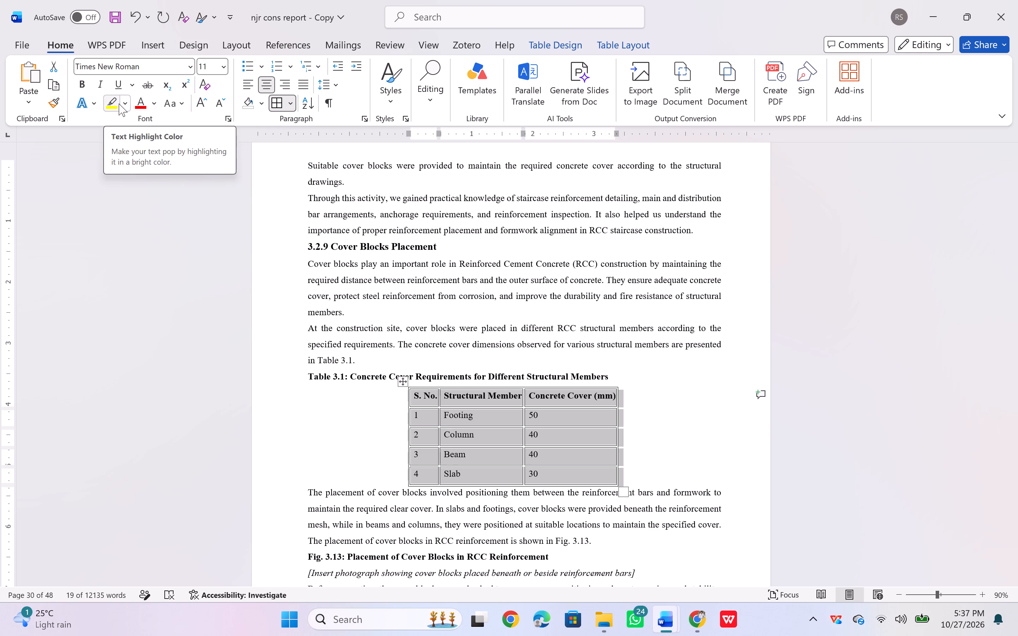
Centre the Table 3.1 title above its table and set its font size to 12.
left_click(333, 396)
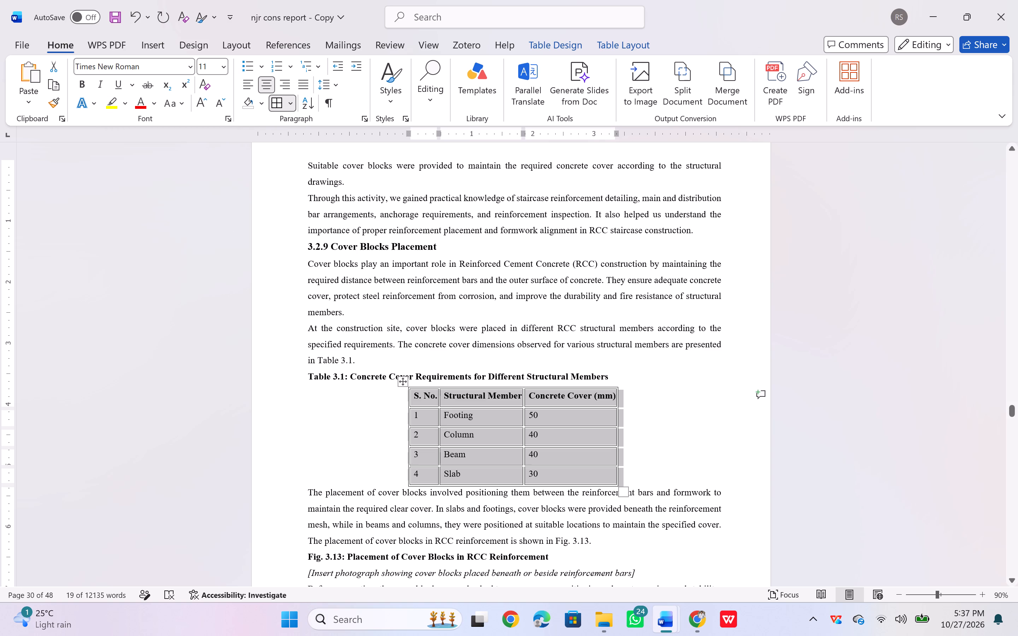
left_click(323, 388)
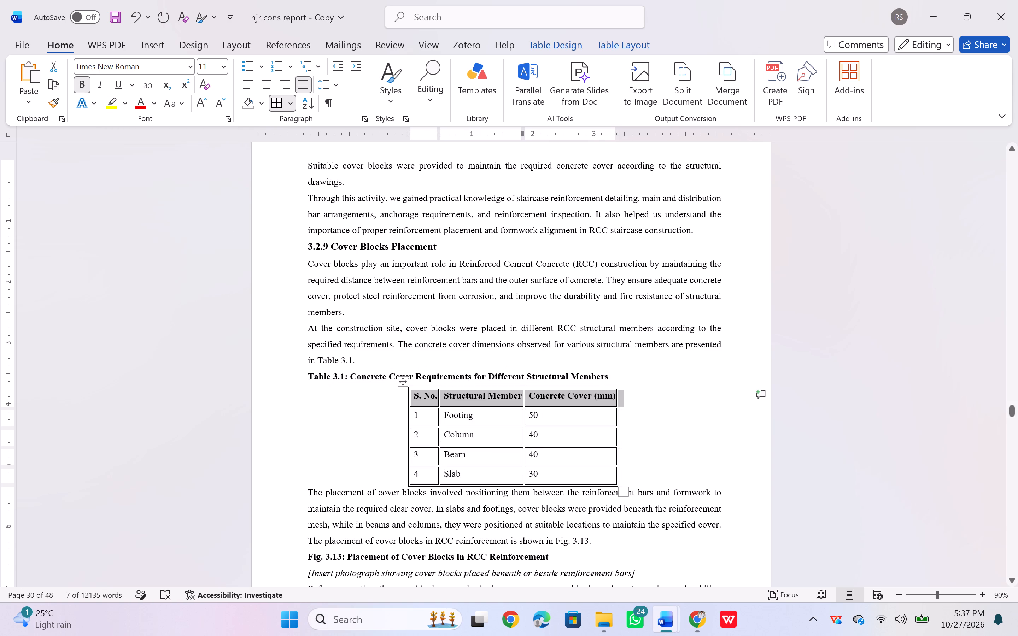
triple_click(324, 377)
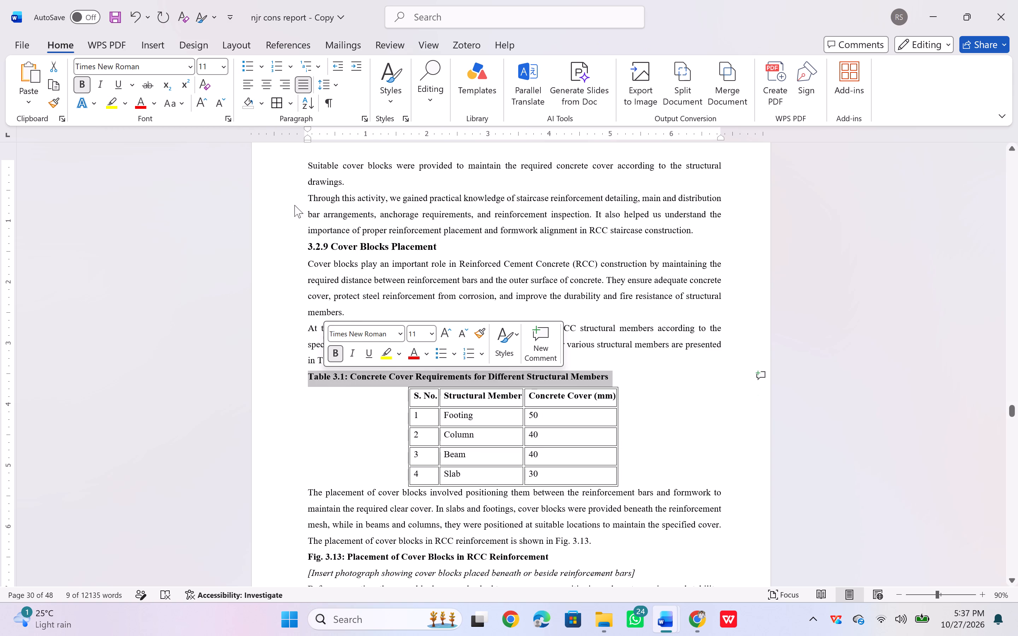
left_click(267, 87)
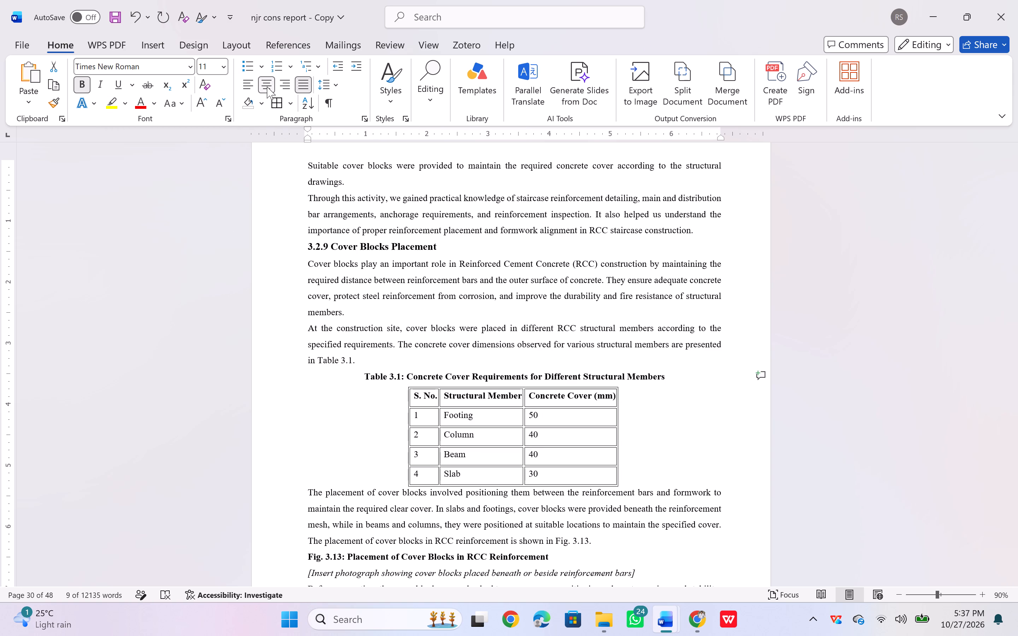
left_click(223, 65)
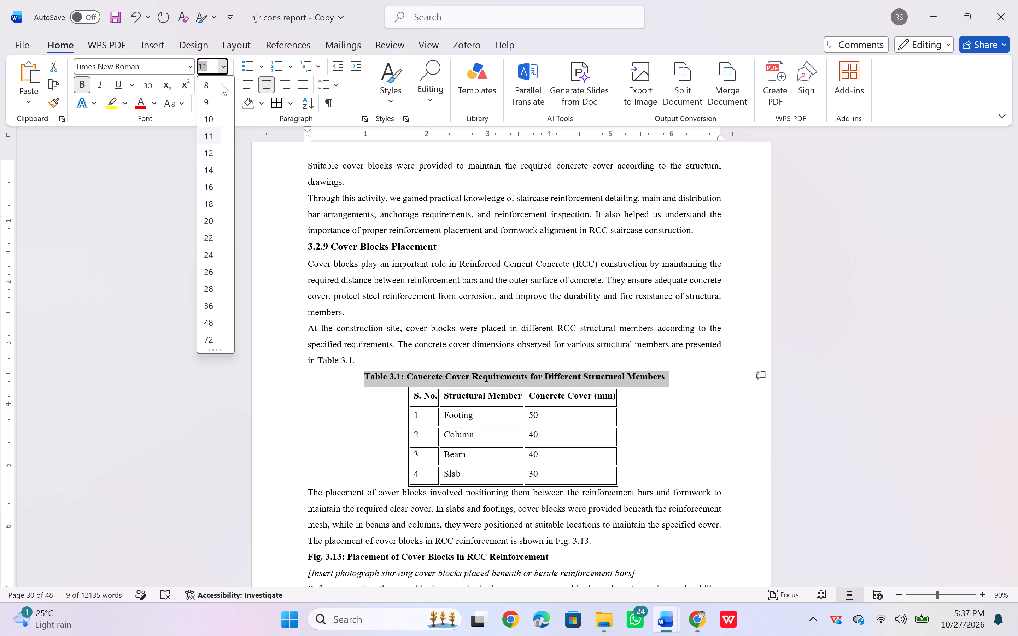
left_click(209, 152)
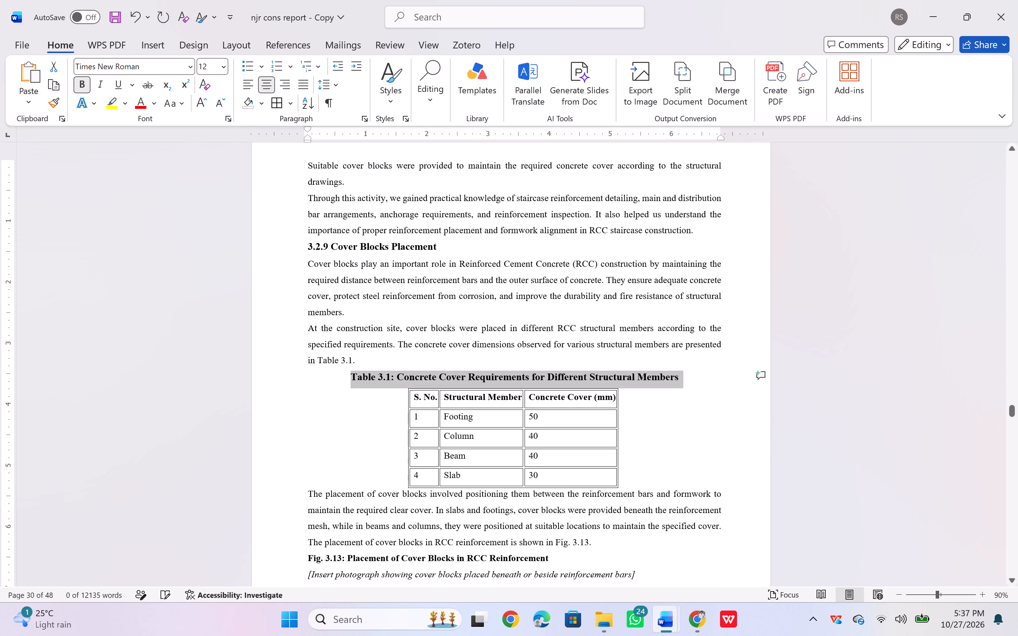
left_click(380, 376)
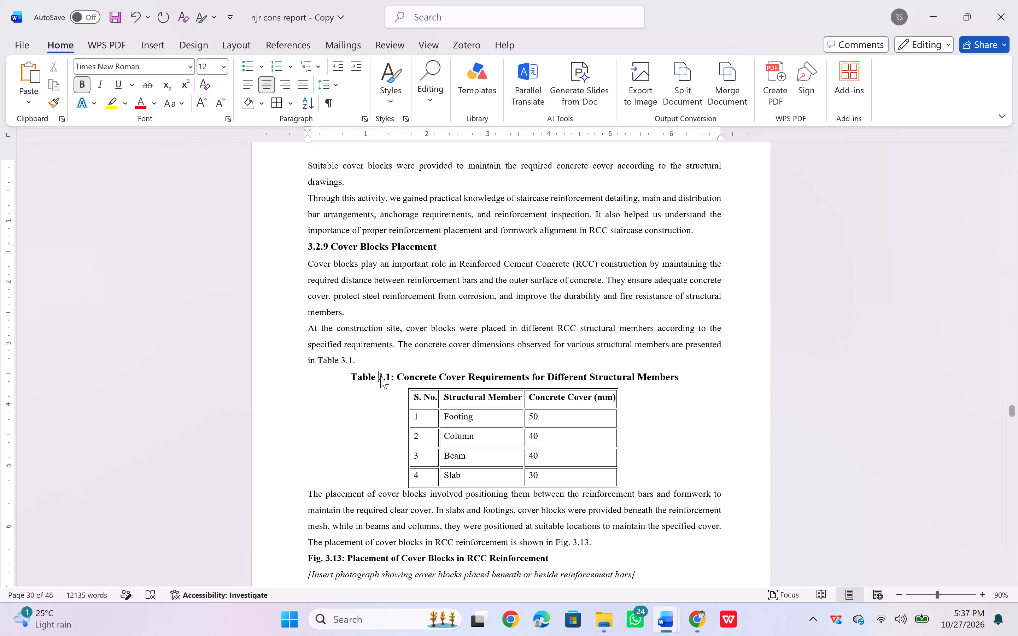
Copy the 9.1 Cover Blocks Placing photo from FSI DRAFT REPORT and paste it on a new line above the construction report's Fig. 3.13 caption.
scroll(388, 425, "down", 1)
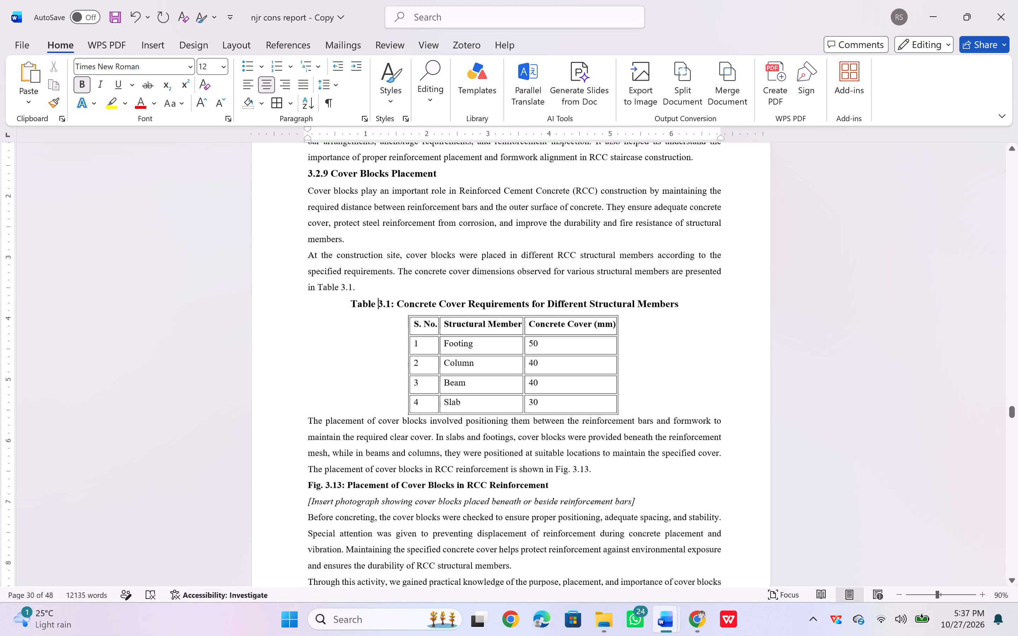
scroll(388, 425, "down", 3)
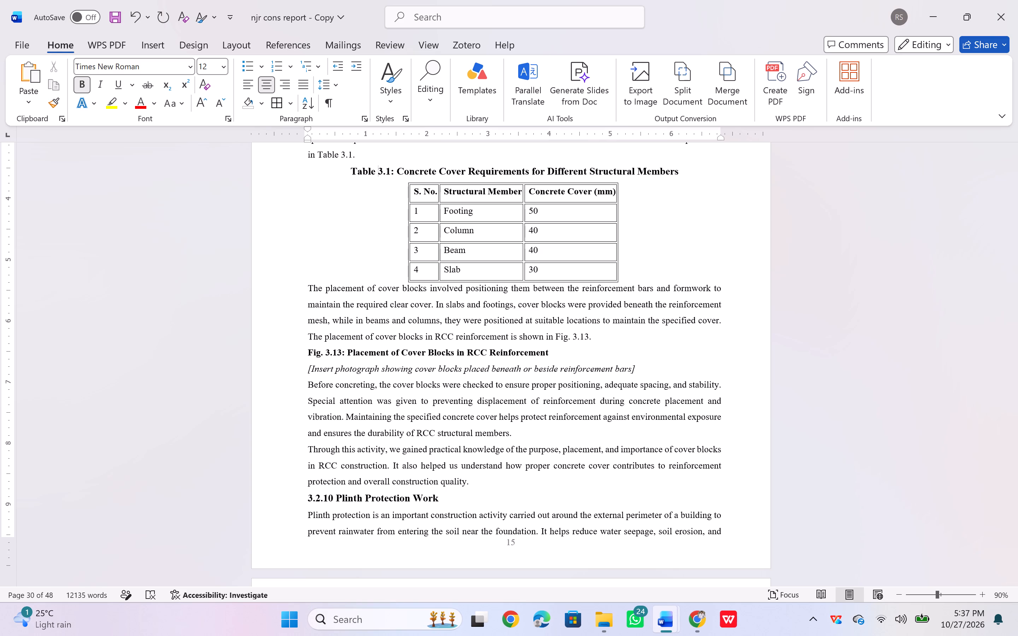
left_click(593, 342)
key("Return")
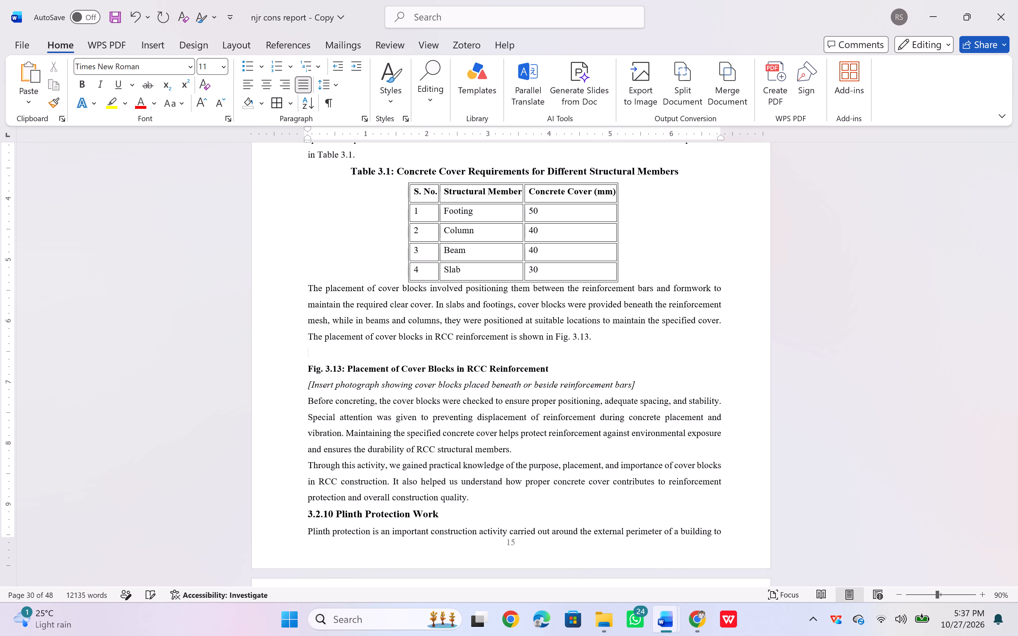
key("alt+Tab")
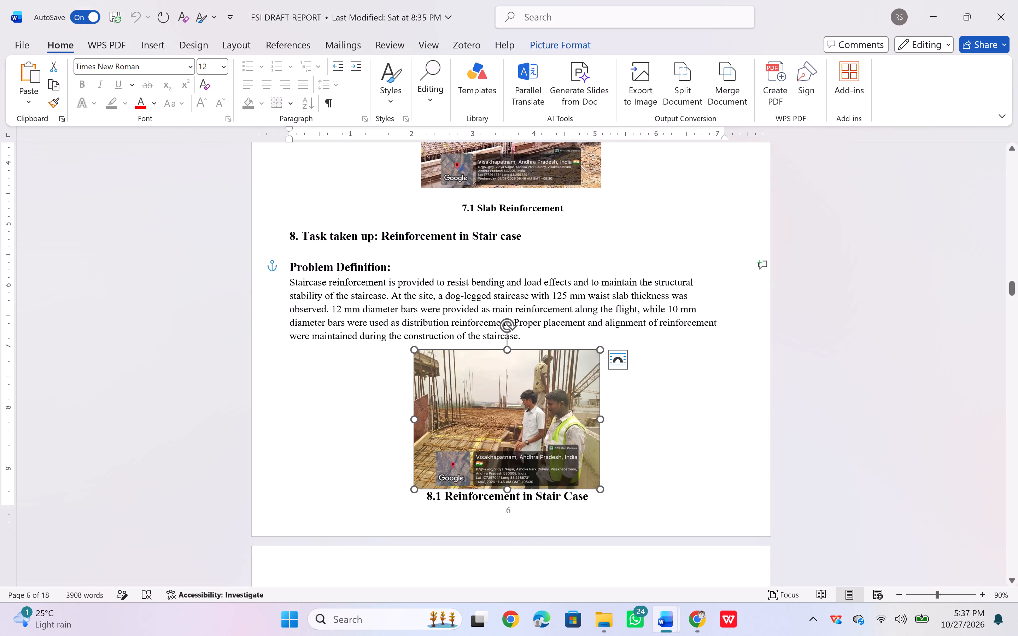
scroll(512, 416, "down", 5)
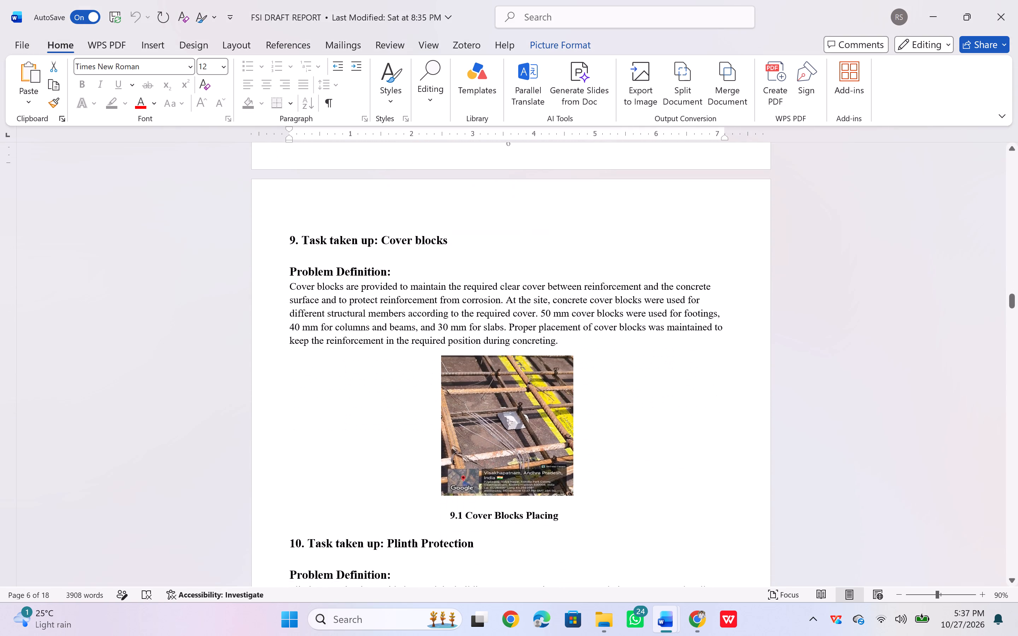
left_click(505, 429)
key("ctrl+c")
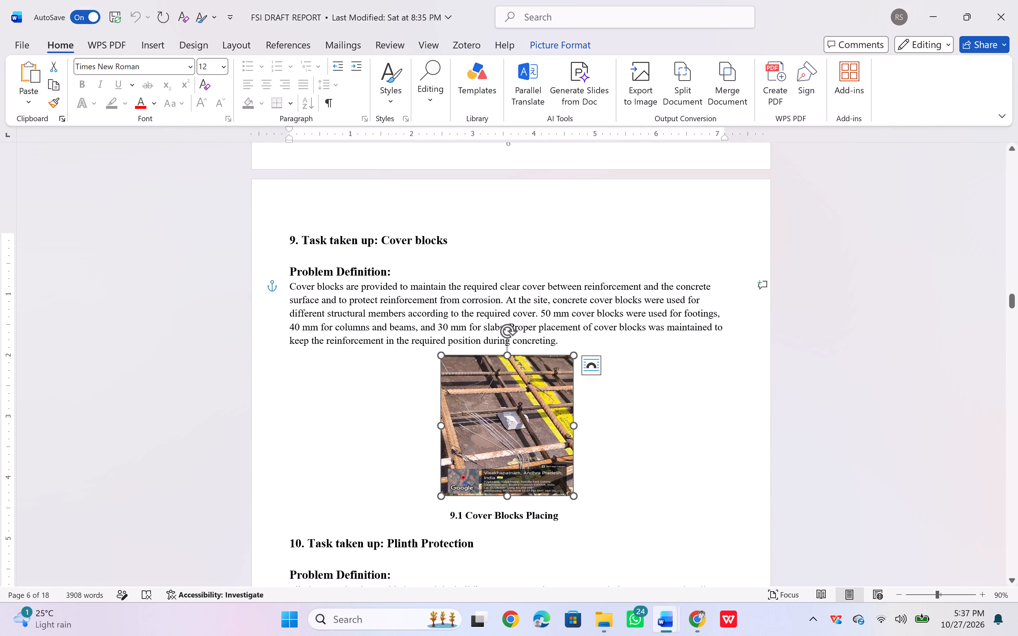
key("alt+Tab")
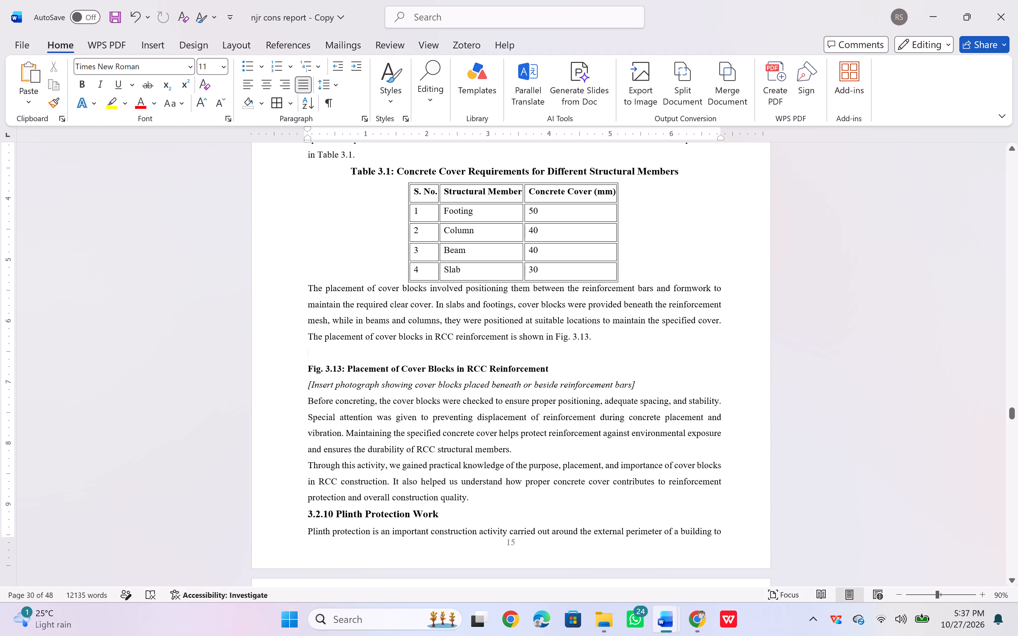
key("ctrl+v")
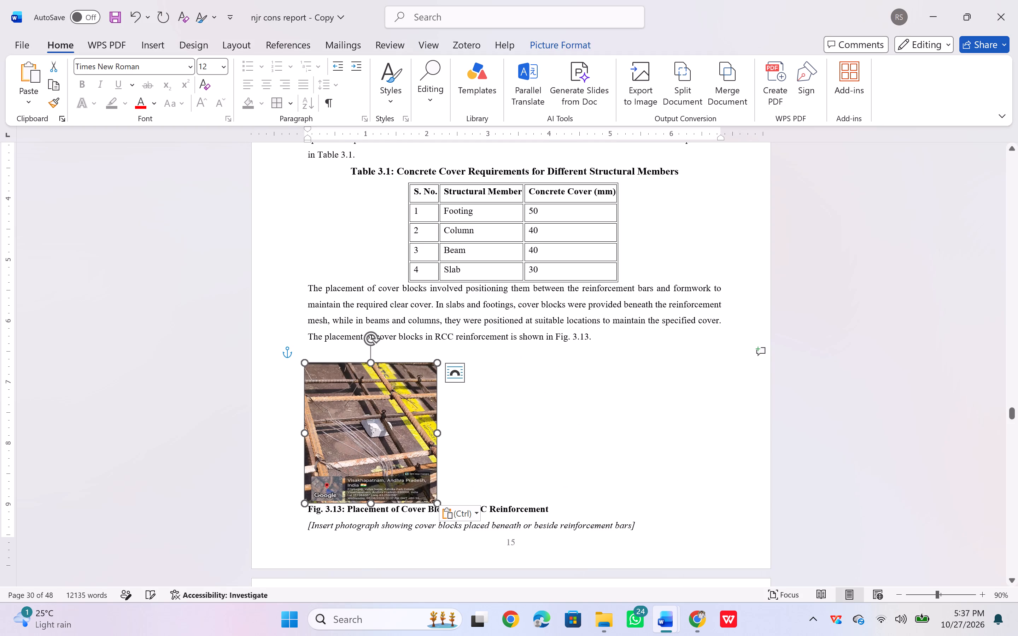
Set the cover blocks photo in line with text and centre it above the Fig. 3.13 caption.
left_click(456, 367)
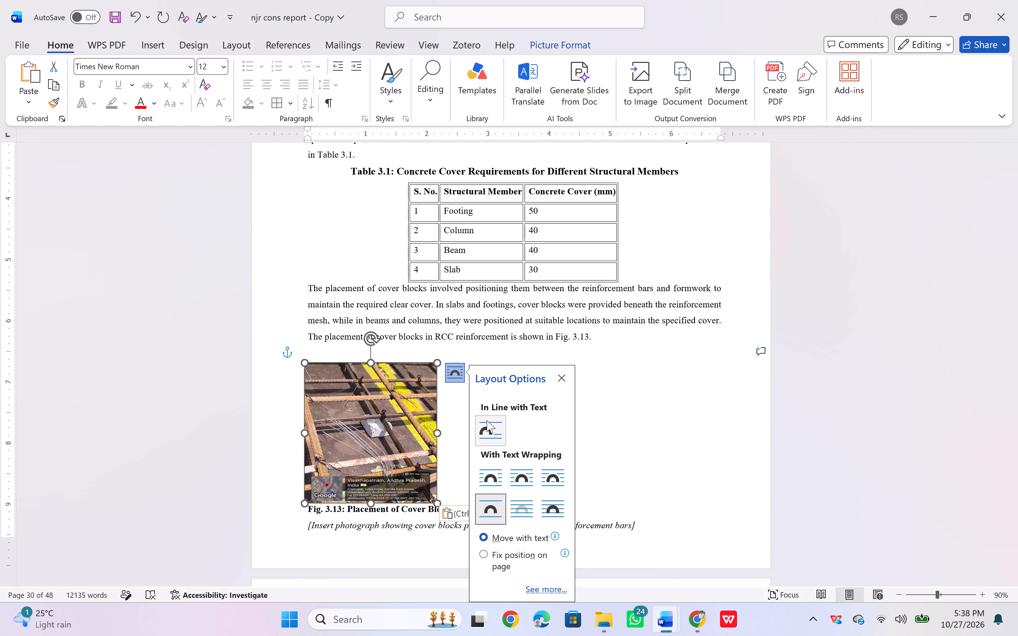
left_click(487, 422)
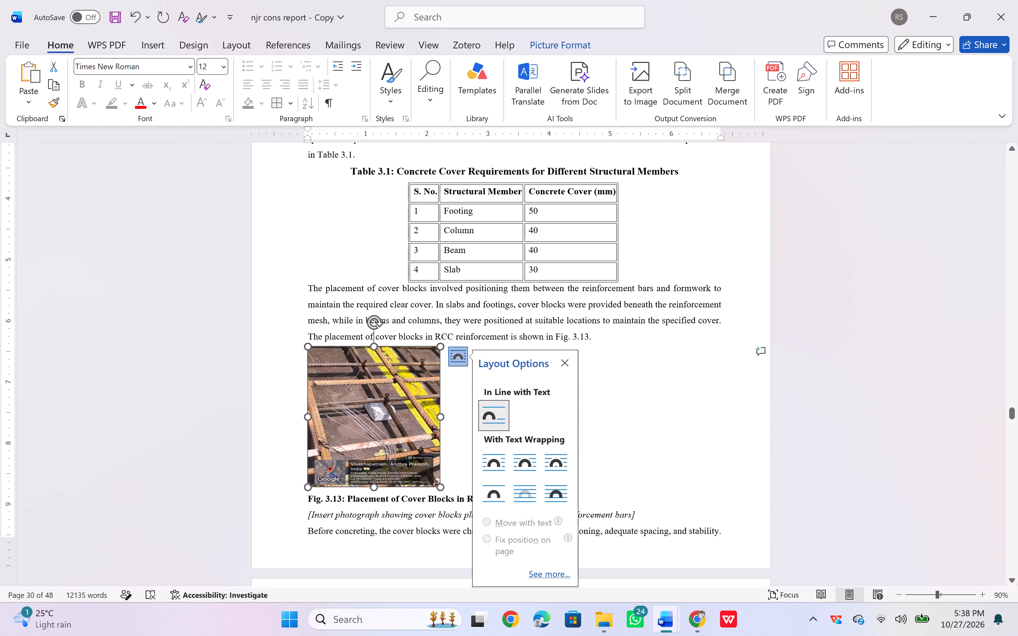
left_click(265, 83)
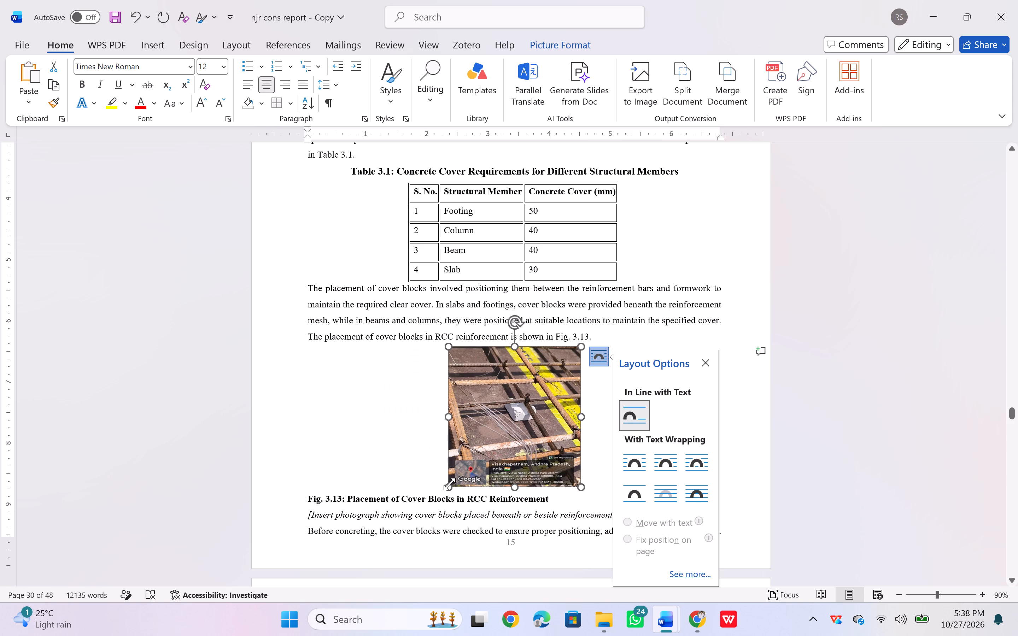
Centre the Fig. 3.13 caption below the cover blocks photo and add space after its paragraph.
triple_click(429, 497)
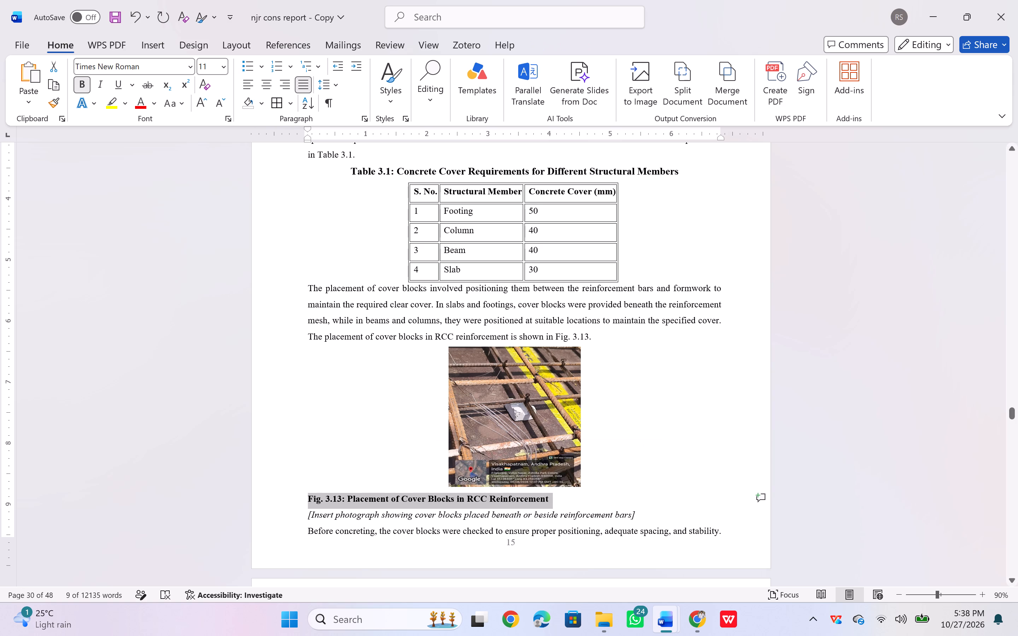
left_click(264, 78)
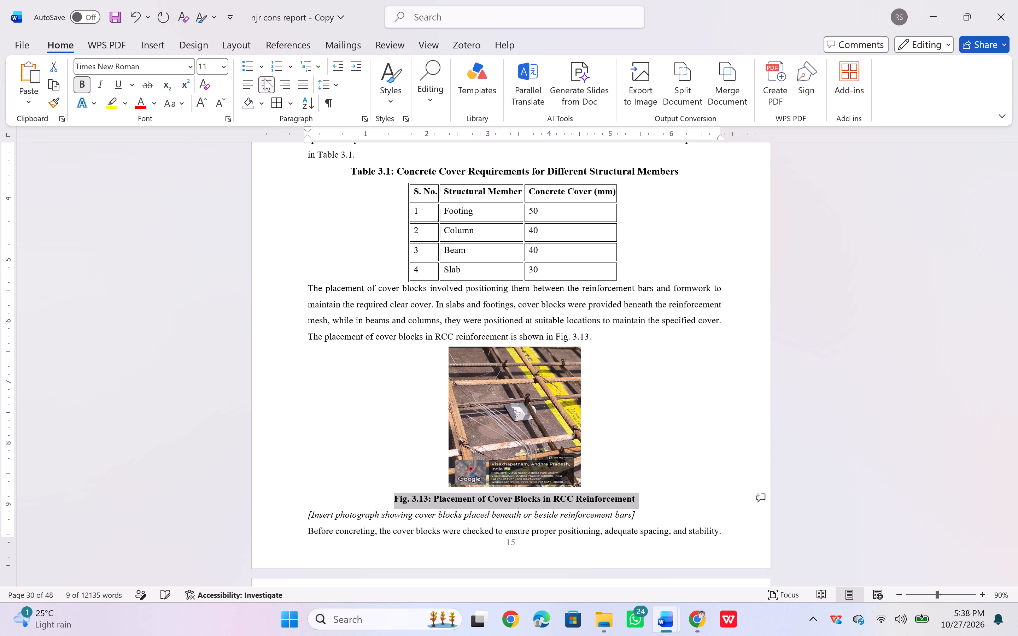
left_click(334, 85)
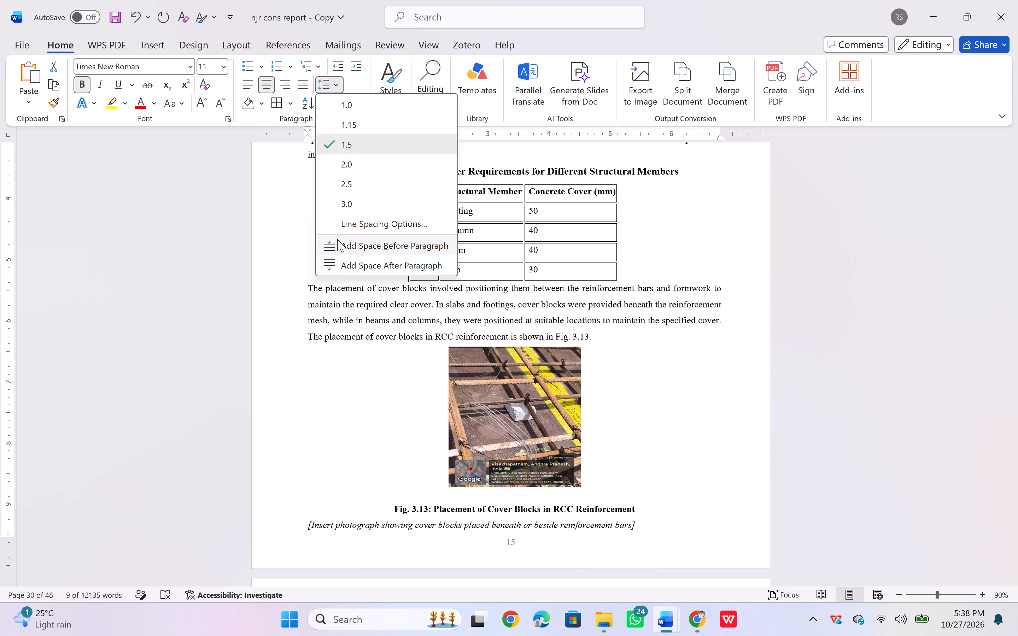
left_click(337, 265)
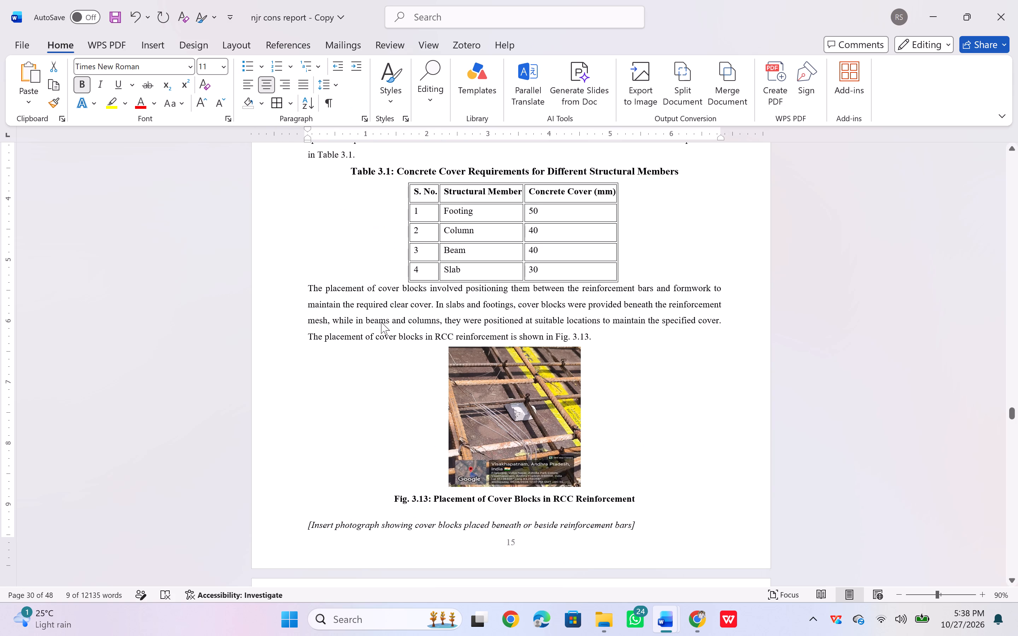
Delete the italic "Insert photograph showing cover blocks" placeholder line below the Fig. 3.13 caption.
left_click(545, 502)
left_click(643, 526)
key("BackSpace")
key("BackSpace")
key("BackSpace")
key("BackSpace")
key("BackSpace")
key("BackSpace")
key("BackSpace")
key("BackSpace")
key("BackSpace")
key("BackSpace")
key("BackSpace")
key("BackSpace")
key("BackSpace")
key("BackSpace")
key("BackSpace")
key("BackSpace")
key("BackSpace")
key("BackSpace")
key("BackSpace")
key("BackSpace")
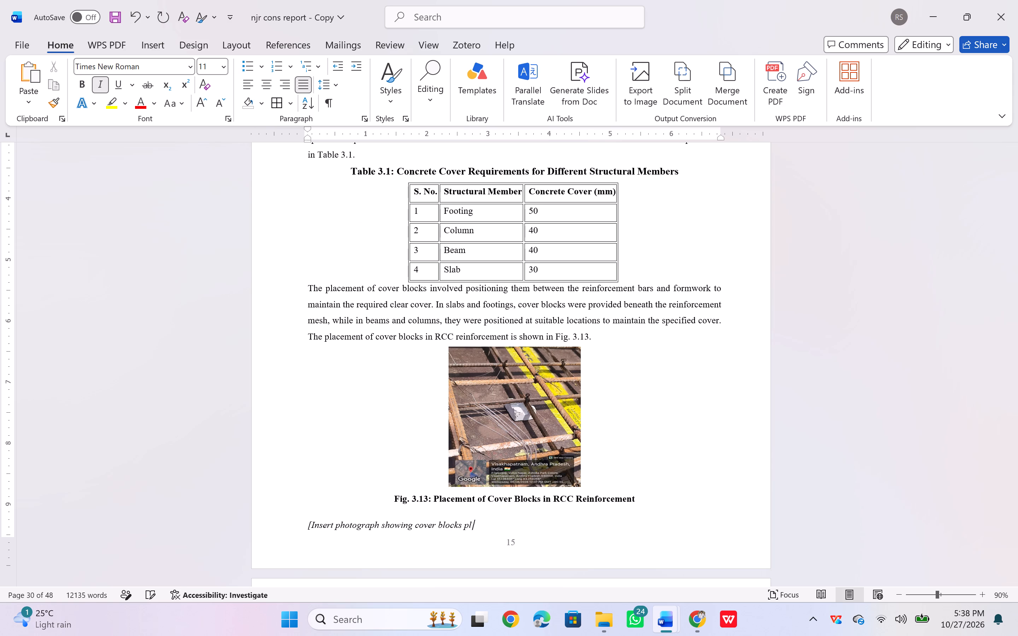
key("BackSpace")
key("BackSpace")
key("BackSpace")
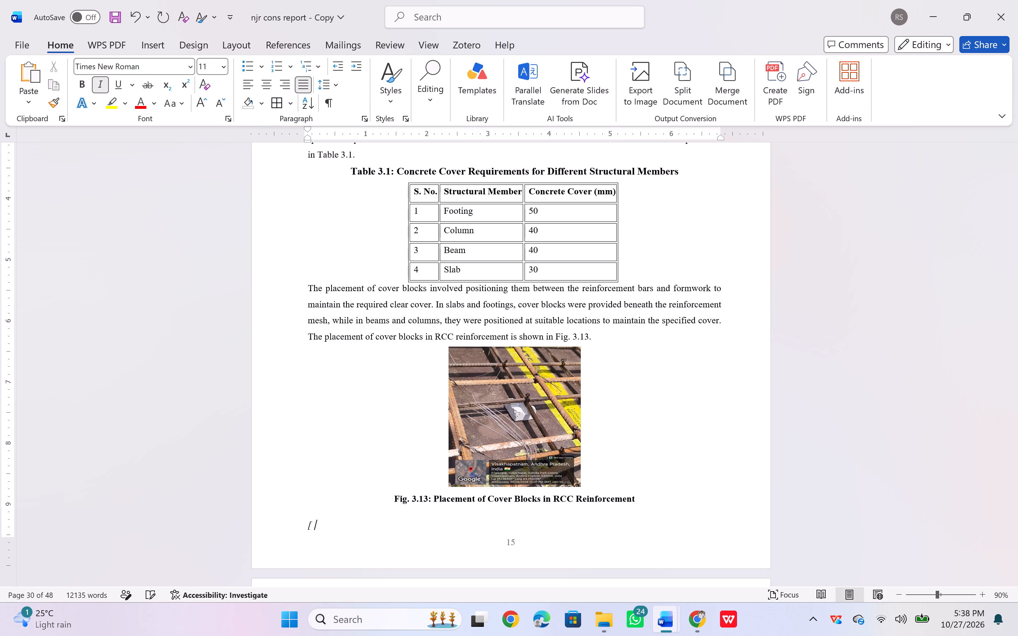
key("BackSpace")
key("BackSpace")
key("BackSpace")
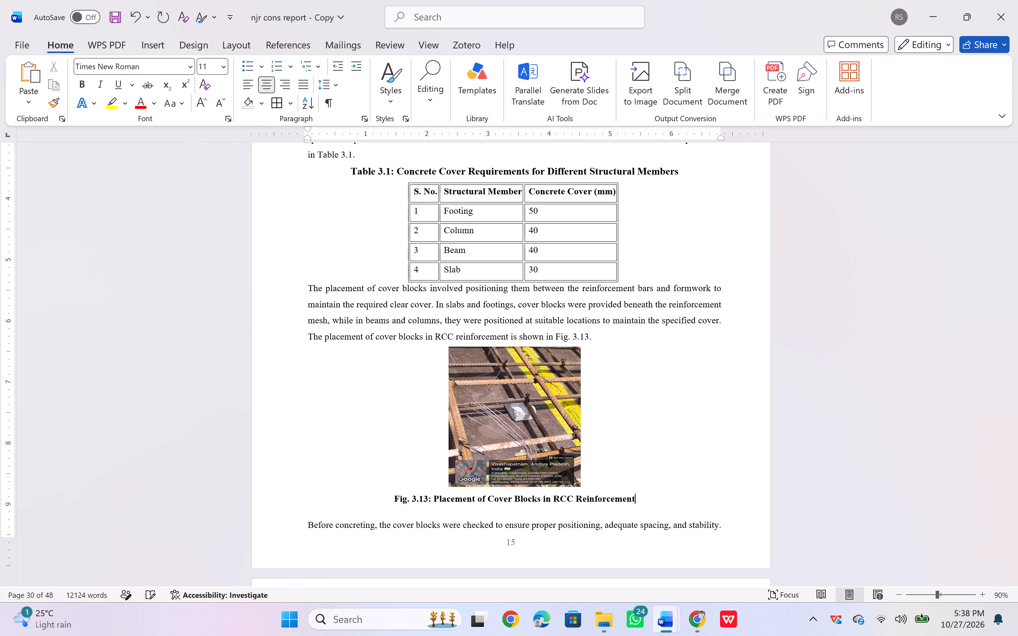
Enlarge the Fig. 3.13 cover blocks photo slightly, keeping its proportions and keeping its caption on the same page.
left_click(544, 417)
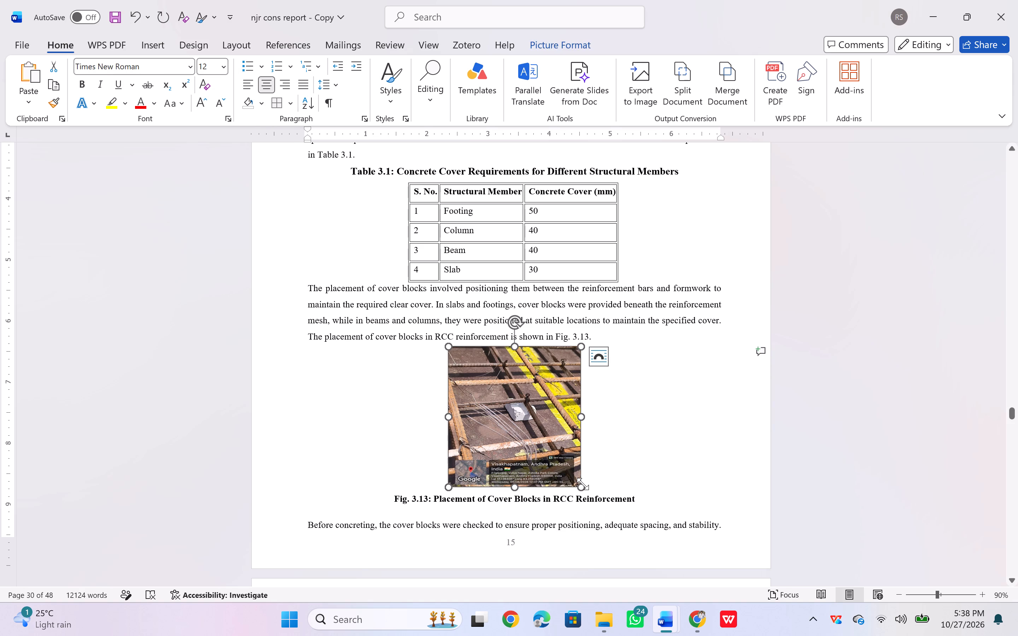
left_click_drag(583, 484, 589, 500)
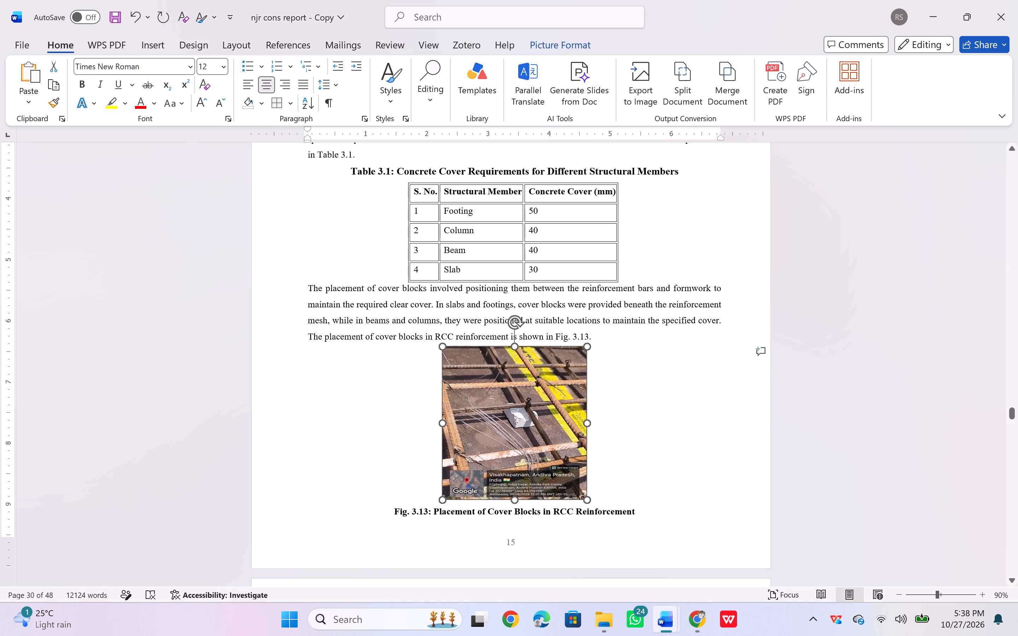
left_click_drag(589, 500, 593, 506)
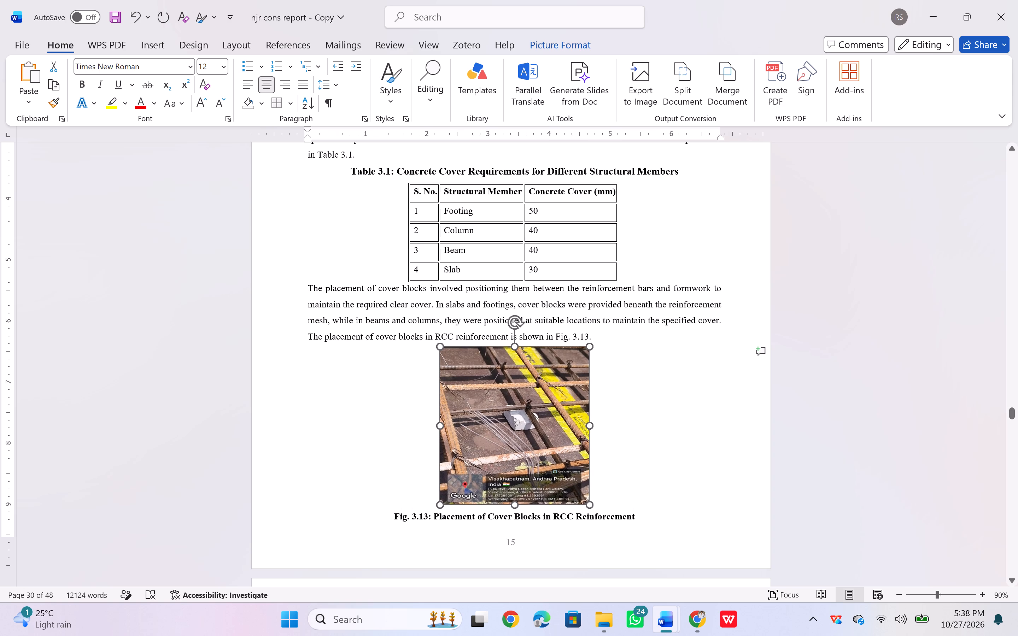
left_click_drag(593, 506, 593, 506)
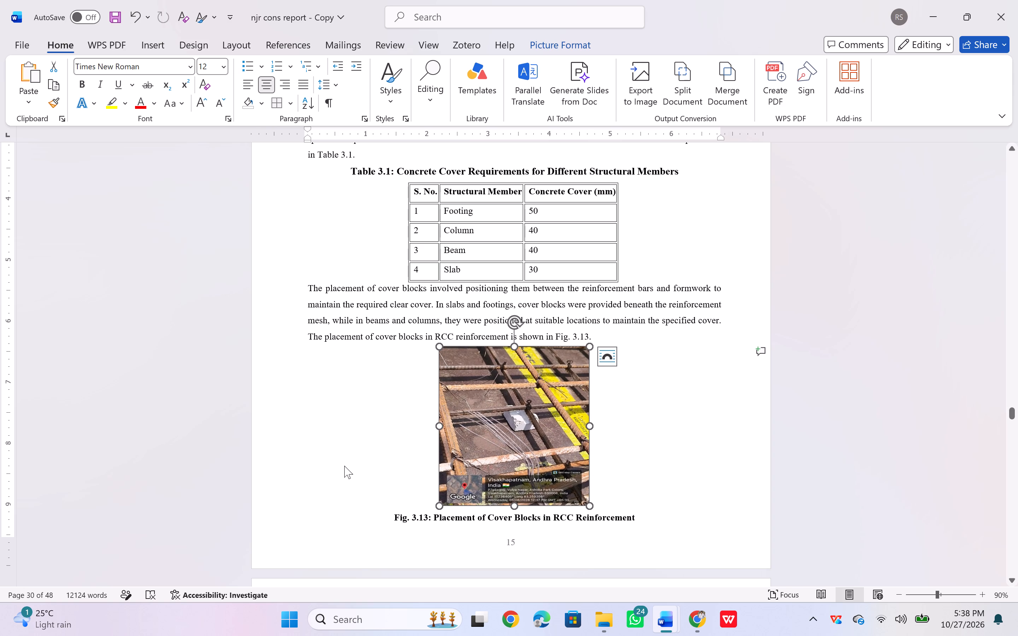
left_click(344, 466)
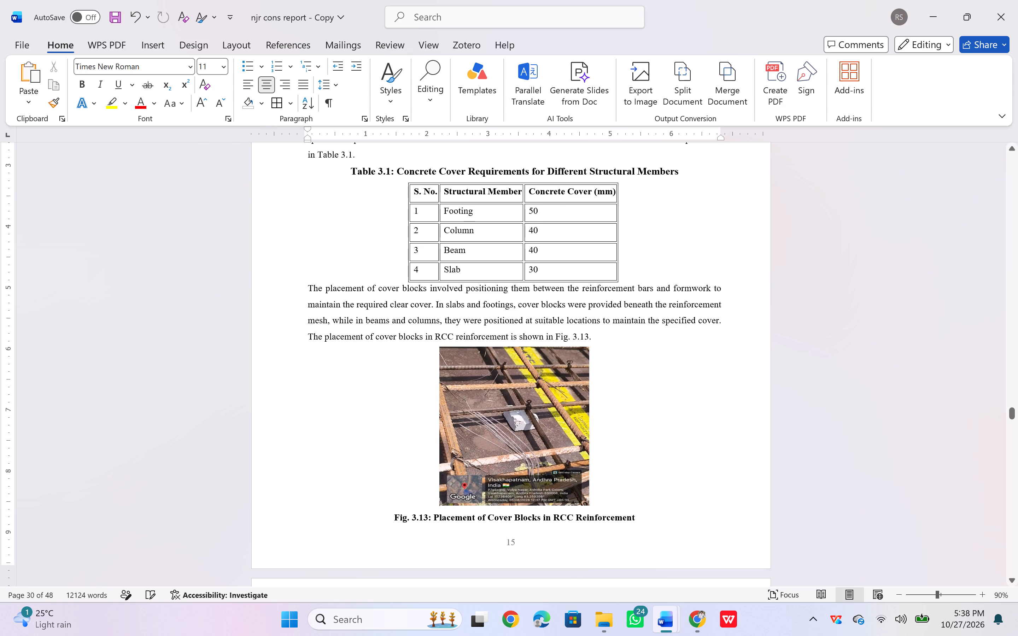
Copy the 10.1 Aggregate Layer in Plinth Protection photo from FSI DRAFT REPORT and paste it on a new line above the construction report's Fig. 3.14 caption.
scroll(344, 466, "down", 1)
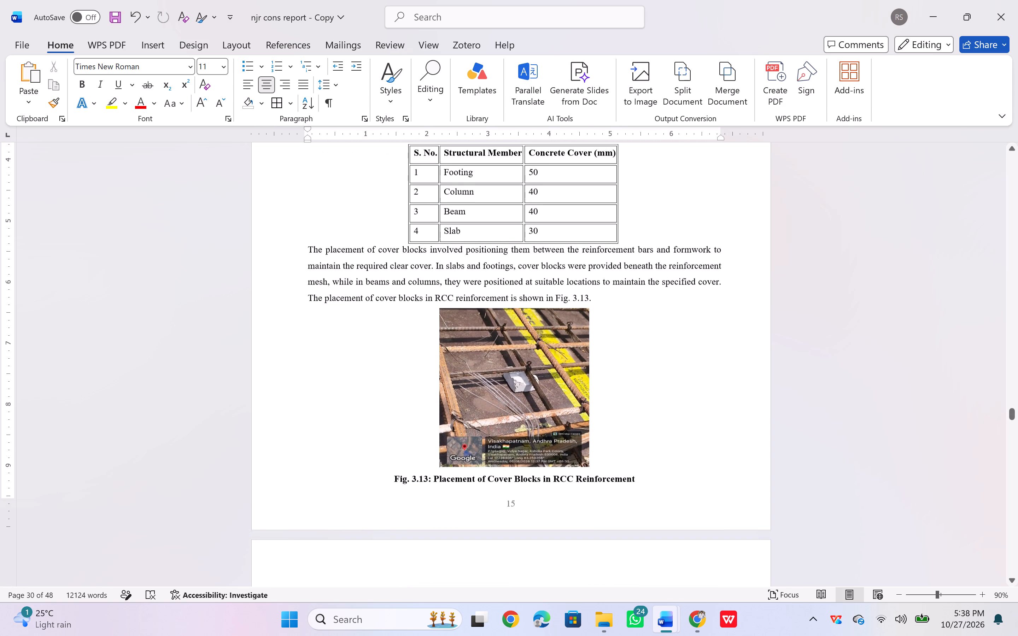
scroll(344, 466, "down", 3)
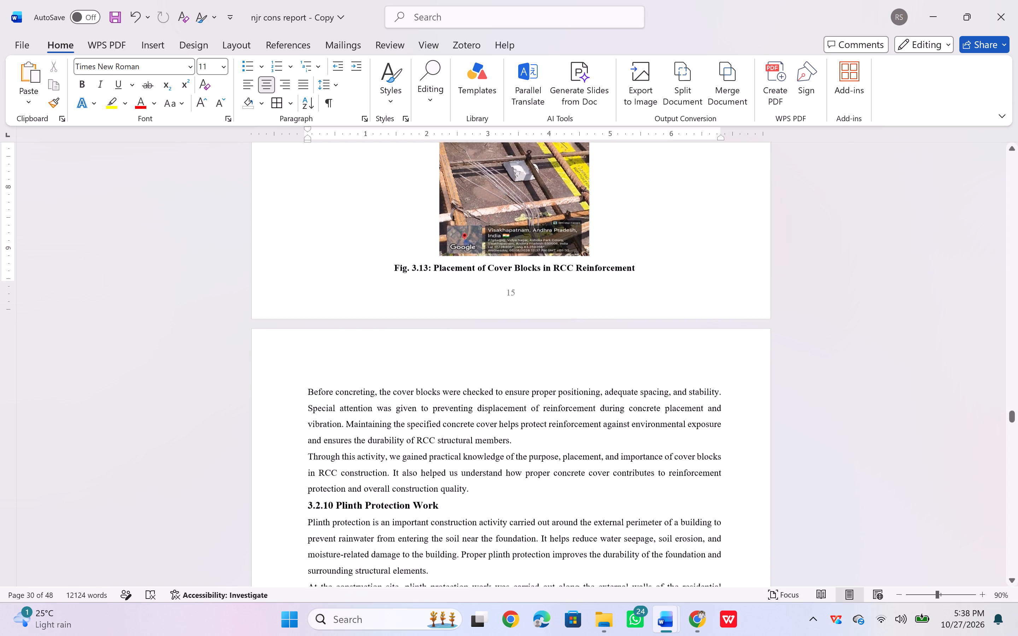
scroll(344, 466, "down", 1)
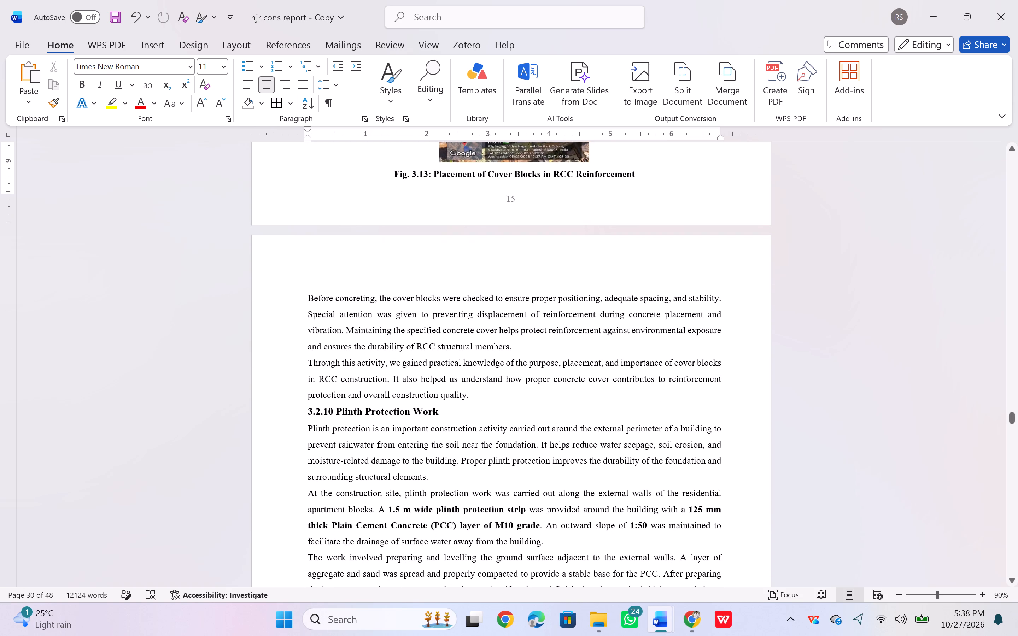
scroll(344, 466, "down", 2)
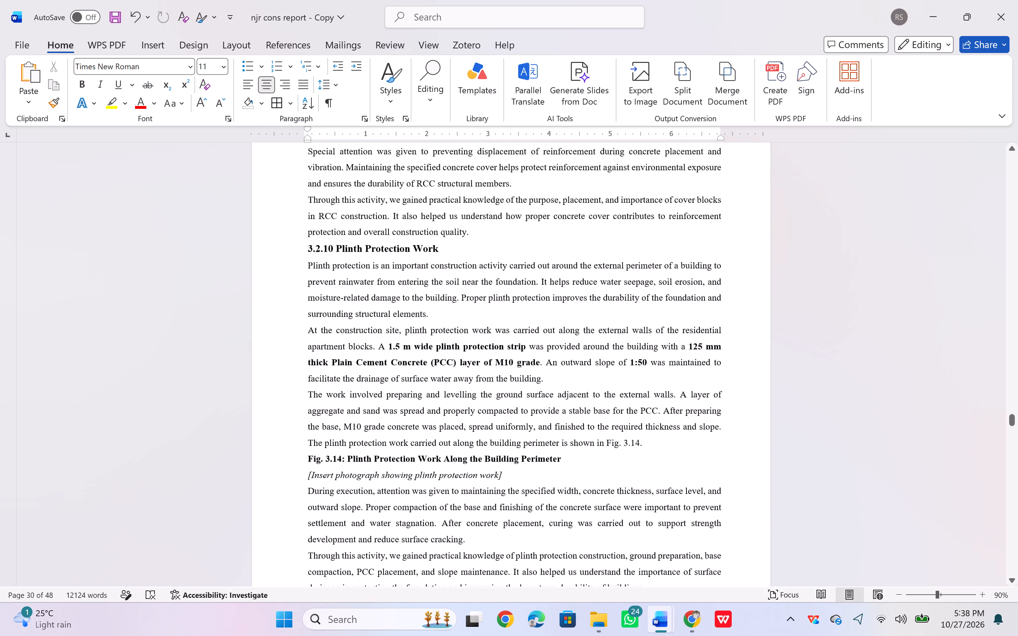
scroll(344, 466, "down", 1)
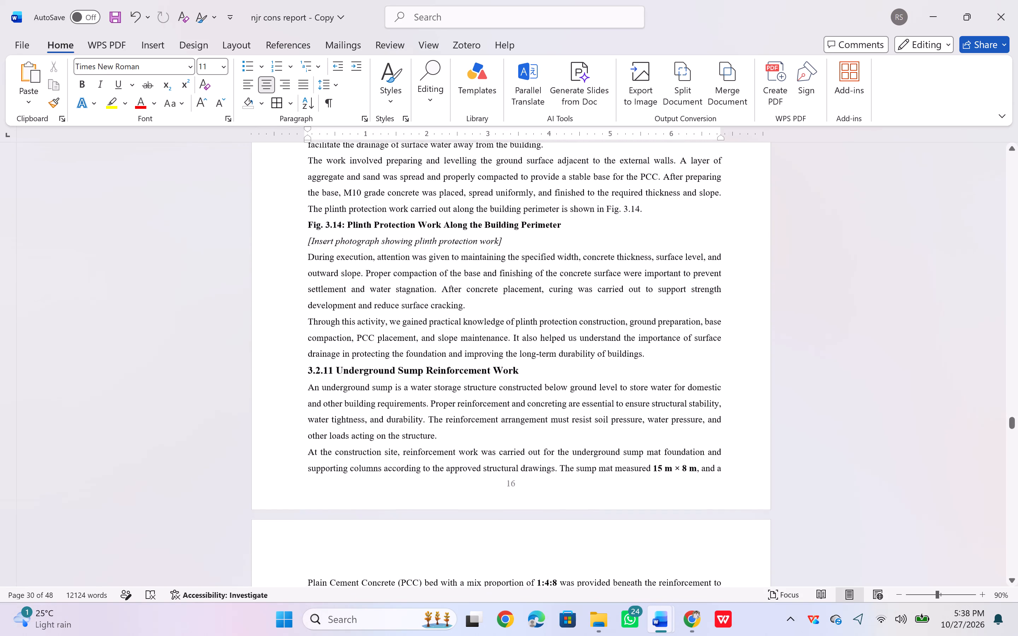
scroll(344, 466, "up", 1)
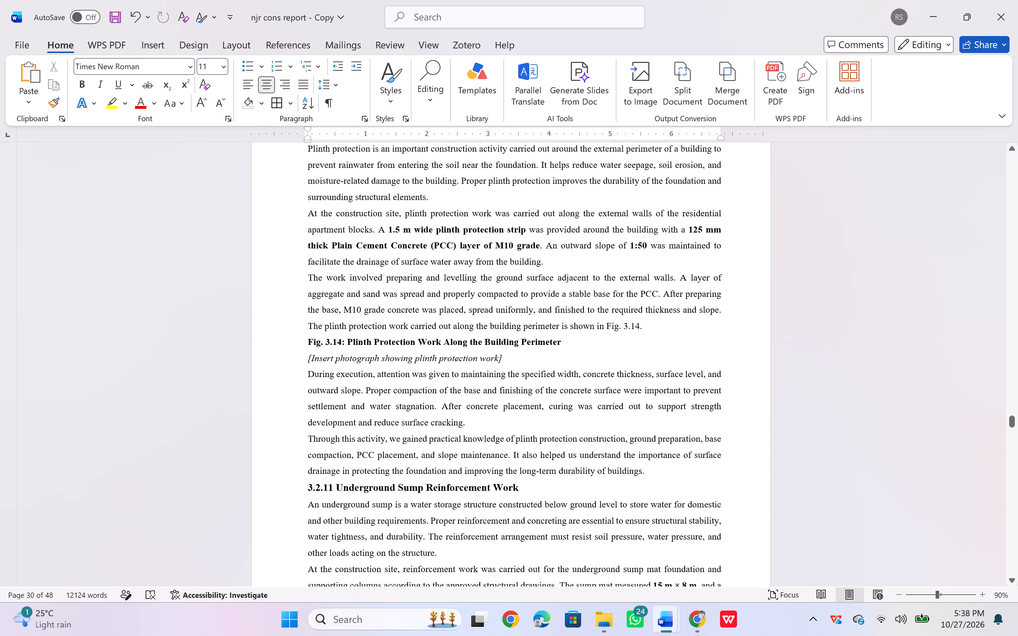
scroll(344, 466, "up", 1)
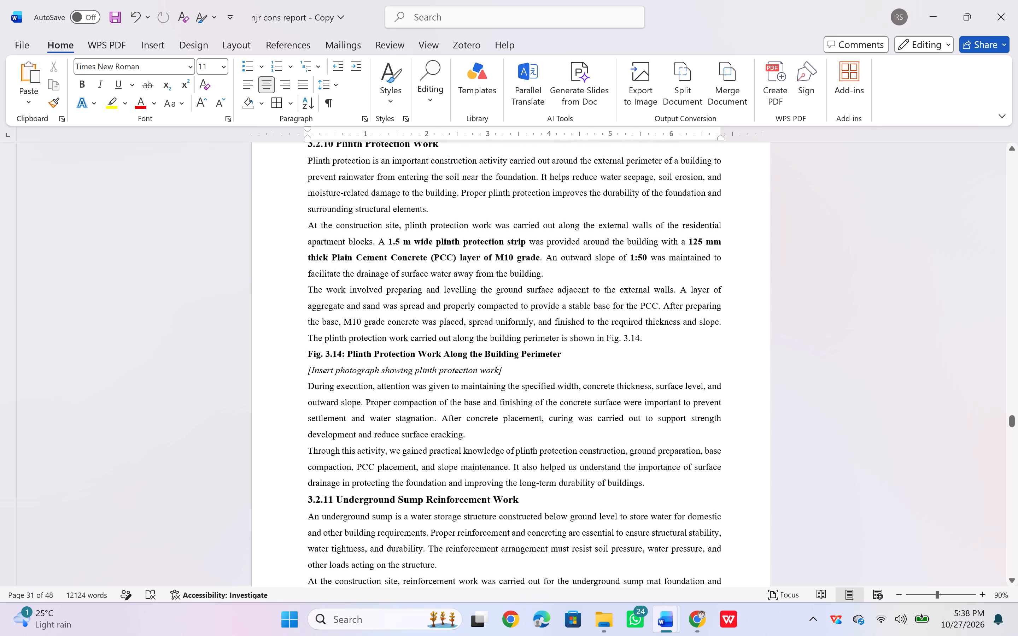
left_click(650, 333)
key("Return")
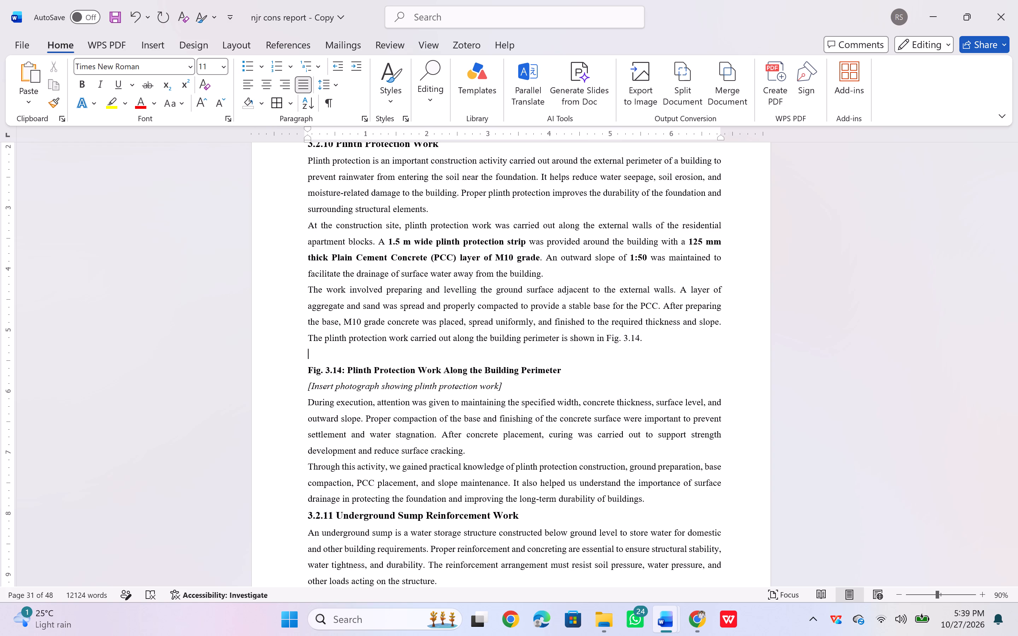
key("alt+Tab")
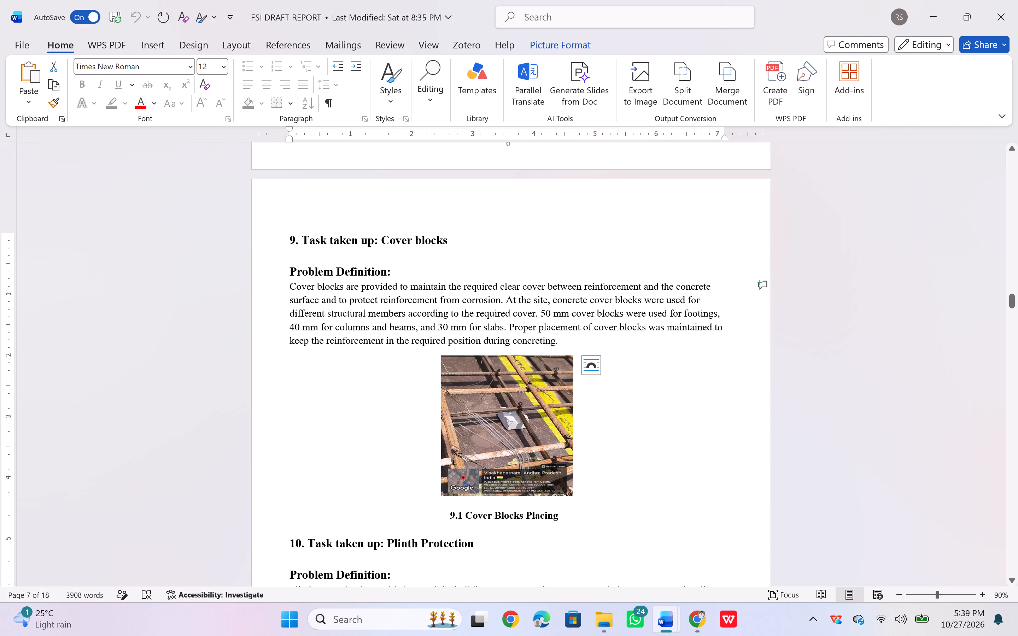
scroll(485, 454, "down", 3)
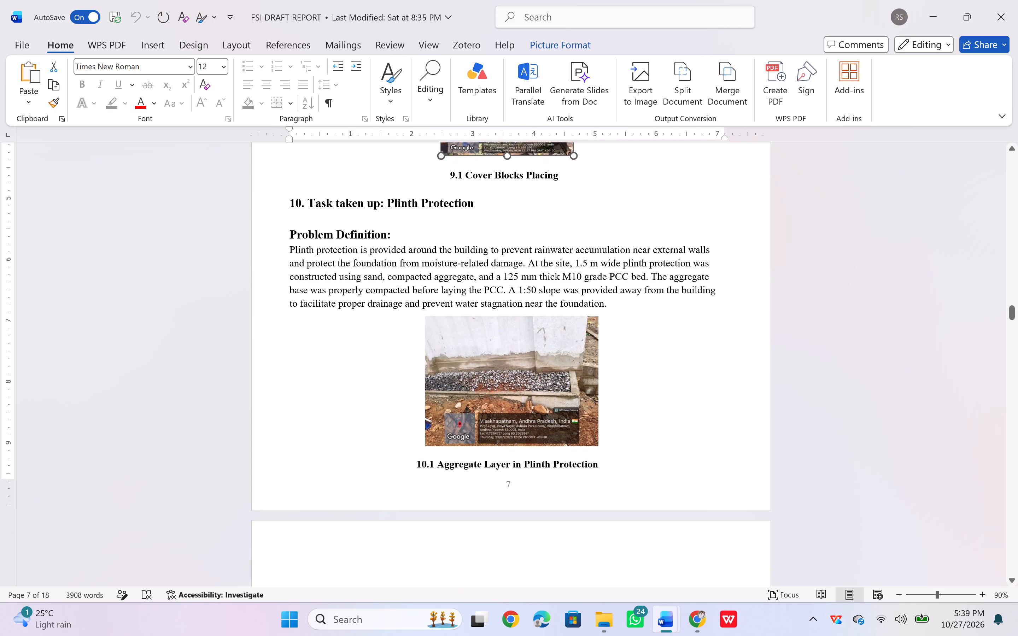
left_click(519, 411)
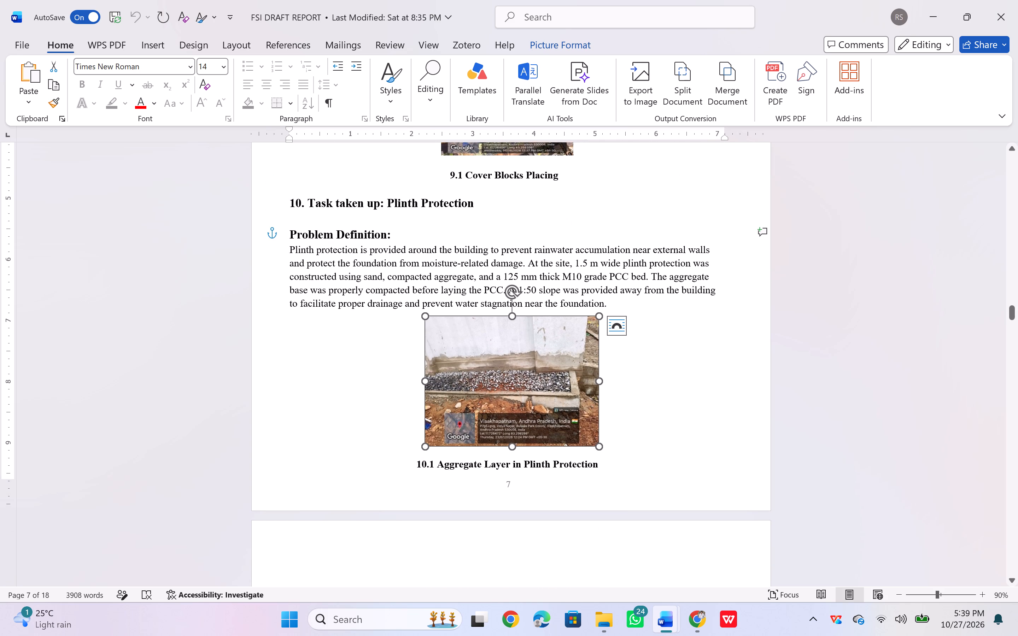
key("ctrl+c")
key("alt+Tab")
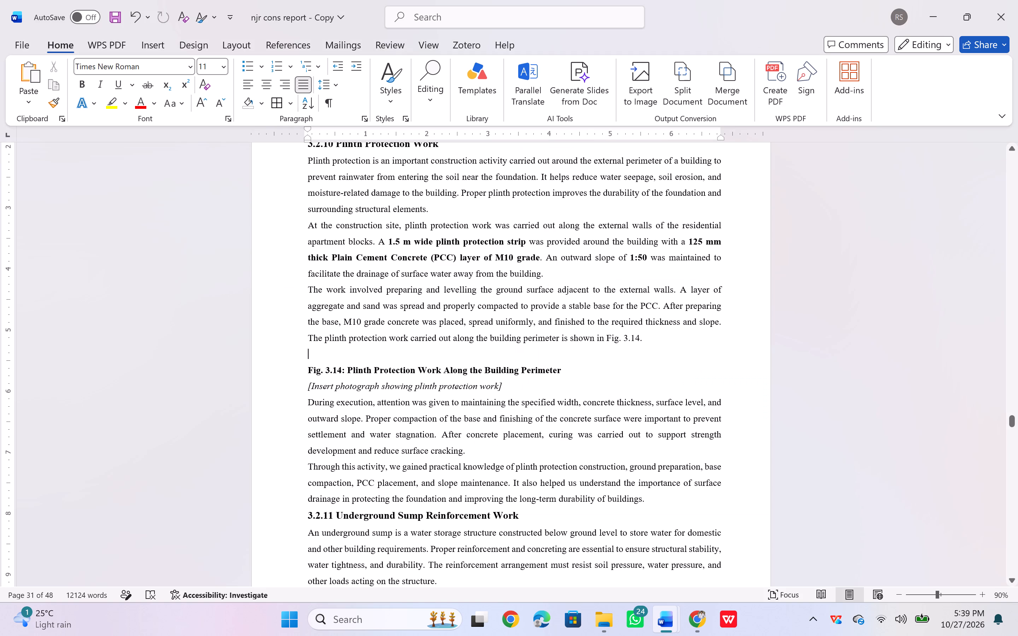
key("ctrl+v")
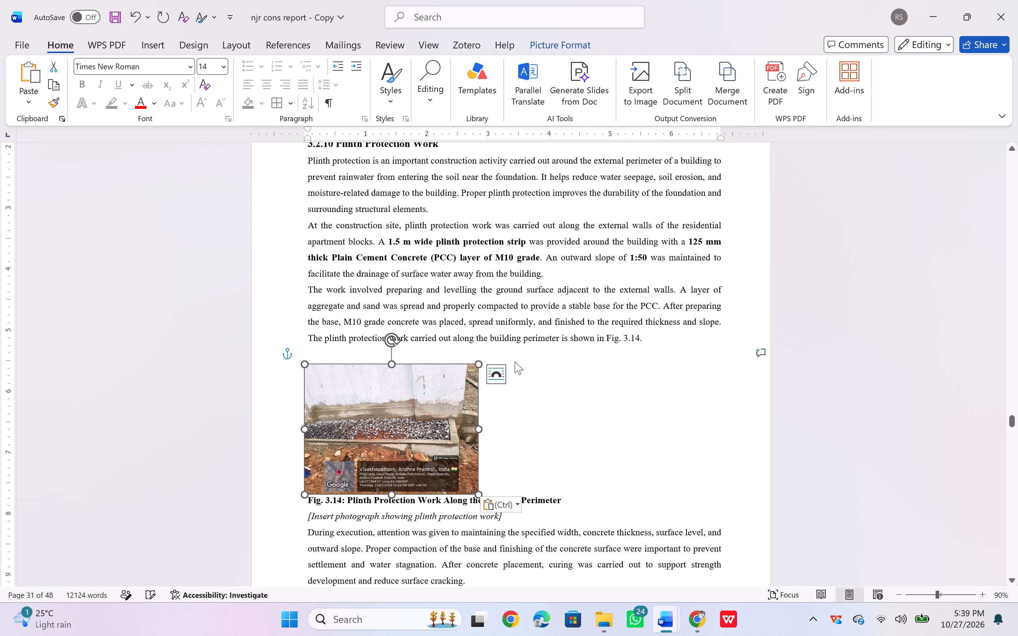
Set the plinth protection photo in line with text and centre it above the Fig. 3.14 caption.
left_click(489, 370)
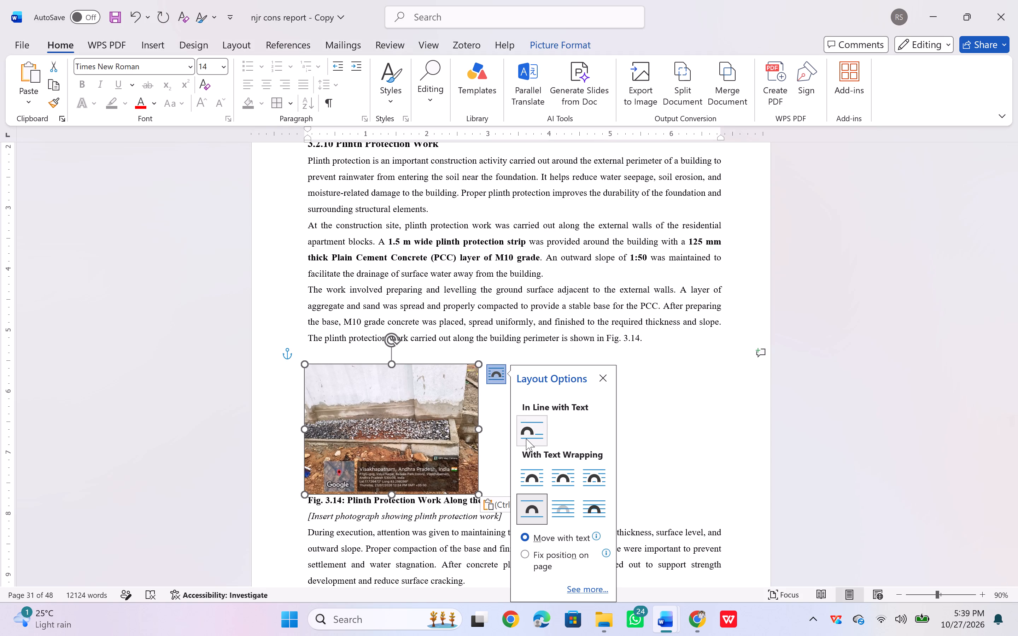
left_click(526, 438)
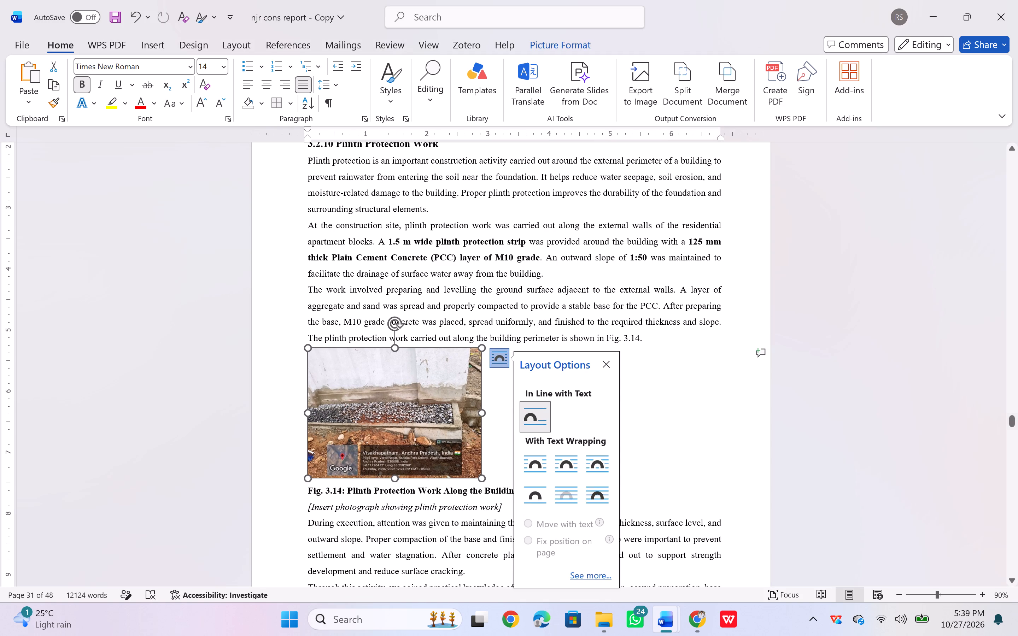
left_click(267, 83)
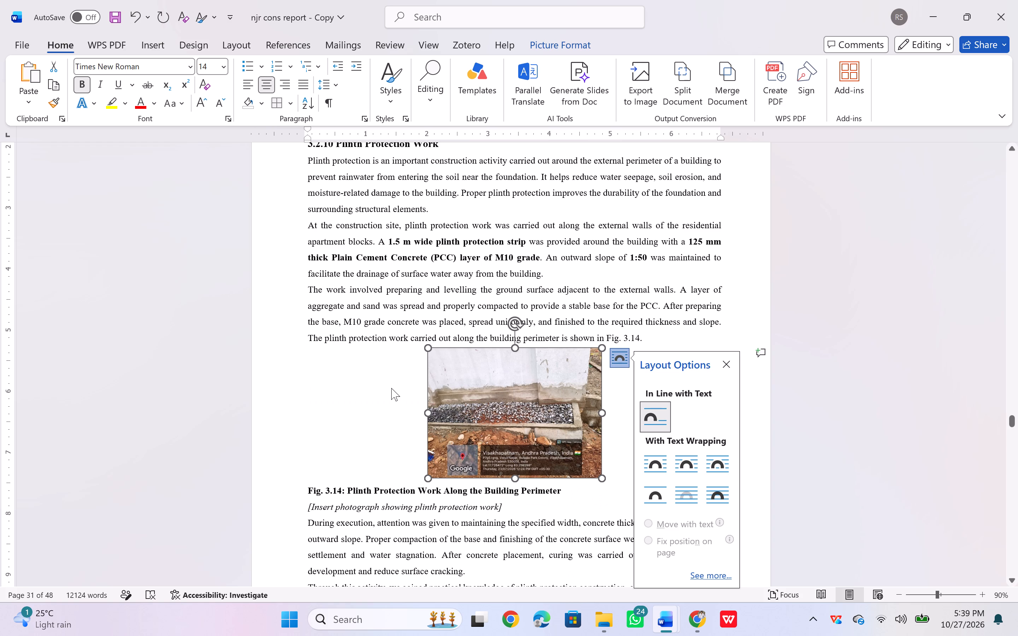
Centre the Fig. 3.14 caption below the plinth protection photo and add space after its paragraph.
triple_click(356, 487)
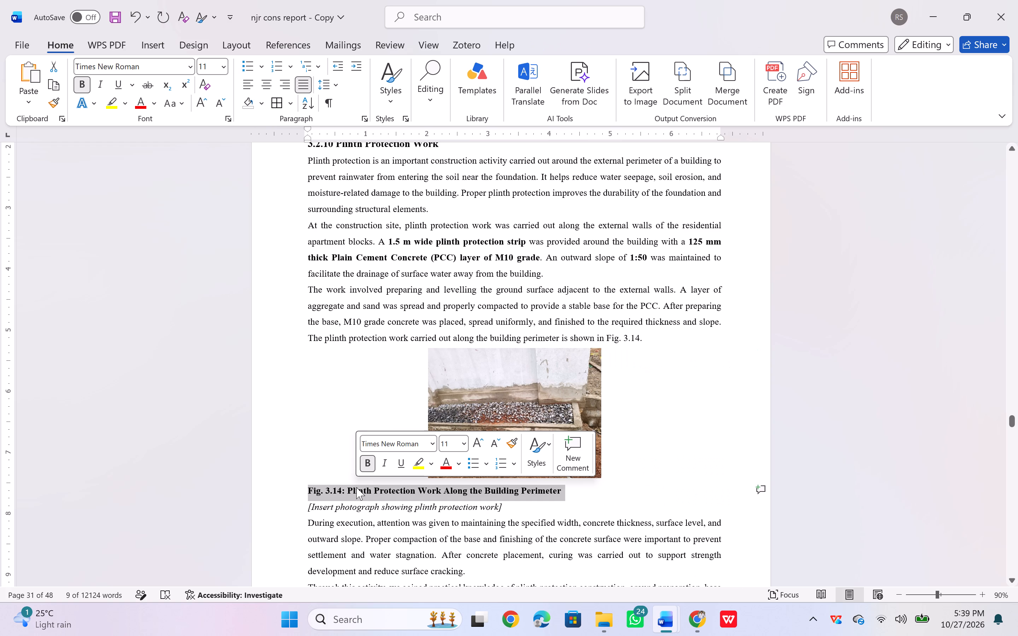
left_click(269, 86)
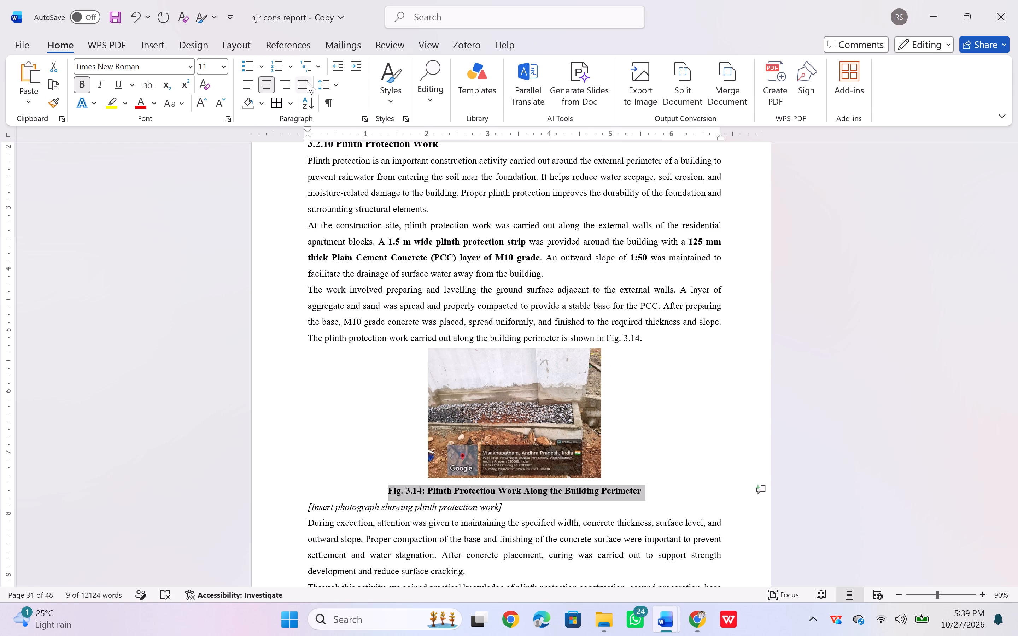
left_click(337, 84)
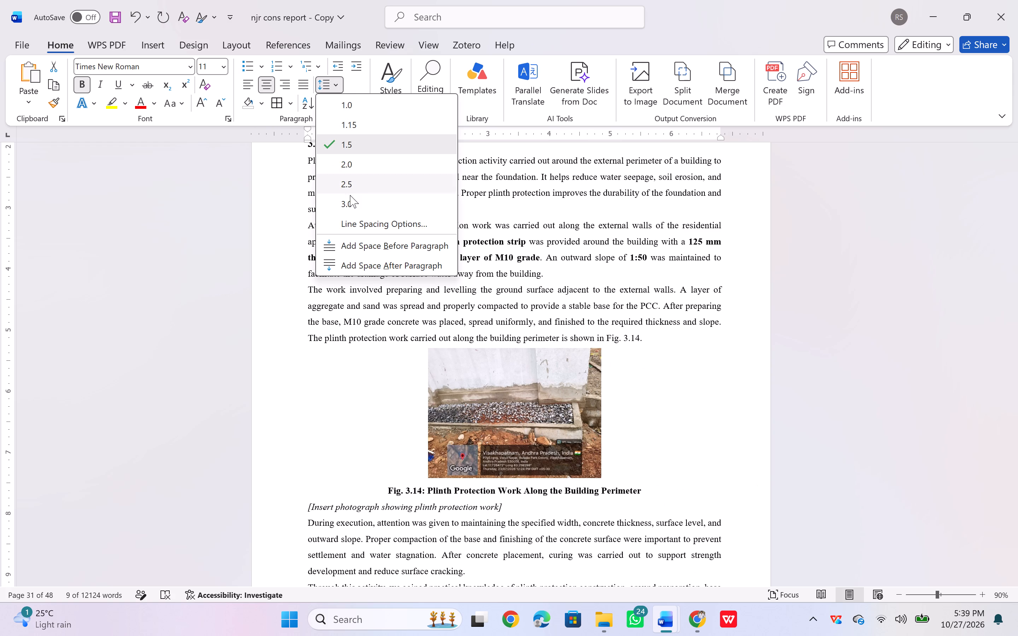
left_click(350, 265)
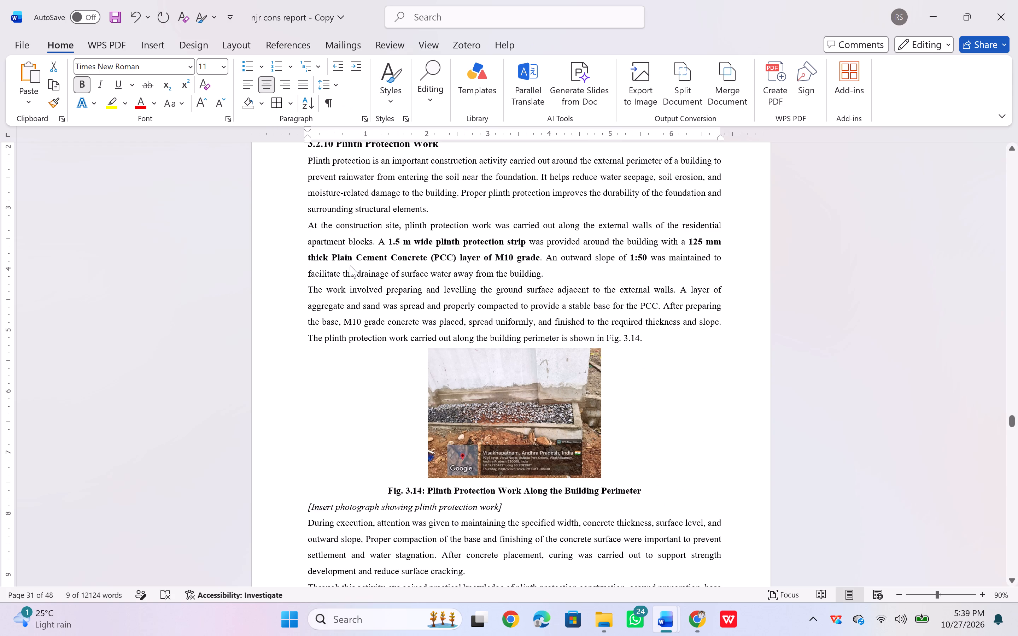
Delete the italic "Insert photograph showing plinth protection work" placeholder line below the Fig. 3.14 caption.
left_click(363, 519)
triple_click(363, 519)
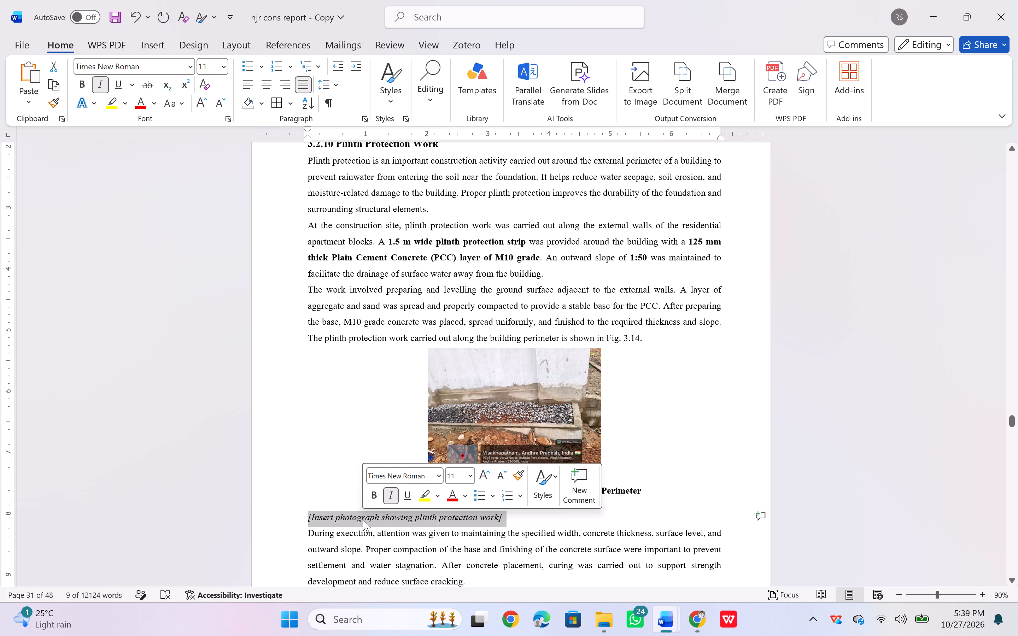
key("BackSpace")
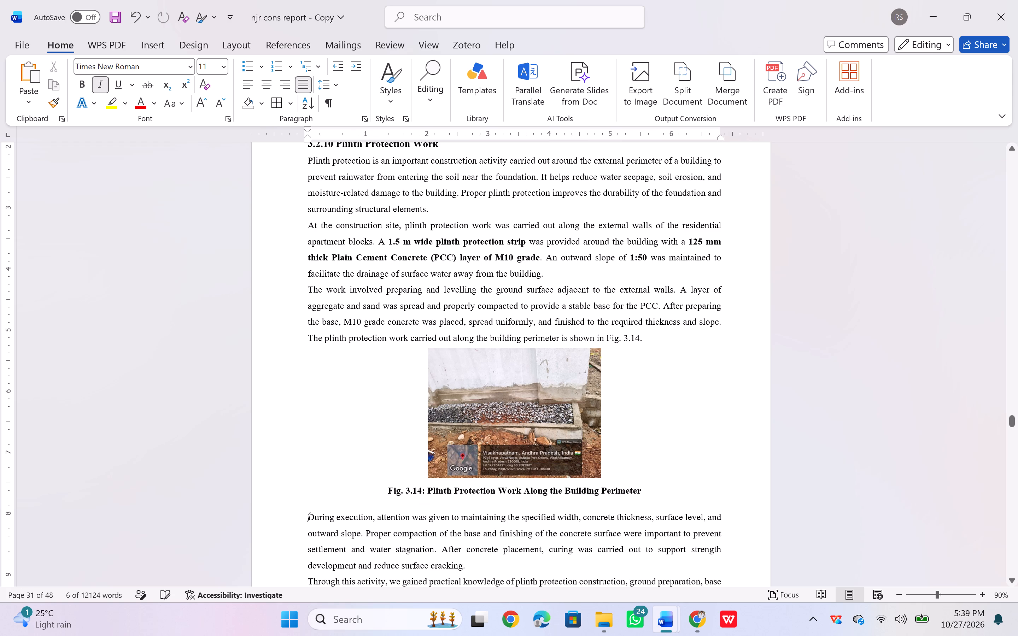
Centre the "Table 3.2: Reinforcement Details of Underground Sump" caption and set its font size to 12.
scroll(331, 507, "down", 2)
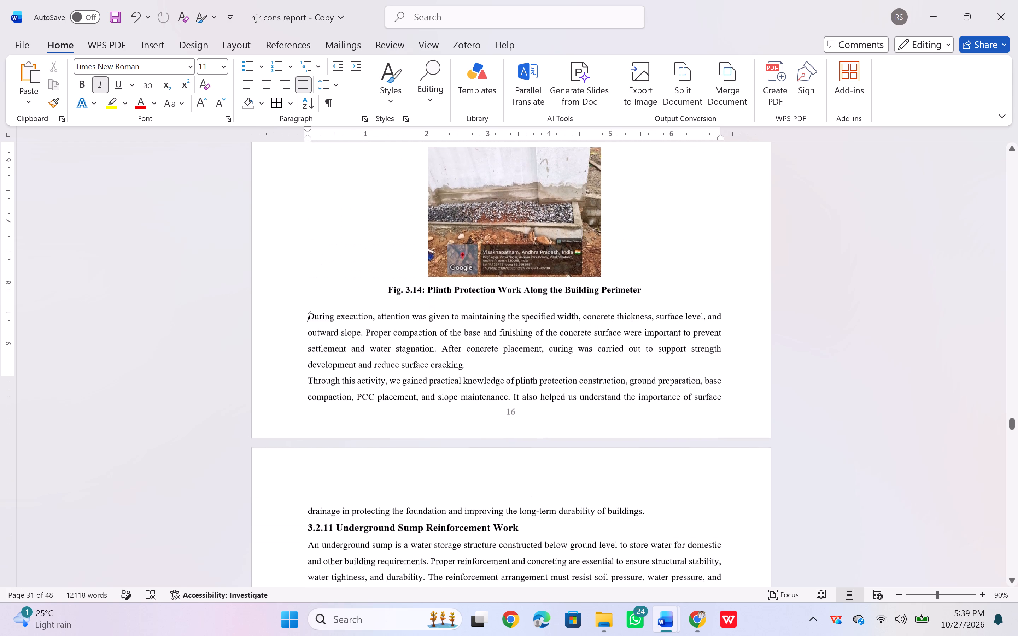
scroll(331, 507, "down", 3)
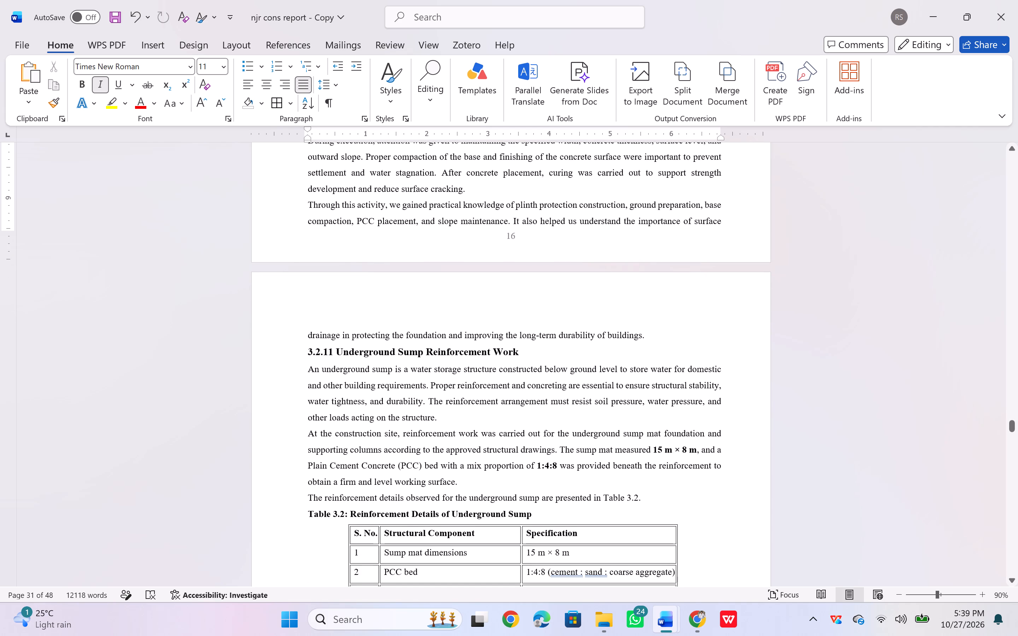
scroll(331, 507, "down", 2)
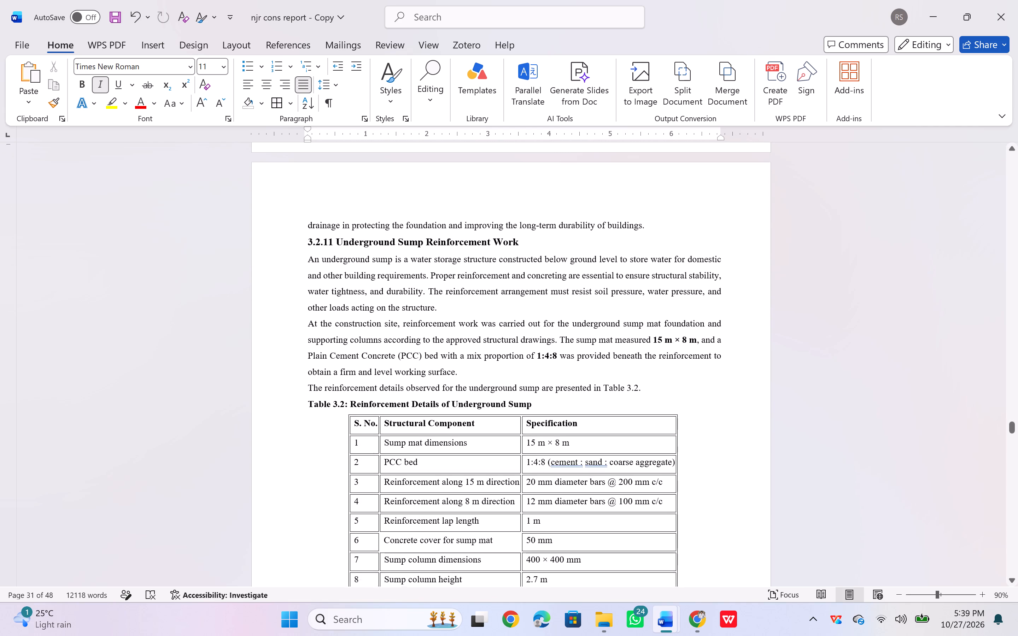
scroll(331, 507, "down", 2)
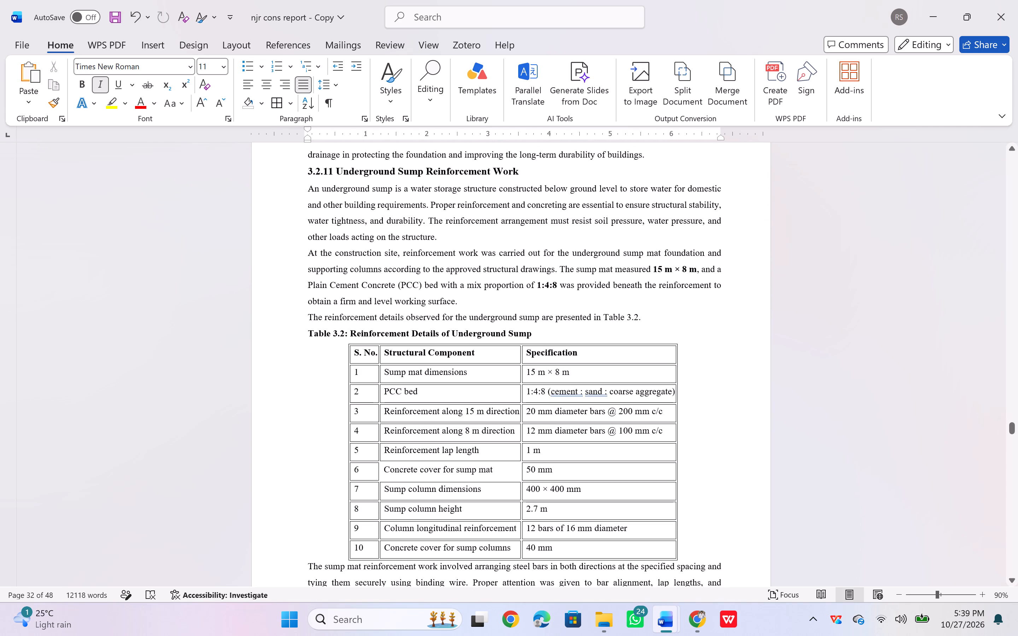
double_click(332, 333)
double_click(332, 333)
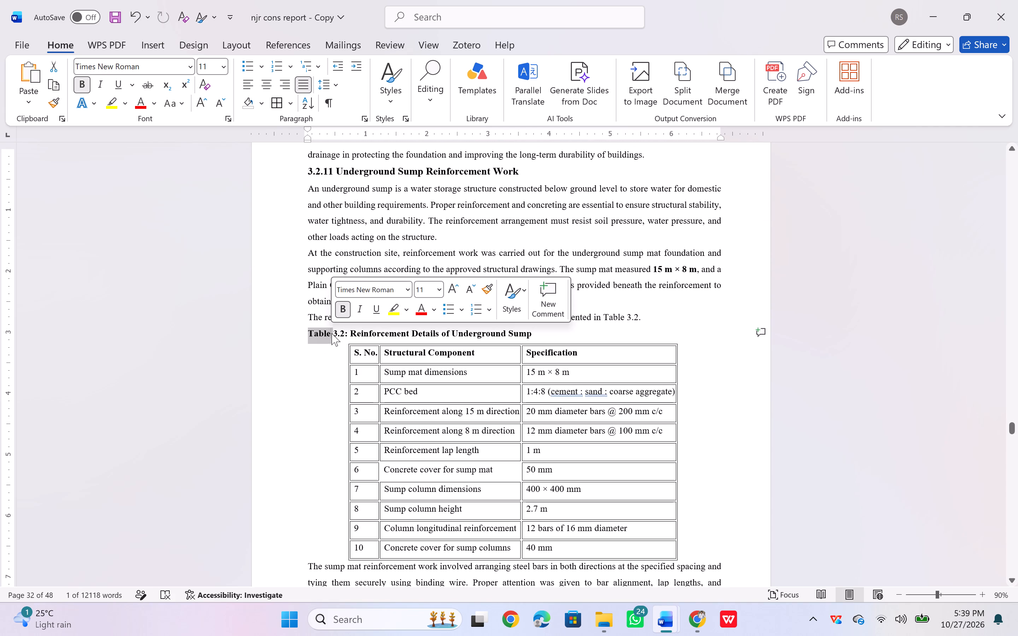
triple_click(332, 333)
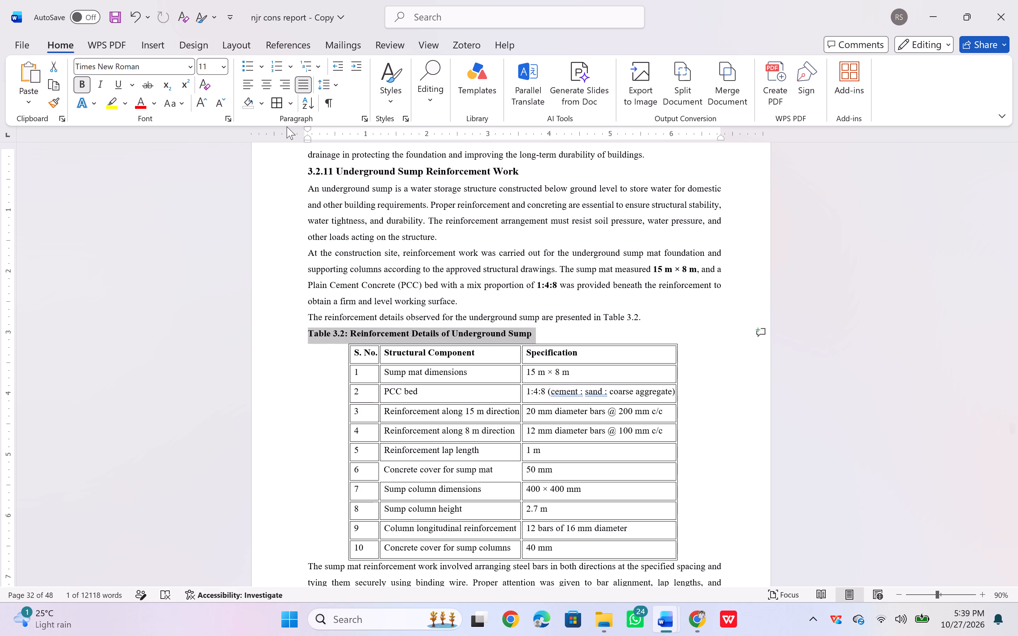
left_click(267, 81)
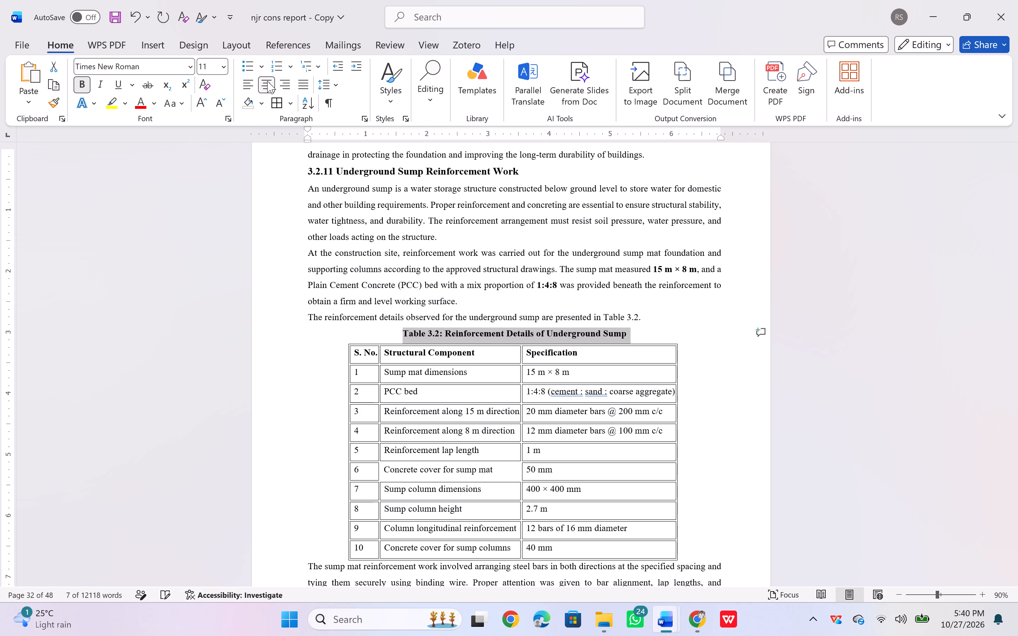
left_click(227, 65)
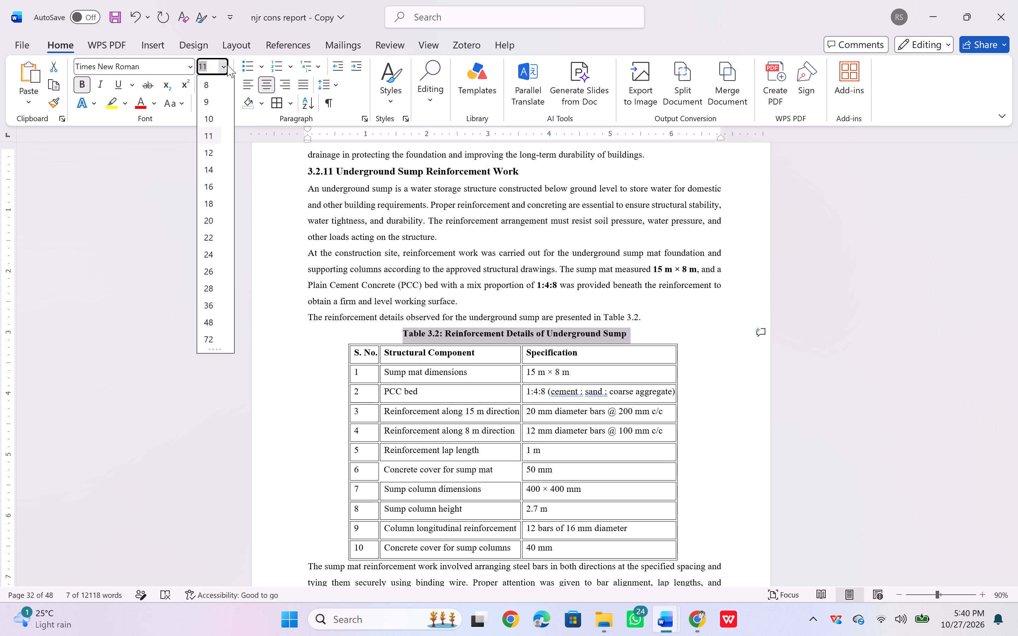
left_click(211, 153)
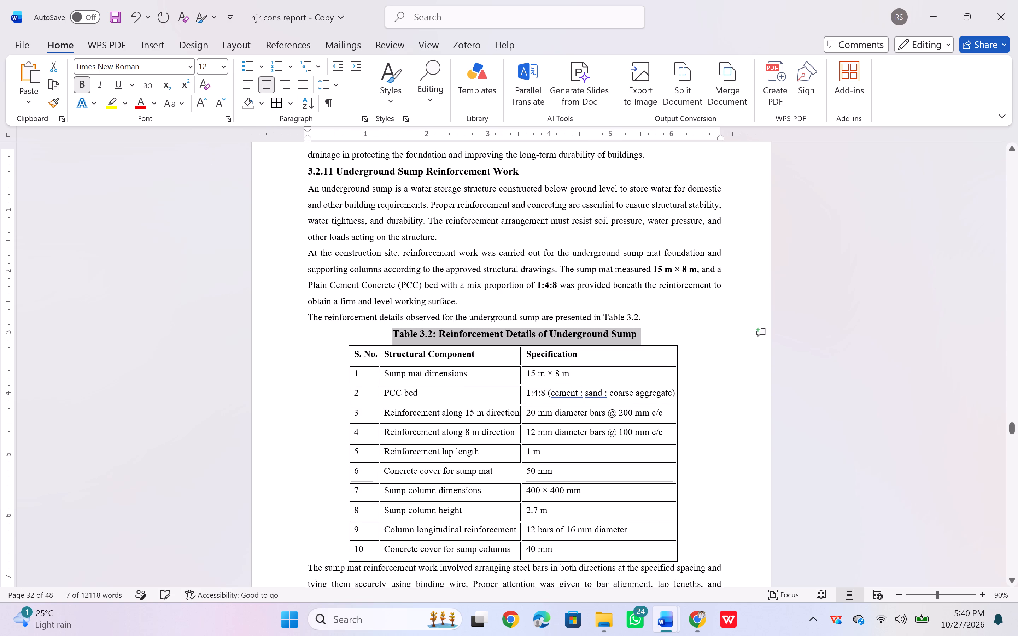
Copy the 11.1 Placing of Columns photo from FSI DRAFT REPORT and return to the construction report's section 3.2.11.
scroll(349, 352, "down", 1)
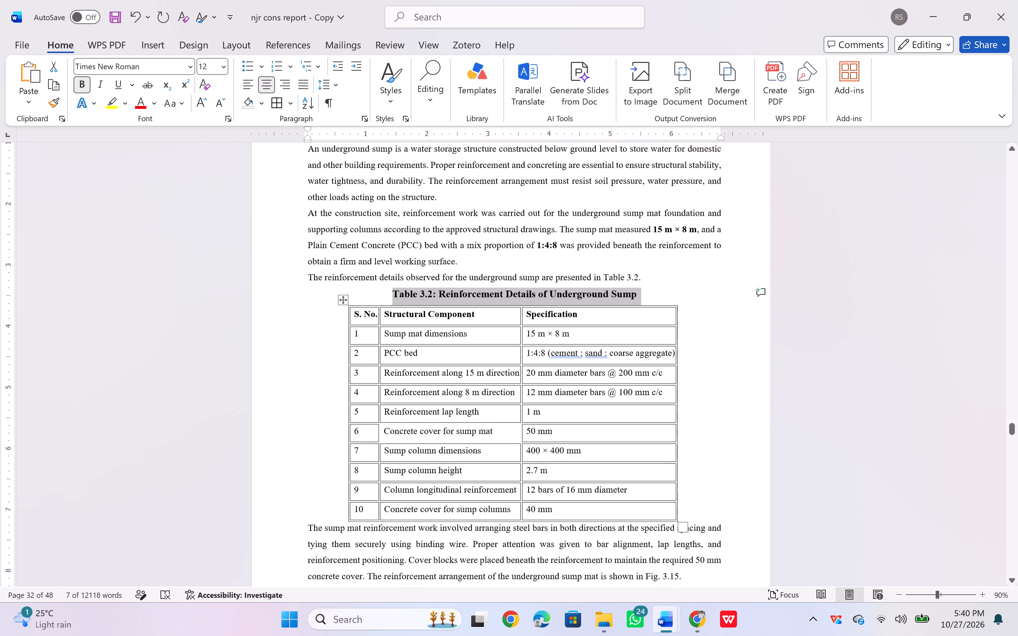
scroll(349, 352, "down", 3)
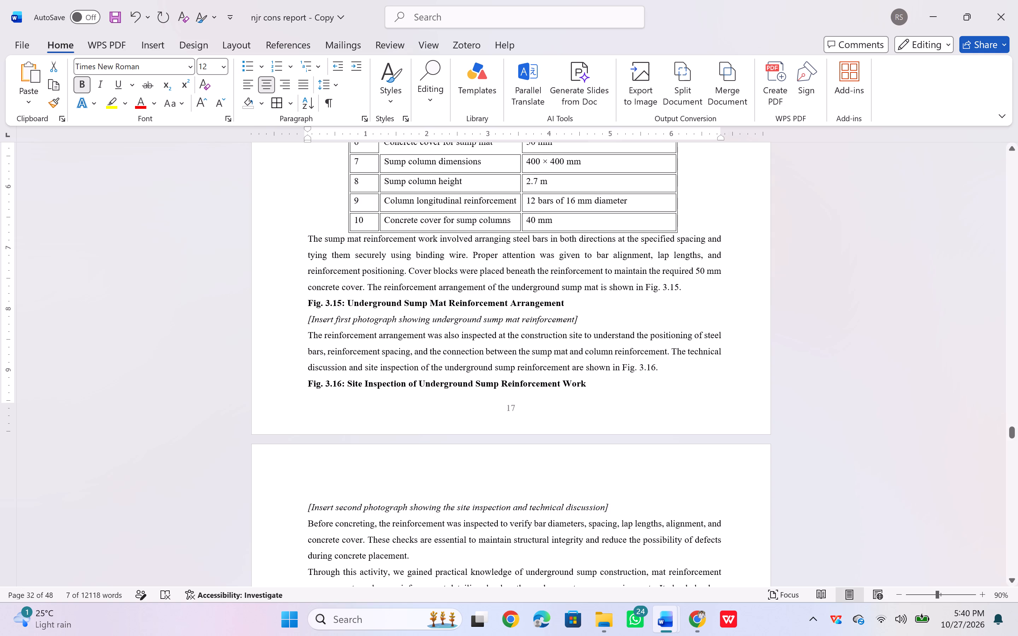
key("alt+Tab")
scroll(486, 381, "down", 1)
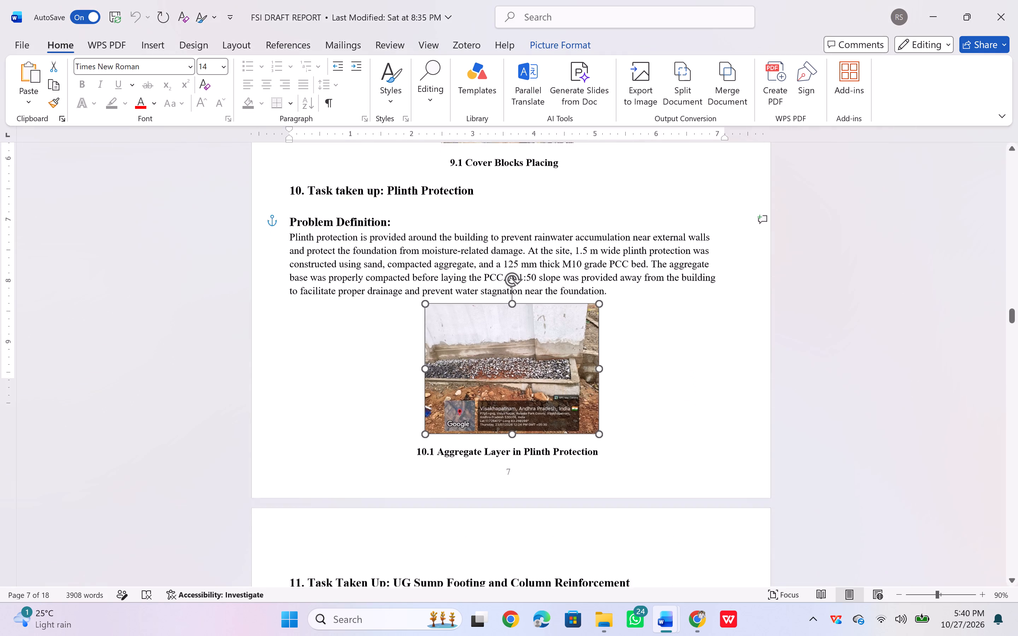
scroll(486, 381, "down", 2)
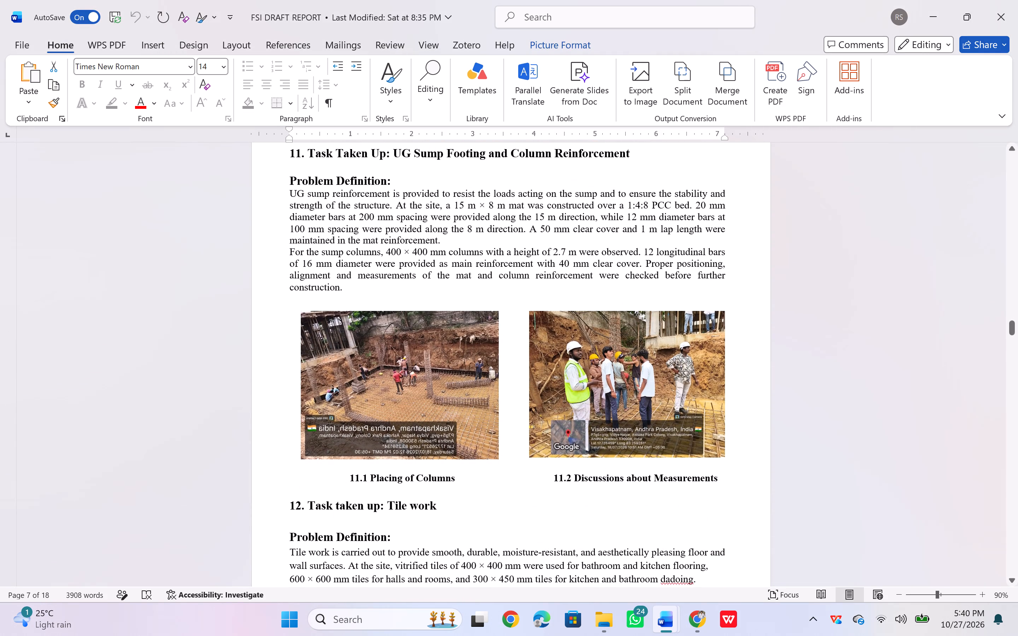
left_click(456, 389)
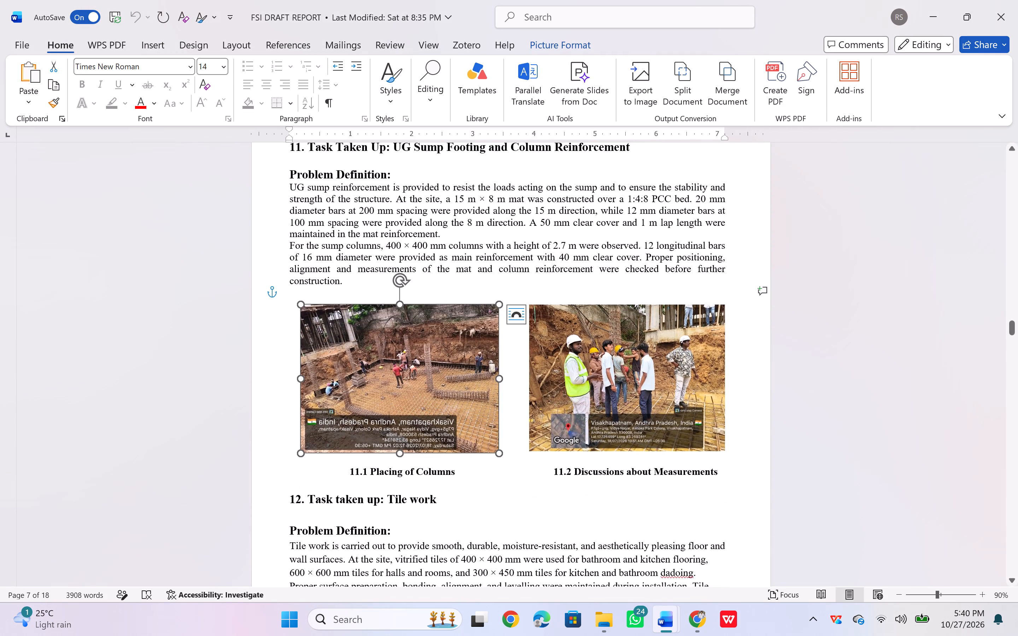
key("ctrl+c")
key("alt+Tab")
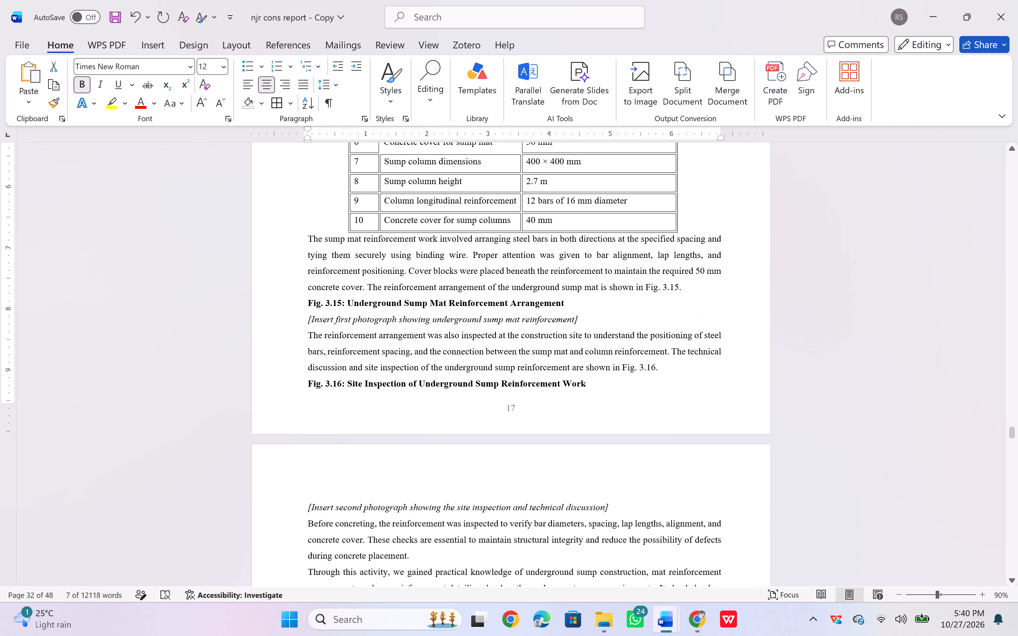
Delete the italic "Insert first photograph showing underground sump mat reinforcement" placeholder line below the Fig. 3.15 caption.
left_click(584, 316)
key("BackSpace")
key("BackSpace")
key("BackSpace")
key("BackSpace")
key("BackSpace")
key("BackSpace")
key("BackSpace")
key("BackSpace")
key("BackSpace")
key("BackSpace")
key("BackSpace")
key("BackSpace")
key("BackSpace")
key("BackSpace")
key("BackSpace")
key("BackSpace")
key("BackSpace")
key("BackSpace")
key("BackSpace")
key("BackSpace")
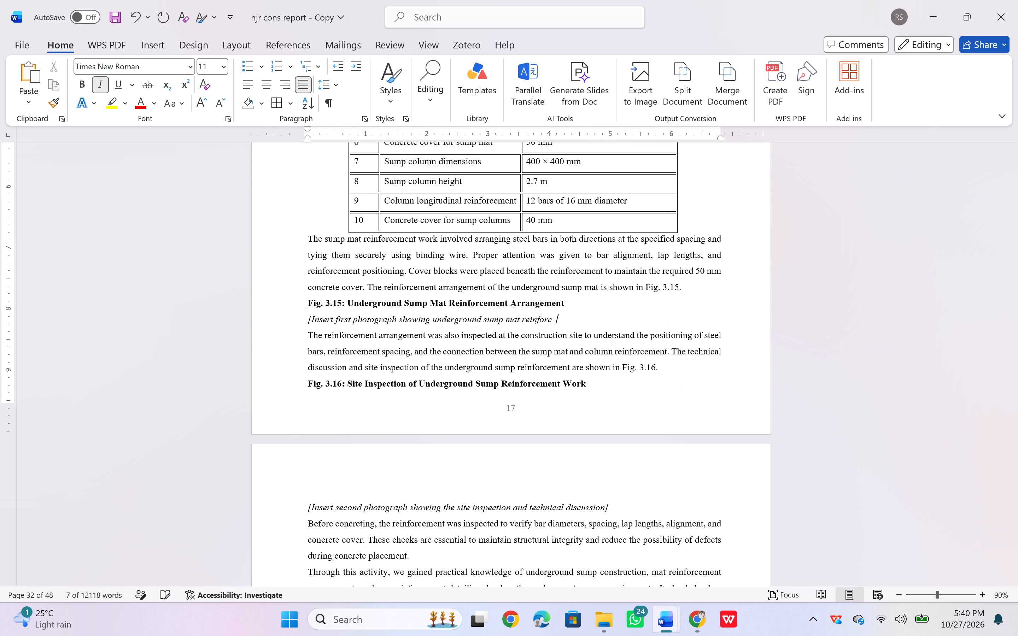
key("BackSpace")
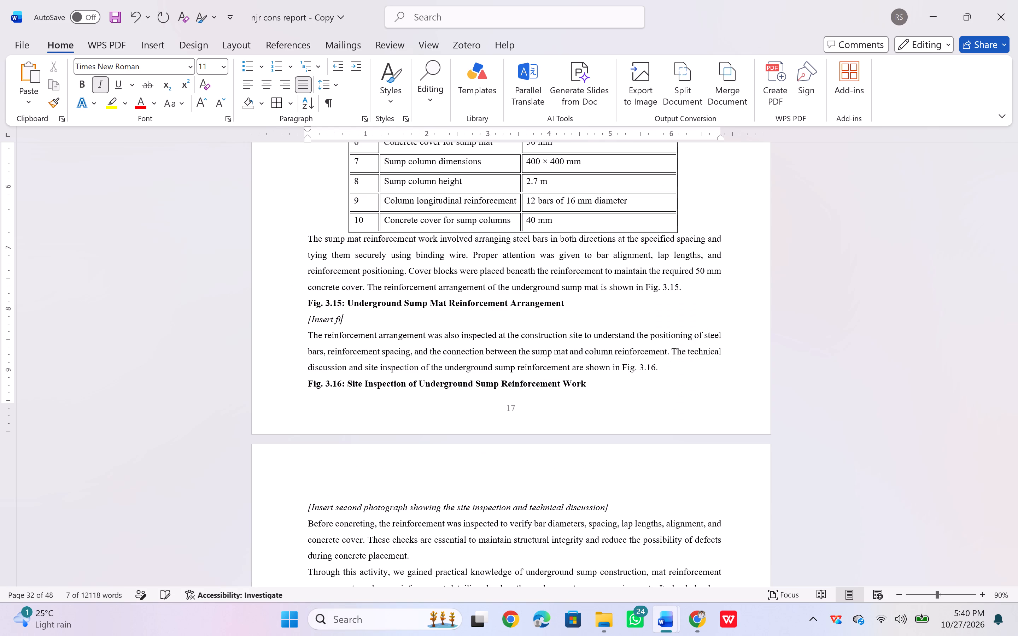
key("BackSpace")
key("BackSpace")
key("BackSpace")
key("BackSpace")
key("BackSpace")
key("BackSpace")
key("BackSpace")
key("BackSpace")
key("BackSpace")
key("BackSpace")
key("BackSpace")
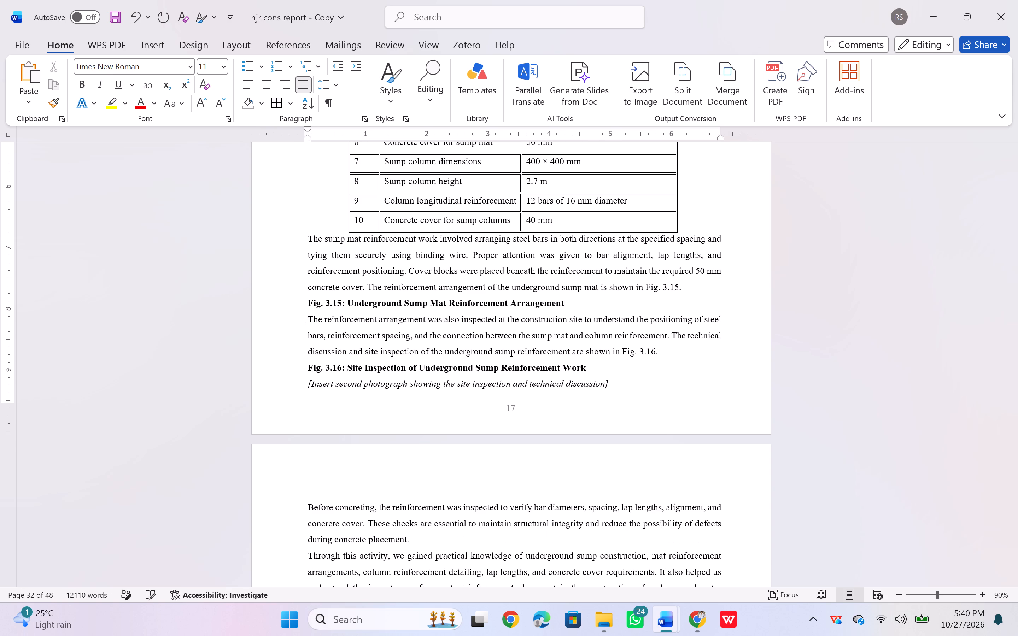
Paste the sump mat photo before the "Before concreting" paragraph and set it in line with text.
left_click(305, 506)
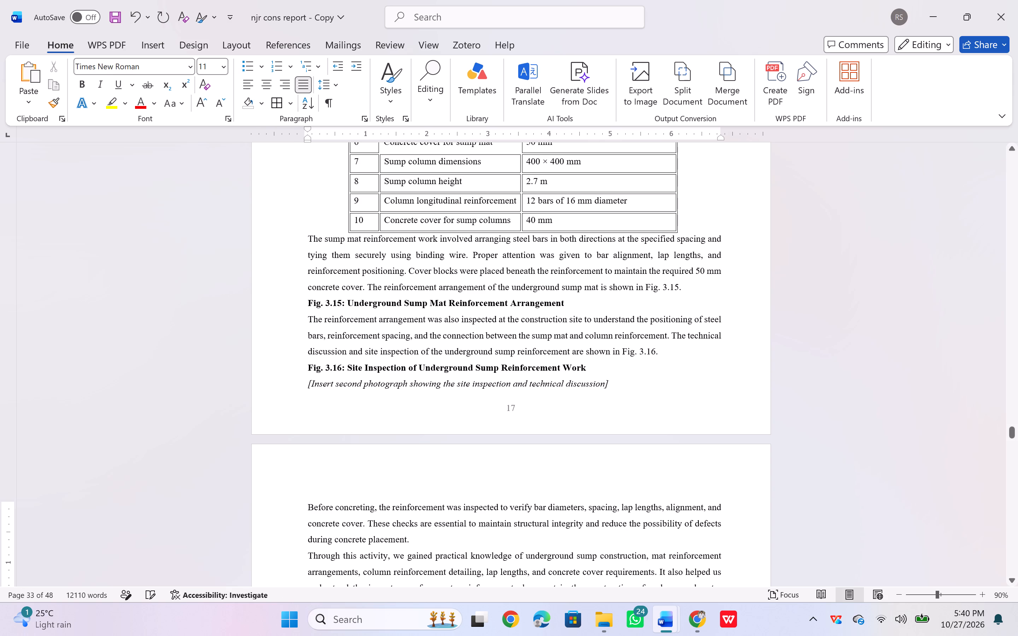
key("ctrl+v")
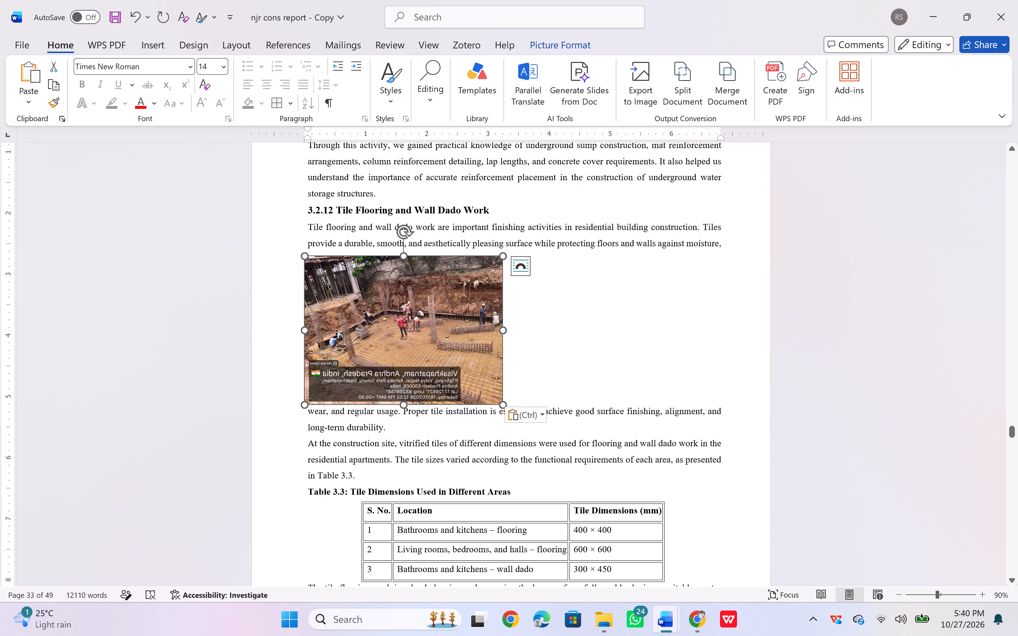
left_click(520, 271)
left_click(550, 334)
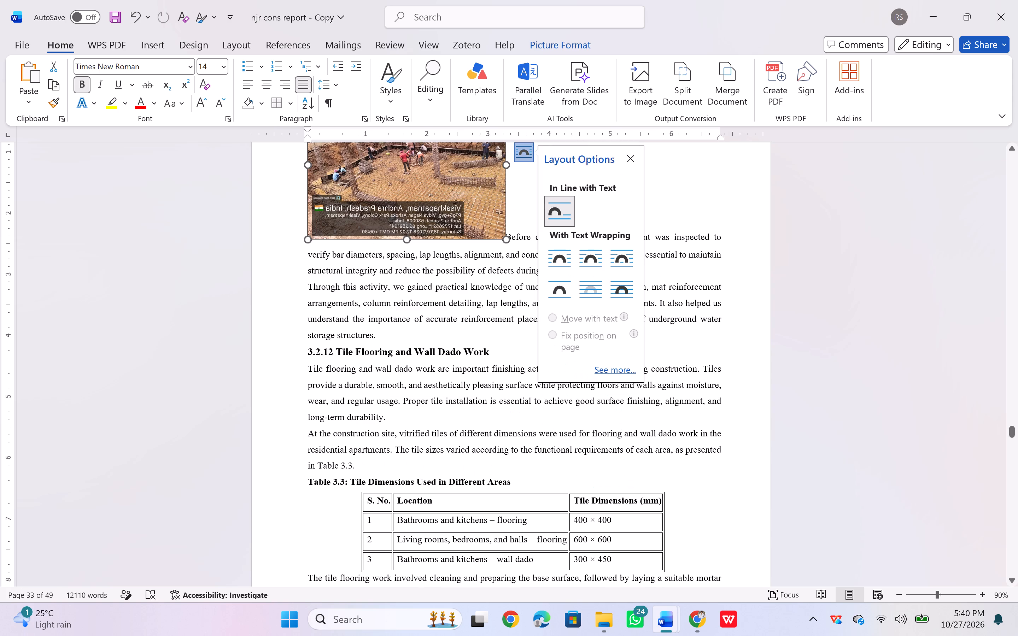
Left-align the paragraph containing the sump mat photo.
scroll(379, 304, "up", 2)
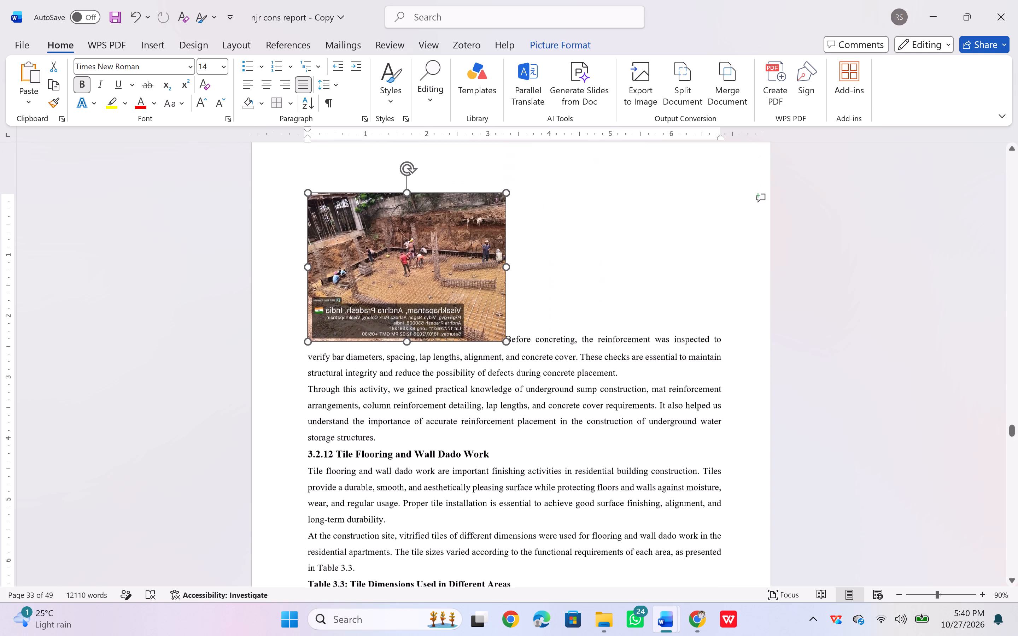
scroll(379, 304, "up", 2)
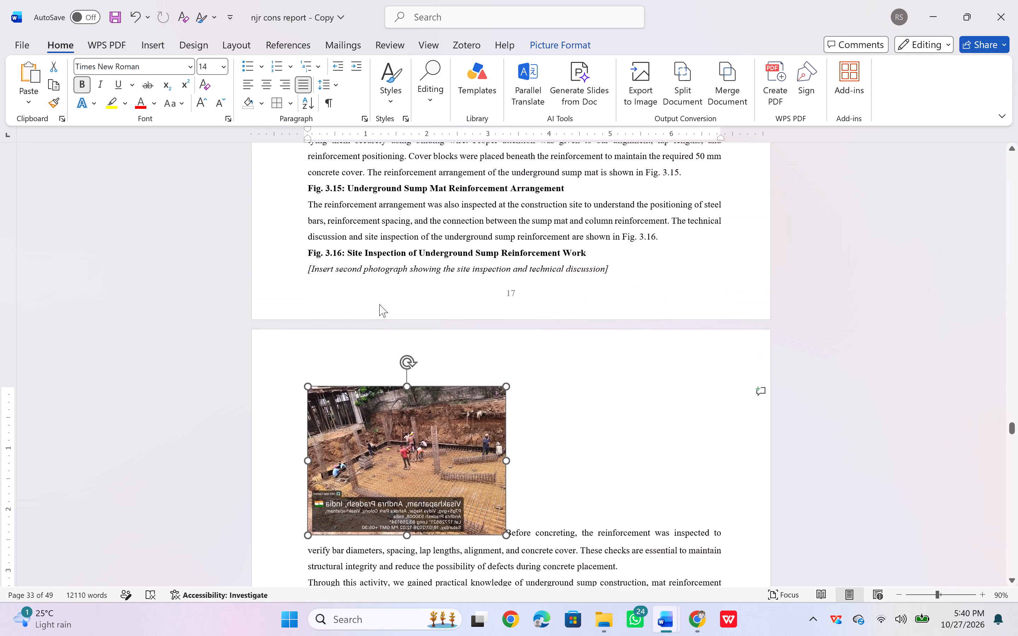
left_click(273, 82)
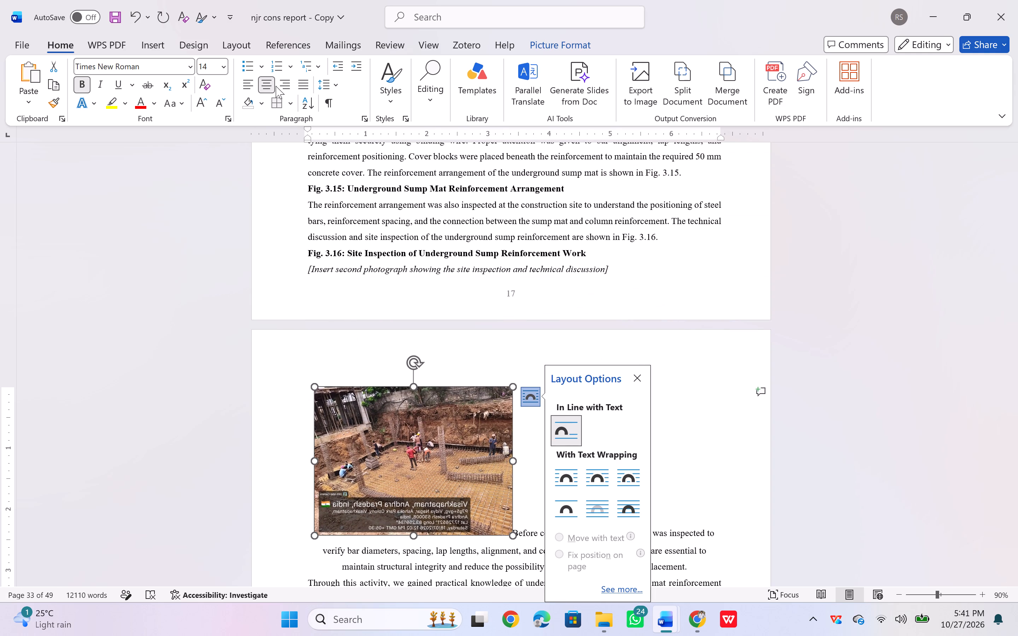
left_click(249, 82)
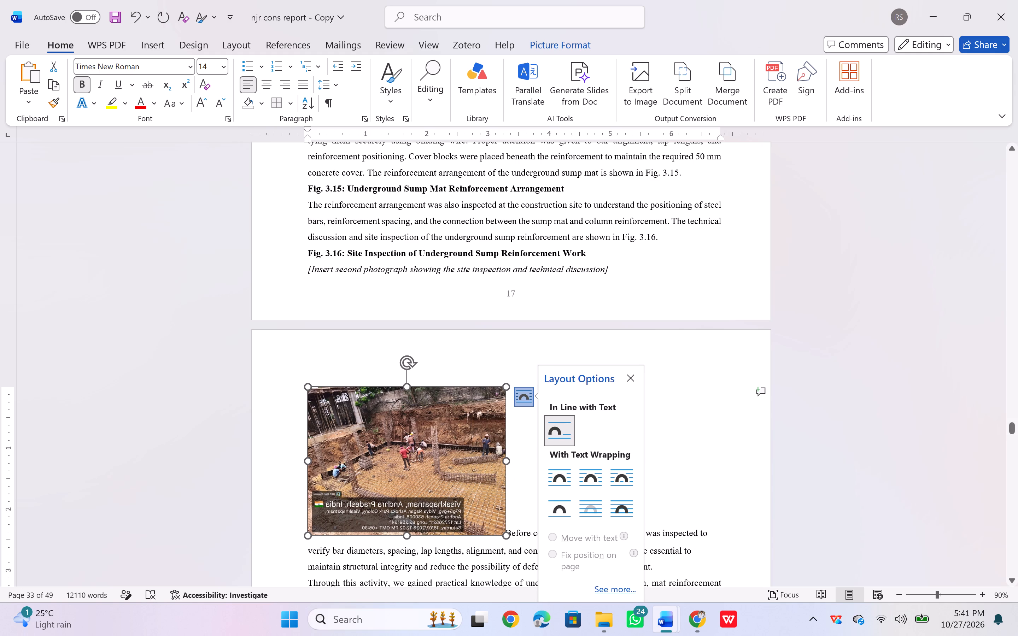
Move the Fig. 3.15 caption onto its own line between the sump mat photo and the "Before concreting" text.
triple_click(413, 186)
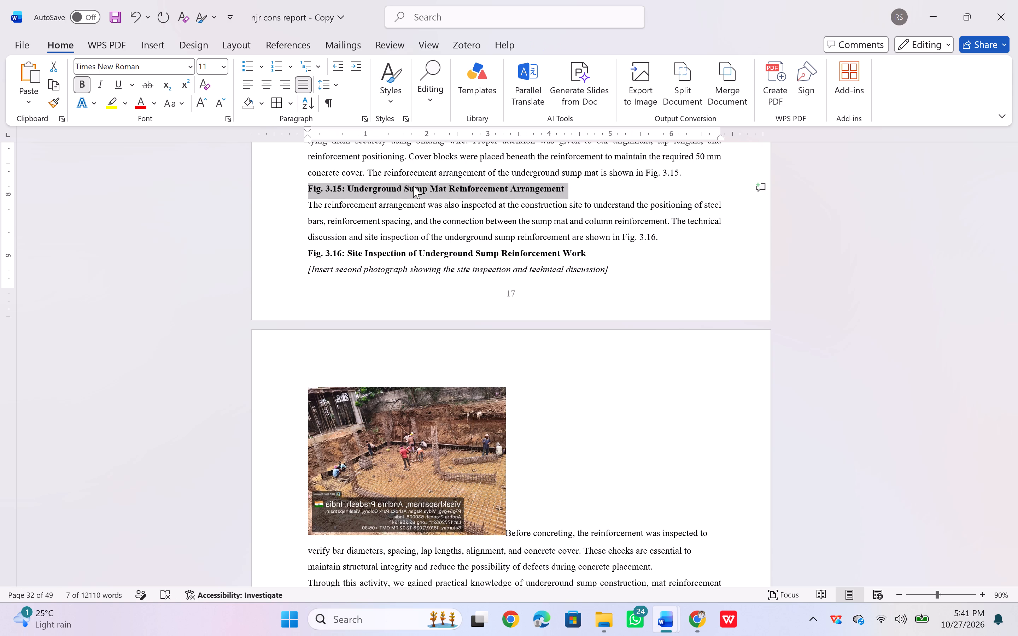
key("ctrl+c")
key("ctrl+x")
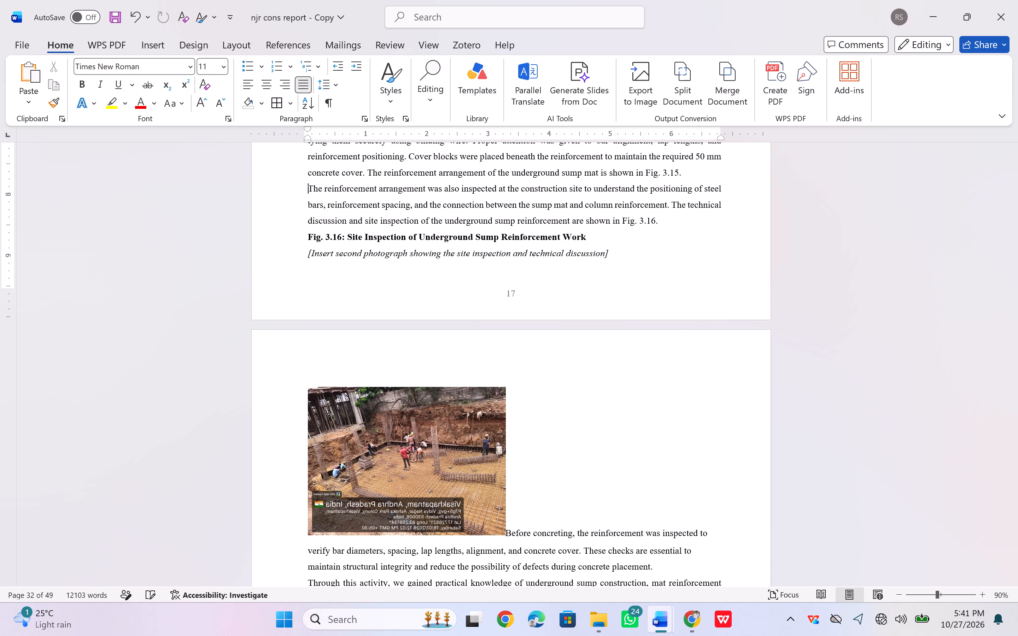
scroll(392, 277, "down", 2)
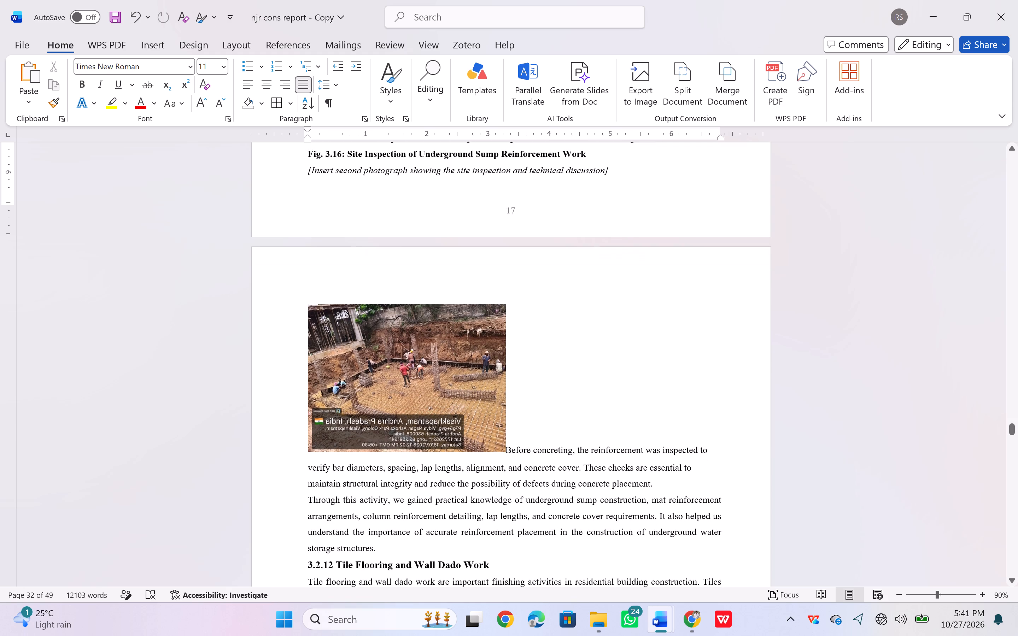
scroll(392, 277, "down", 1)
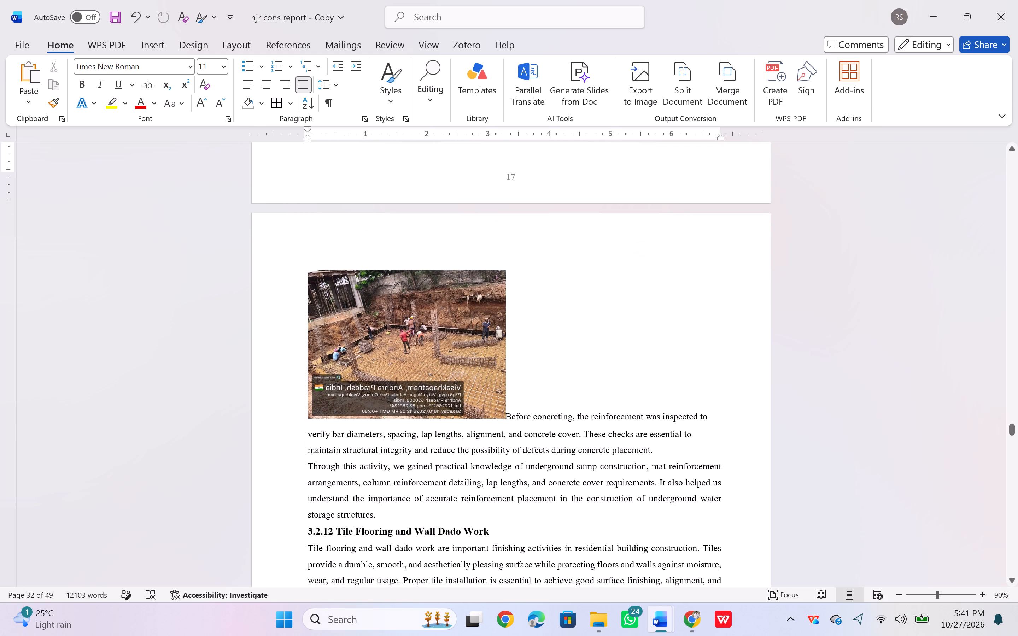
left_click(508, 412)
key("Return")
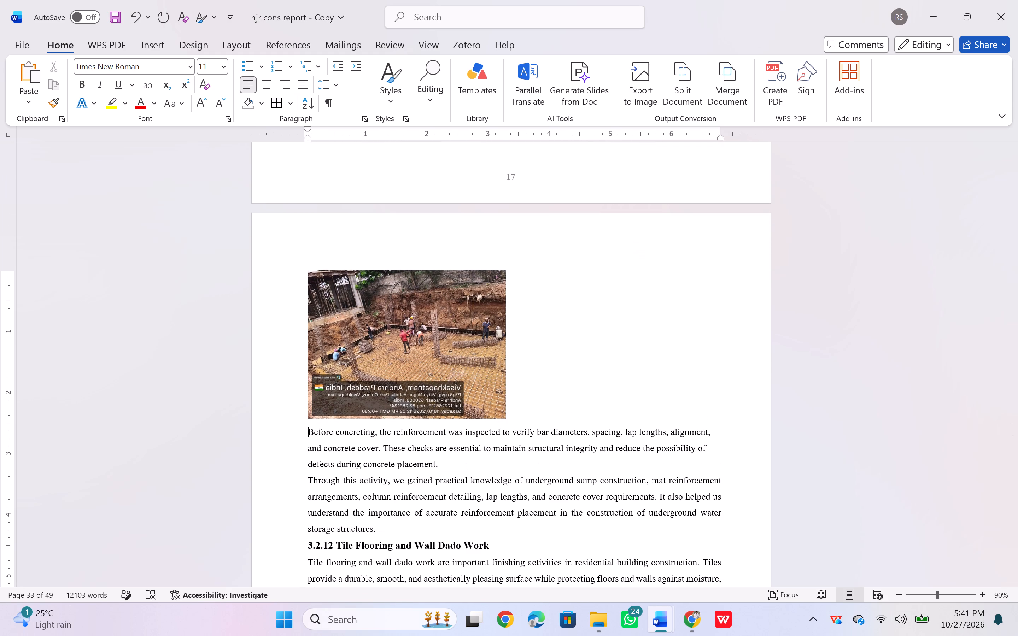
key("ctrl+v")
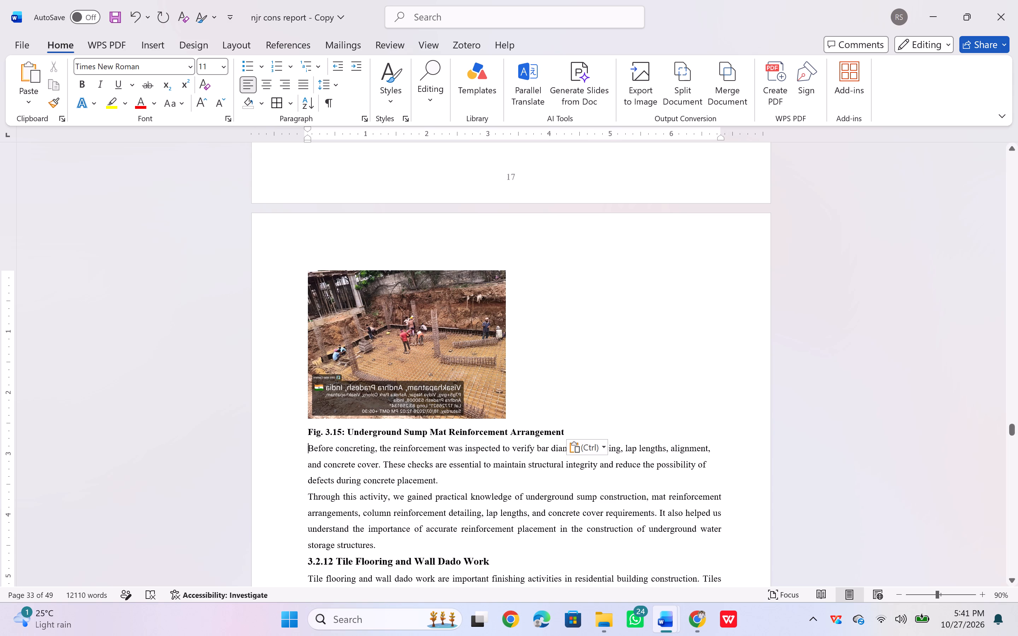
Shorten the first figure caption to "Fig. 3.15: Underground Sump Mat Reinforcement" by removing the word "Arrangement".
left_click(566, 431)
key("BackSpace")
key("BackSpace")
key("BackSpace")
key("BackSpace")
key("BackSpace")
key("BackSpace")
key("BackSpace")
key("BackSpace")
key("BackSpace")
key("BackSpace")
key("BackSpace")
key("BackSpace")
key("BackSpace")
key("BackSpace")
key("BackSpace")
key("BackSpace")
key("BackSpace")
key("BackSpace")
key("BackSpace")
key("BackSpace")
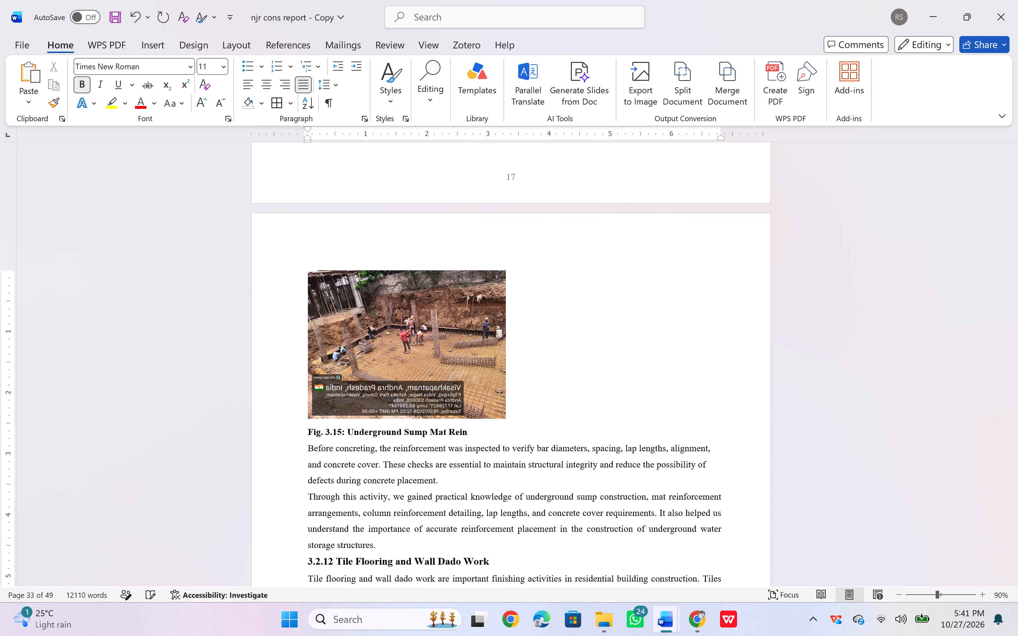
key("ctrl+z")
key("ctrl+z")
key("ctrl+z")
key("ctrl+z")
key("ctrl+z")
key("ctrl+z")
key("ctrl+z")
key("ctrl+z")
key("ctrl+z")
key("ctrl+z")
Copy the "11.2 Discussions about Measurements" photo from the FSI draft report and paste it at the sump mat photo's line in the construction report.
scroll(509, 326, "up", 1)
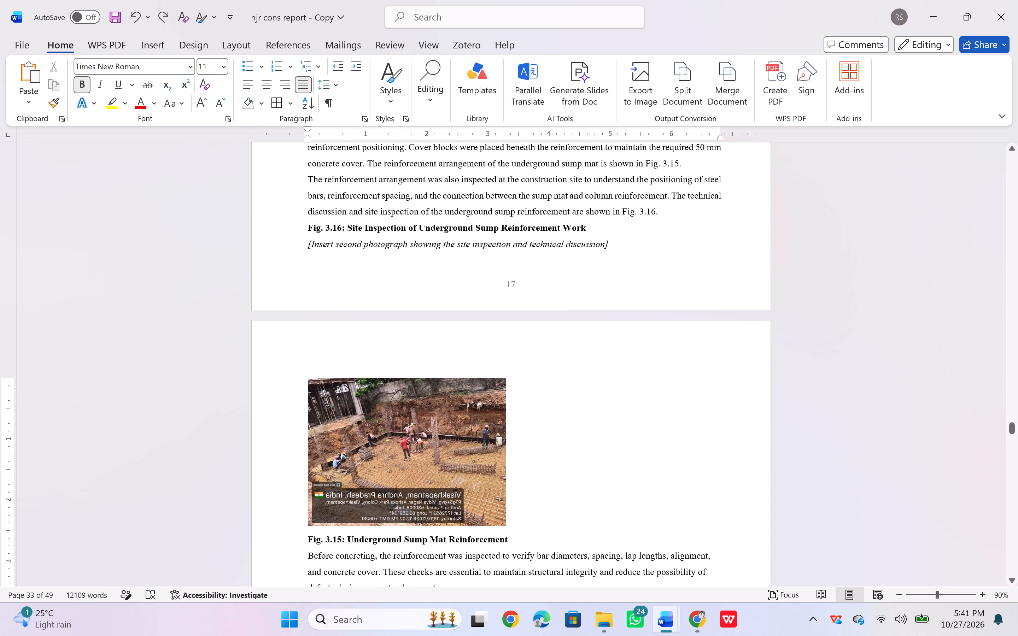
key("alt+Tab")
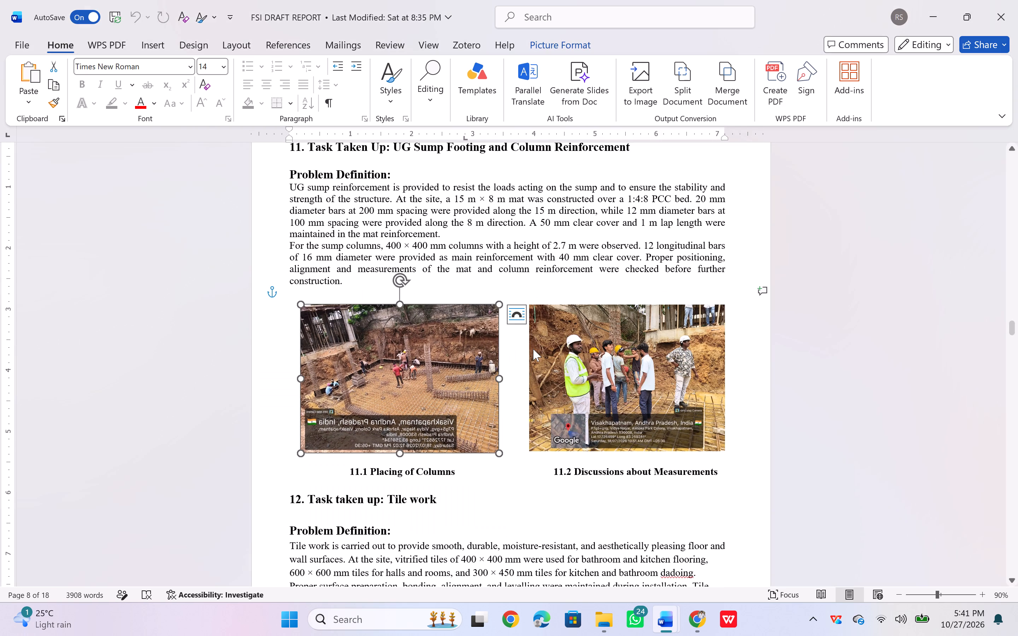
left_click(569, 367)
key("ctrl+c")
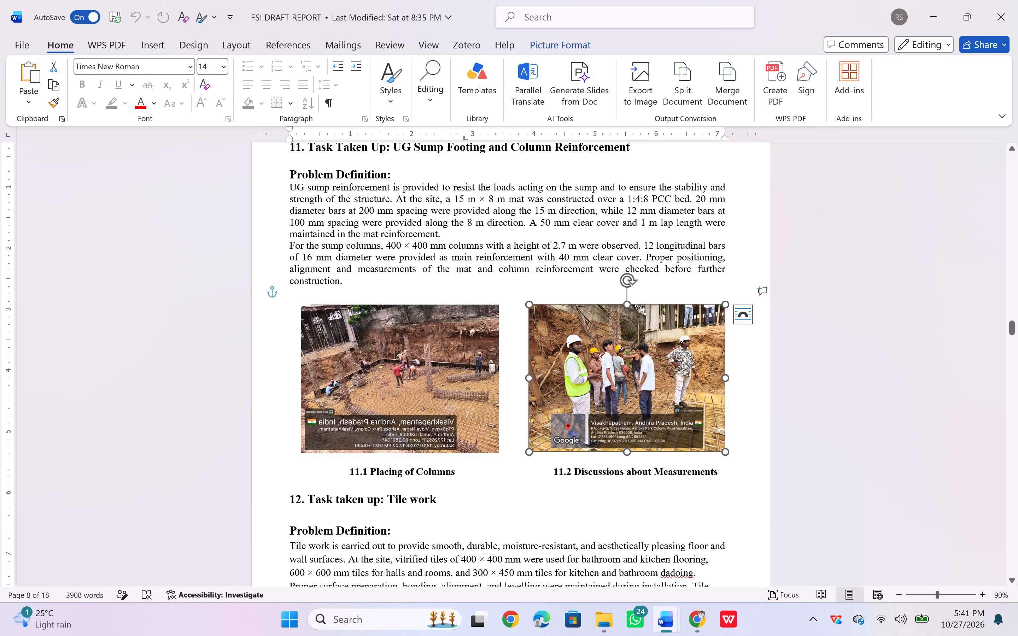
key("alt+Tab")
left_click(569, 419)
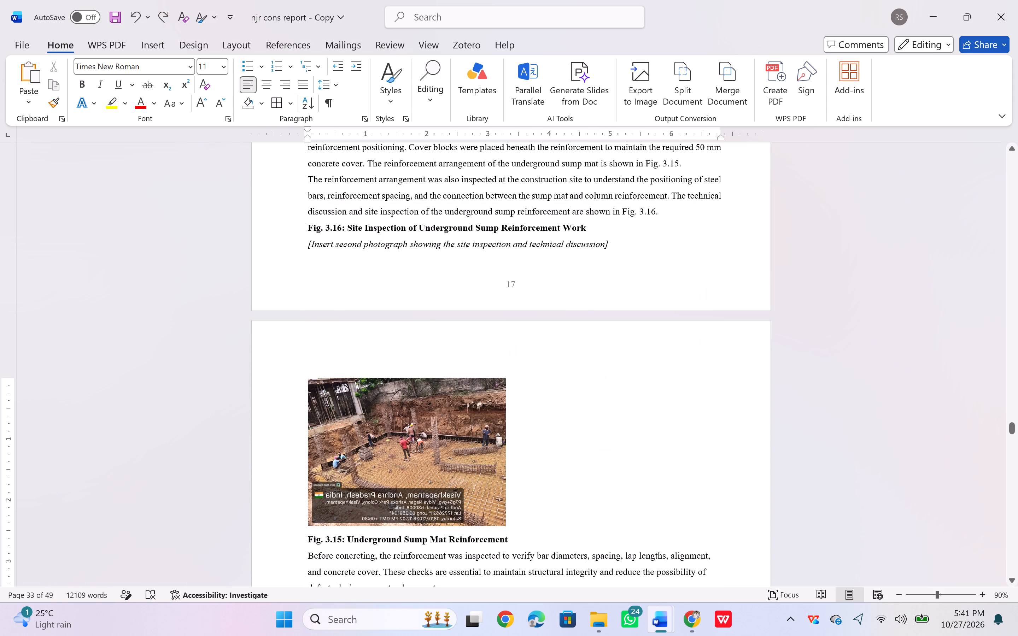
key("ctrl+v")
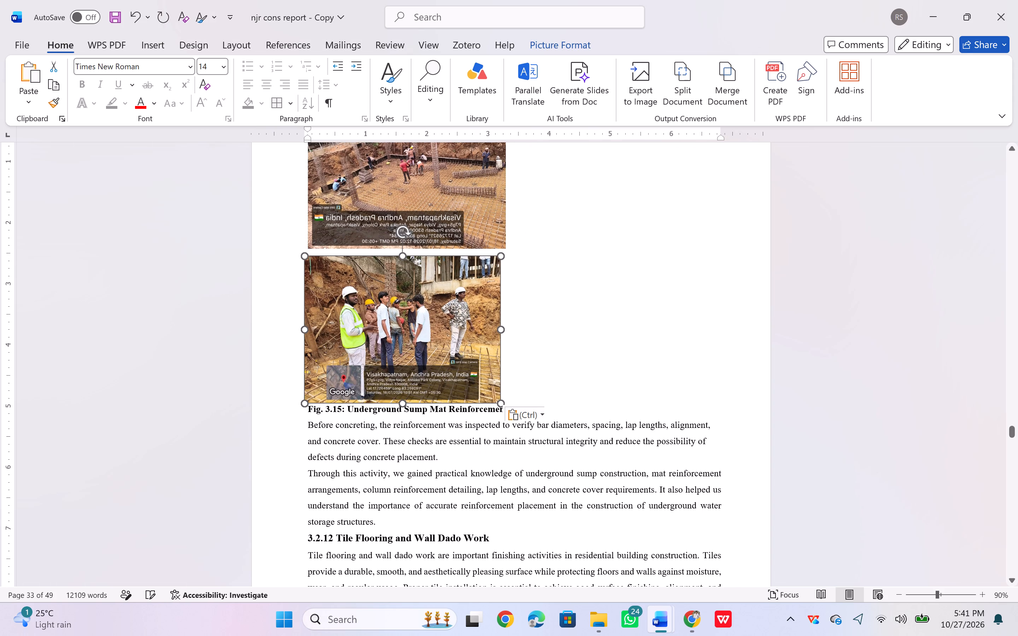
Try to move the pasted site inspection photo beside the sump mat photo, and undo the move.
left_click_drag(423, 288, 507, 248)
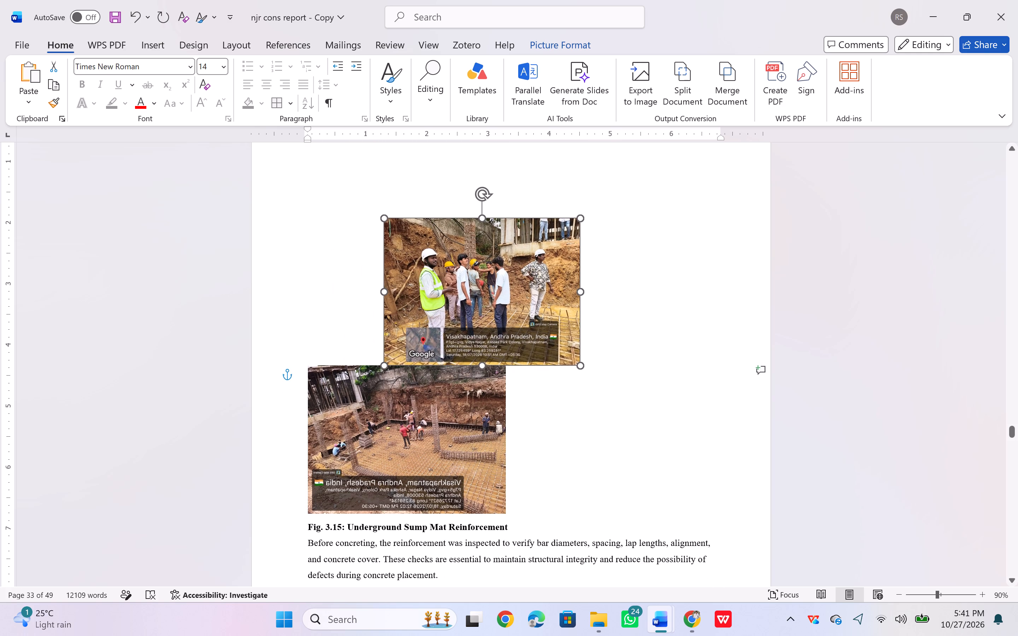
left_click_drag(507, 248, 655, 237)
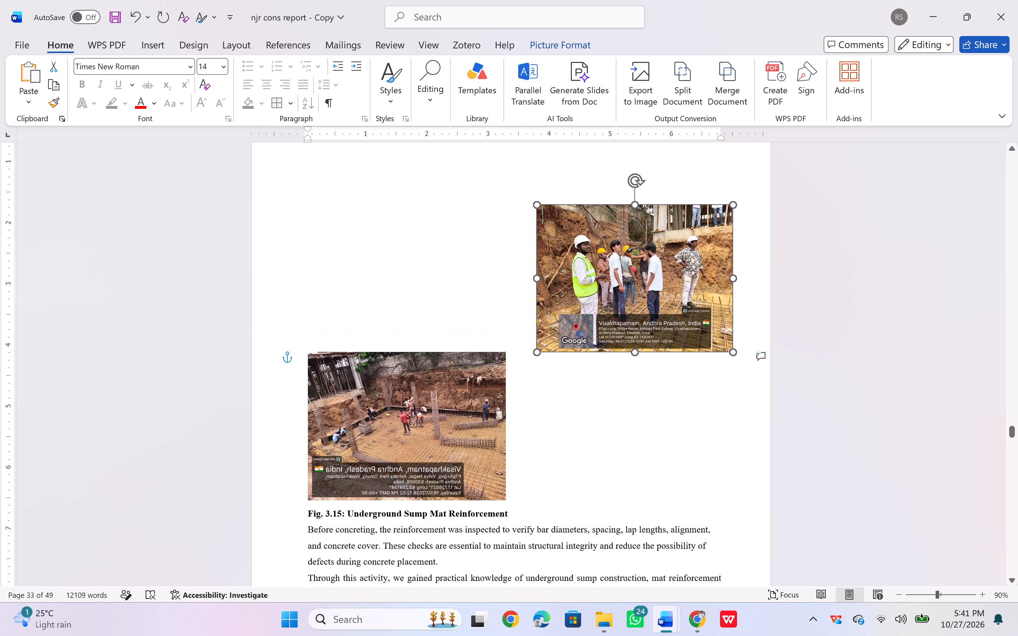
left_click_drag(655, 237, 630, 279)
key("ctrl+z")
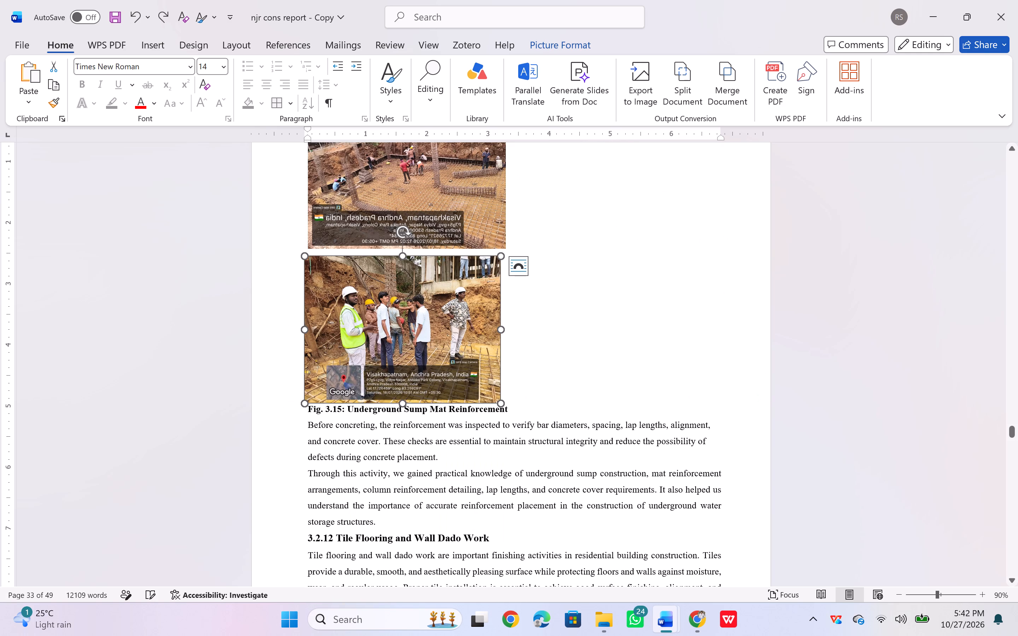
Set the site inspection photo's text wrapping to Tight and place it beside the sump mat photo, aligned with its top edge and the text margin.
left_click(512, 269)
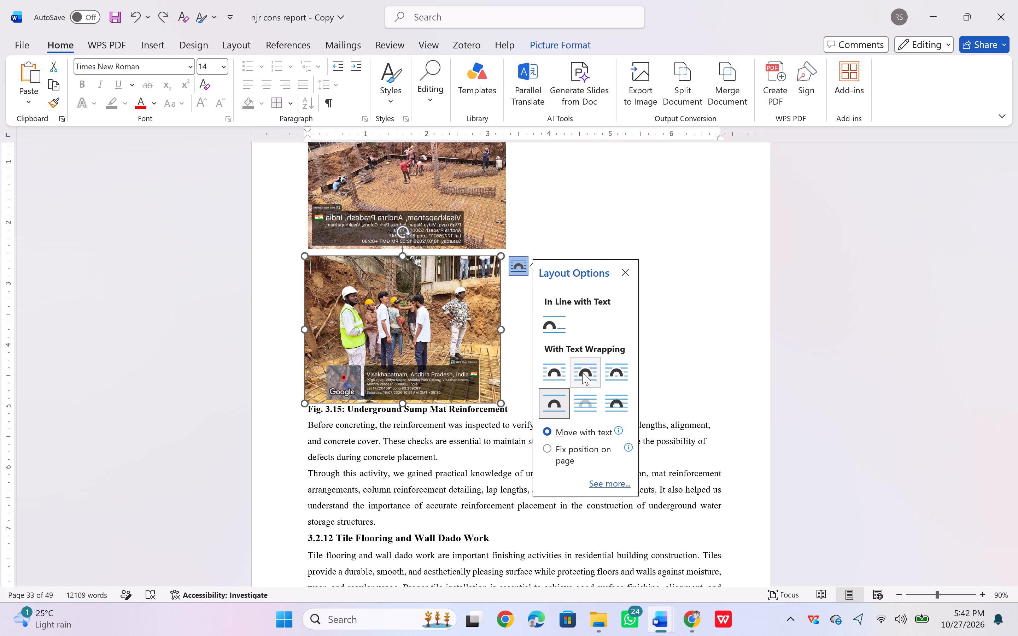
left_click(582, 372)
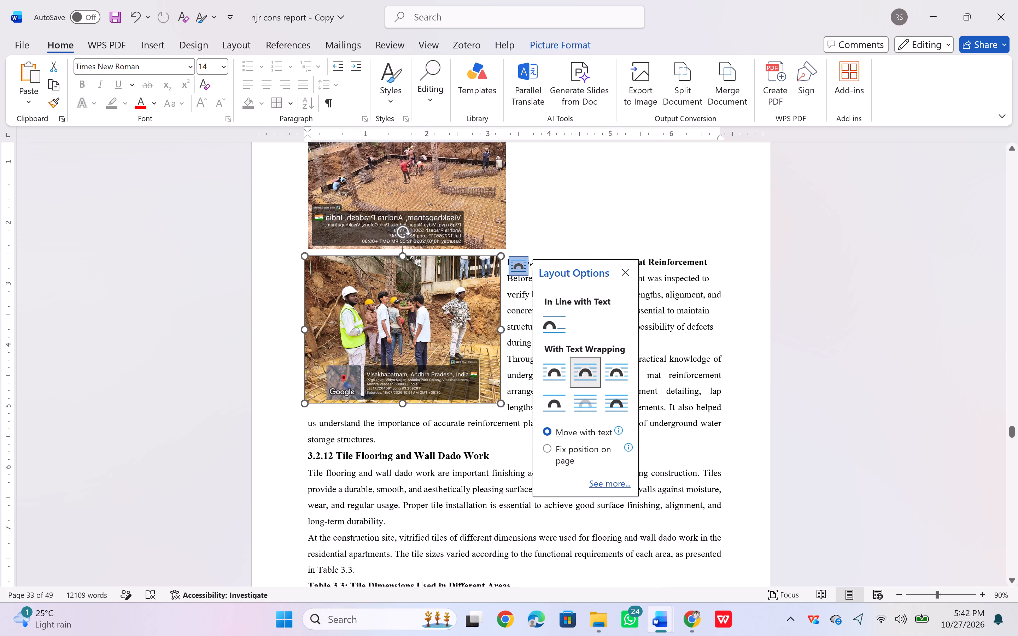
left_click_drag(465, 335, 652, 272)
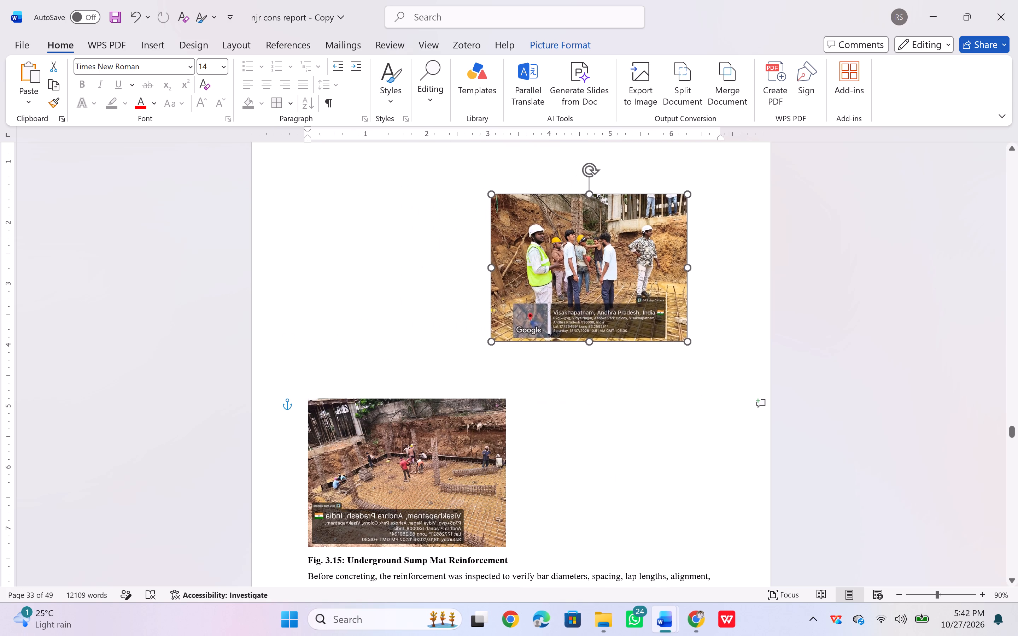
left_click_drag(652, 272, 692, 217)
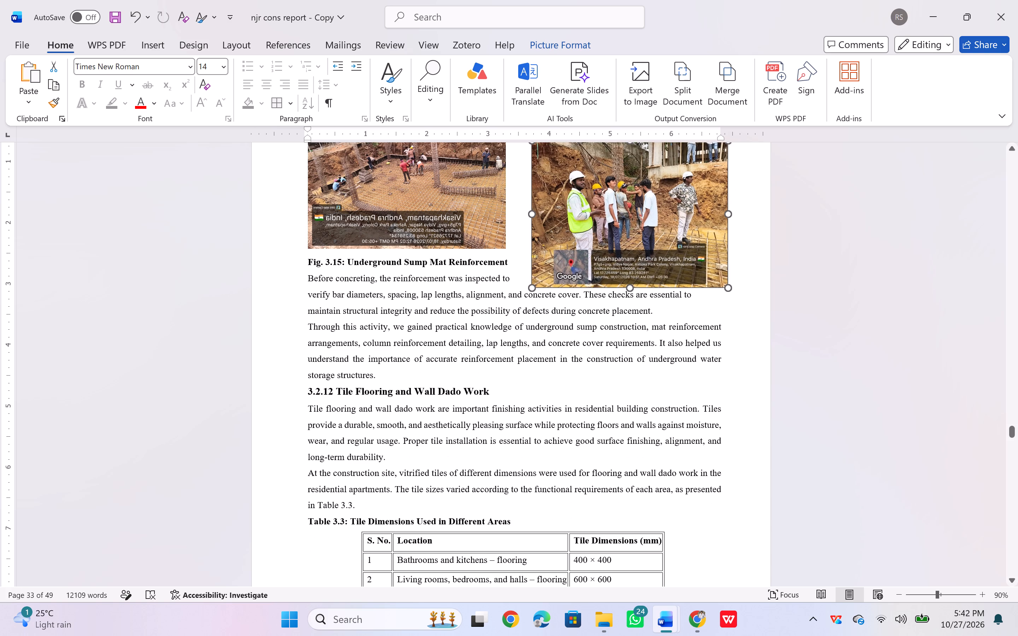
left_click_drag(692, 217, 685, 171)
scroll(581, 259, "up", 1)
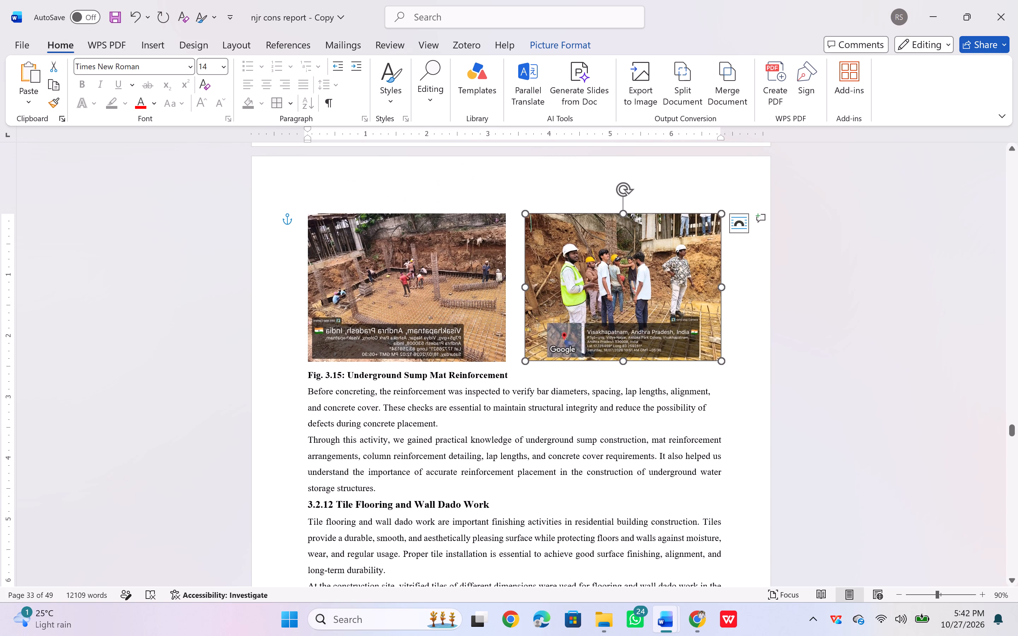
left_click(661, 308)
Cut the Fig. 3.16 site inspection caption from above its placeholder and paste it directly after the Fig. 3.15 caption on the same line.
scroll(435, 312, "up", 1)
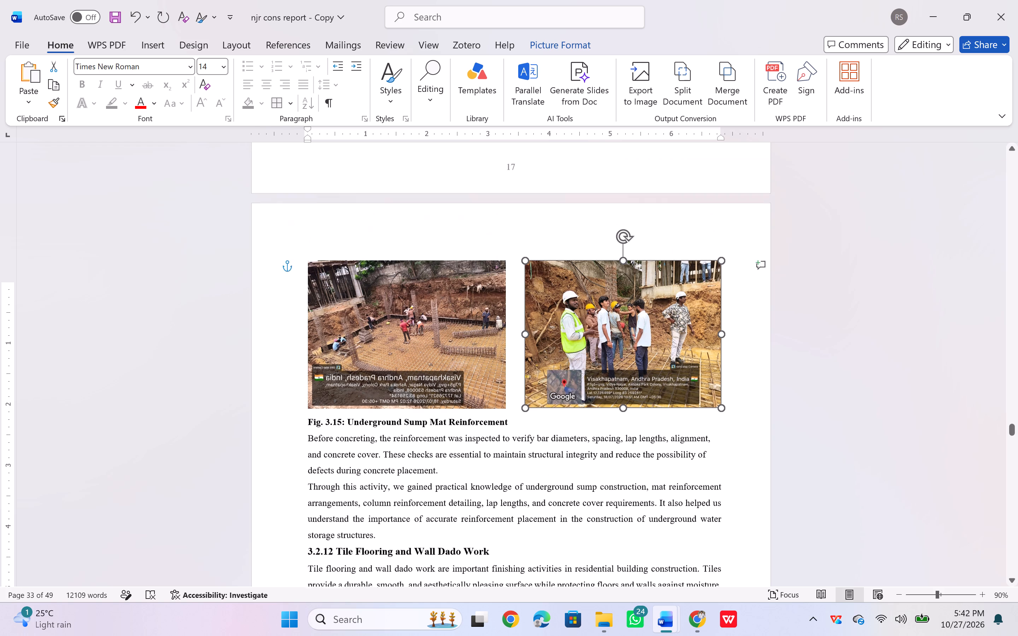
scroll(435, 312, "up", 3)
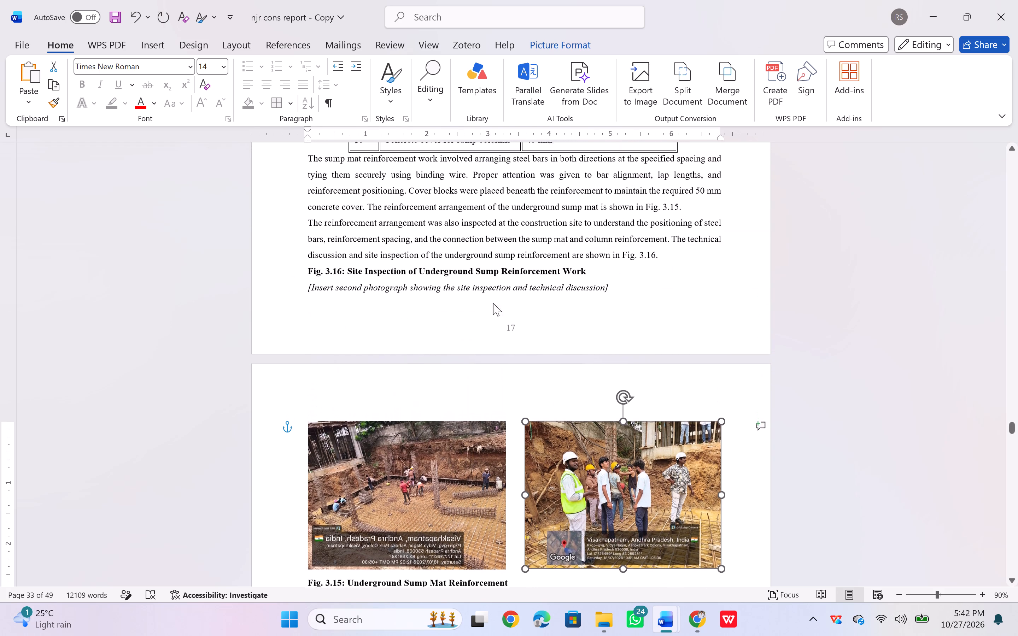
triple_click(544, 272)
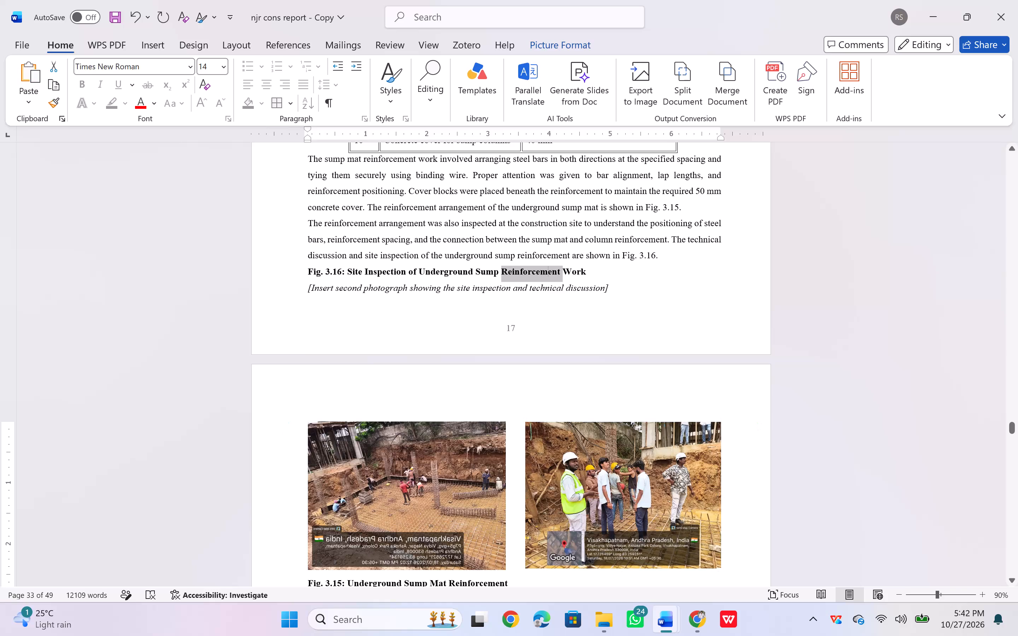
key("ctrl+x")
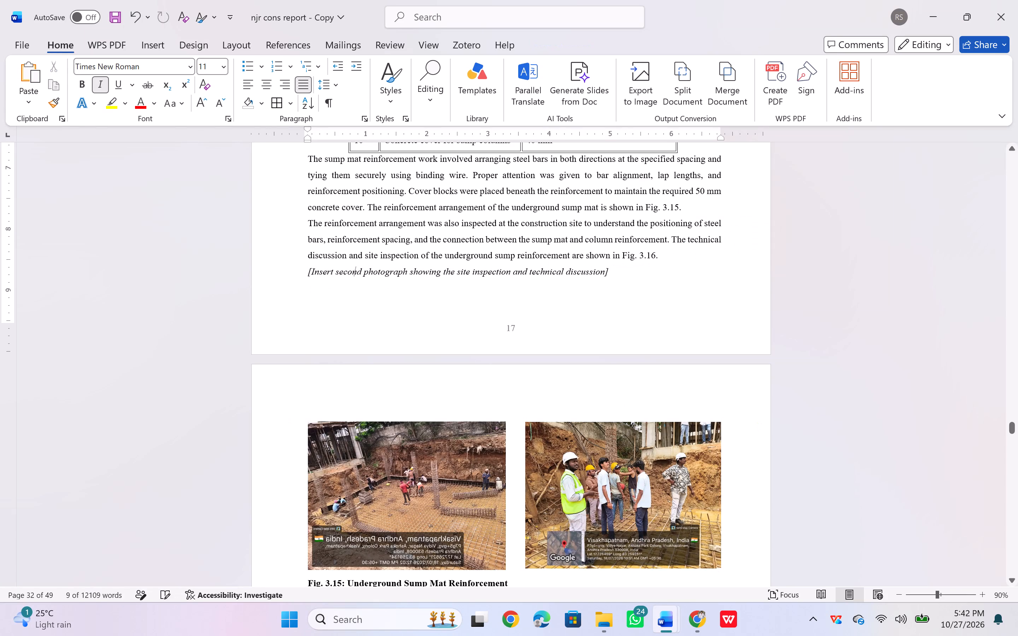
scroll(544, 272, "down", 1)
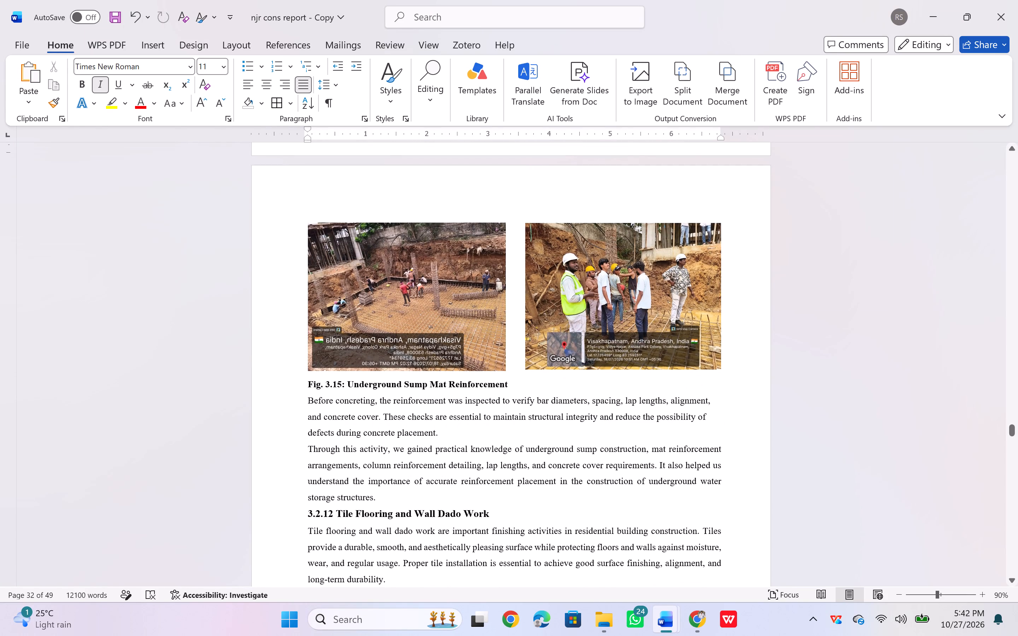
left_click(521, 384)
key("ctrl+v")
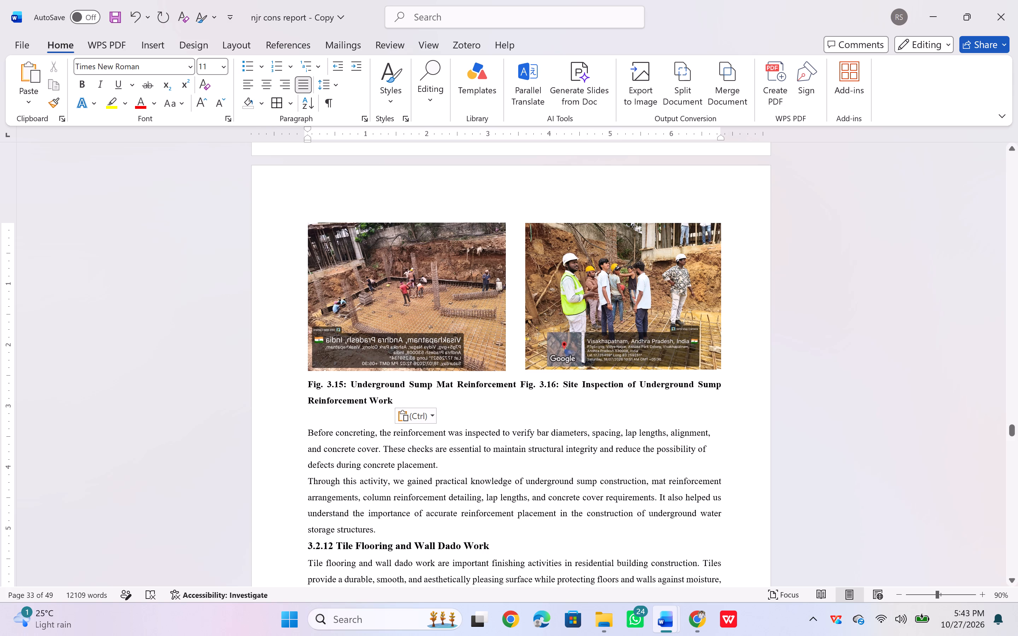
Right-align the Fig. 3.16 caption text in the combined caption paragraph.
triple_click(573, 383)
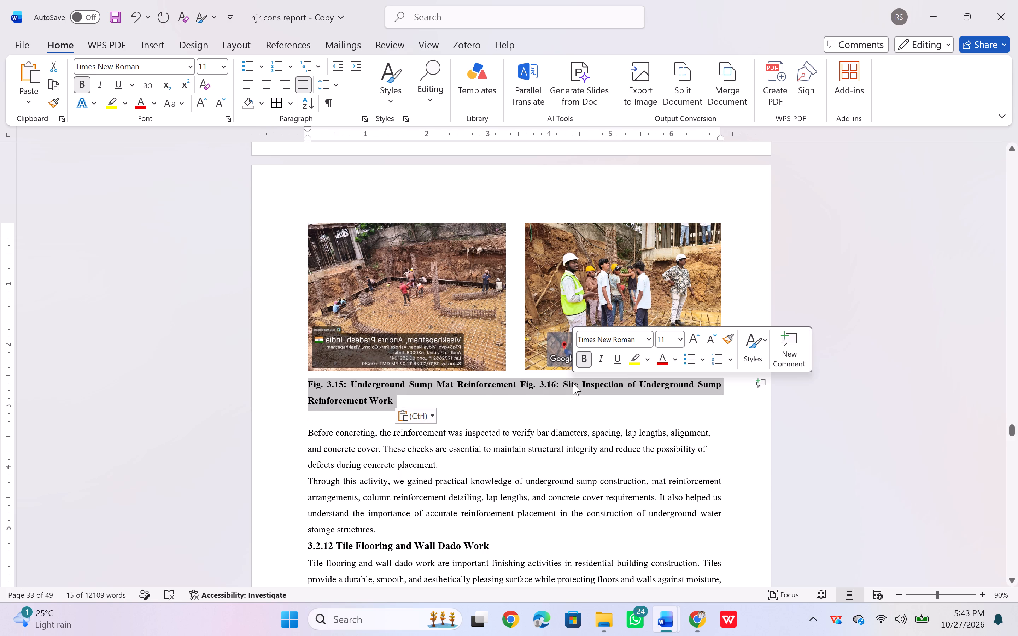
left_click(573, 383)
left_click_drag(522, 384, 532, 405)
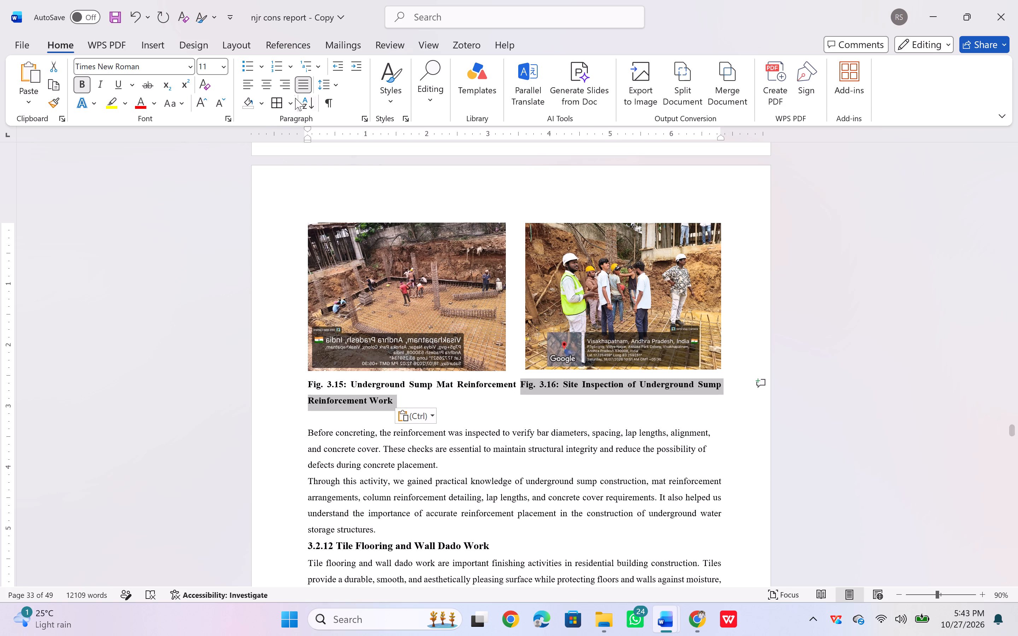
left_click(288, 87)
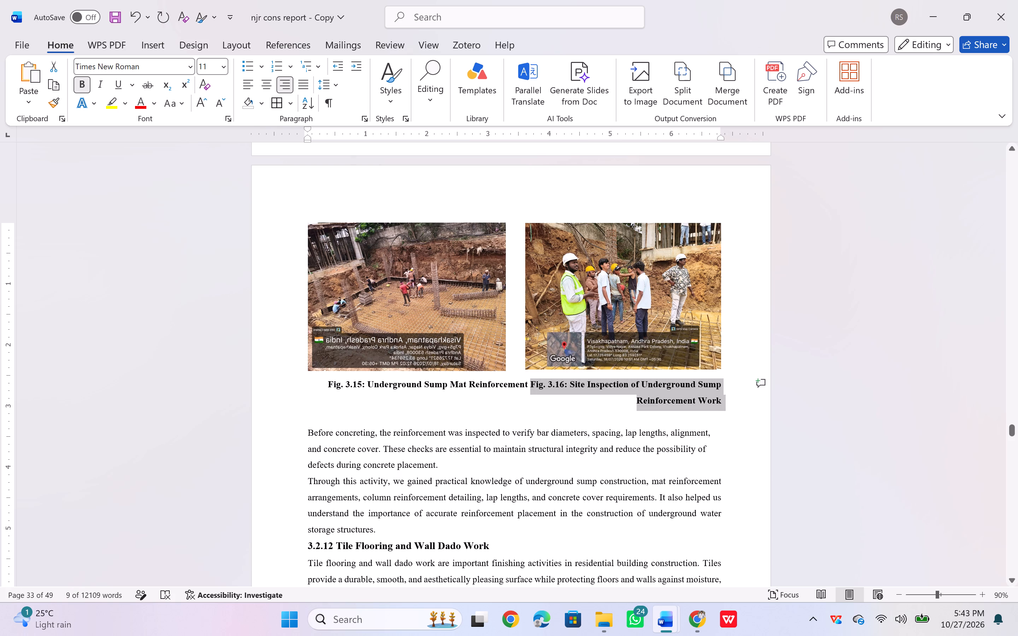
Select the Fig. 3.15 caption text and centre the combined caption paragraph under the two photos.
left_click(519, 382)
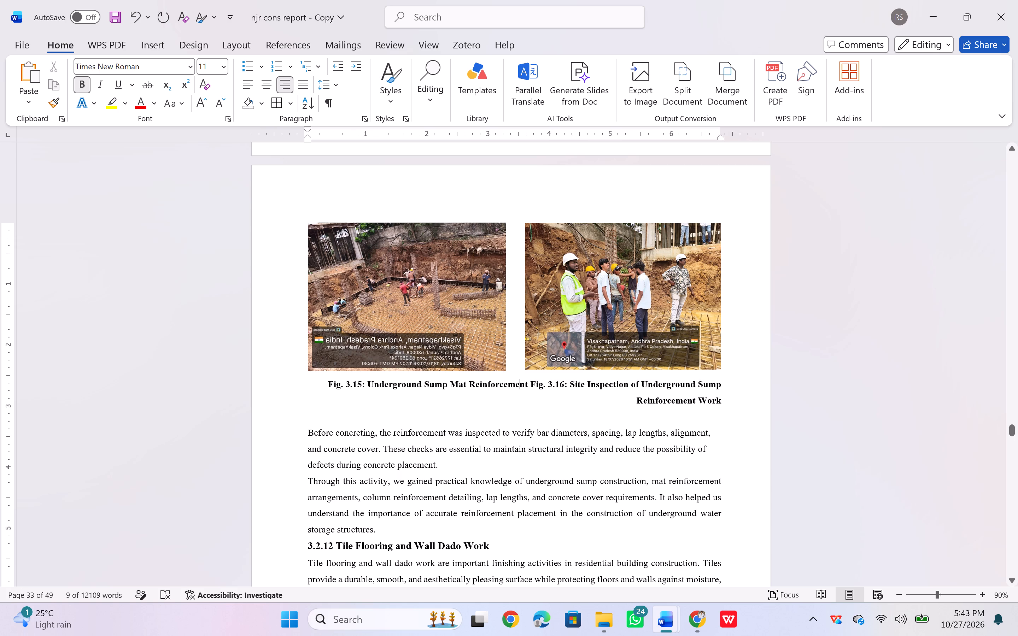
left_click_drag(528, 385, 495, 387)
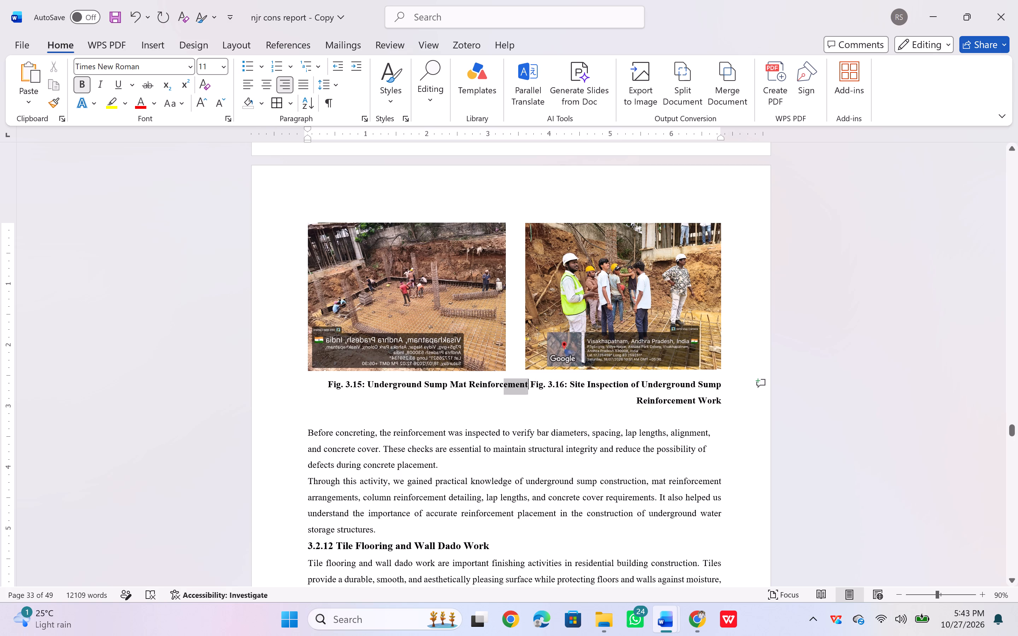
left_click_drag(495, 387, 335, 372)
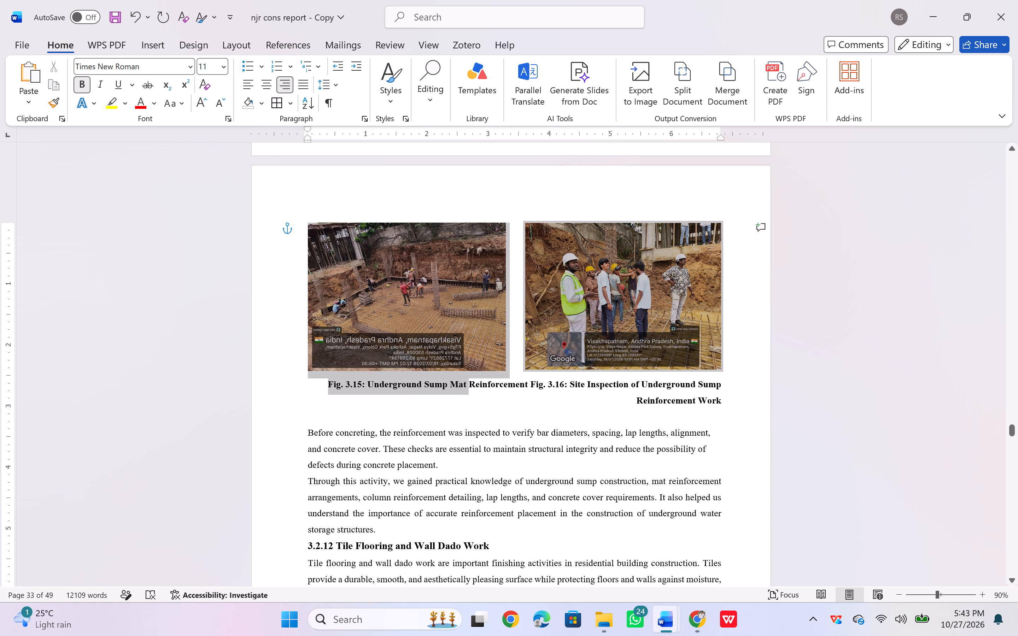
left_click_drag(335, 372, 399, 386)
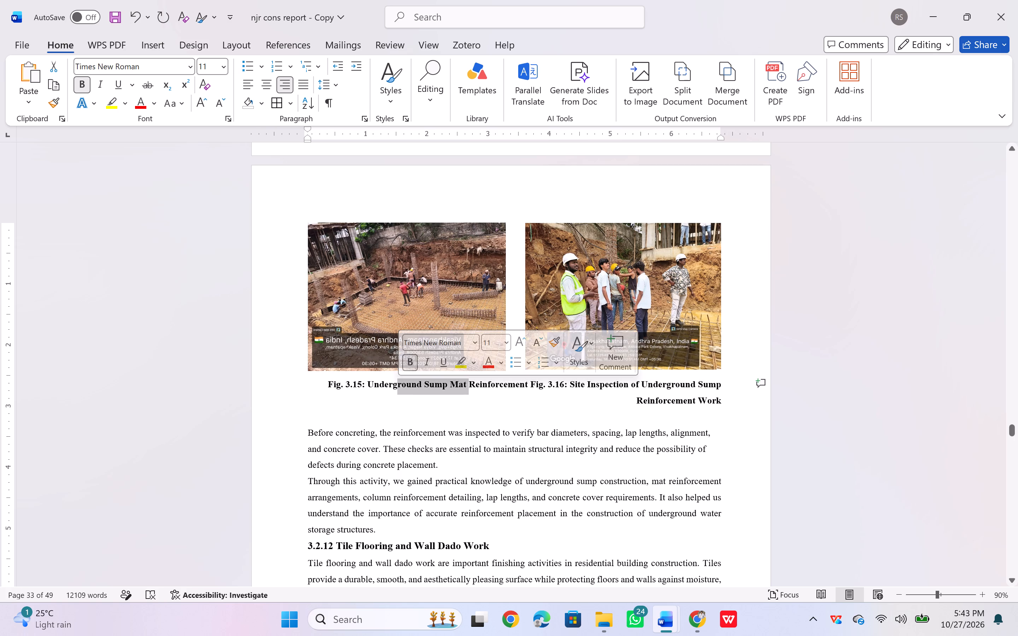
left_click_drag(328, 382, 499, 385)
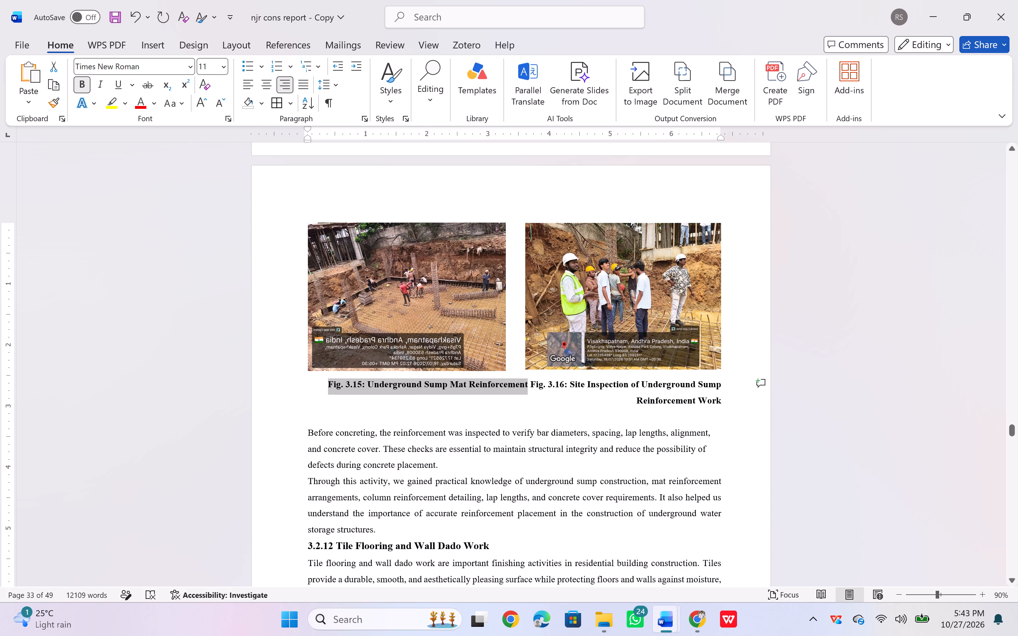
left_click_drag(499, 385, 500, 385)
left_click(263, 86)
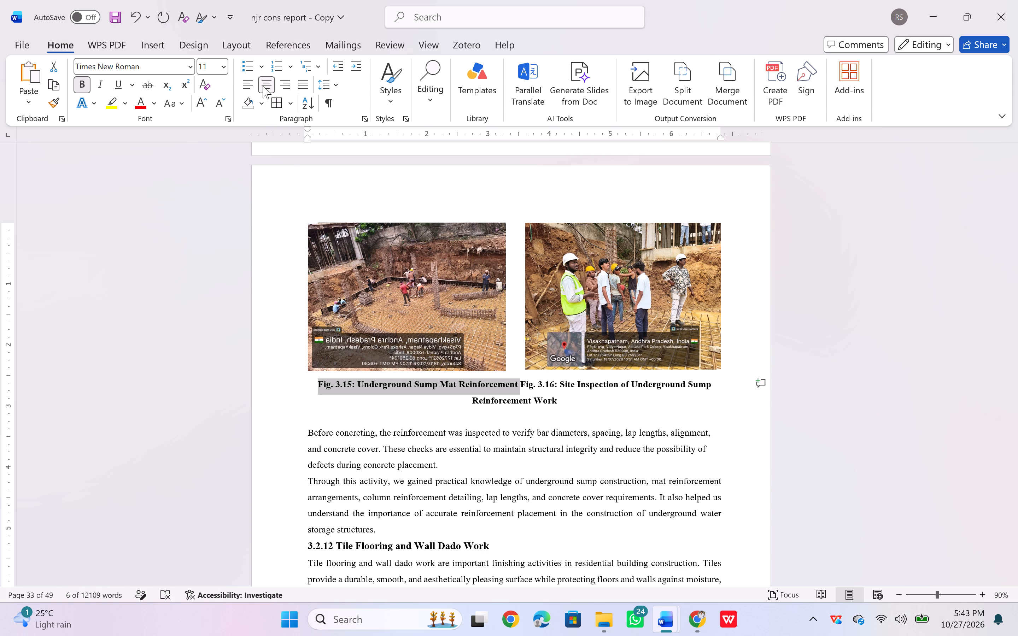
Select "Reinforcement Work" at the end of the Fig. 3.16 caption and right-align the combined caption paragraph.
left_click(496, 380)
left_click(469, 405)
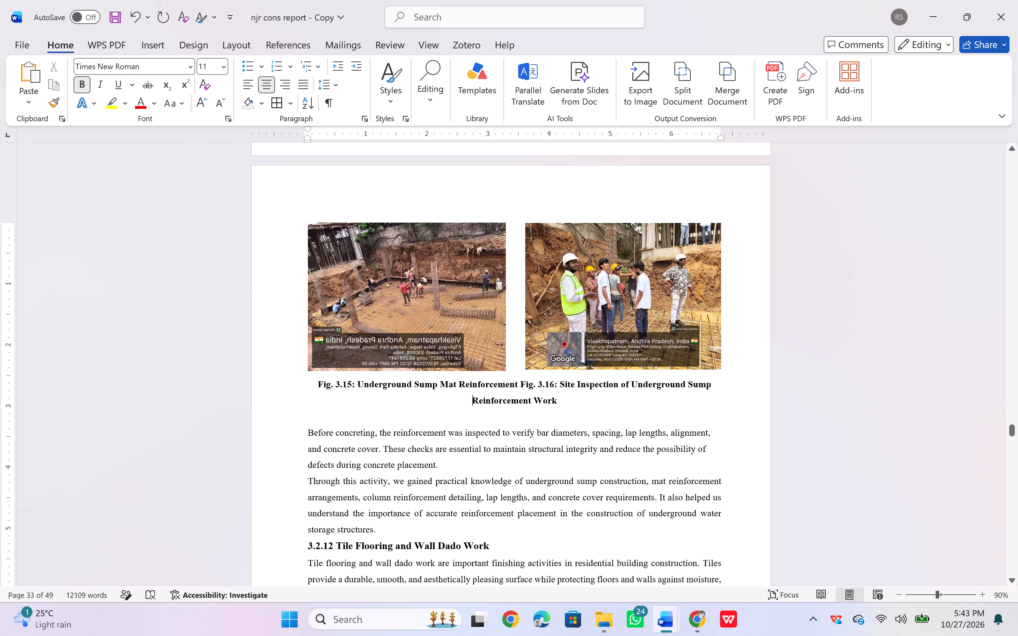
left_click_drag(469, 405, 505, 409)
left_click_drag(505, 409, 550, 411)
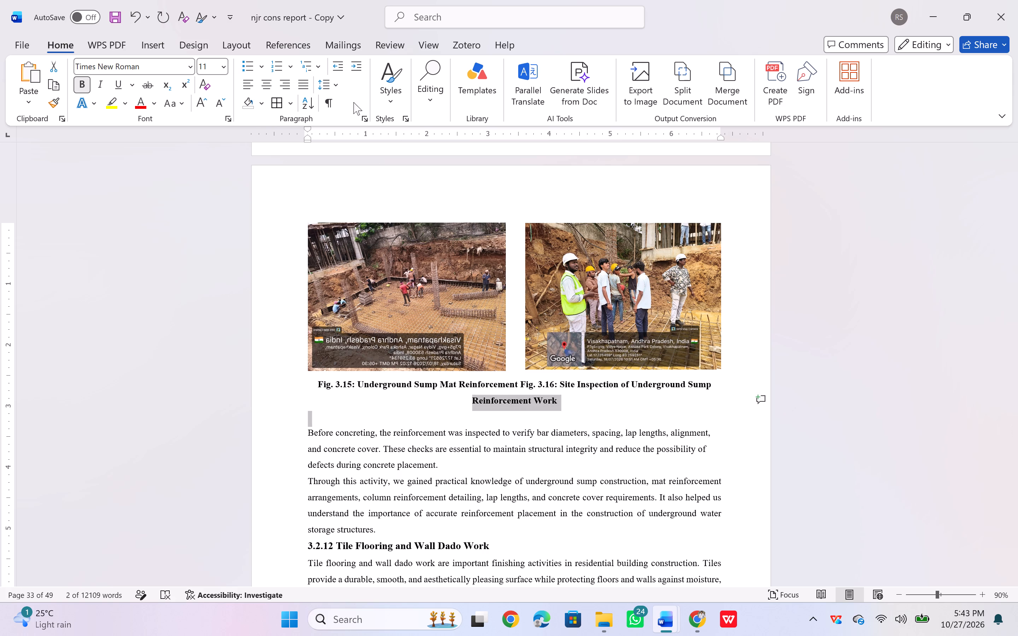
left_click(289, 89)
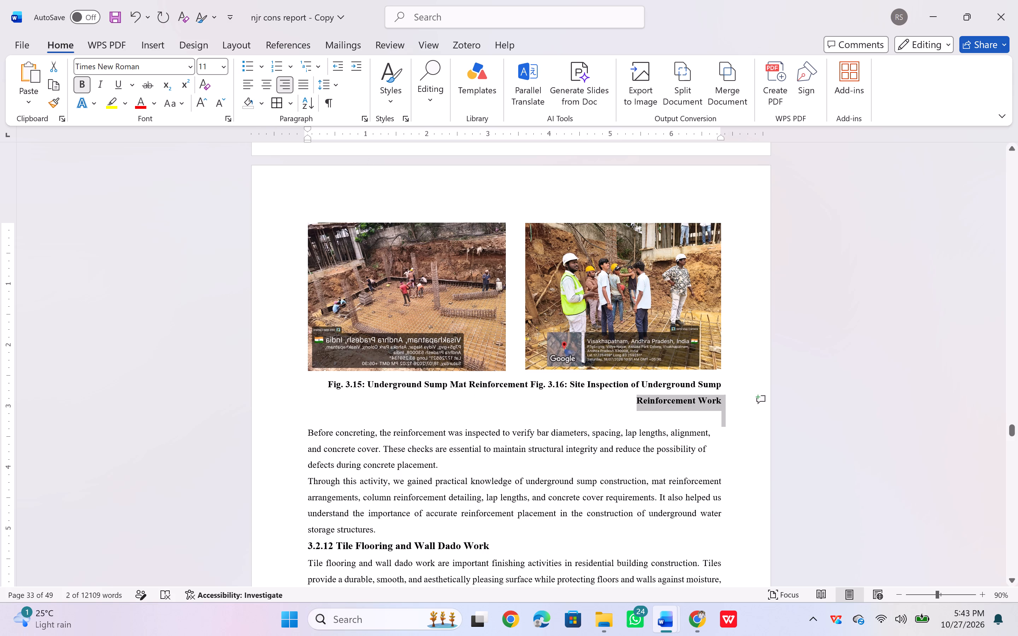
Decrease the indent of the combined Fig. 3.15 and Fig. 3.16 caption paragraph as far as it goes.
left_click(336, 67)
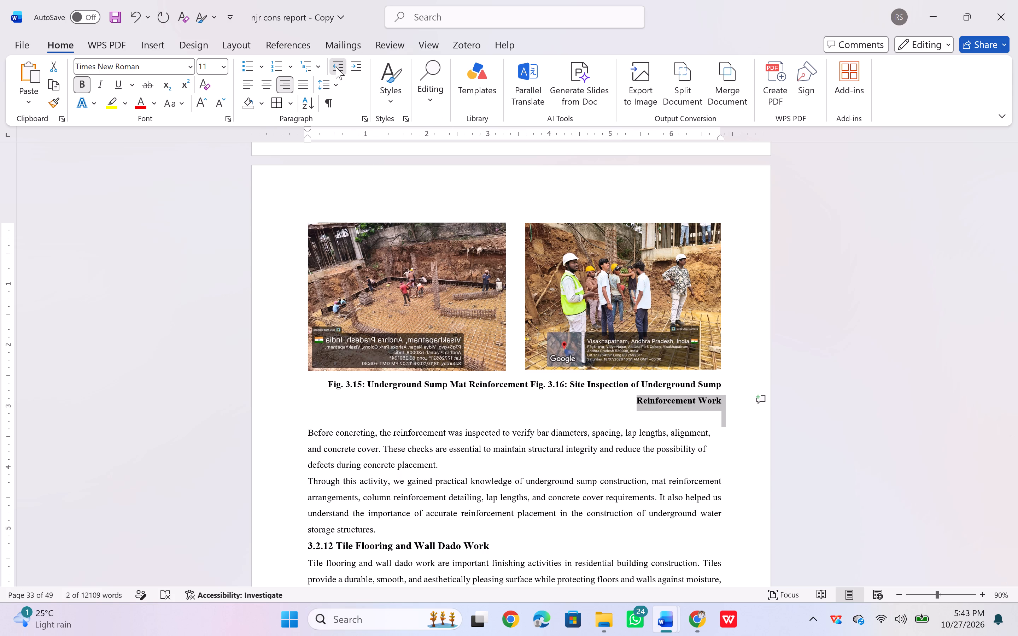
left_click(336, 67)
triple_click(336, 67)
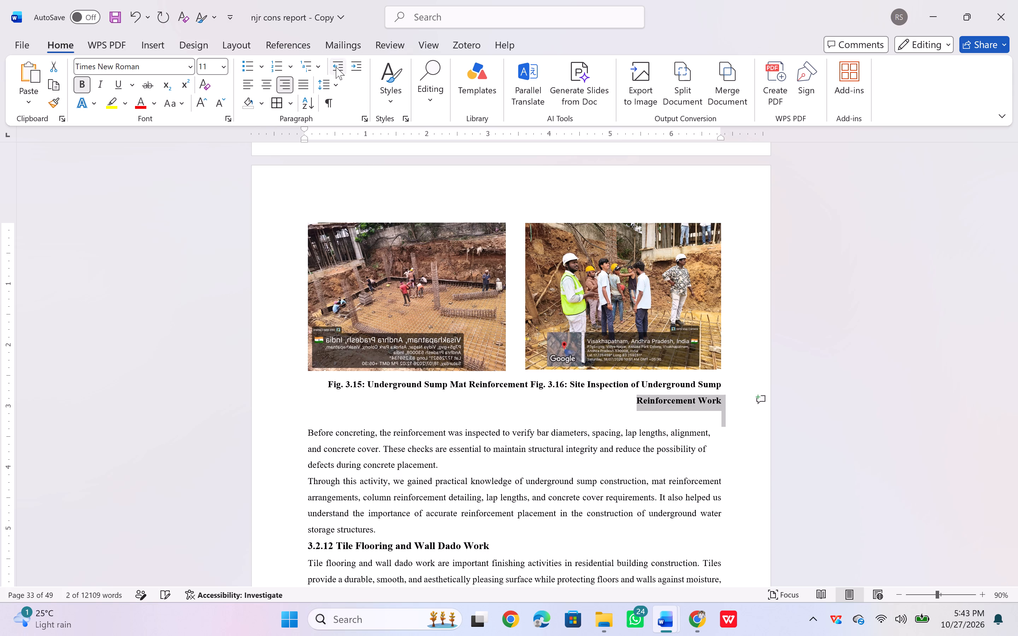
left_click(336, 67)
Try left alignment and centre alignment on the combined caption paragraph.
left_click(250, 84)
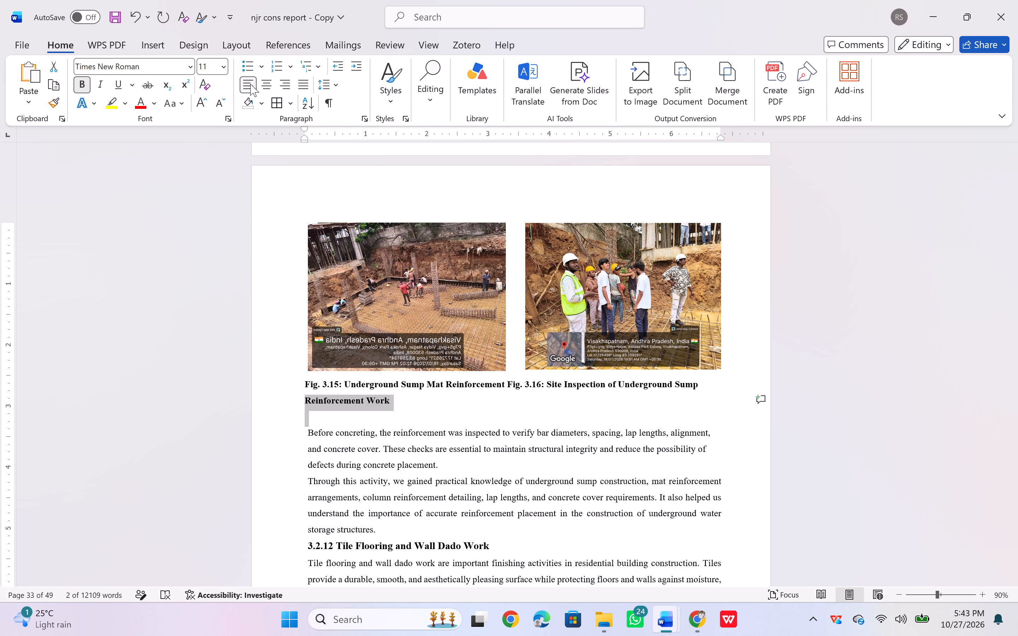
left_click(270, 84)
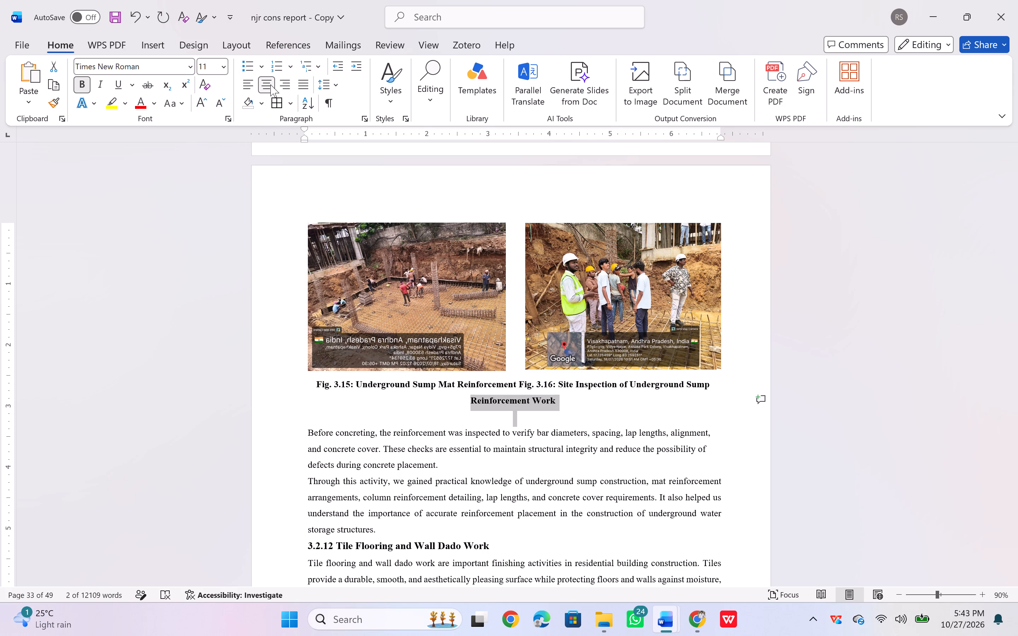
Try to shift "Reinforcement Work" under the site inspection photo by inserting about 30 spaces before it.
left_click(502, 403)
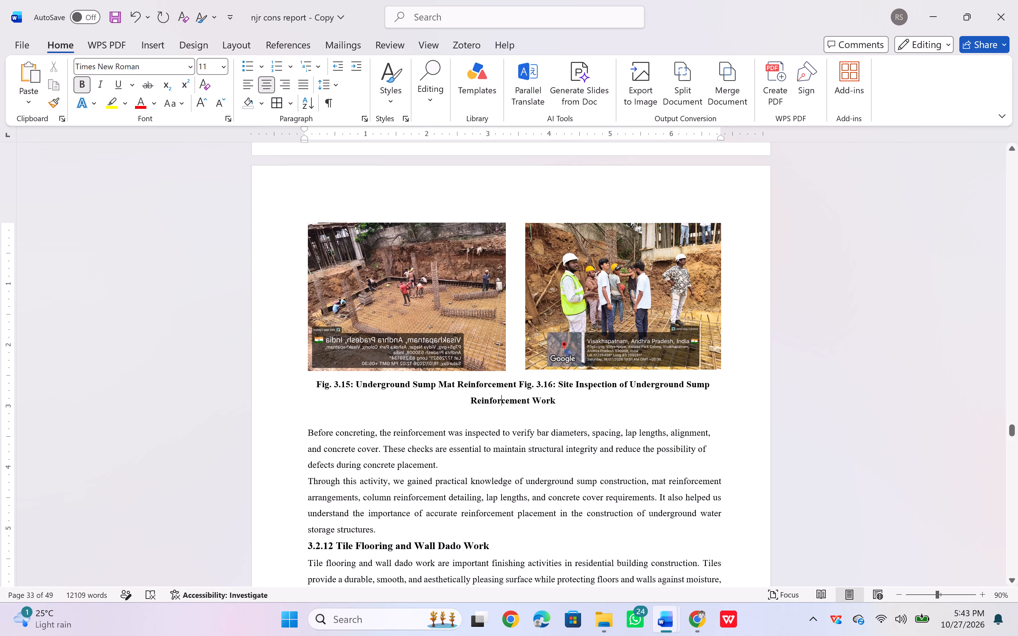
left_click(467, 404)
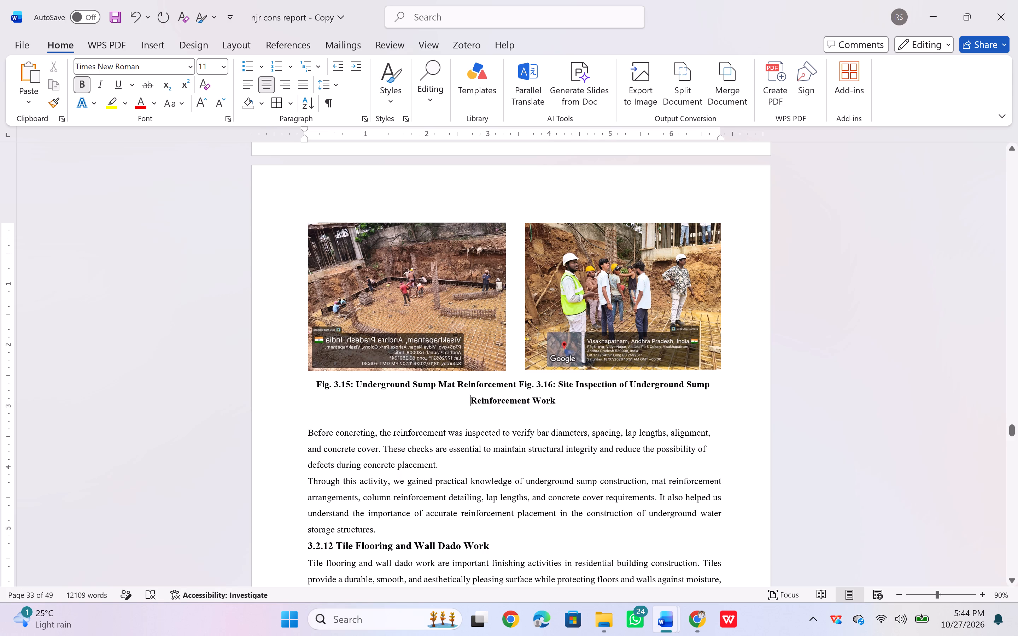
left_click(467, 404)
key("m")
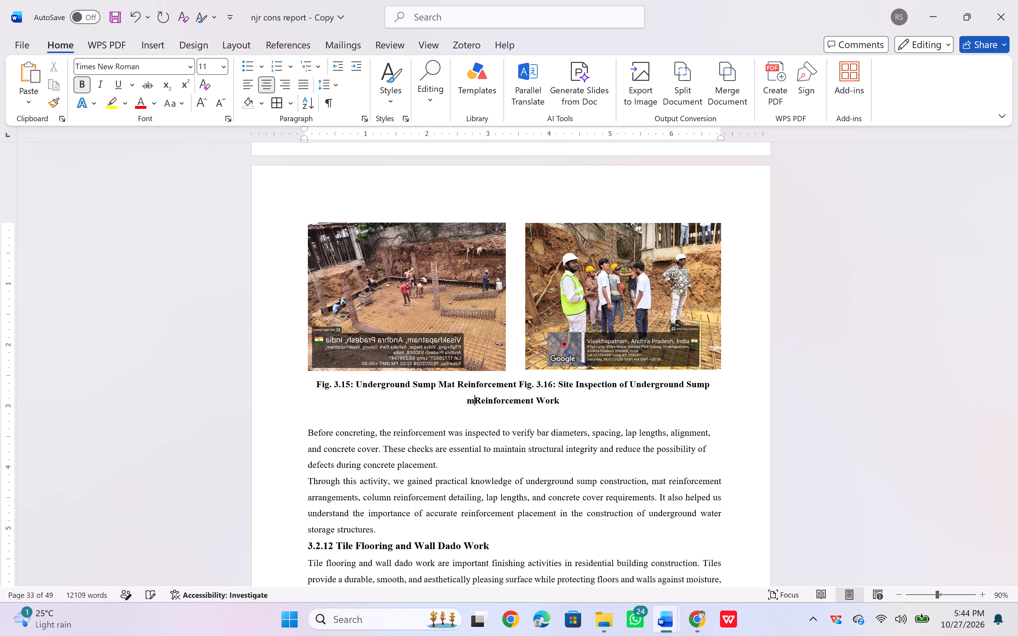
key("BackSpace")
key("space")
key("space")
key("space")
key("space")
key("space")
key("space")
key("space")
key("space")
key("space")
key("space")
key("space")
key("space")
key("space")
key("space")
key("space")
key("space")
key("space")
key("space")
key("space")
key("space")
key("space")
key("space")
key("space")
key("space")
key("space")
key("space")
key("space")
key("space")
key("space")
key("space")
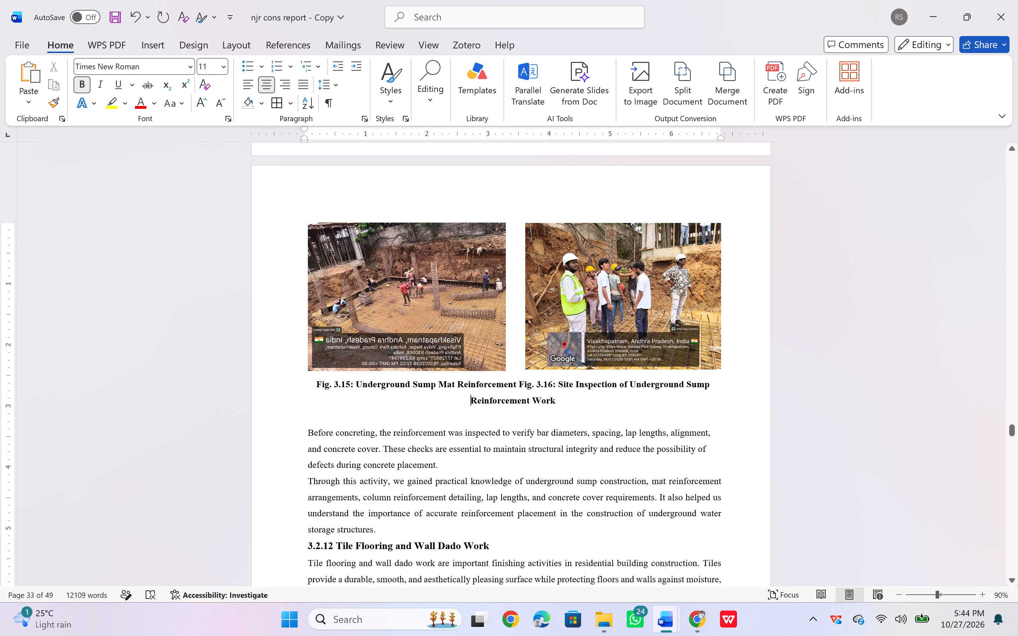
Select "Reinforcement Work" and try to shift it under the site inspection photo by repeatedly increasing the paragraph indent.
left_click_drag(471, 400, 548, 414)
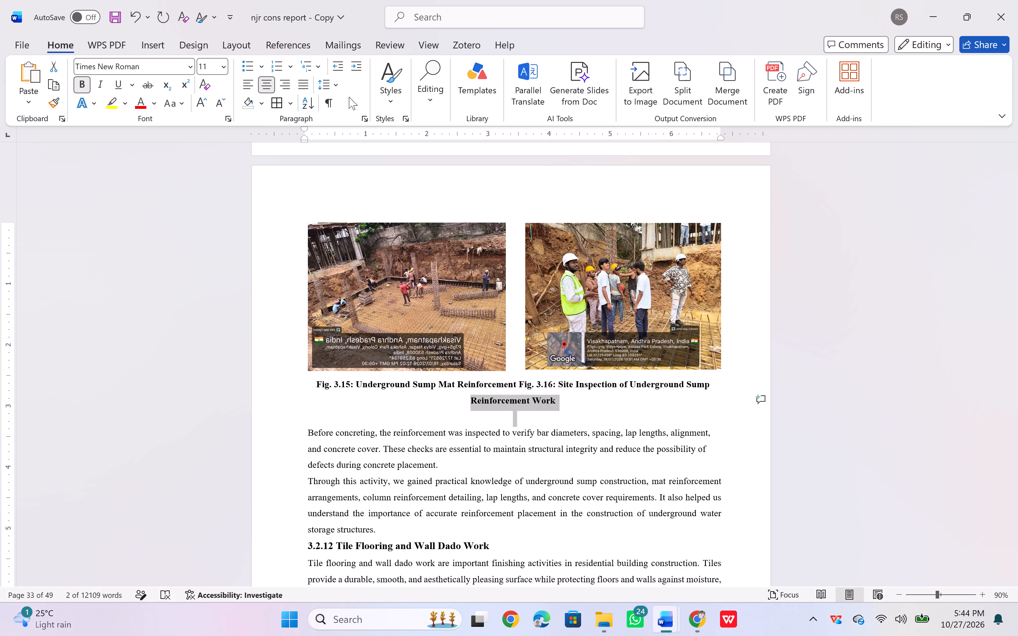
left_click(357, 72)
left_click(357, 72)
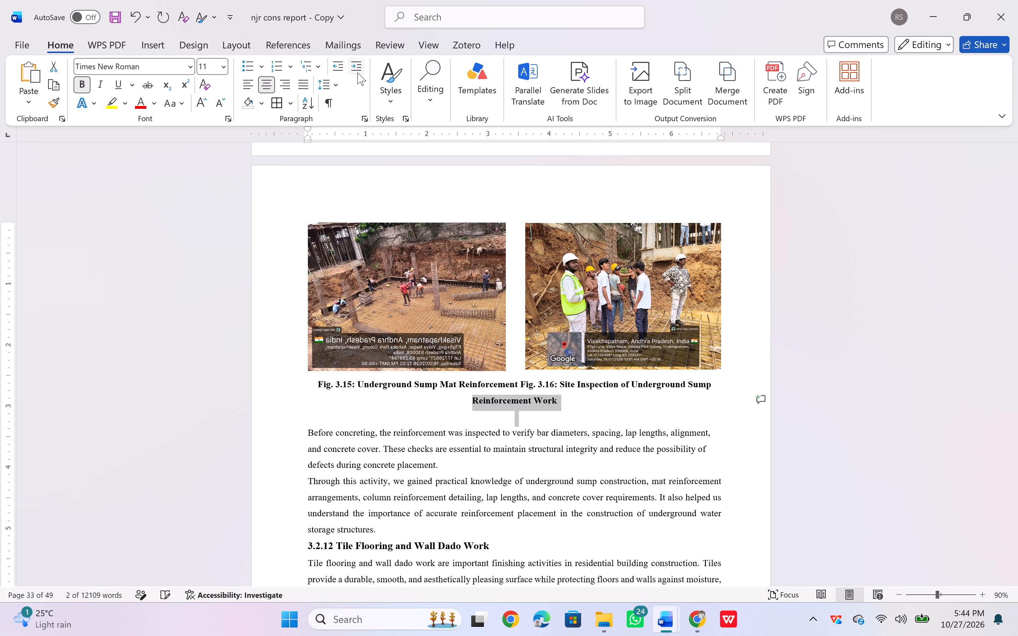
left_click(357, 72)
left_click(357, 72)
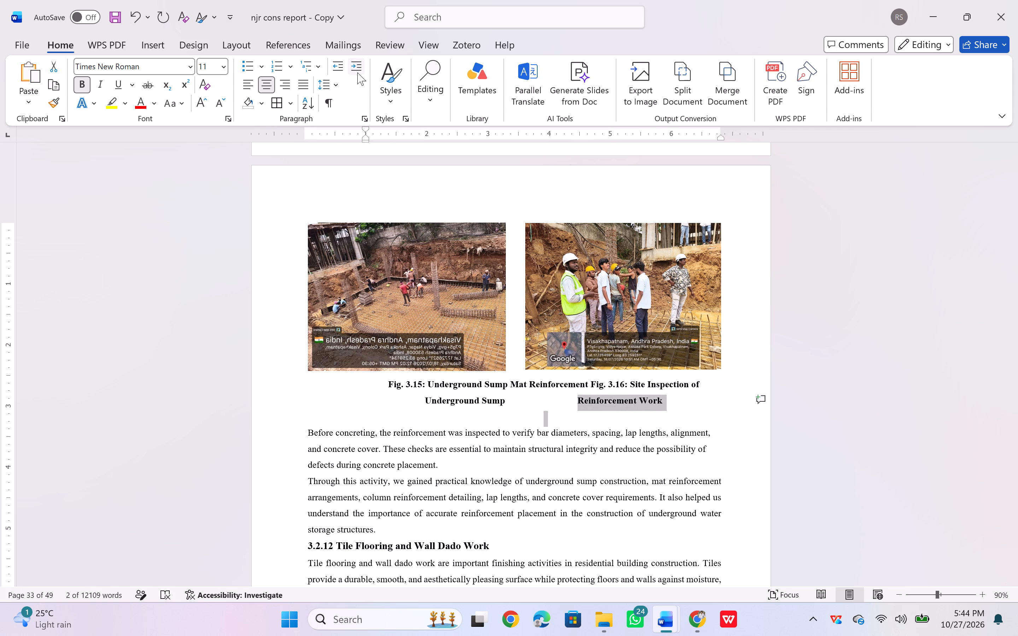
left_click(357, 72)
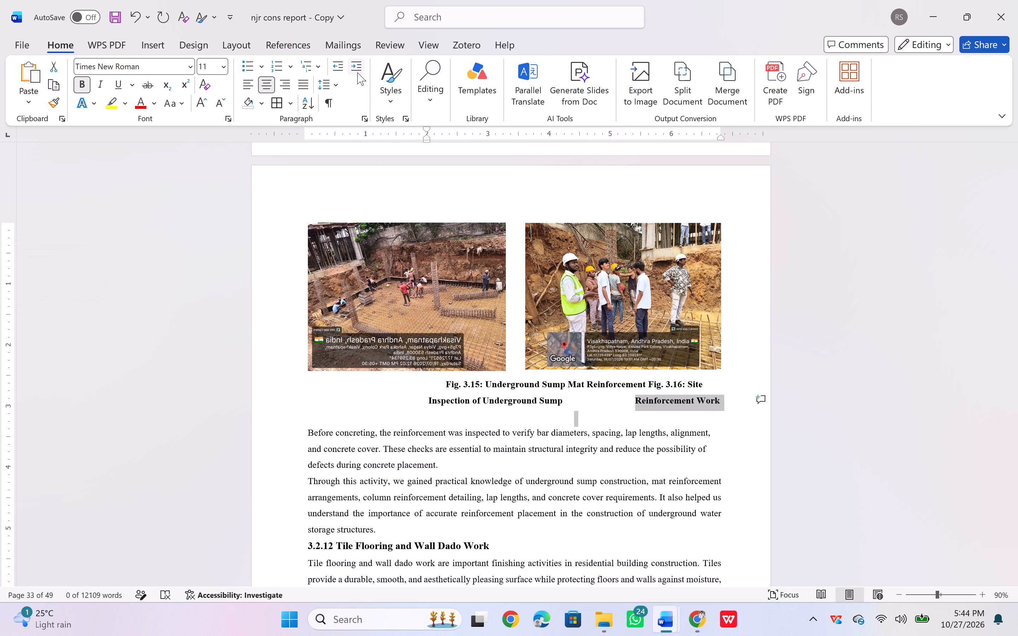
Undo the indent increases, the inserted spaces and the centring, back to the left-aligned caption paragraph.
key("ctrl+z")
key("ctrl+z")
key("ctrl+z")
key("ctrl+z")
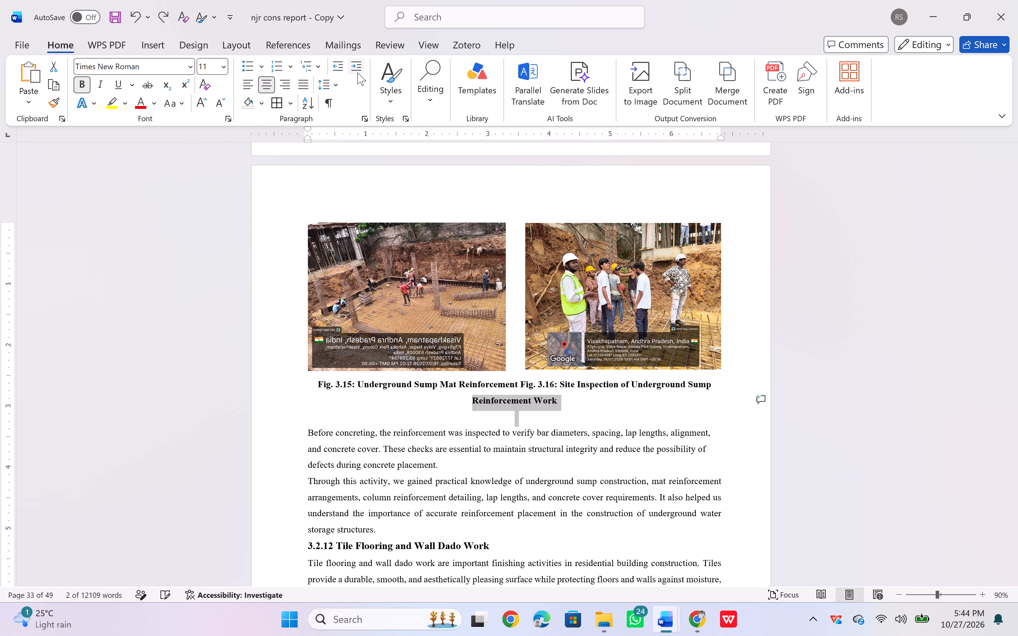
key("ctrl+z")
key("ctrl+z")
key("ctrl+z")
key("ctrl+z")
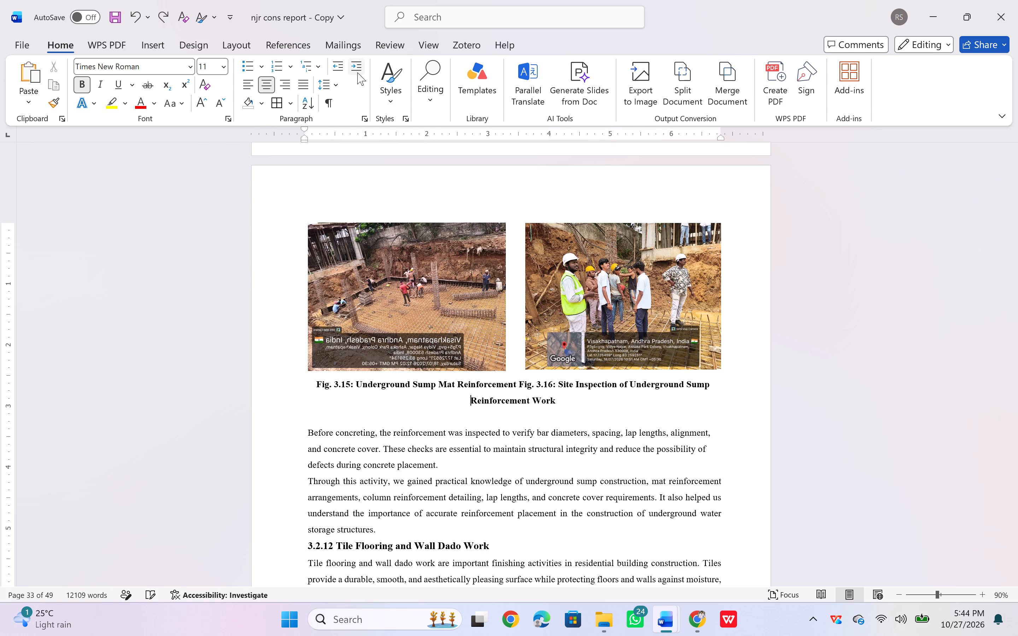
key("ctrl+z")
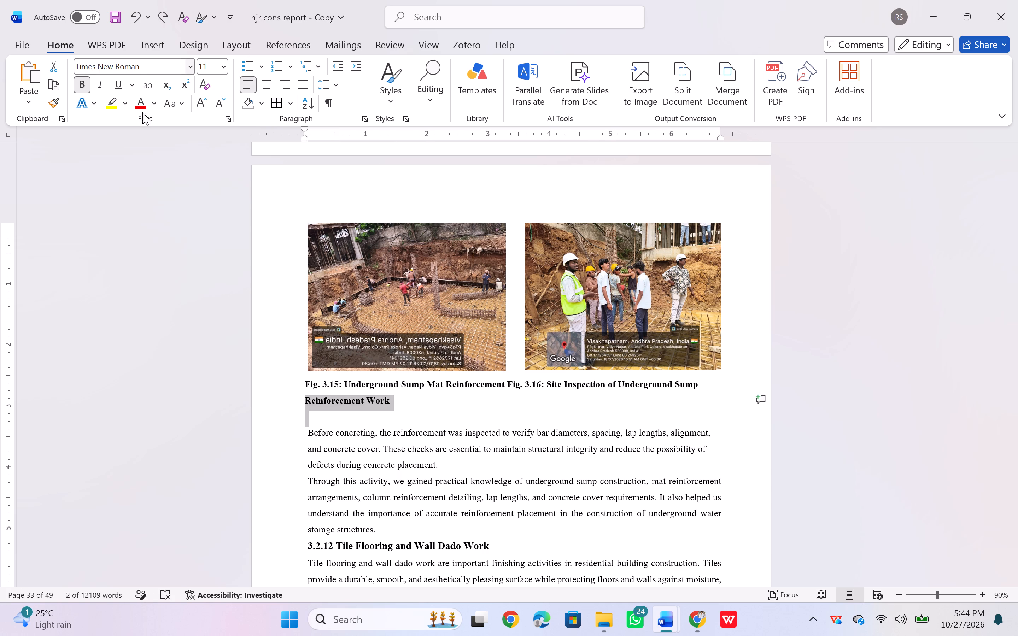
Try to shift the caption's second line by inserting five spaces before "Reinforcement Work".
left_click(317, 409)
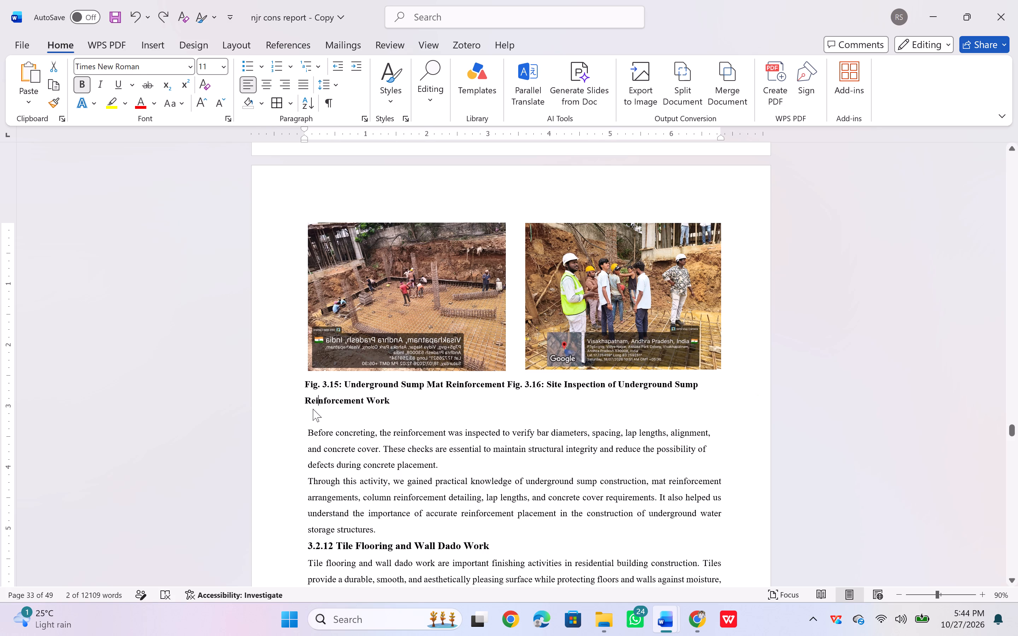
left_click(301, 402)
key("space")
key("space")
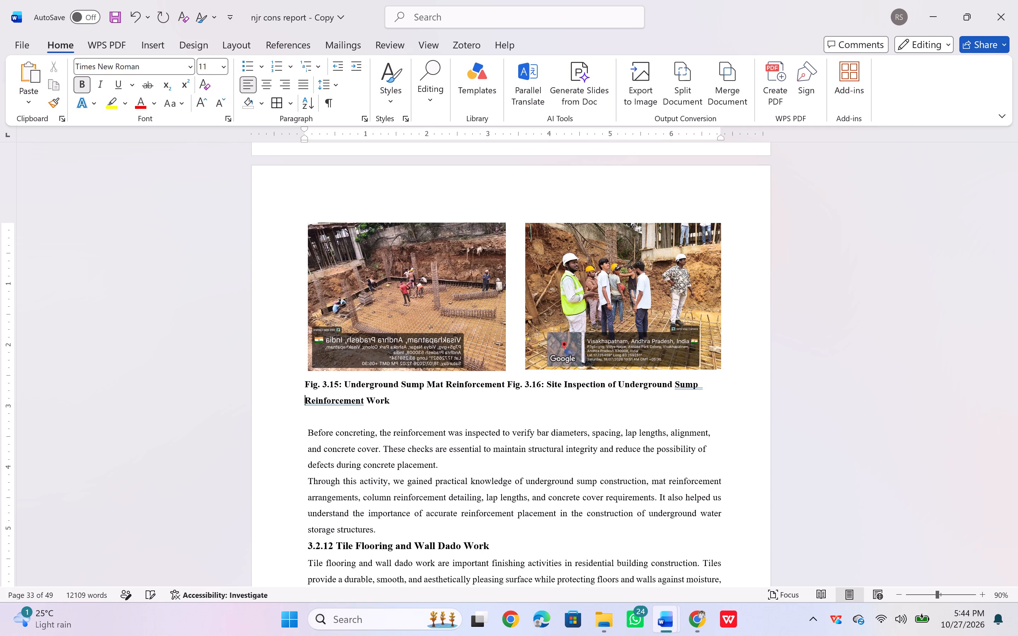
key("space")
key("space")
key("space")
Right-align the combined Fig. 3.15 and Fig. 3.16 caption paragraph.
left_click(698, 384)
left_click(292, 91)
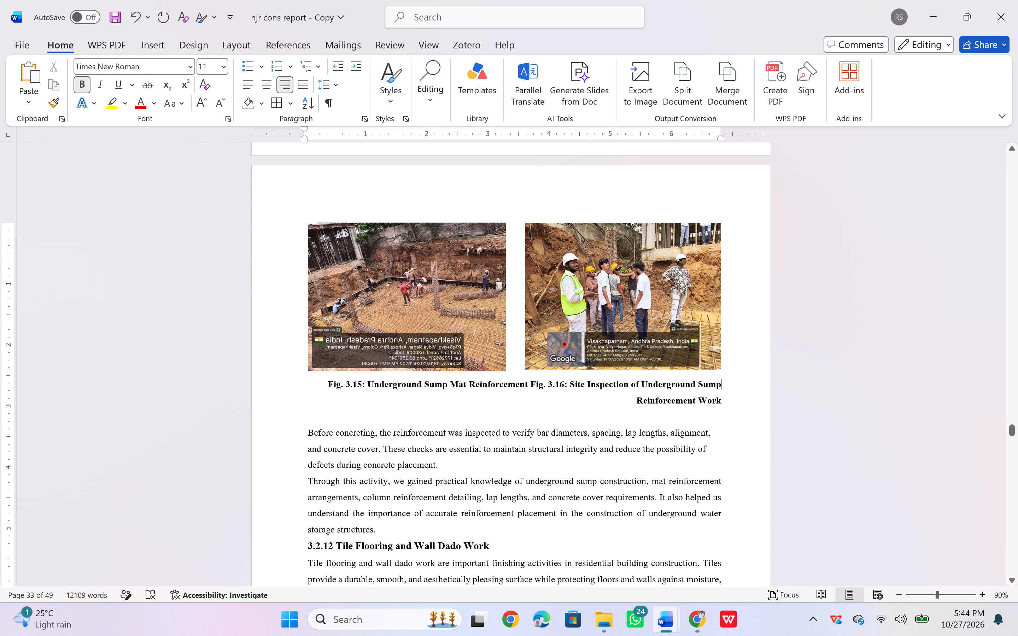
Insert eight spaces between the Fig. 3.15 and Fig. 3.16 captions so each sits under its own photo.
left_click(429, 379)
left_click(528, 384)
key("space")
key("space")
key("space")
key("space")
key("space")
key("space")
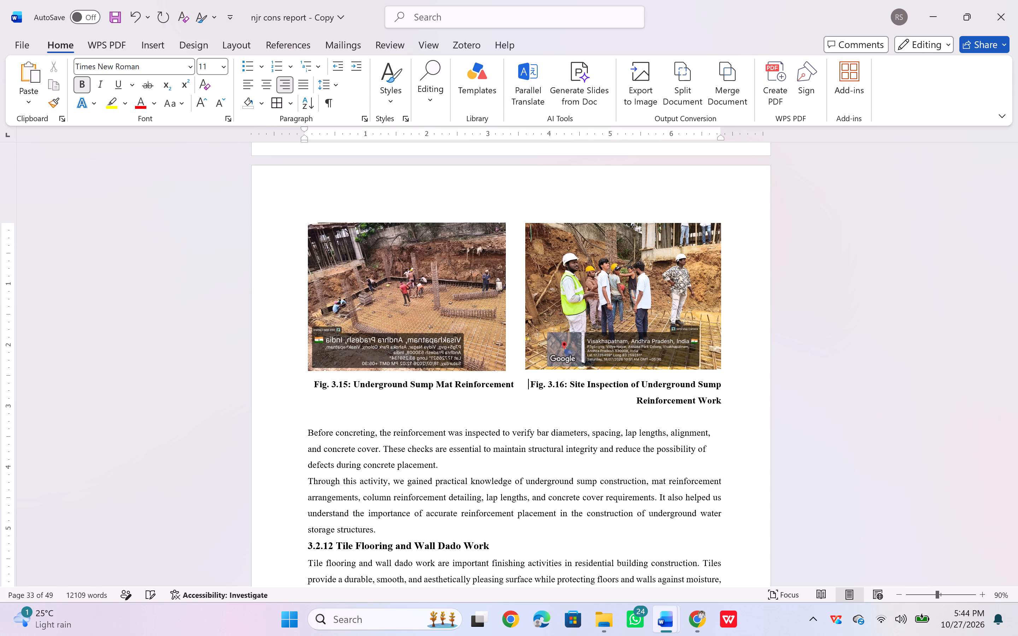
key("space")
key("space")
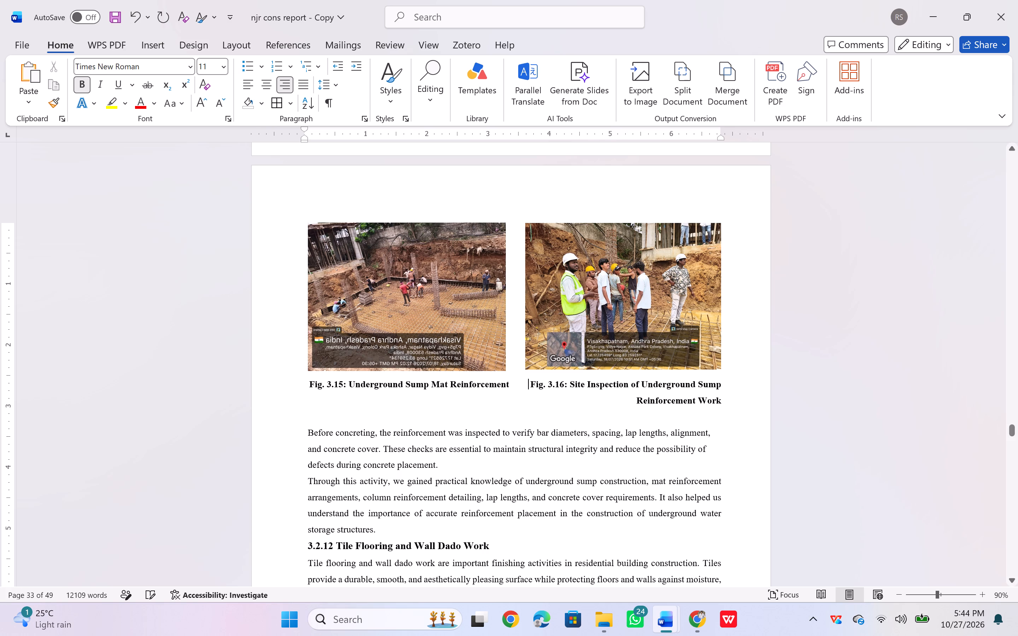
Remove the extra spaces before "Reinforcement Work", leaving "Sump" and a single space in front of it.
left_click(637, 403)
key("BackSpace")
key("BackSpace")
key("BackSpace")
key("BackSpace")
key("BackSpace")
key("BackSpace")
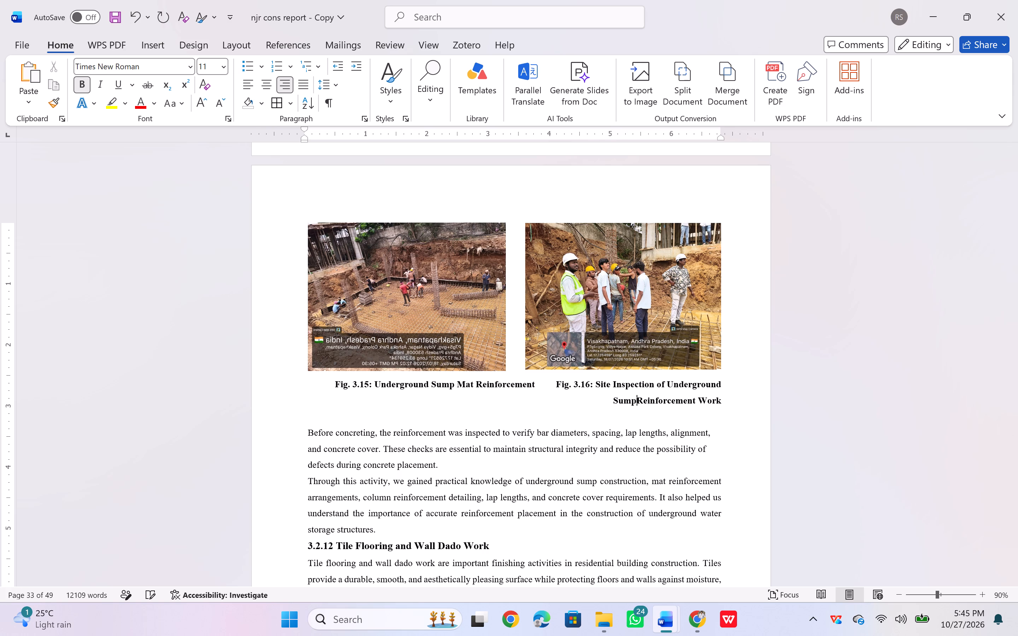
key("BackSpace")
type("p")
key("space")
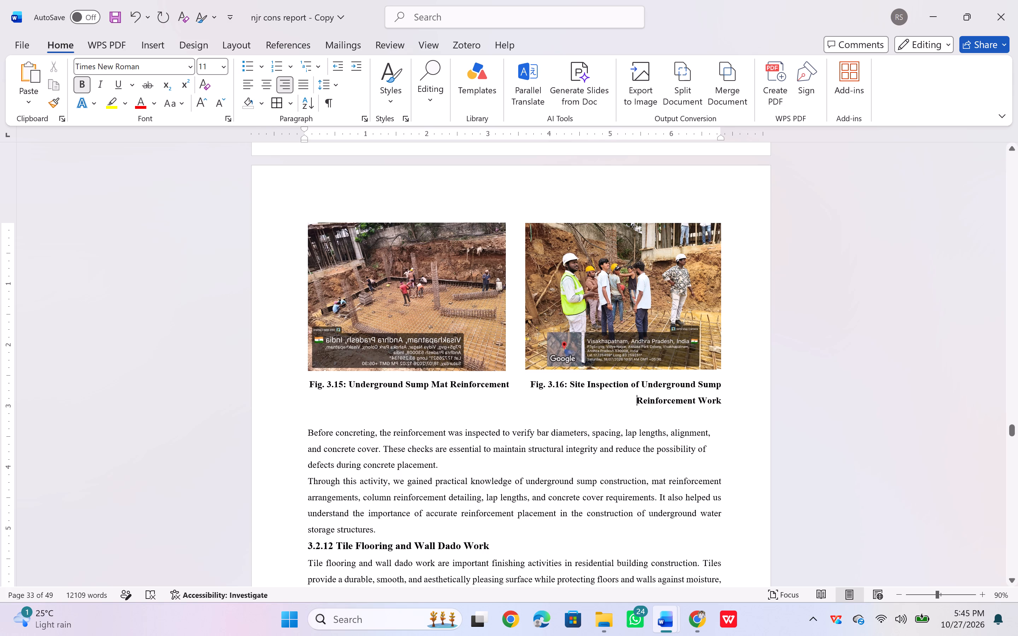
left_click_drag(530, 383, 607, 423)
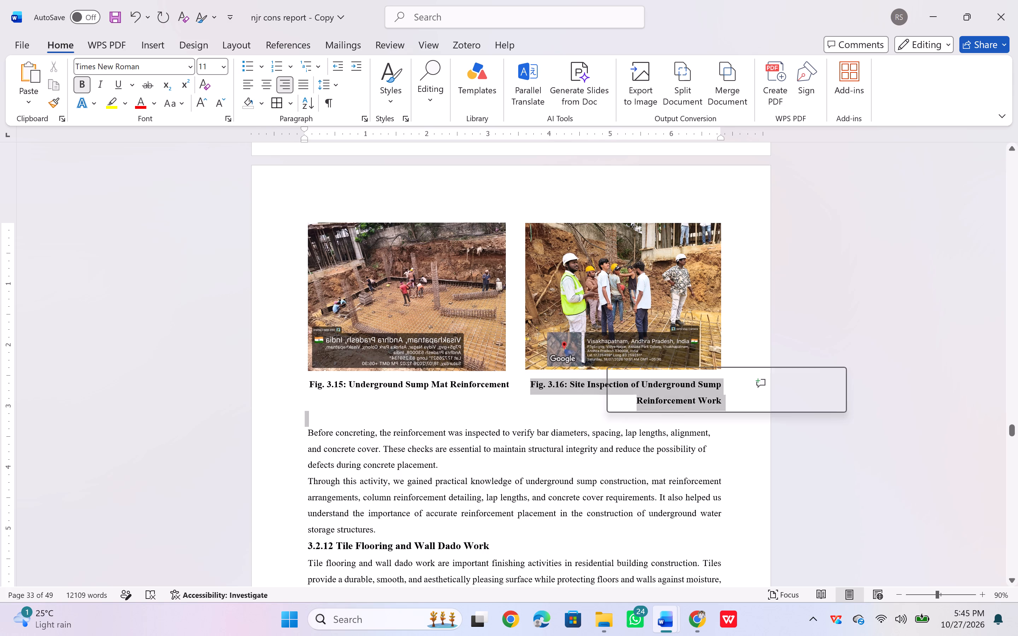
key("ctrl+c")
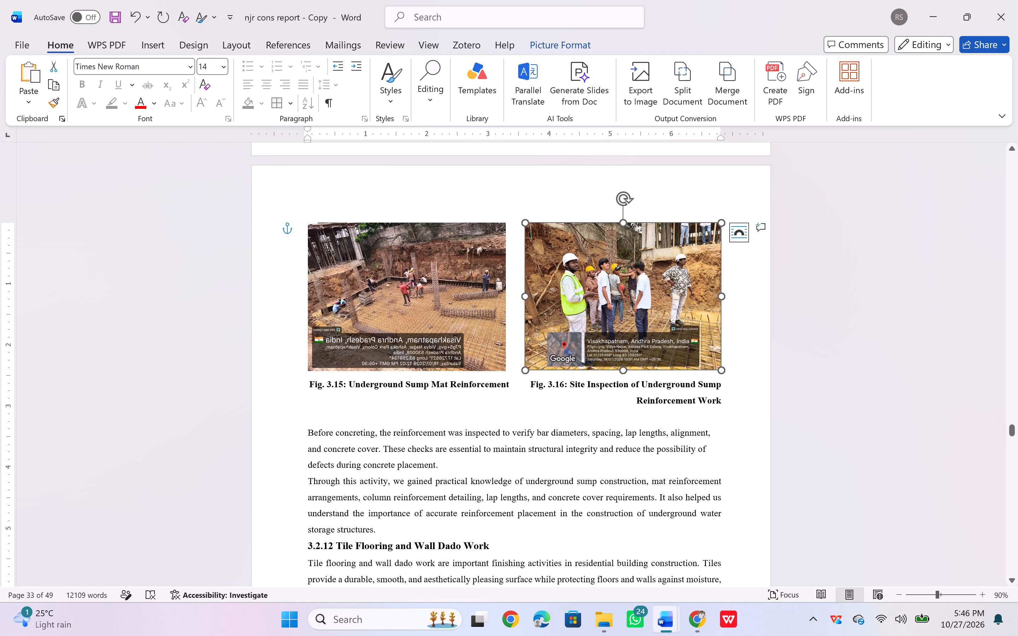
left_click_drag(531, 384, 653, 410)
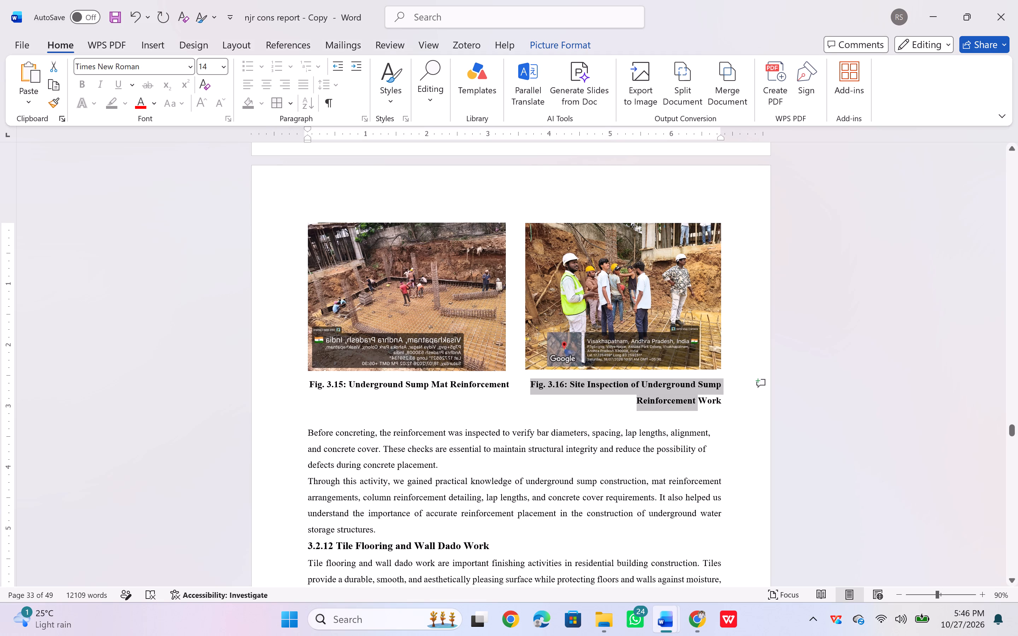
left_click_drag(653, 410, 713, 403)
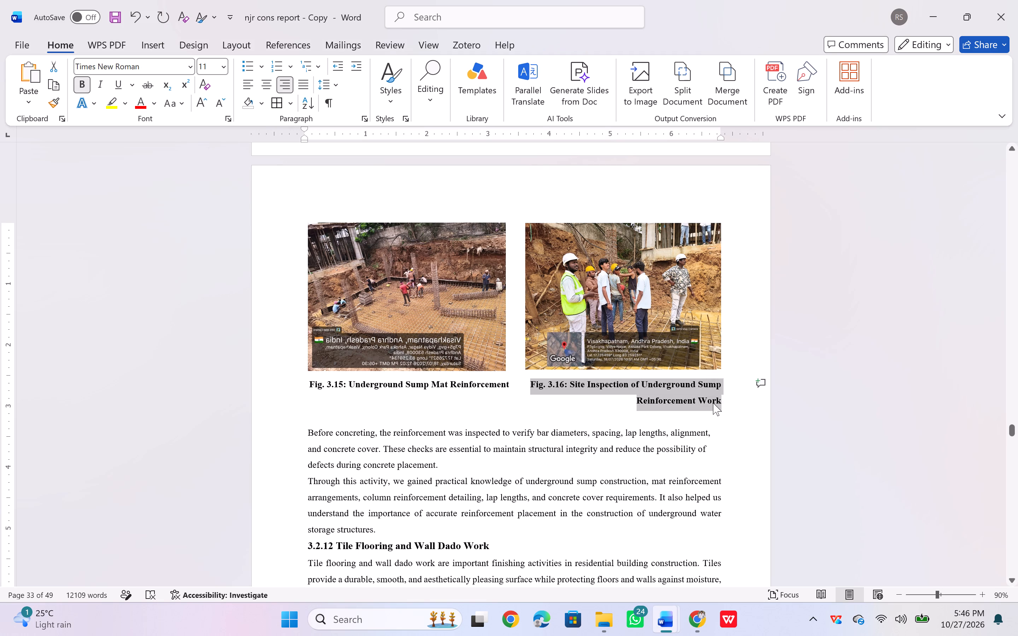
key("ctrl+v")
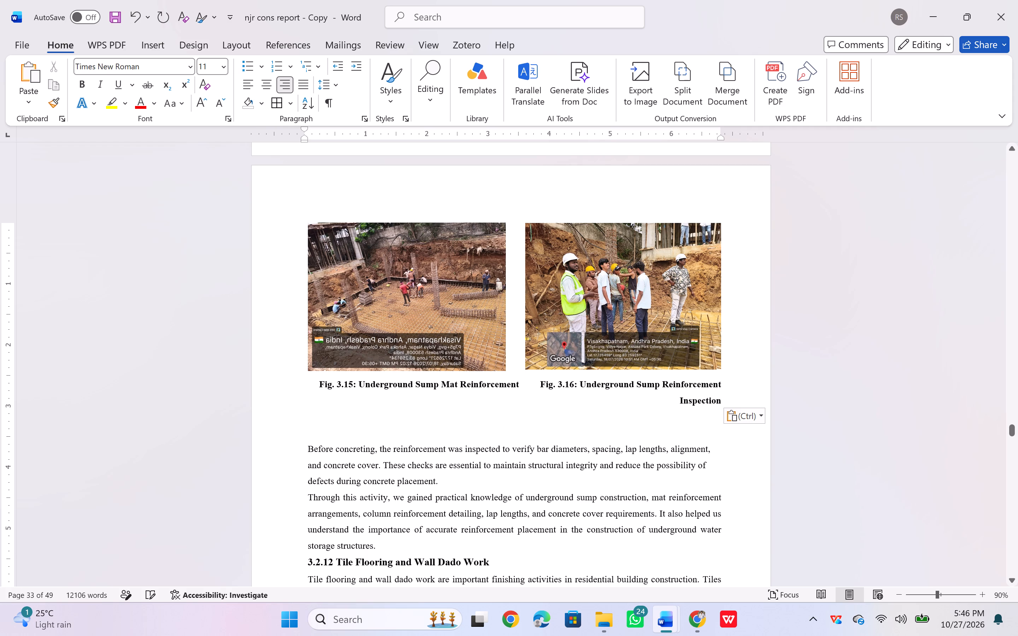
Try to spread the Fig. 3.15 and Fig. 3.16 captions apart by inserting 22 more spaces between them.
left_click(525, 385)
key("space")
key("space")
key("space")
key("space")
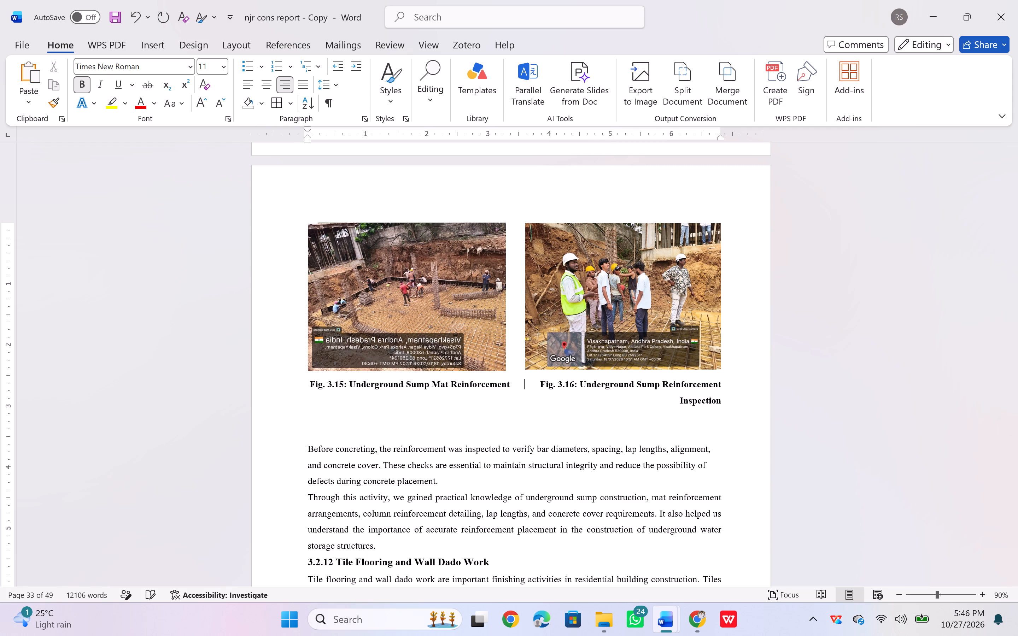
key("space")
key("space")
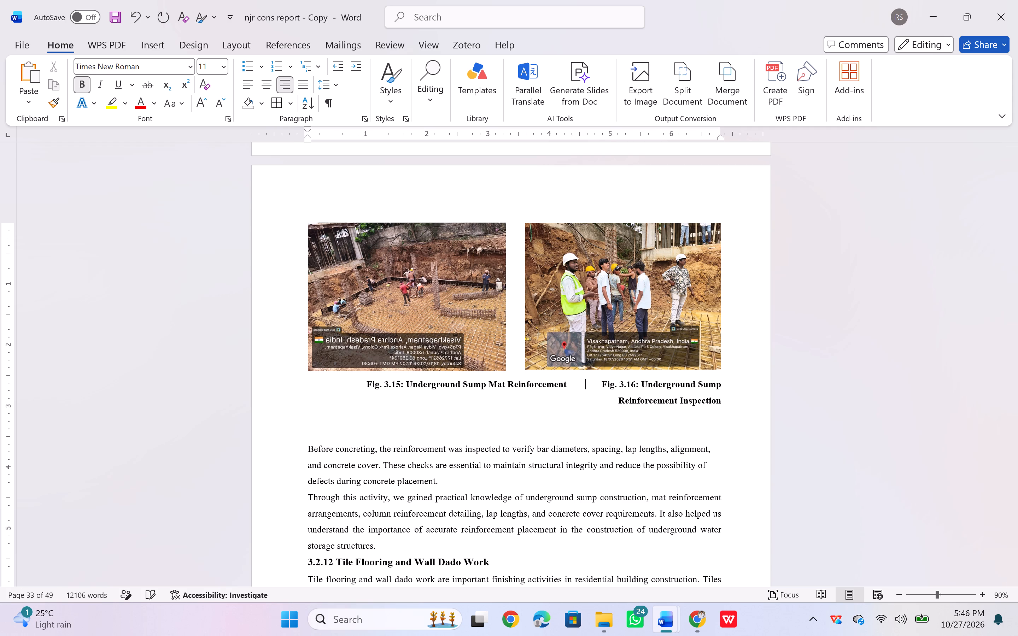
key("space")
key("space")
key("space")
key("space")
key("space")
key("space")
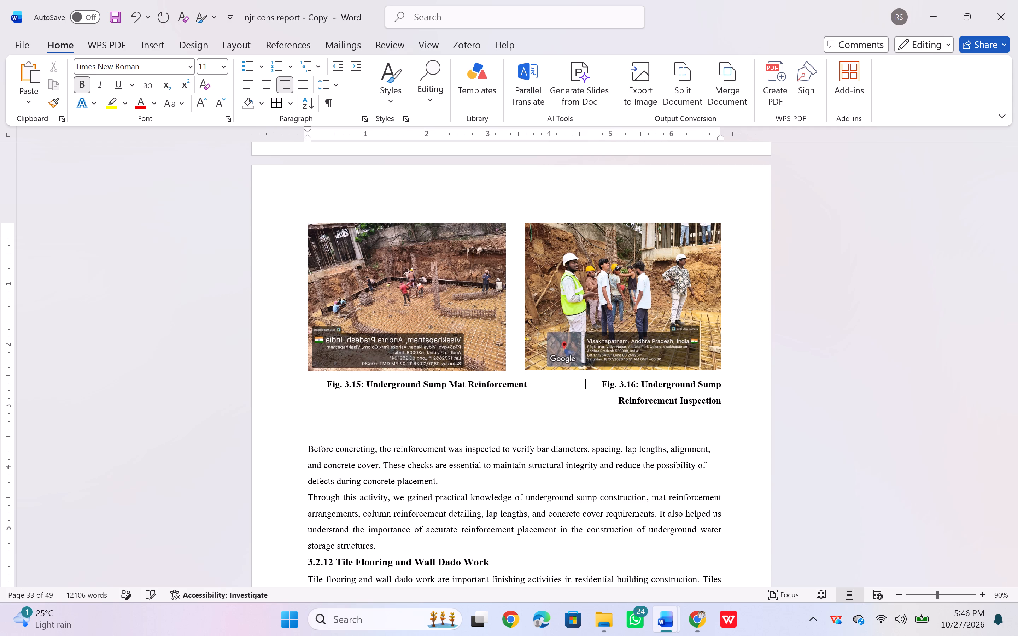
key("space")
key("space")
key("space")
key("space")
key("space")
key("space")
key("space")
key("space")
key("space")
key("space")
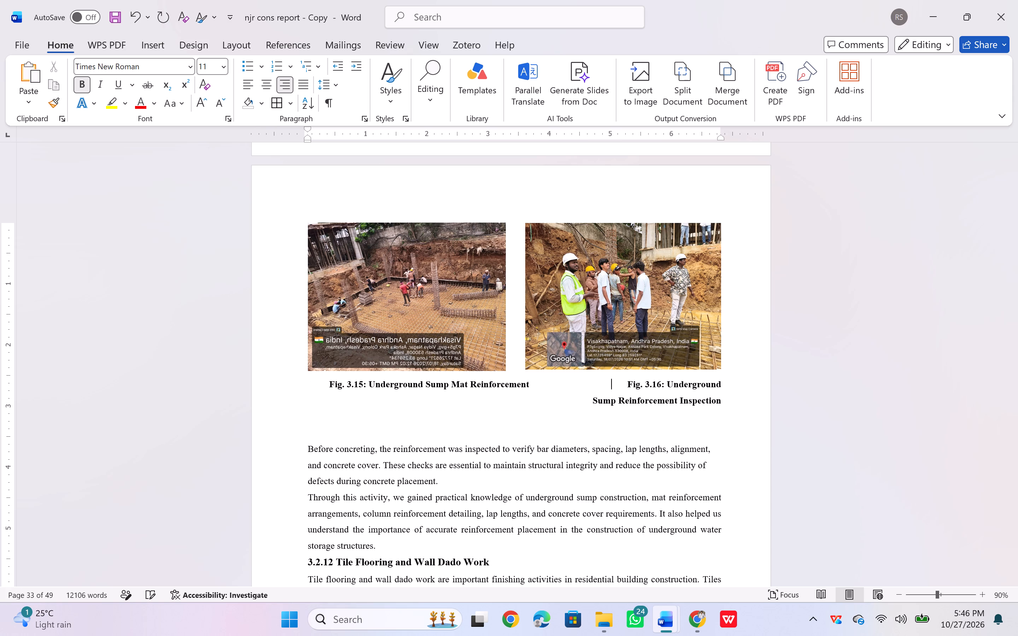
Remove the extra spaces between the Fig. 3.15 and Fig. 3.16 captions, leaving a single space.
key("BackSpace")
key("BackSpace")
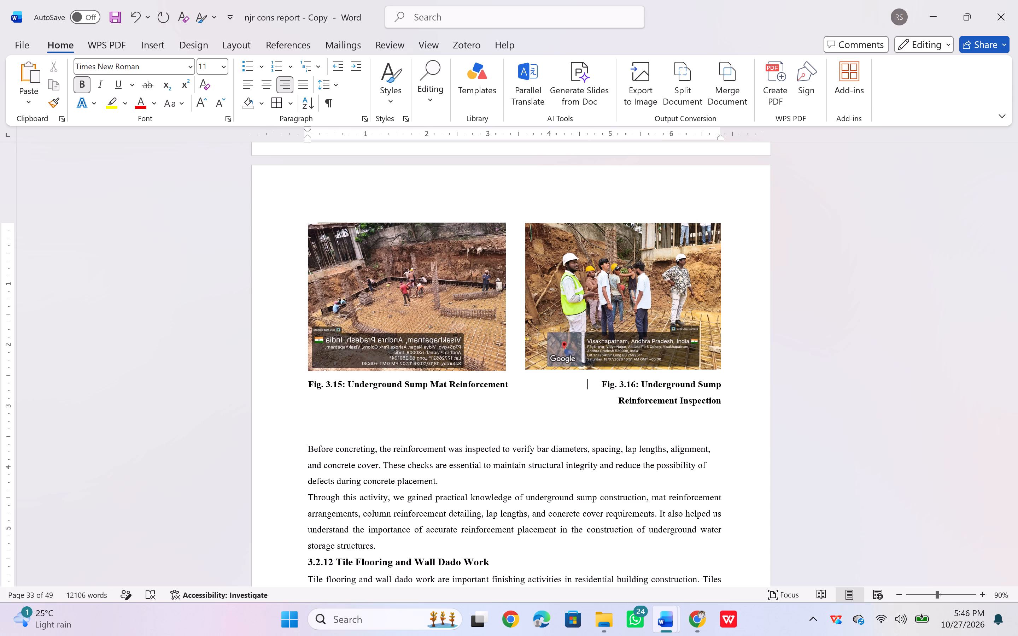
key("BackSpace")
key("BackSpace")
key("BackSpace")
key("BackSpace")
key("BackSpace")
key("BackSpace")
key("BackSpace")
key("BackSpace")
key("BackSpace")
key("BackSpace")
key("BackSpace")
key("BackSpace")
key("BackSpace")
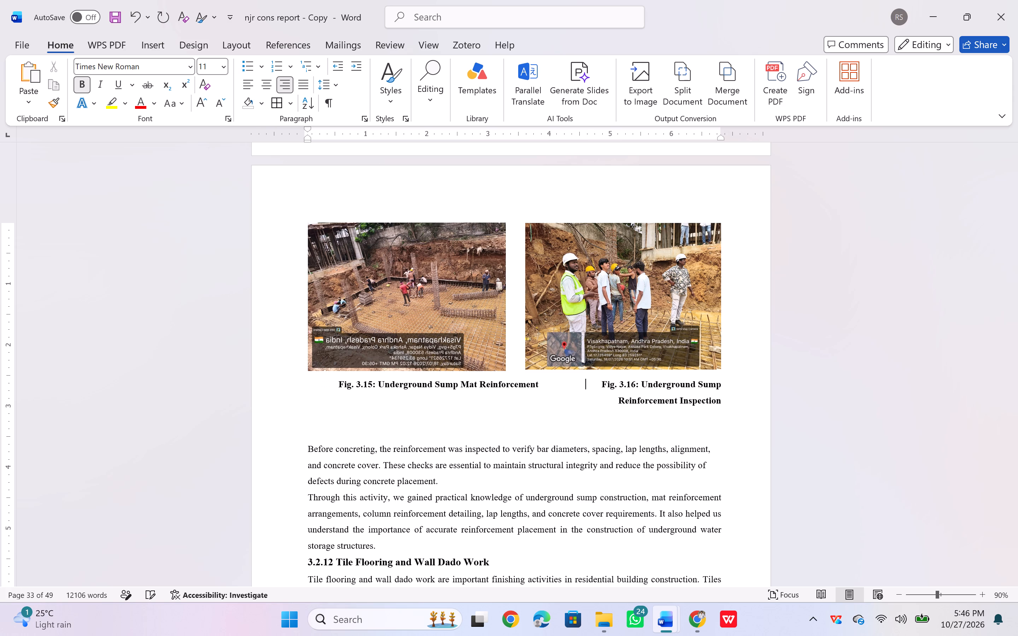
key("BackSpace")
key("BackSpace")
key("BackSpace")
key("BackSpace")
key("BackSpace")
key("BackSpace")
key("BackSpace")
key("BackSpace")
key("BackSpace")
key("BackSpace")
key("BackSpace")
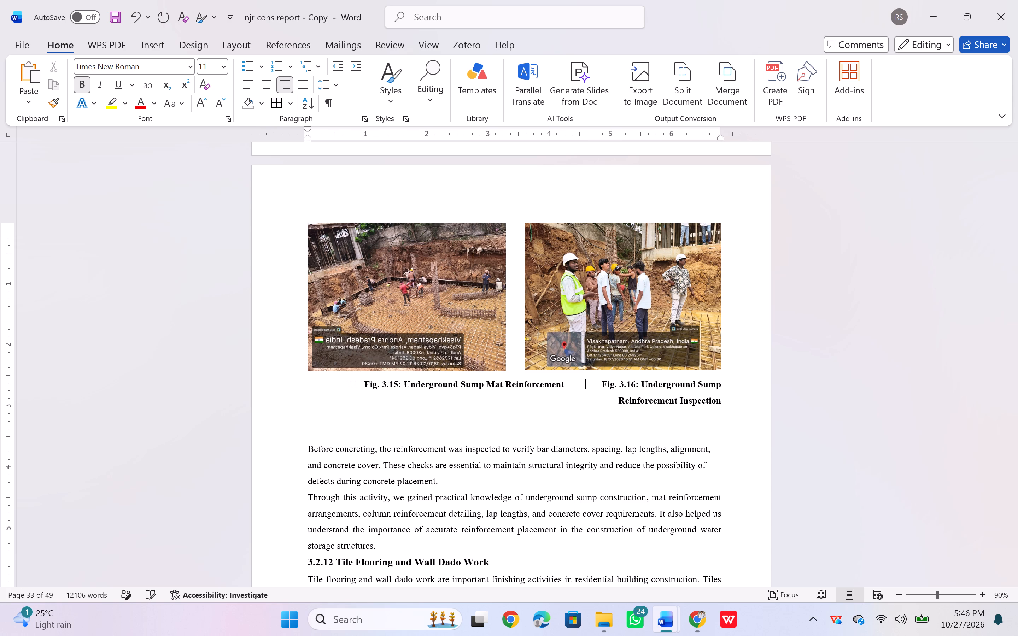
key("BackSpace")
key("BackSpace")
key("BackSpace")
key("BackSpace")
key("BackSpace")
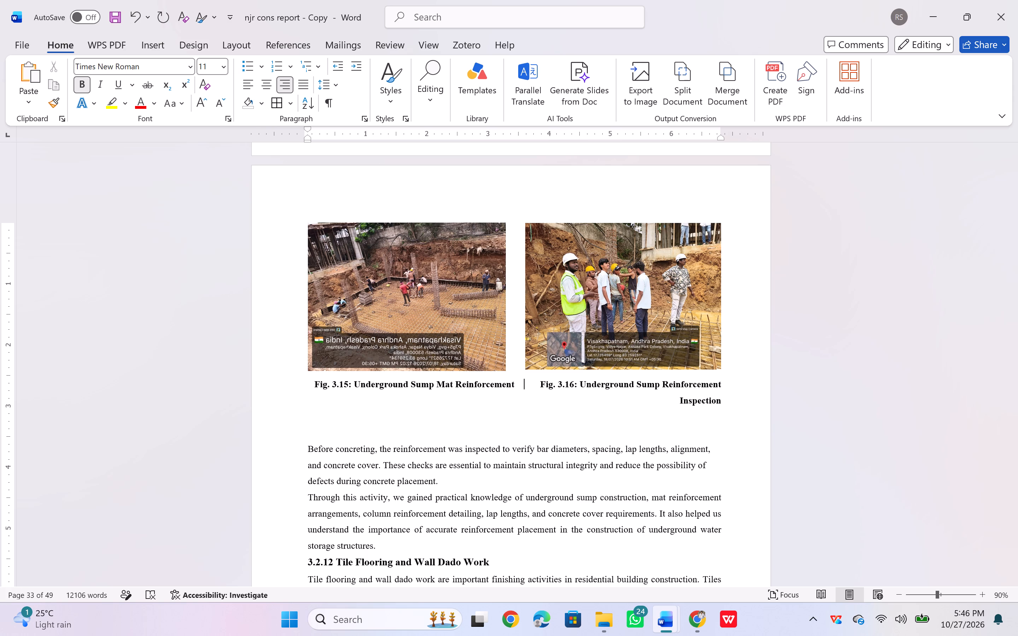
key("BackSpace")
key("BackSpace")
key("BackSpace")
key("BackSpace")
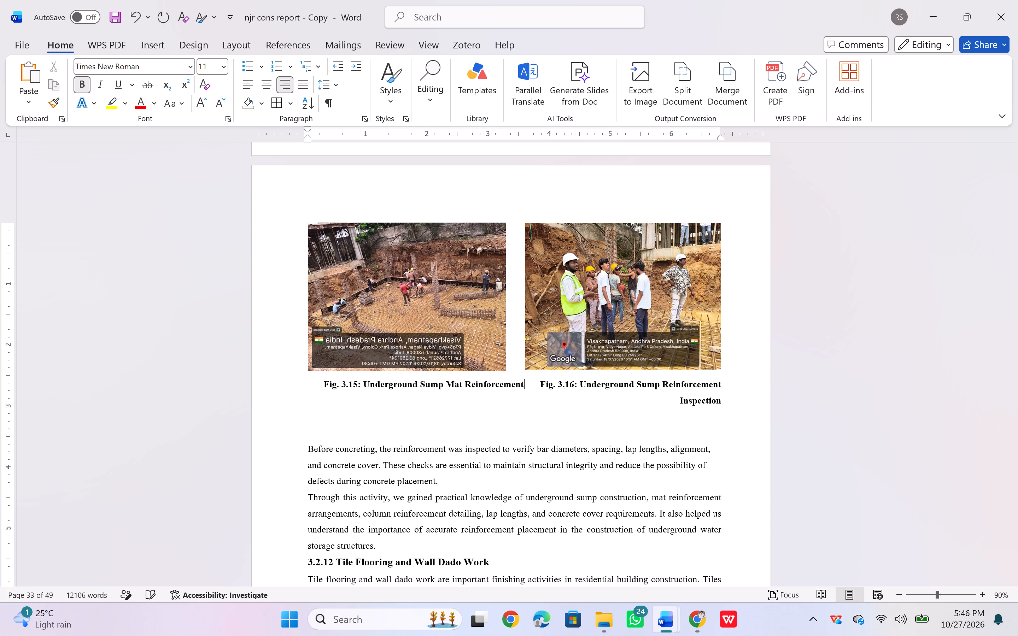
key("Right")
key("Right")
key("Right")
key("Right")
key("Right")
key("Right")
key("Right")
key("BackSpace")
key("BackSpace")
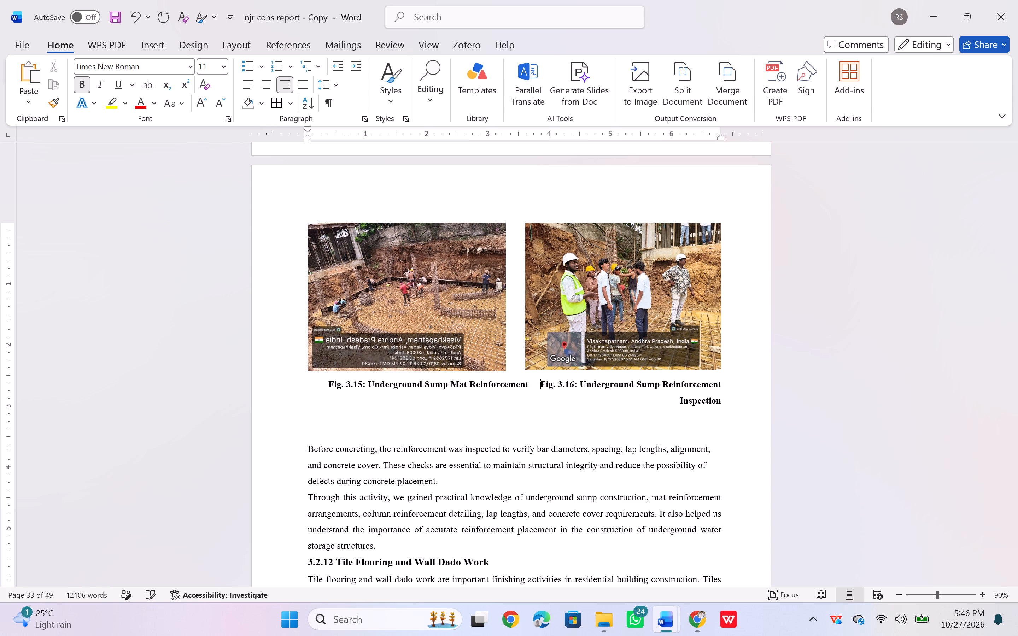
key("BackSpace")
key("BackSpace")
key("BackSpace")
key("BackSpace")
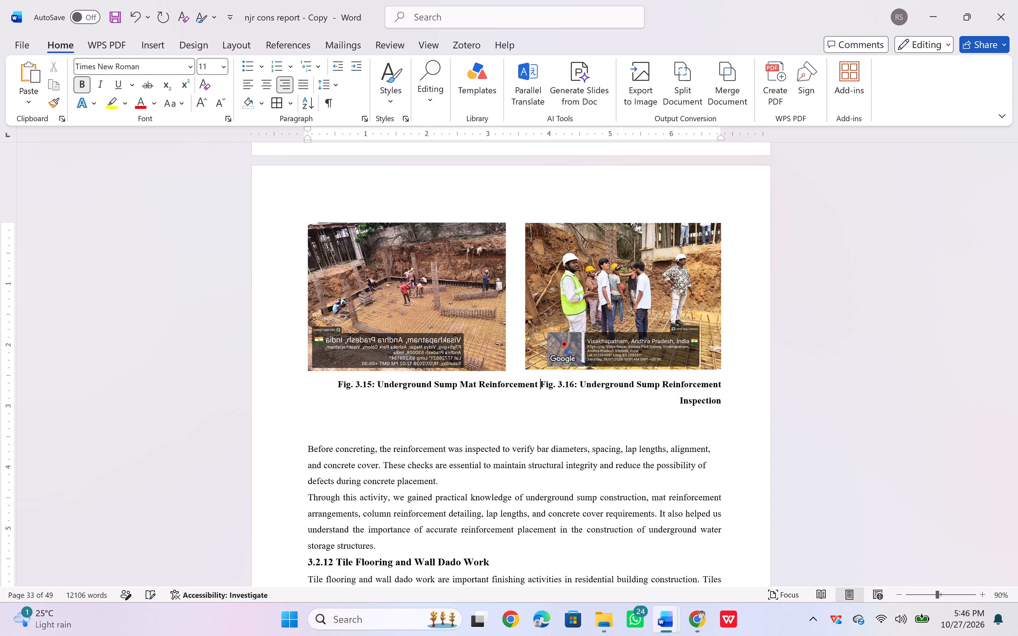
Left-align the combined Fig. 3.15 and Fig. 3.16 caption paragraph.
left_click(338, 387)
key("BackSpace")
key("BackSpace")
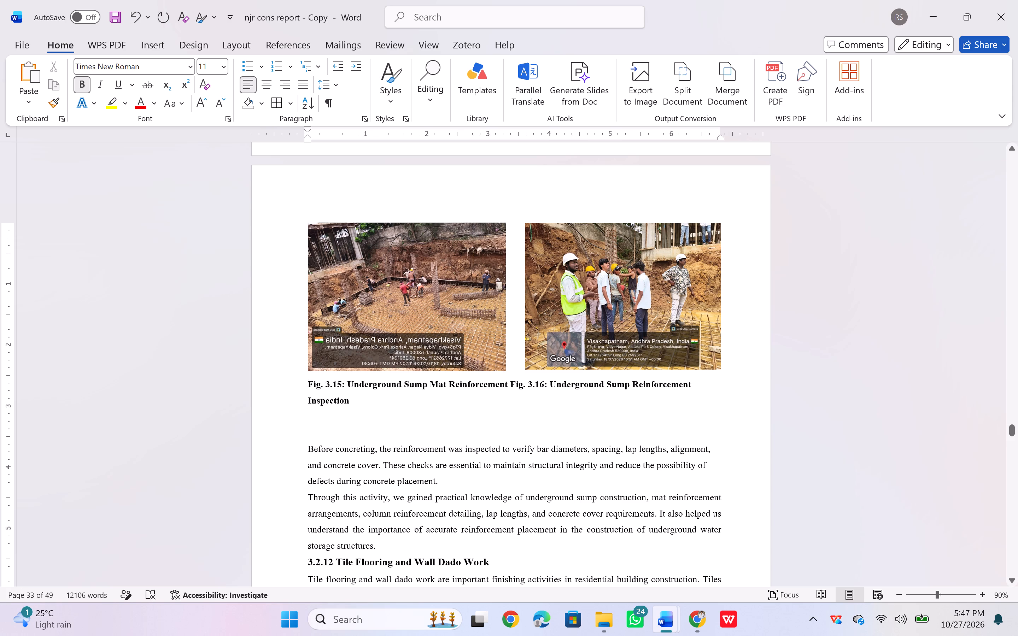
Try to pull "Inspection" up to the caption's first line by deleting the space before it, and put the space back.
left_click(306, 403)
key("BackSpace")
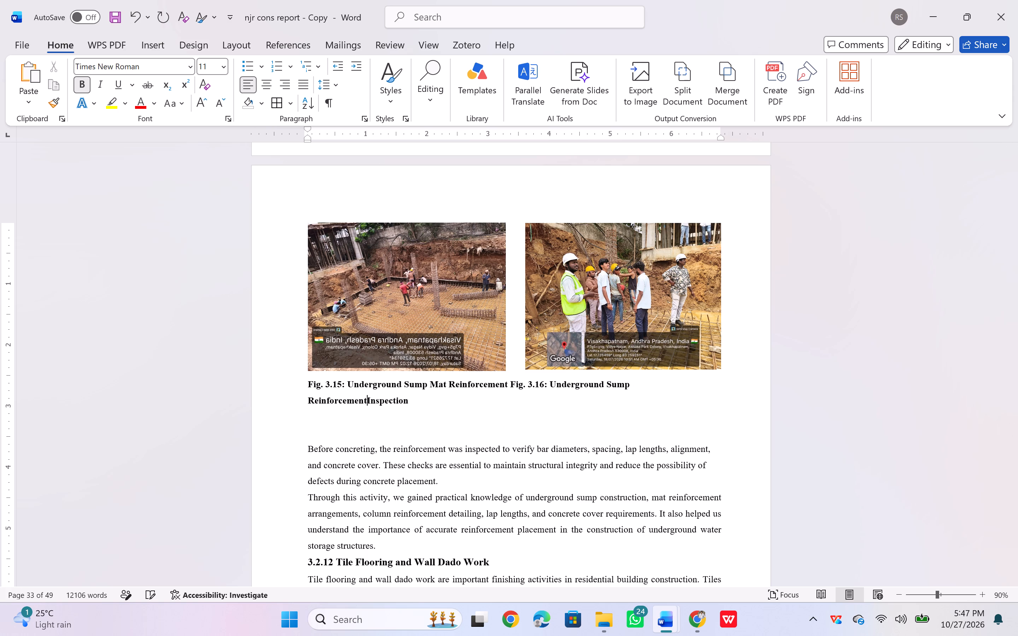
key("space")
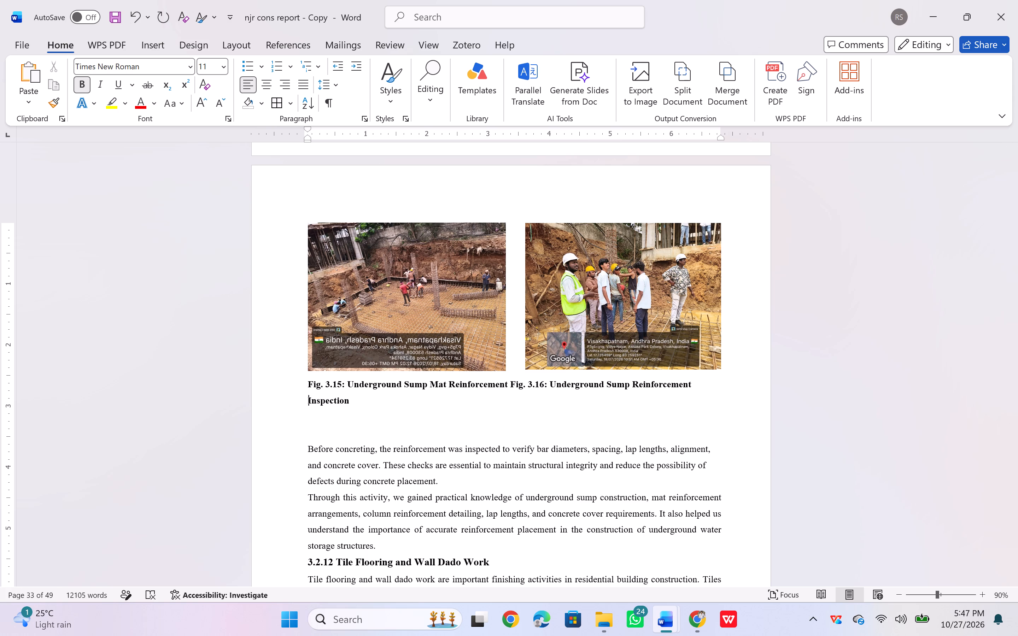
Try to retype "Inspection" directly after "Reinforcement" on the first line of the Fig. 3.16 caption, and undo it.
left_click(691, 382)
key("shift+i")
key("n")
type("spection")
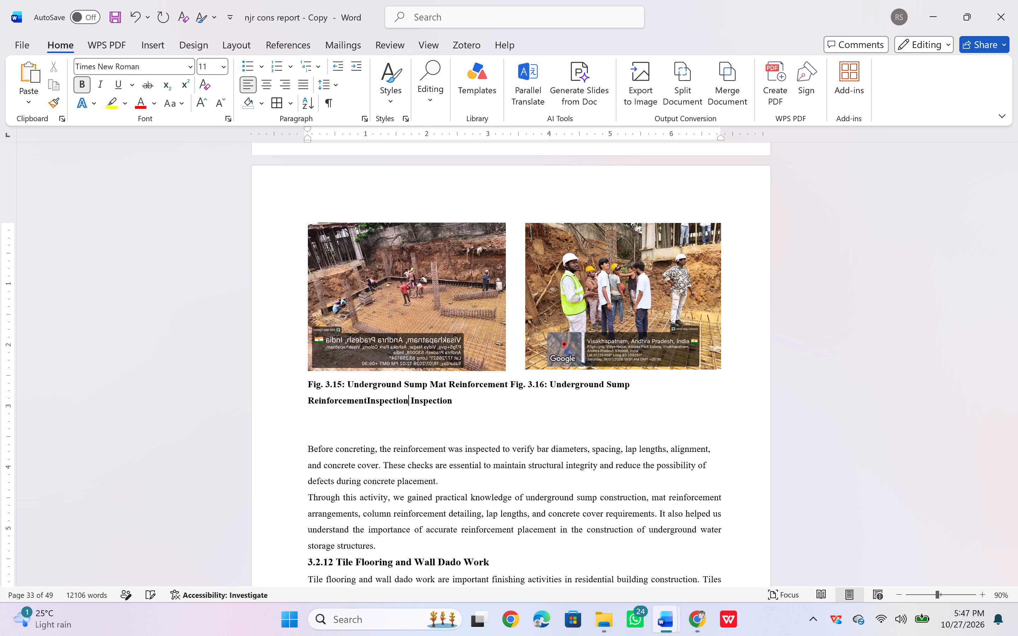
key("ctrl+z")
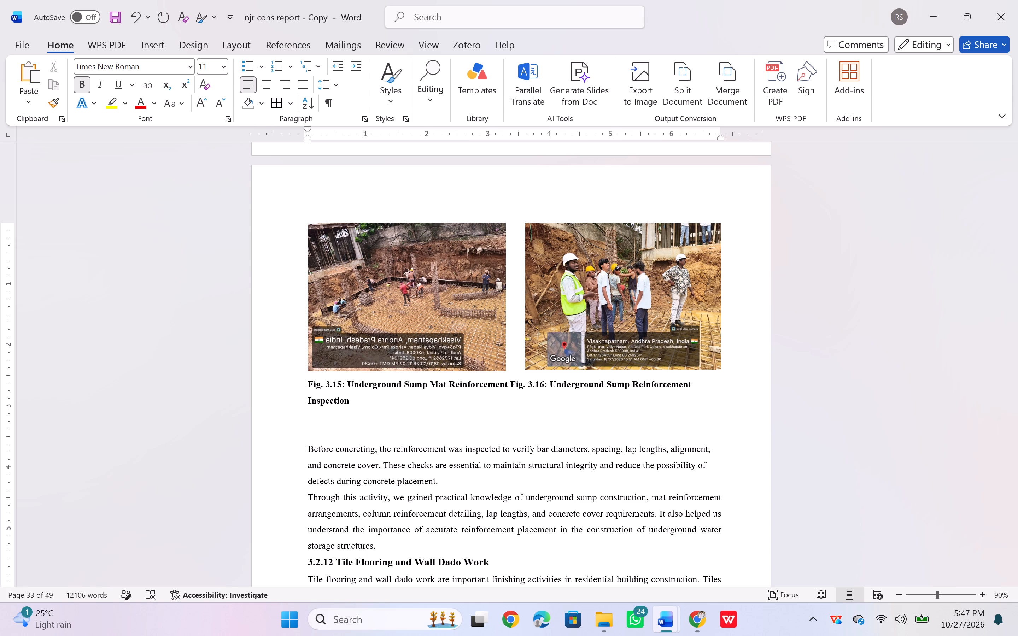
Insert five more spaces between the Fig. 3.15 and Fig. 3.16 captions.
double_click(576, 407)
left_click(564, 400)
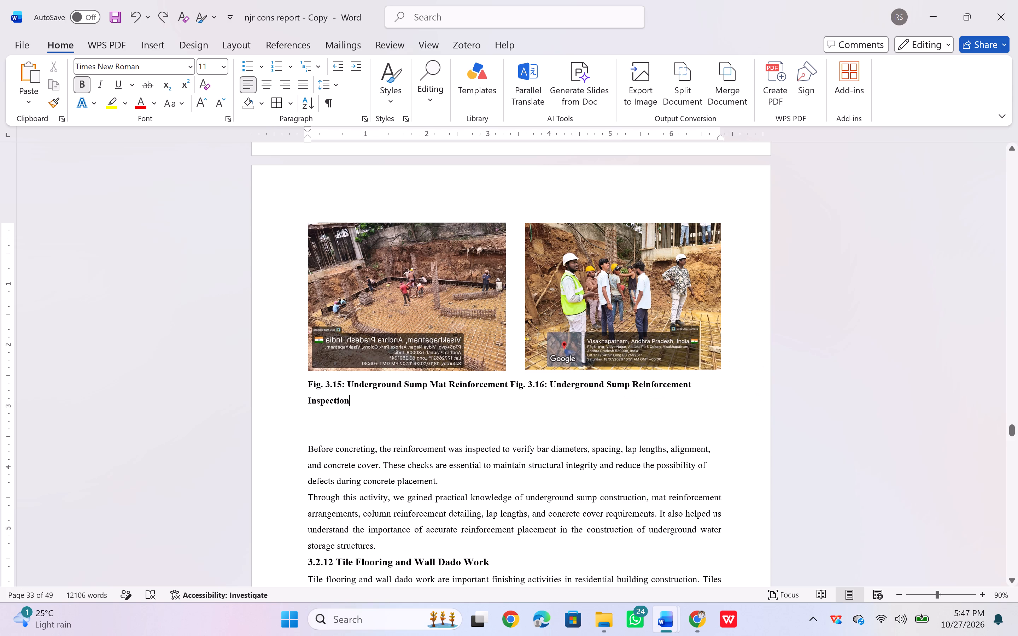
triple_click(570, 394)
left_click(570, 394)
left_click(509, 383)
key("space")
key("space")
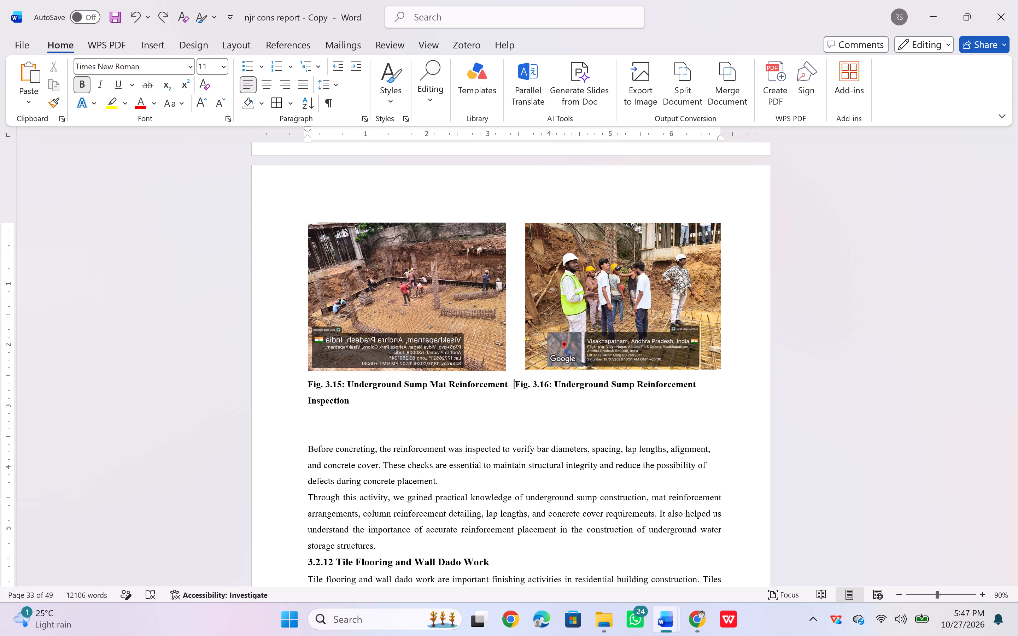
key("space")
key("space")
key("space")
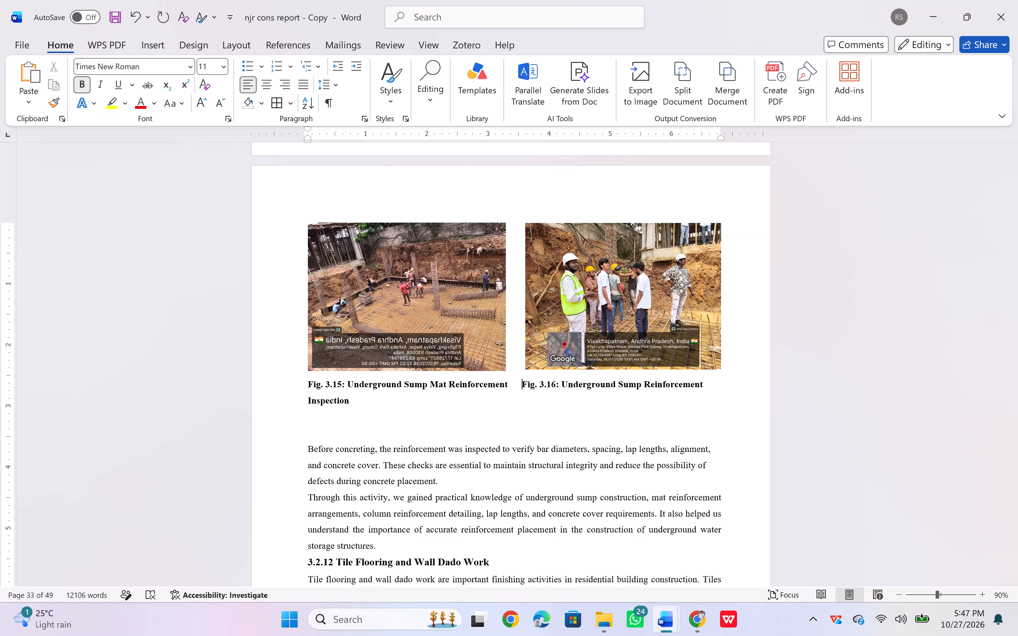
scroll(509, 383, "up", 1)
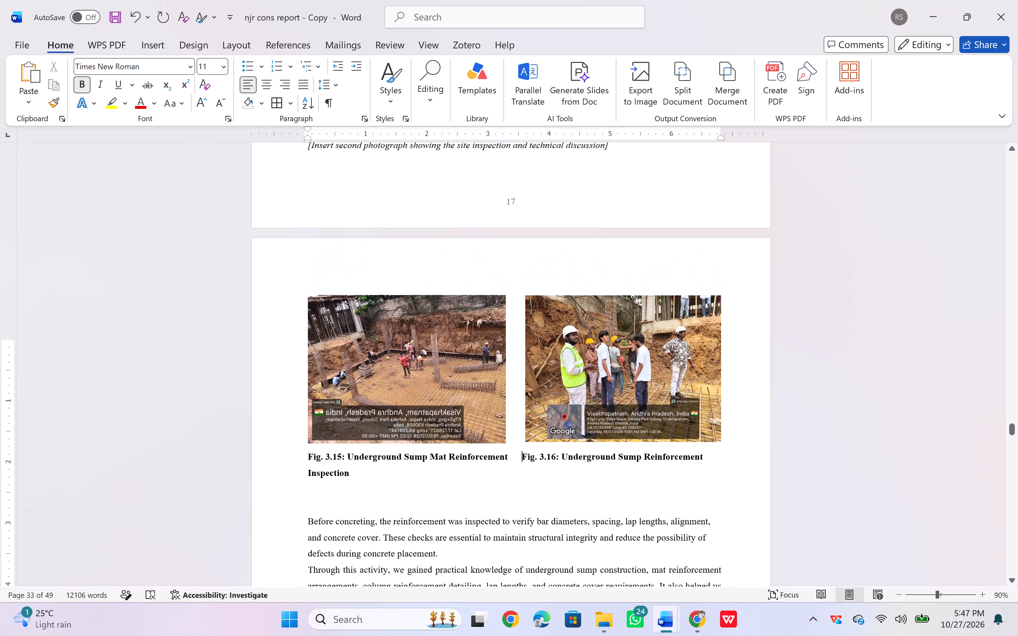
scroll(509, 383, "up", 1)
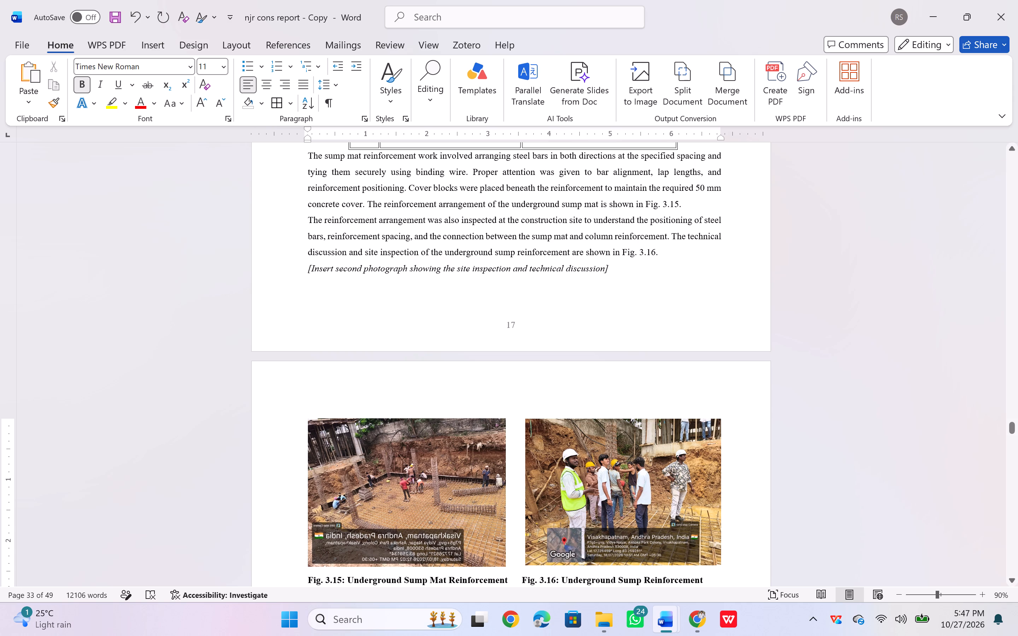
scroll(360, 489, "down", 1)
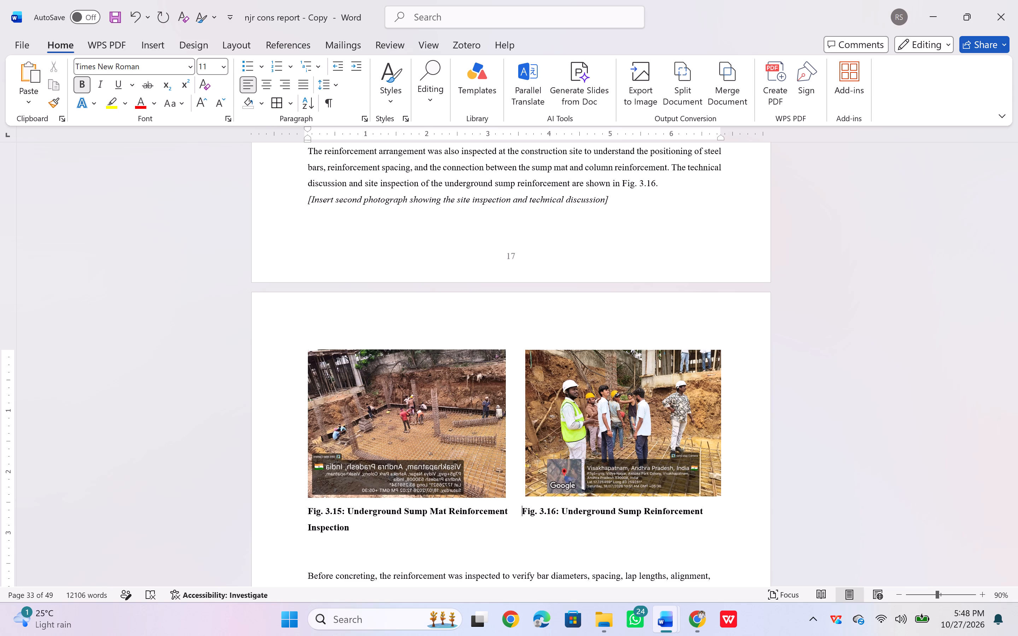
left_click(403, 513)
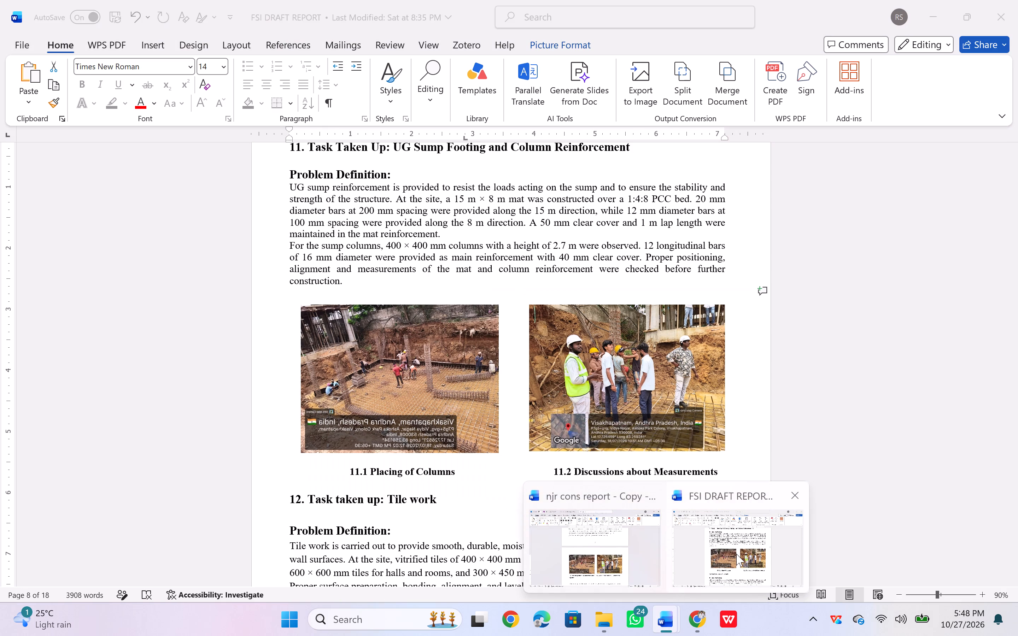
left_click(736, 554)
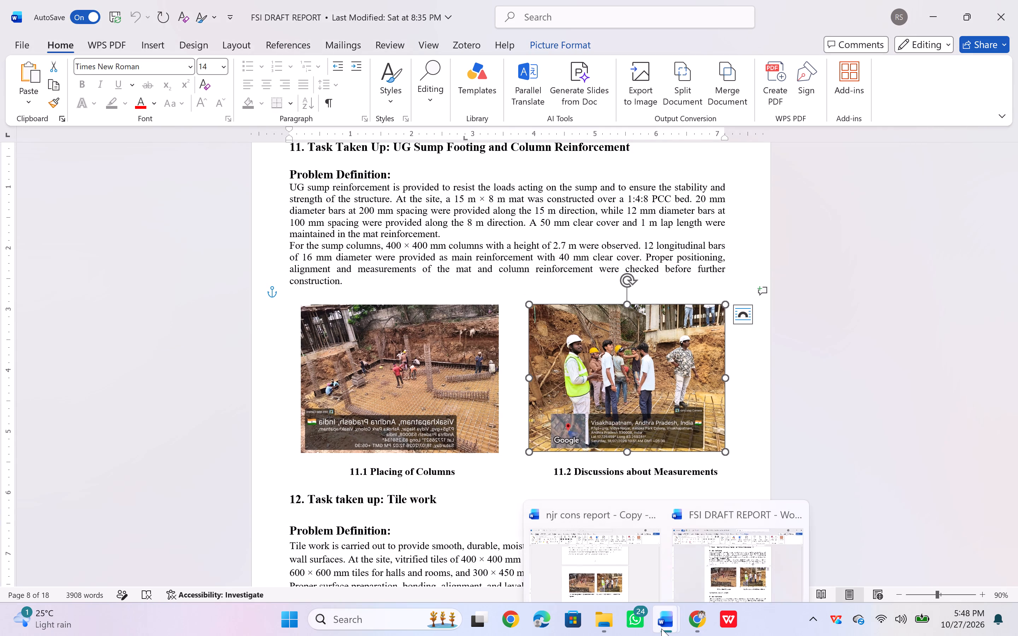
left_click(625, 561)
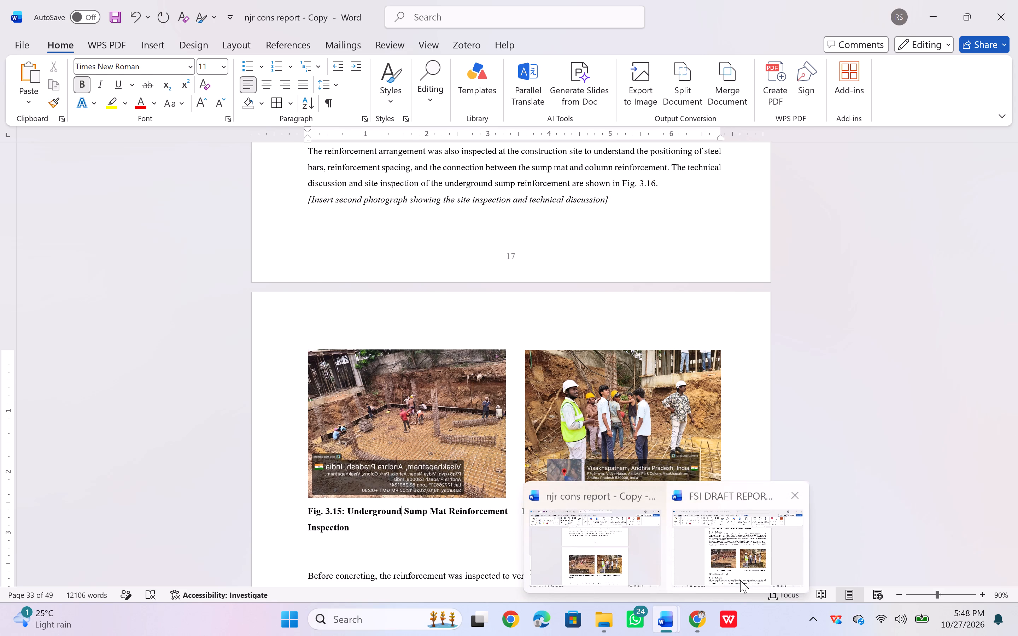
left_click(740, 580)
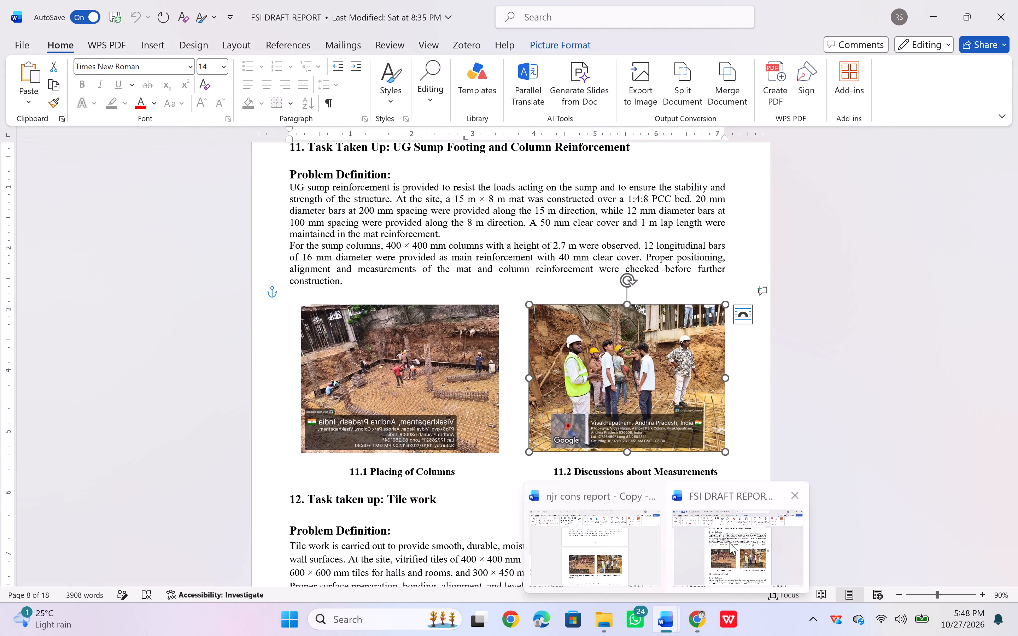
left_click(736, 539)
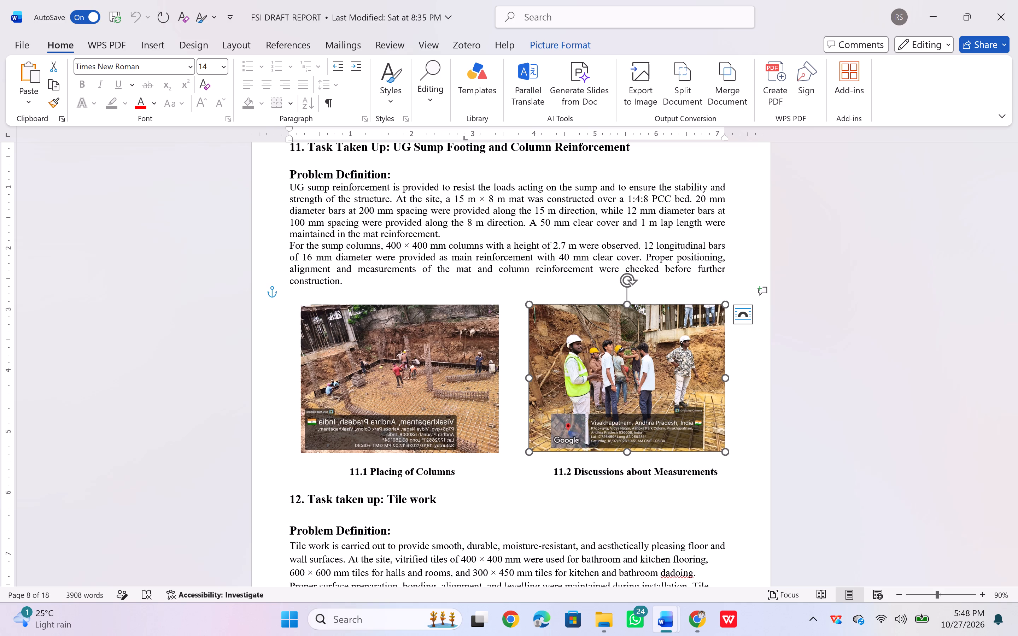
key("alt+Tab")
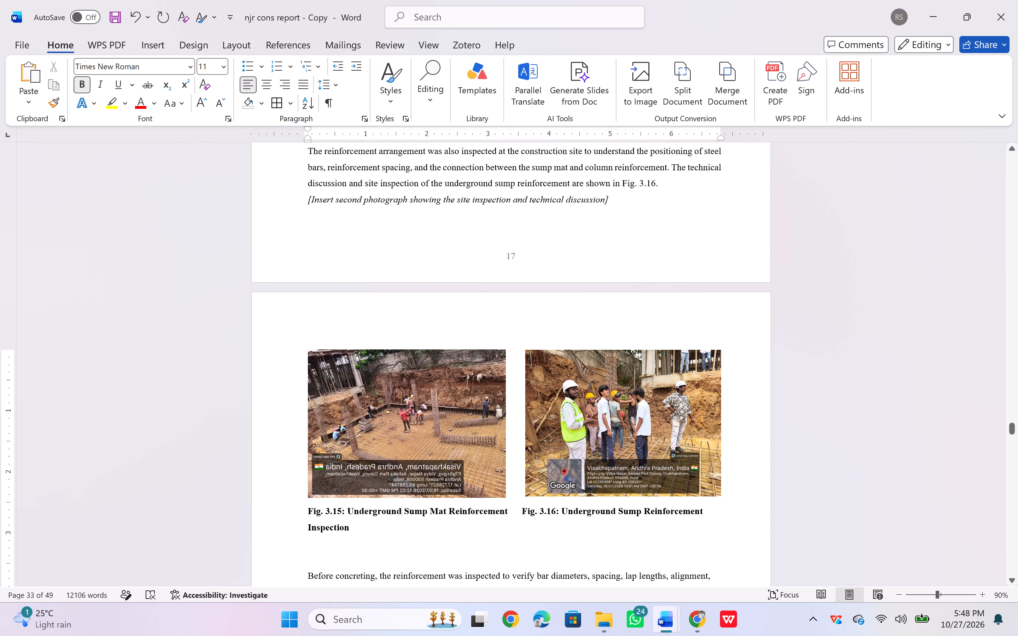
Shorten the Fig. 3.15 caption to "Mat Reinforcement" by deleting "Underground Sump".
scroll(453, 512, "up", 1)
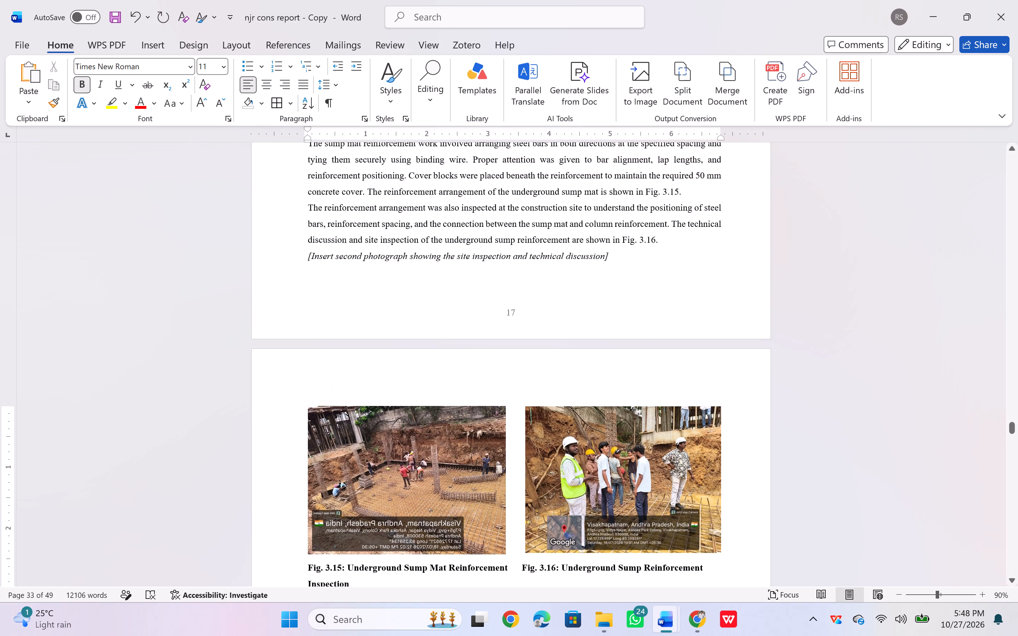
scroll(453, 512, "up", 2)
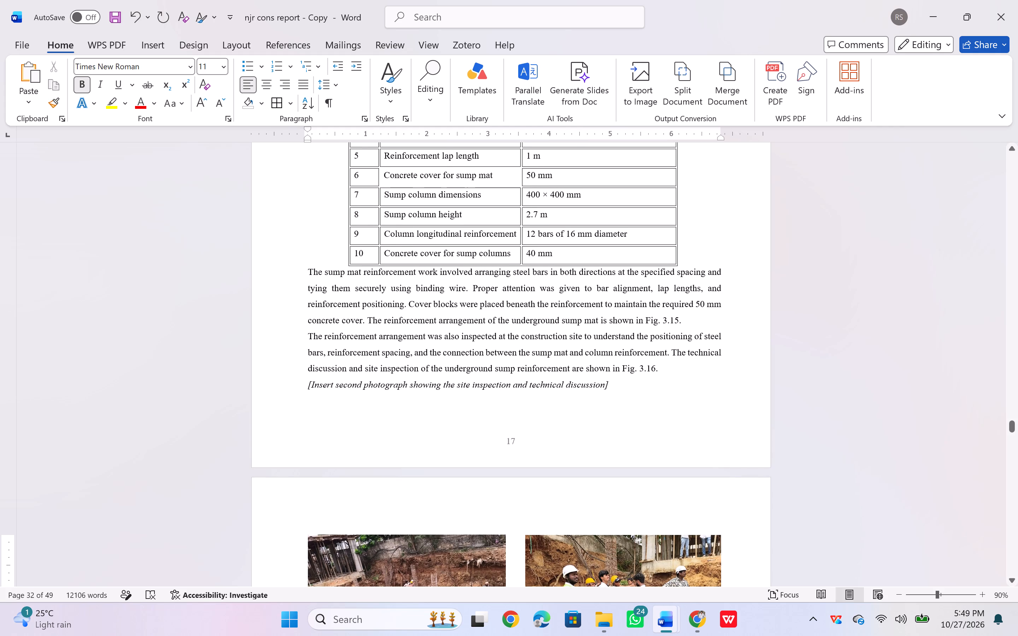
scroll(453, 512, "down", 1)
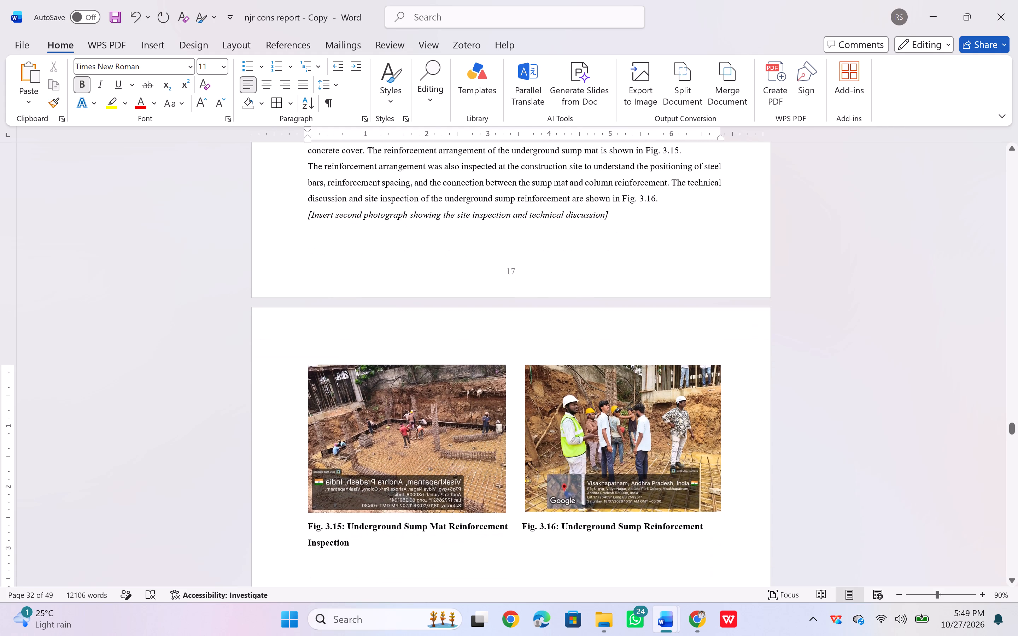
scroll(453, 512, "down", 1)
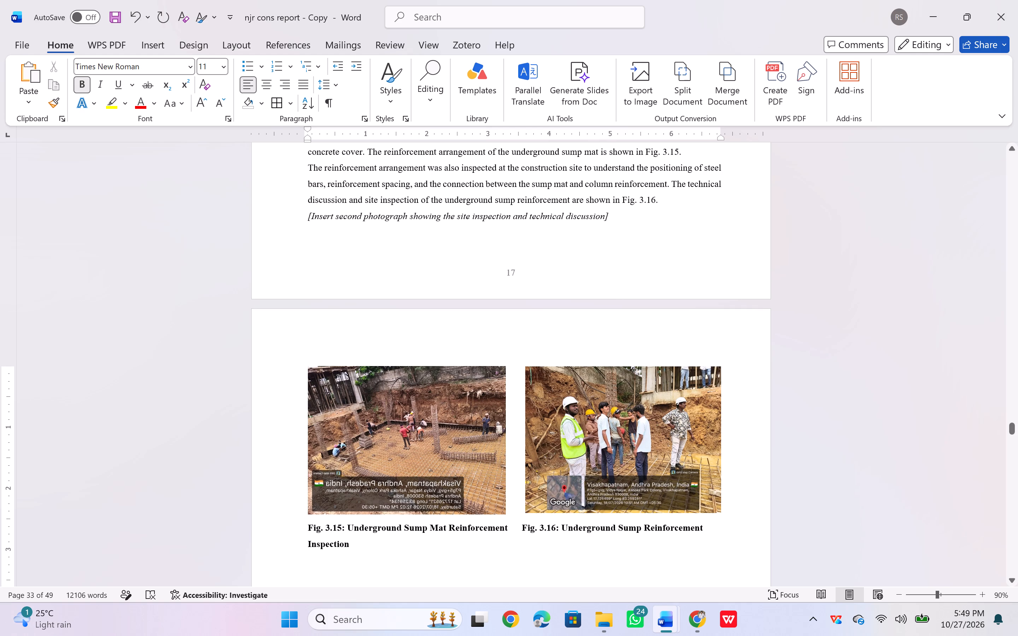
scroll(453, 512, "down", 1)
left_click(428, 527)
key("BackSpace")
key("BackSpace")
key("BackSpace")
key("BackSpace")
key("BackSpace")
key("BackSpace")
key("BackSpace")
key("BackSpace")
key("BackSpace")
key("BackSpace")
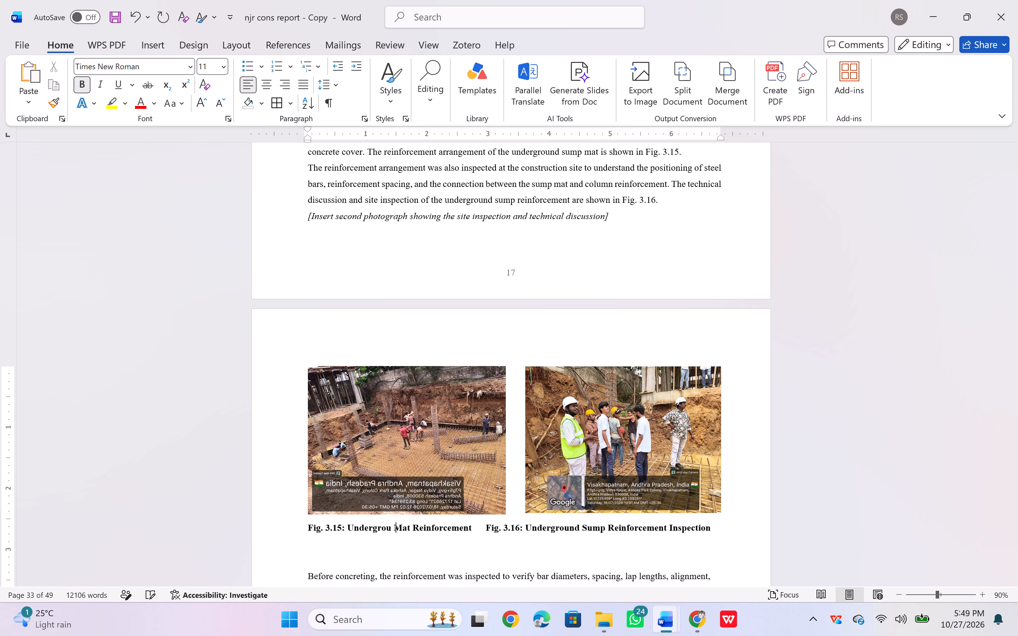
key("BackSpace")
key("BackSpace")
key("BackSpace")
key("BackSpace")
key("BackSpace")
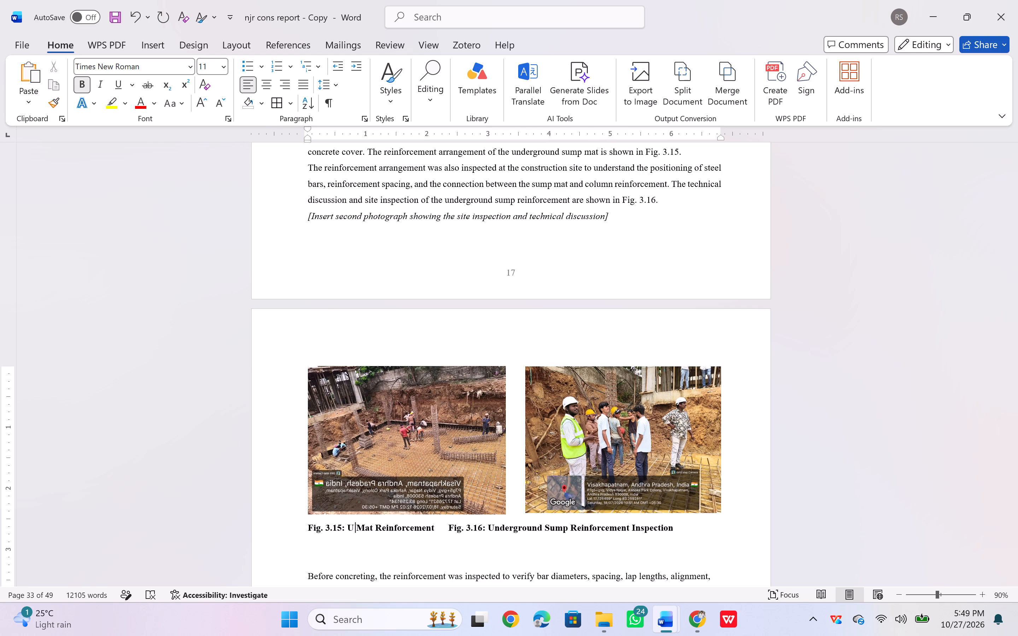
key("BackSpace")
key("BackSpace")
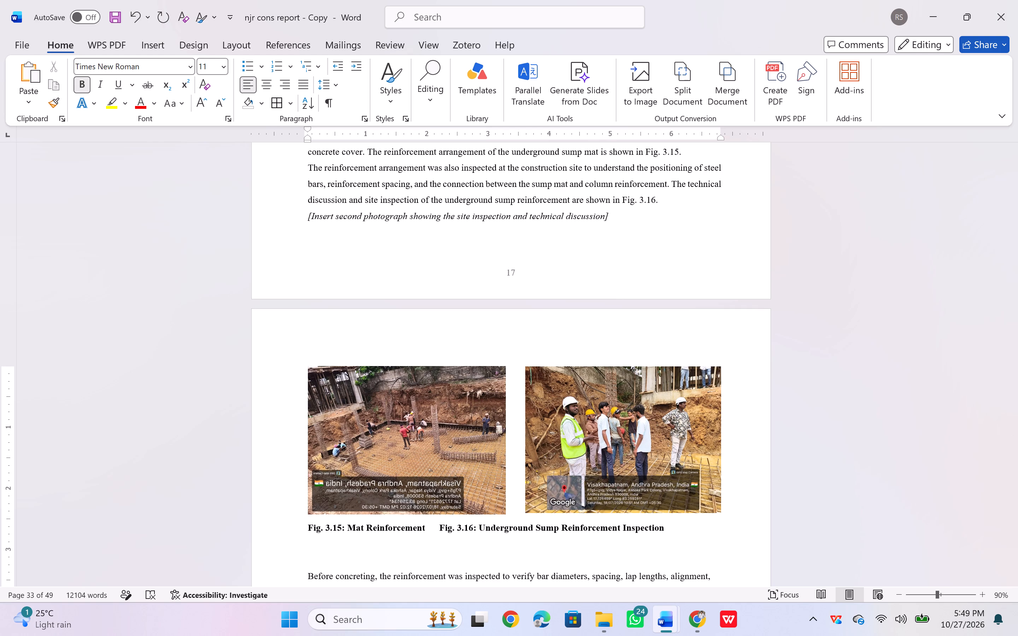
key("Right")
Check the FSI draft report's sump photo captions again and centre the combined Fig. 3.15 and Fig. 3.16 caption line.
key("alt+Tab")
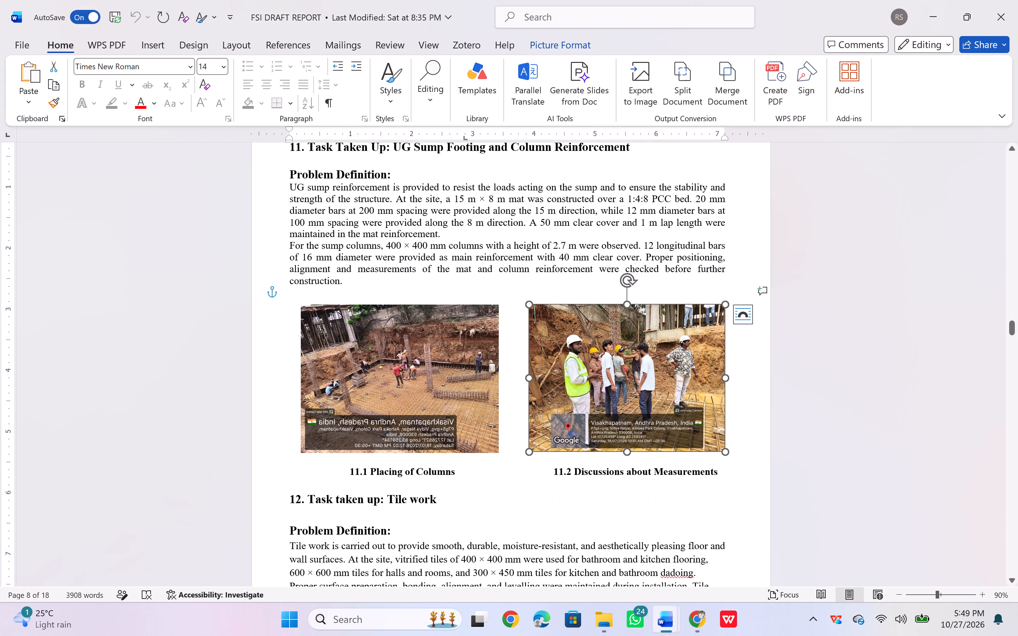
key("alt+Tab")
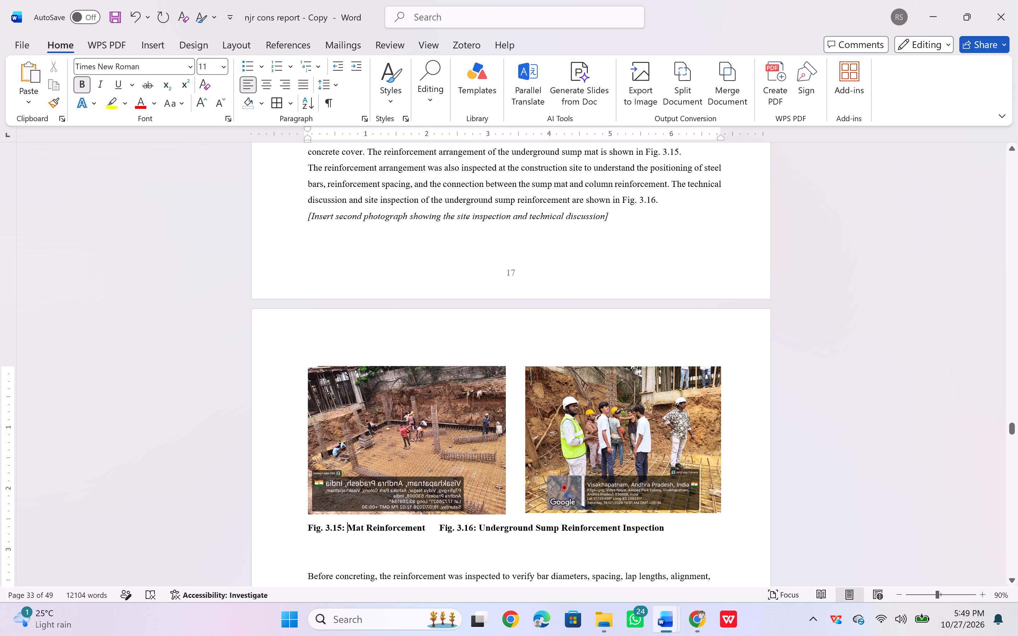
left_click_drag(305, 525, 507, 531)
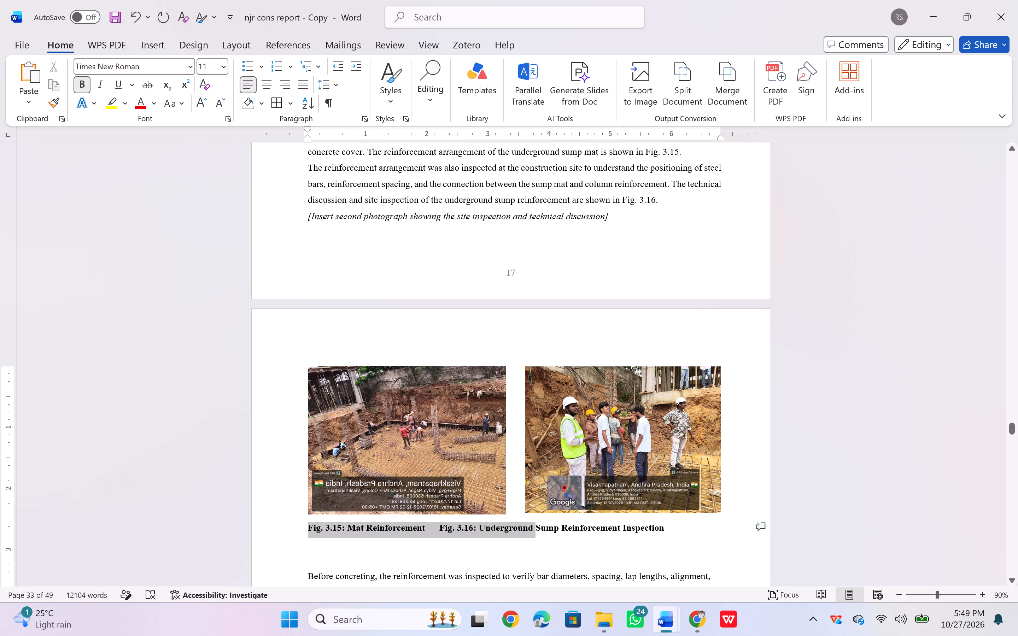
left_click_drag(507, 531, 650, 522)
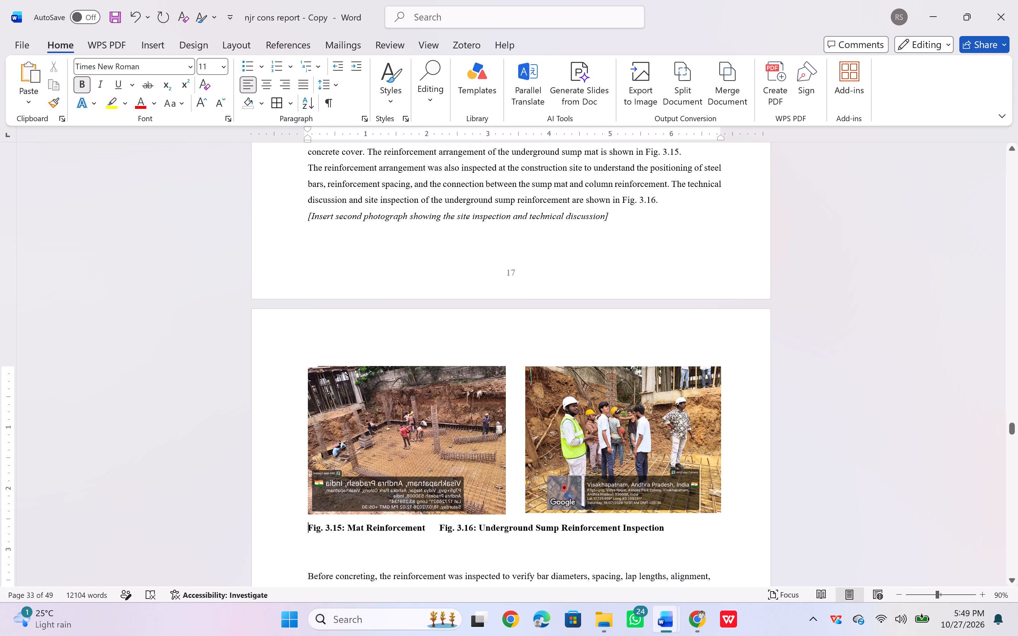
triple_click(618, 527)
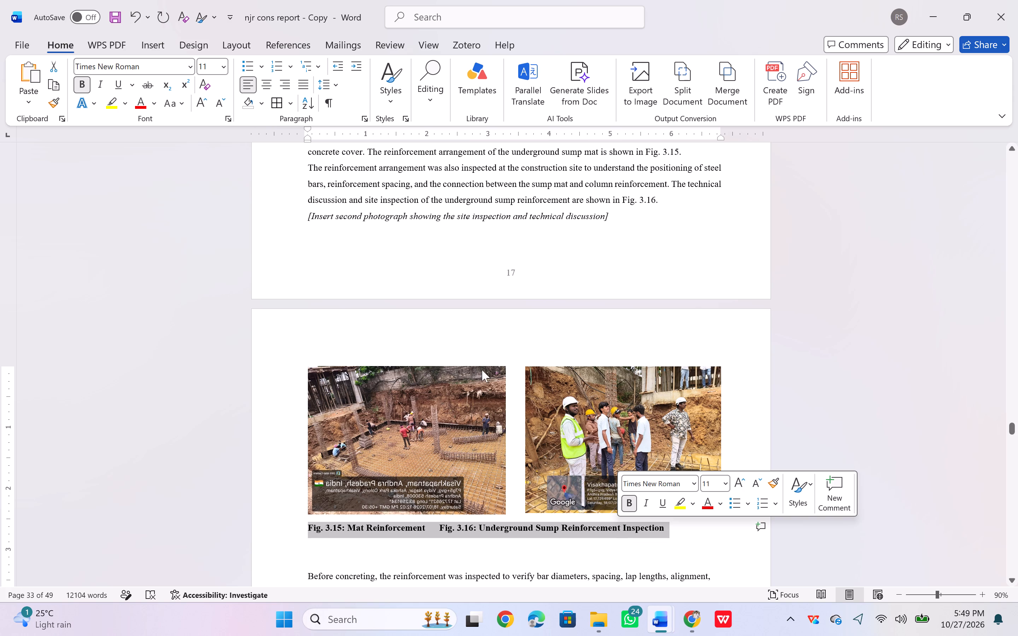
left_click(268, 87)
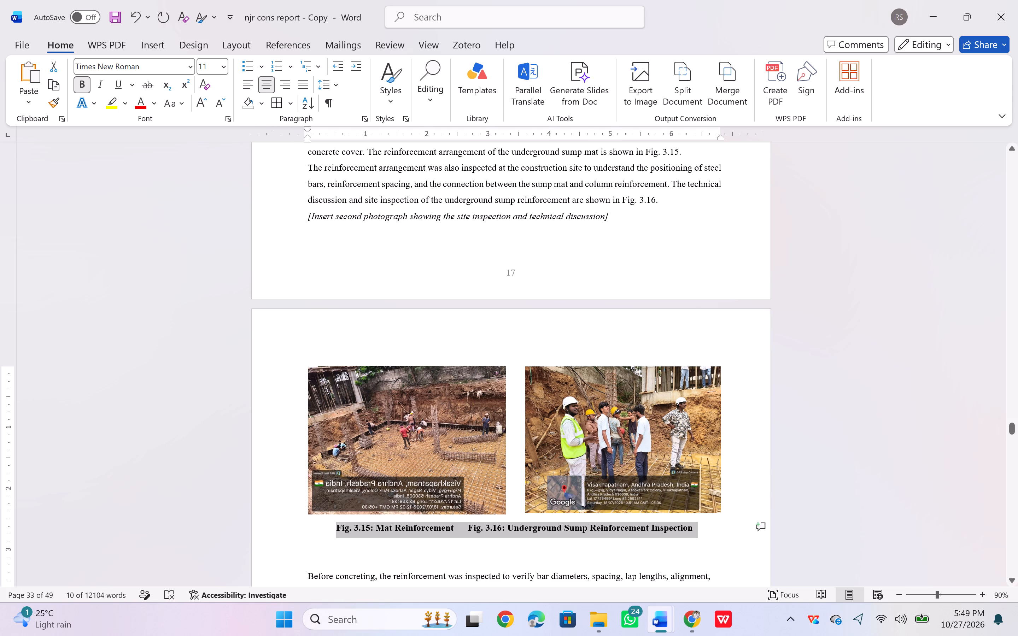
Widen the gap between the Fig. 3.15 and Fig. 3.16 captions by a net 13 spaces, keeping both on one line.
left_click(499, 525)
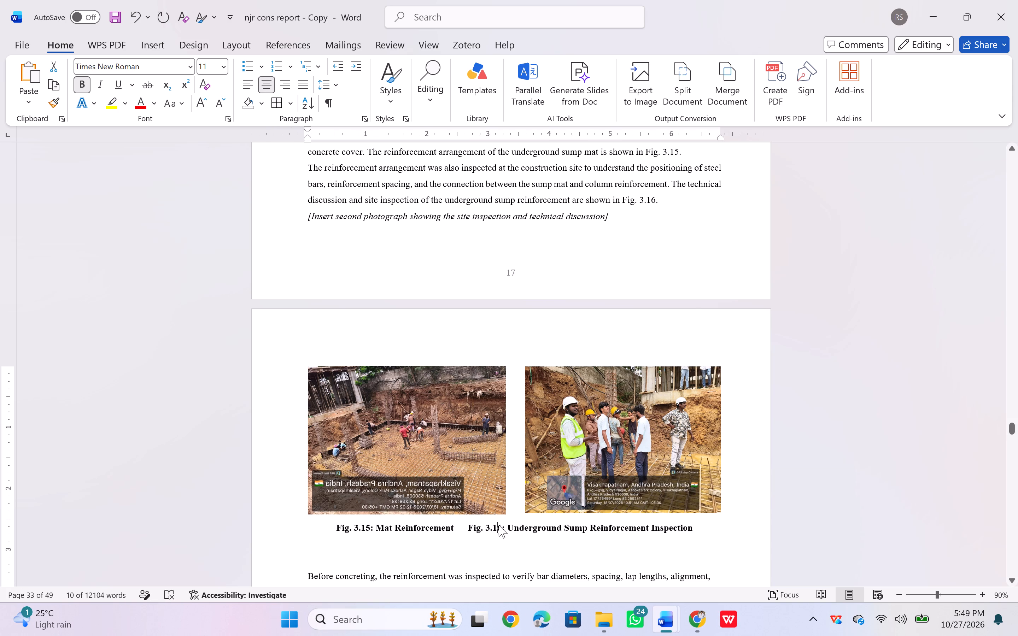
left_click(466, 528)
key("space")
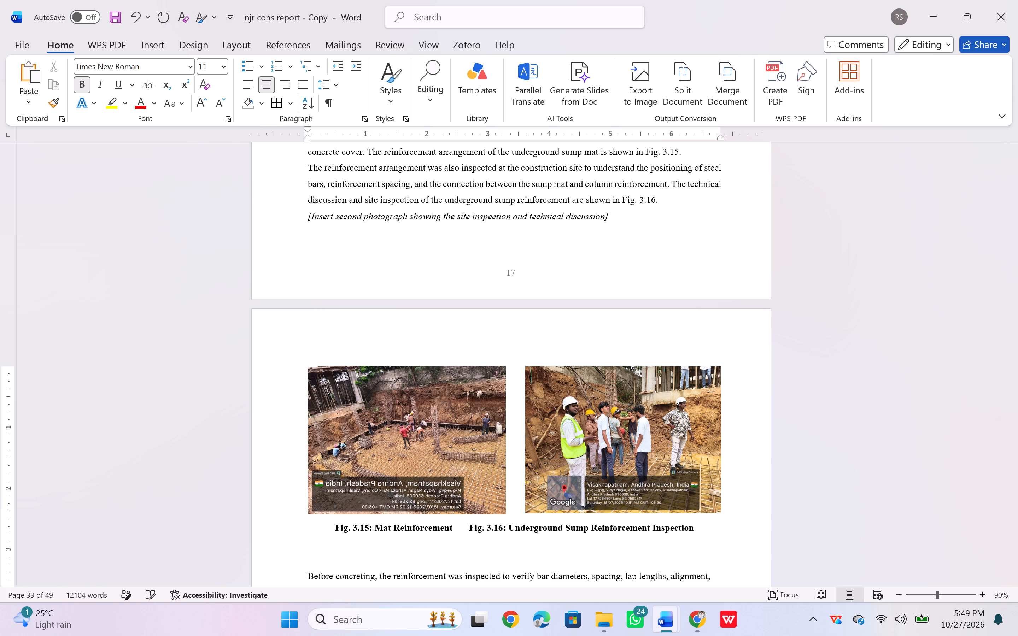
key("space")
key("space")
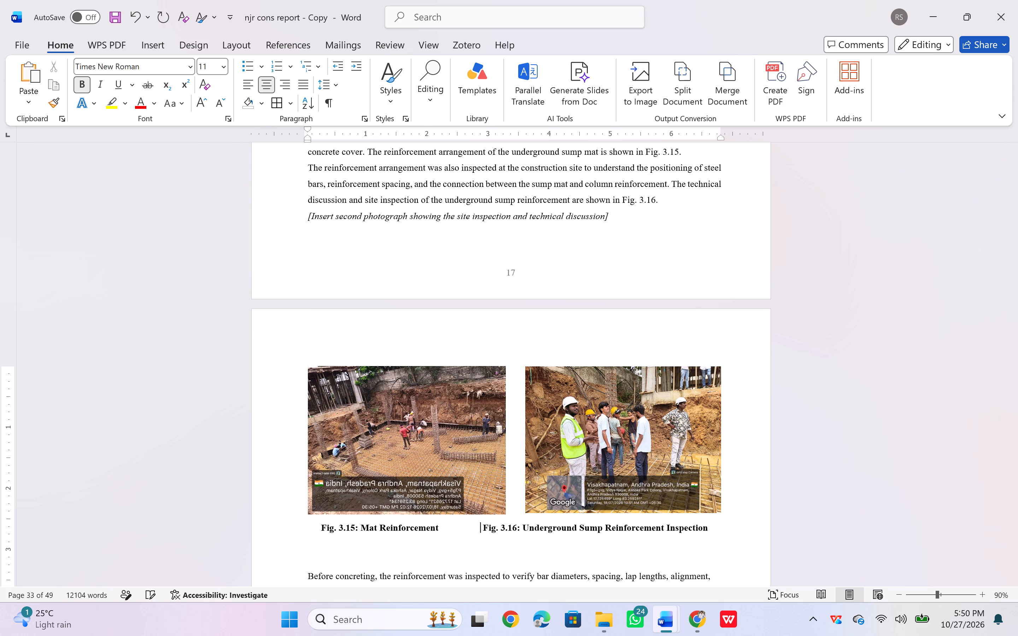
key("space")
key("space")
key("space")
key("space")
key("space")
key("space")
key("space")
key("space")
key("space")
key("space")
key("space")
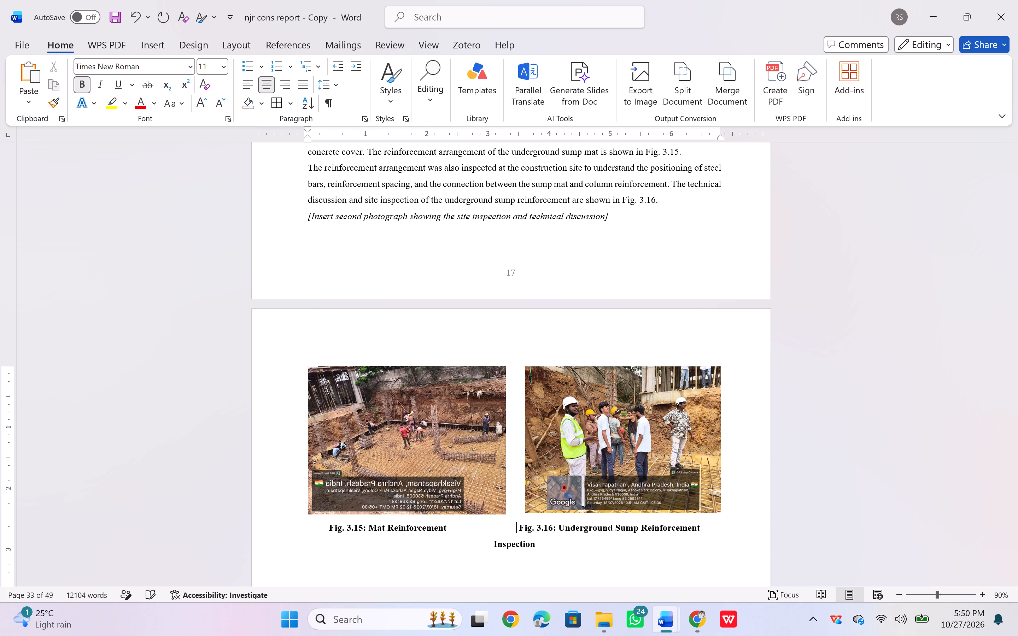
key("BackSpace")
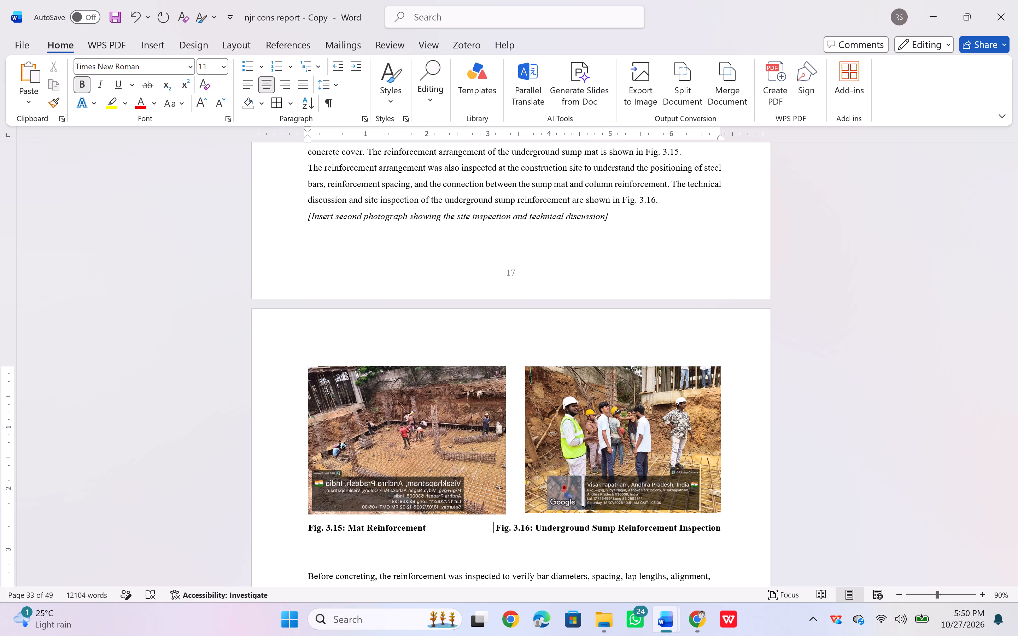
Shift the Fig. 3.15 caption with three leading spaces and remove three spaces before the Fig. 3.16 caption.
left_click(305, 527)
key("space")
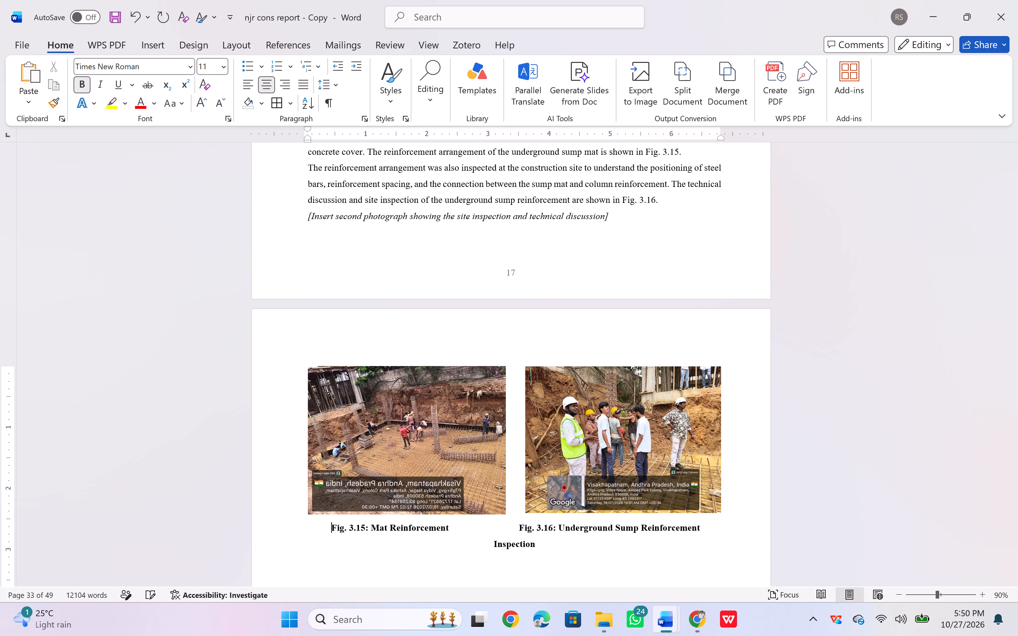
key("space")
key("space")
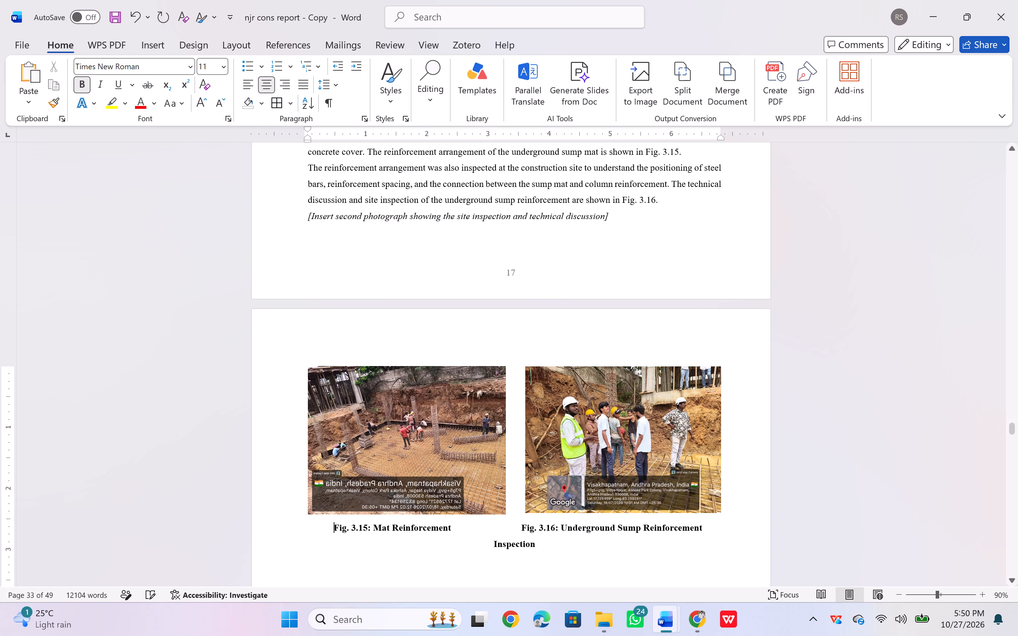
left_click(520, 527)
key("BackSpace")
key("BackSpace")
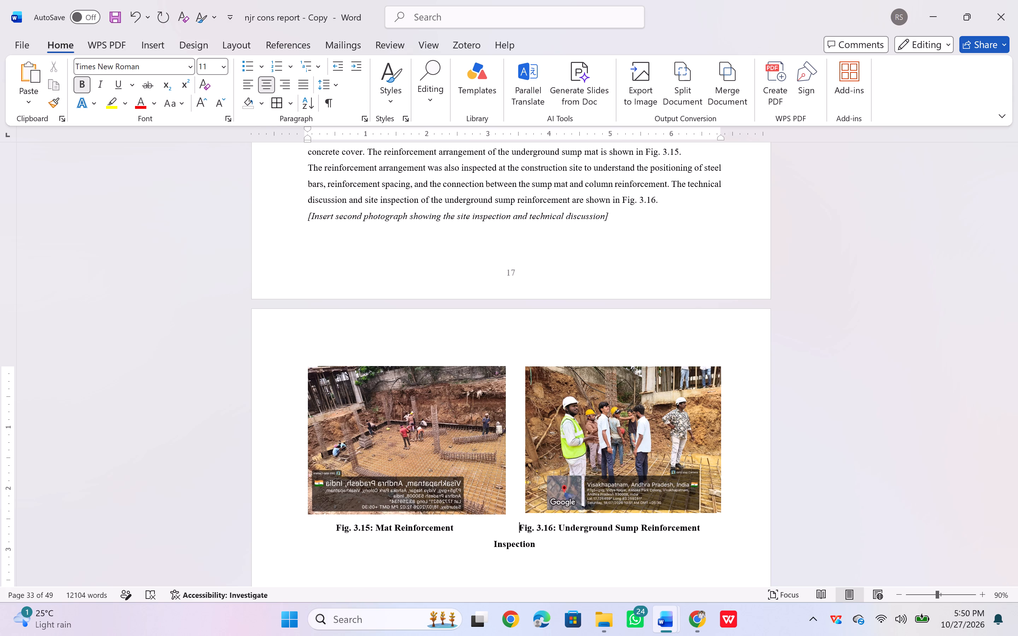
key("BackSpace")
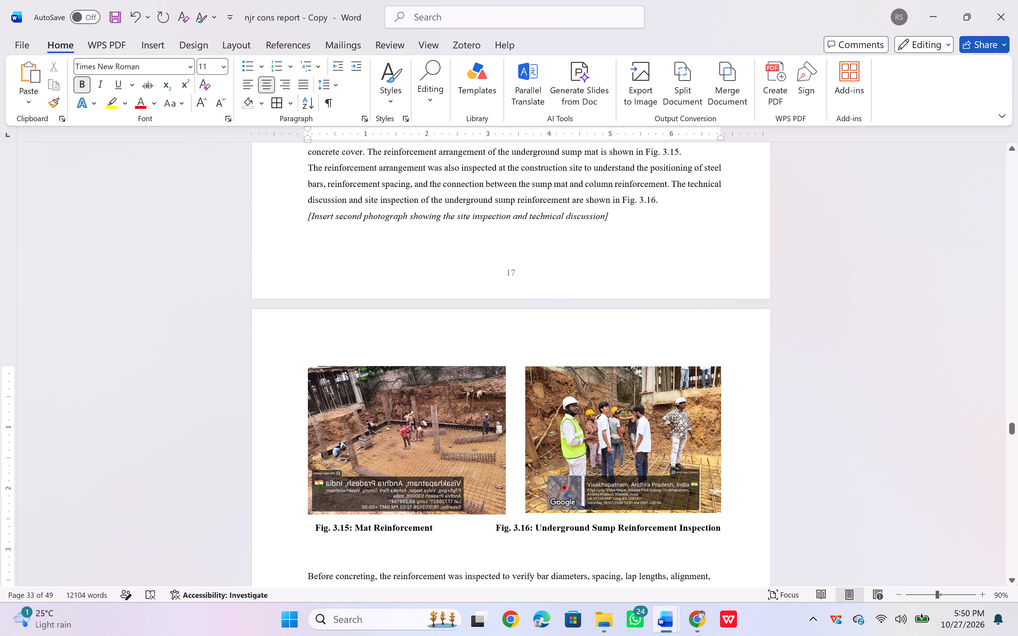
Add seven more leading spaces before the Fig. 3.15 caption and remove seven spaces before the Fig. 3.16 caption.
left_click(310, 522)
key("space")
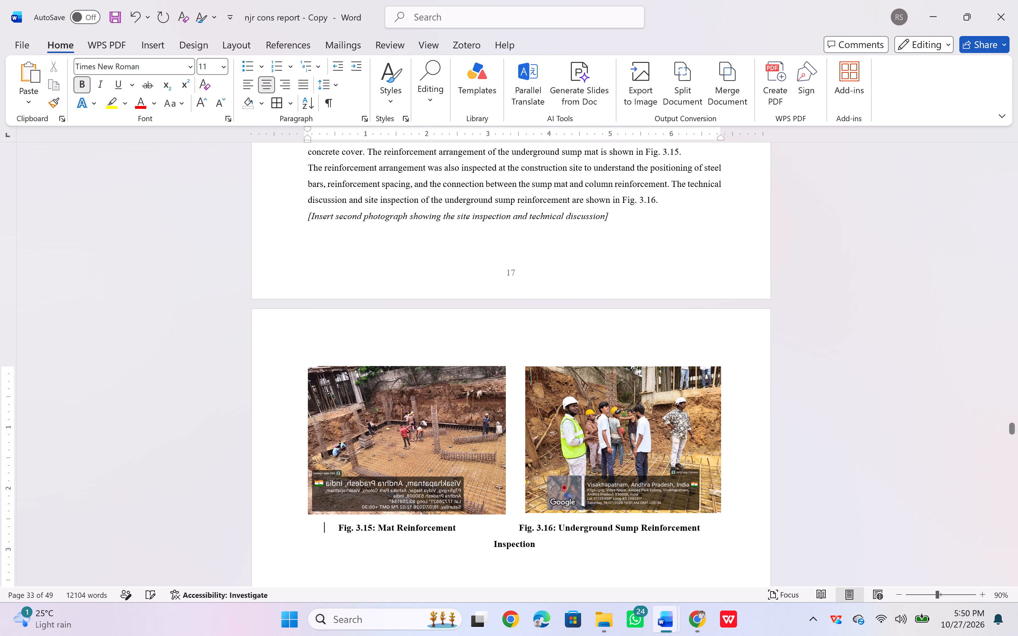
key("space")
key("space")
key("space")
key("space")
key("space")
key("space")
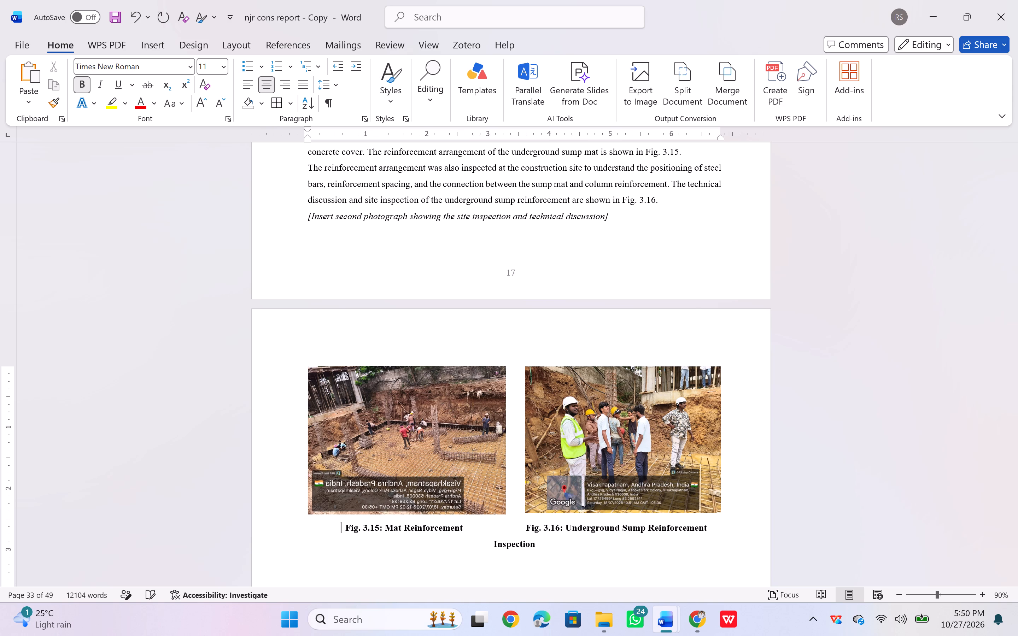
left_click(522, 531)
key("BackSpace")
key("BackSpace")
key("BackSpace")
key("BackSpace")
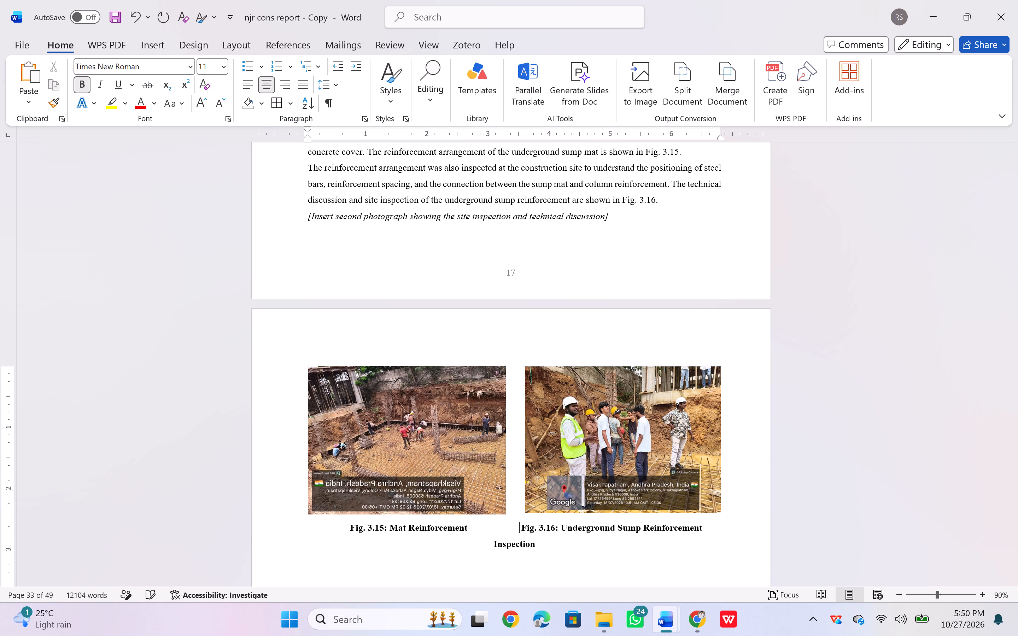
key("BackSpace")
key("BackSpace")
key("BackSpace")
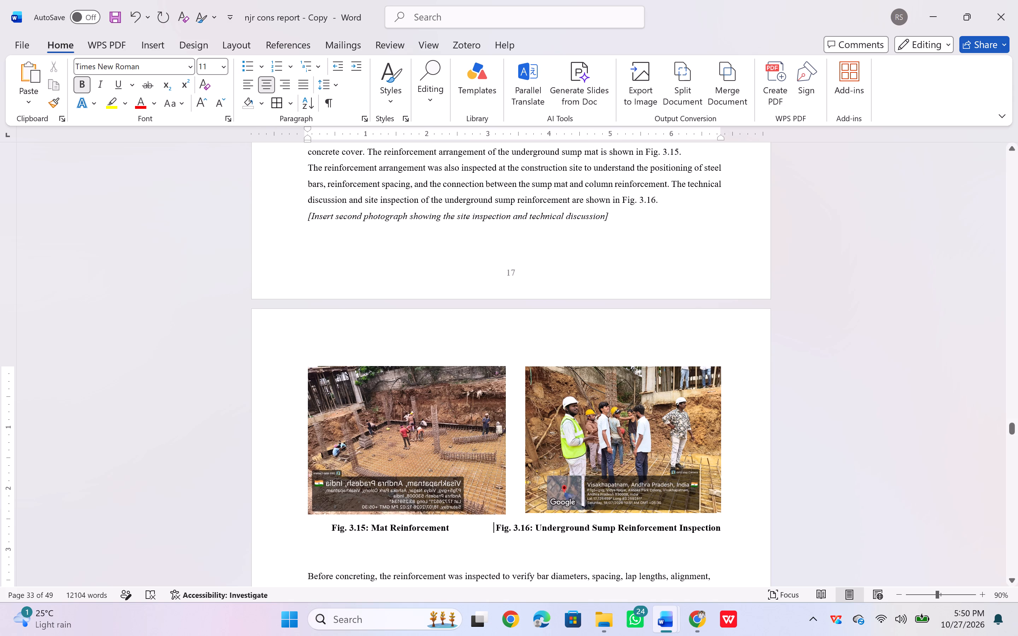
Shorten the Fig. 3.16 caption to "Reinforcement Inspection" by deleting "Underground Sump".
left_click(616, 529)
key("BackSpace")
key("BackSpace")
key("BackSpace")
key("BackSpace")
key("BackSpace")
key("BackSpace")
key("BackSpace")
key("BackSpace")
key("BackSpace")
key("BackSpace")
key("BackSpace")
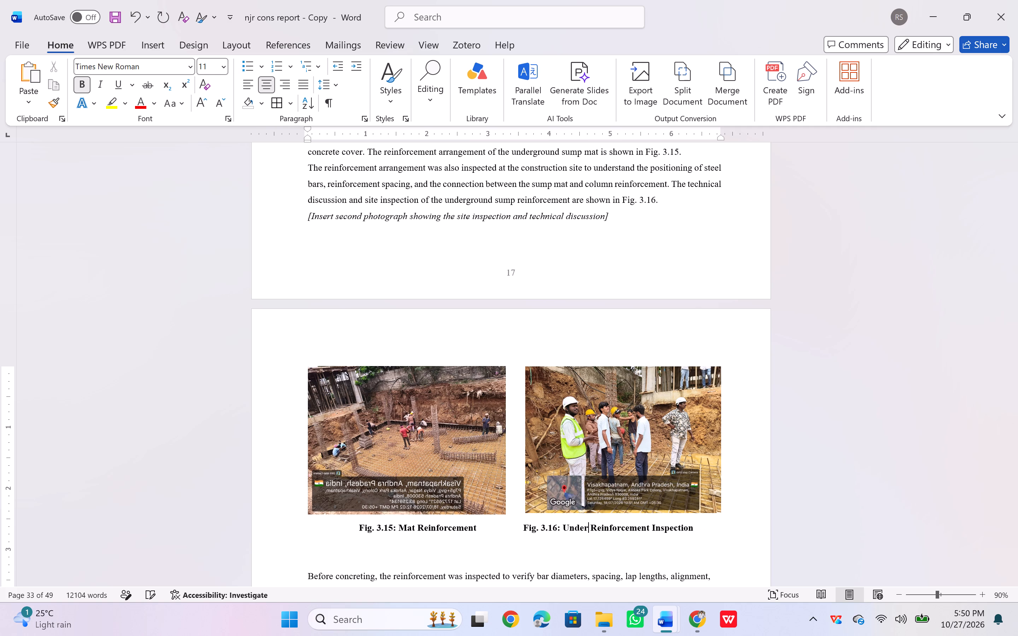
key("BackSpace")
key("BackSpace")
key("BackSpace")
key("BackSpace")
key("BackSpace")
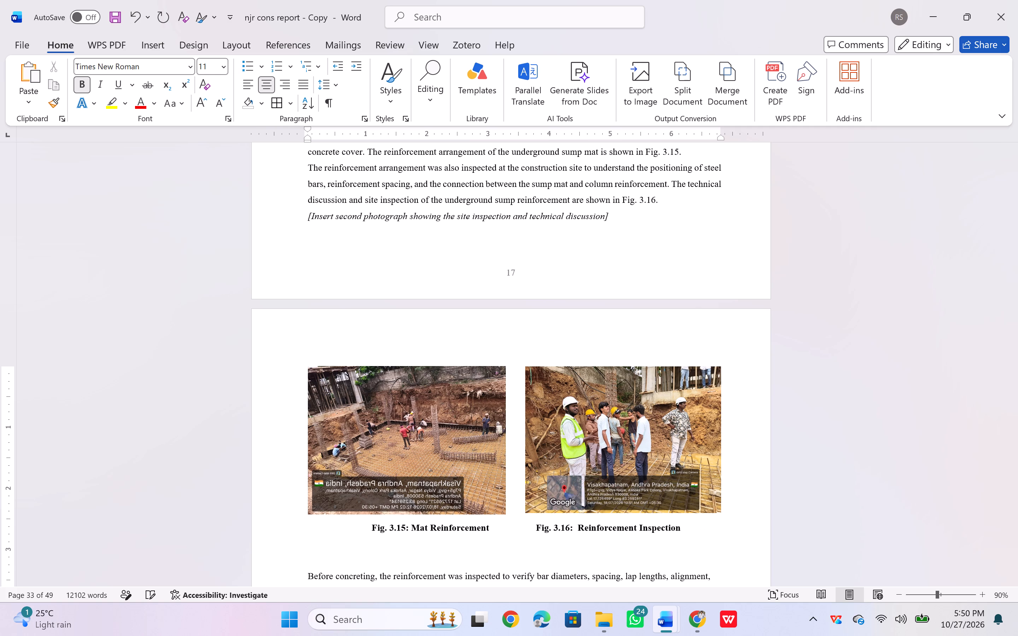
Delete seven of the leading spaces before the Fig. 3.15 caption.
left_click(367, 527)
key("BackSpace")
key("BackSpace")
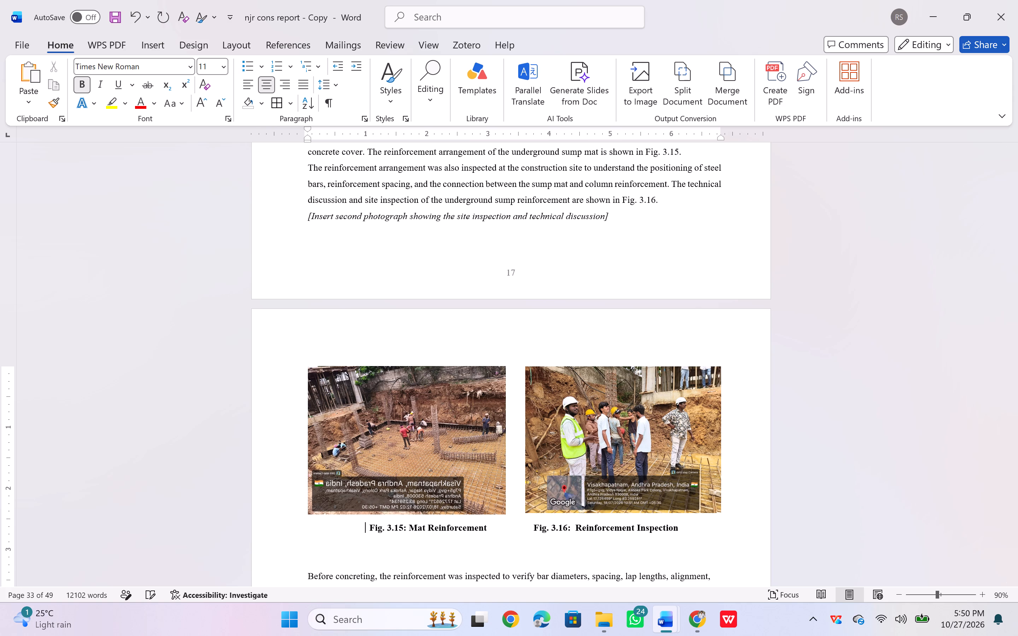
key("BackSpace")
key("BackSpace")
key("BackSpace")
key("BackSpace")
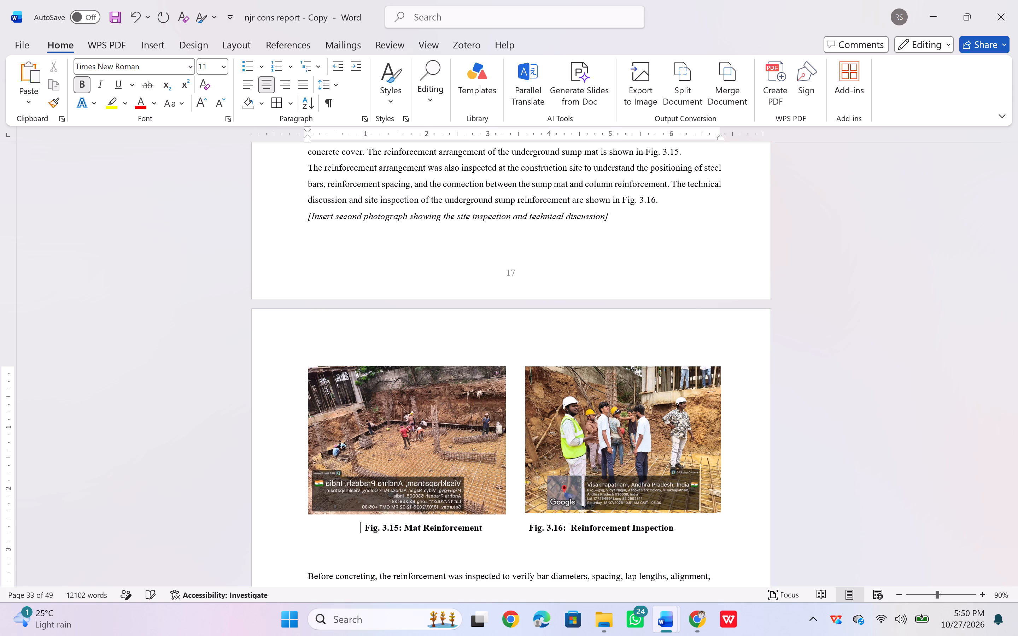
key("BackSpace")
Insert 34 spaces before the Fig. 3.16 caption to move the two captions further apart.
left_click(509, 528)
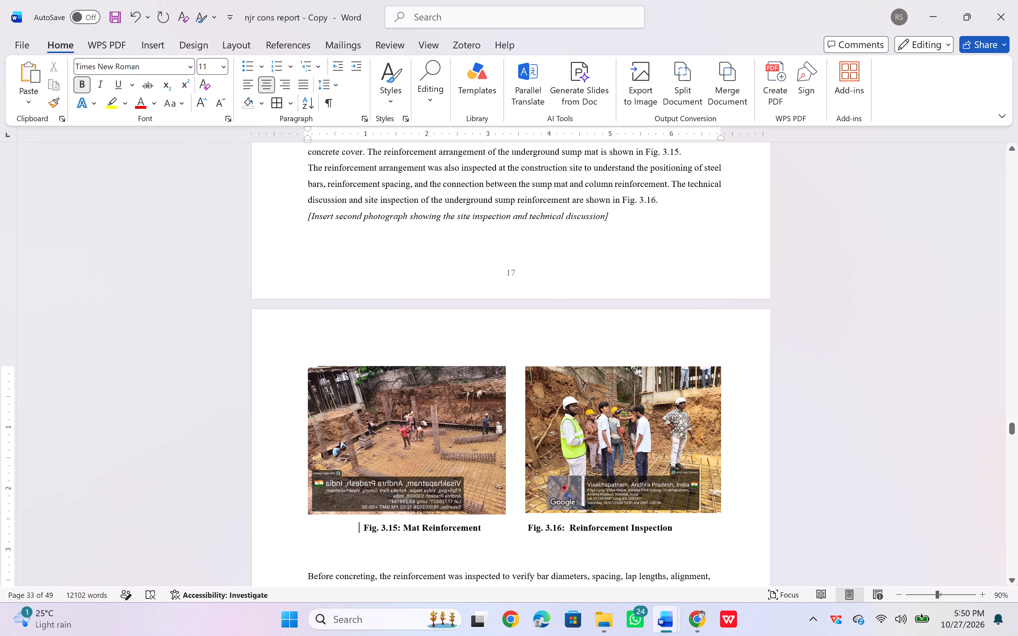
left_click(526, 525)
key("space")
key("space")
key("space")
key("space")
key("space")
key("space")
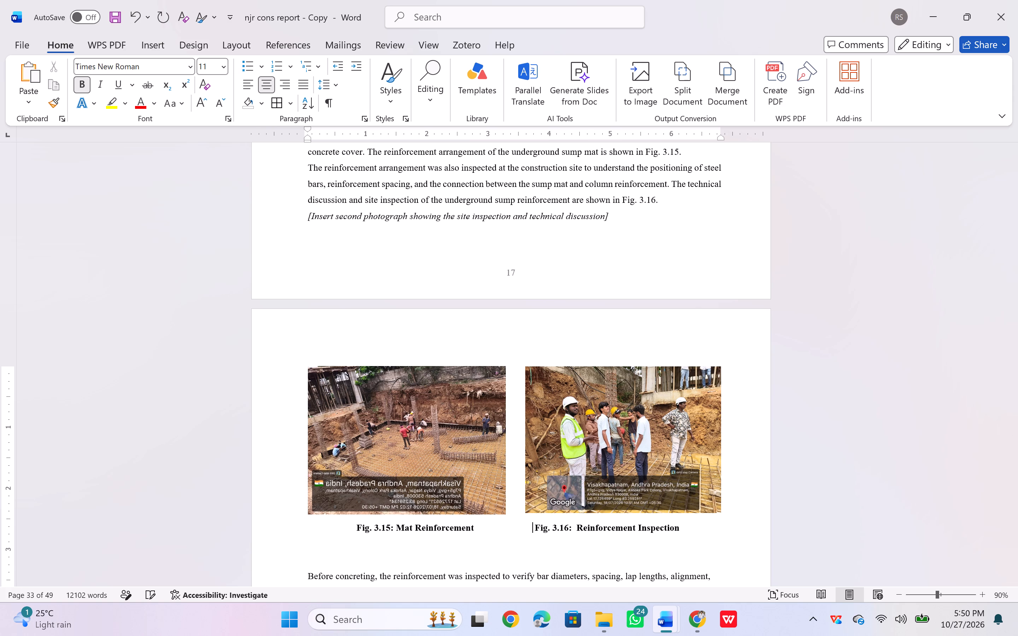
key("space")
key("space")
key("space")
key("space")
key("space")
key("space")
key("space")
key("space")
key("space")
key("space")
key("space")
key("space")
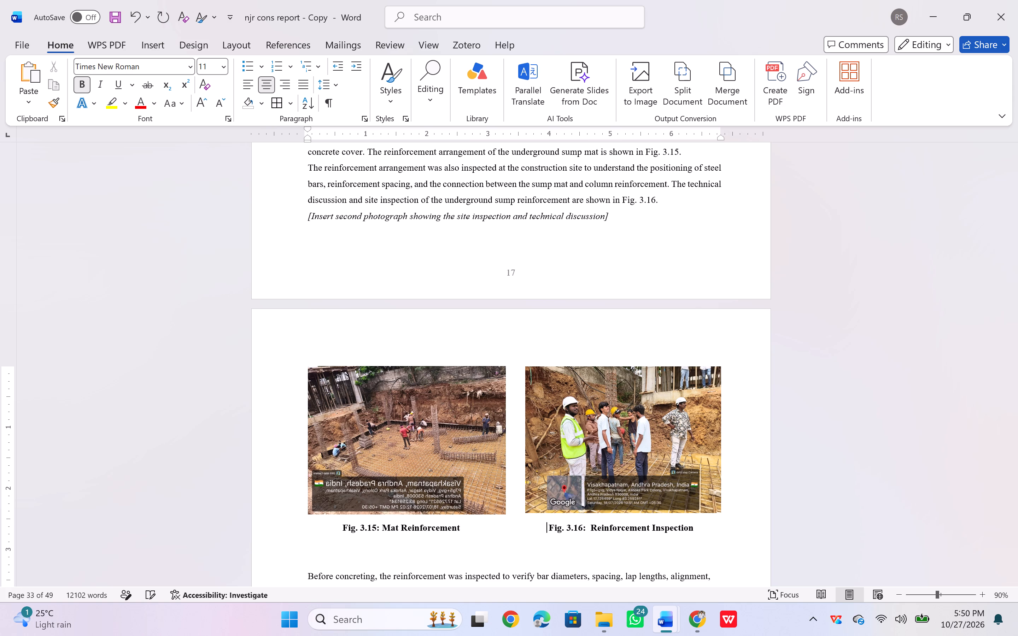
key("space")
key("space")
key("space")
key("space")
key("space")
key("space")
key("space")
key("space")
key("space")
key("space")
key("space")
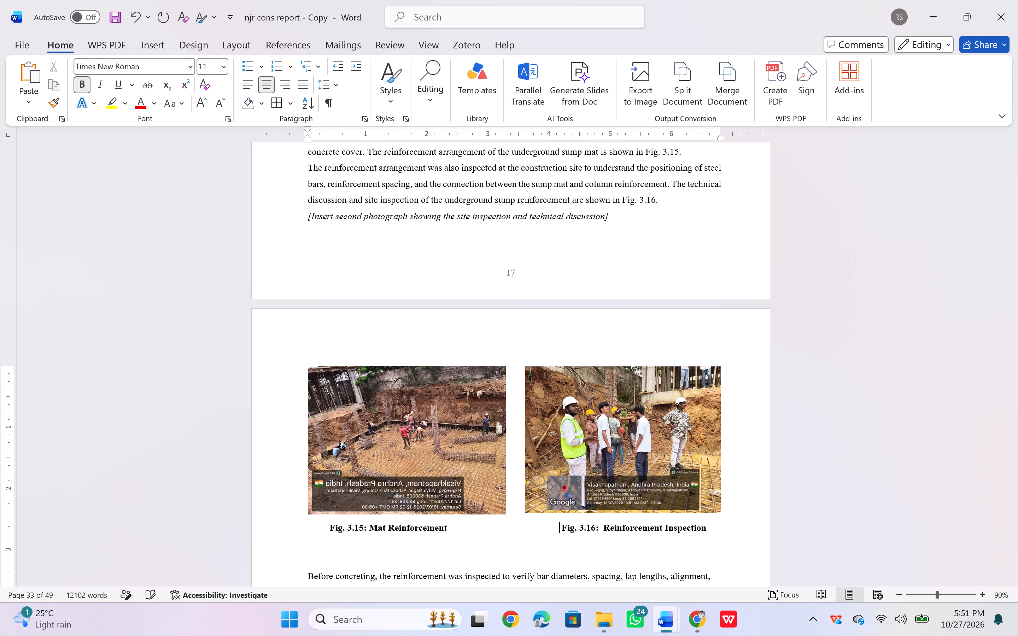
key("space")
key("space")
key("space")
key("space")
key("space")
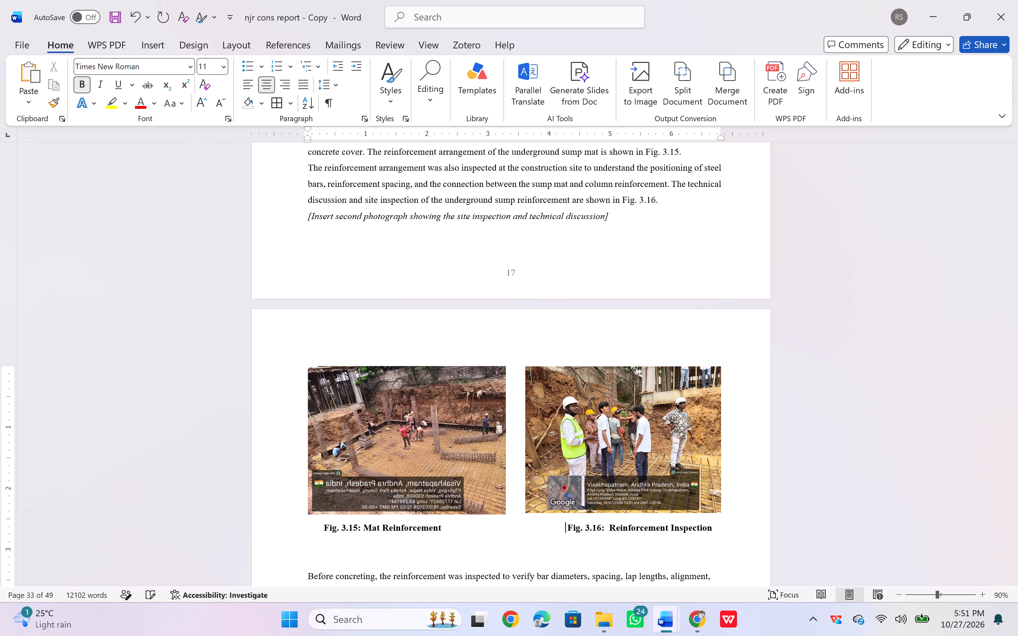
Add a net 12 leading spaces before the Fig. 3.15 caption to shift it under its photo.
left_click(322, 524)
key("BackSpace")
key("space")
key("space")
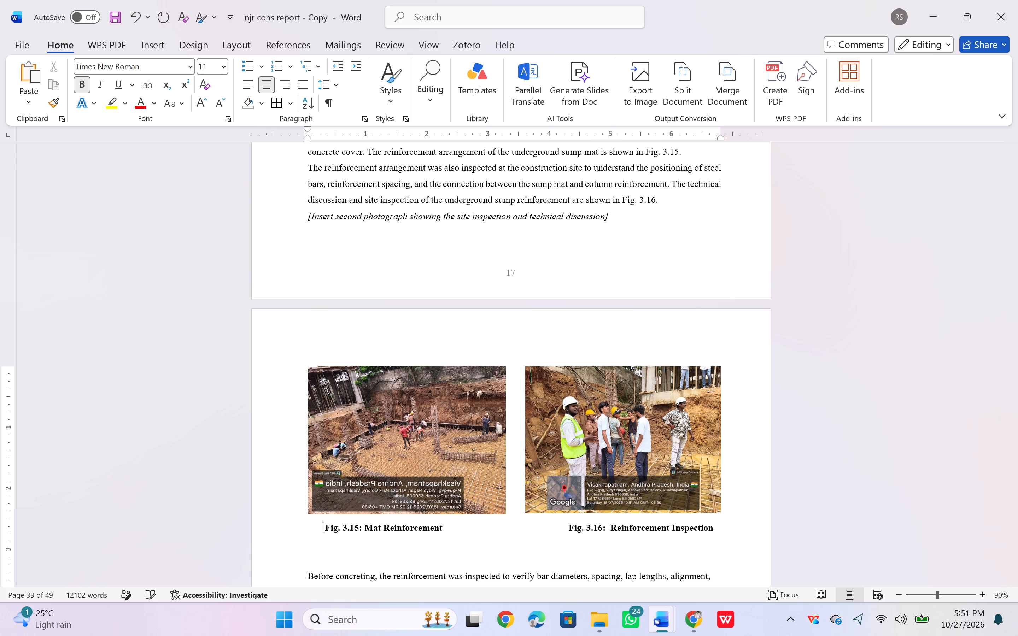
key("BackSpace")
key("BackSpace")
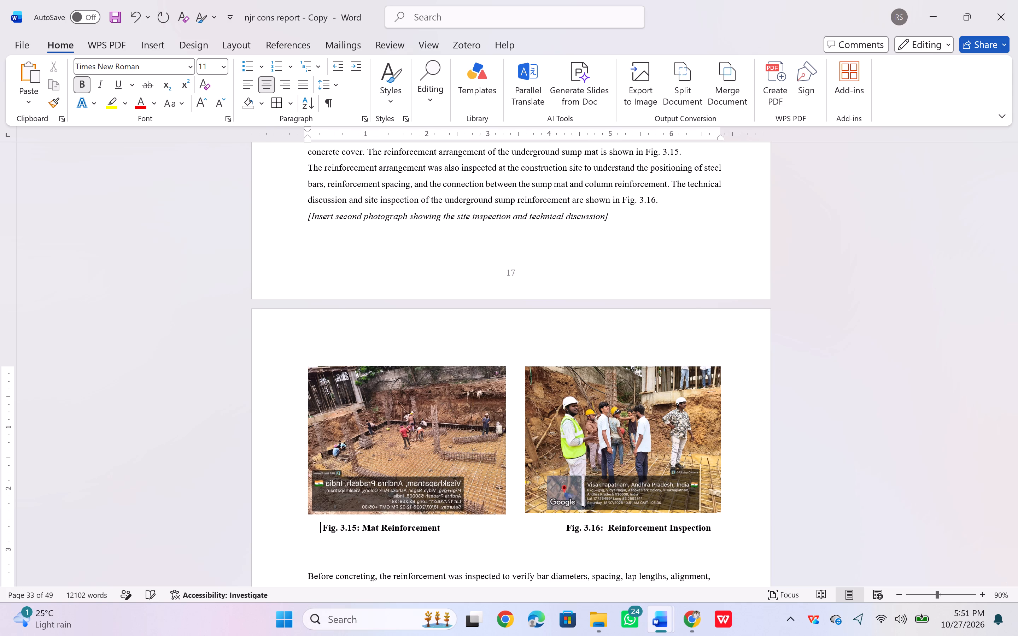
key("space")
key("space")
key("space")
key("space")
key("space")
key("space")
key("space")
key("space")
key("space")
key("space")
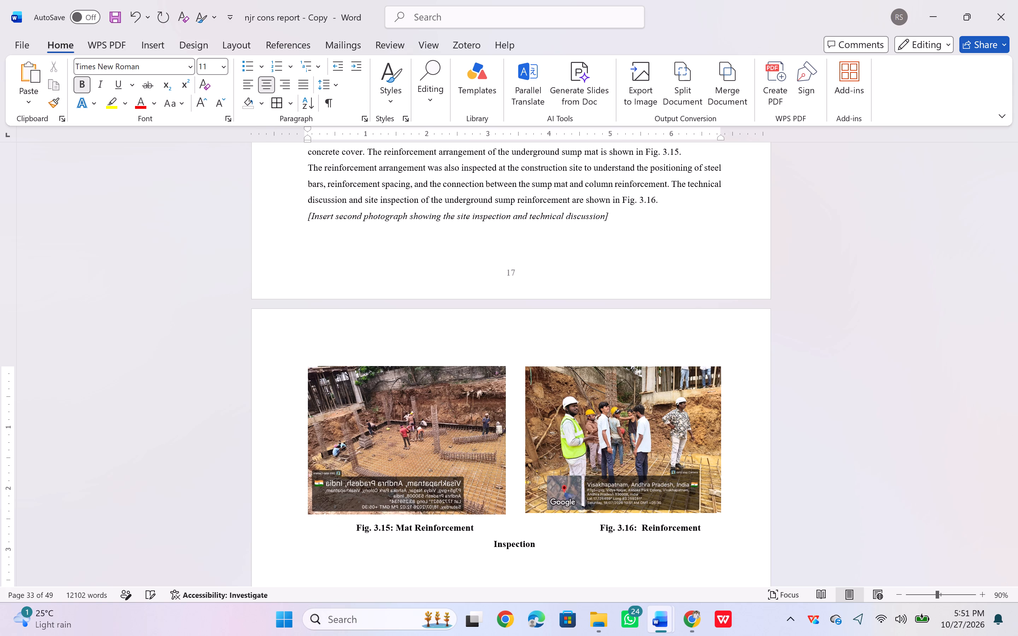
key("space")
key("space")
key("space")
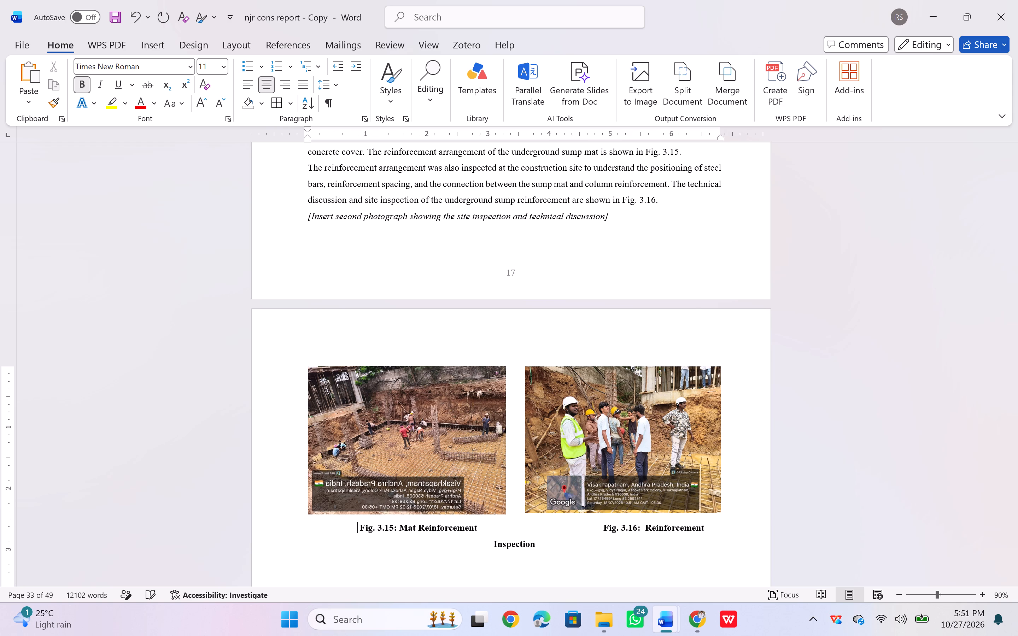
Remove 22 spaces from the gap before Fig. 3.16 so both captions fit on one line beneath their photos.
left_click(591, 532)
key("BackSpace")
key("BackSpace")
key("BackSpace")
key("BackSpace")
key("BackSpace")
key("BackSpace")
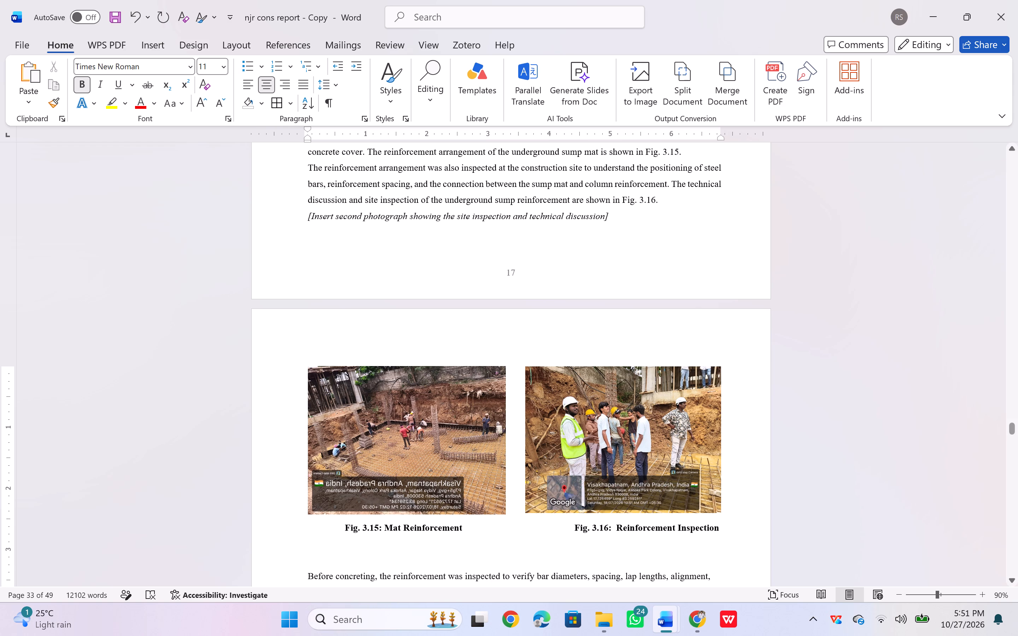
key("BackSpace")
key("BackSpace")
key("BackSpace")
key("BackSpace")
key("BackSpace")
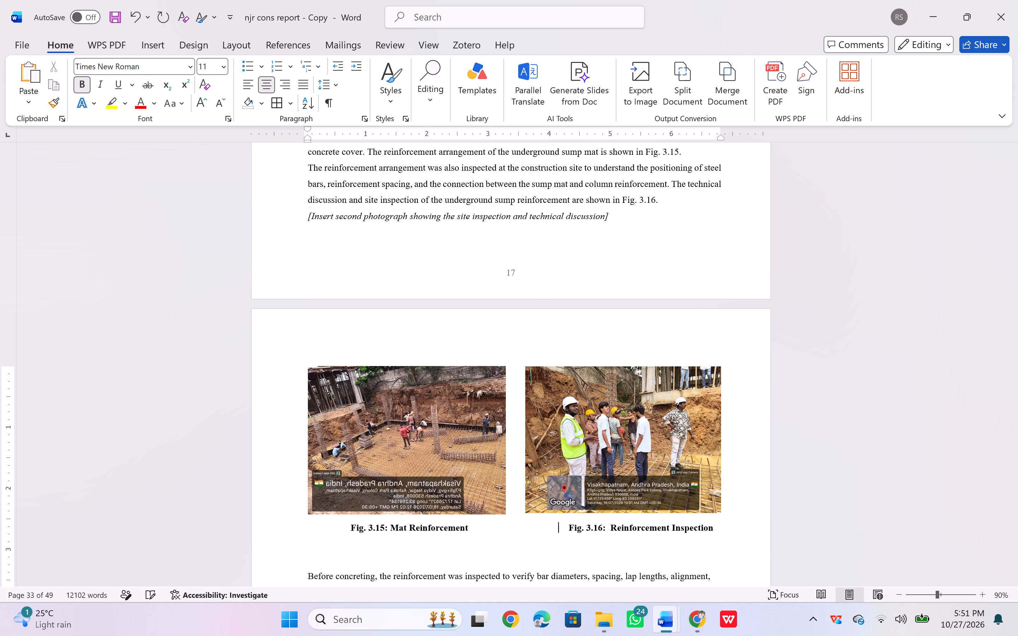
key("BackSpace")
key("BackSpace")
key("BackSpace")
key("BackSpace")
key("BackSpace")
key("BackSpace")
key("BackSpace")
key("BackSpace")
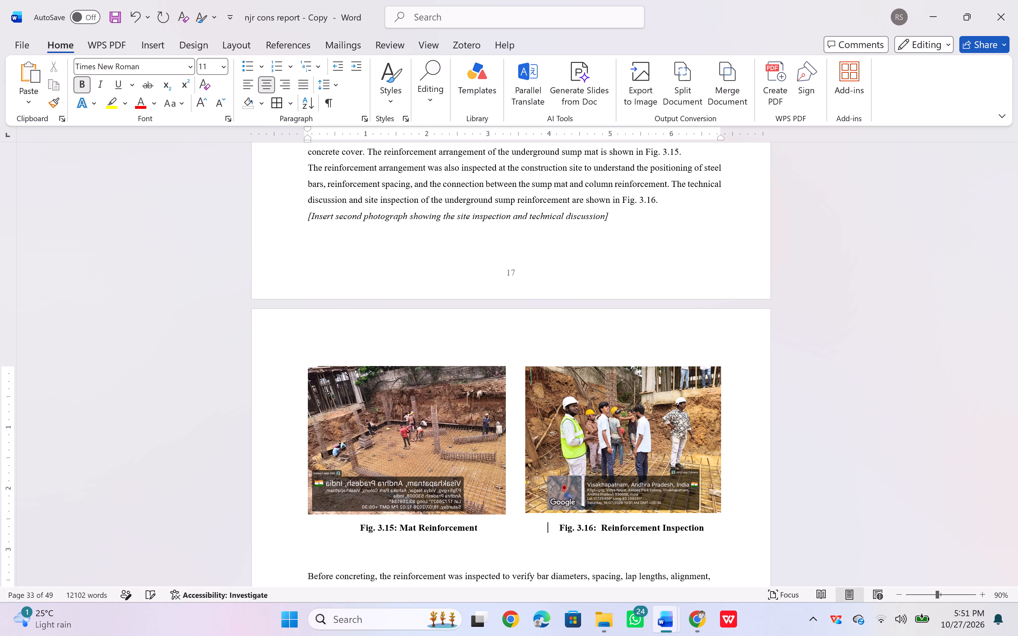
key("BackSpace")
key("BackSpace")
key("BackSpace")
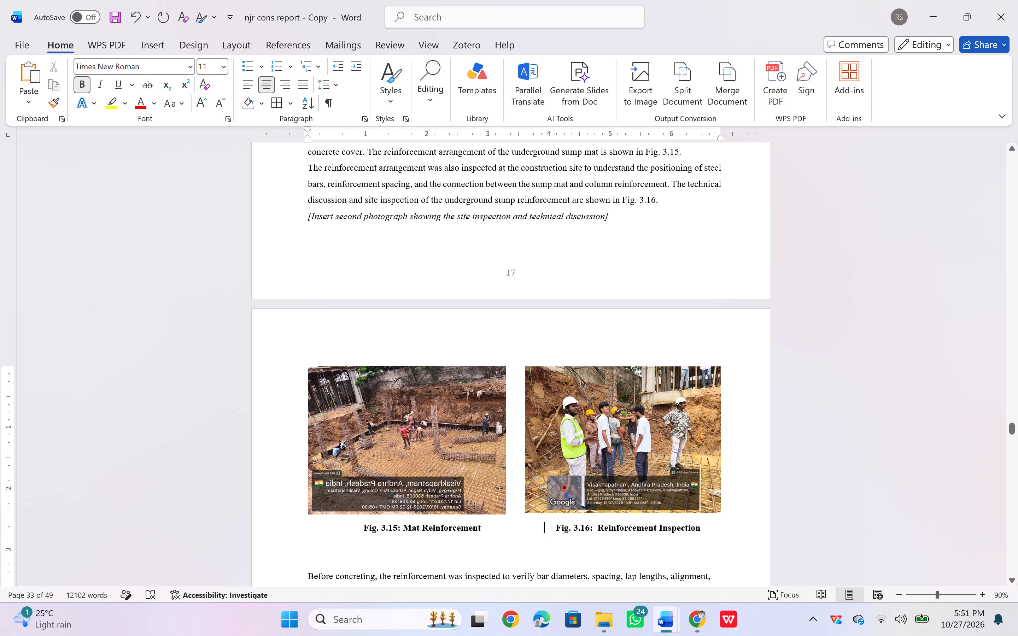
scroll(484, 546, "up", 1)
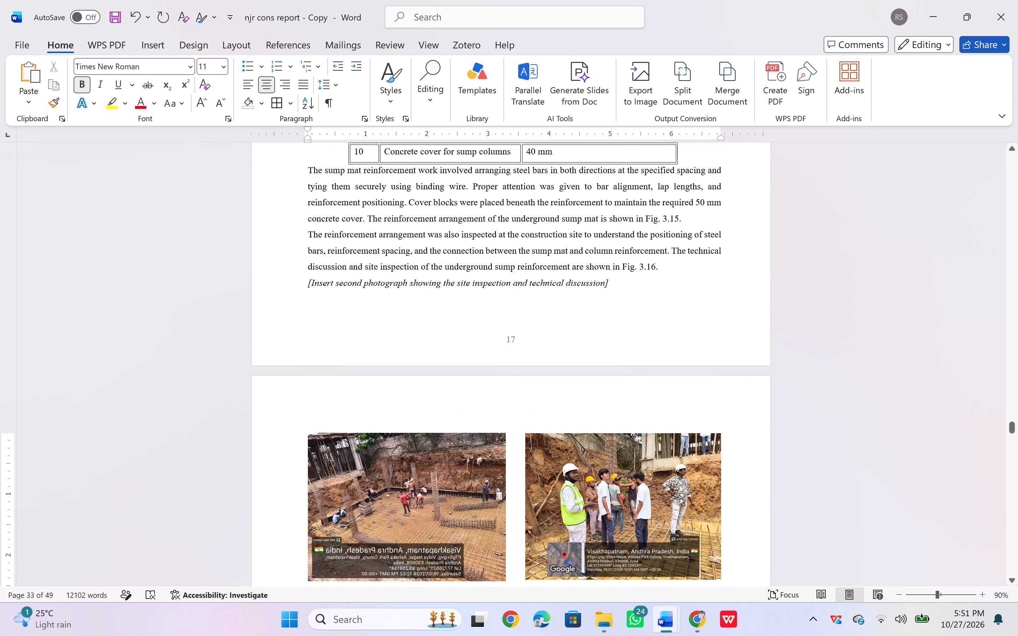
Delete the placeholder line "[Insert second photograph showing the site inspection and technical discussion]" at the end of page 17.
triple_click(571, 283)
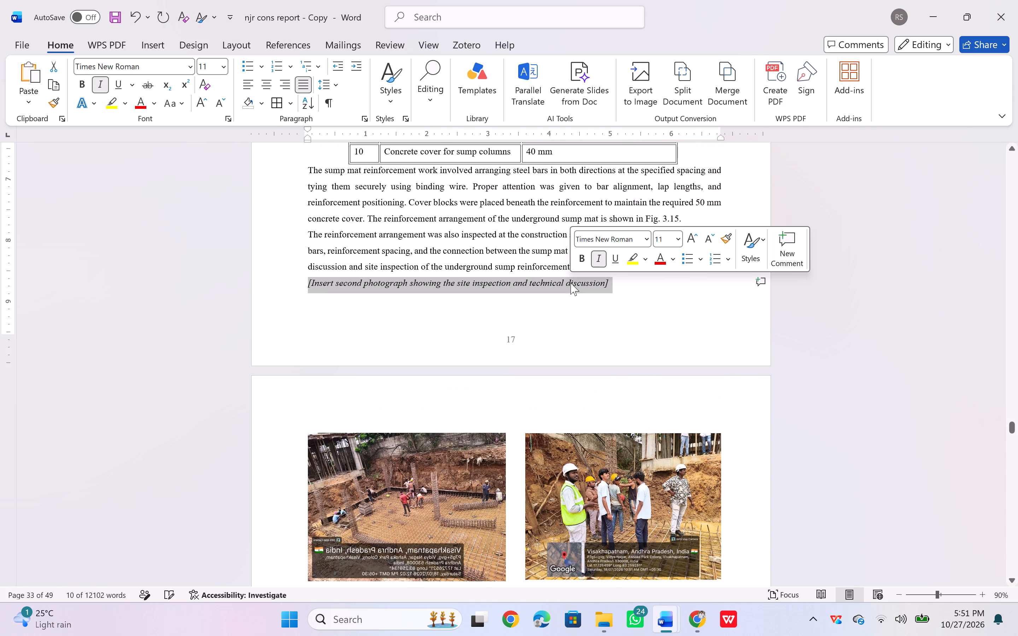
key("BackSpace")
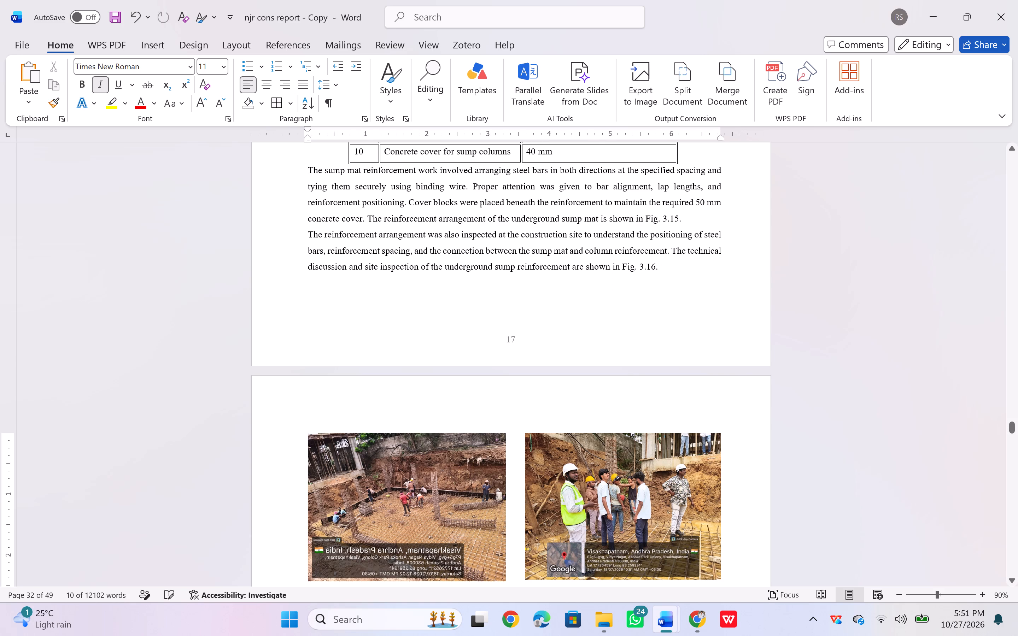
Remove the blank lines between the Fig. 3.15 and 3.16 captions and the paragraph beginning "Before concreting".
scroll(535, 309, "down", 1)
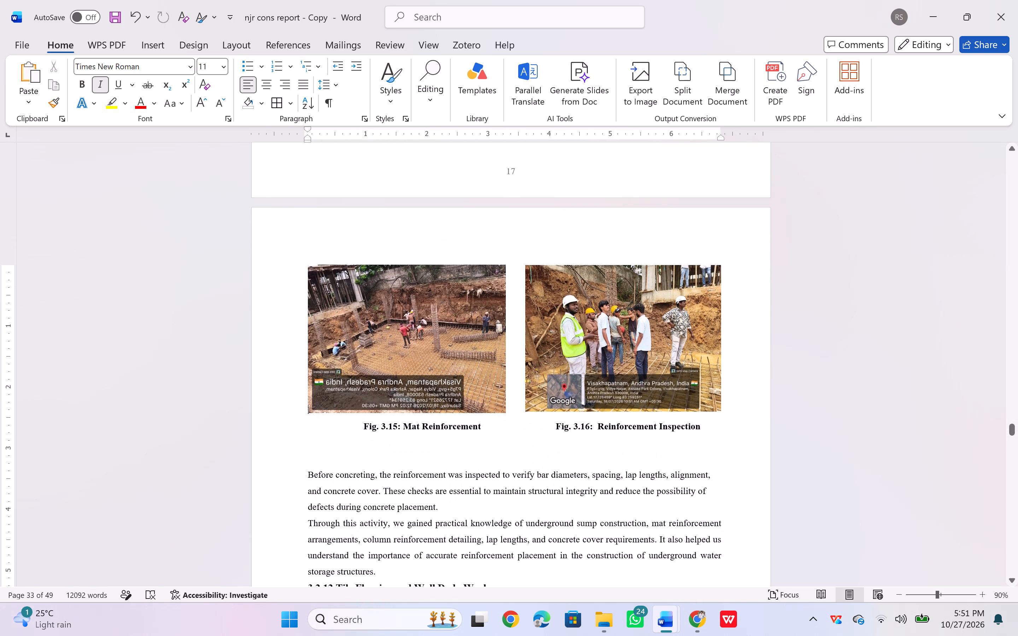
scroll(535, 309, "down", 1)
left_click(299, 470)
key("BackSpace")
key("BackSpace")
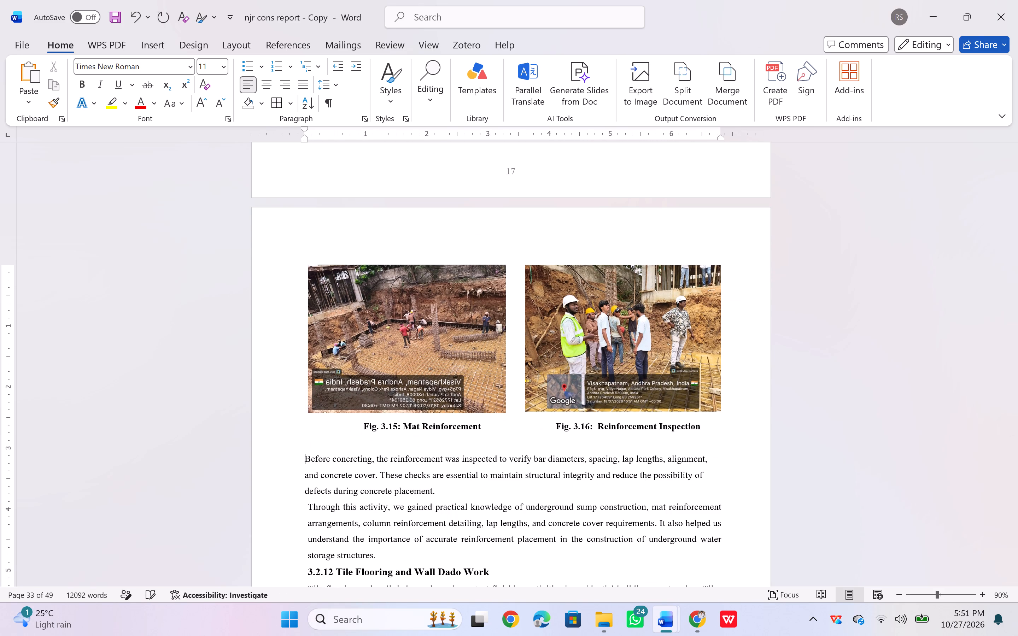
key("BackSpace")
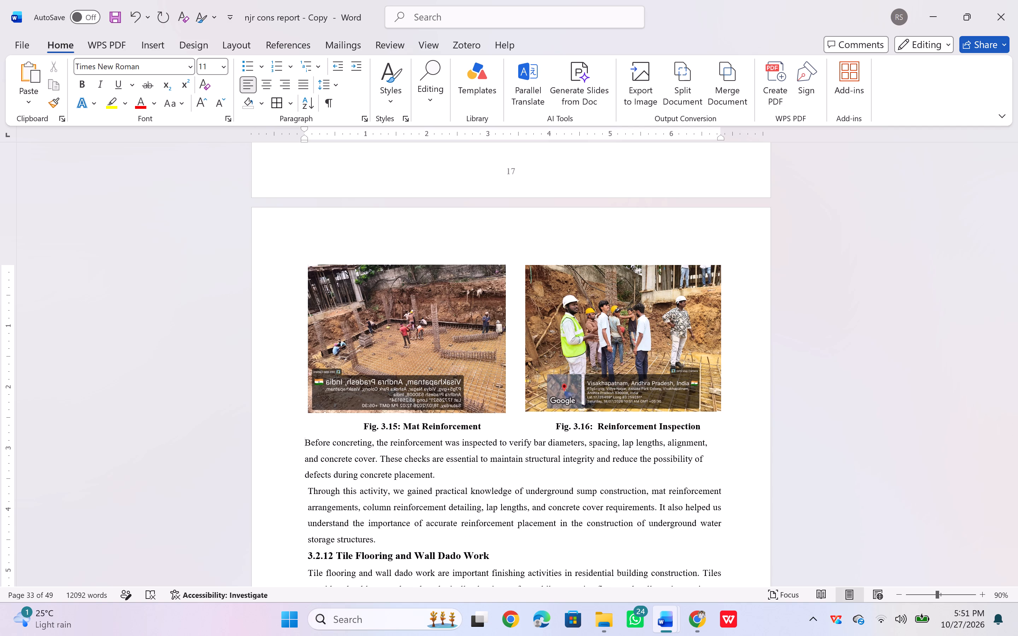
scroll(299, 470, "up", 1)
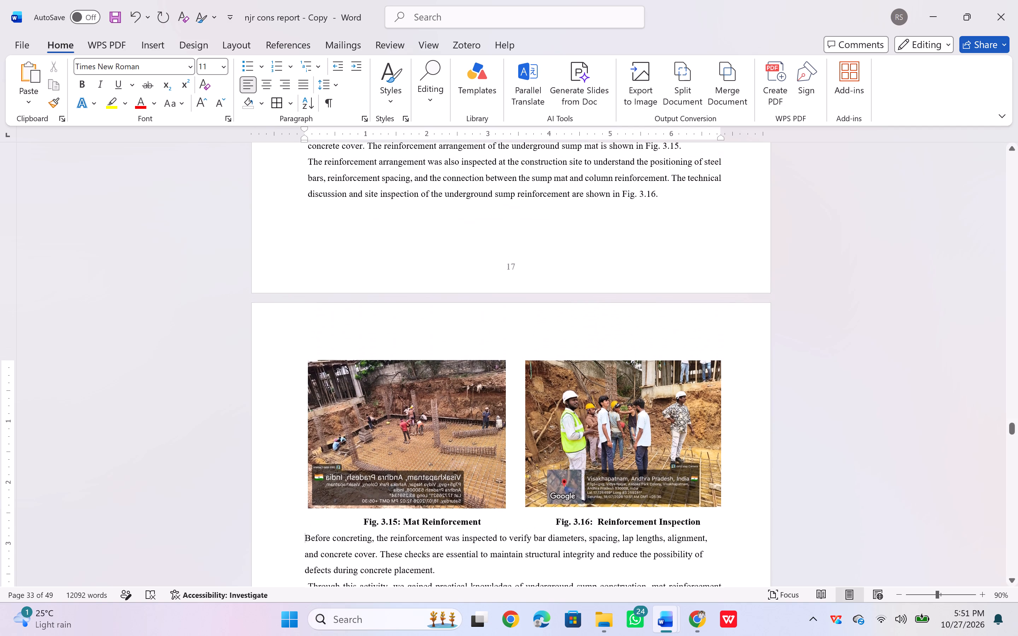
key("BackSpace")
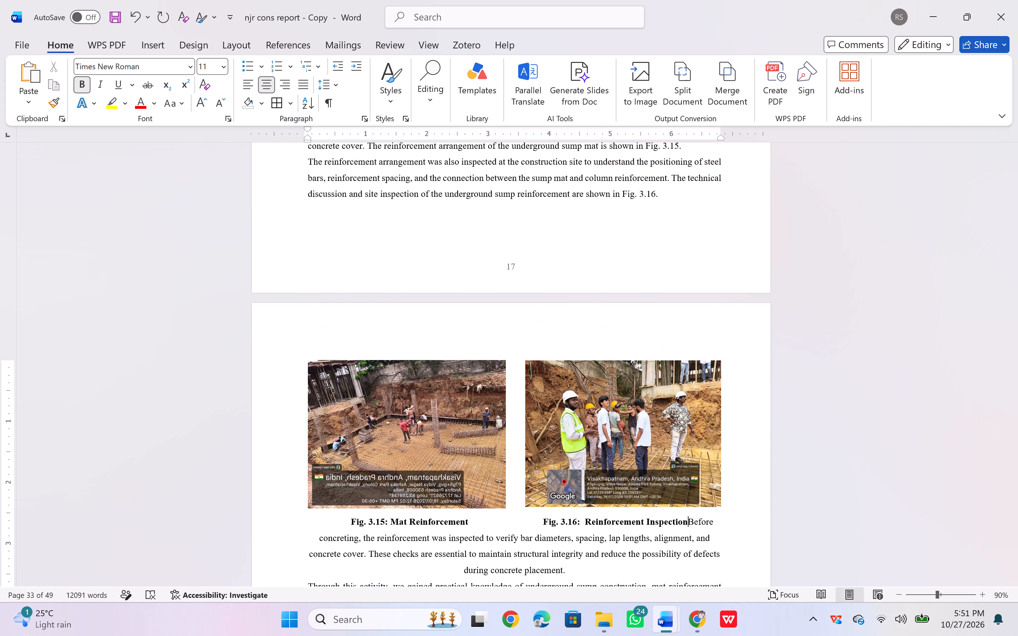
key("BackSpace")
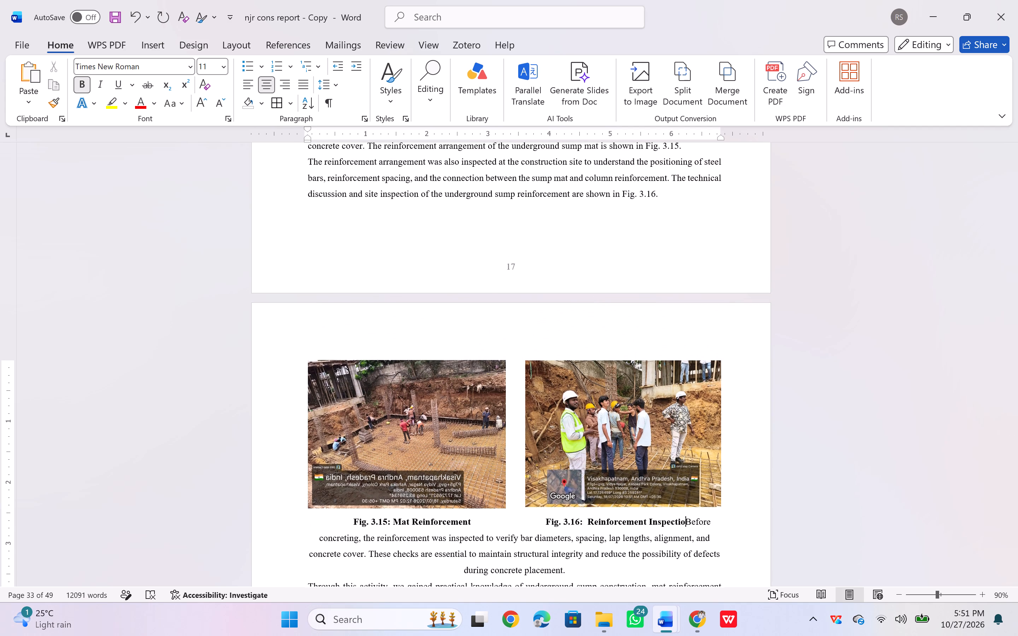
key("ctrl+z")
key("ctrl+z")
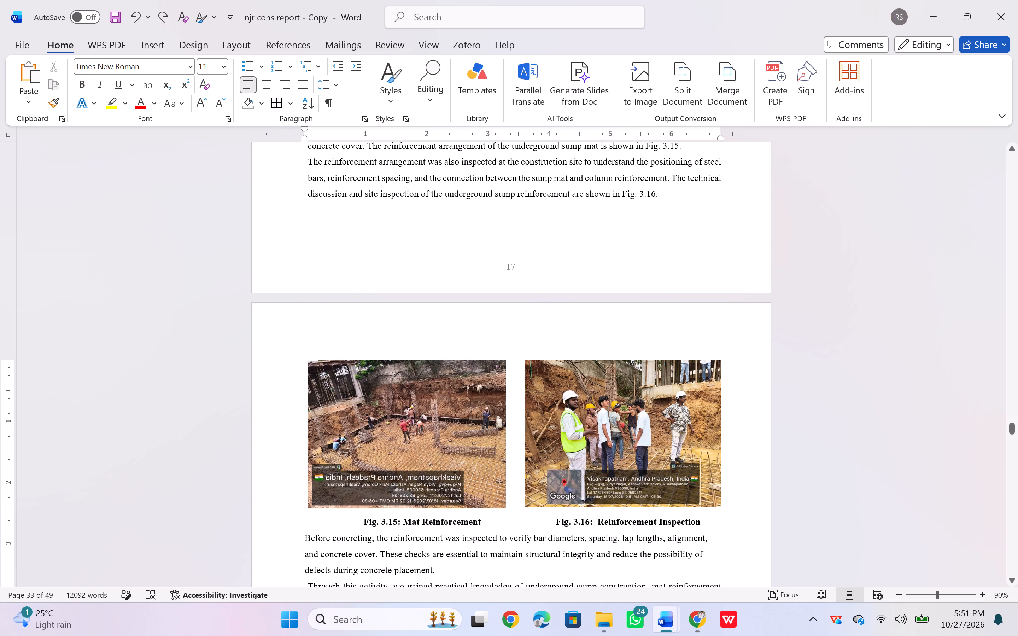
Move the "Before concreting" paragraph text from below the captions to a new line after the paragraph ending "shown in Fig. 3.16.".
left_click_drag(299, 536, 430, 568)
key("ctrl+x")
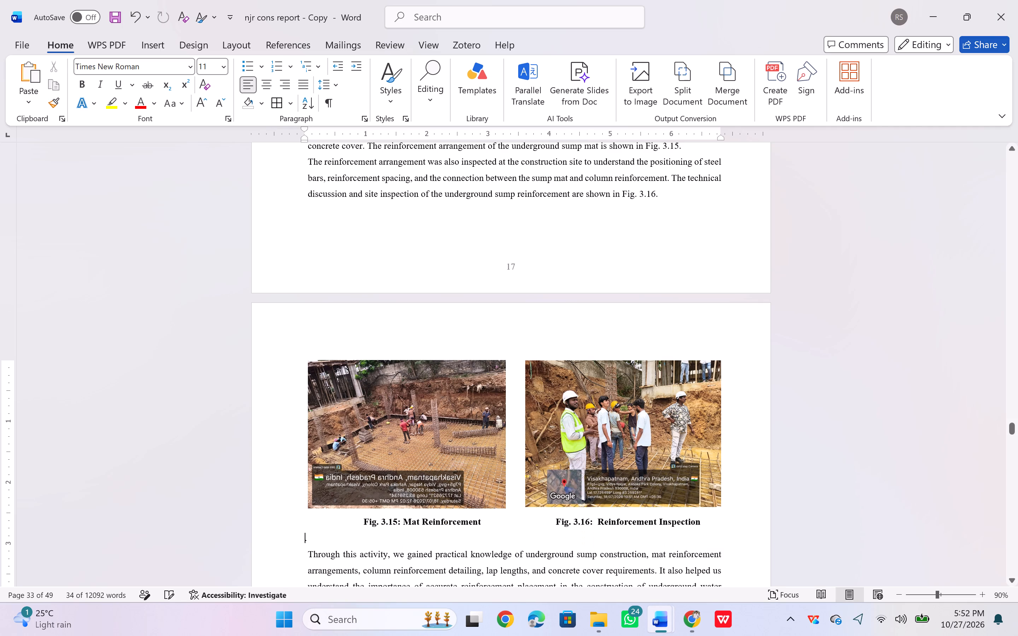
left_click(666, 194)
key("Return")
key("ctrl+v")
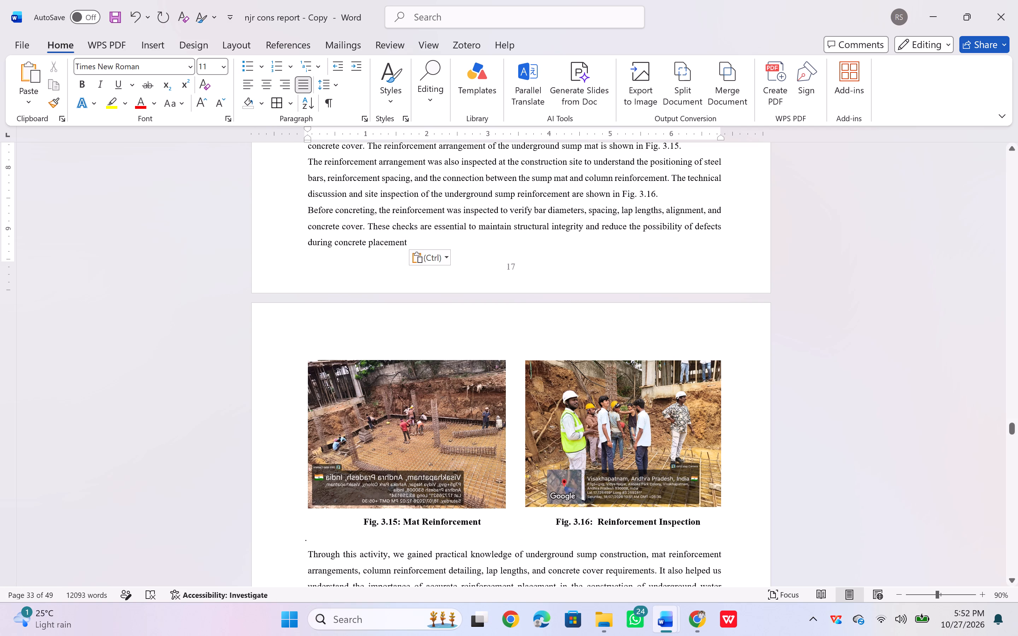
Delete the leftover full stop and its line between the Fig. 3.15 and 3.16 captions and the "Through this activity" paragraph.
scroll(496, 311, "down", 2)
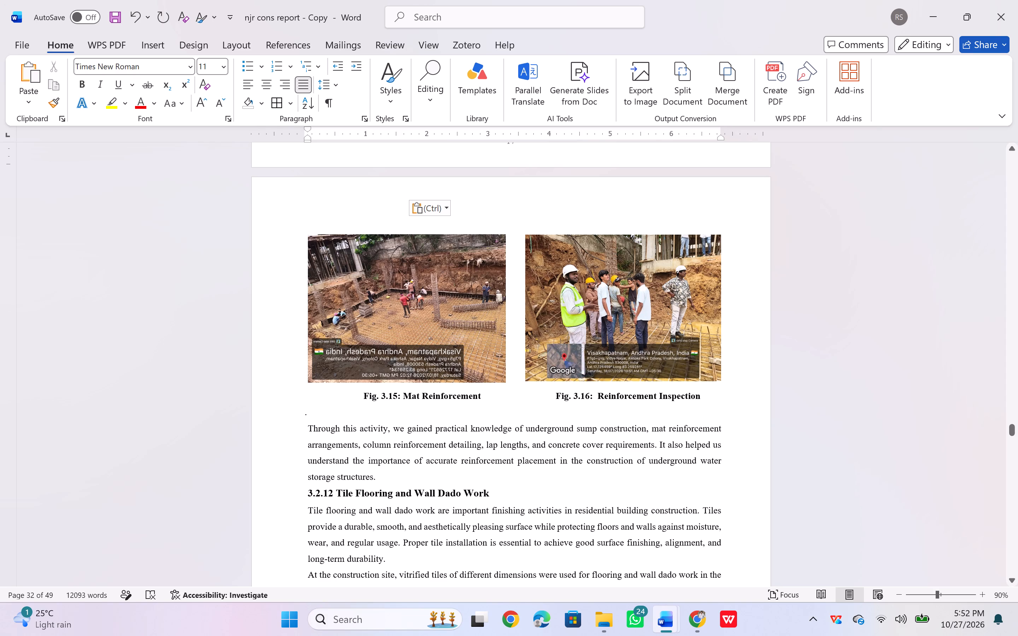
left_click_drag(379, 393, 416, 438)
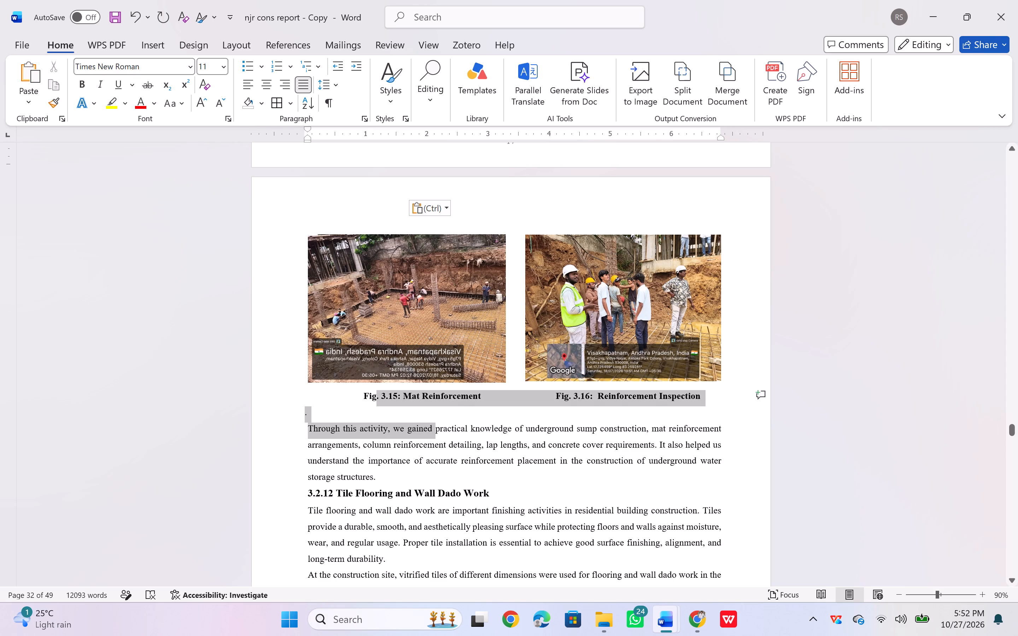
left_click_drag(416, 438, 416, 438)
left_click(362, 416)
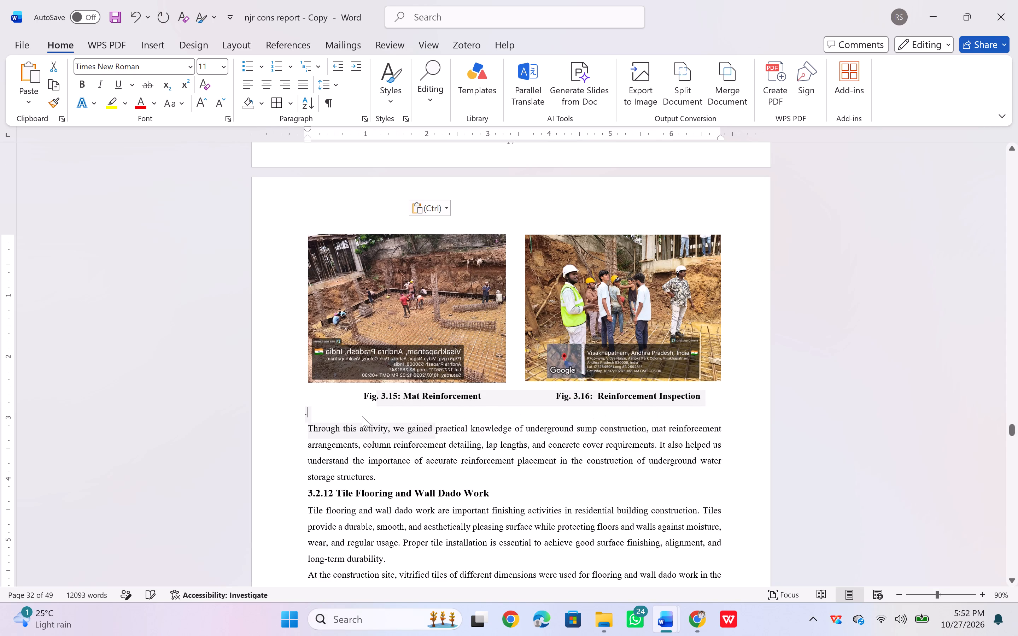
key("BackSpace")
key("BackSpace")
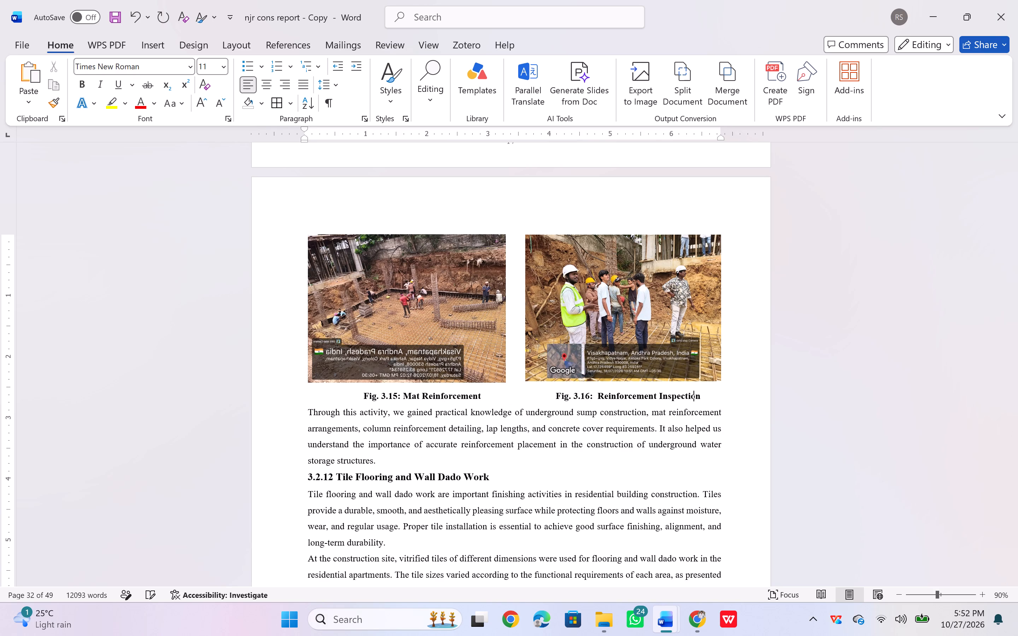
Add space after the Fig. 3.15 and 3.16 caption line and the "Through this activity" paragraph below it.
left_click(362, 393)
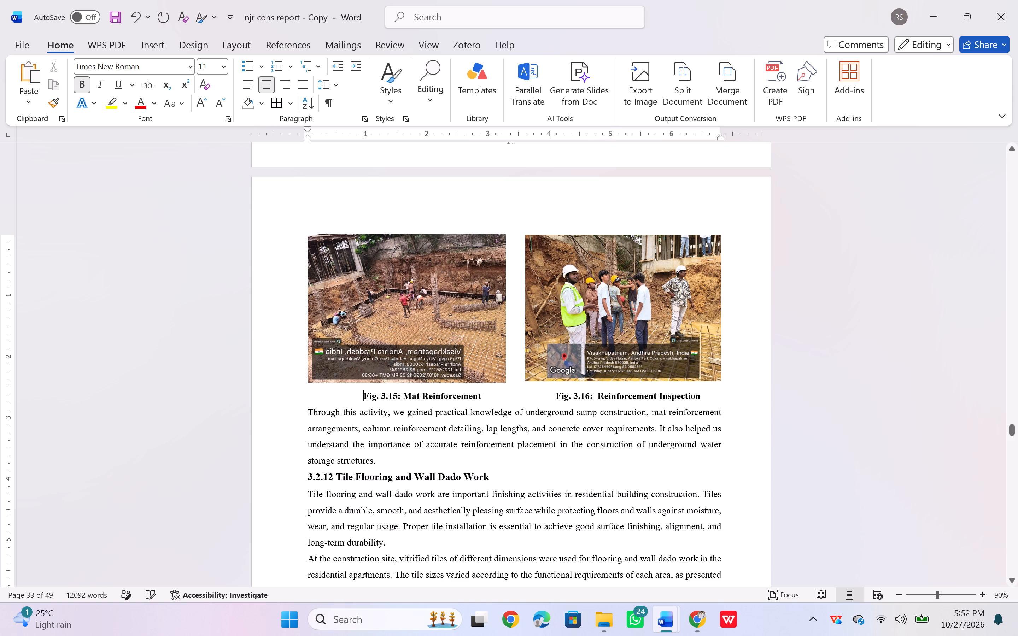
left_click_drag(370, 397, 387, 415)
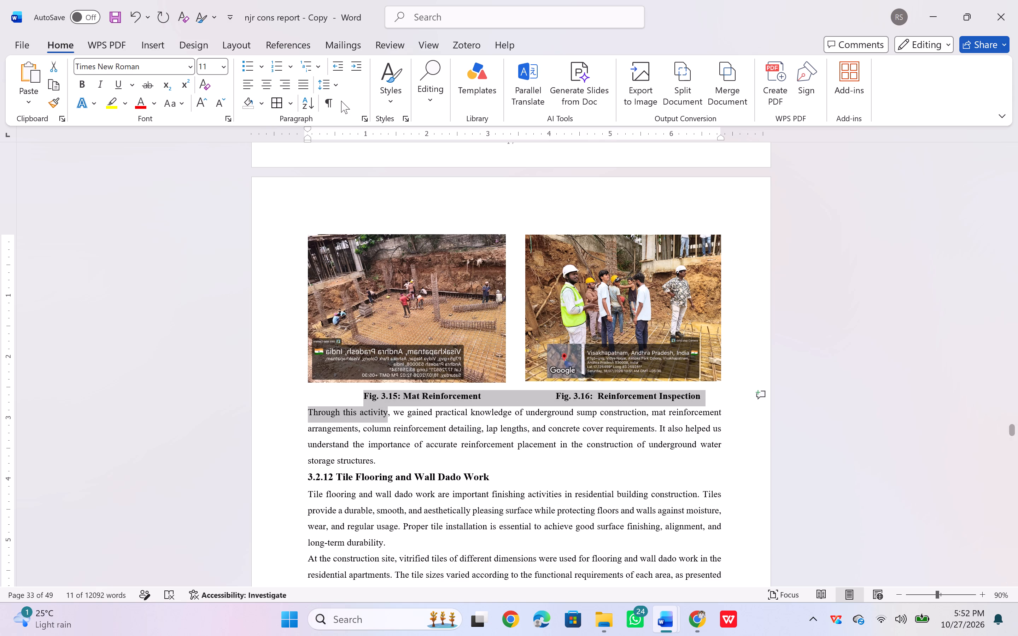
left_click(337, 81)
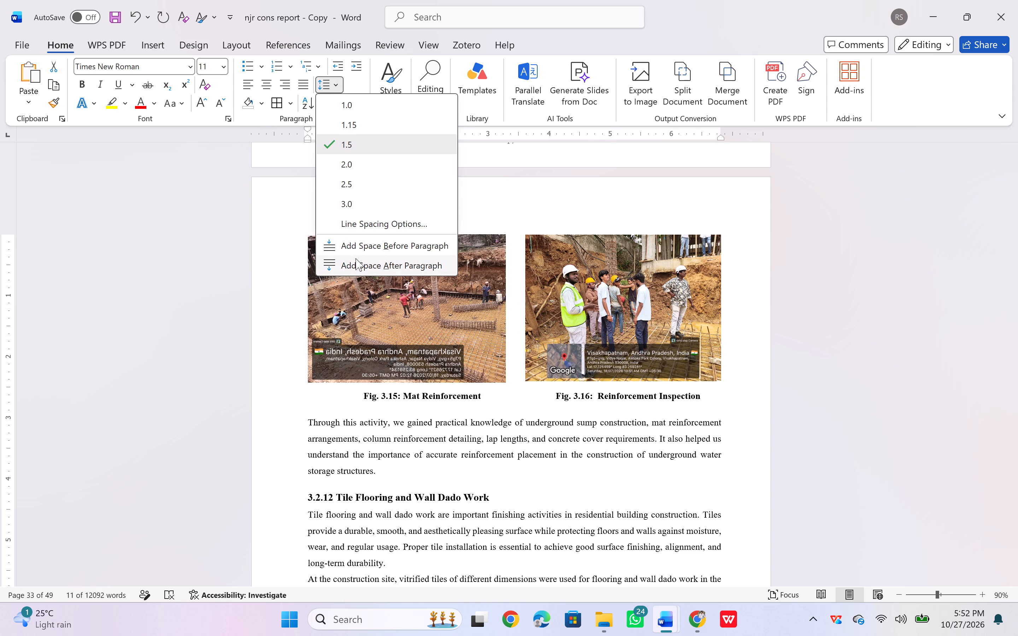
left_click(356, 258)
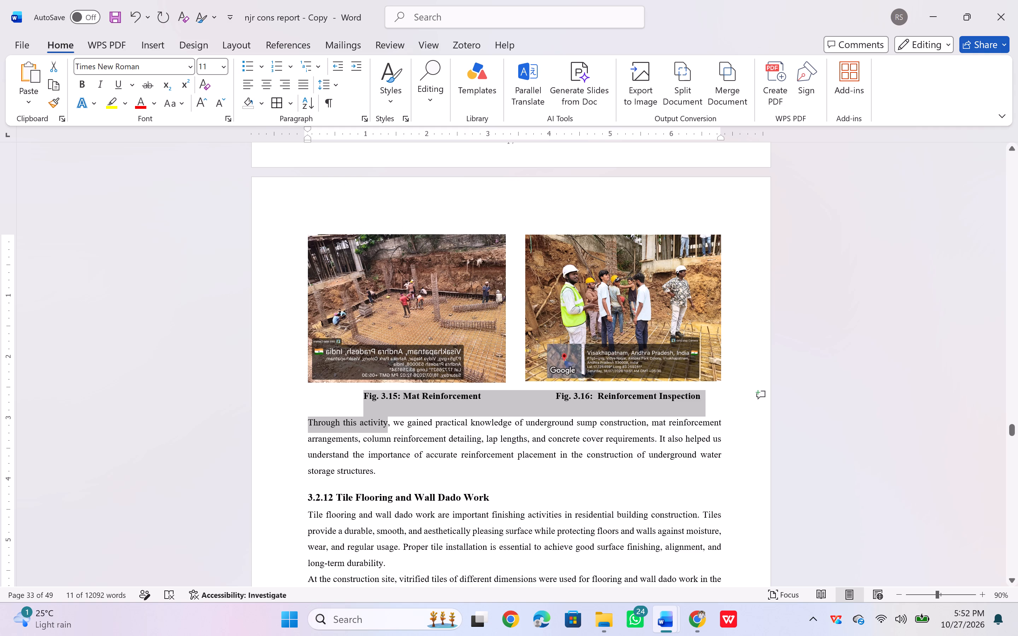
left_click(353, 424)
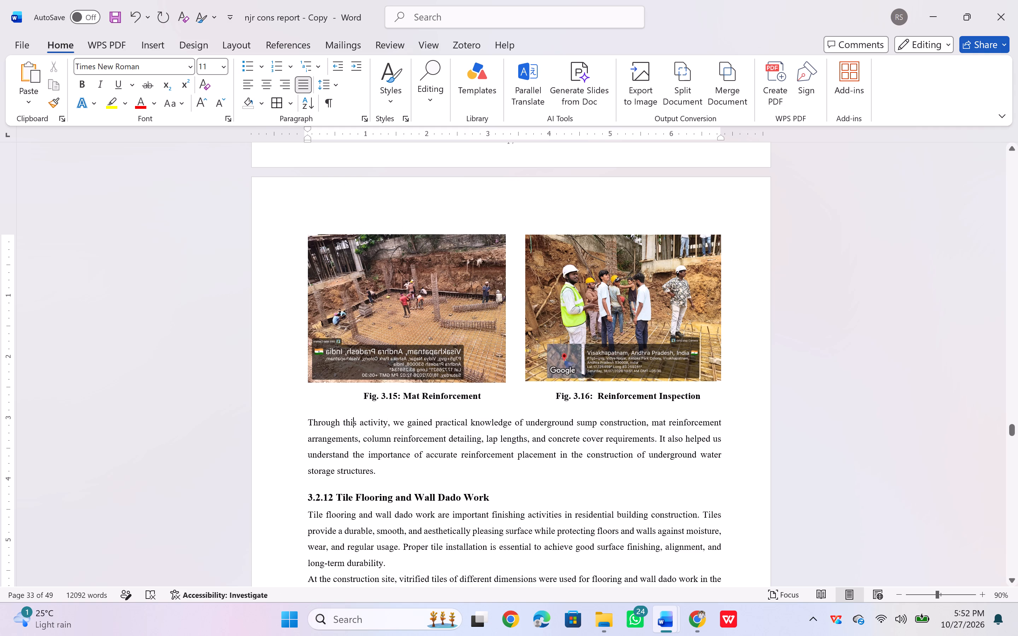
Review the layout from the sump details table through the moved paragraph to the Fig. 3.15 and 3.16 photos.
scroll(353, 401, "up", 3)
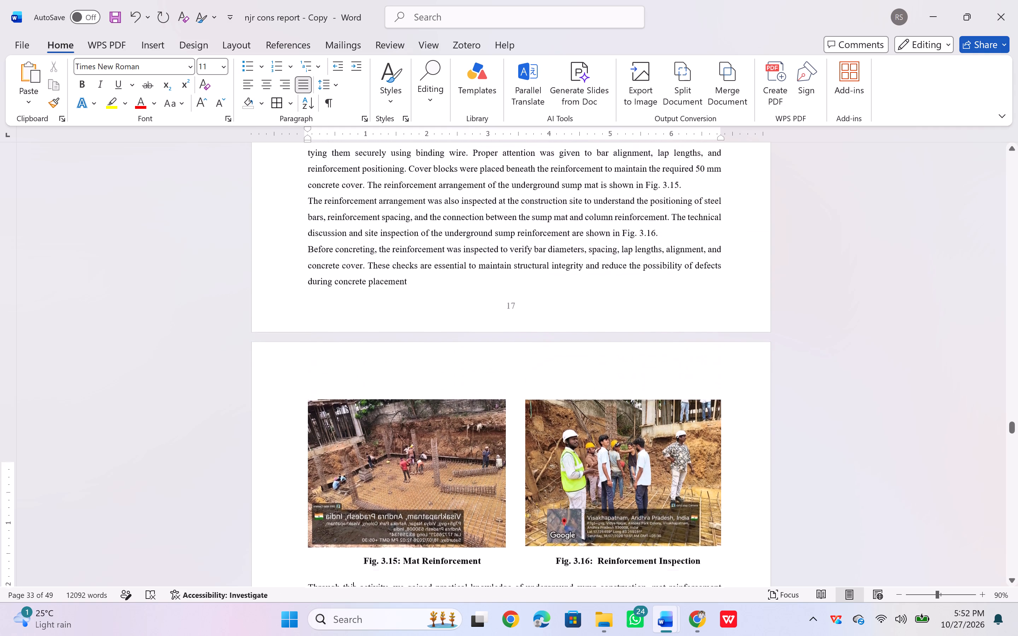
scroll(353, 401, "up", 3)
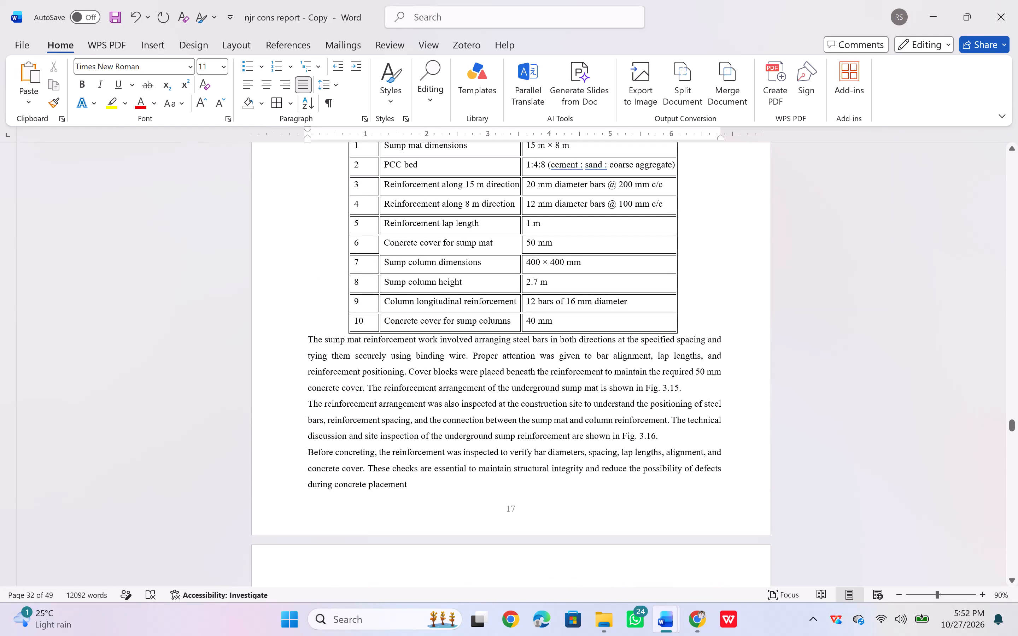
scroll(353, 401, "down", 1)
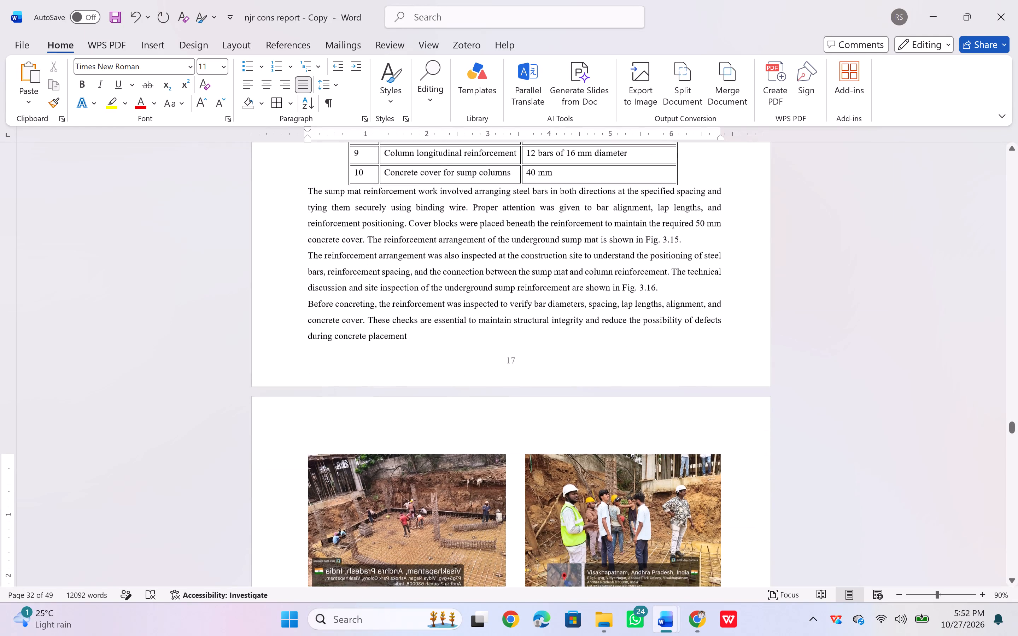
scroll(353, 401, "down", 2)
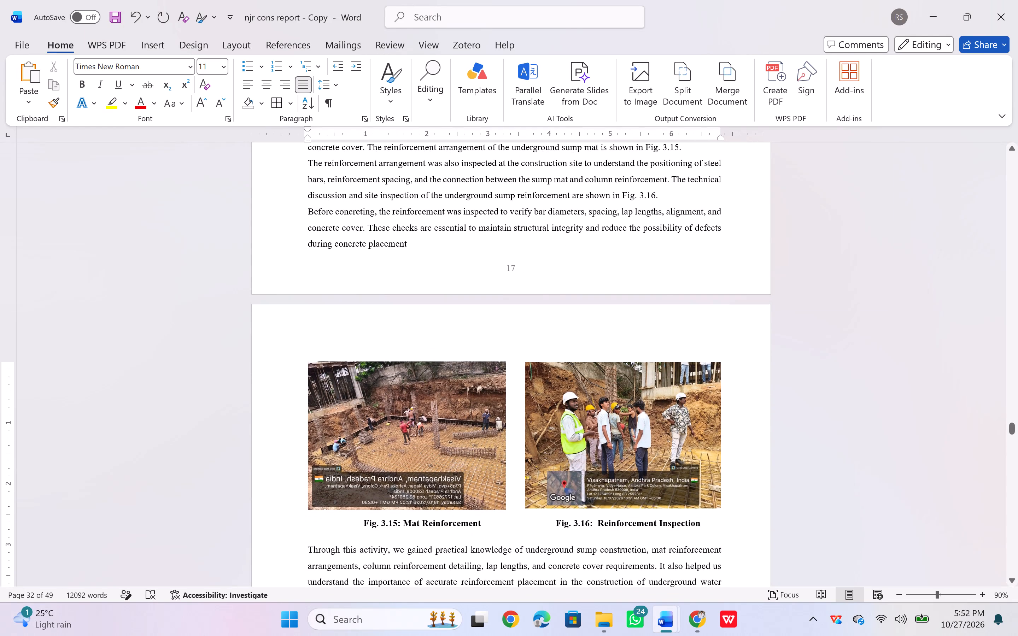
Centre the Table 3.3 caption, "Tile Dimensions Used in Different Areas", and set its font size to 12.
scroll(353, 401, "down", 1)
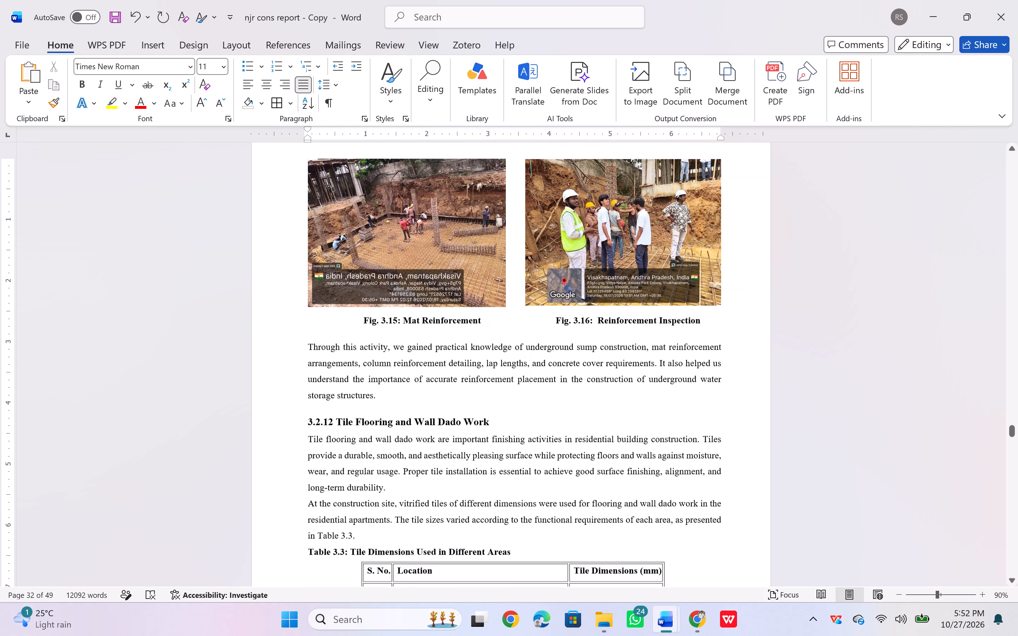
scroll(353, 401, "down", 1)
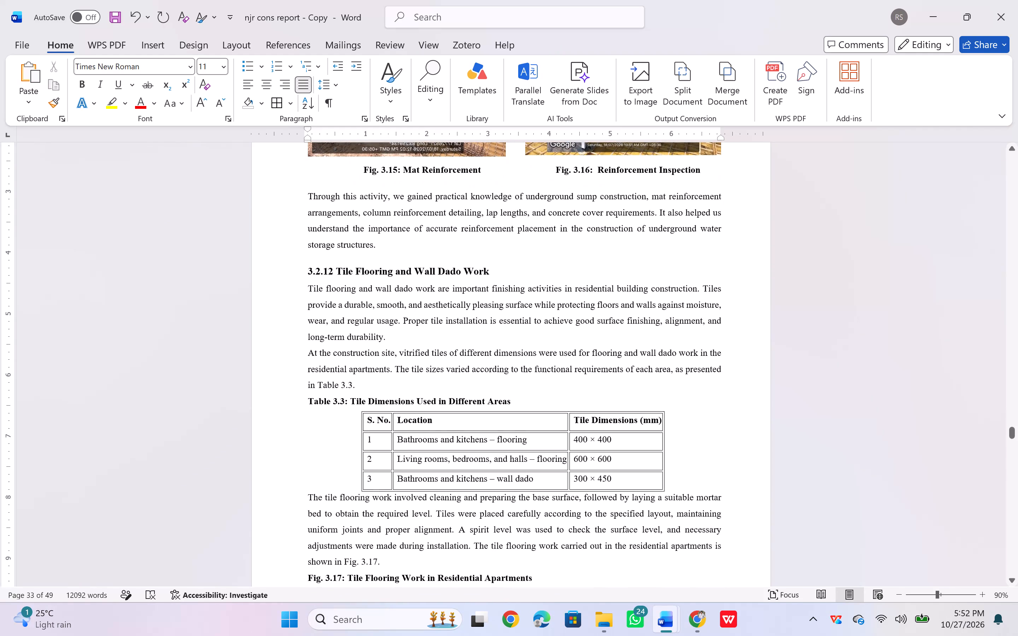
double_click(333, 400)
triple_click(333, 400)
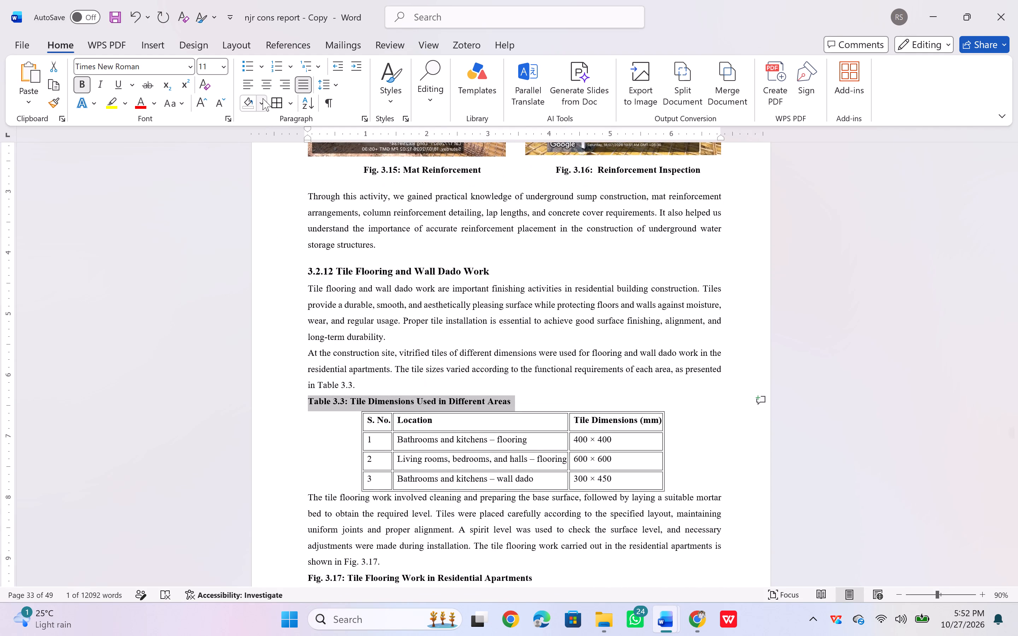
left_click(266, 88)
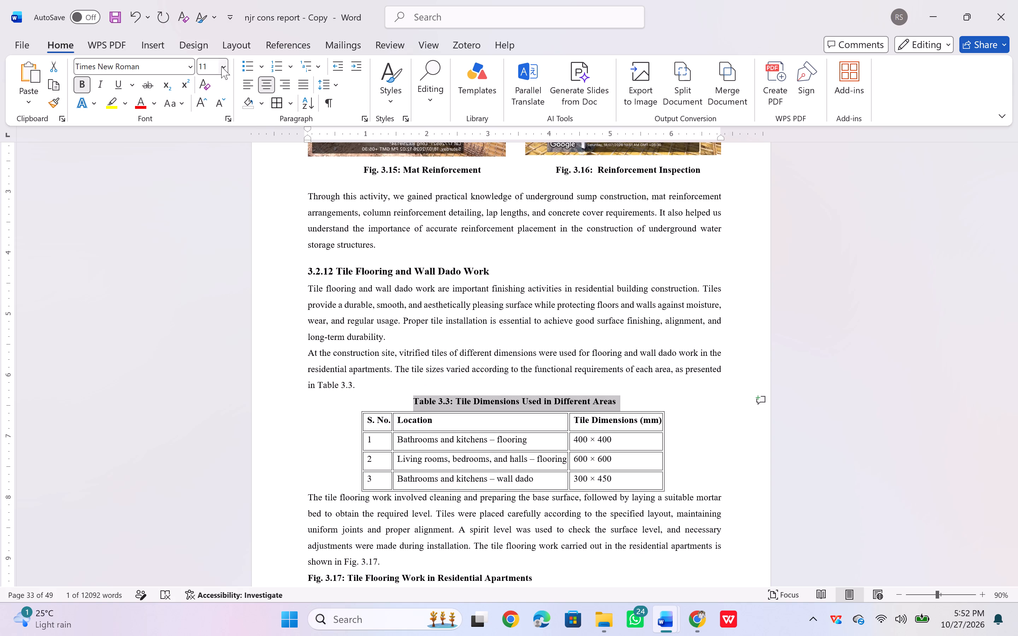
left_click(221, 66)
left_click(212, 151)
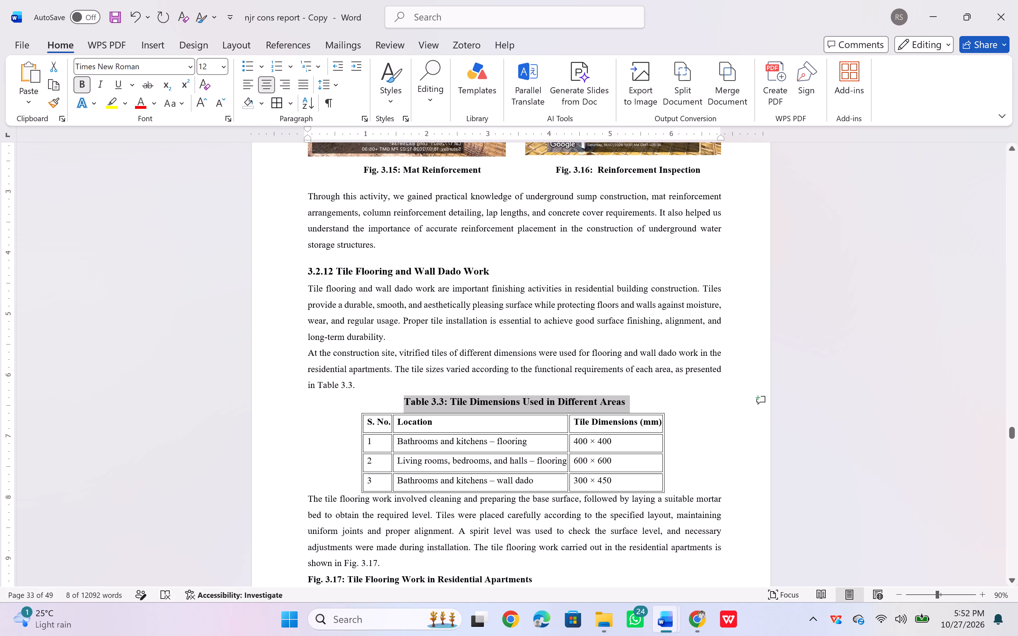
Insert two blank lines between the tile flooring paragraph ending "shown in Fig. 3.17." and the Fig. 3.17 caption.
scroll(351, 446, "down", 2)
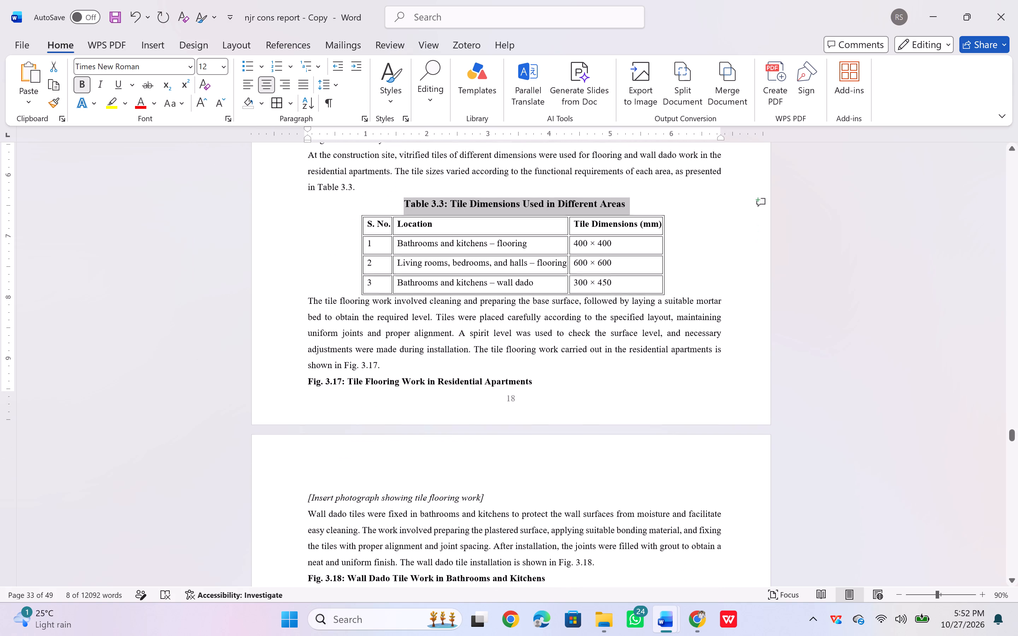
scroll(351, 446, "down", 1)
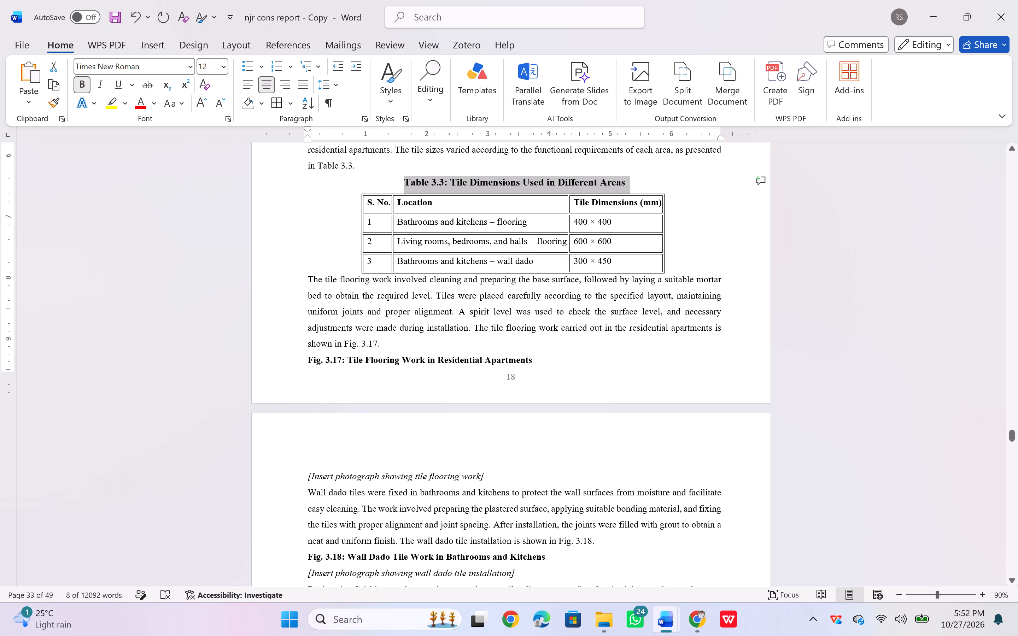
left_click(384, 340)
key("Return")
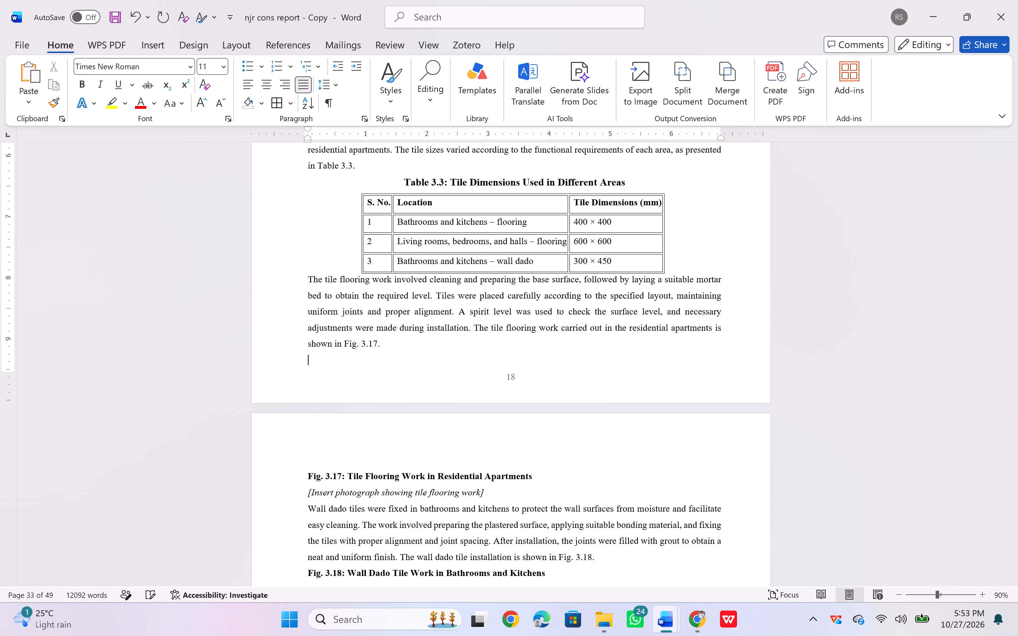
key("Return")
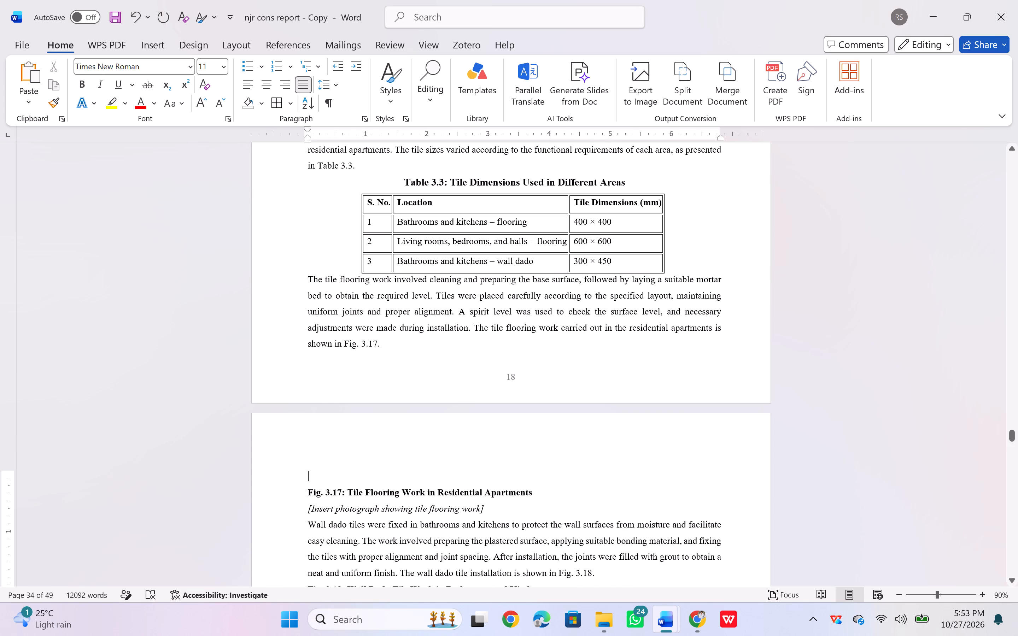
scroll(351, 423, "down", 1)
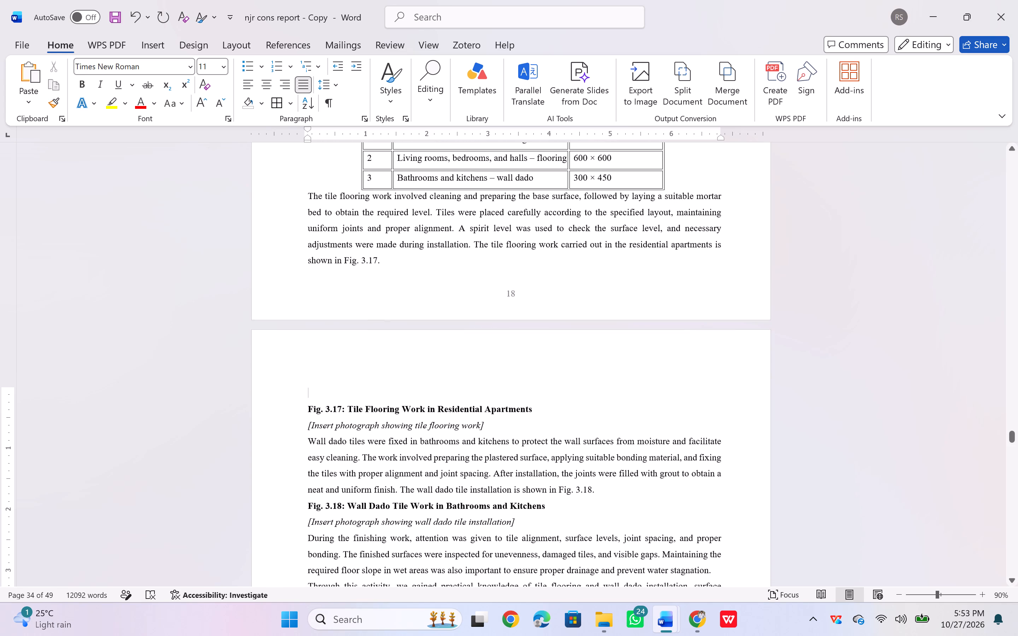
Copy the 12.1 Tile Work photo from the FSI DRAFT REPORT document and paste it above the report's Fig. 3.17 caption.
key("alt+Tab")
scroll(350, 468, "down", 1)
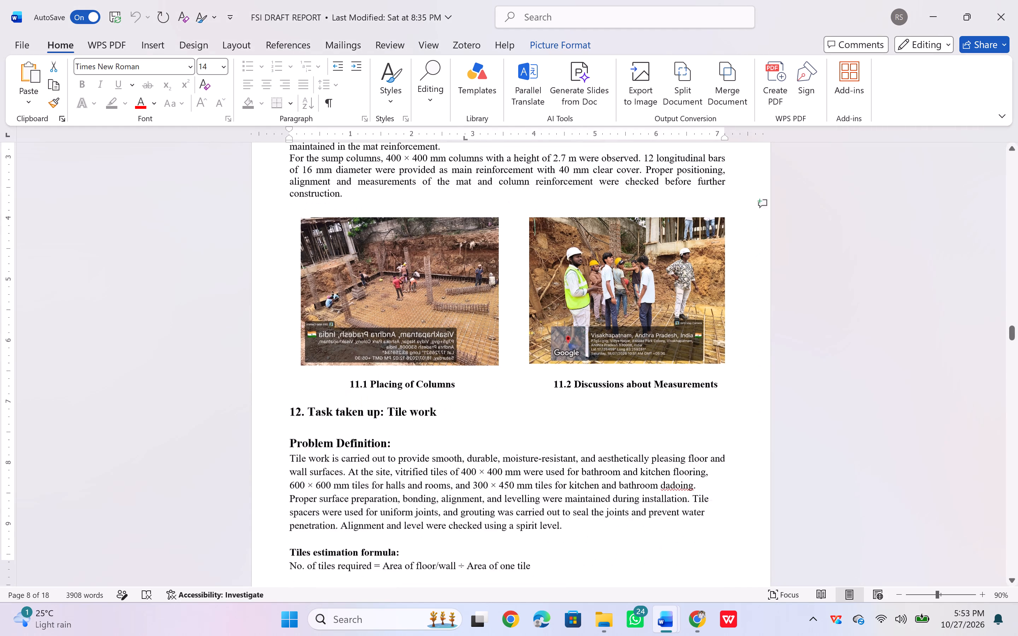
scroll(350, 468, "down", 2)
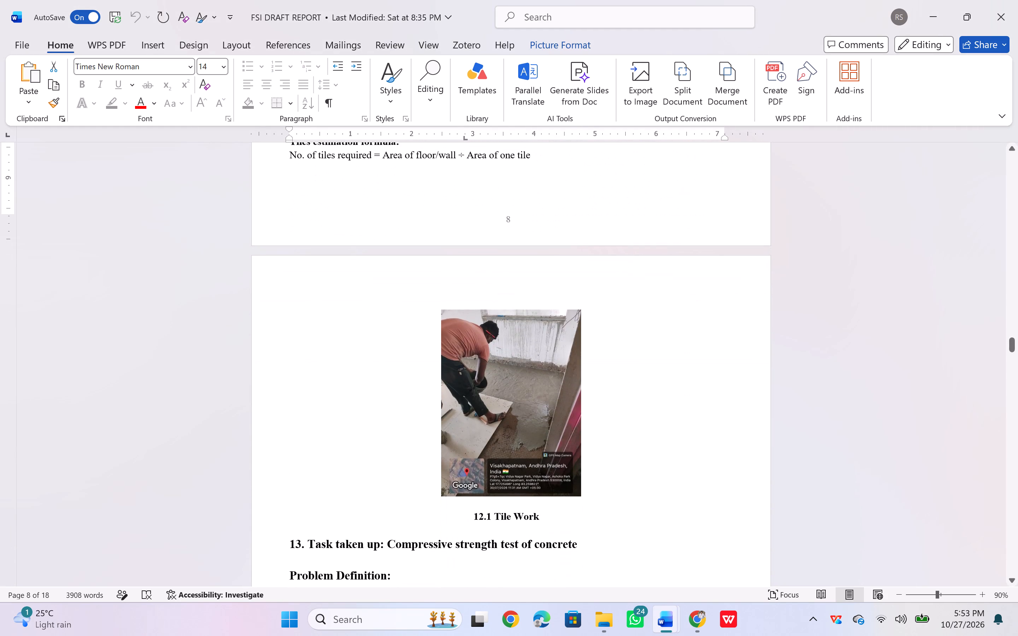
left_click(467, 406)
key("ctrl+c")
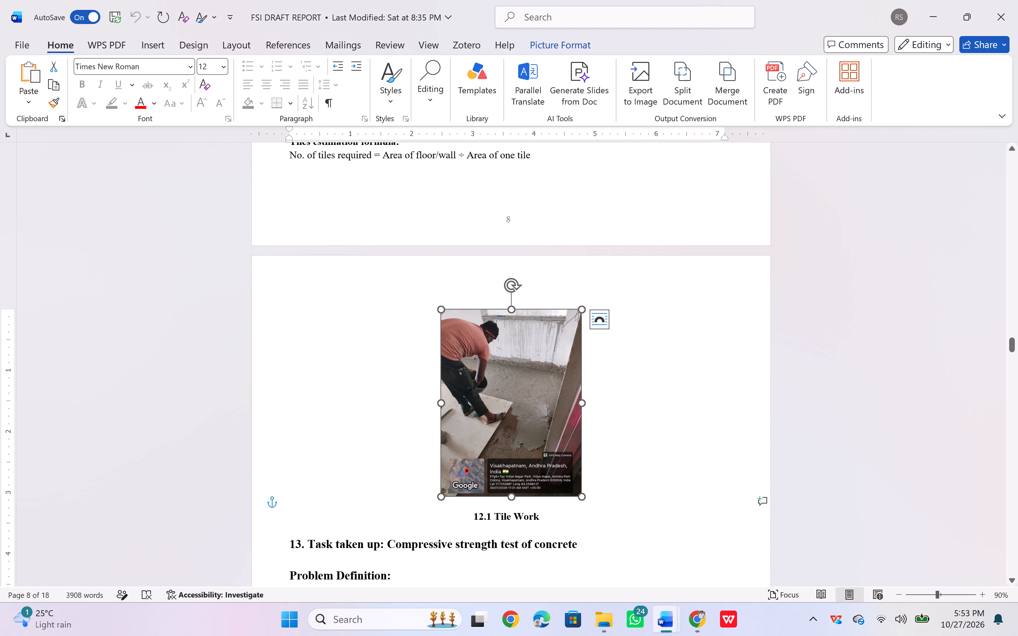
key("alt+Tab")
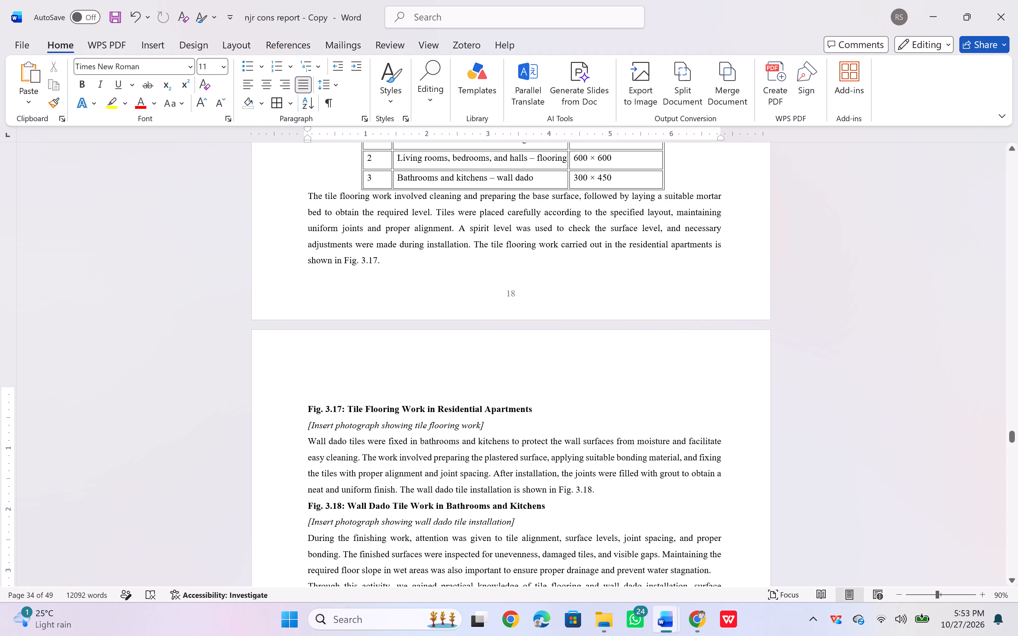
key("ctrl+v")
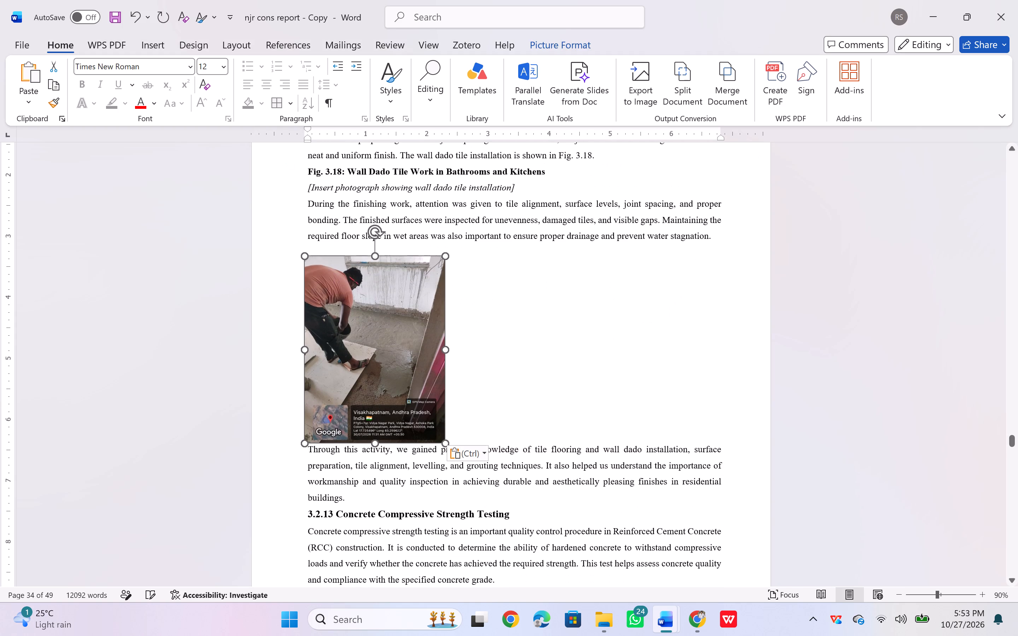
Set the pasted tile work photo in line with text, centre it and stretch it slightly wider.
left_click(469, 275)
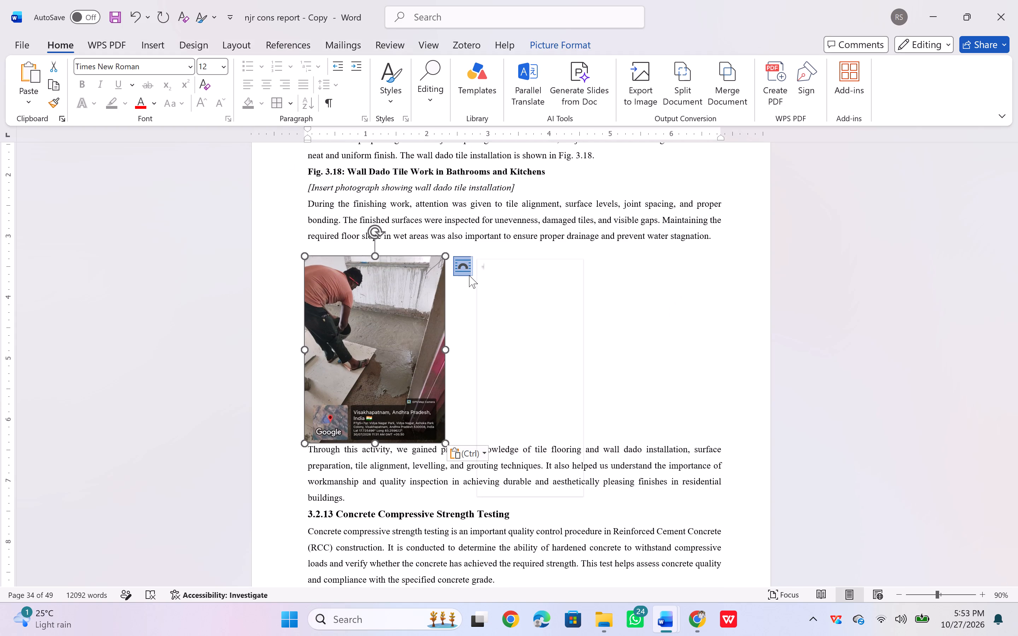
left_click(497, 325)
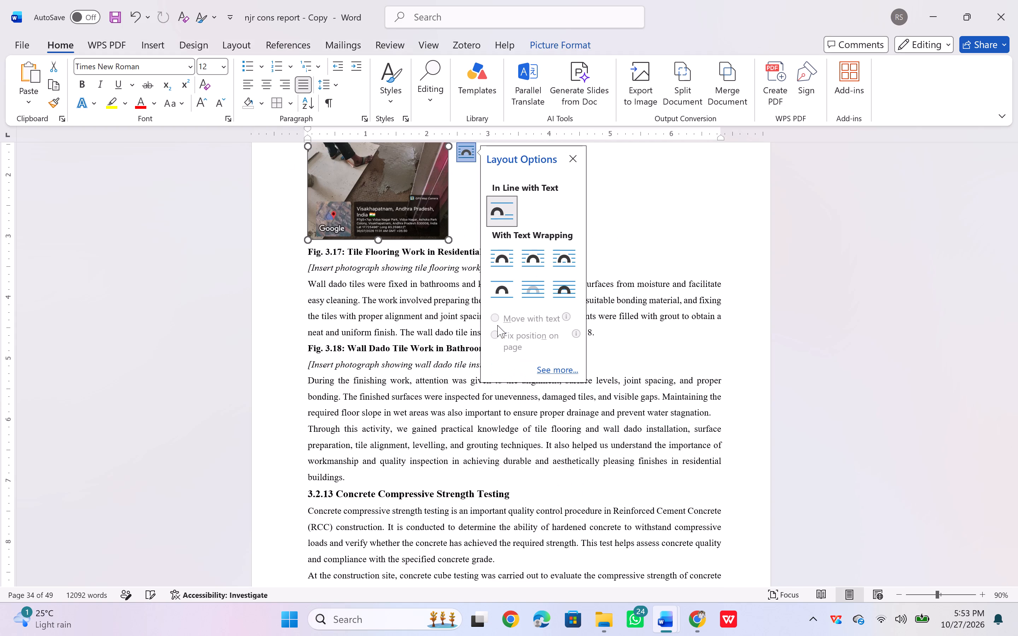
scroll(420, 323, "up", 2)
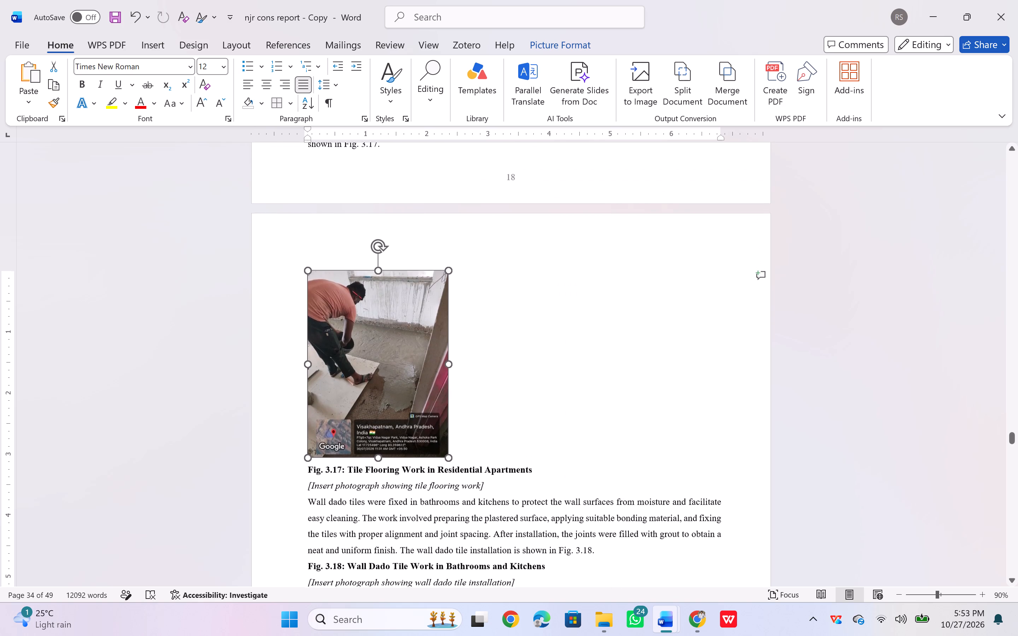
scroll(420, 323, "down", 1)
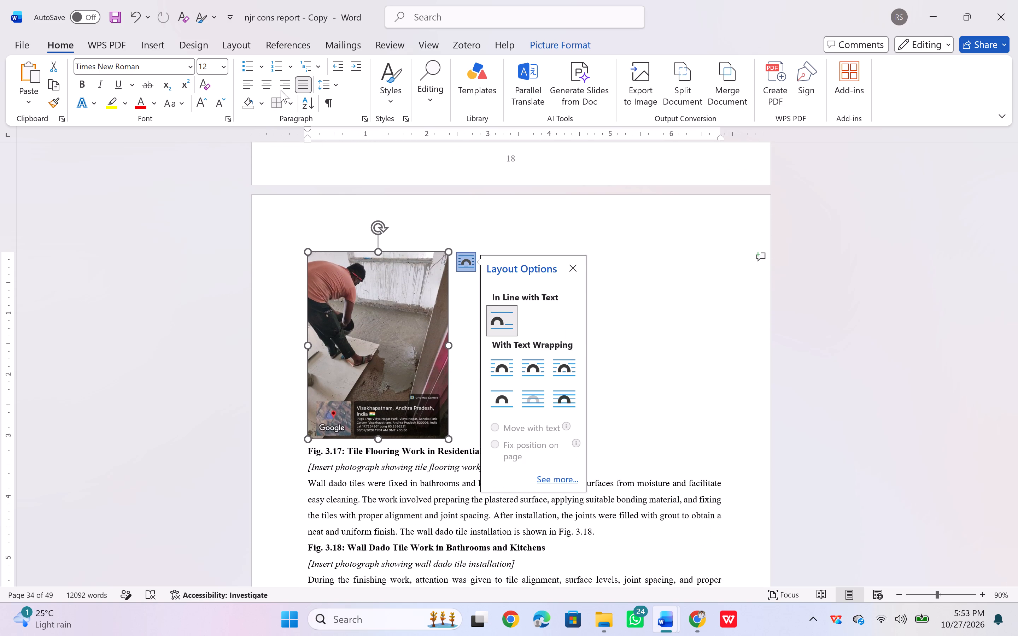
left_click(268, 87)
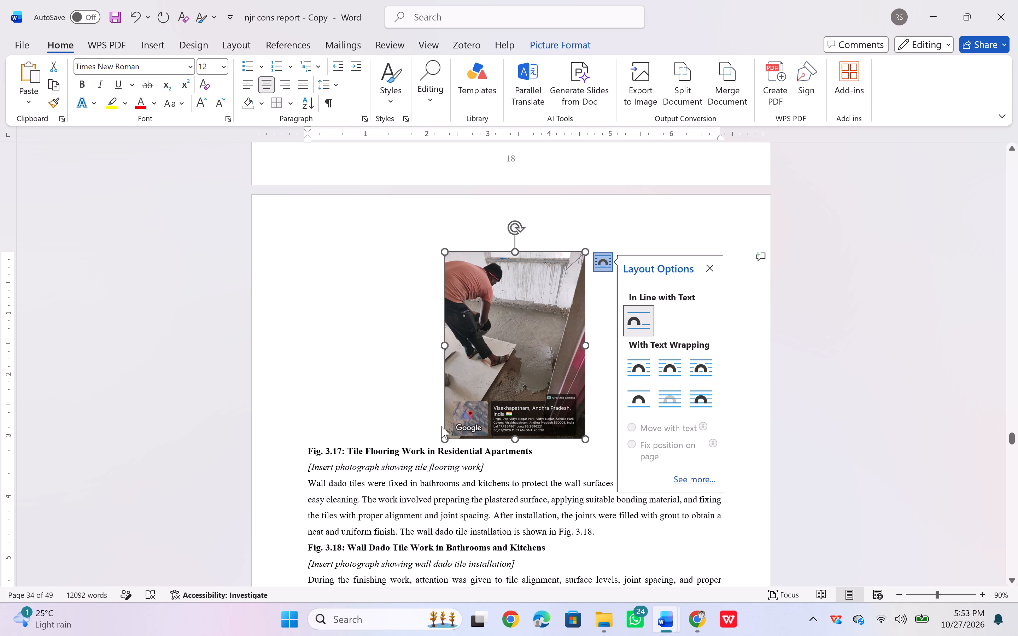
left_click_drag(441, 347, 423, 346)
Centre the caption "Fig. 3.17: Tile Flooring Work in Residential Apartments" and add space after it.
triple_click(370, 446)
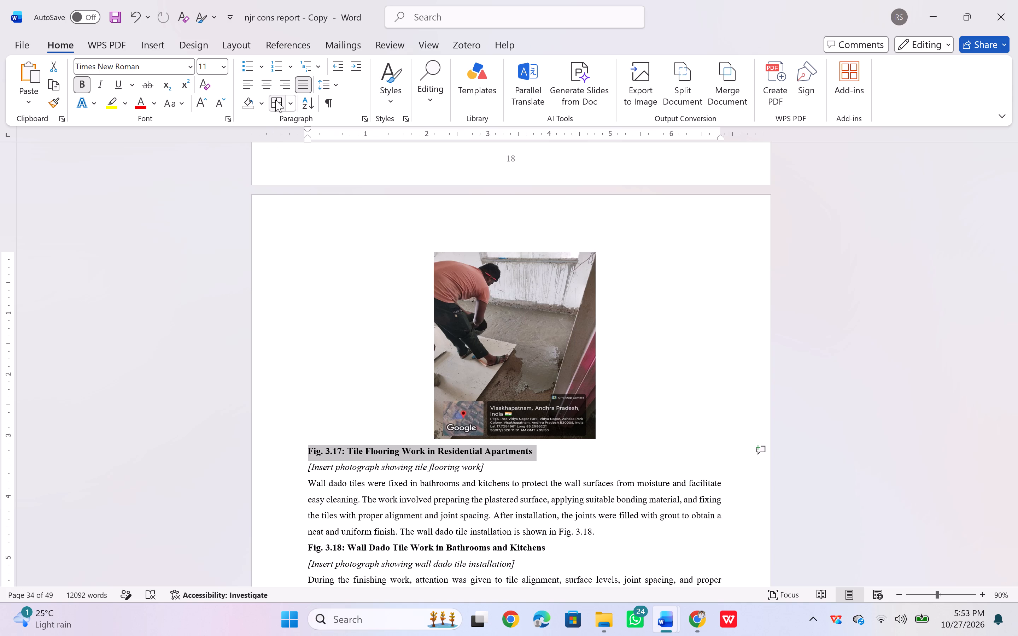
left_click(265, 84)
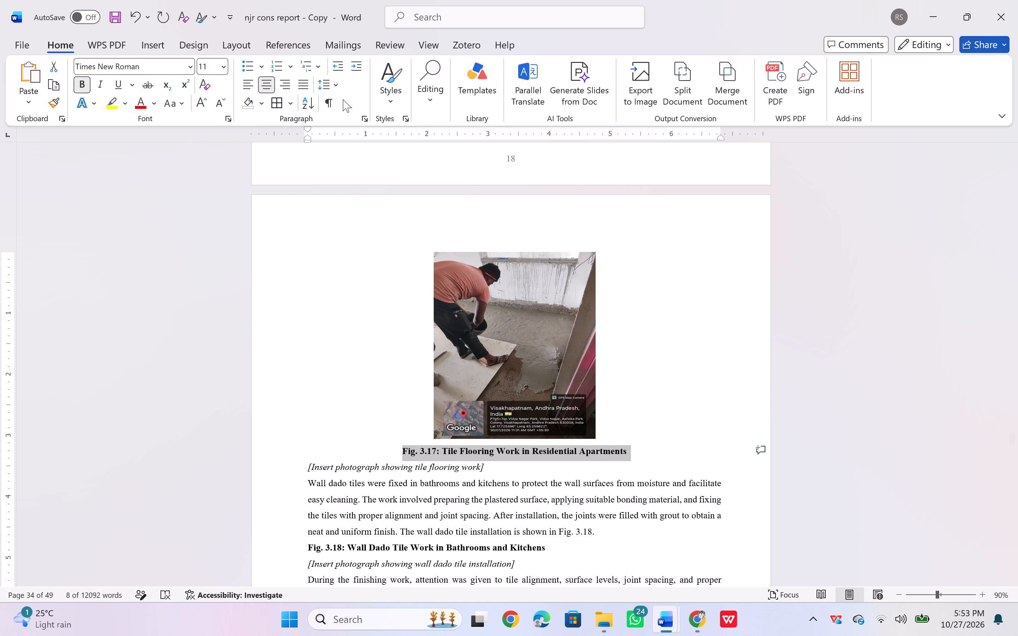
left_click(341, 90)
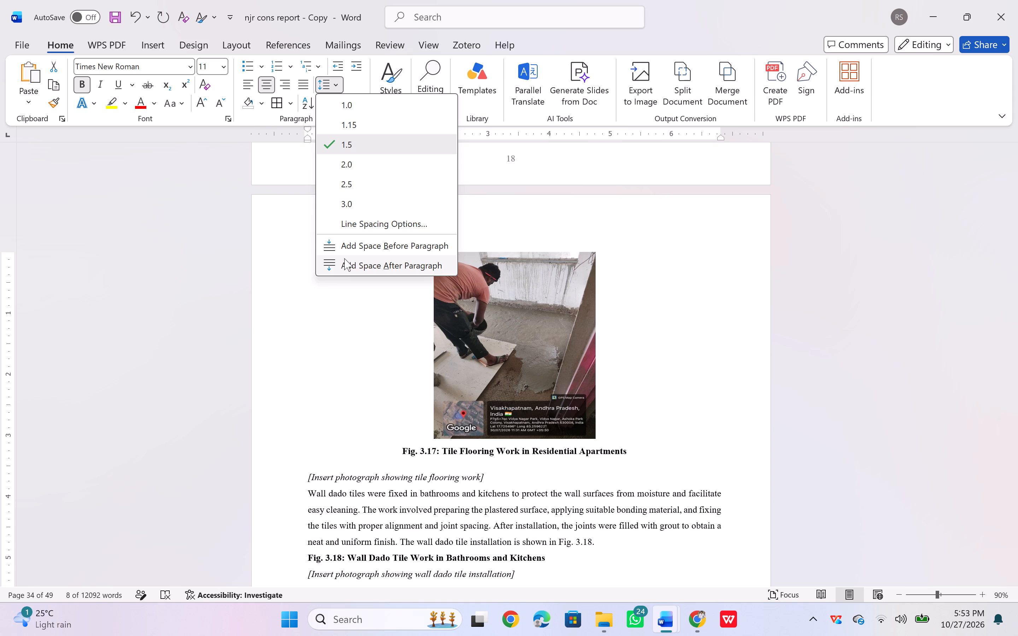
left_click(344, 263)
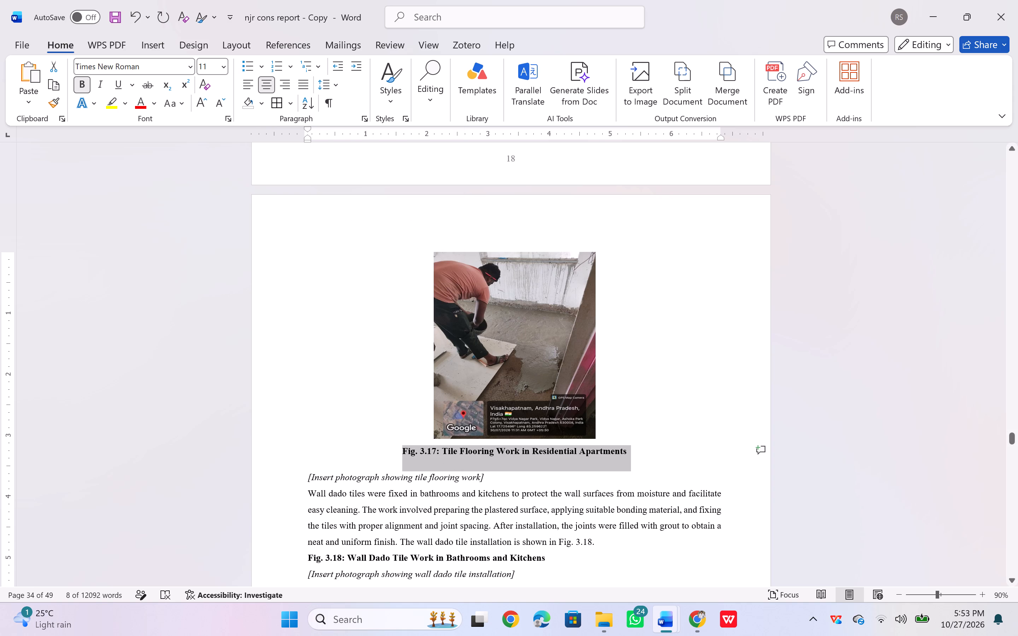
Delete the placeholder line "[Insert photograph showing tile flooring work]" below the Fig. 3.17 caption.
left_click(489, 476)
key("BackSpace")
key("BackSpace")
key("BackSpace")
key("BackSpace")
key("BackSpace")
key("BackSpace")
key("BackSpace")
key("BackSpace")
key("BackSpace")
key("BackSpace")
key("BackSpace")
key("BackSpace")
key("BackSpace")
key("BackSpace")
key("BackSpace")
key("BackSpace")
key("BackSpace")
key("BackSpace")
key("BackSpace")
key("BackSpace")
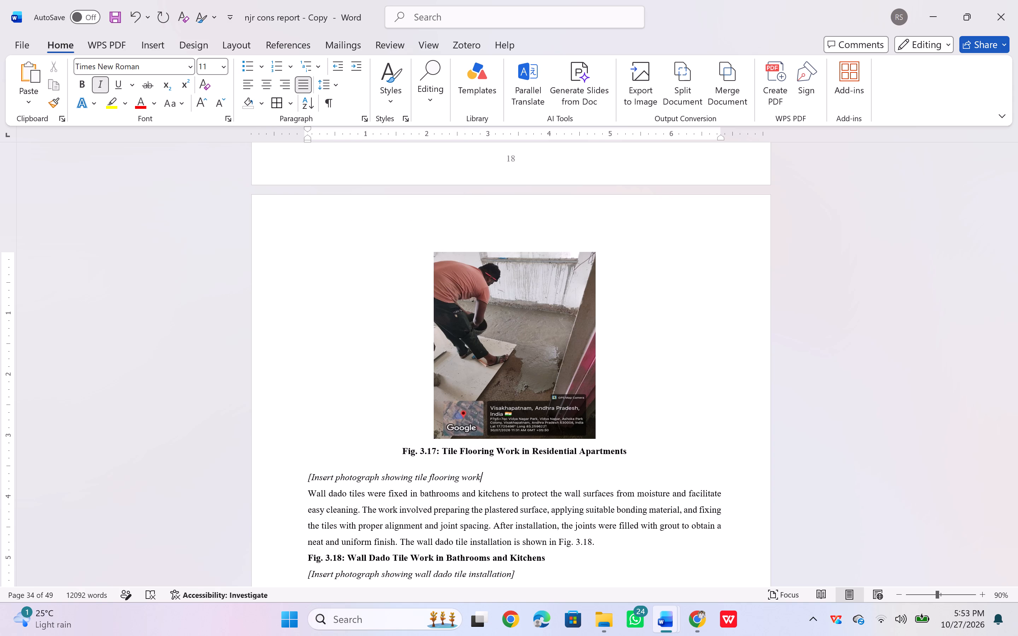
key("BackSpace")
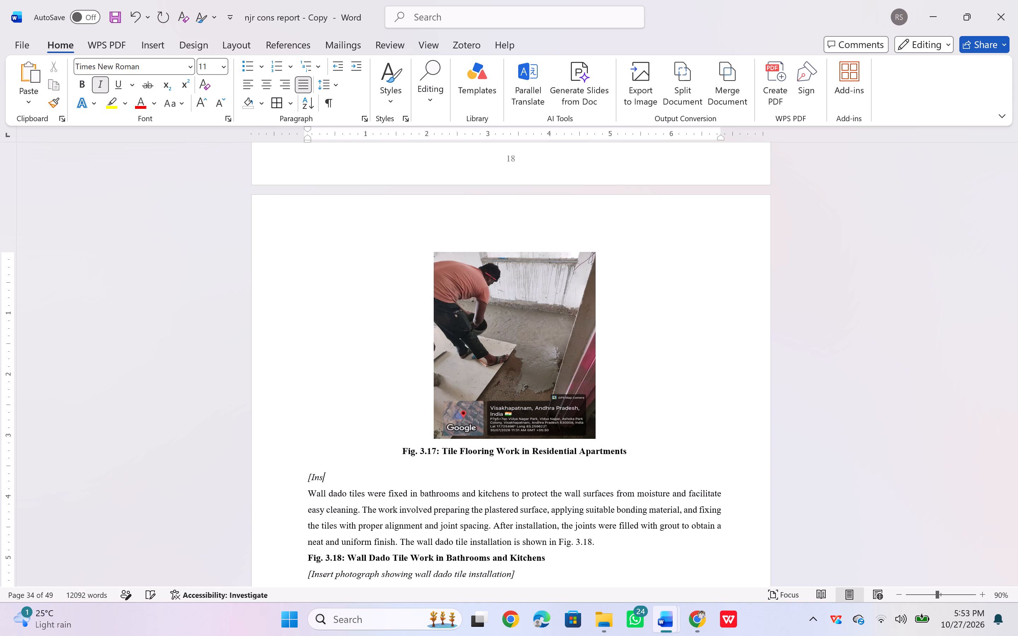
key("BackSpace")
key("BackSpace")
key("BackSpace")
key("BackSpace")
key("BackSpace")
key("BackSpace")
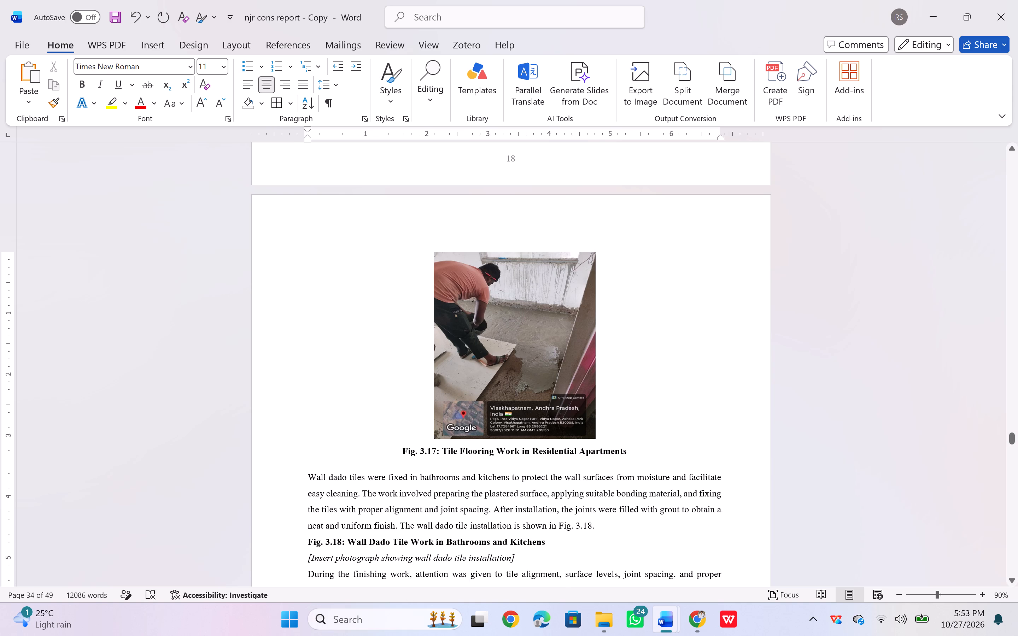
Check the Fig. 3.18 wall dado section against the FSI DRAFT REPORT content following its tile work photo, and return to the report.
scroll(423, 547, "down", 2)
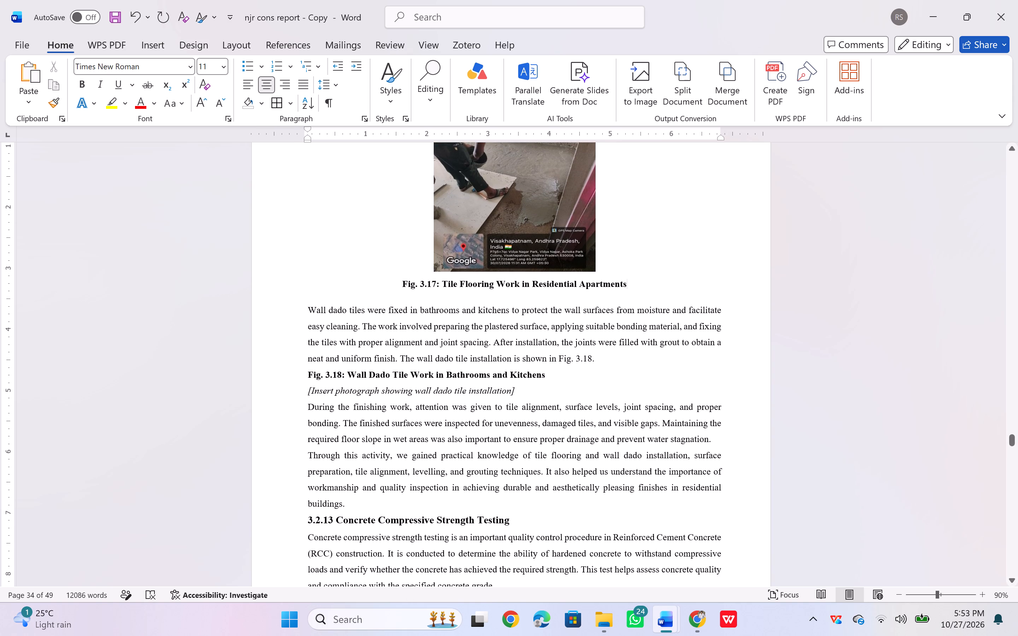
key("alt+Tab")
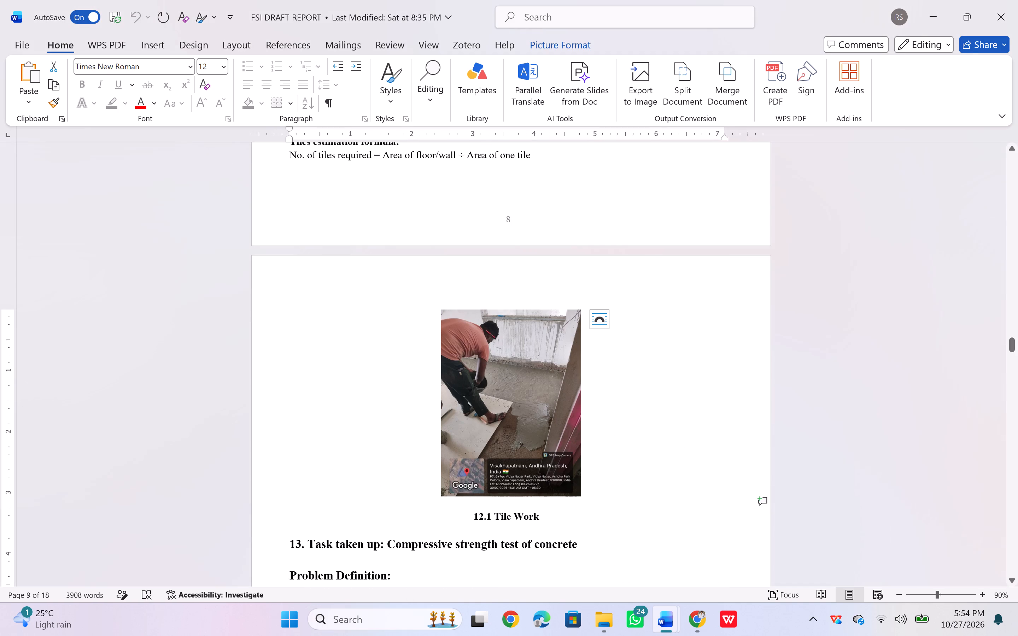
scroll(373, 518, "down", 2)
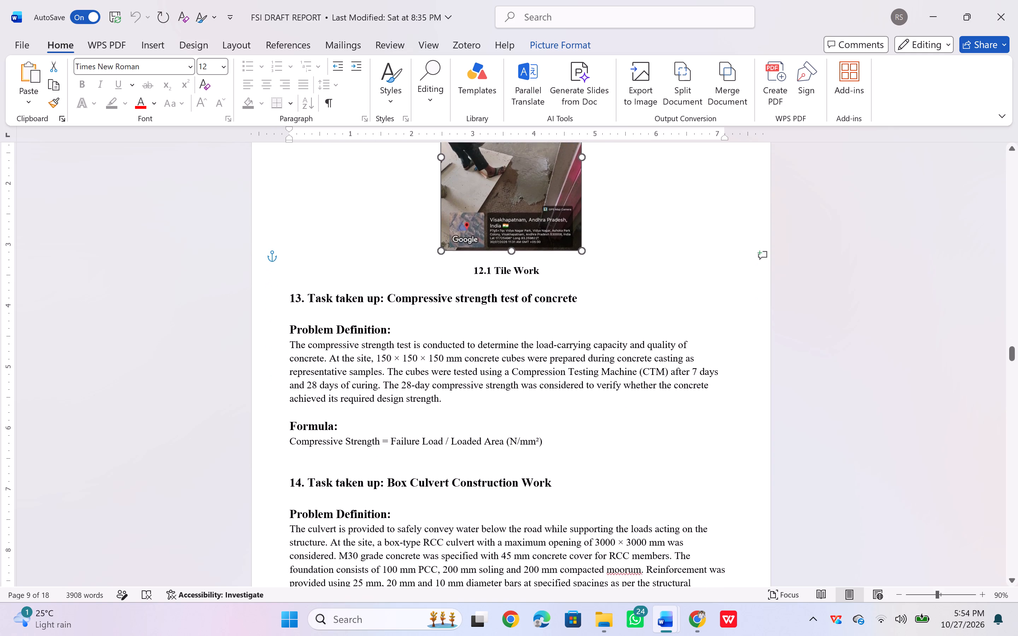
scroll(373, 518, "down", 1)
key("alt+Tab")
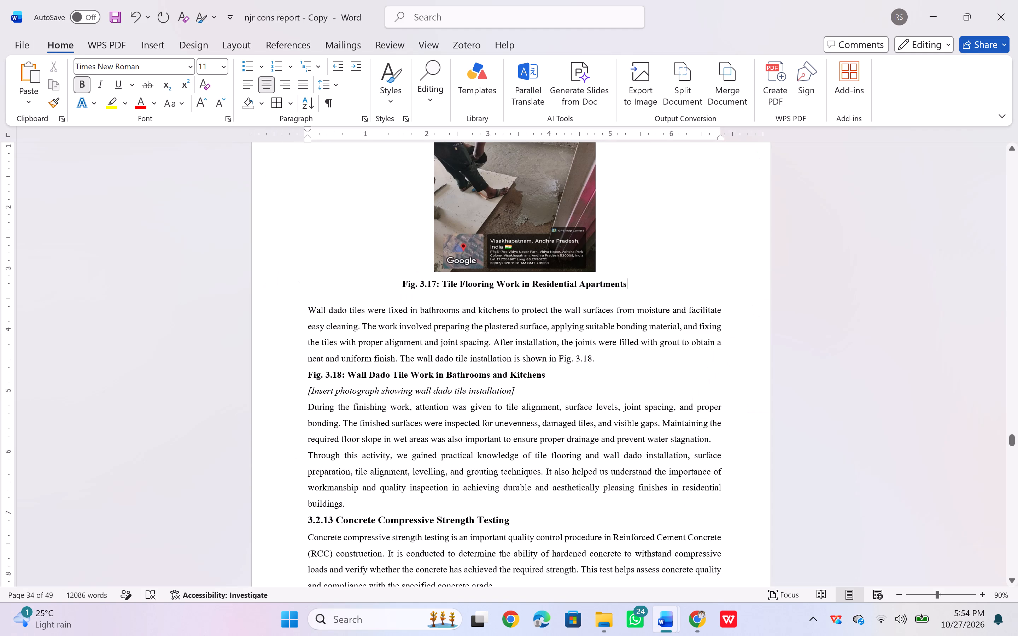
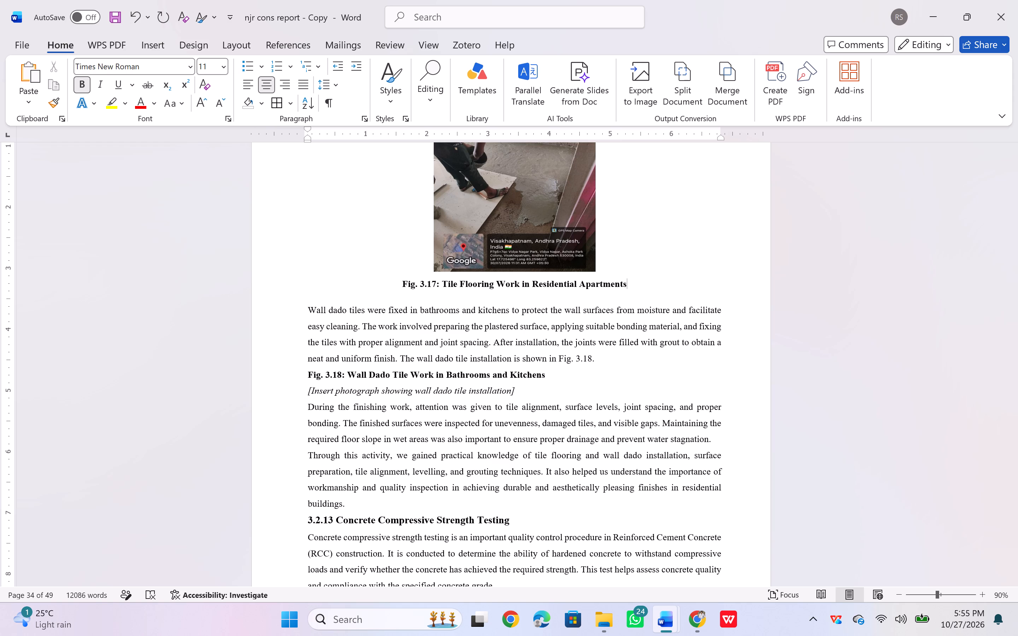
Delete the wall dado photograph placeholder and Fig. 3.18 caption, continuing back through the preceding sentence that refers to Fig. 3.18.
left_click(519, 392)
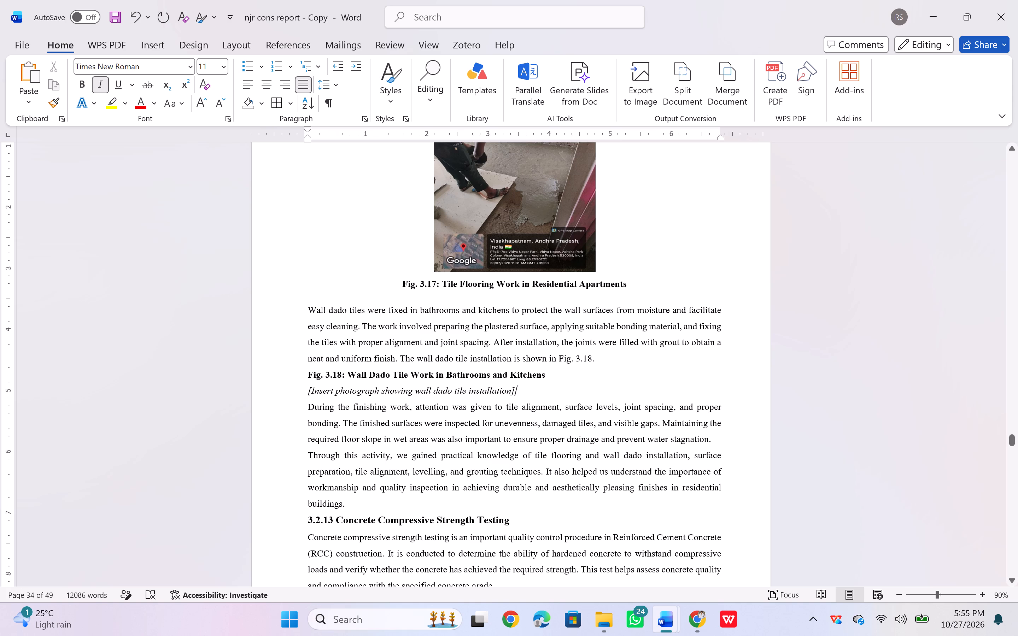
left_click(557, 392)
key("BackSpace")
key("BackSpace")
key("BackSpace")
key("BackSpace")
key("BackSpace")
key("BackSpace")
key("BackSpace")
key("BackSpace")
key("BackSpace")
key("BackSpace")
key("BackSpace")
key("BackSpace")
key("BackSpace")
key("BackSpace")
key("BackSpace")
key("BackSpace")
key("BackSpace")
key("BackSpace")
key("BackSpace")
key("BackSpace")
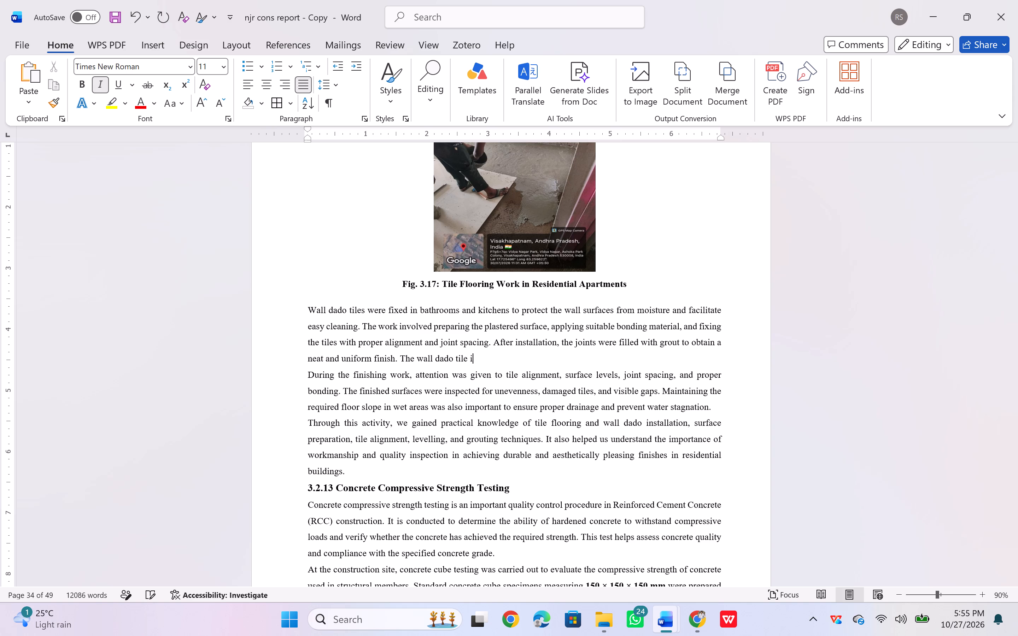
Delete the leftover sentence fragment beginning "The wall dado tile" after "neat and uniform finish." in the wall dado tiles paragraph.
key("BackSpace")
key("BackSpace")
key("BackSpace")
key("BackSpace")
key("BackSpace")
key("BackSpace")
key("BackSpace")
key("BackSpace")
key("BackSpace")
key("BackSpace")
key("BackSpace")
key("BackSpace")
key("BackSpace")
key("BackSpace")
key("BackSpace")
key("BackSpace")
key("BackSpace")
key("BackSpace")
key("BackSpace")
key("BackSpace")
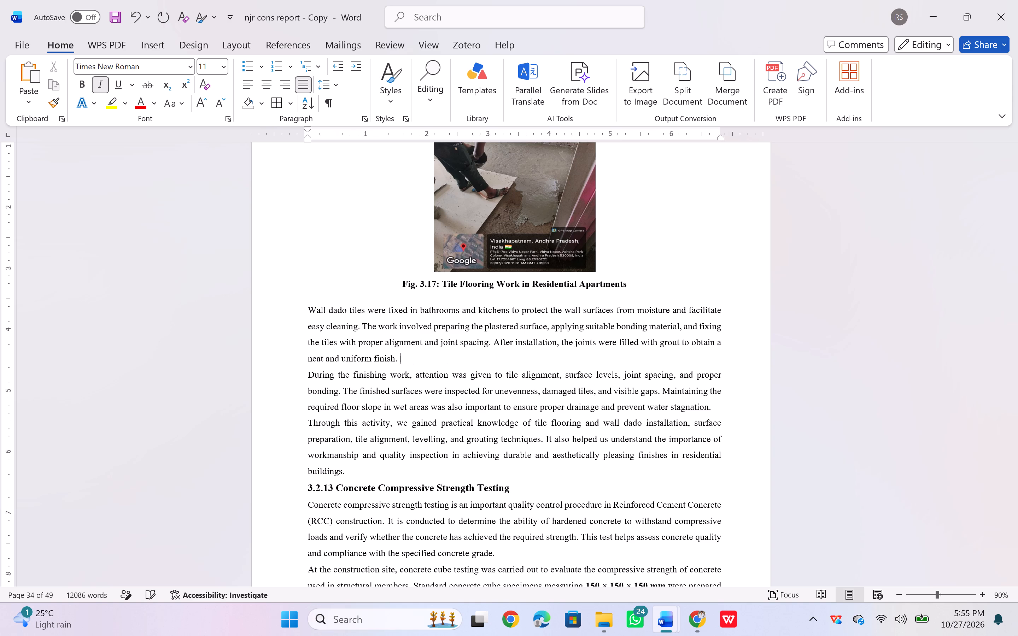
key("BackSpace")
Look through section 3.2.13 Concrete Compressive Strength Testing, including its Fig. 3.19 photo placeholder and caption, to the start of section 3.2.14.
scroll(507, 458, "down", 1)
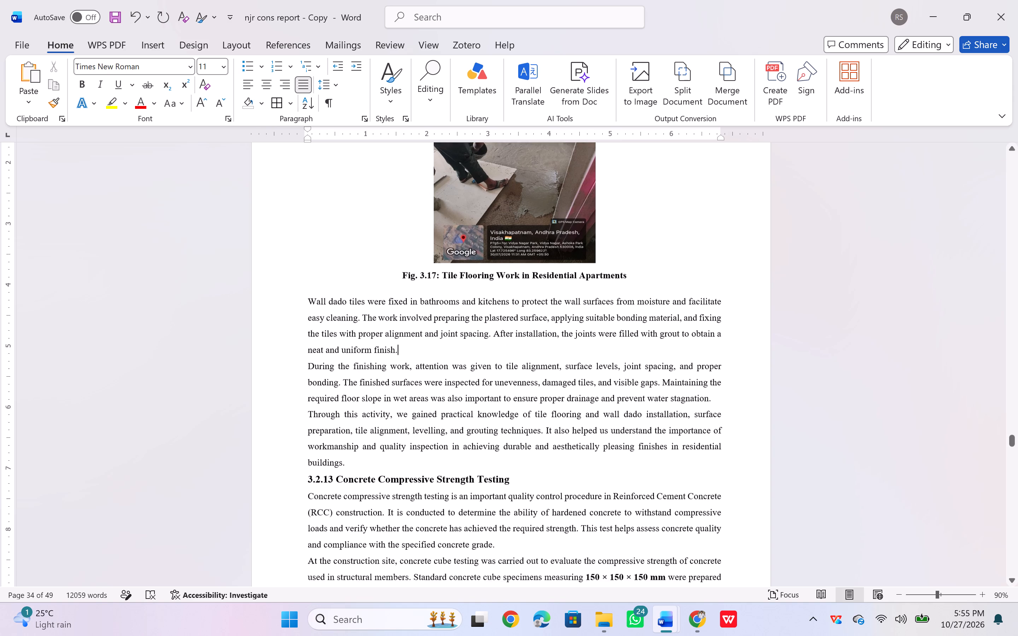
scroll(507, 458, "down", 2)
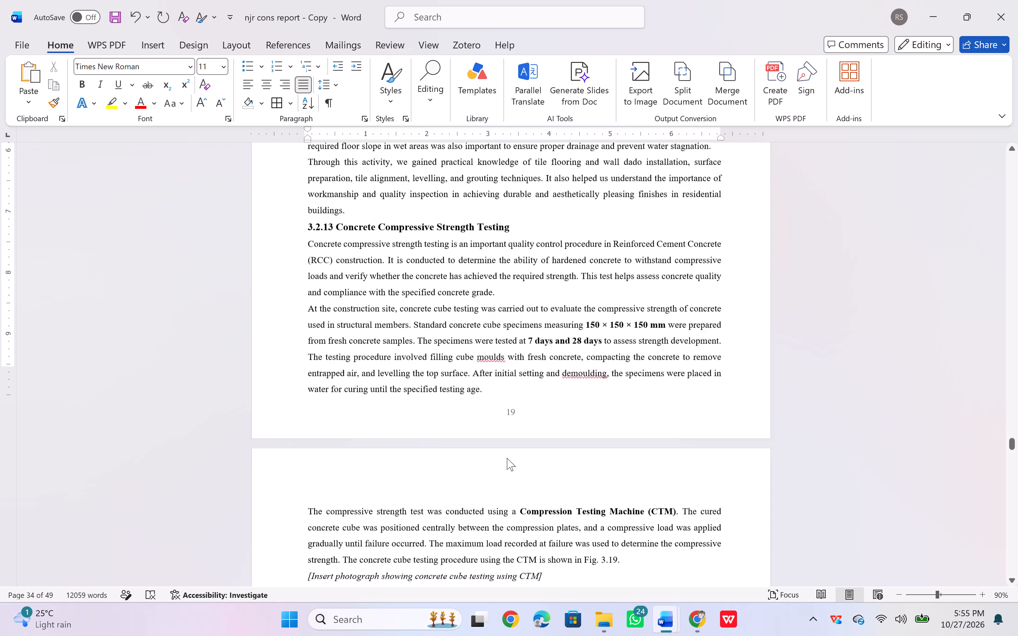
scroll(507, 458, "down", 4)
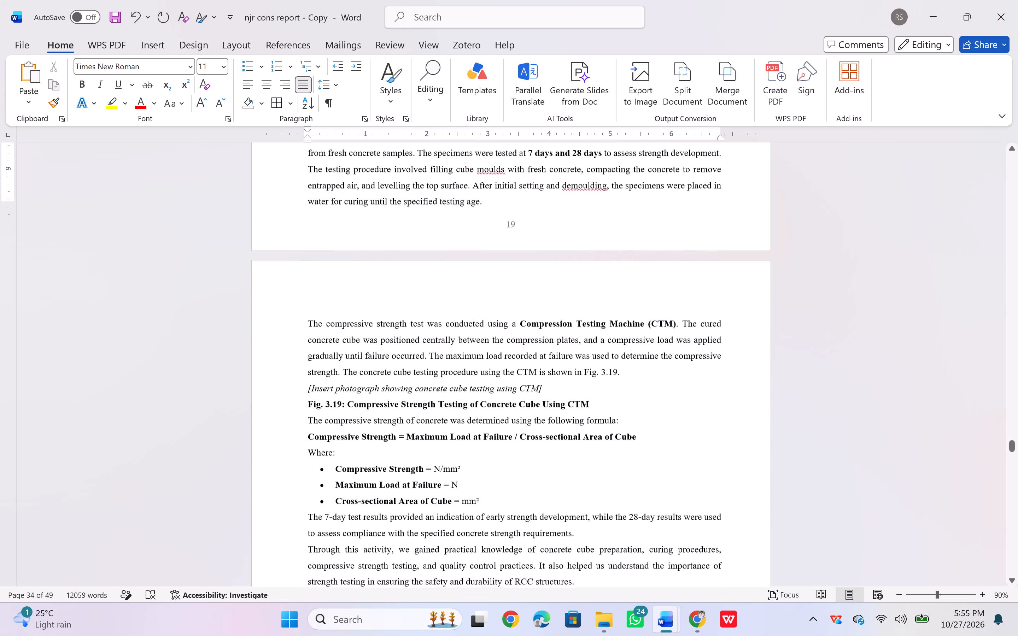
scroll(507, 458, "down", 3)
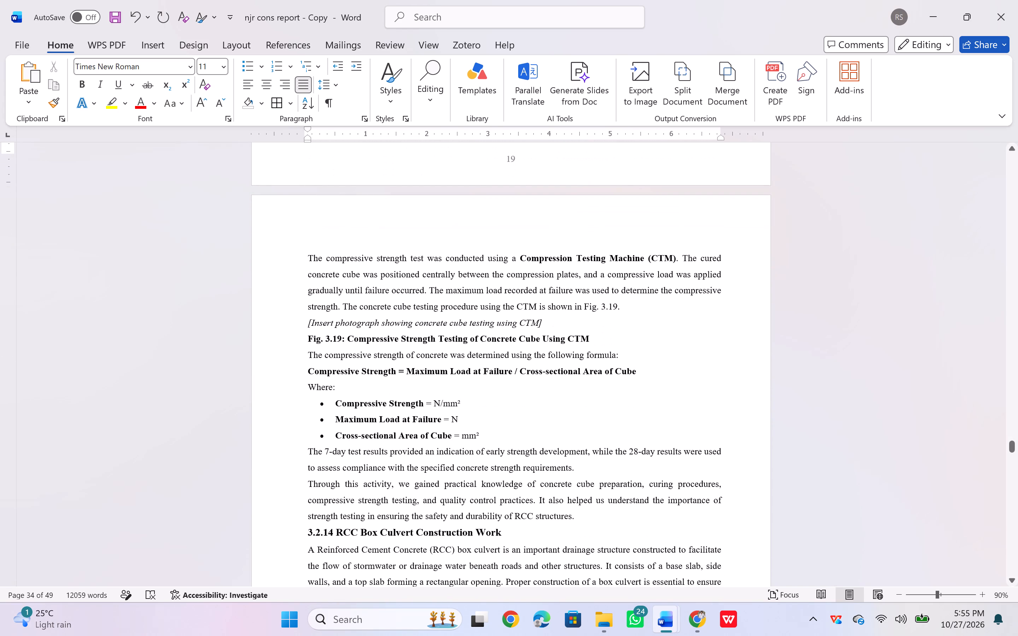
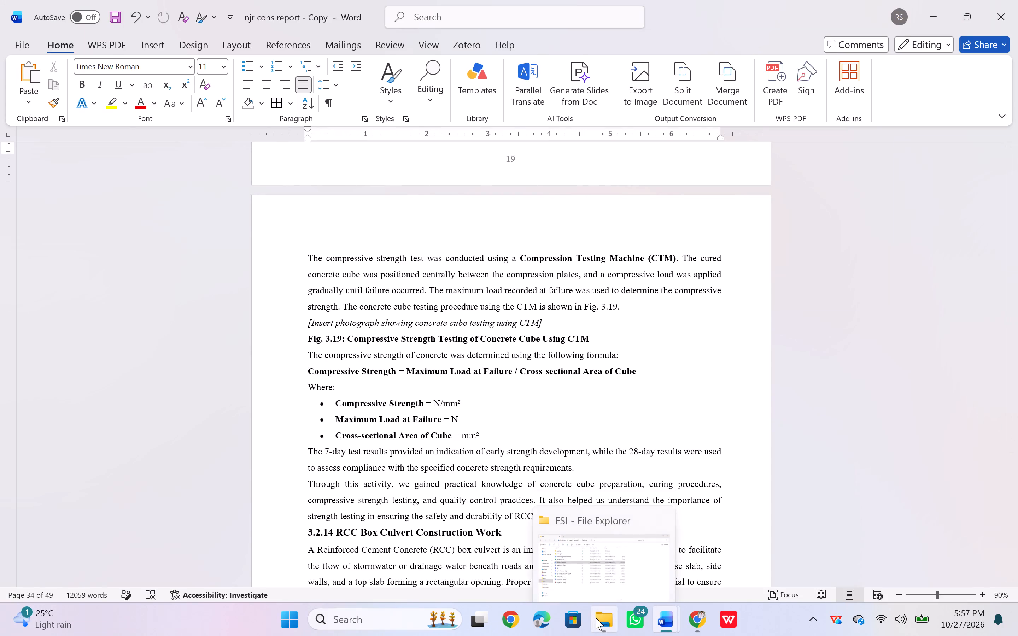
Open the Word document Sneniors njr Report from the FSI folder.
left_click(596, 618)
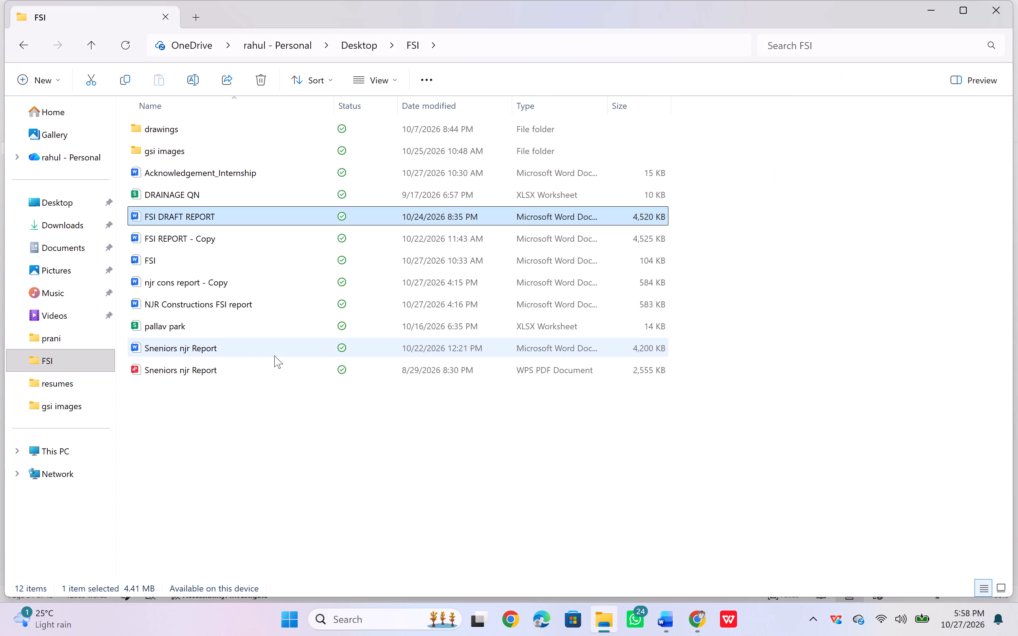
double_click(259, 352)
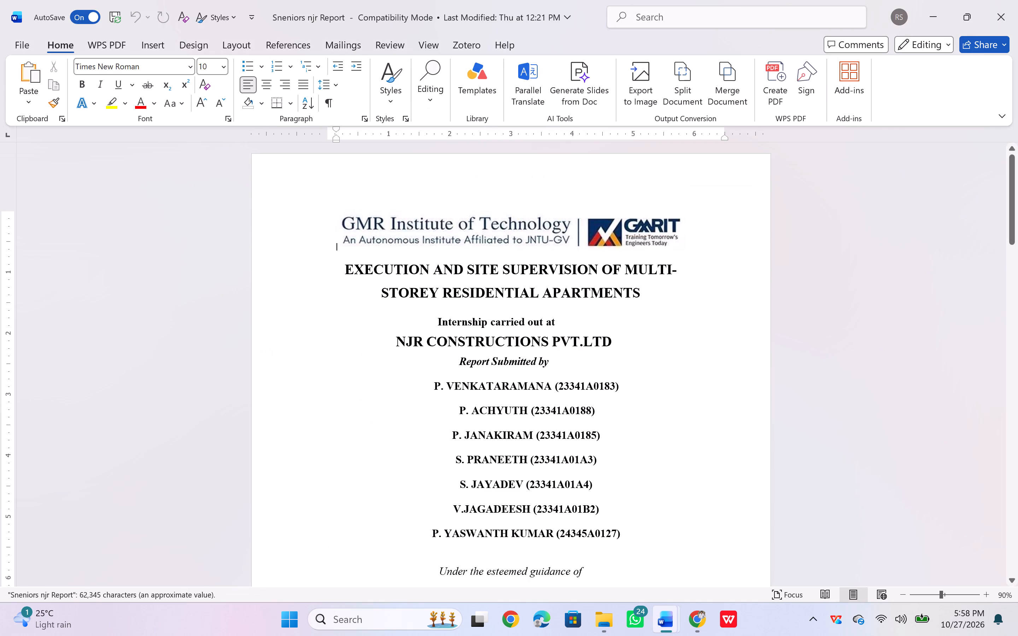
Look through the seniors' report from the cover to section 3.2.4 Reinforcement work, checking its site photos for a cube testing picture.
scroll(390, 436, "down", 12)
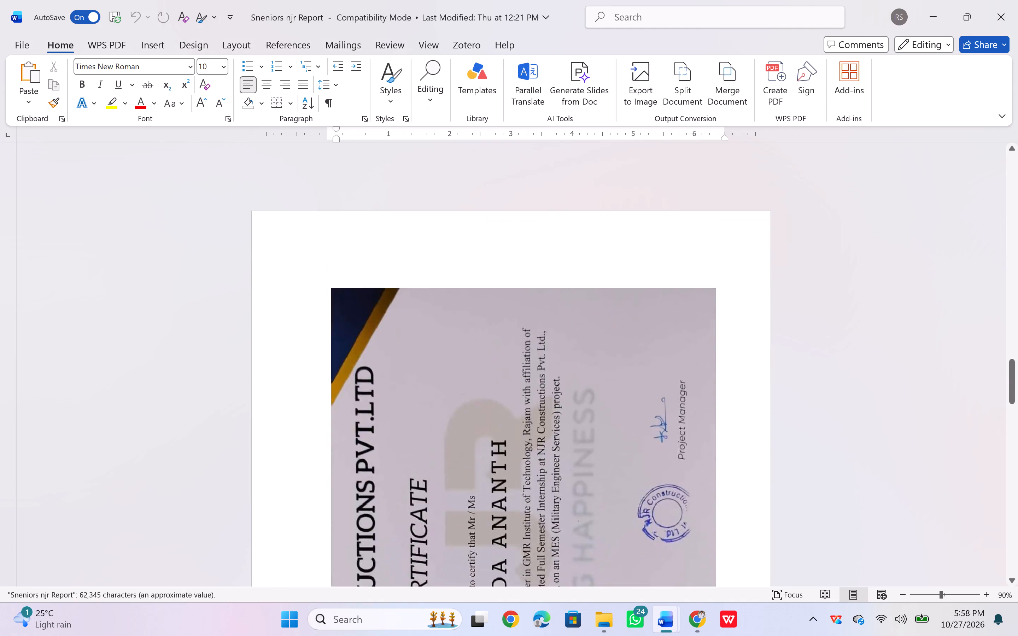
scroll(390, 436, "down", 11)
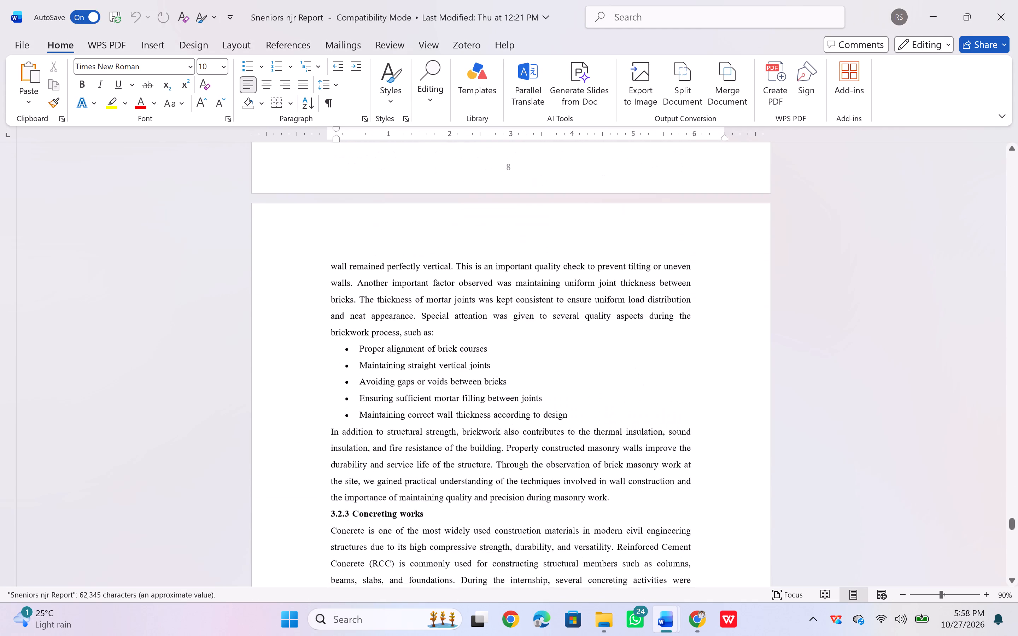
scroll(390, 436, "down", 10)
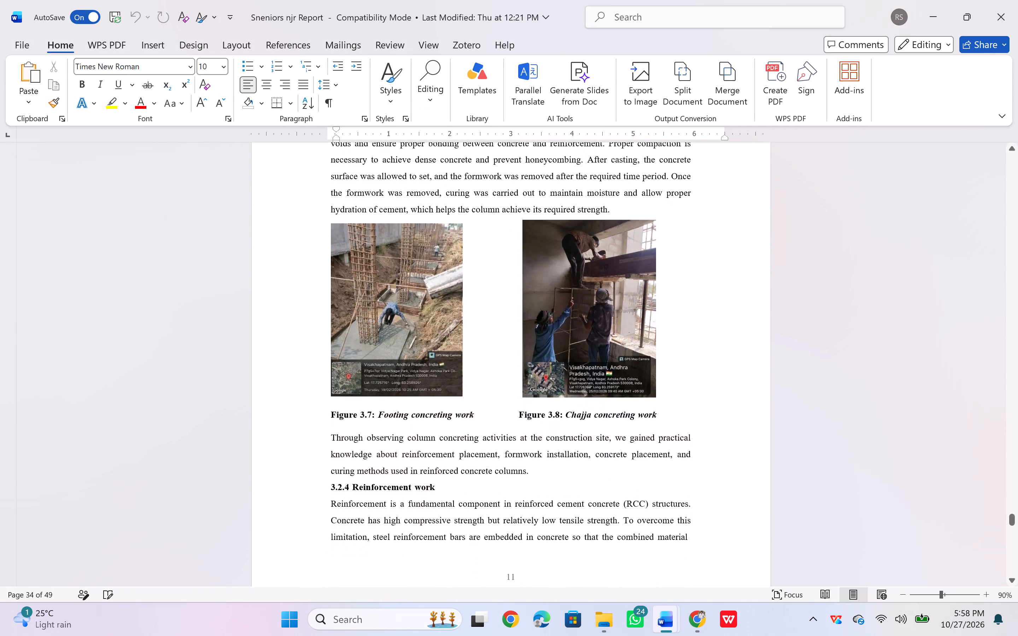
scroll(390, 436, "down", 2)
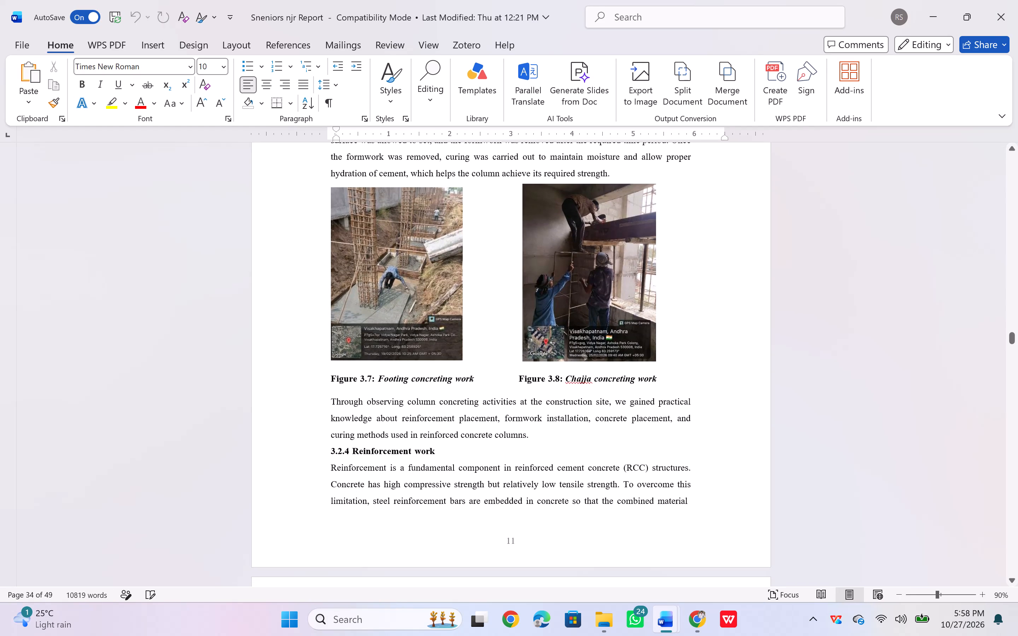
scroll(390, 436, "up", 4)
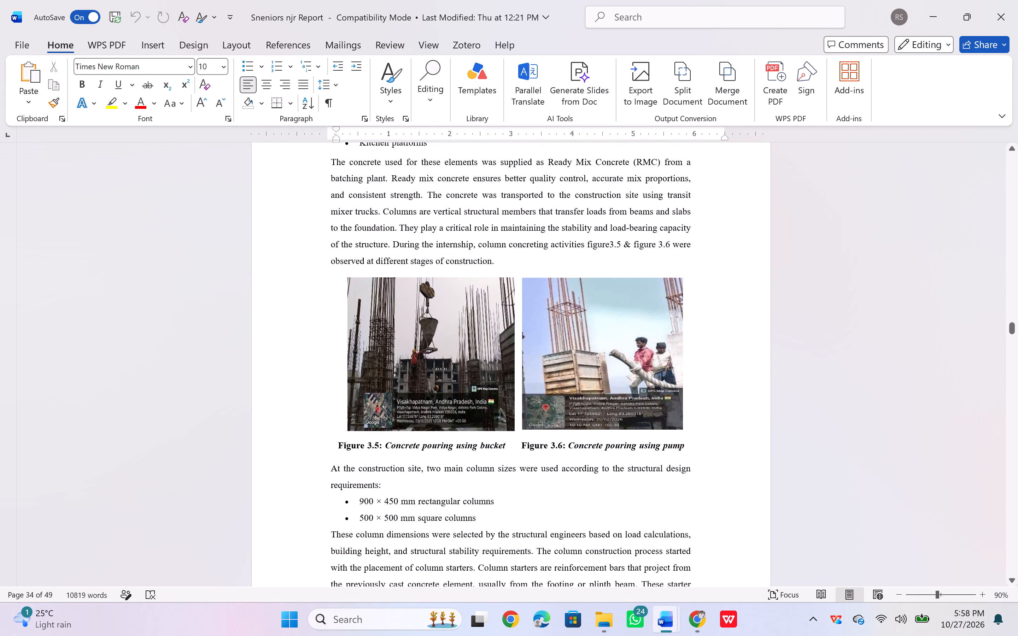
scroll(390, 436, "down", 8)
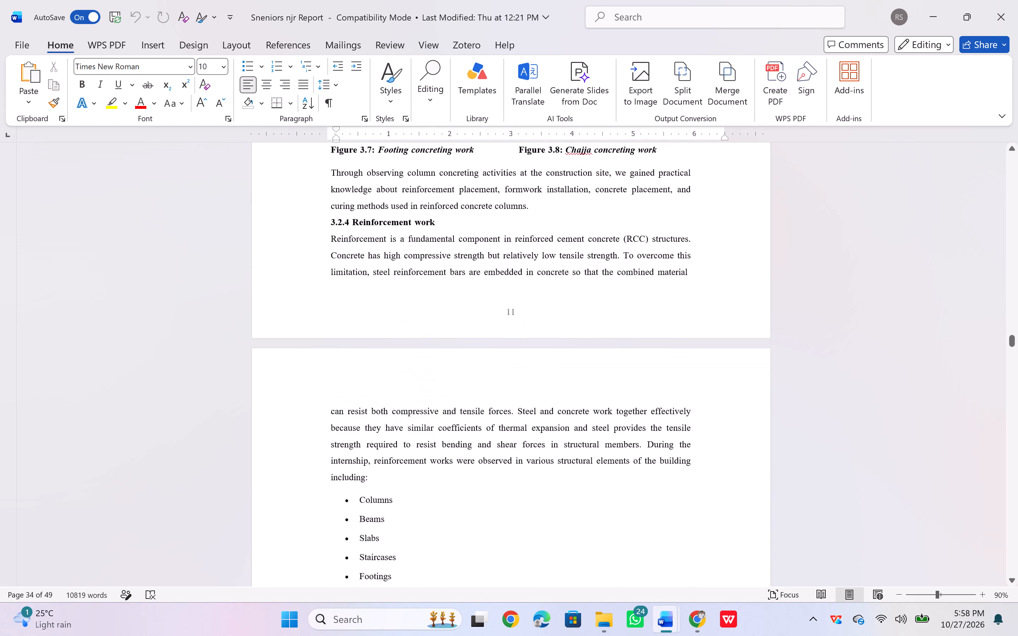
scroll(390, 436, "down", 4)
scroll(390, 436, "up", 1)
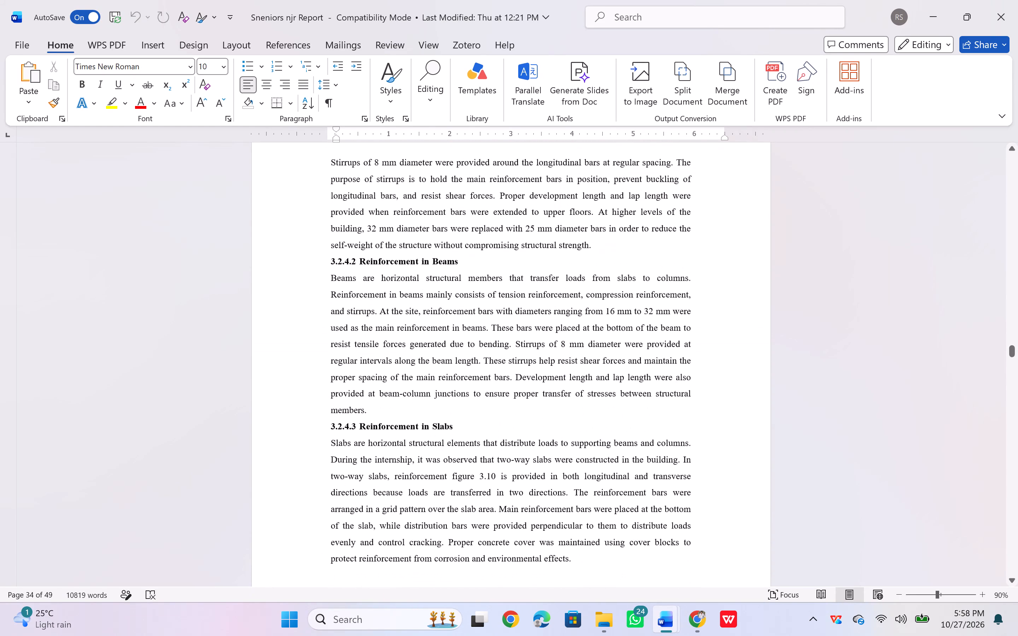
scroll(390, 436, "up", 2)
scroll(390, 436, "down", 2)
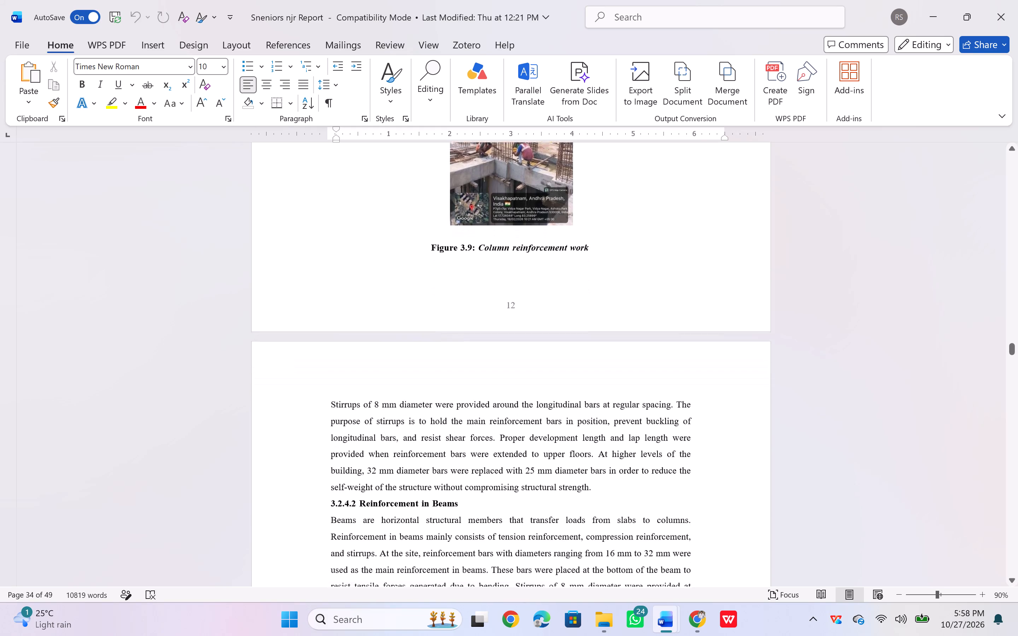
scroll(390, 436, "down", 5)
scroll(390, 436, "up", 1)
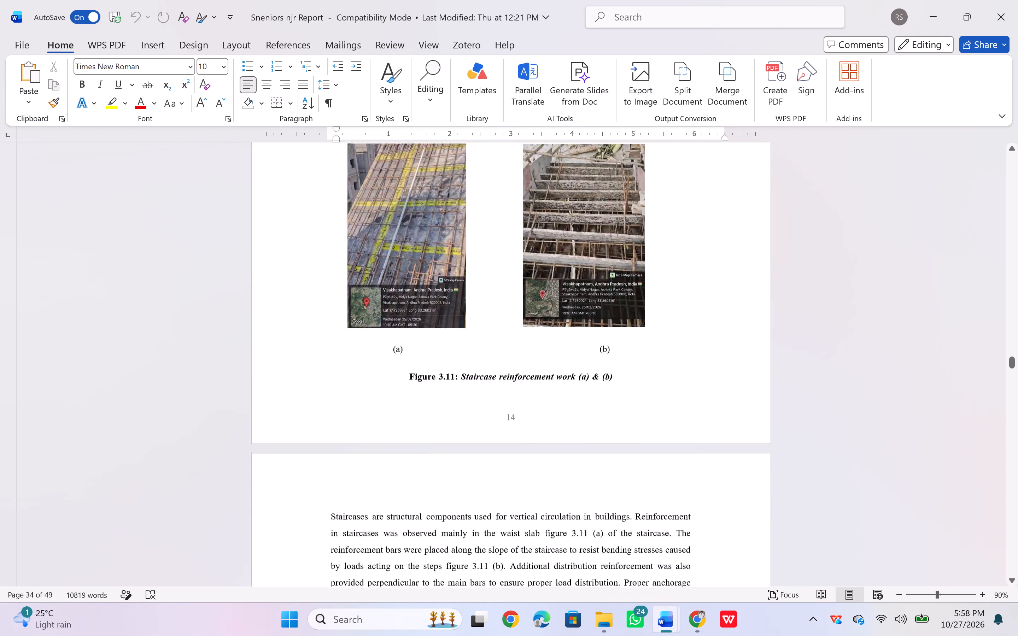
scroll(390, 436, "up", 1)
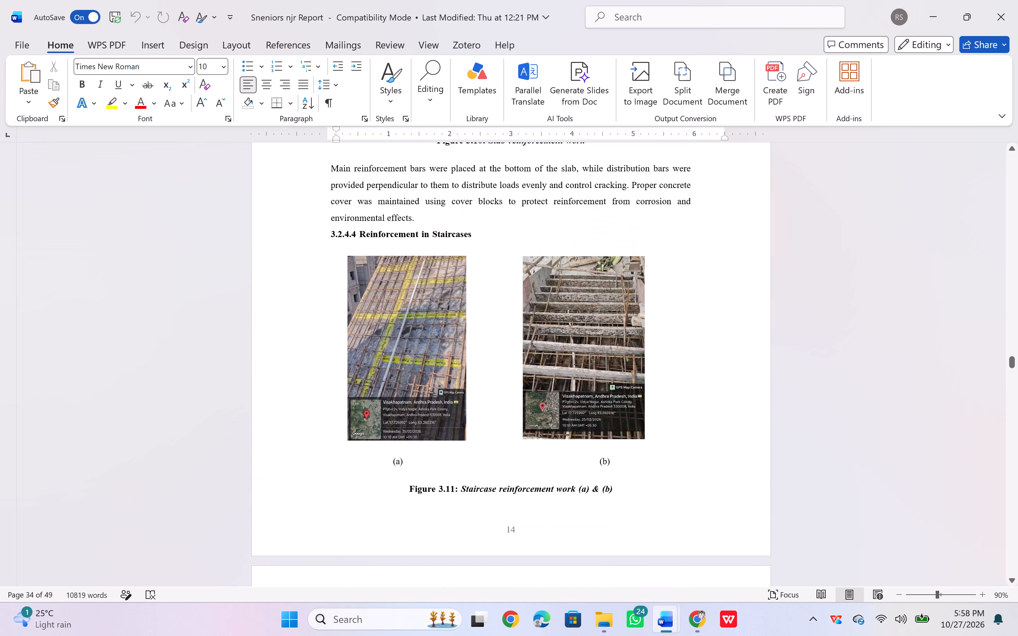
scroll(390, 436, "down", 3)
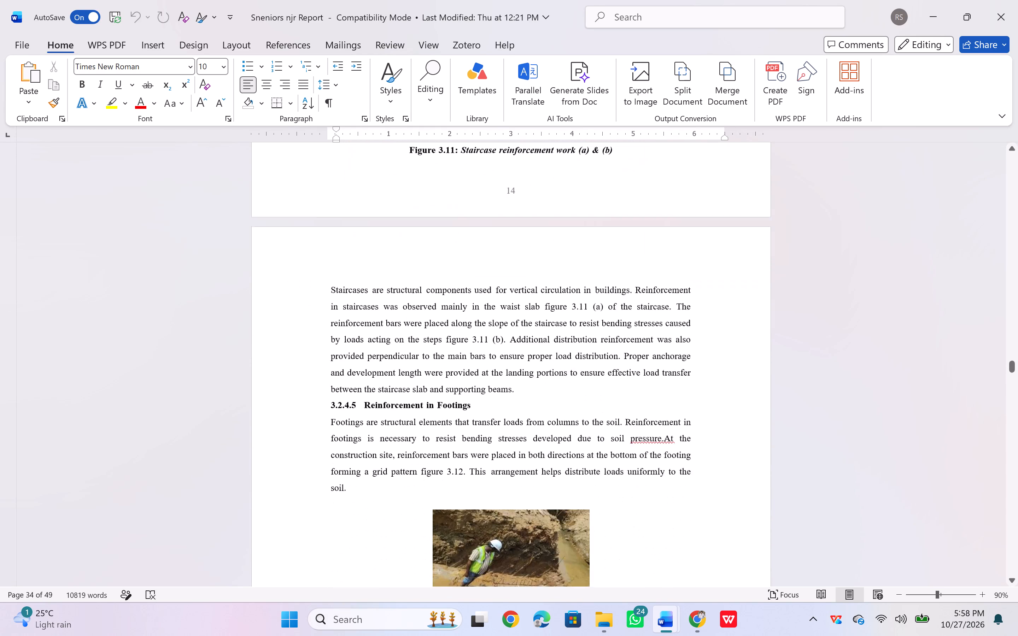
scroll(390, 436, "down", 5)
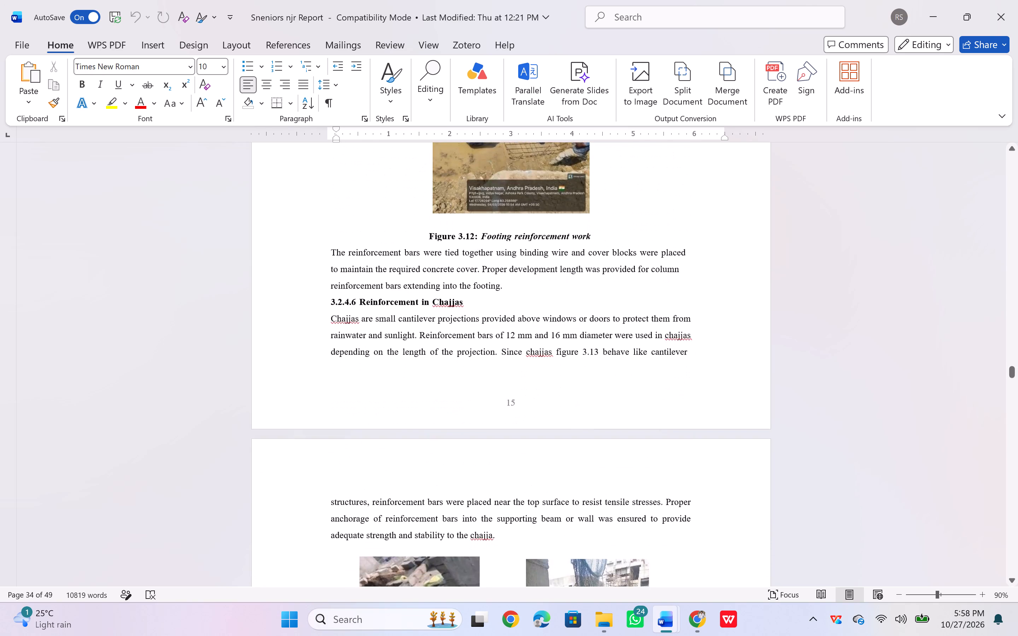
scroll(390, 436, "down", 4)
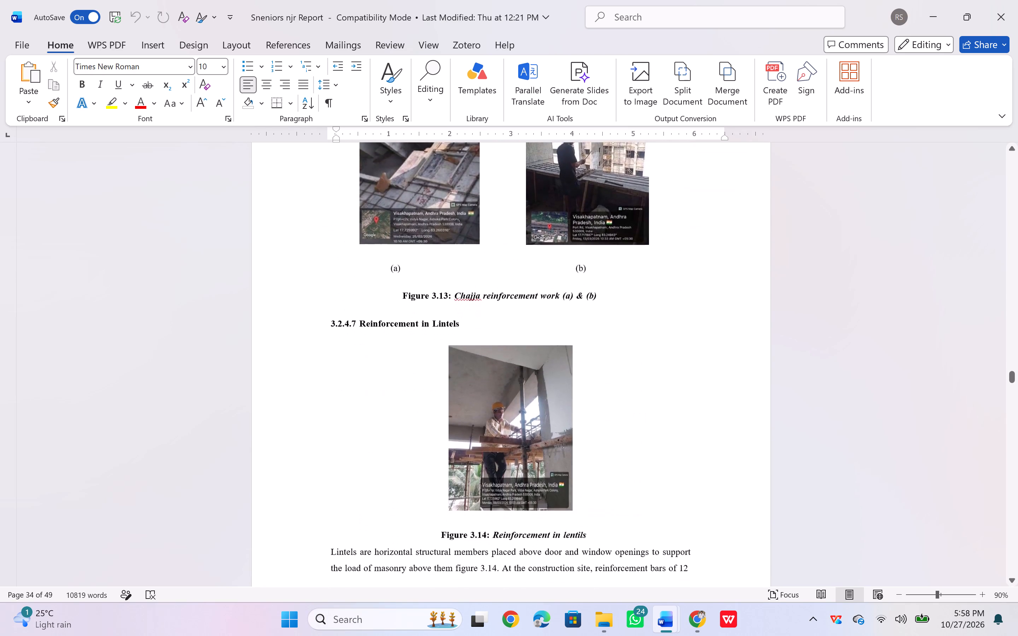
scroll(390, 436, "down", 1)
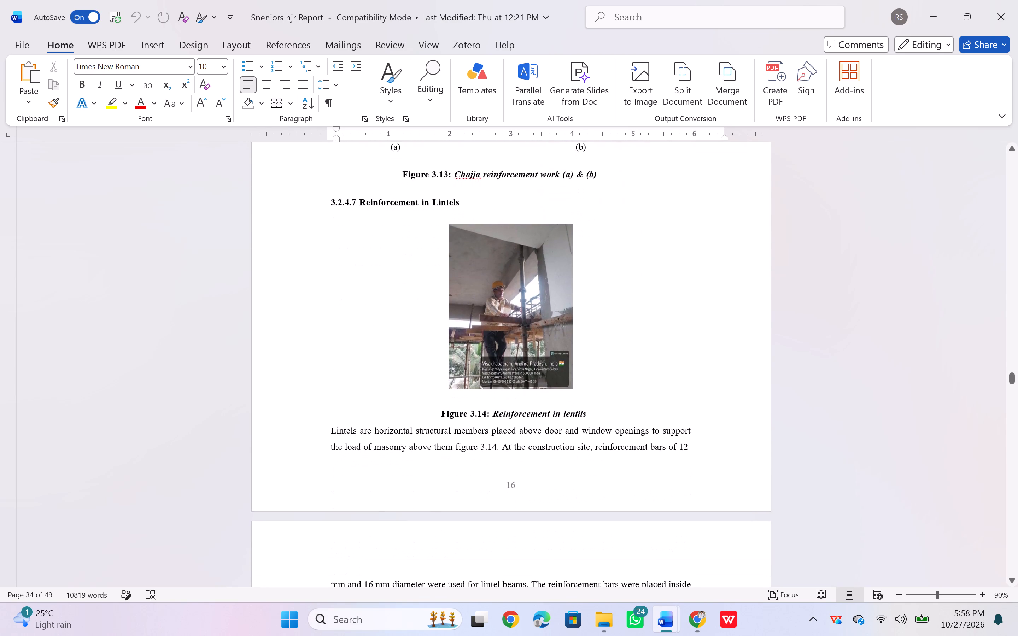
scroll(390, 436, "down", 5)
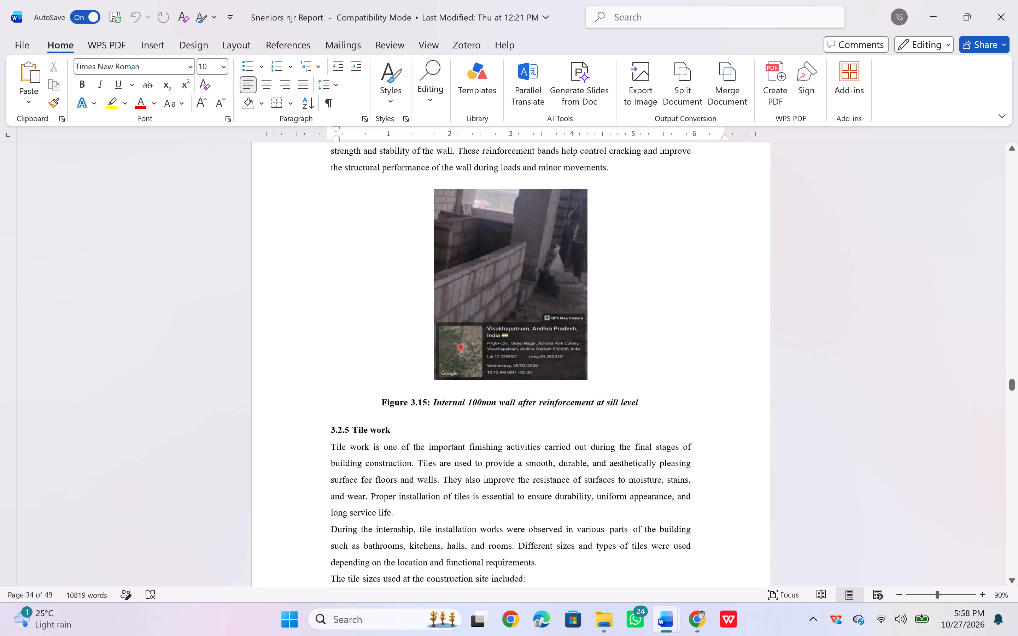
Look through the tile work, plastering, shuttering and core cutting sections of the seniors' report for a cube testing photo.
scroll(390, 436, "right", 2)
scroll(390, 436, "down", 2)
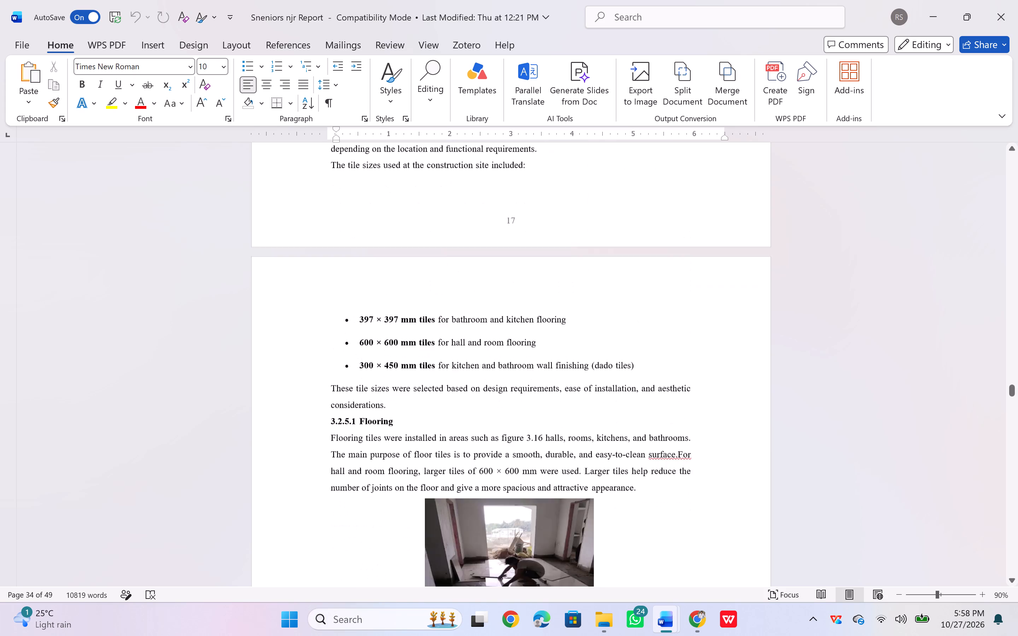
scroll(390, 436, "down", 5)
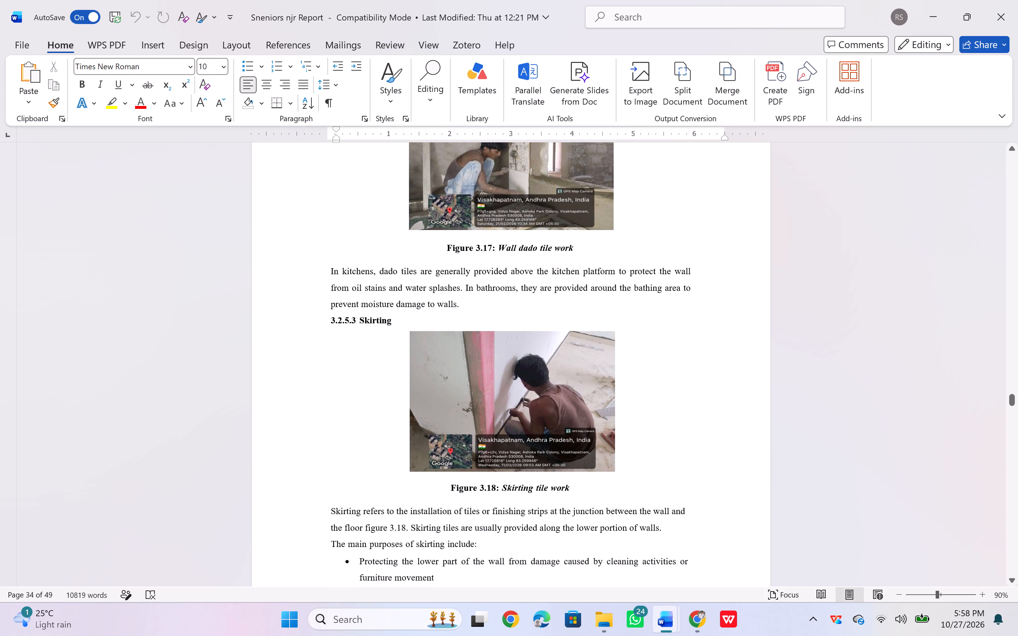
scroll(390, 436, "down", 4)
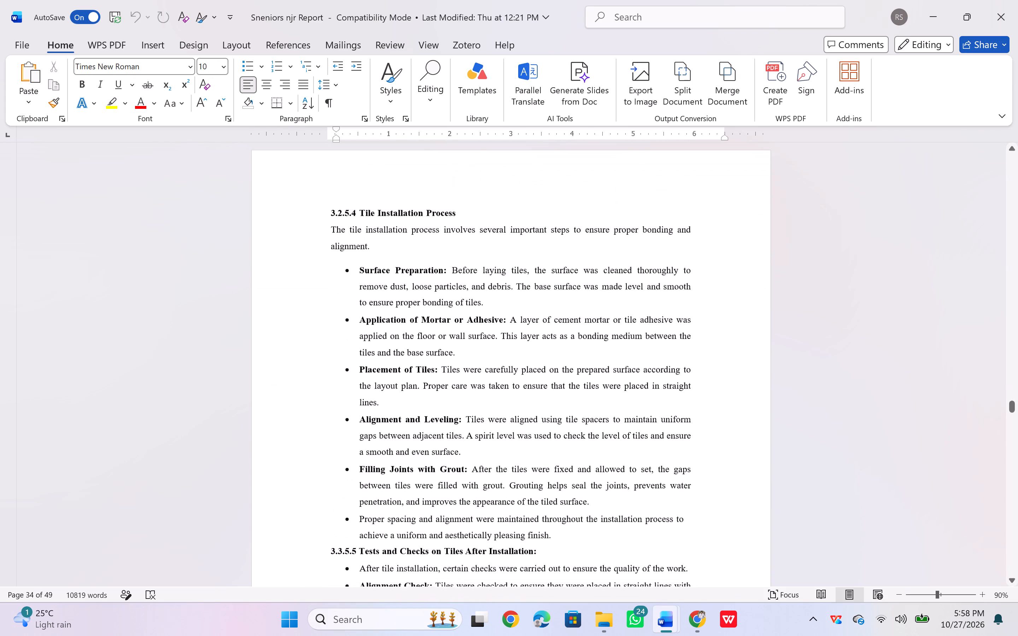
scroll(390, 436, "down", 5)
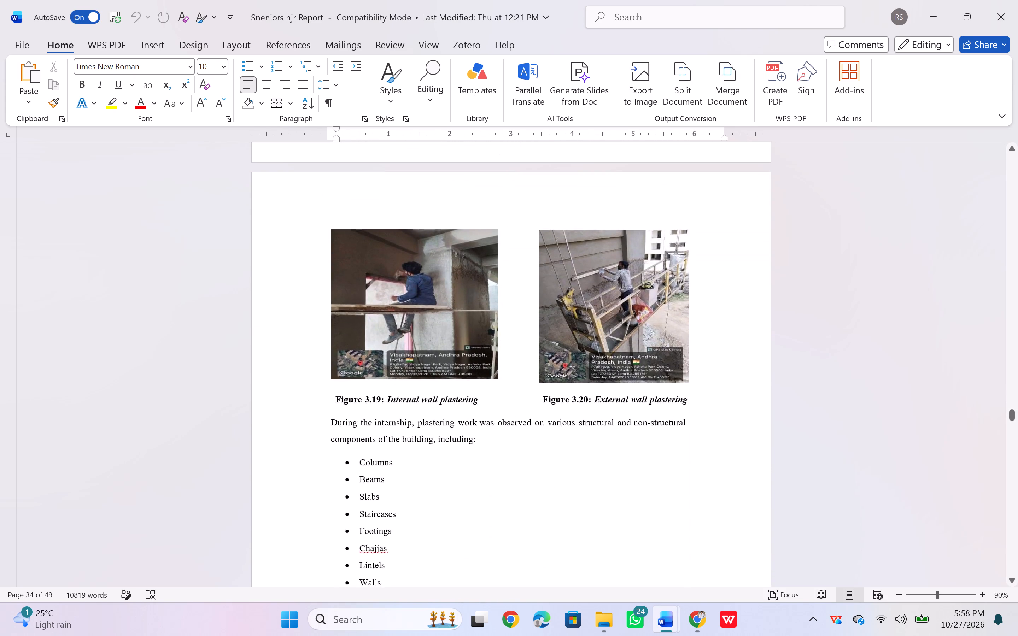
scroll(390, 436, "down", 5)
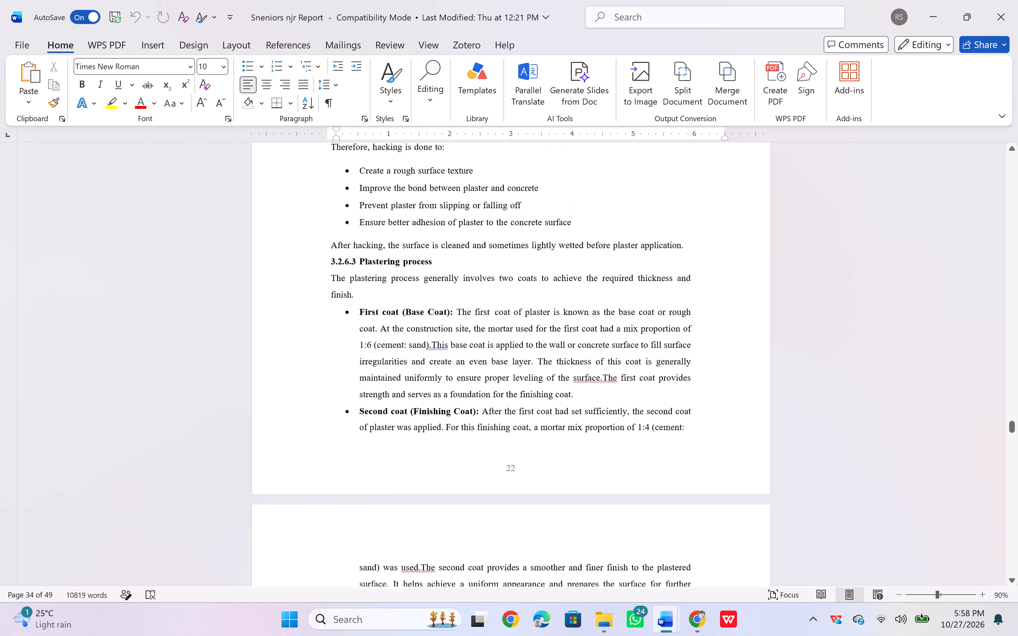
scroll(390, 436, "down", 6)
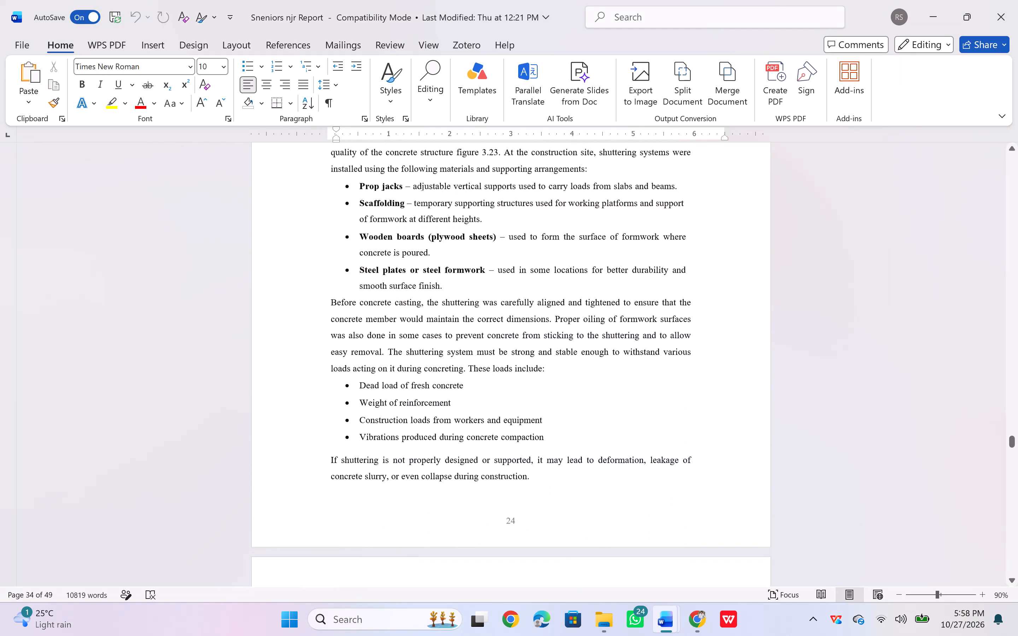
scroll(390, 436, "right", 1)
scroll(390, 436, "down", 2)
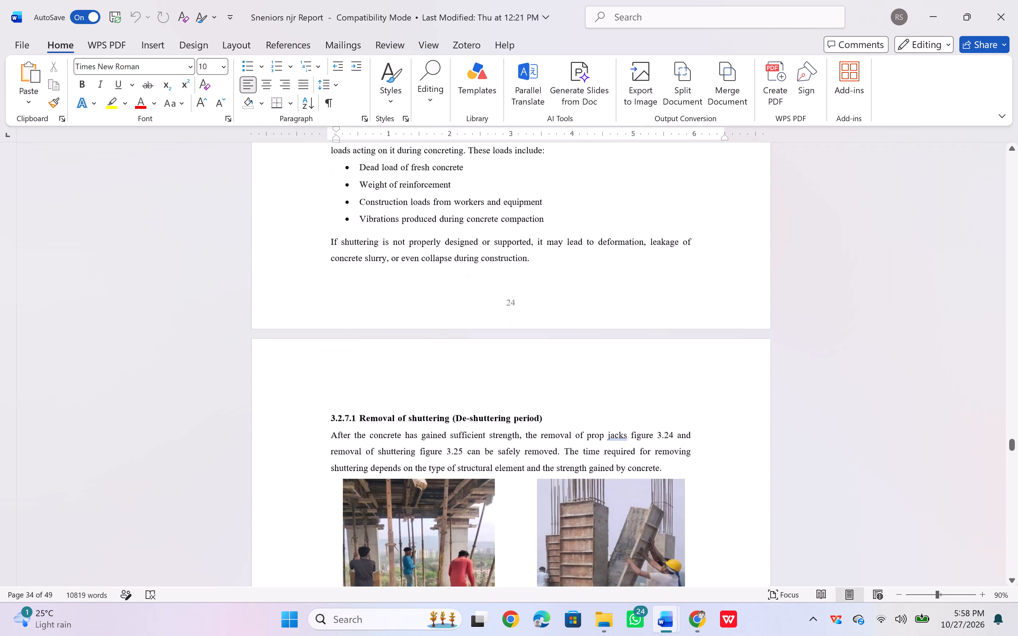
scroll(390, 436, "down", 5)
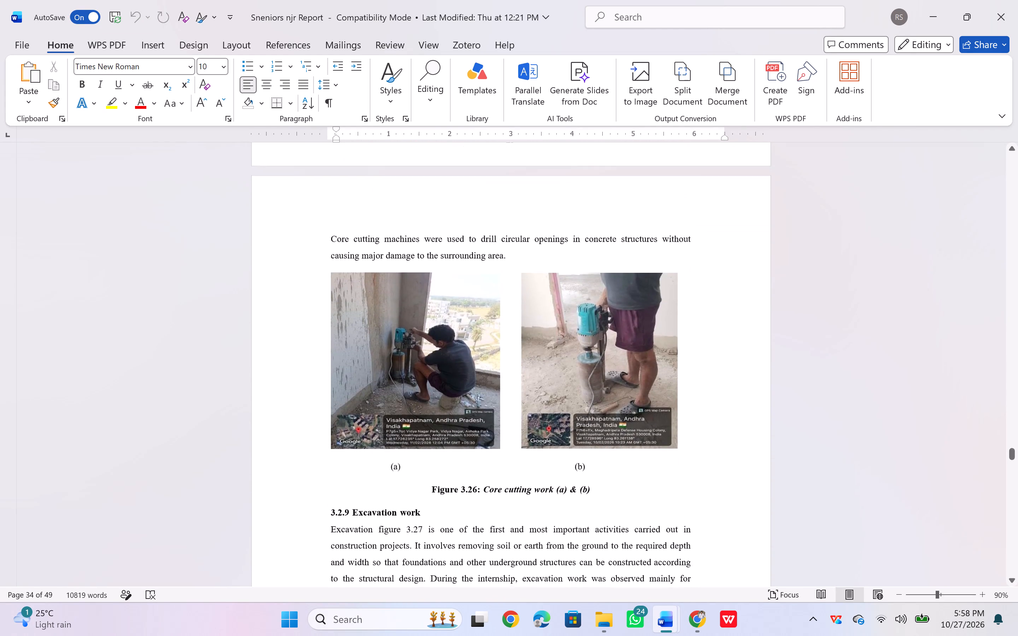
Look through the excavation, dewatering, parapet wall and steel stock sections up to 3.3 Quality control for the compression testing machine photo.
scroll(390, 436, "down", 7)
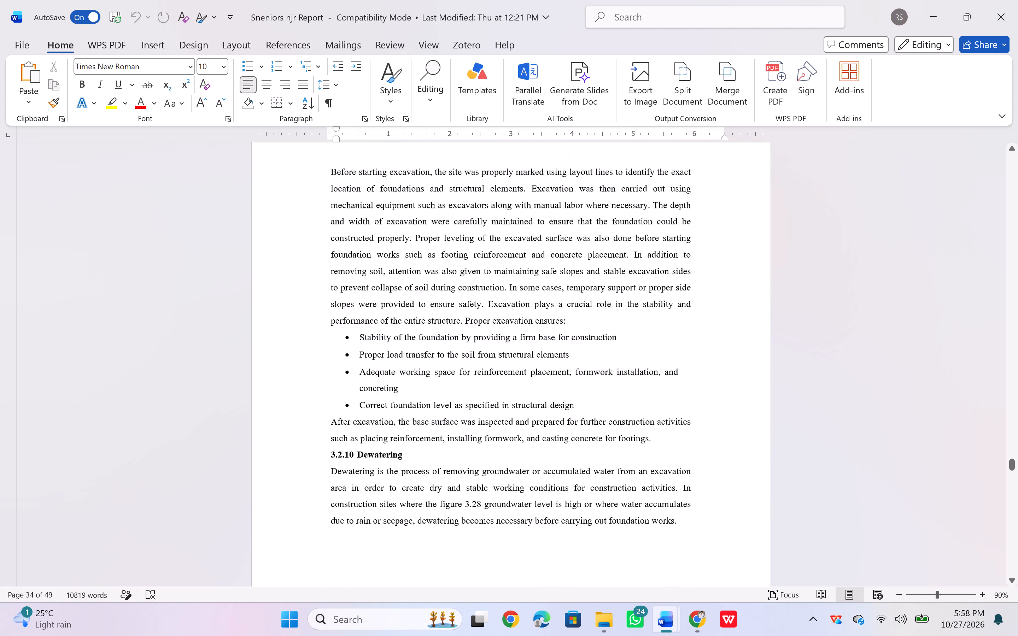
scroll(390, 436, "down", 5)
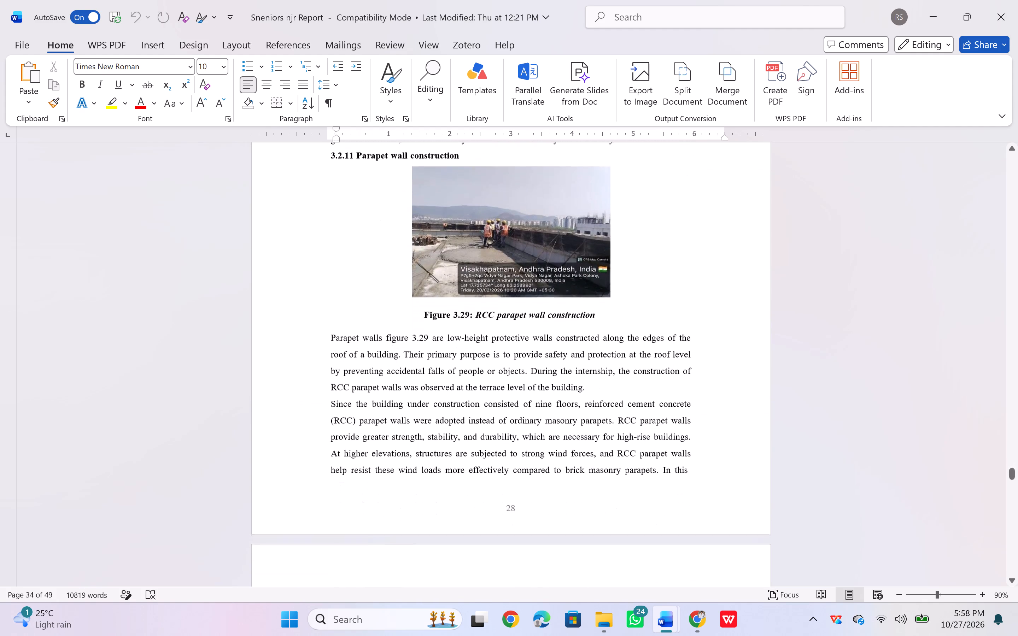
scroll(390, 436, "down", 6)
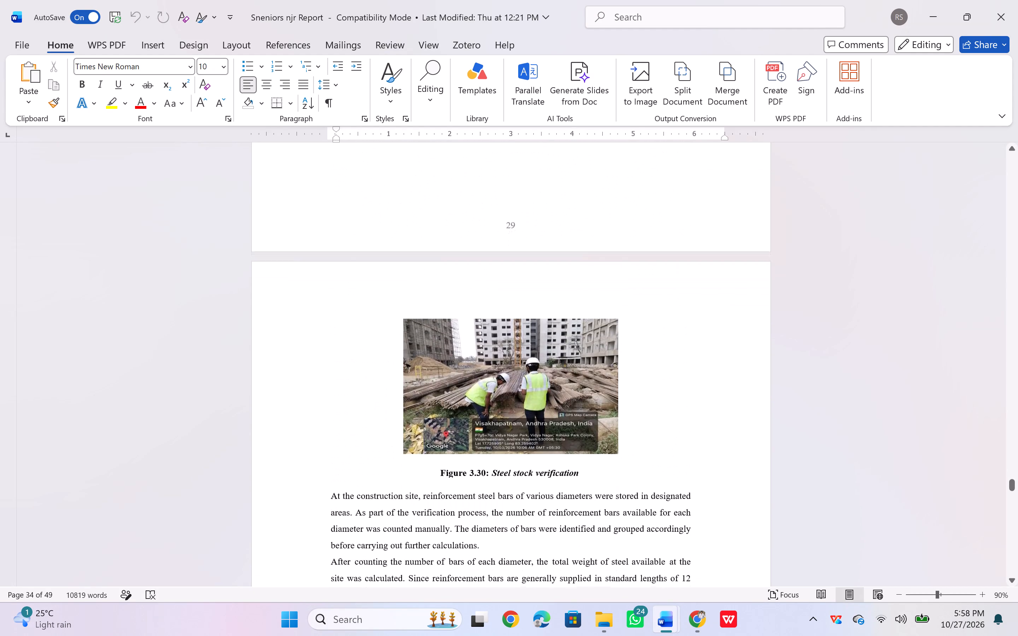
scroll(390, 436, "down", 6)
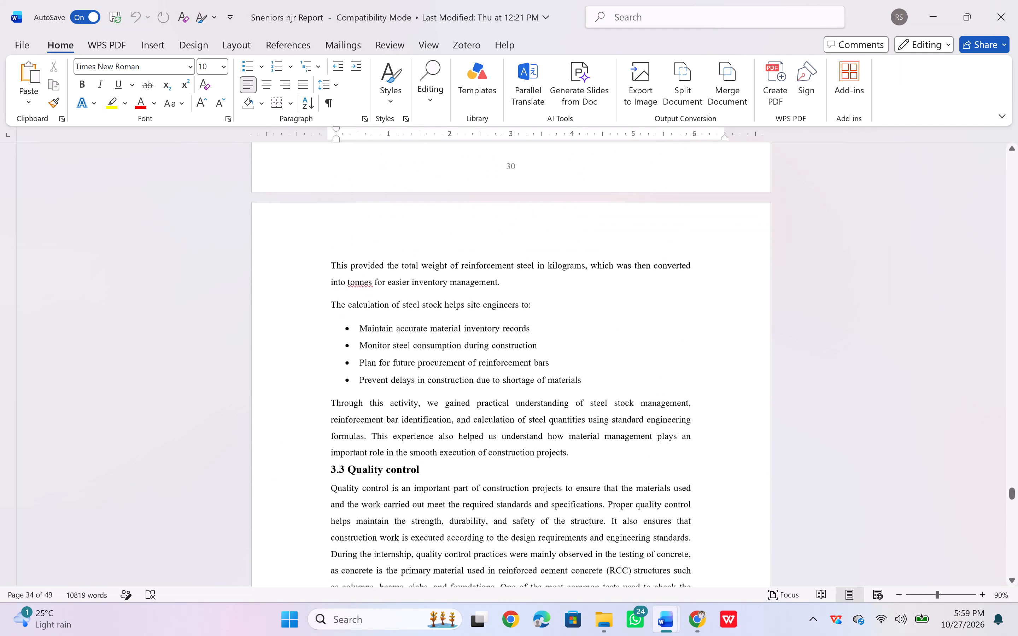
scroll(390, 436, "down", 3)
scroll(390, 436, "up", 1)
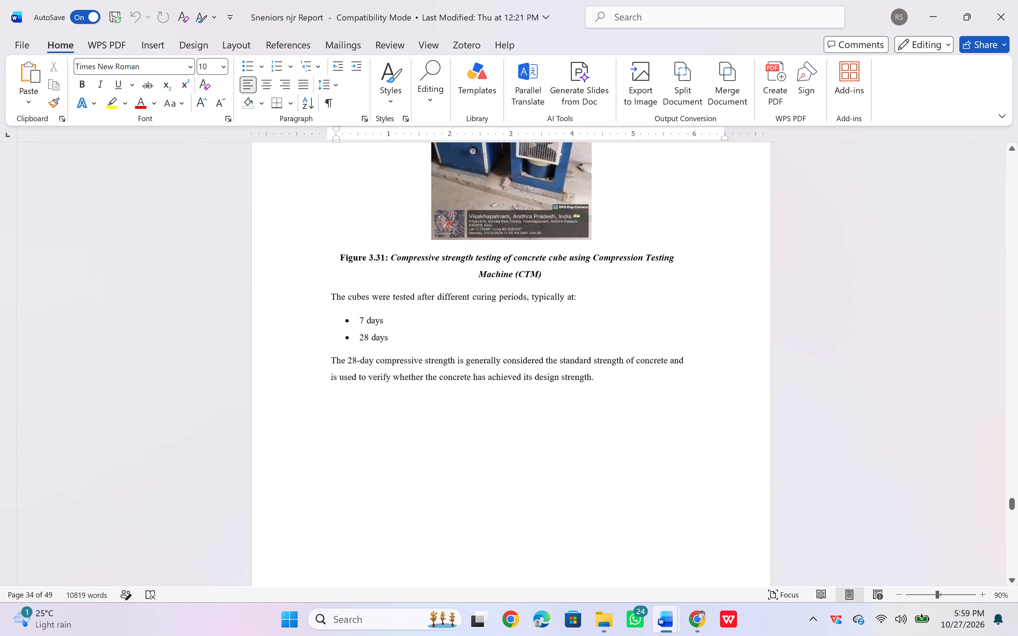
scroll(390, 436, "up", 2)
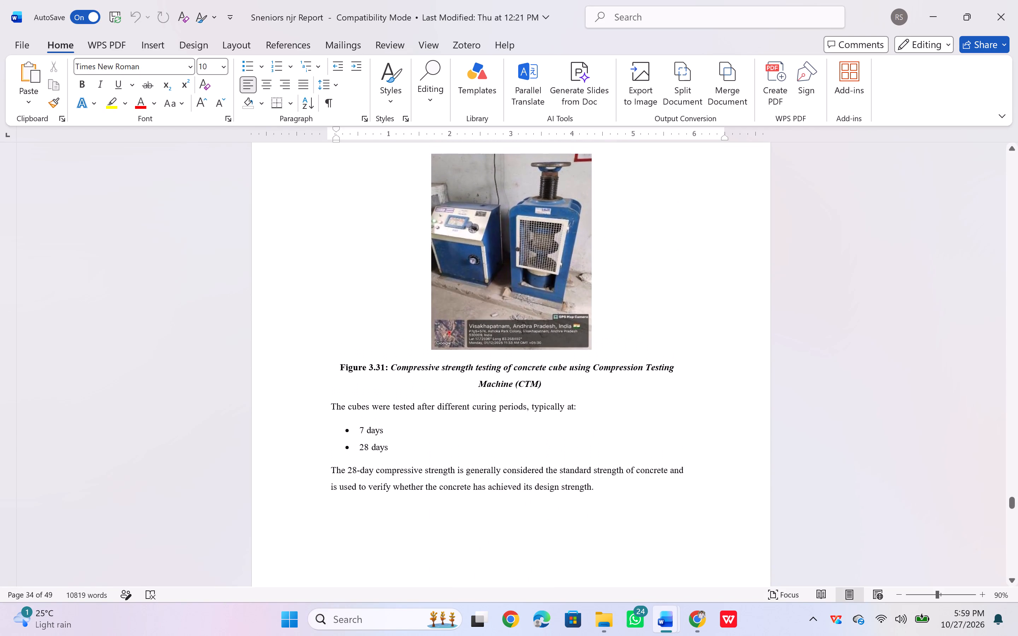
Copy the compression testing machine photo above the Figure 3.31 caption in the seniors' report.
scroll(390, 436, "up", 1)
left_click(498, 347)
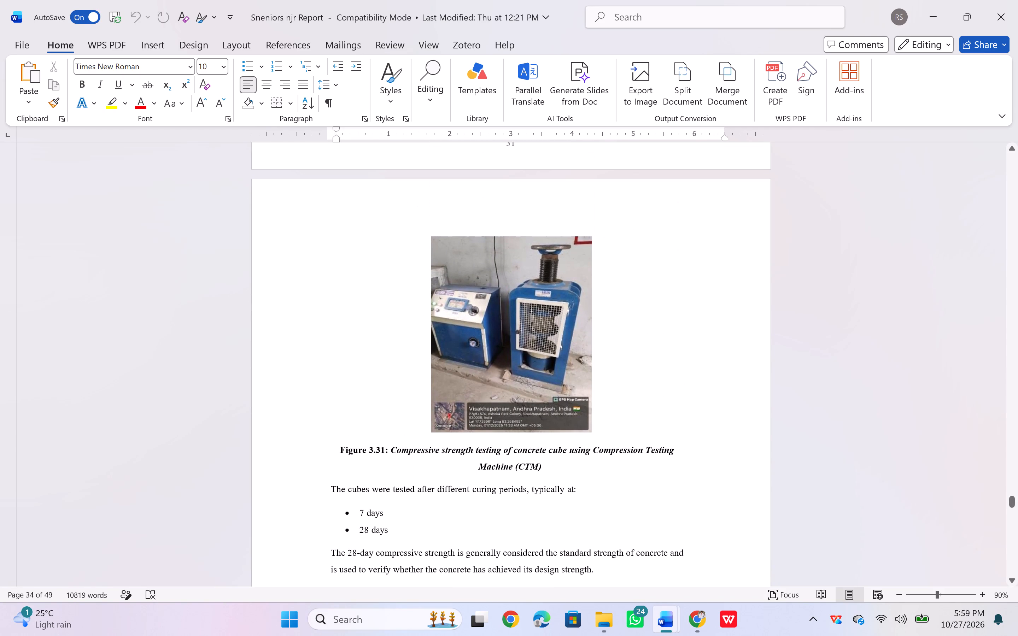
key("ctrl+c")
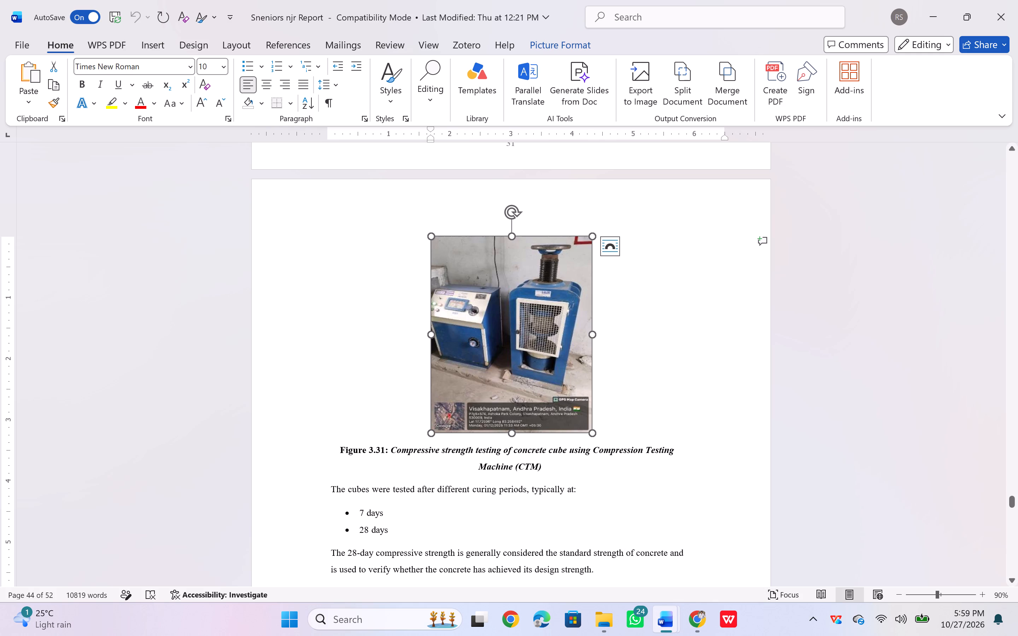
scroll(495, 420, "up", 5, "ctrl")
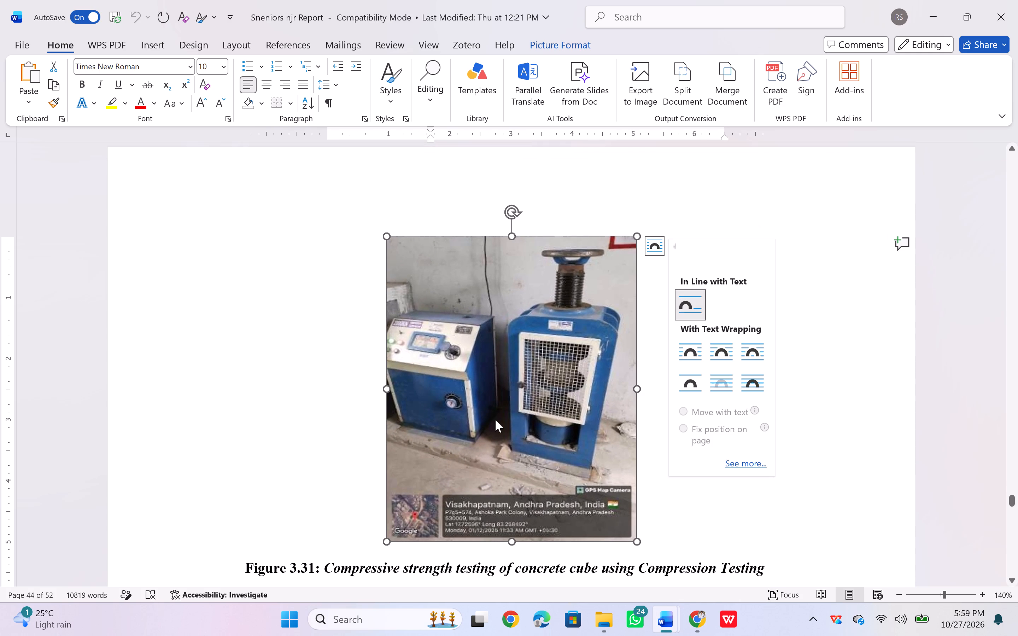
scroll(475, 522, "up", 3, "ctrl")
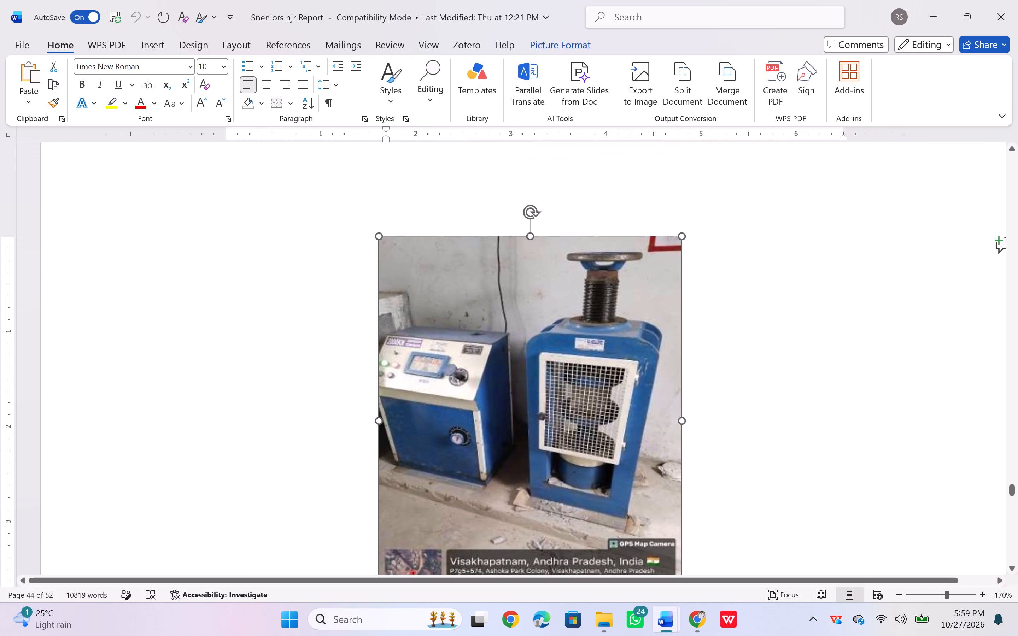
scroll(472, 544, "down", 1)
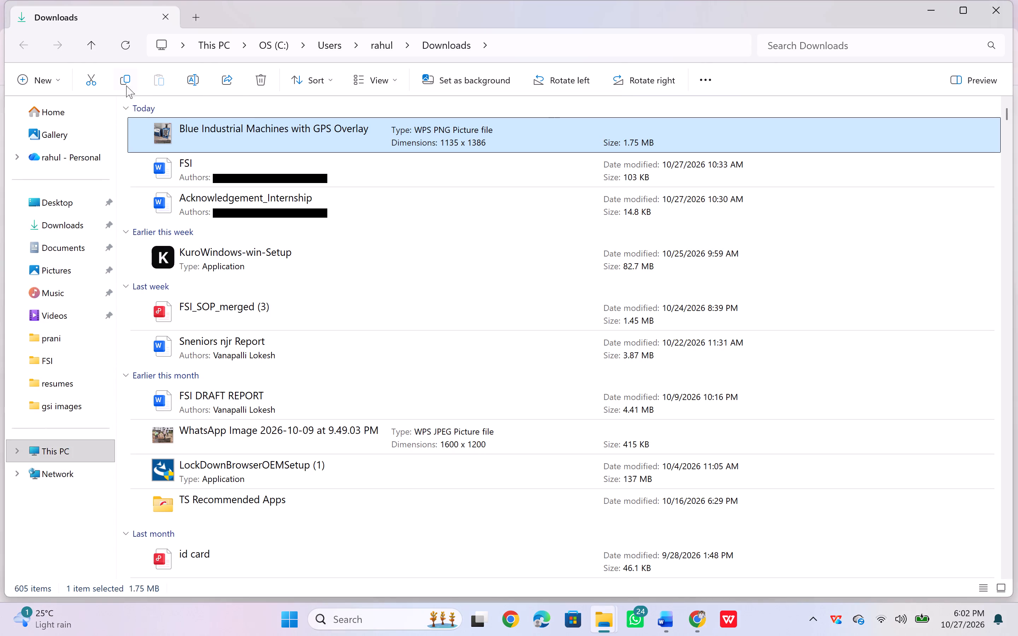
Copy the downloaded Blue Industrial Machines with GPS Overlay picture into the gsi images folder inside FSI.
left_click(123, 81)
double_click(52, 356)
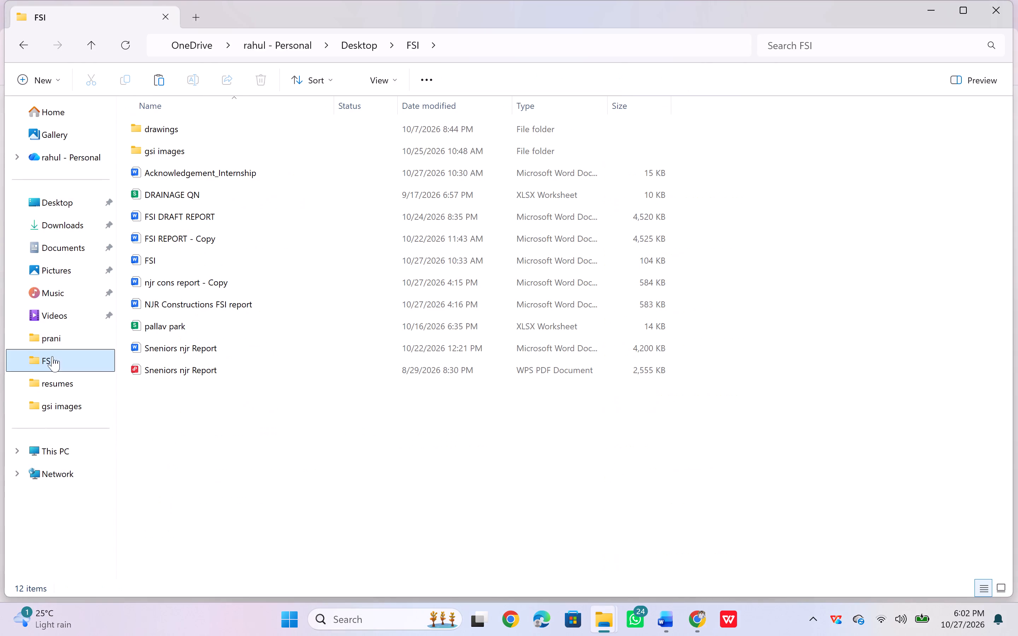
double_click(170, 148)
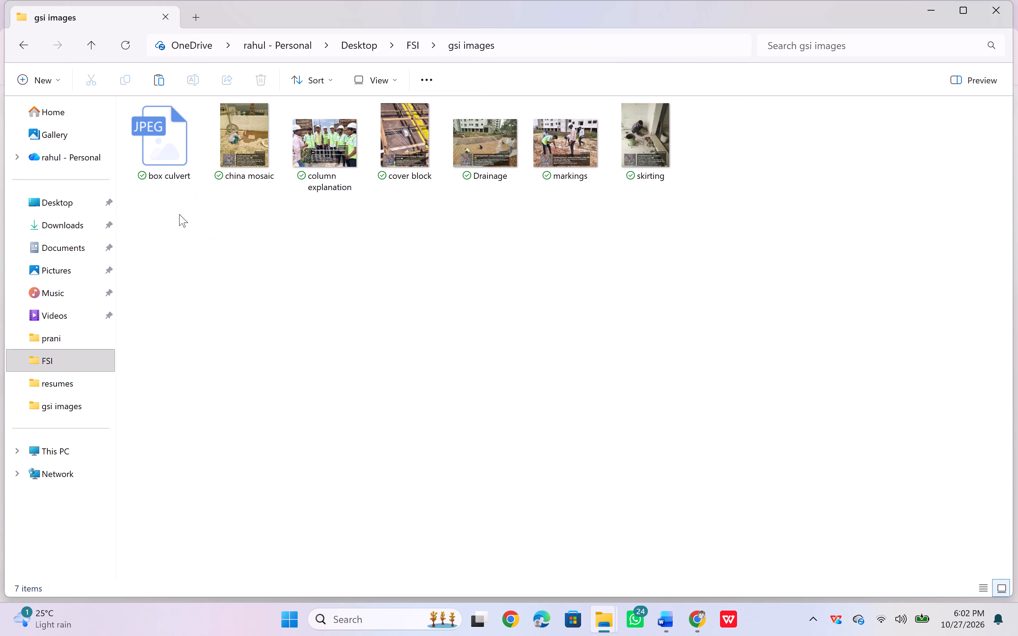
key("ctrl+v")
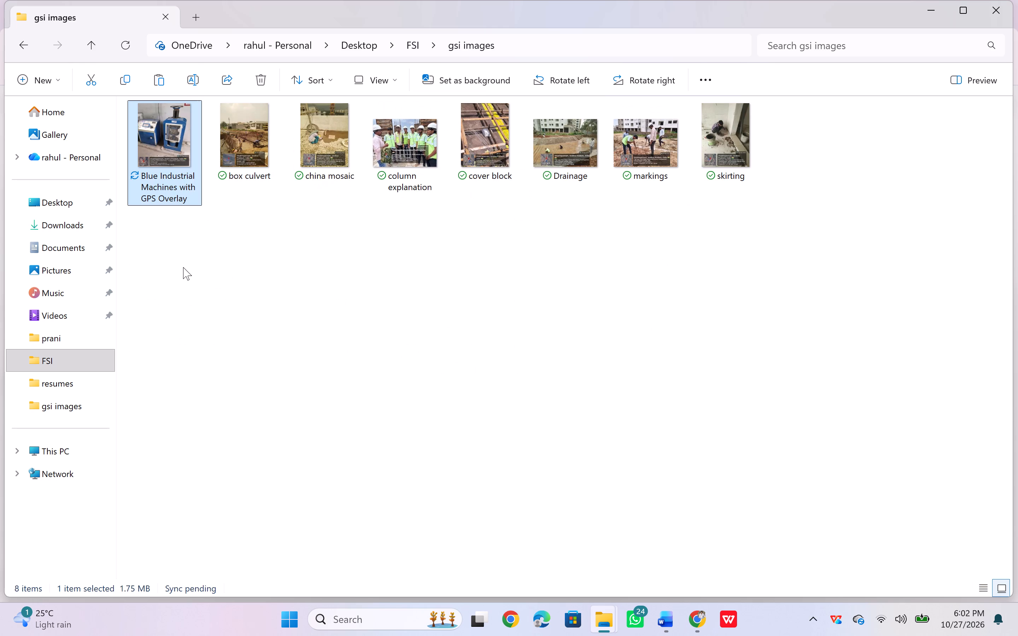
Copy the picture file from gsi images and paste it after the Fig. 3.19 reference in the njr cons report in Word.
left_click(127, 77)
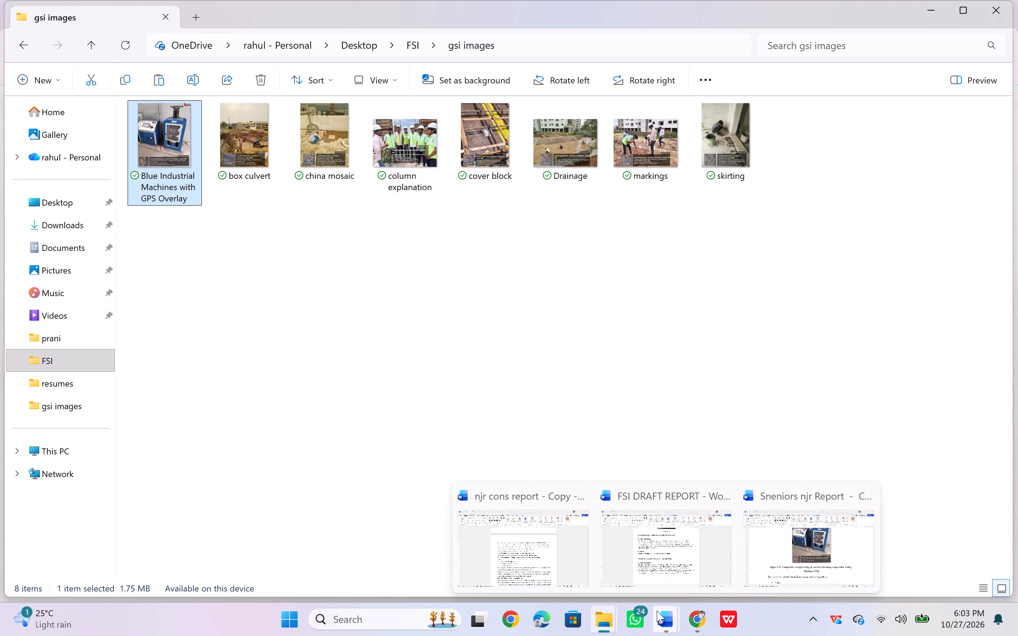
left_click(538, 528)
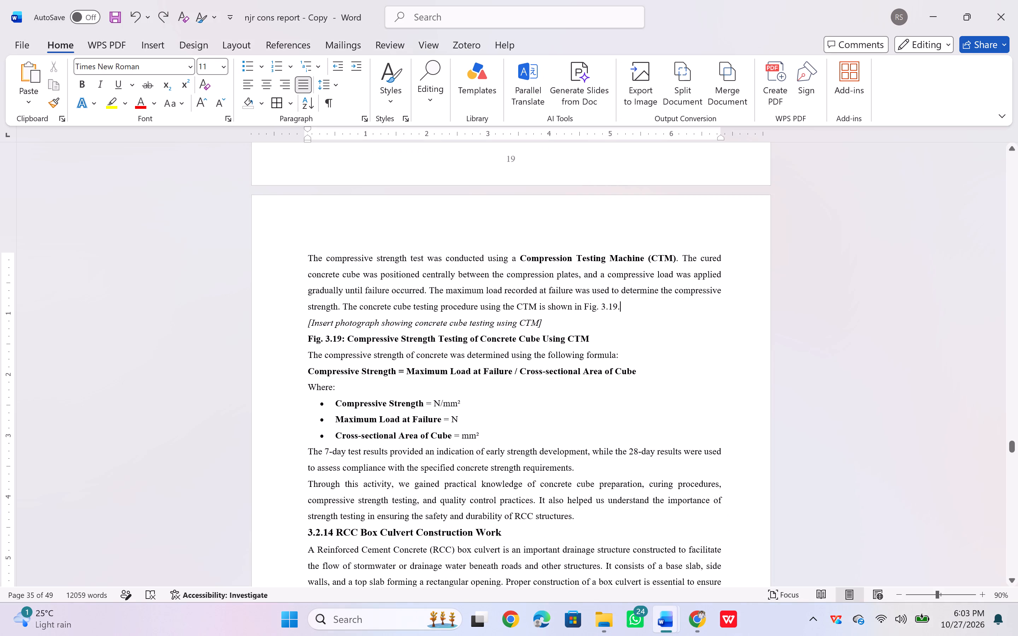
key("ctrl+v")
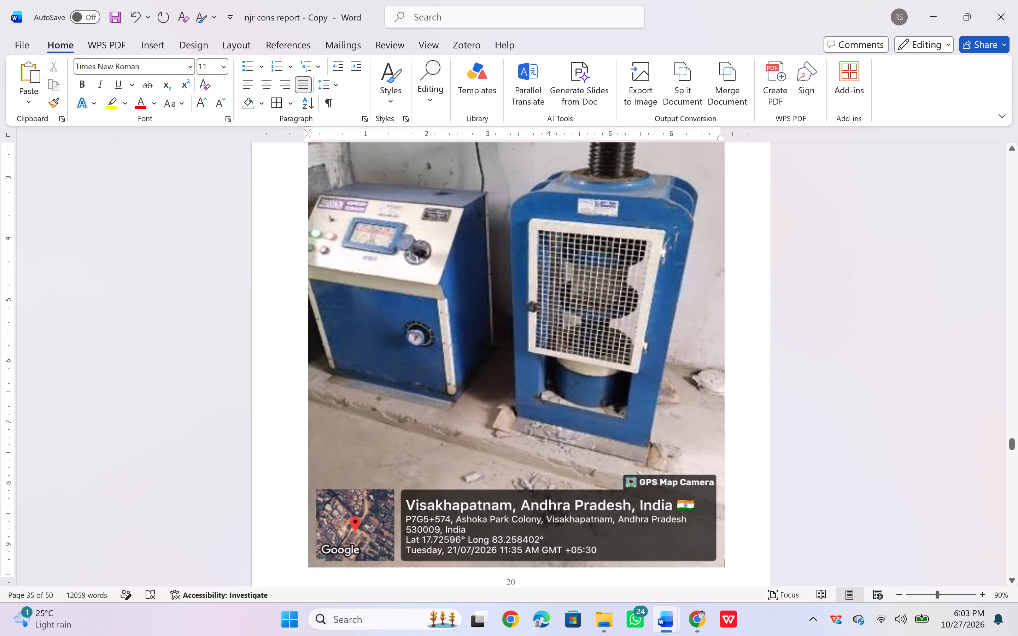
Shrink the pasted CTM photo proportionally to about 2.2 inches wide.
scroll(309, 565, "down", 1)
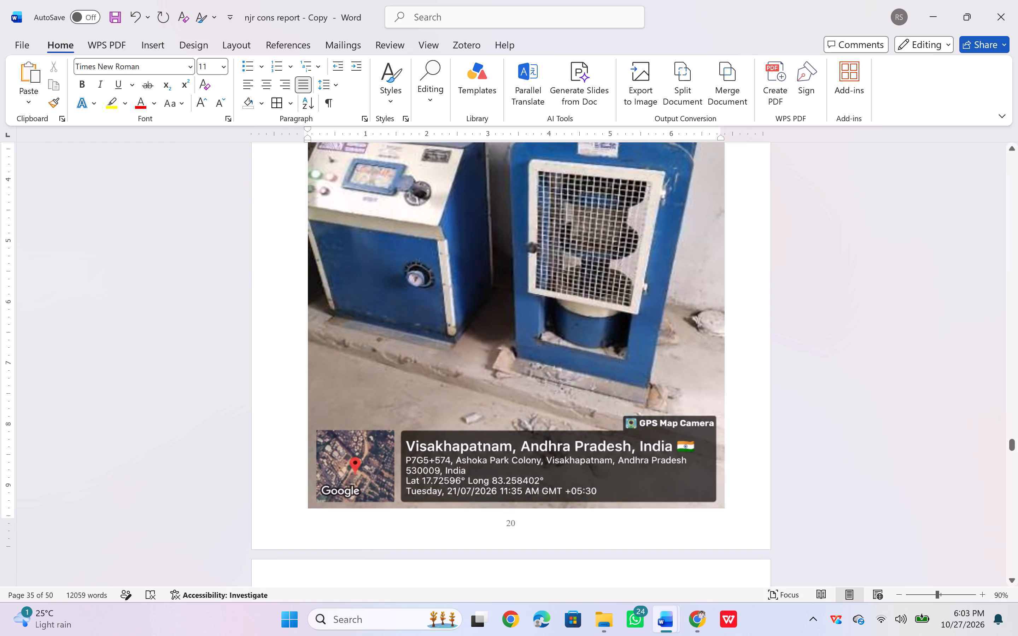
left_click_drag(311, 501, 317, 490)
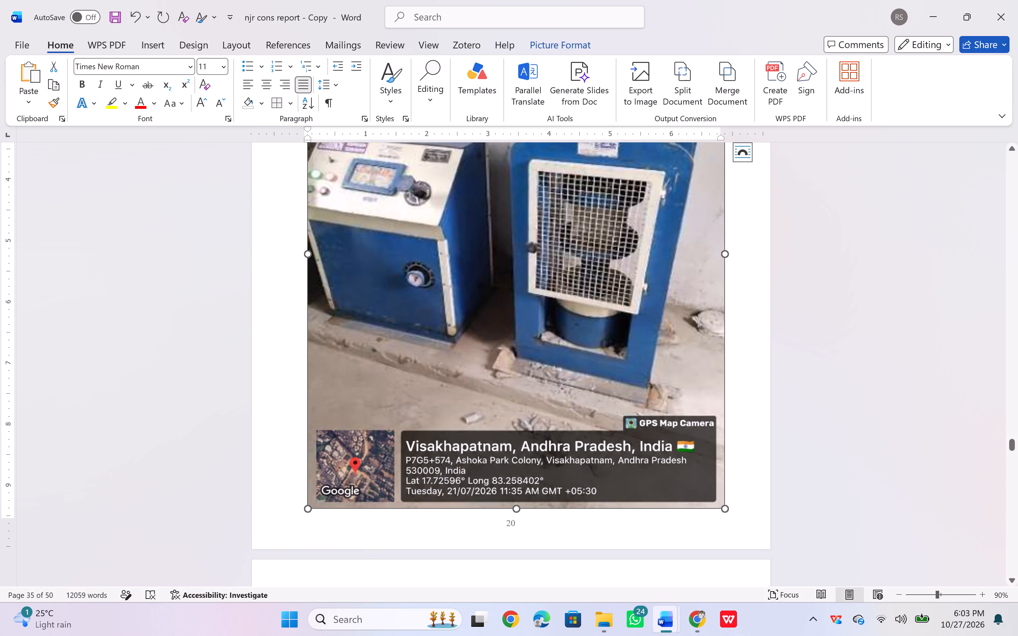
left_click_drag(307, 505, 350, 374)
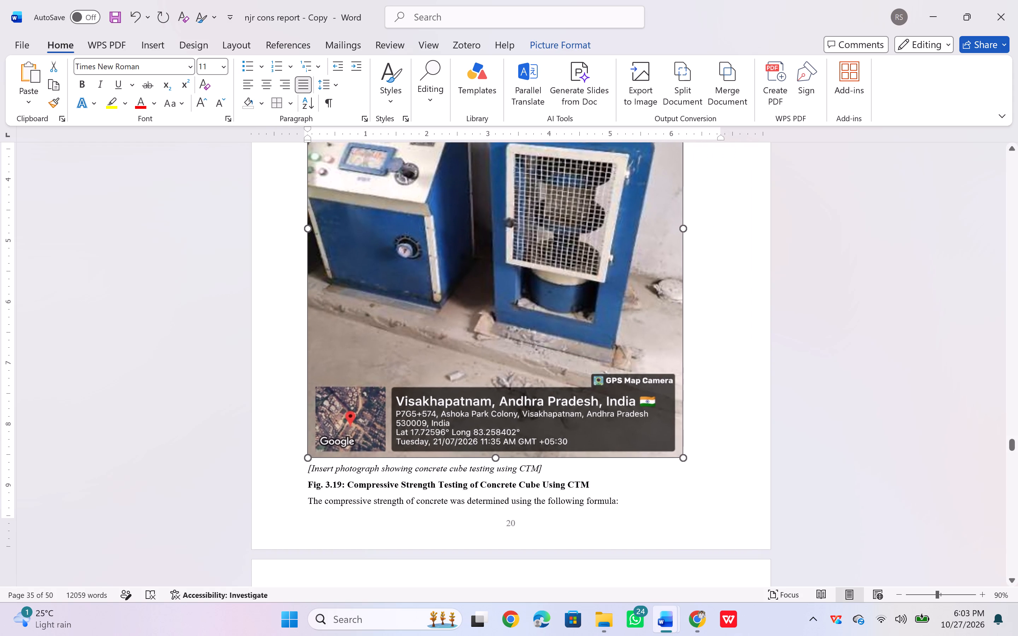
left_click_drag(350, 374, 447, 51)
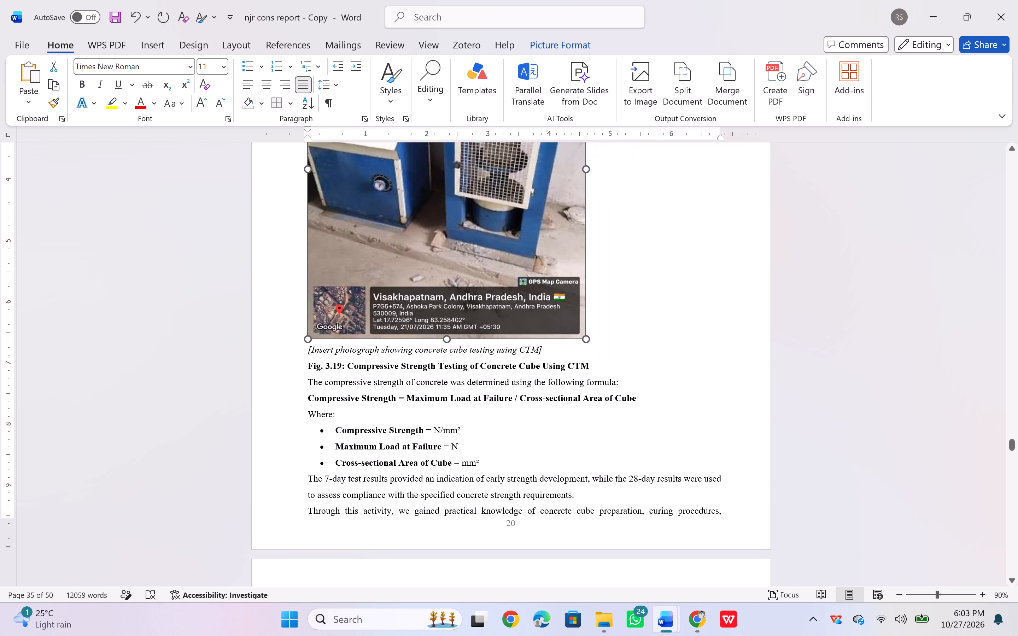
left_click_drag(447, 51, 470, 46)
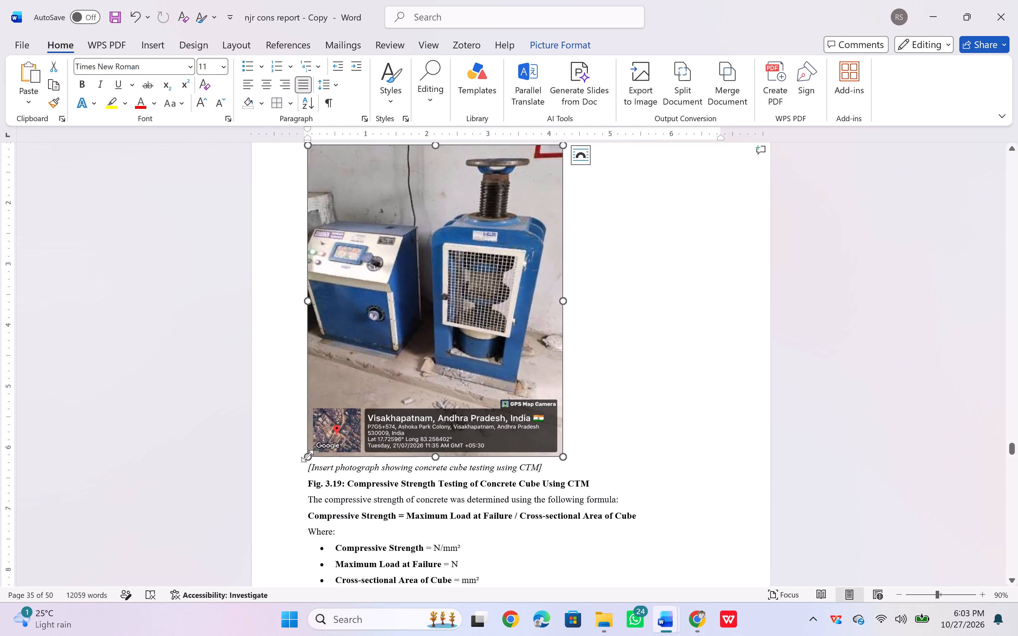
left_click_drag(307, 456, 356, 333)
left_click(378, 252)
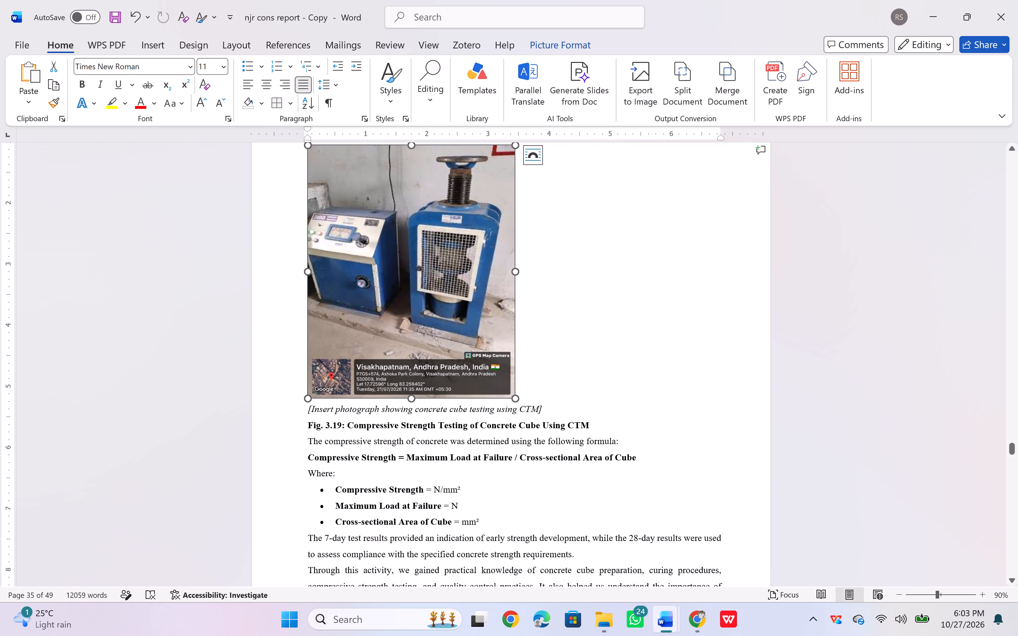
left_click_drag(308, 397, 367, 234)
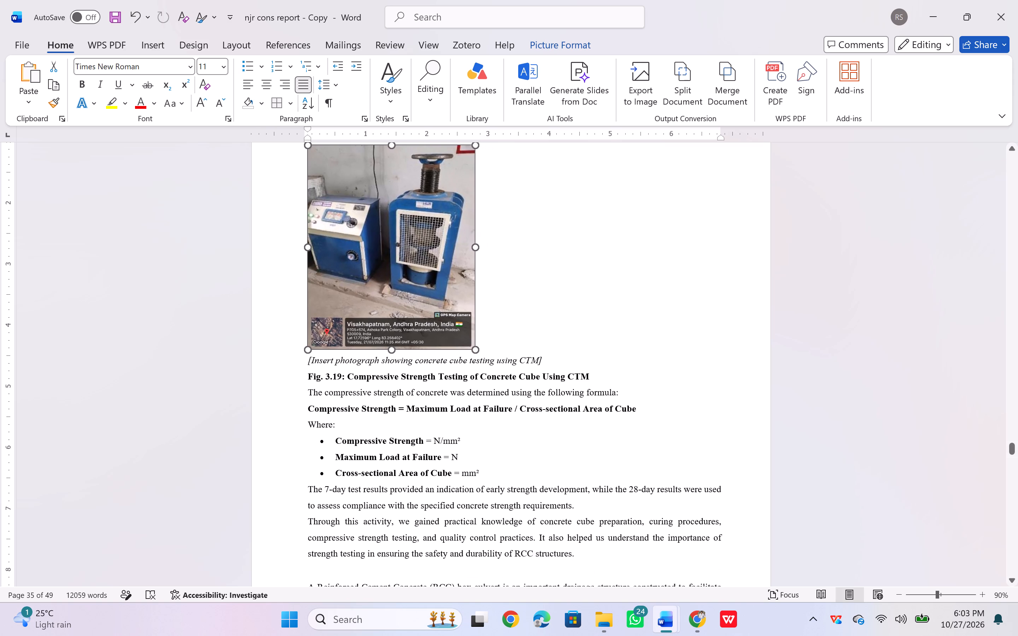
left_click_drag(367, 234, 381, 193)
Centre the paragraph containing the CTM photo and enlarge the photo slightly to about 2.4 inches wide.
scroll(371, 217, "up", 2)
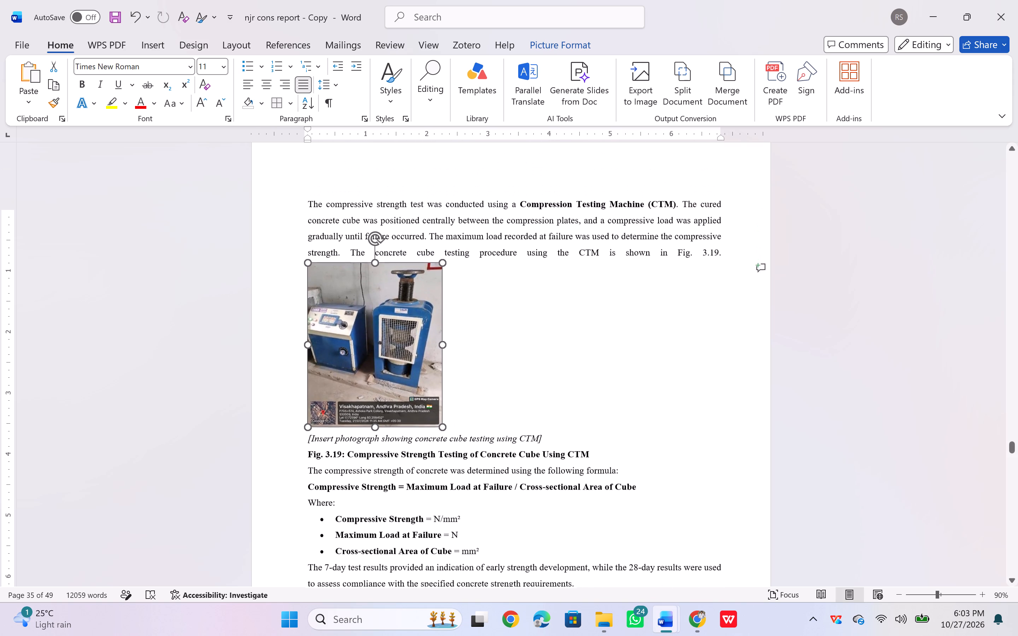
scroll(371, 217, "up", 1)
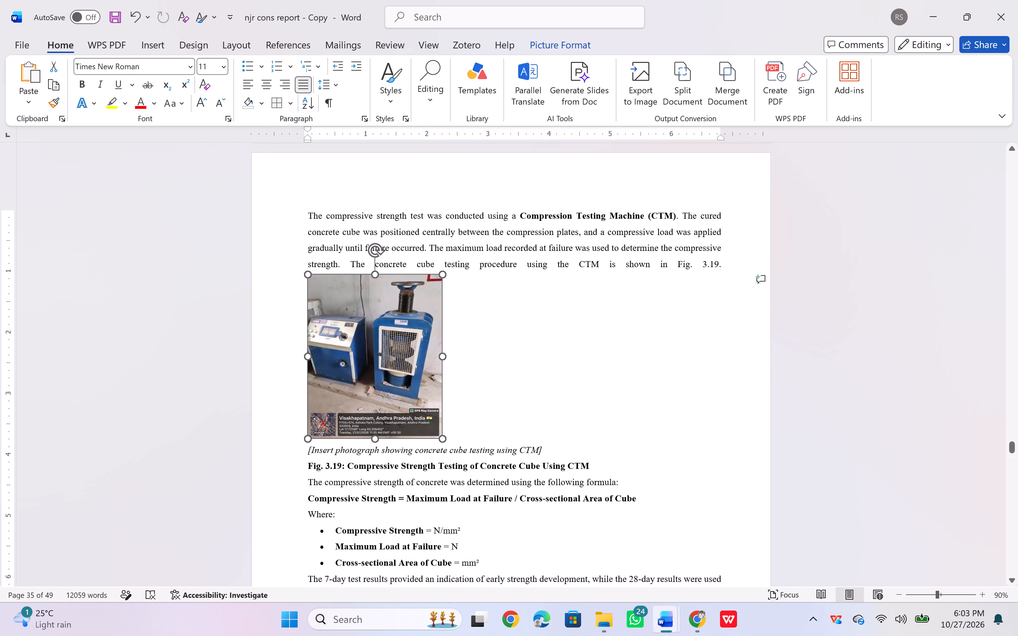
left_click(269, 85)
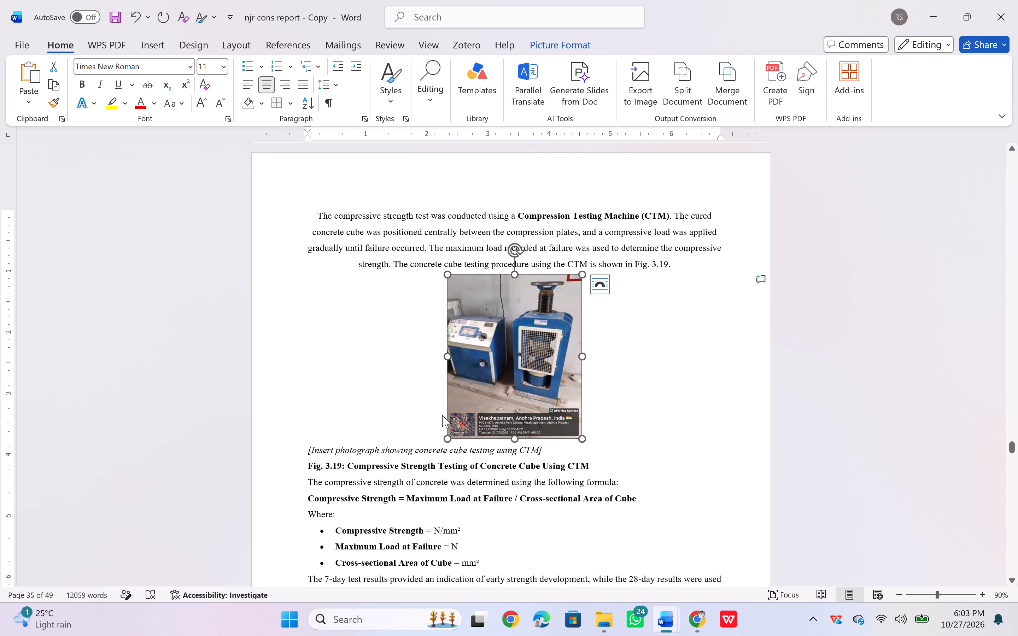
left_click_drag(448, 437, 446, 440)
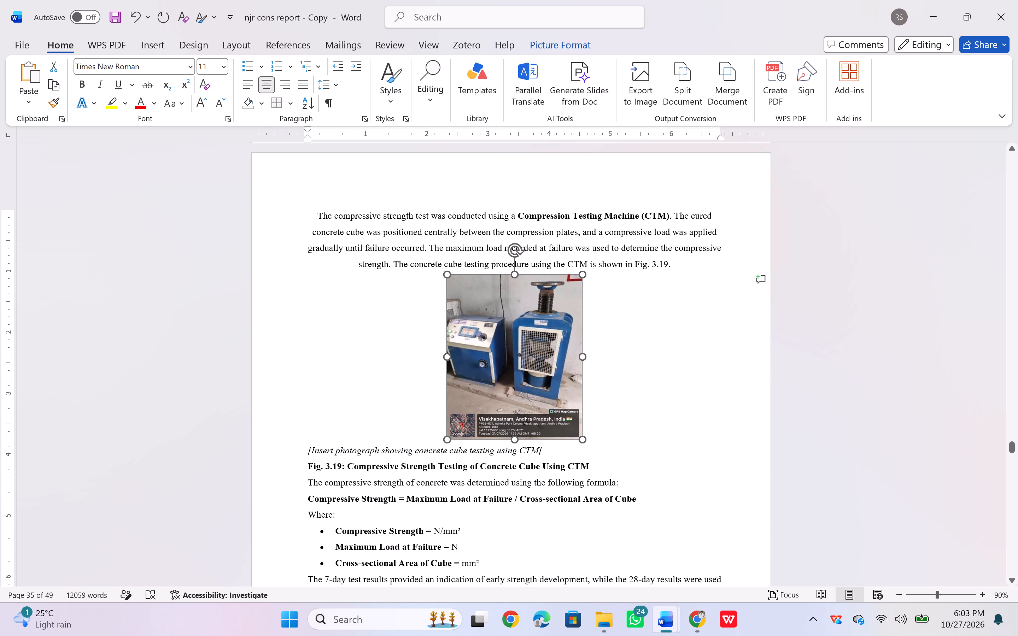
left_click_drag(446, 440, 438, 450)
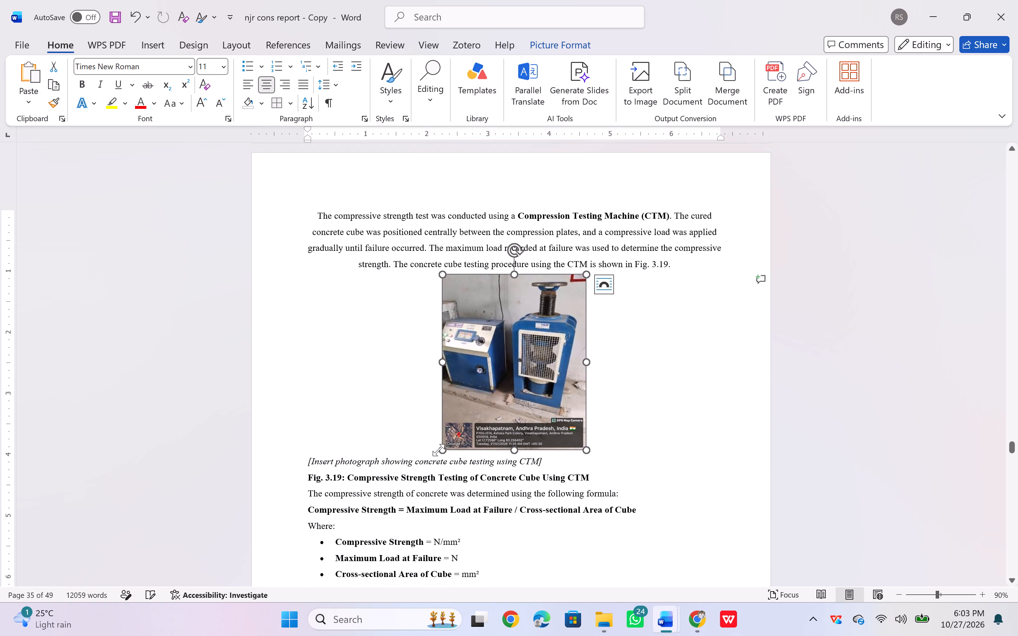
Delete the placeholder line "[Insert photograph showing concrete cube testing using CTM]" above the Fig. 3.19 caption.
triple_click(388, 464)
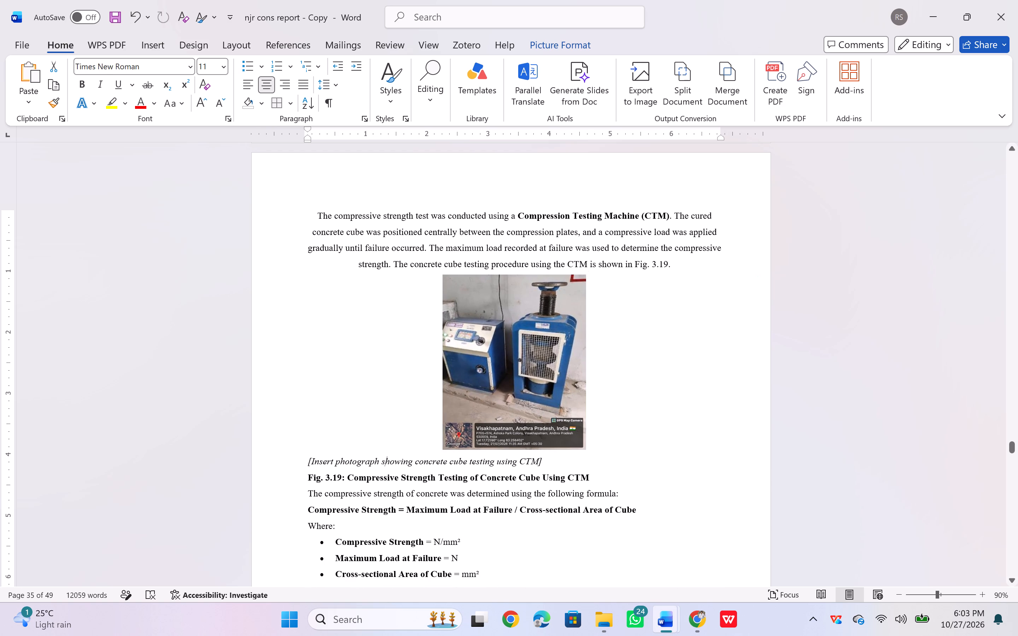
key("Delete")
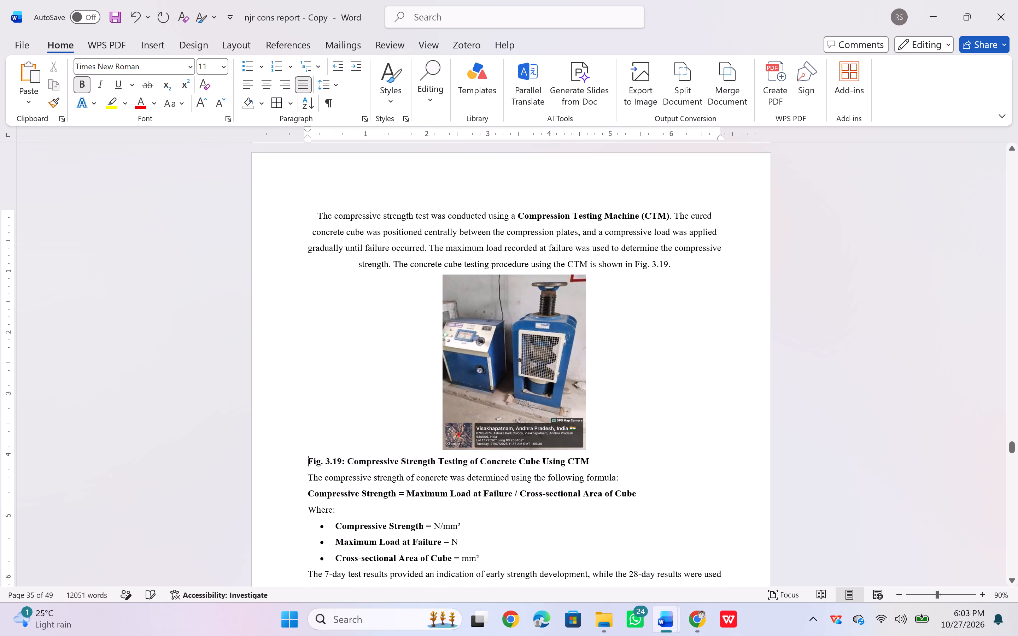
Centre the Fig. 3.19 caption about compressive strength testing and add space after its paragraph.
triple_click(388, 464)
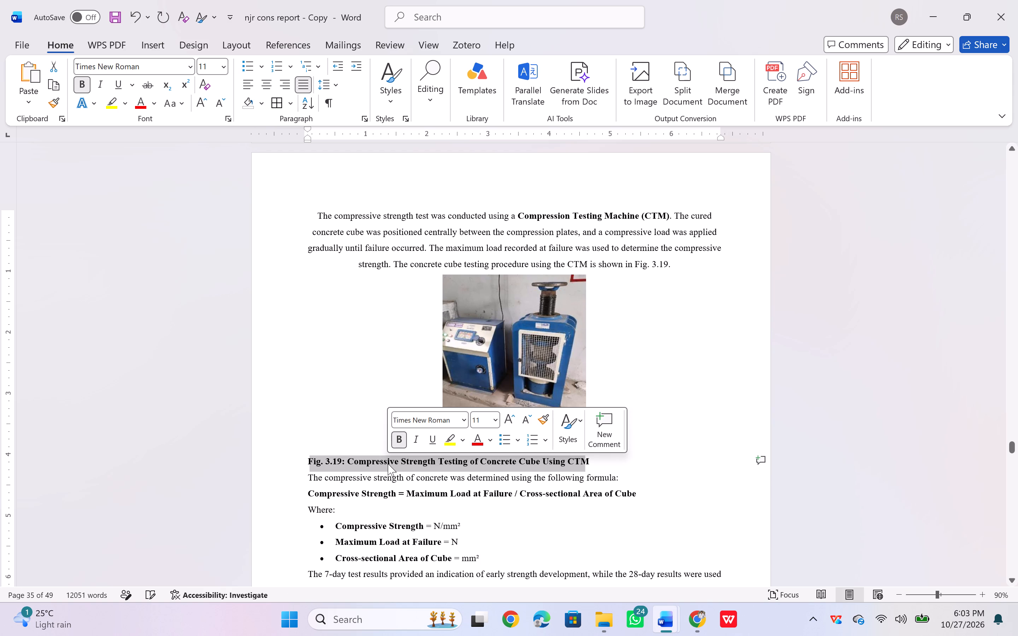
left_click(264, 90)
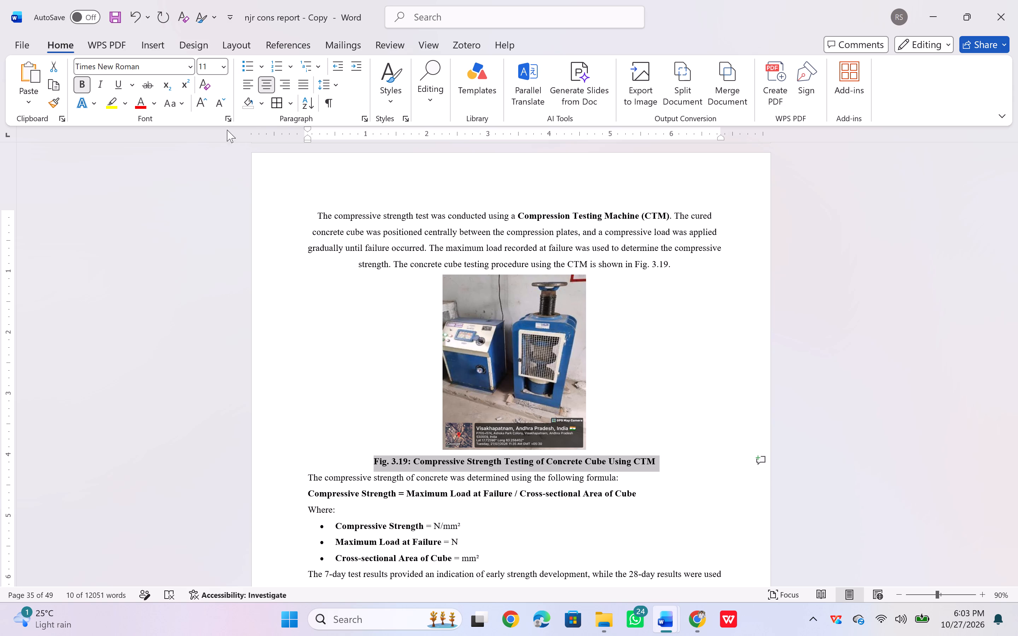
left_click(335, 86)
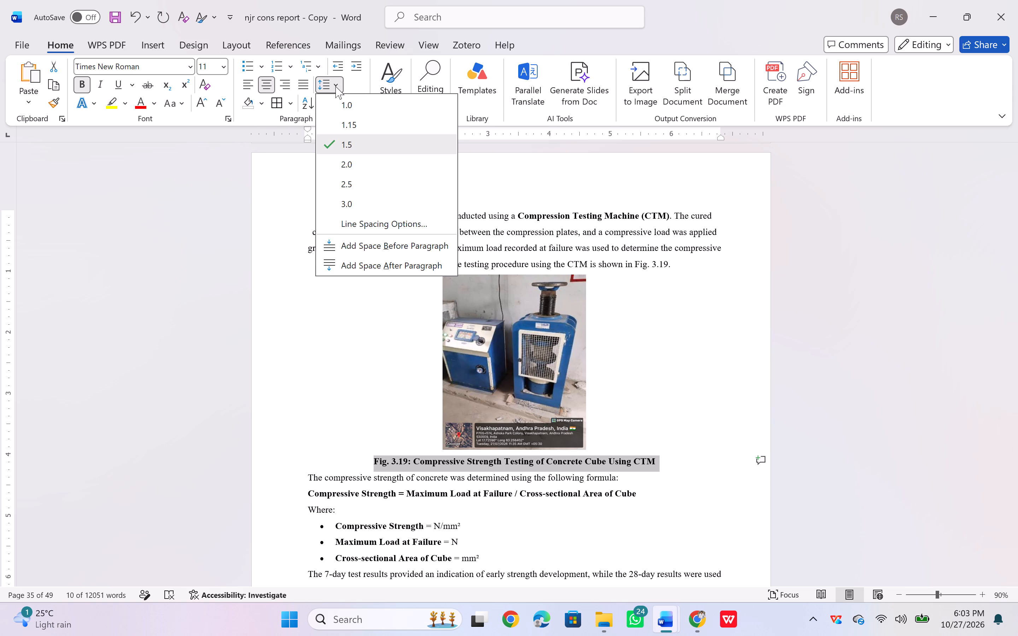
left_click(352, 263)
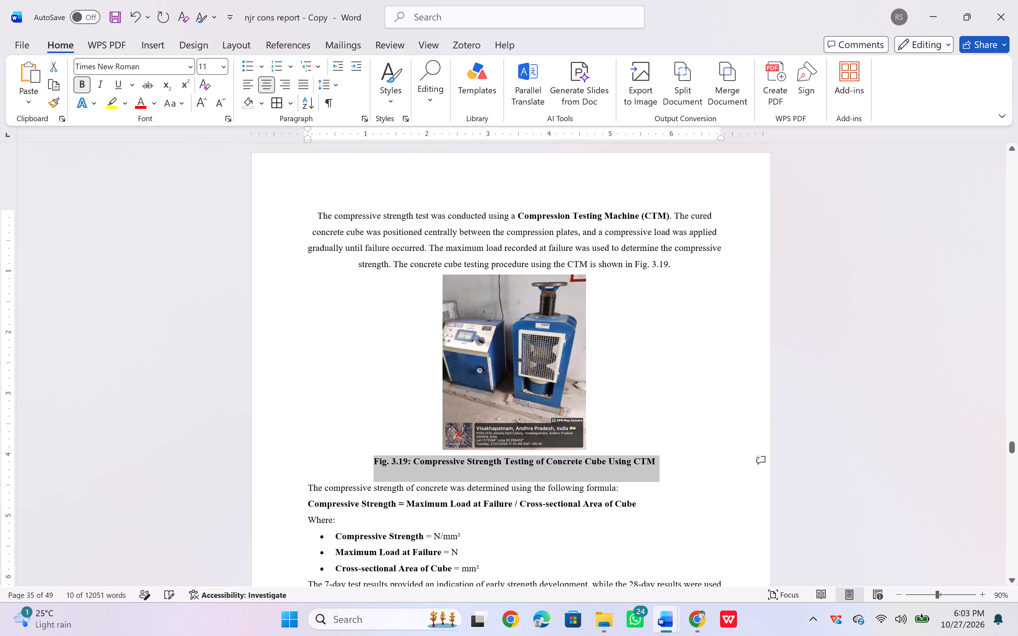
Justify the compressive strength test paragraph above the CTM photo.
scroll(341, 261, "up", 1)
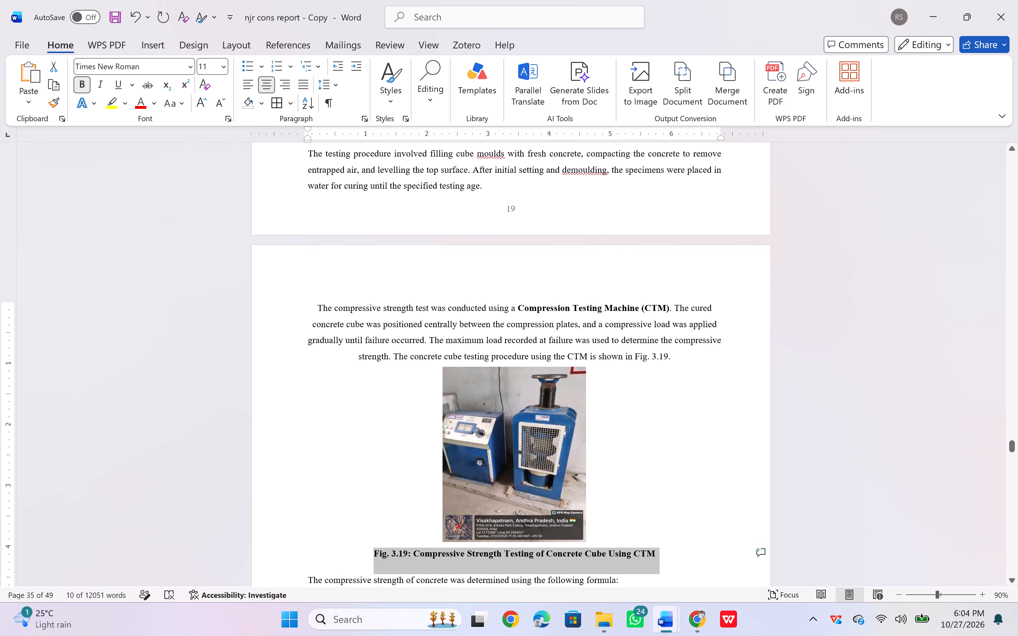
left_click_drag(313, 307, 653, 335)
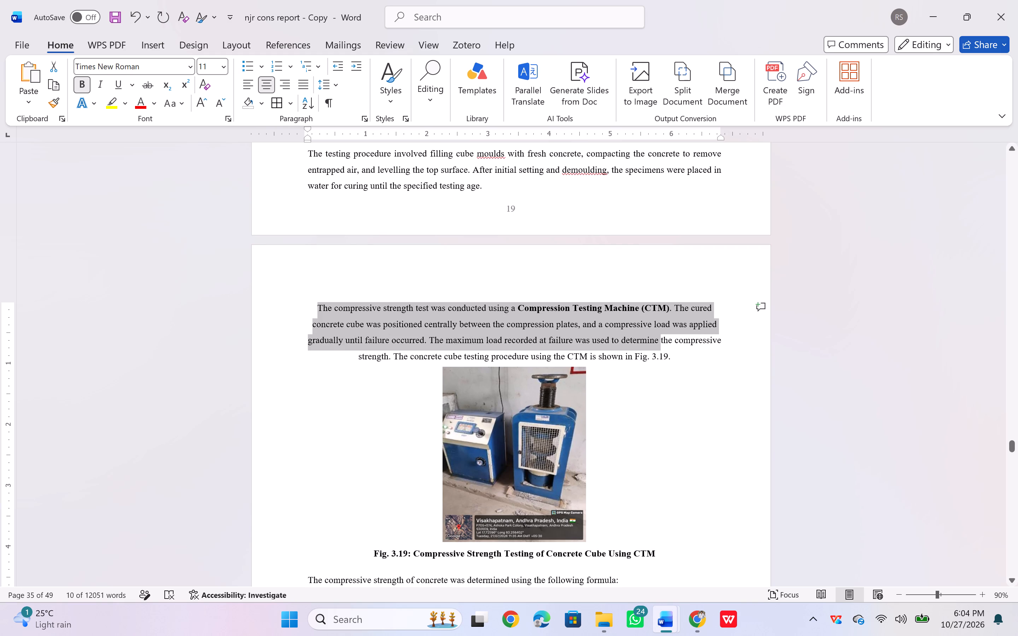
left_click_drag(653, 335, 671, 356)
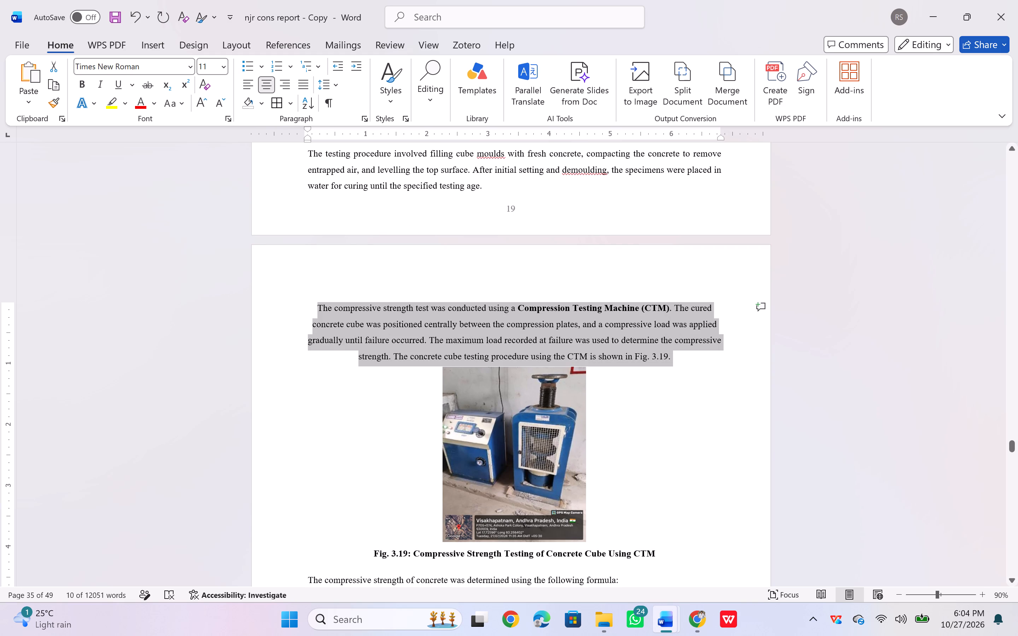
left_click(305, 79)
Put the CTM photo in its own paragraph below the Fig. 3.19 reference and centre it.
left_click(394, 410)
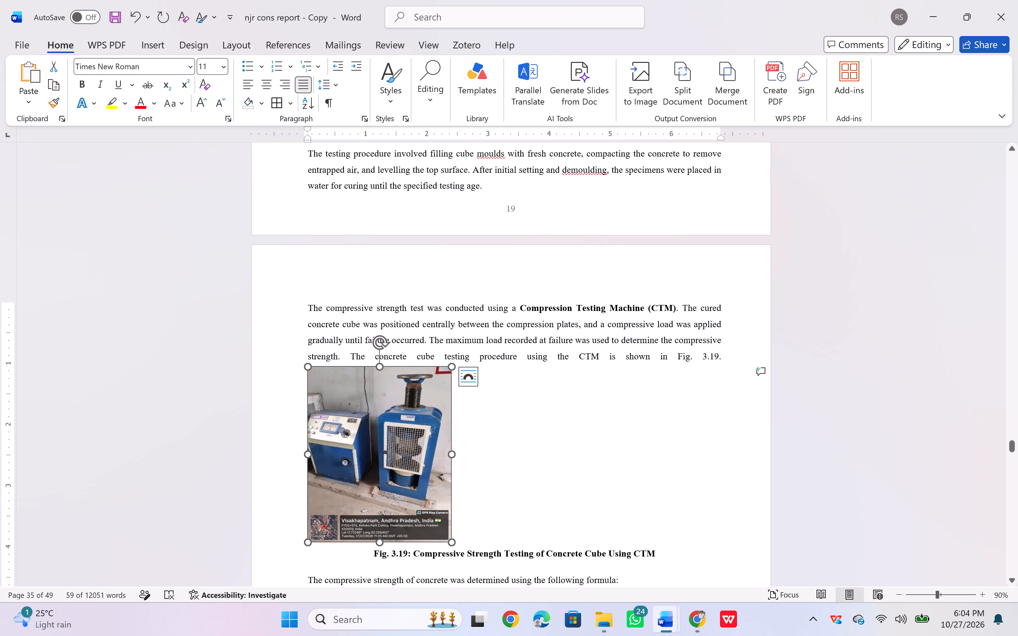
left_click(721, 354)
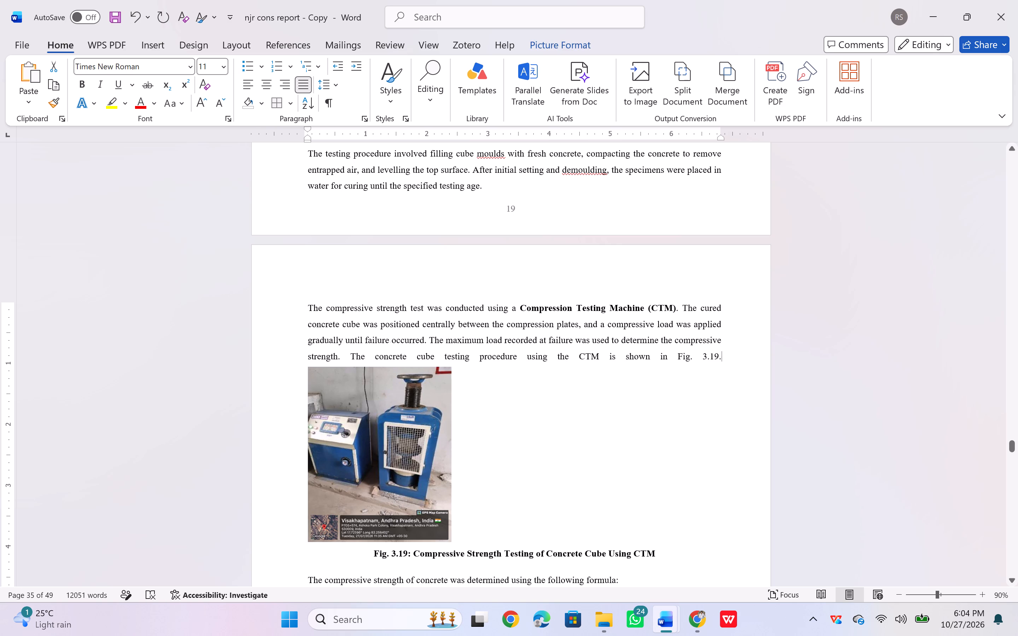
key("Return")
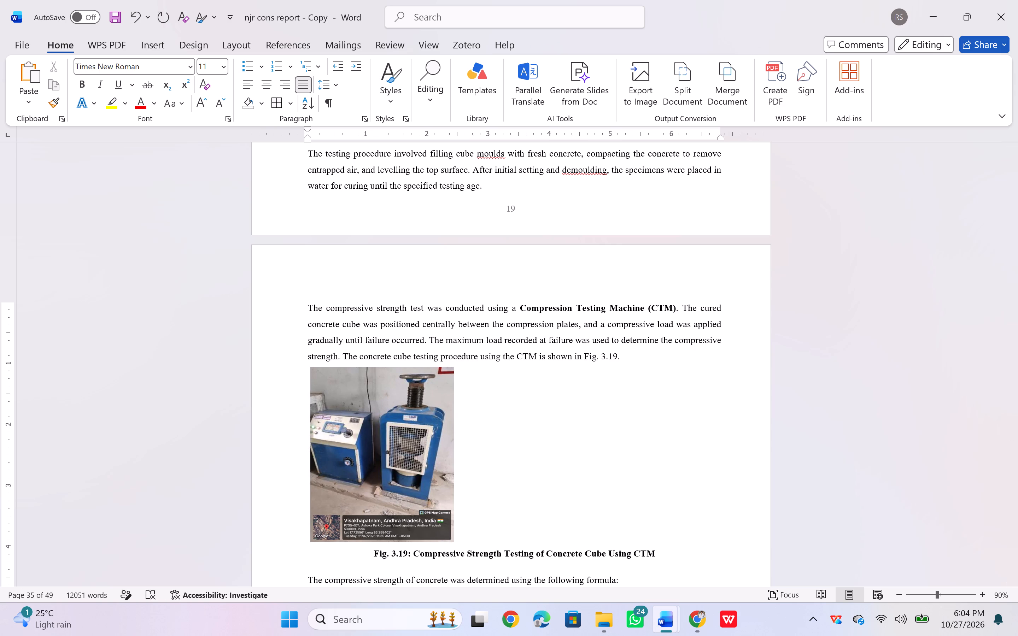
left_click(403, 454)
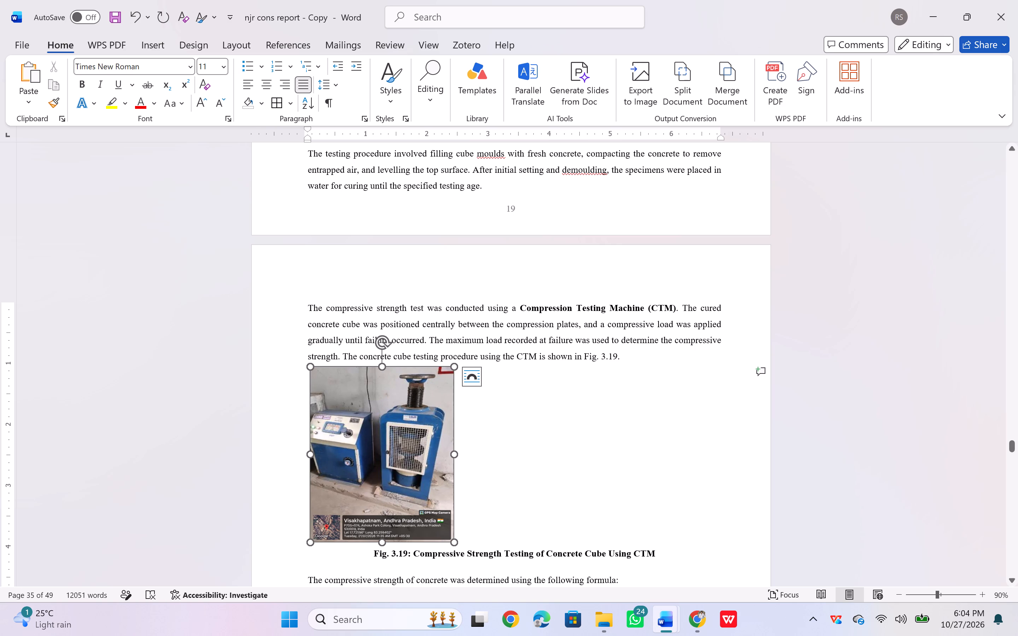
left_click(270, 85)
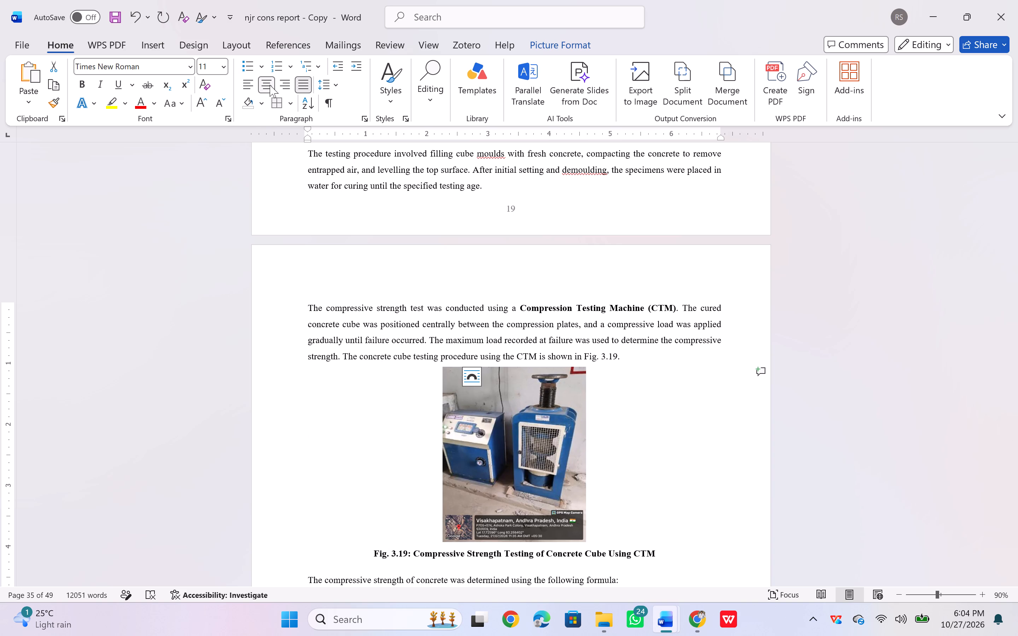
left_click(411, 414)
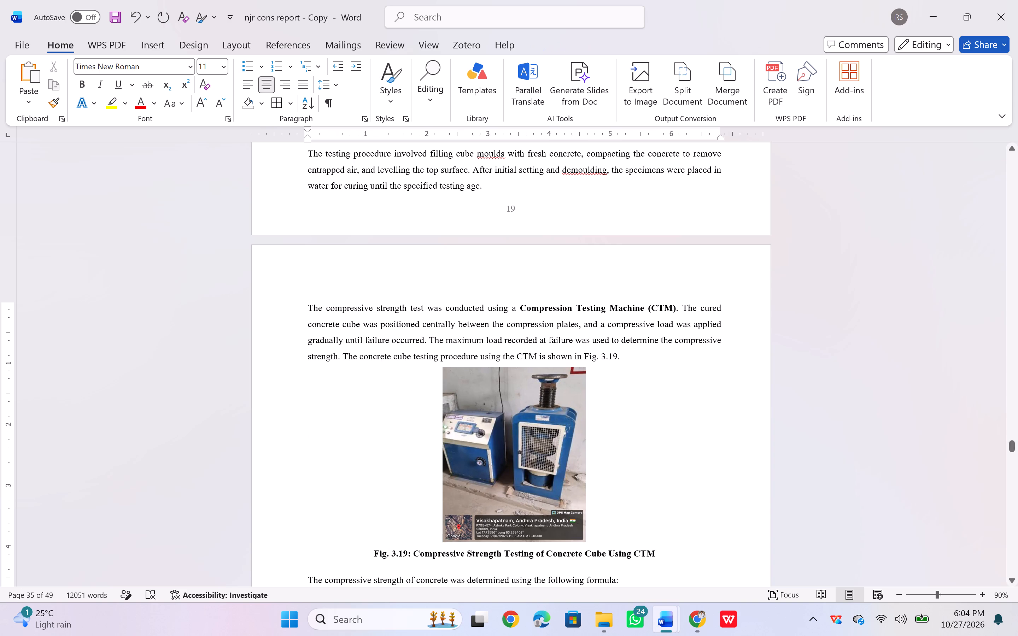
Locate the Fig. 3.20 box culvert photo placeholder in the report, and find a matching culvert construction photo in the FSI DRAFT REPORT document.
scroll(411, 414, "down", 2)
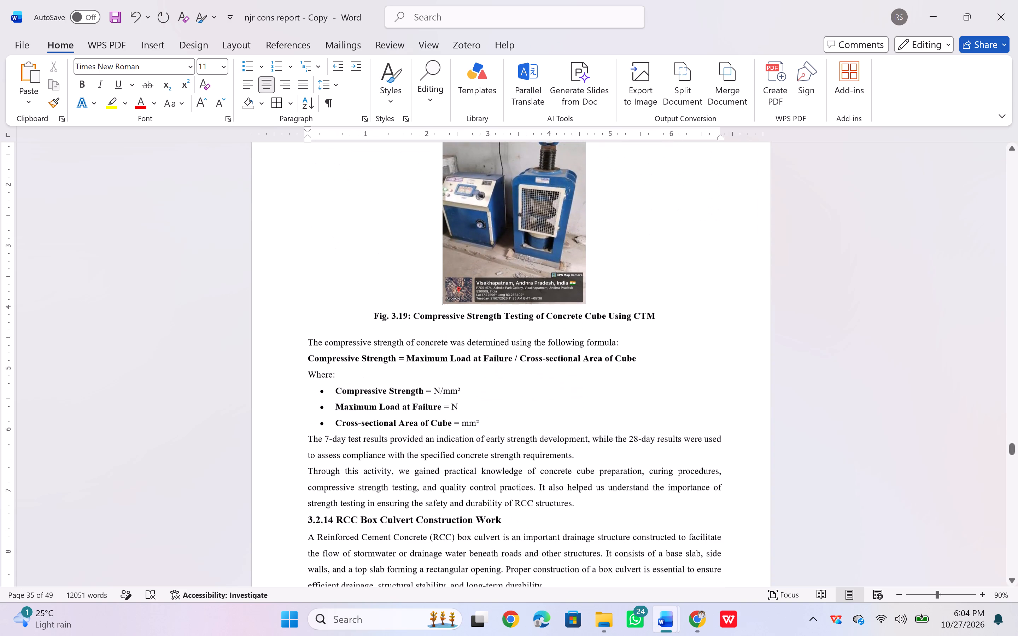
scroll(411, 414, "down", 2)
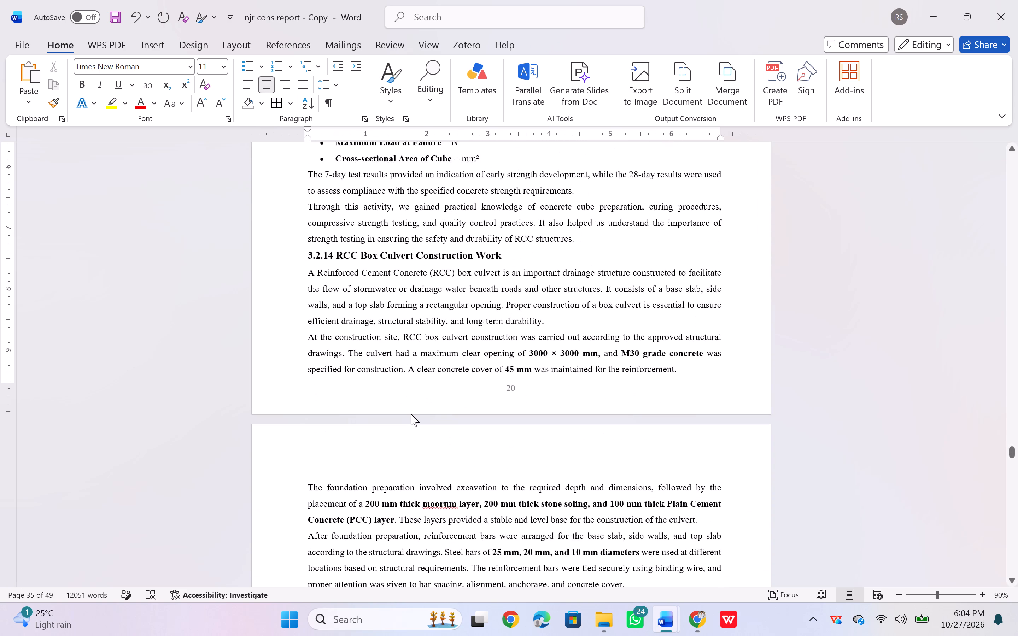
scroll(411, 414, "down", 3)
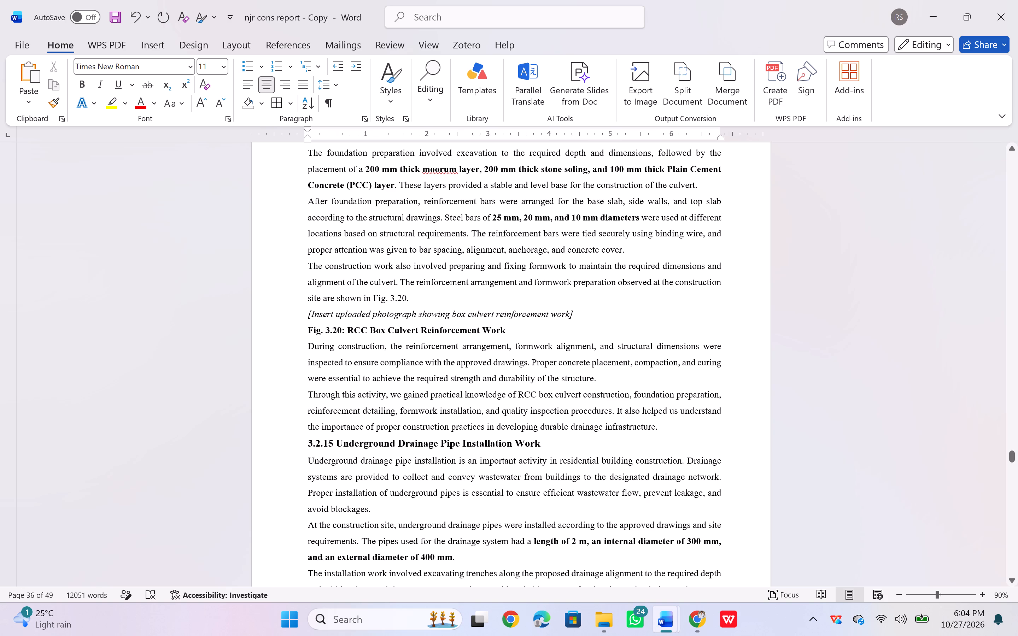
key("alt+Tab")
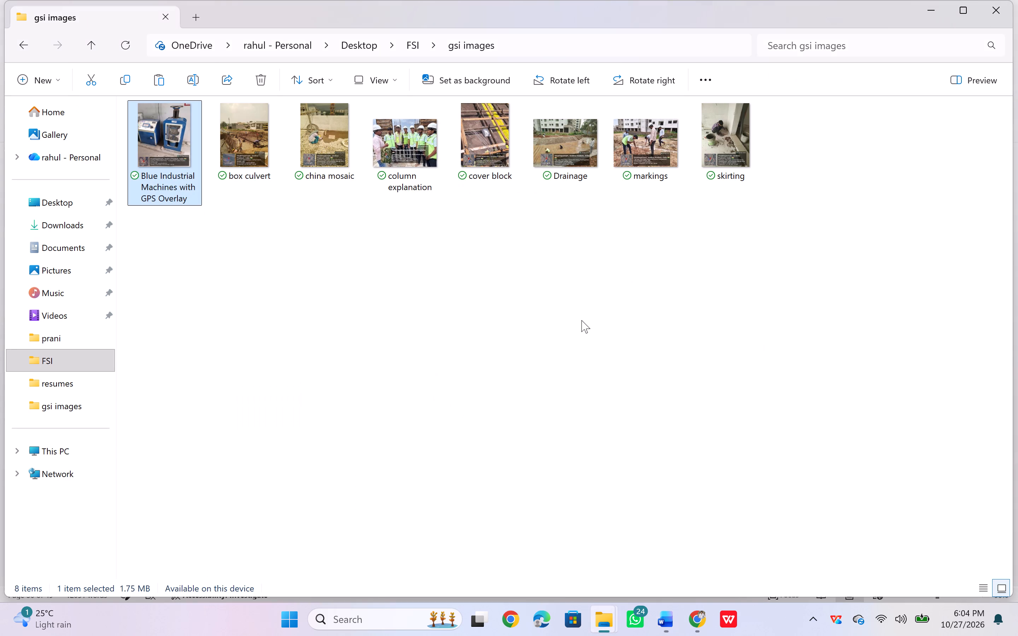
key("alt+Tab")
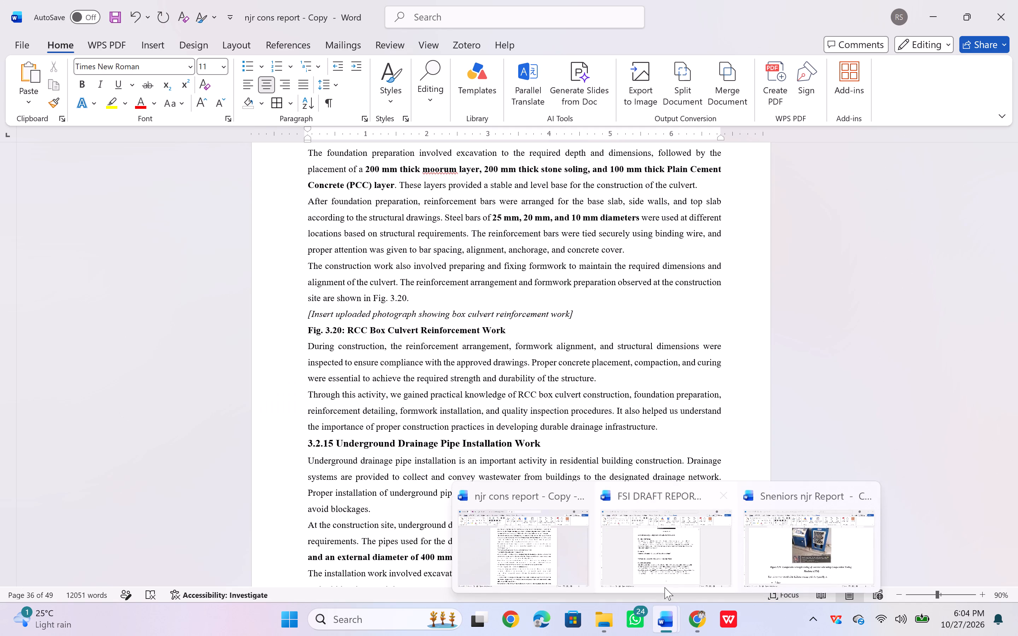
left_click(666, 555)
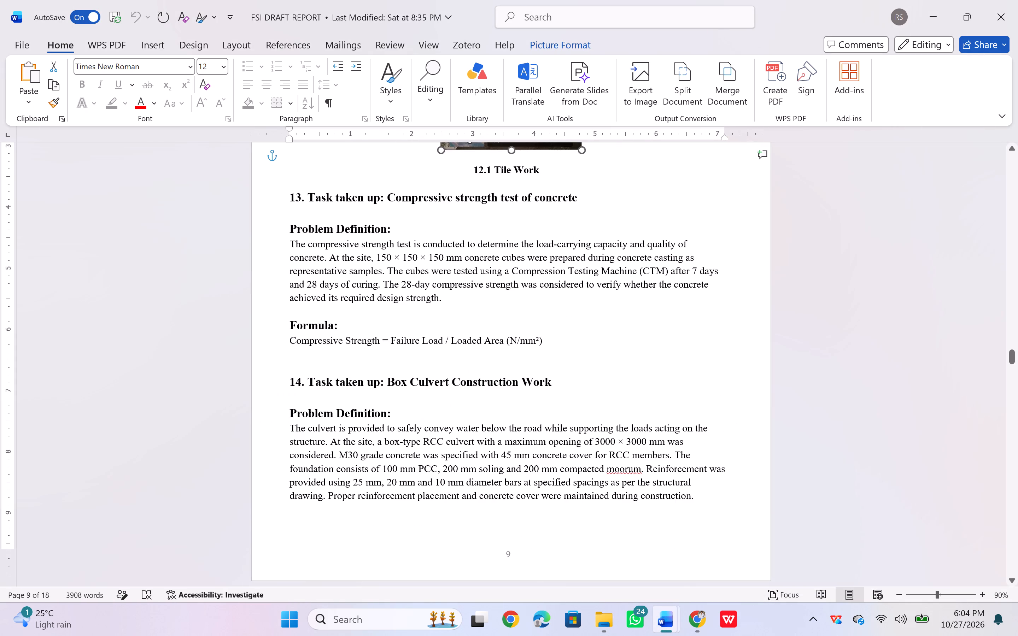
scroll(517, 513, "down", 4)
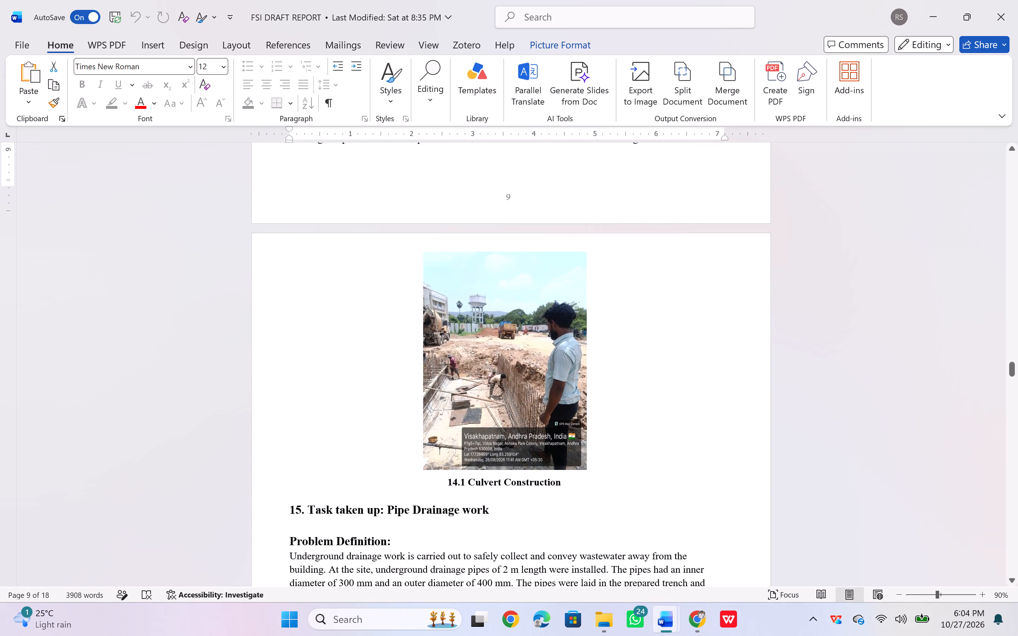
scroll(517, 513, "down", 2)
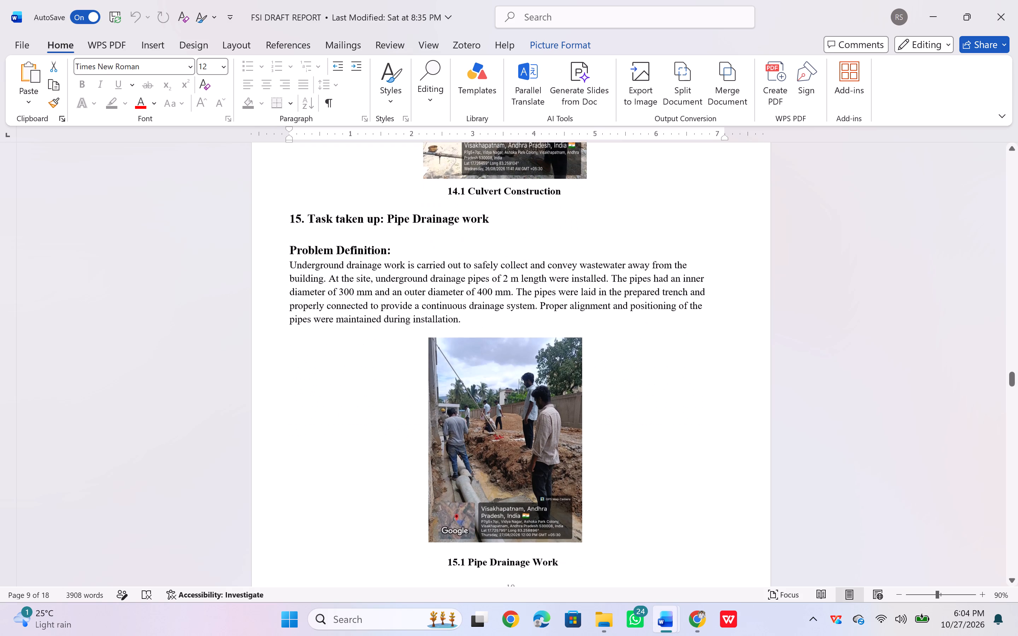
scroll(517, 513, "up", 1)
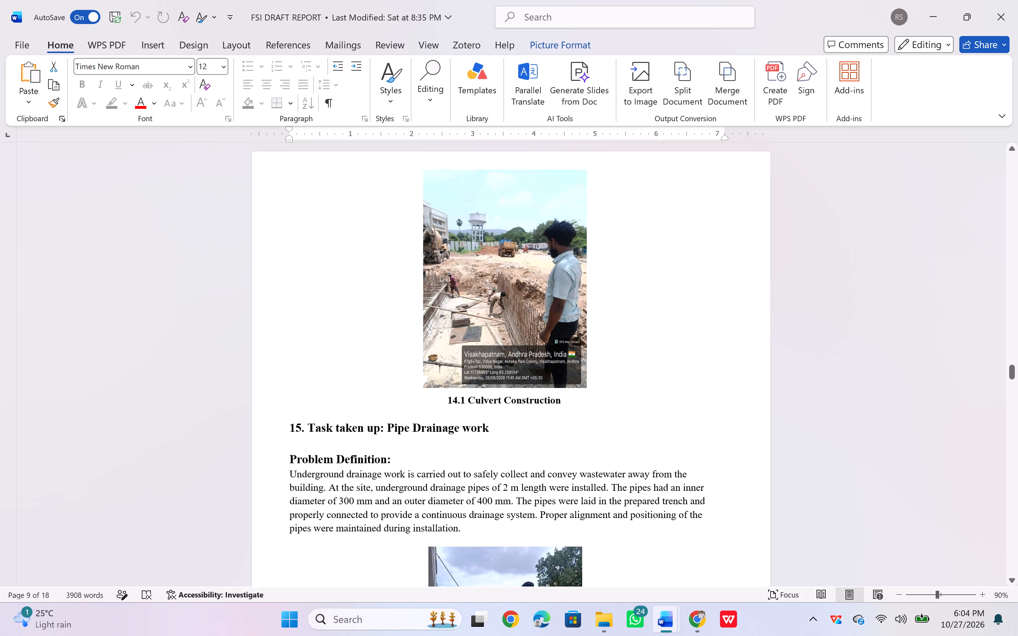
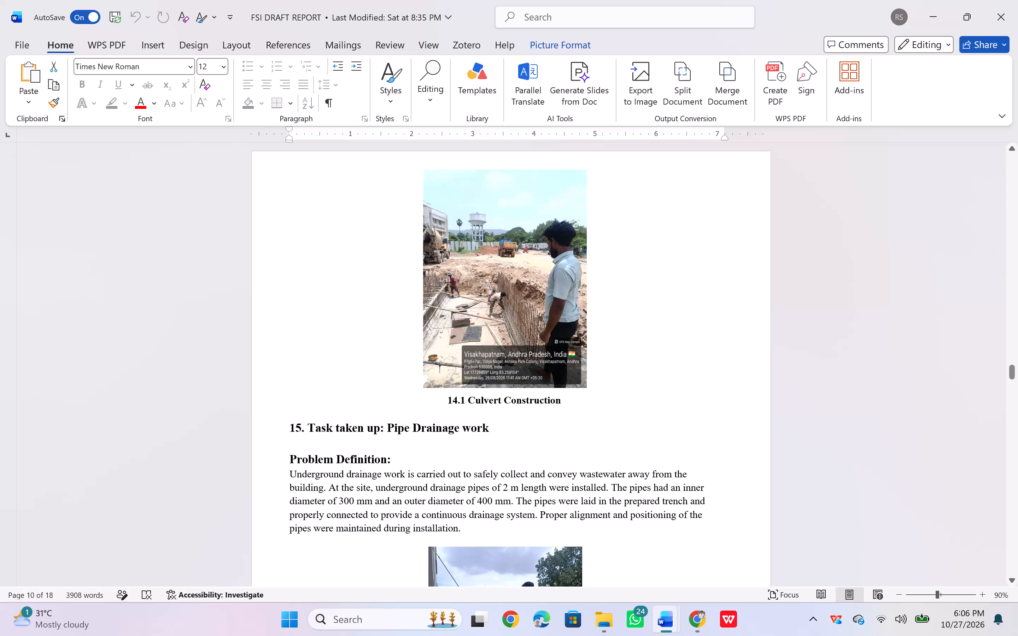
Copy the 14.1 Culvert Construction photo from FSI DRAFT REPORT into a new paragraph below the Fig. 3.20 reference in the njr cons report.
key("alt+Tab")
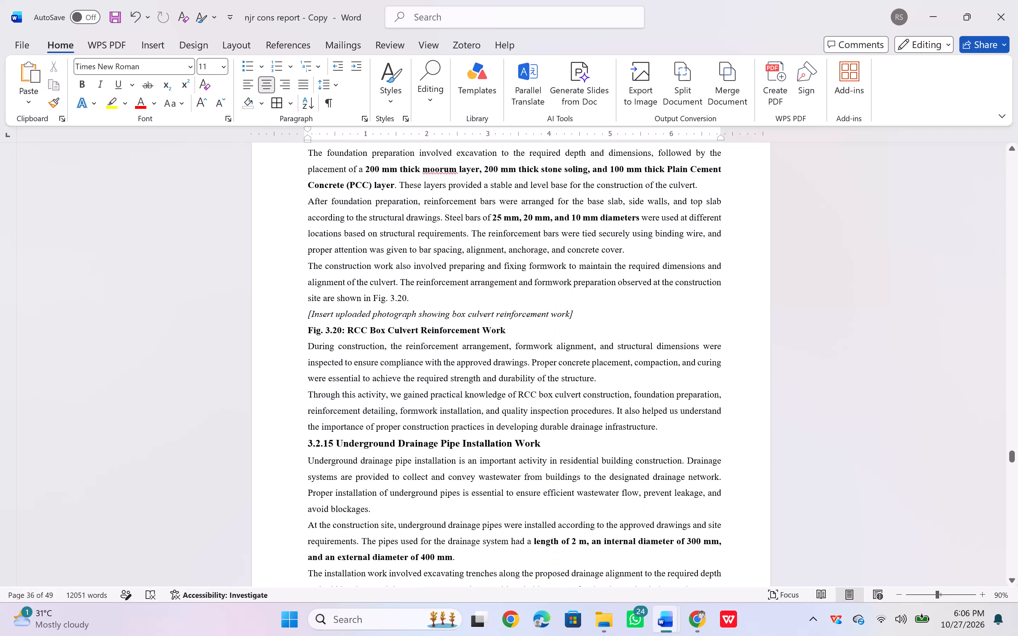
scroll(445, 344, "up", 1)
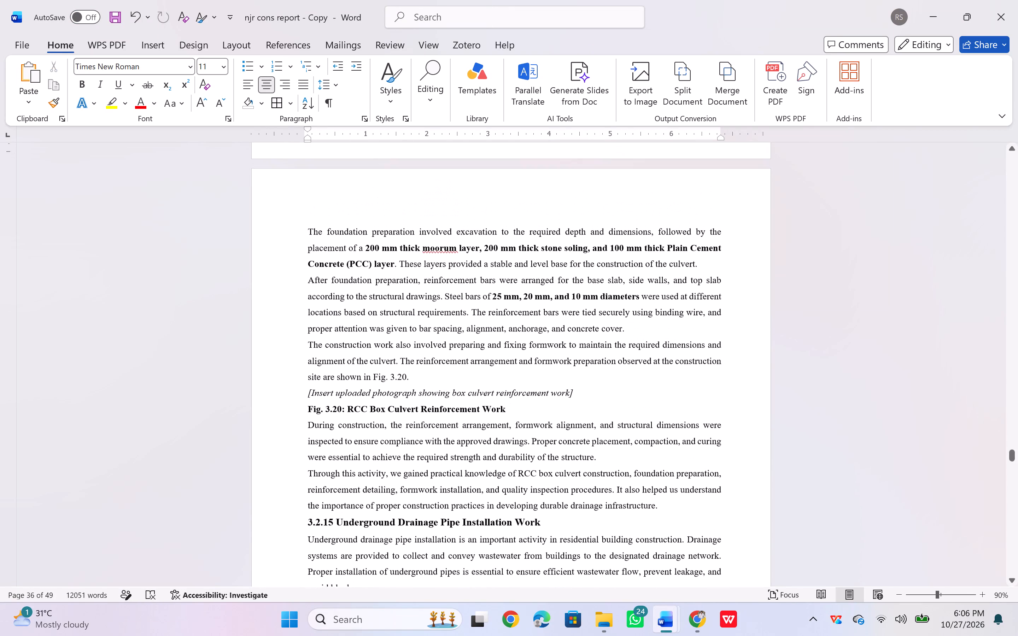
scroll(445, 344, "up", 1)
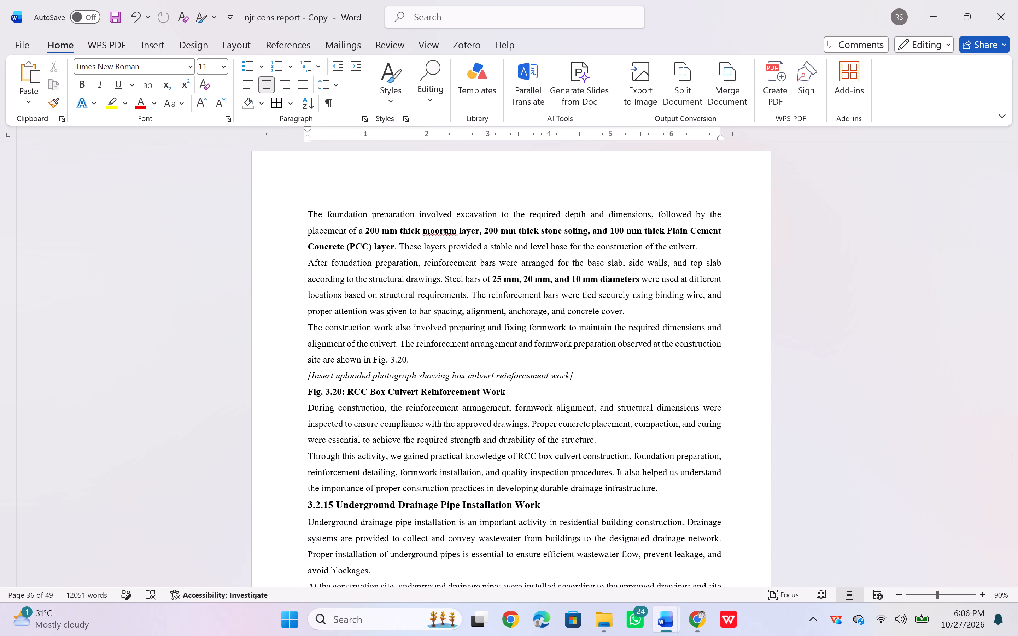
key("alt+Tab")
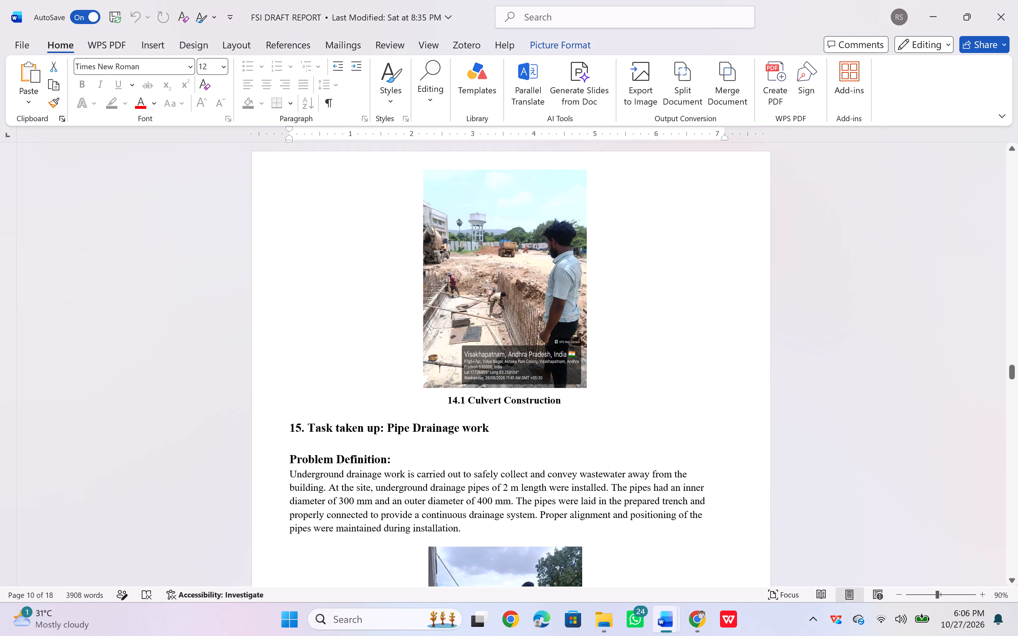
left_click(470, 273)
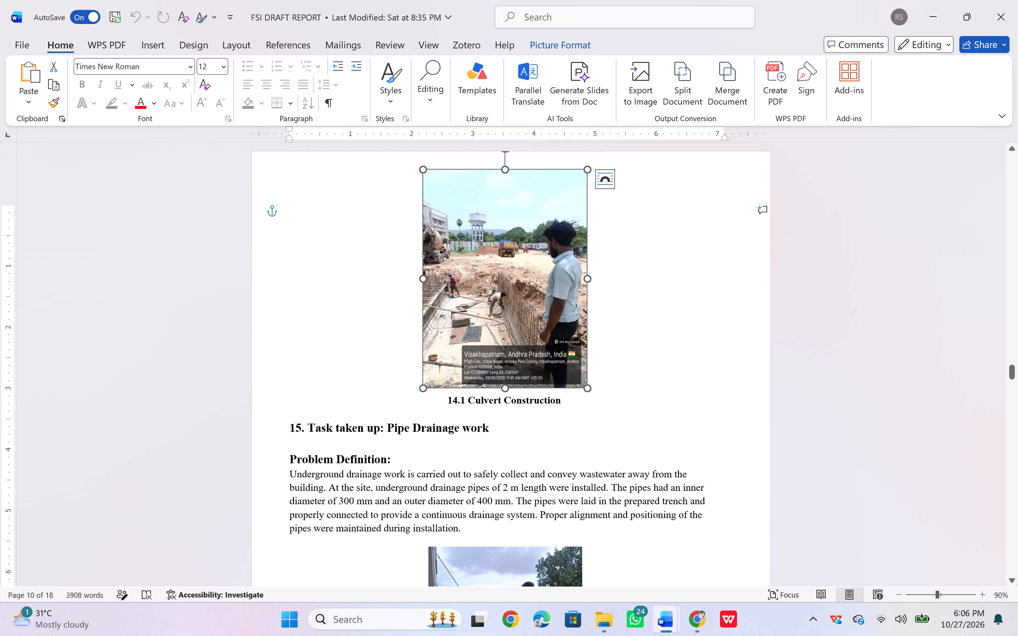
key("alt+Tab")
key("alt+Tab")
key("ctrl+c")
key("alt+Tab")
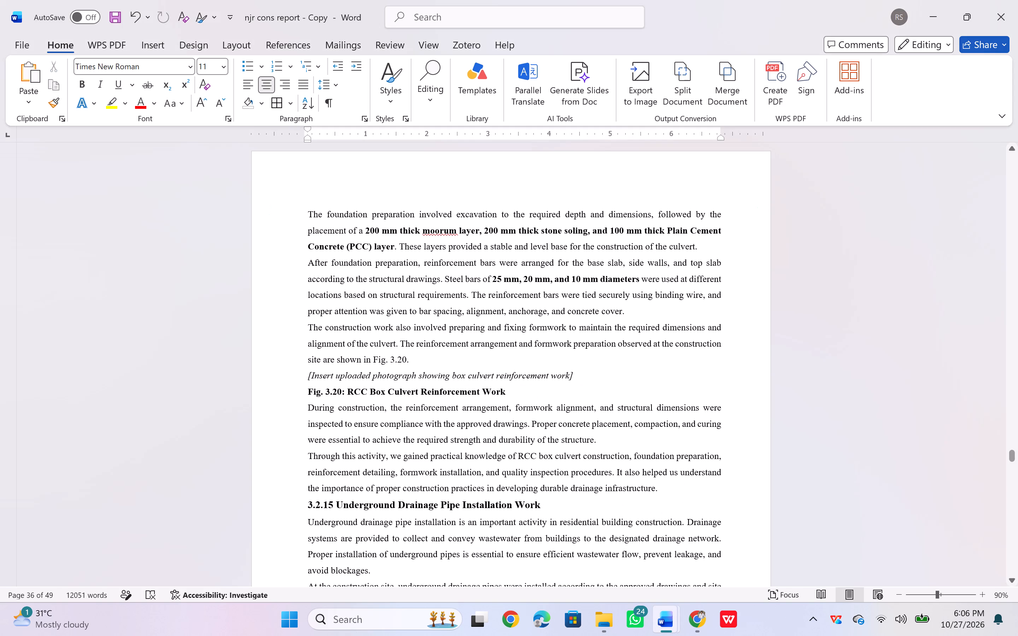
left_click(597, 363)
key("Return")
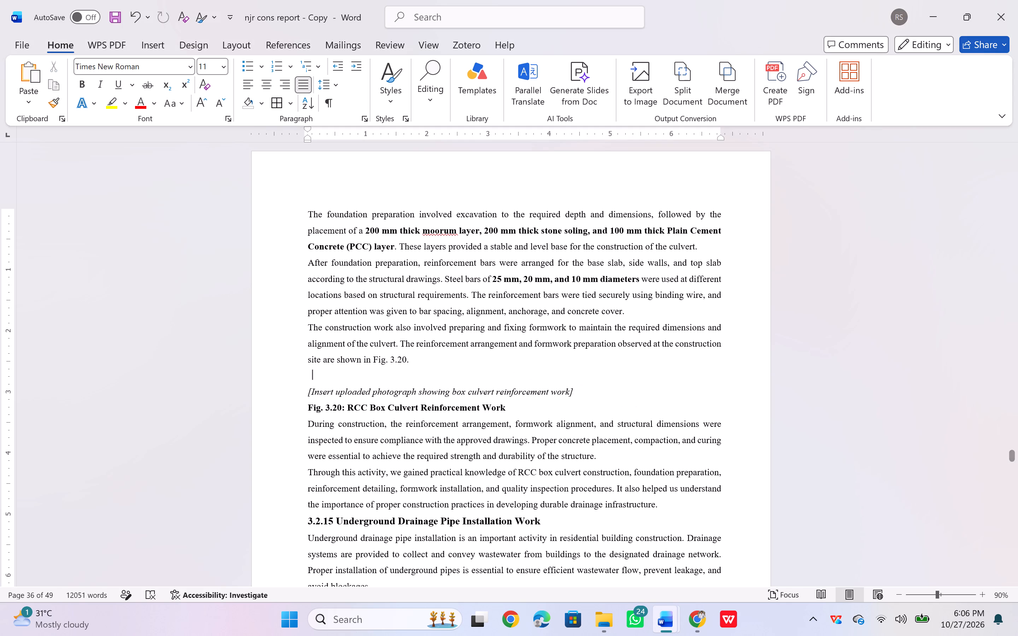
key("ctrl+v")
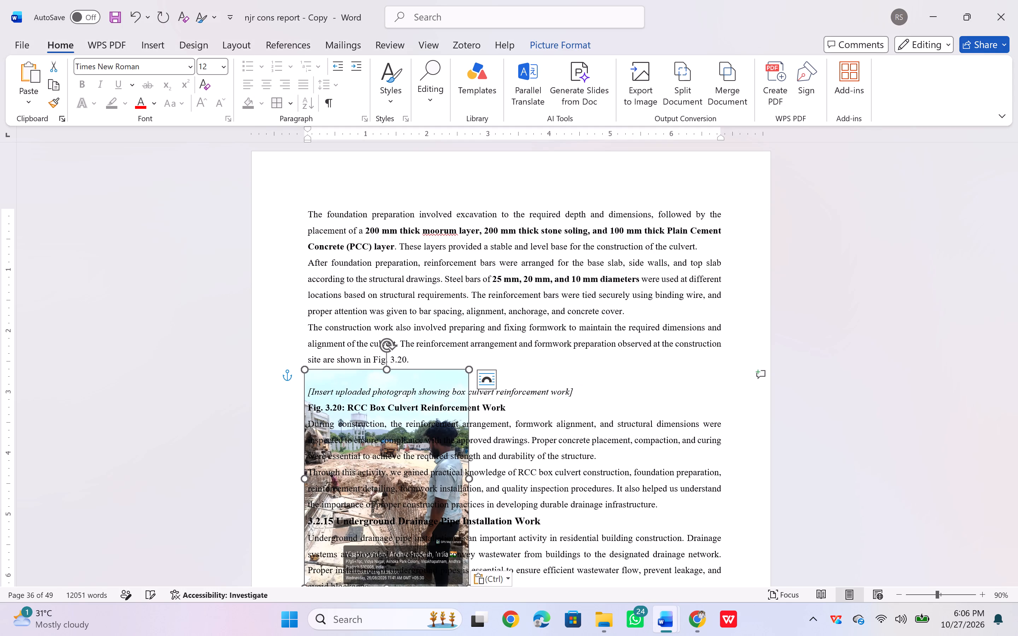
Set the pasted culvert photo in line with text and centre it.
left_click(490, 376)
left_click(522, 429)
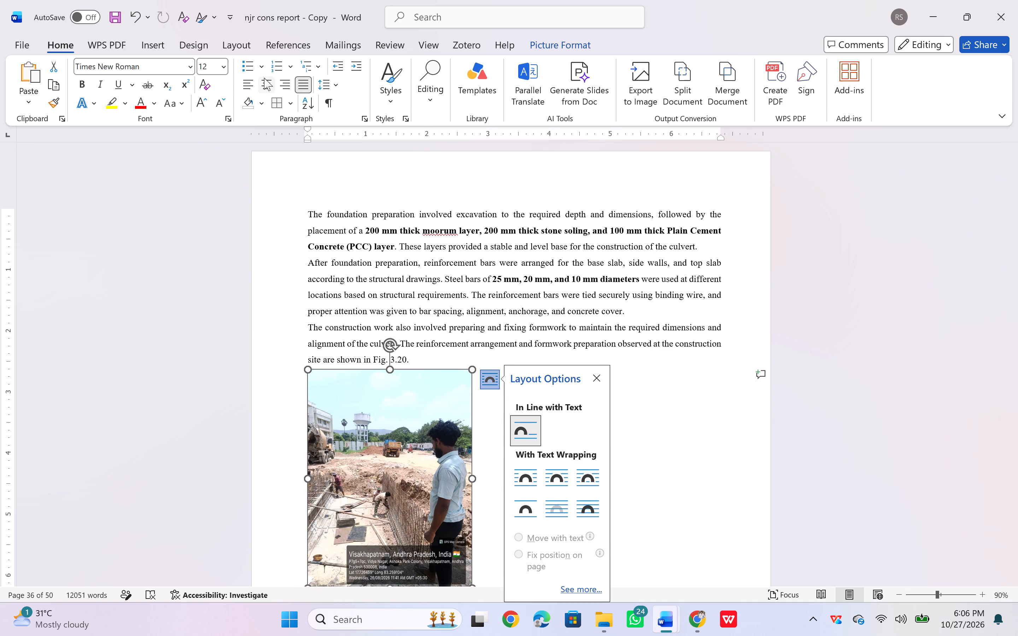
left_click(264, 78)
Delete the italic placeholder line about the box culvert reinforcement photograph above the Fig. 3.20 caption.
scroll(422, 425, "down", 1)
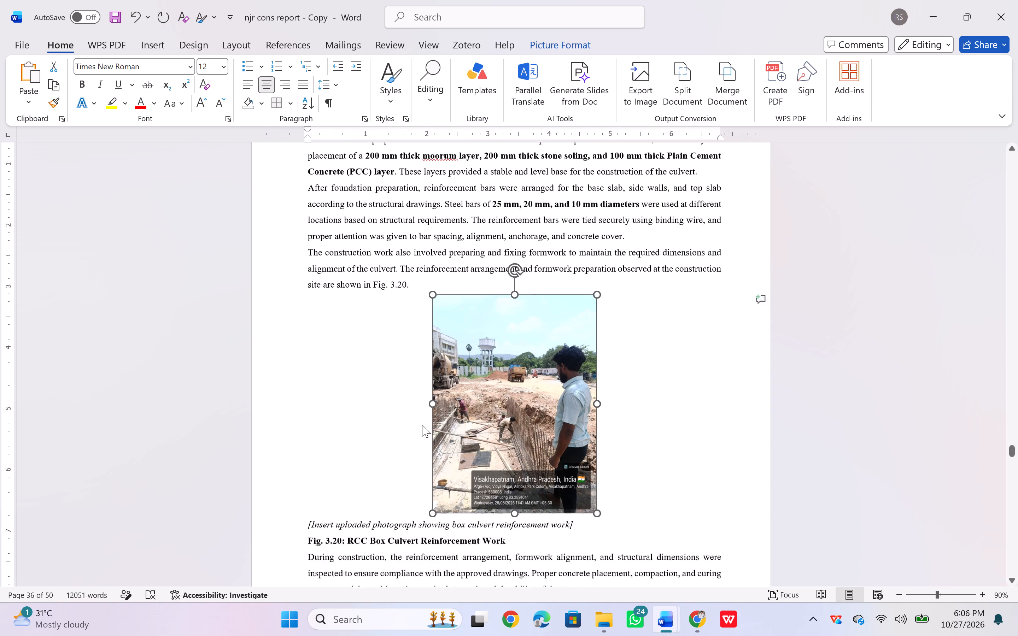
scroll(422, 425, "down", 2)
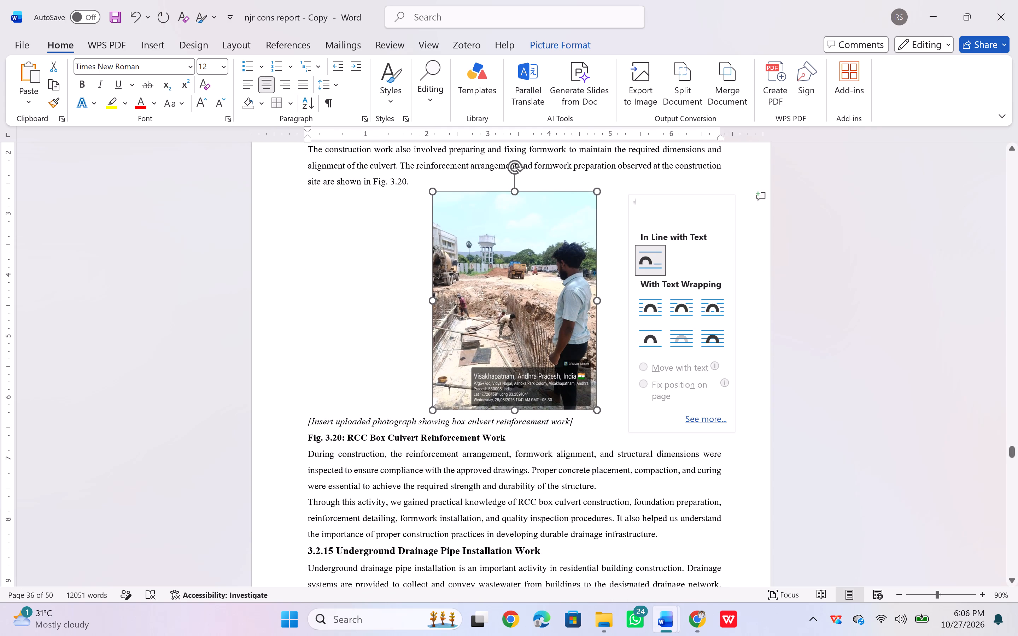
left_click(581, 417)
key("BackSpace")
key("BackSpace")
key("BackSpace")
key("BackSpace")
key("BackSpace")
key("BackSpace")
key("BackSpace")
key("BackSpace")
key("BackSpace")
key("BackSpace")
key("BackSpace")
key("BackSpace")
key("BackSpace")
key("BackSpace")
key("BackSpace")
key("BackSpace")
key("BackSpace")
key("BackSpace")
key("BackSpace")
key("BackSpace")
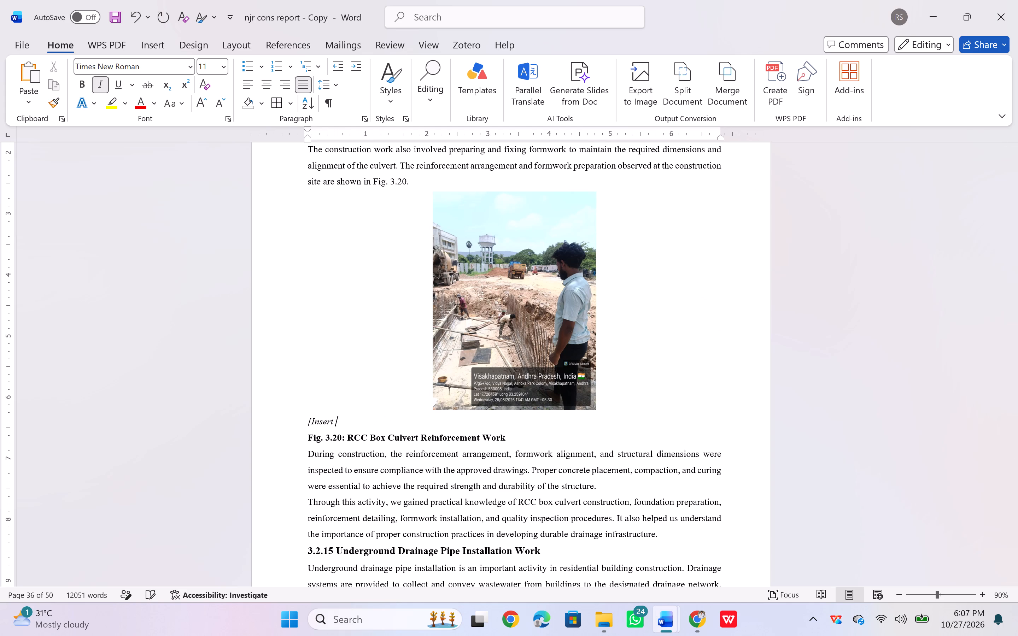
key("BackSpace")
key("BackSpace")
key("BackSpace")
key("BackSpace")
key("BackSpace")
key("BackSpace")
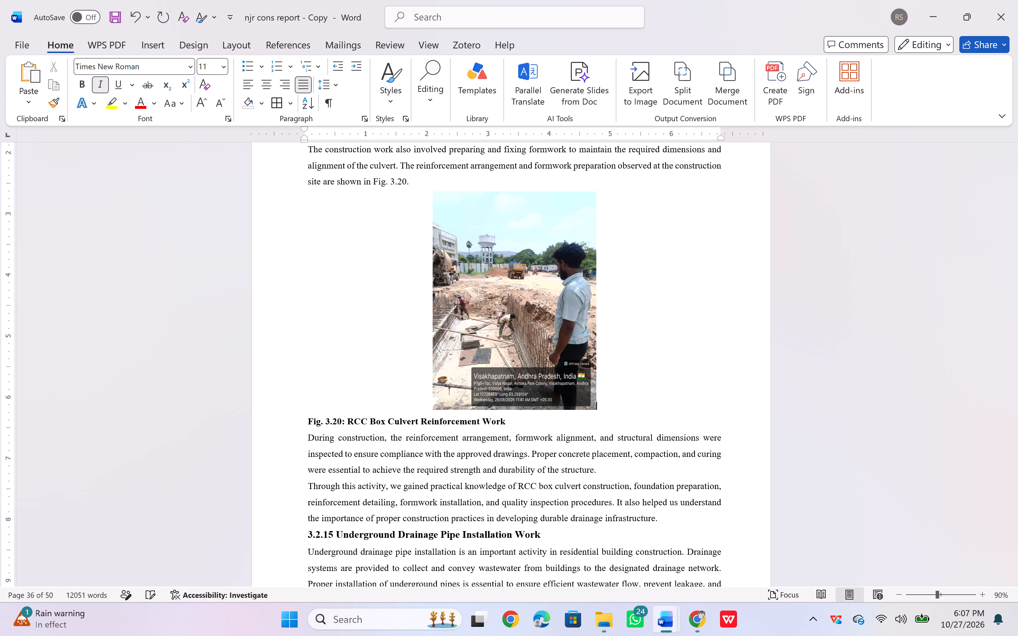
Centre the Fig. 3.20 RCC Box Culvert Reinforcement Work caption and add space after its paragraph.
triple_click(408, 419)
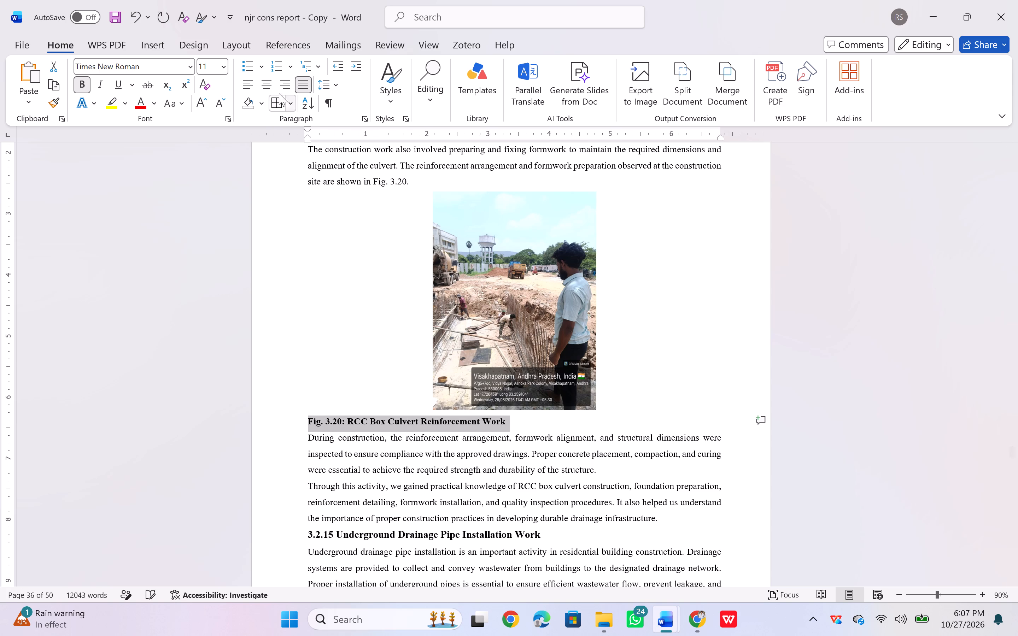
left_click(267, 89)
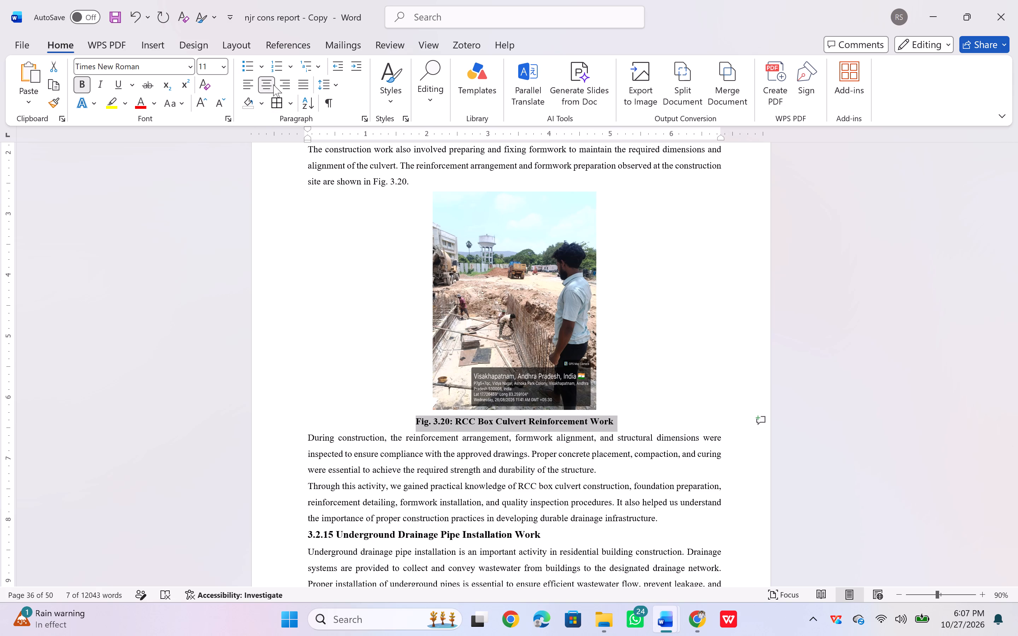
left_click(337, 87)
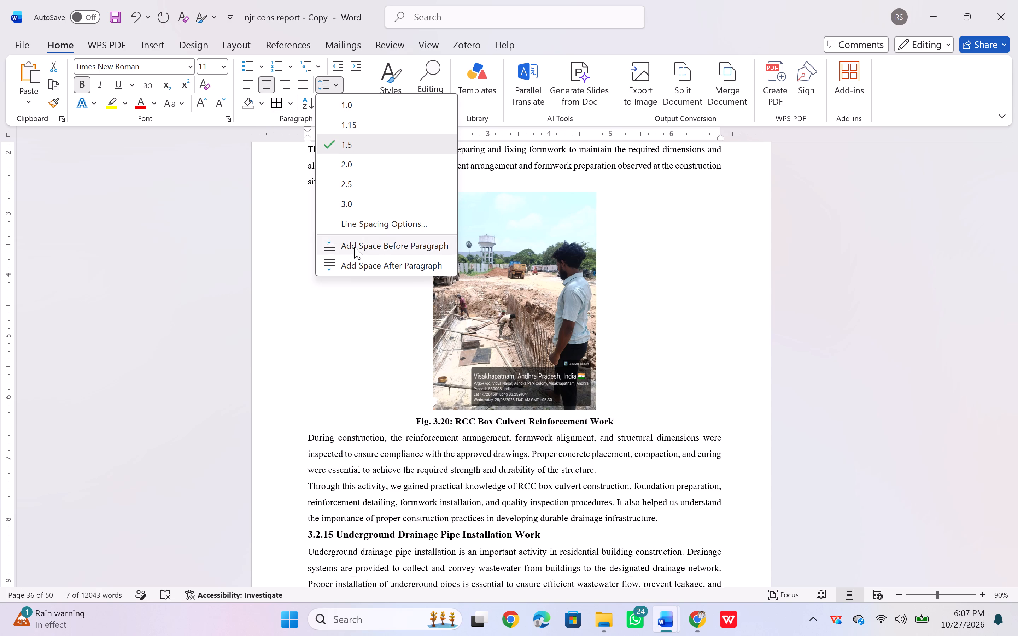
left_click(352, 266)
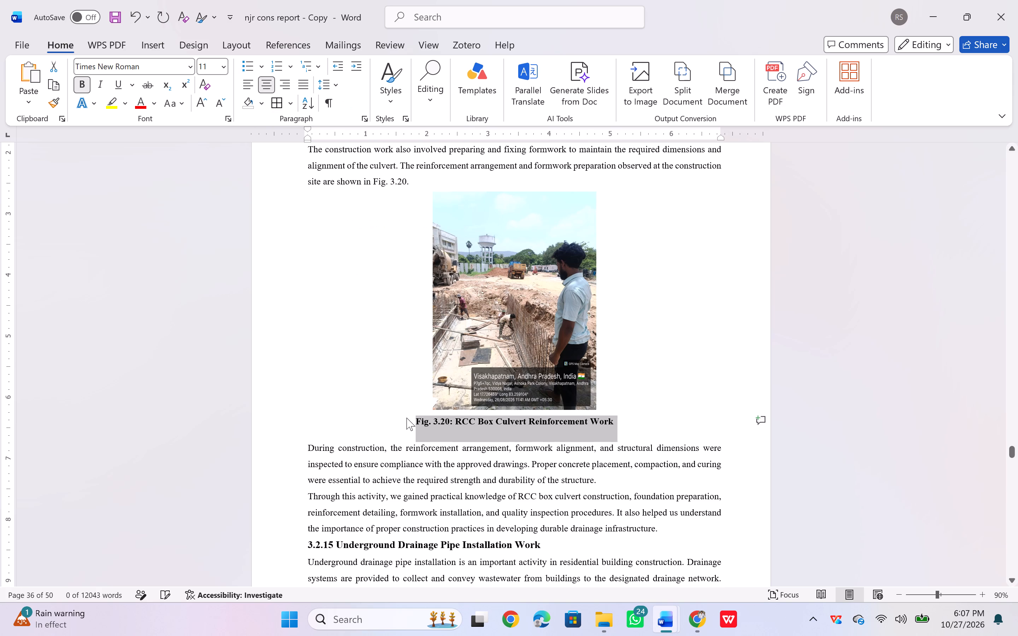
left_click(431, 423)
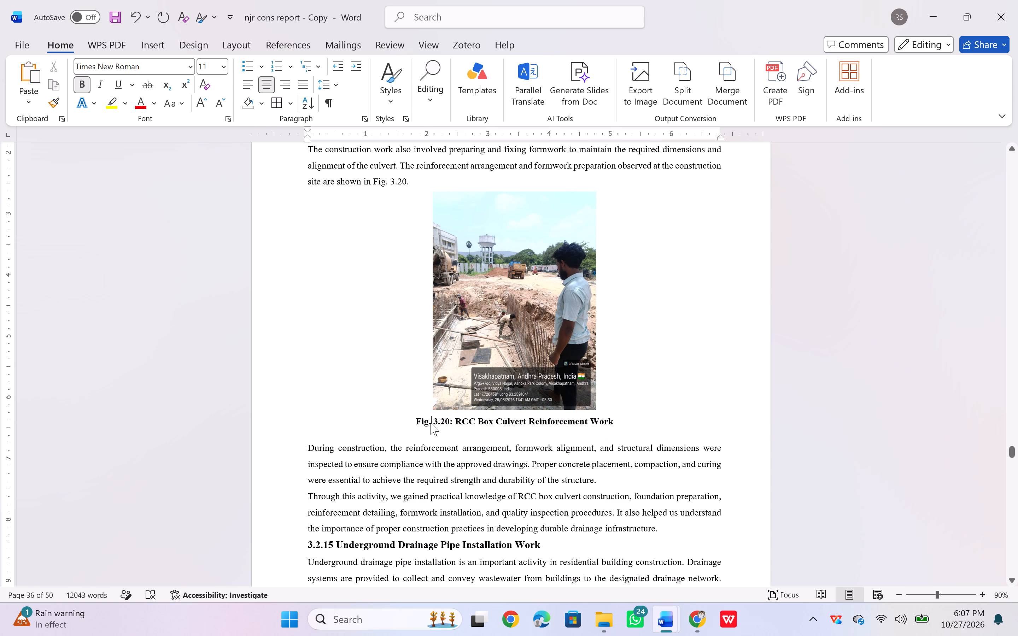
Copy the 15.1 Pipe Drainage Work photo from FSI DRAFT REPORT into a new paragraph below the Fig. 3.21 reference in the njr cons report.
scroll(415, 422, "down", 2)
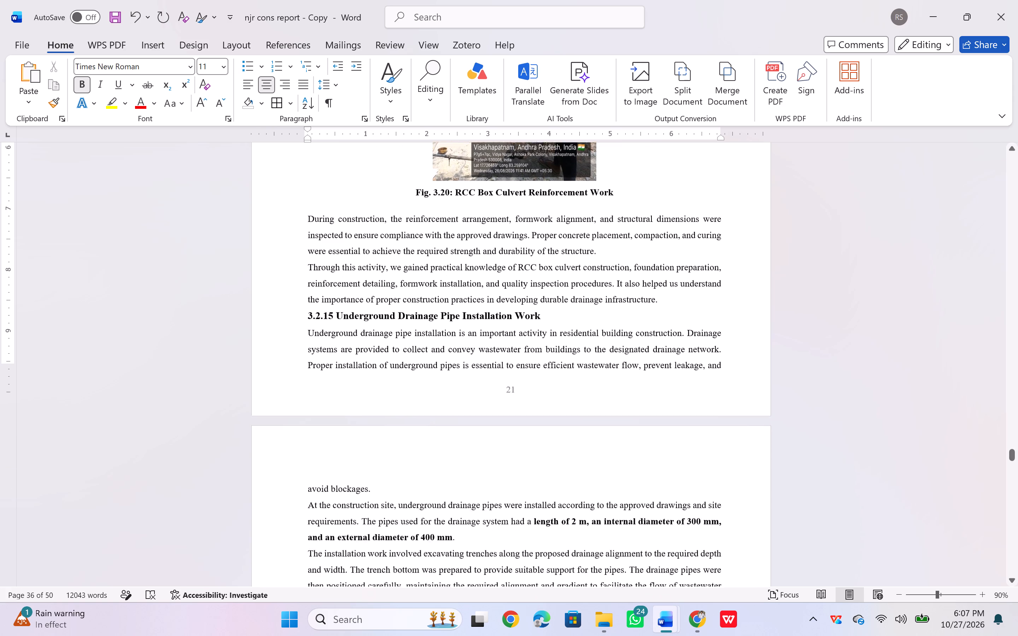
scroll(415, 422, "down", 4)
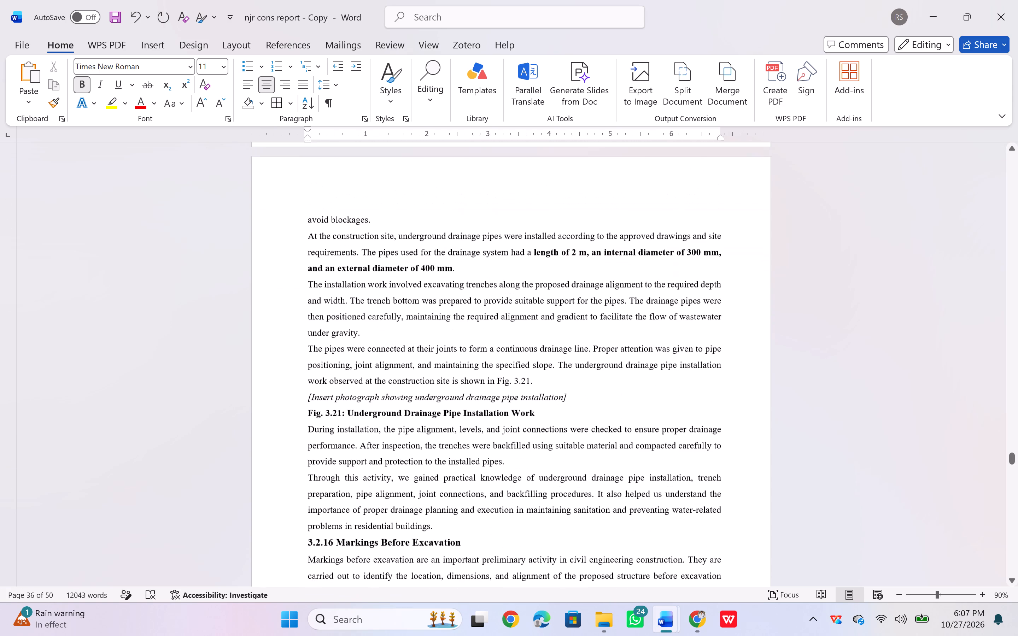
scroll(415, 422, "down", 2)
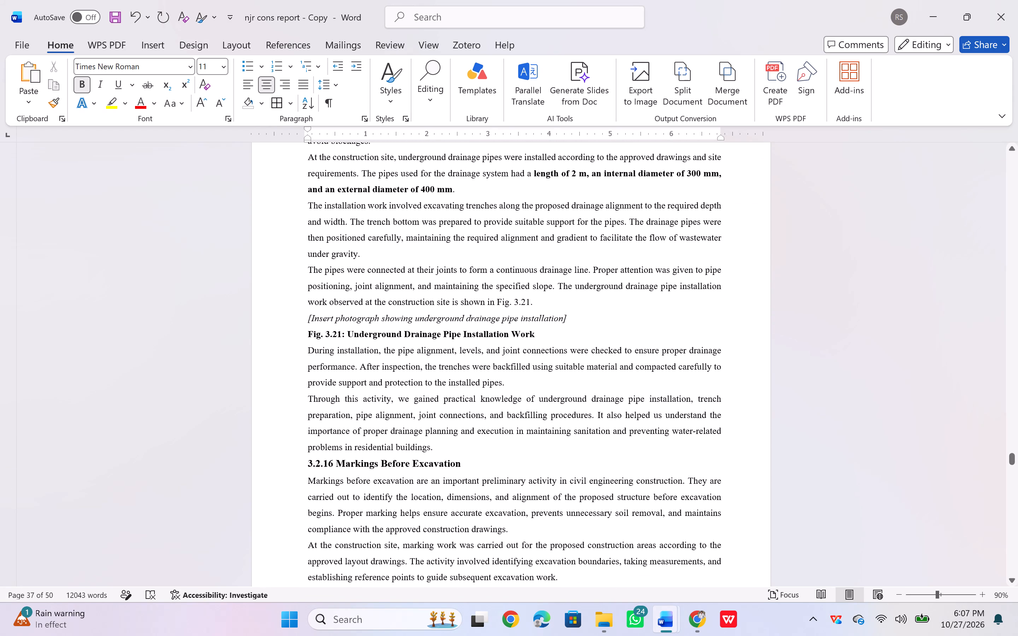
left_click(542, 307)
key("Return")
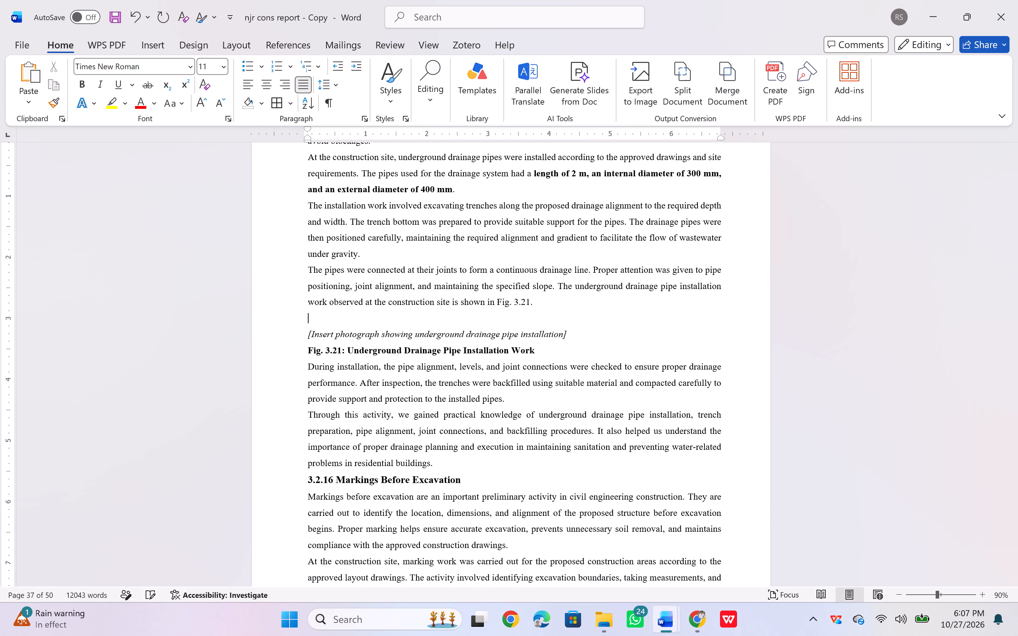
key("alt+Tab")
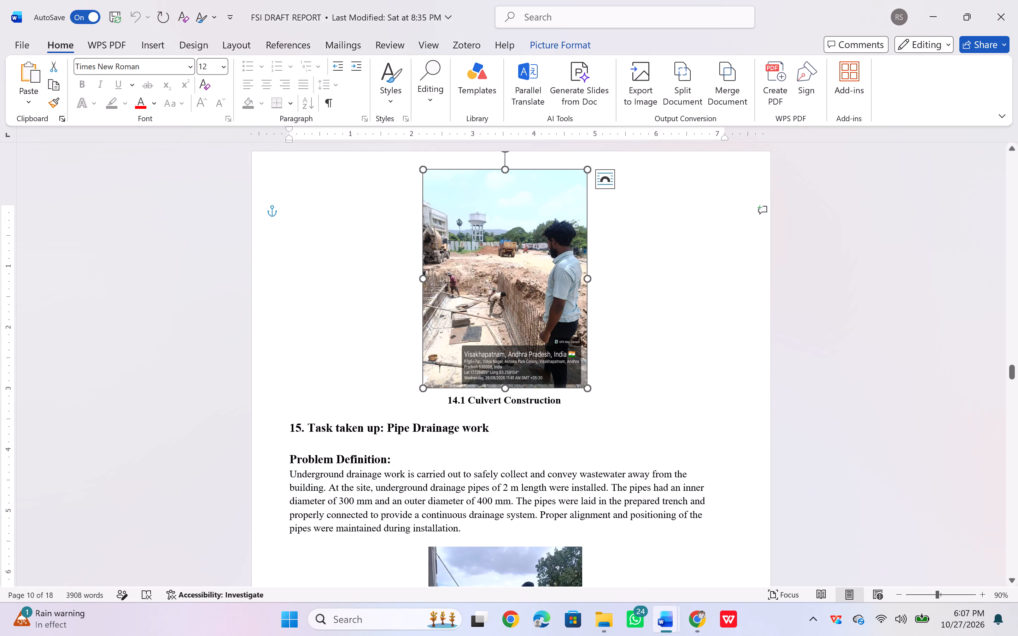
scroll(495, 393, "down", 3)
left_click(495, 393)
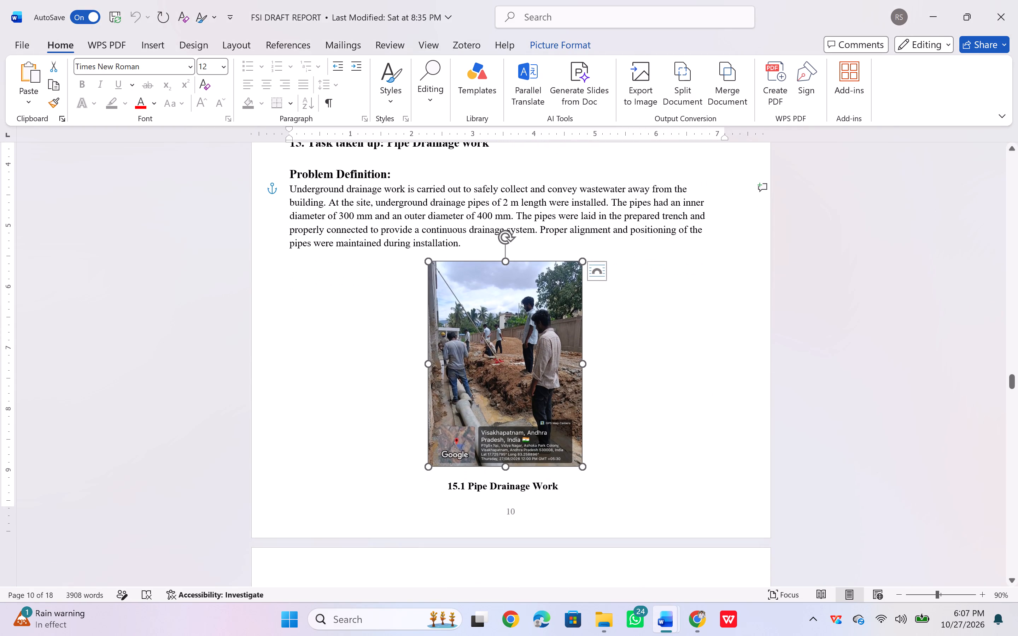
key("ctrl+c")
key("alt+Tab")
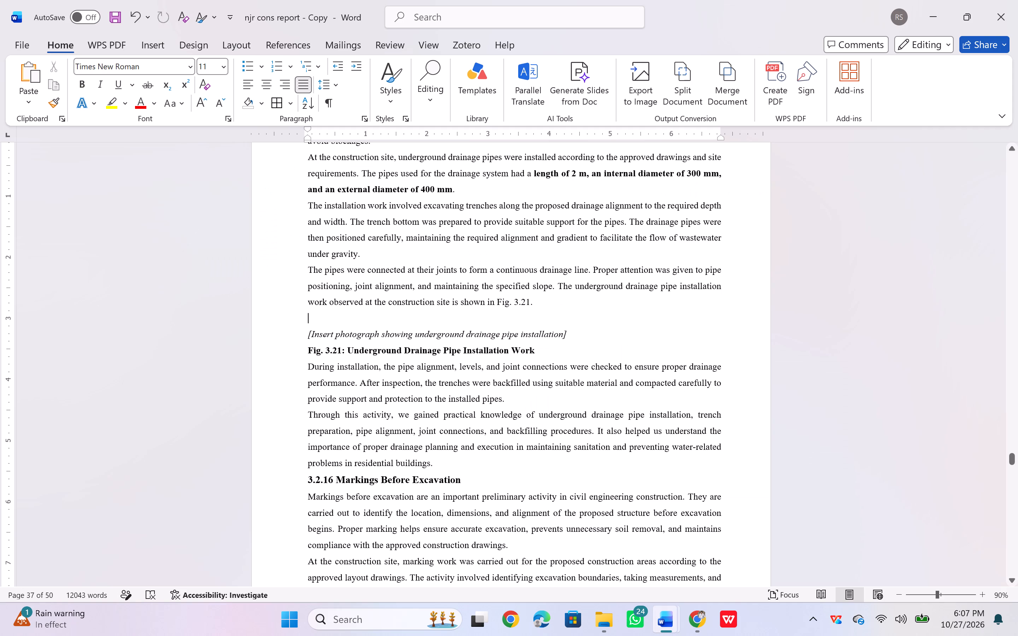
key("ctrl+v")
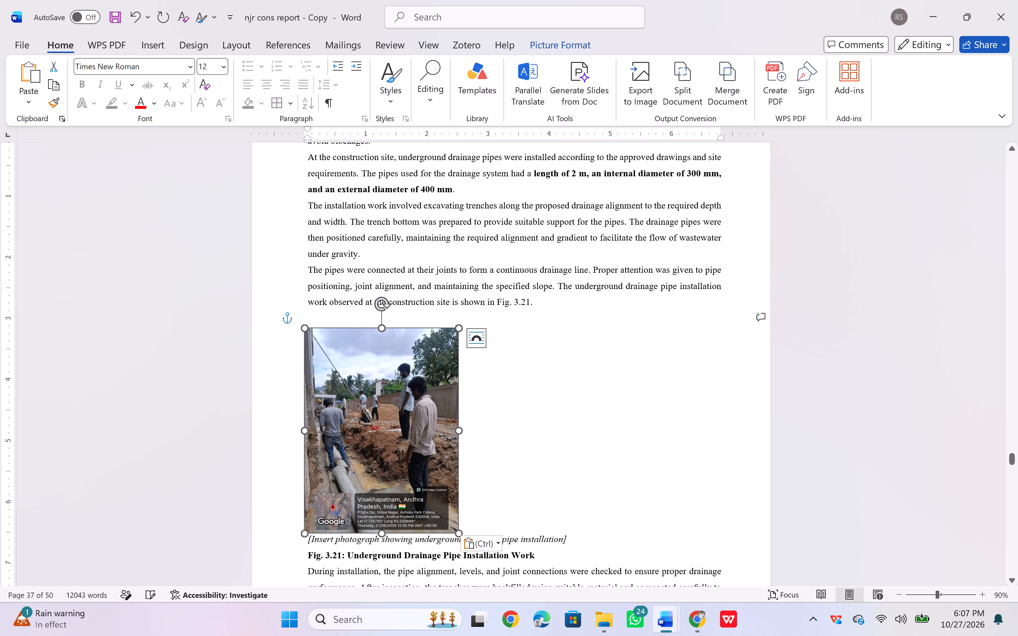
Set the pasted drainage pipe photo in line with text and centre it.
left_click(481, 336)
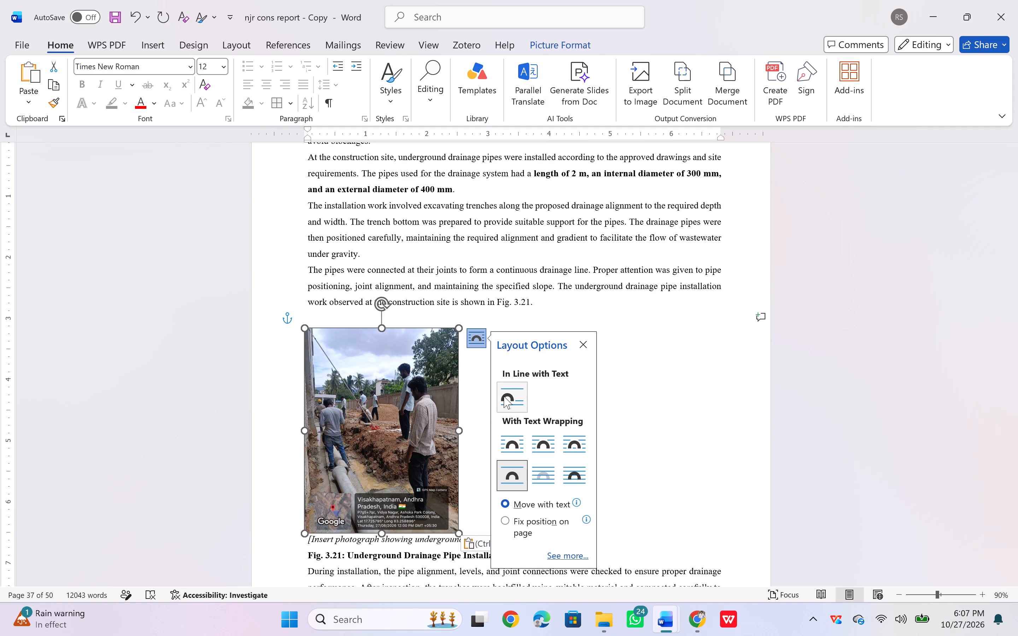
left_click(504, 396)
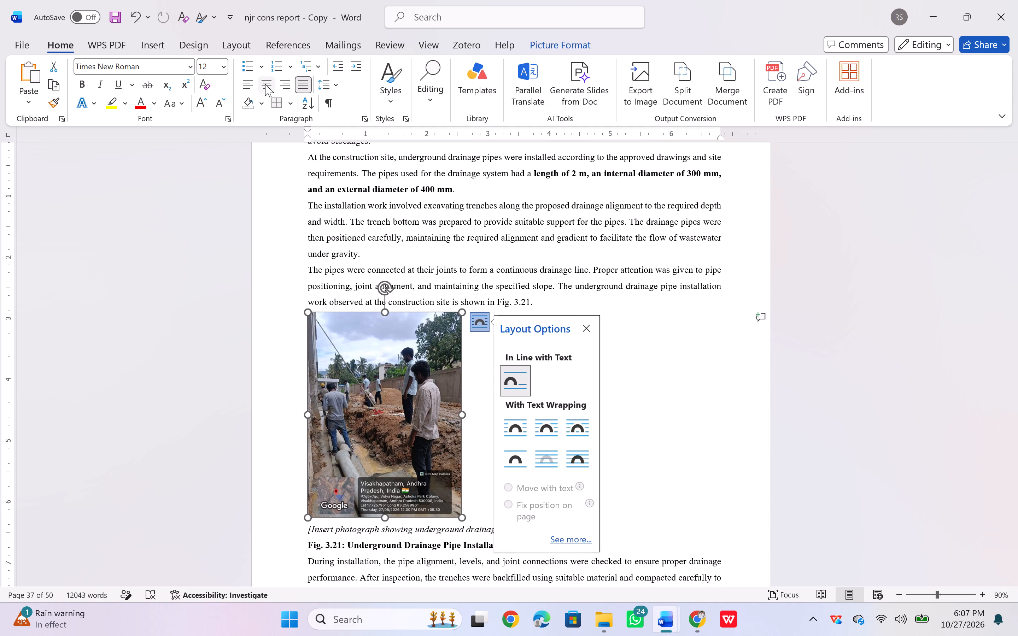
left_click(266, 84)
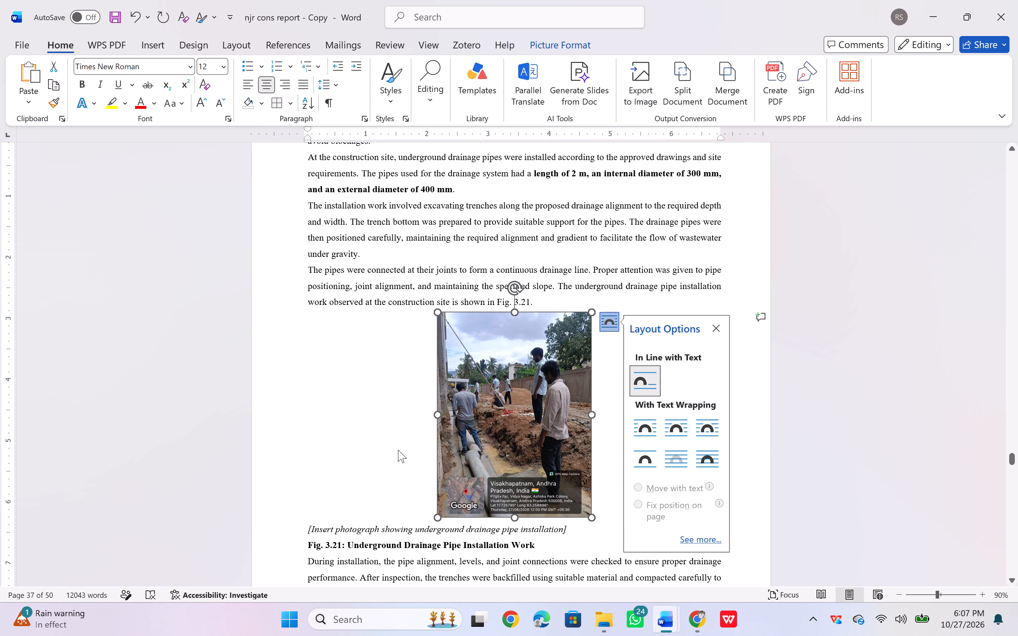
Delete the italic placeholder line about the underground drainage pipe installation photograph above the Fig. 3.21 caption.
triple_click(363, 528)
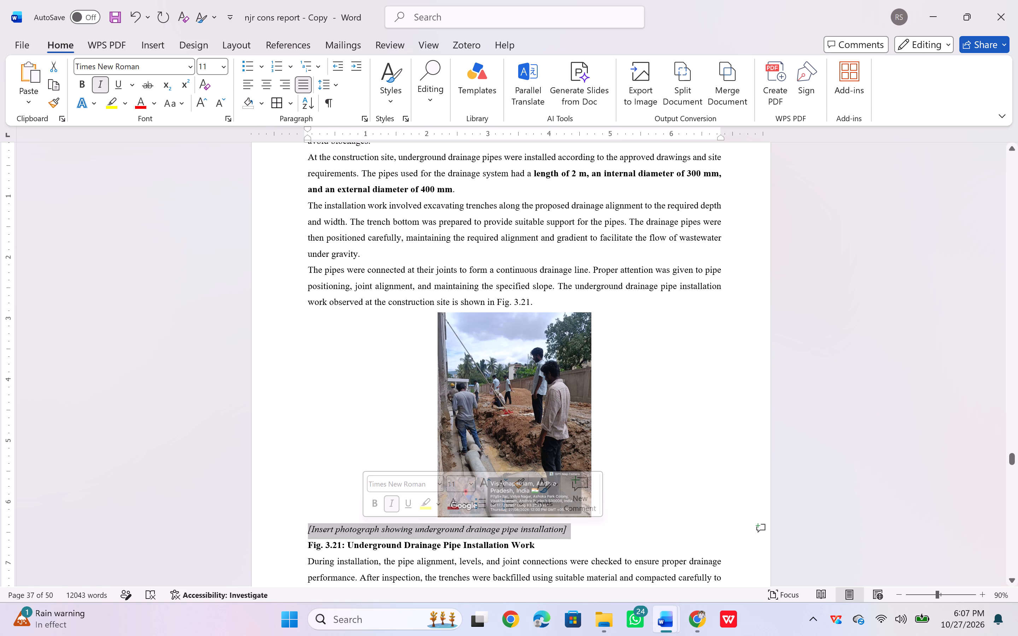
key("Delete")
Centre the Fig. 3.21 Underground Drainage Pipe Installation Work caption and add space after its paragraph.
triple_click(327, 526)
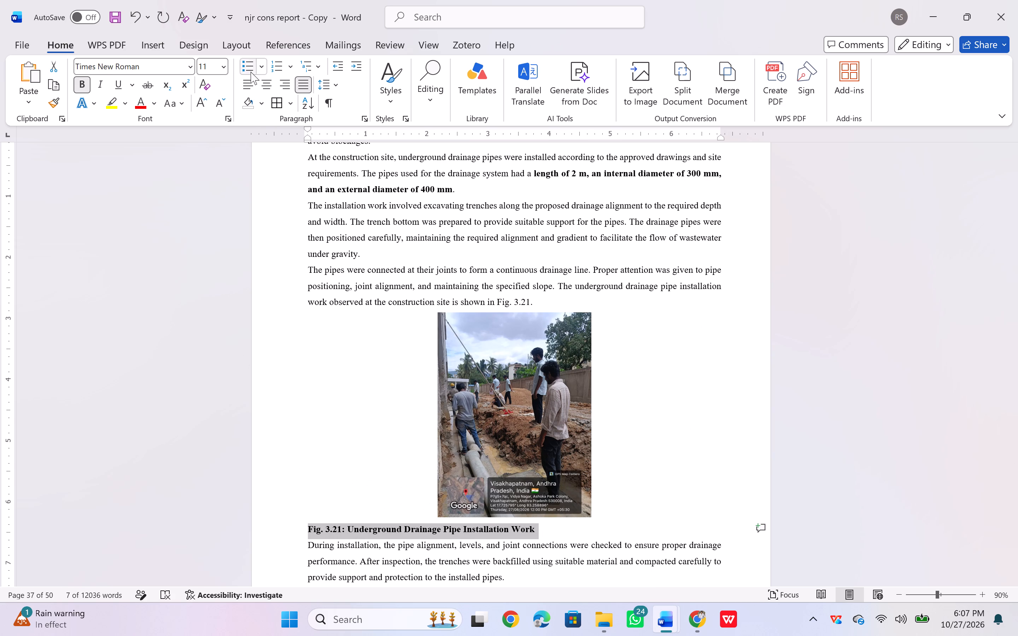
left_click(267, 87)
left_click(335, 86)
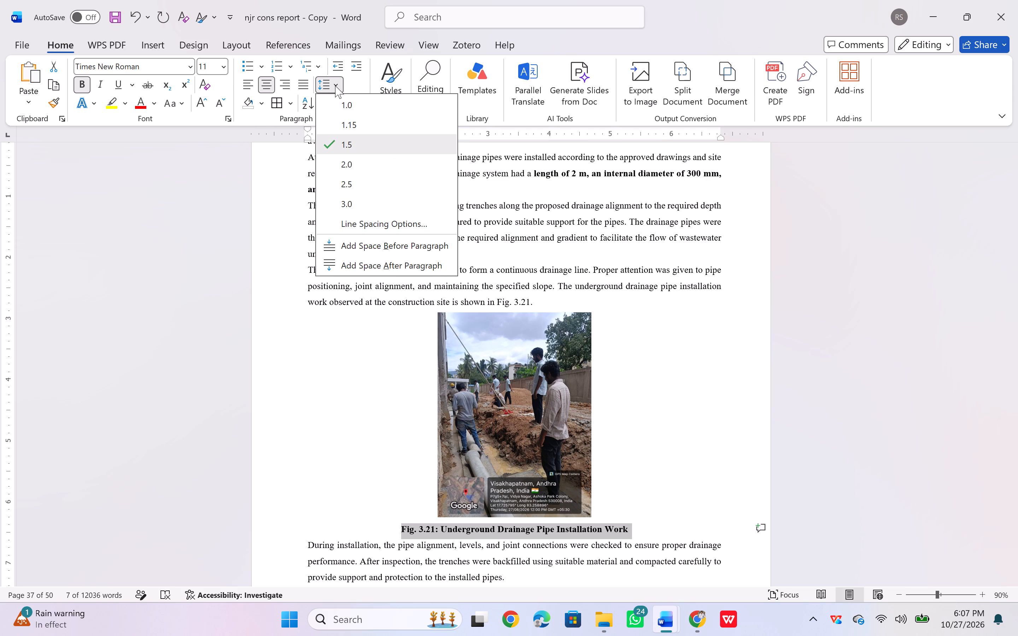
left_click(356, 265)
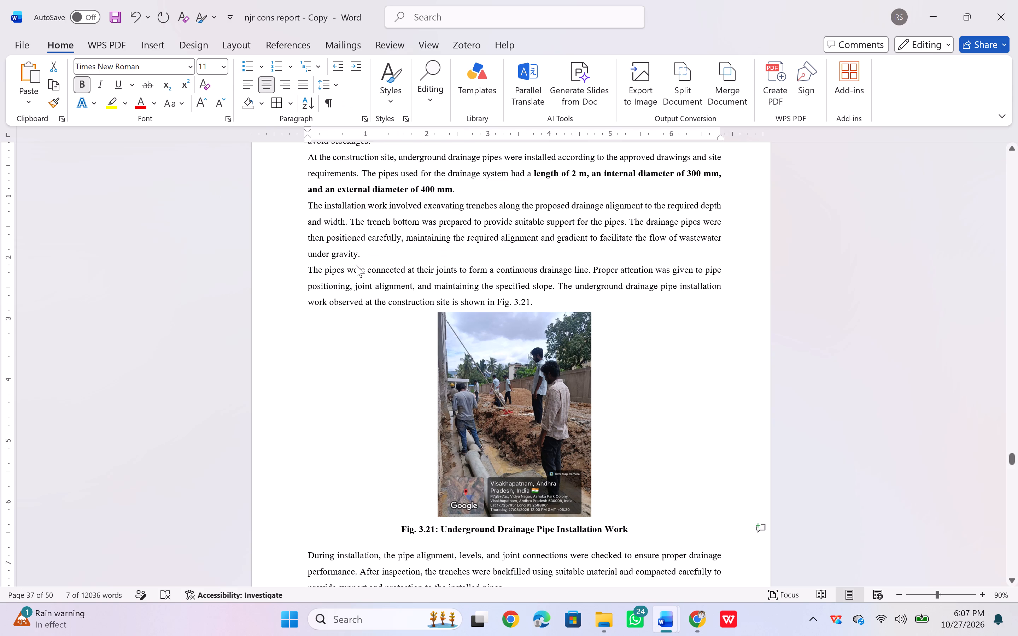
Set the Fig. 3.21 Underground Drainage Pipe Installation Work caption to font size 12.
left_click(426, 540)
scroll(385, 538, "down", 2)
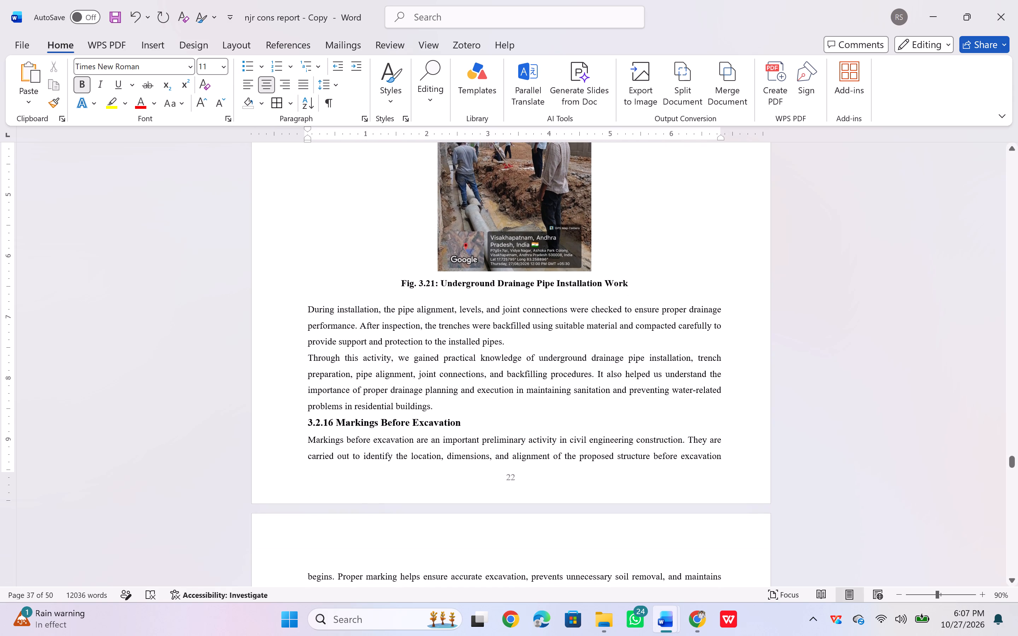
triple_click(411, 286)
left_click(226, 73)
left_click(211, 154)
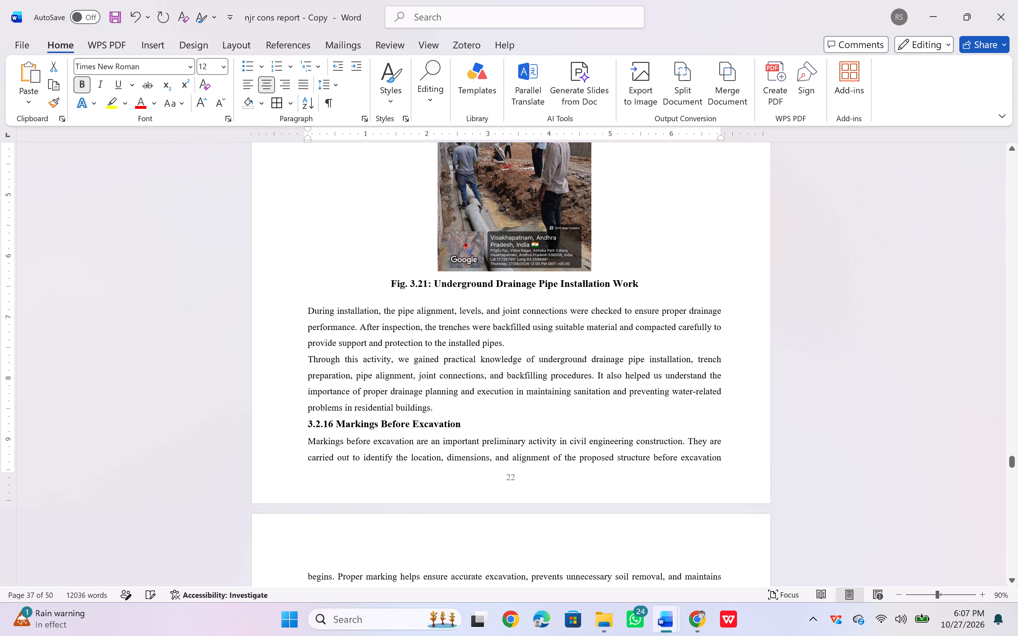
left_click(410, 291)
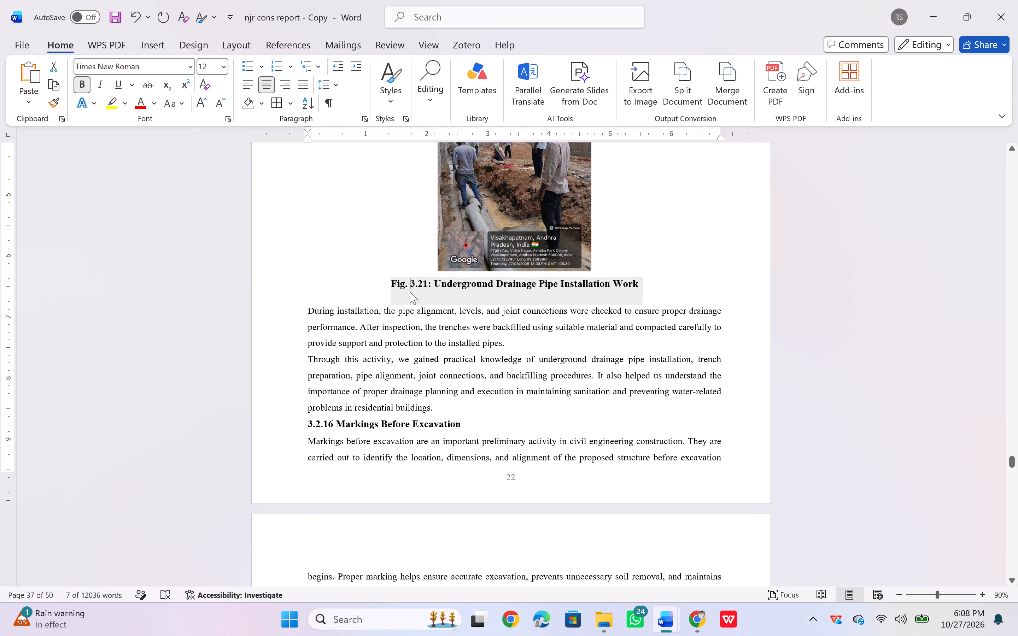
Copy the Fig. 16.1 marking and layout photo from FSI DRAFT REPORT into a new paragraph below the Fig. 3.22 reference in njr cons report.
scroll(343, 408, "down", 3)
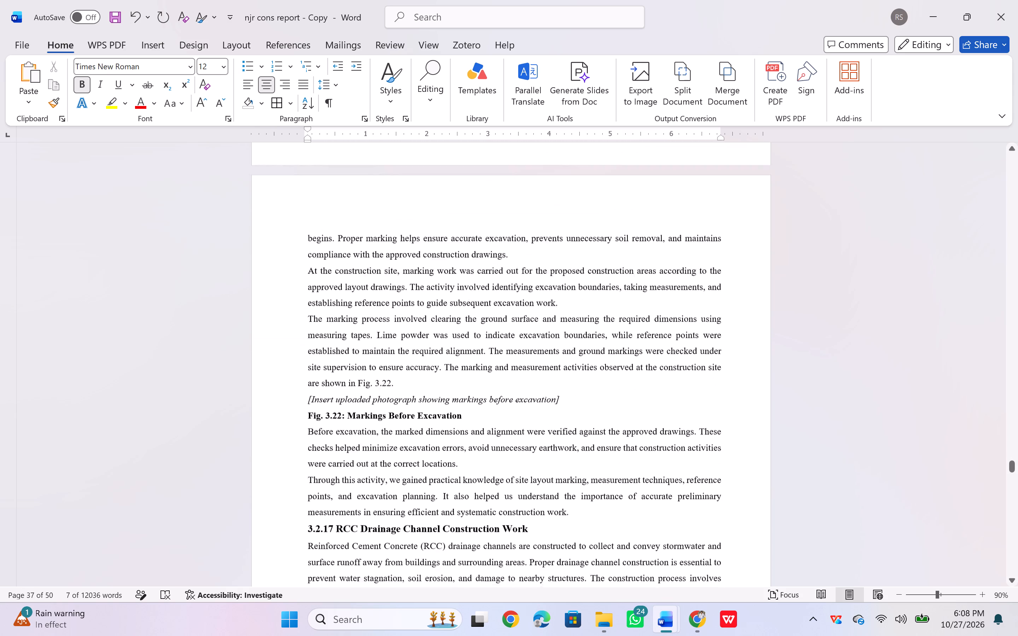
scroll(343, 408, "down", 1)
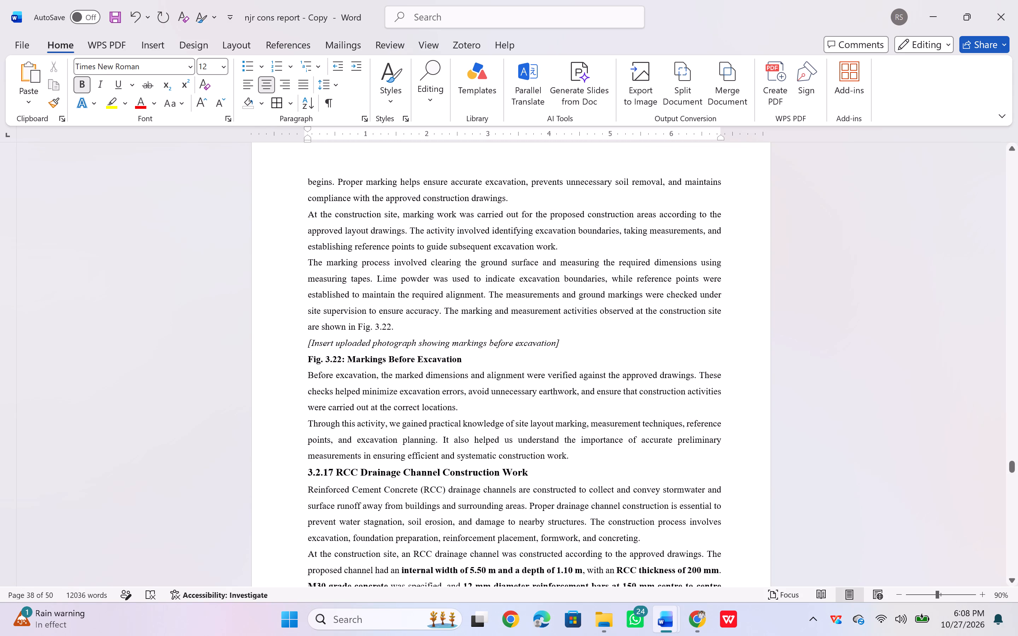
key("alt+Tab")
scroll(423, 470, "down", 1)
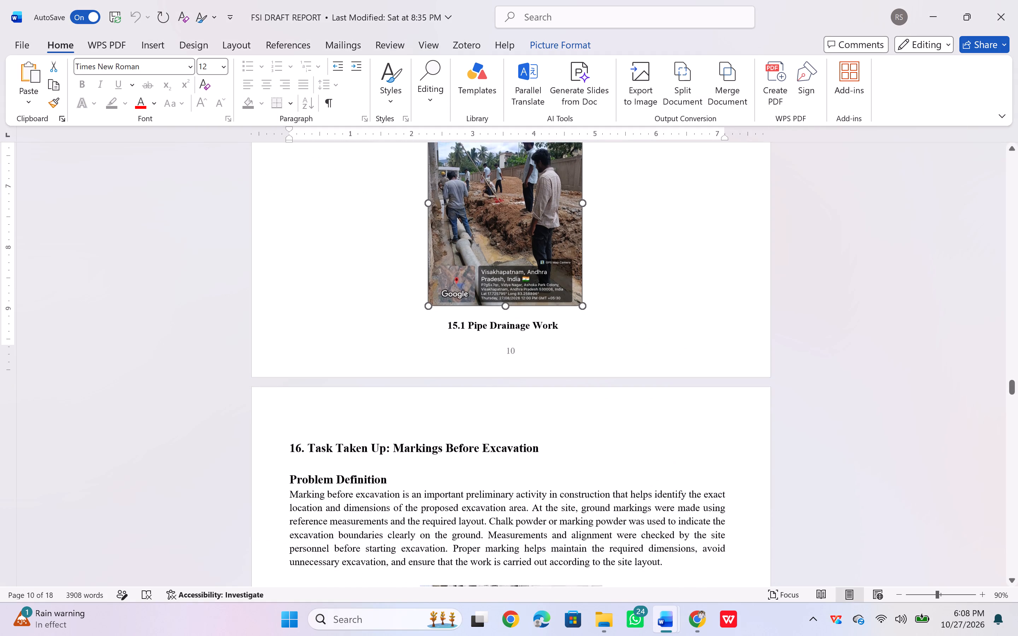
scroll(423, 470, "down", 2)
left_click(508, 384)
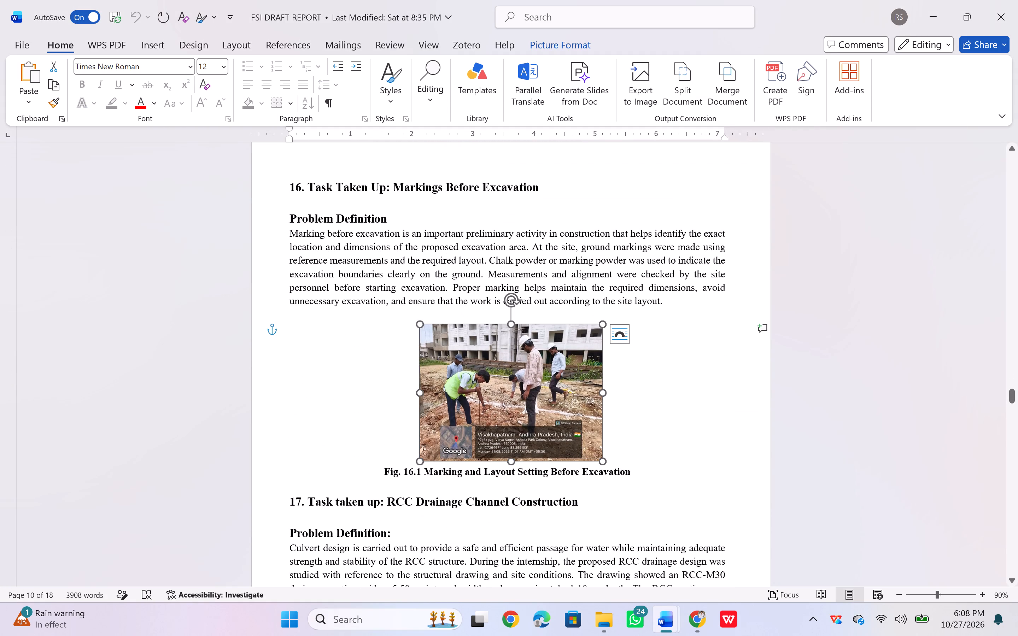
key("ctrl+c")
key("alt+Tab")
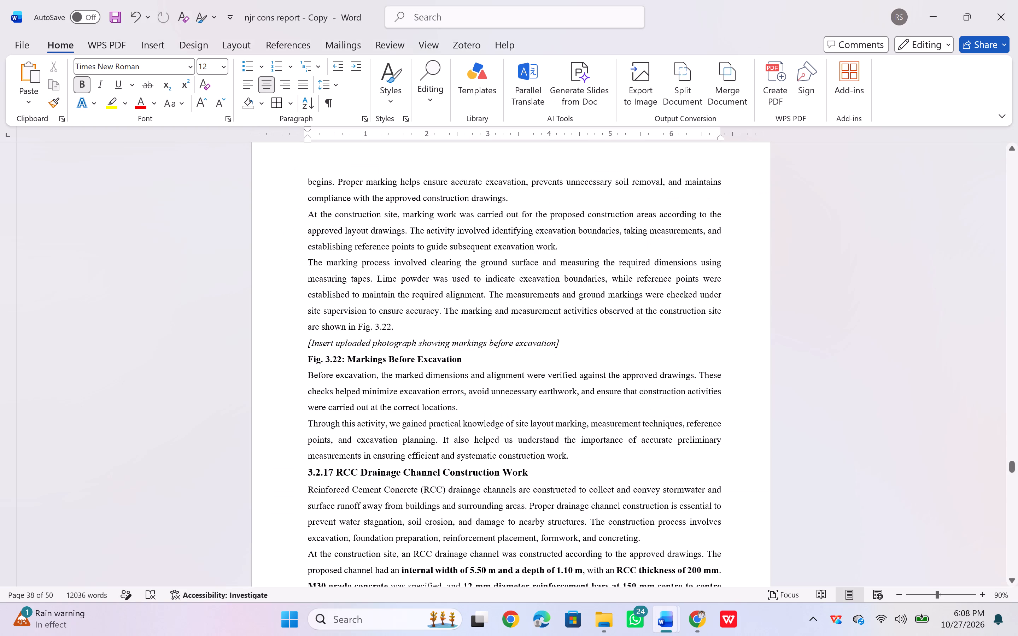
left_click(437, 339)
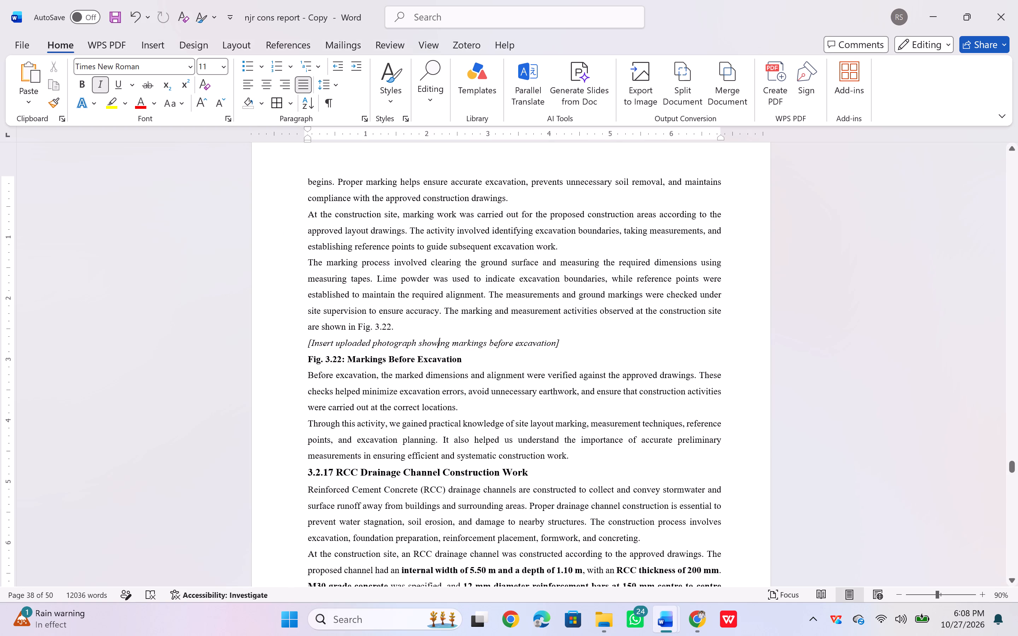
left_click(410, 328)
key("Return")
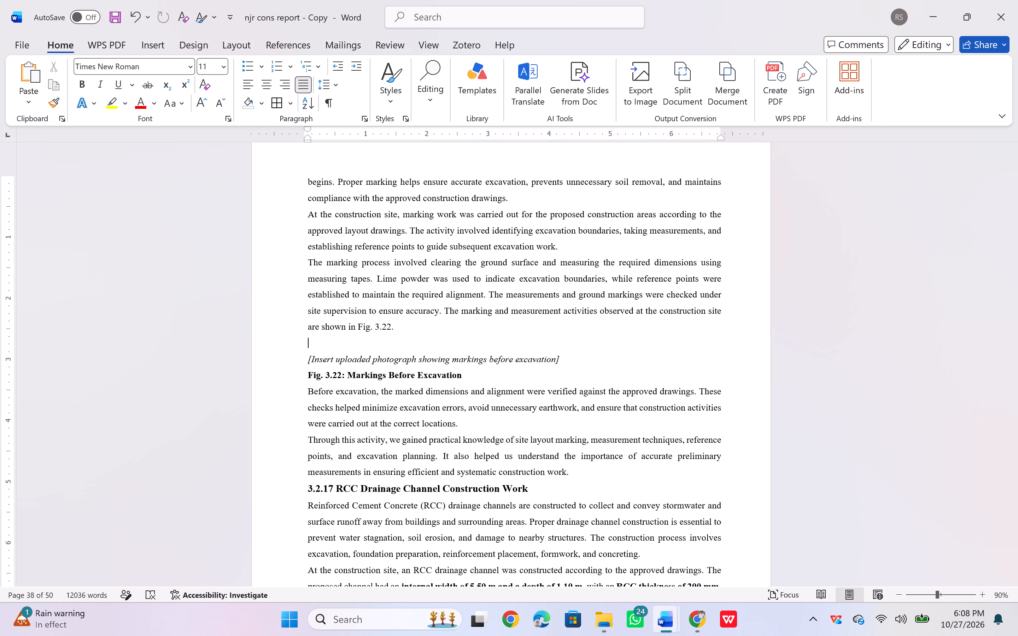
key("ctrl+v")
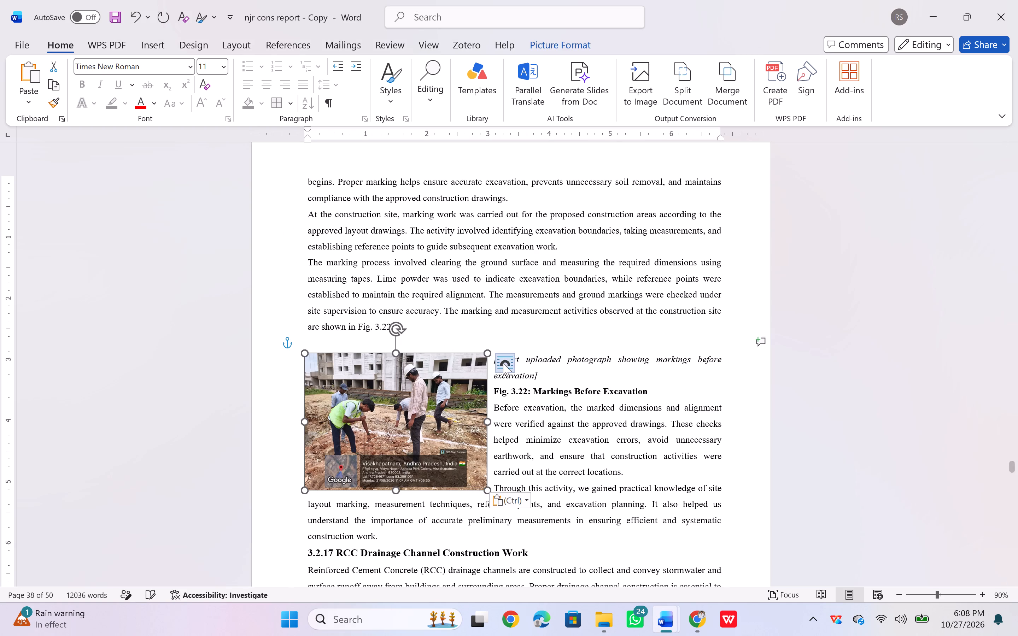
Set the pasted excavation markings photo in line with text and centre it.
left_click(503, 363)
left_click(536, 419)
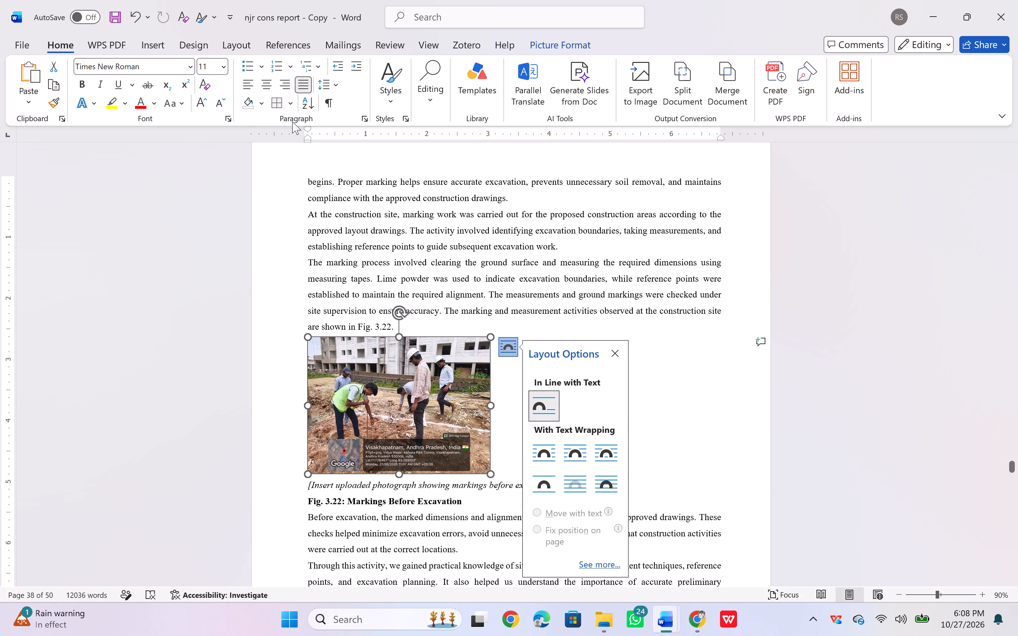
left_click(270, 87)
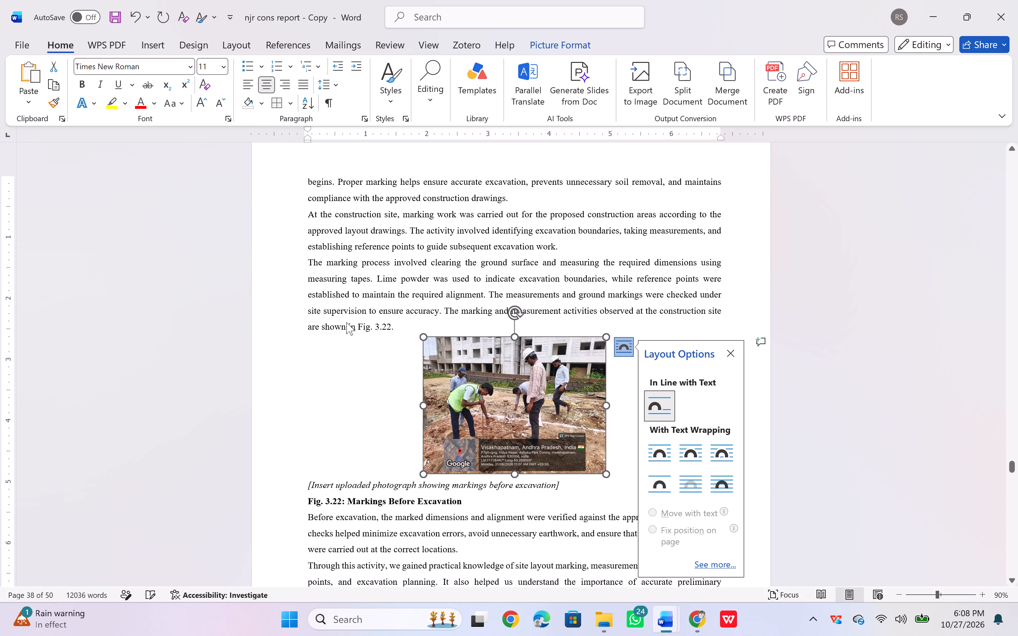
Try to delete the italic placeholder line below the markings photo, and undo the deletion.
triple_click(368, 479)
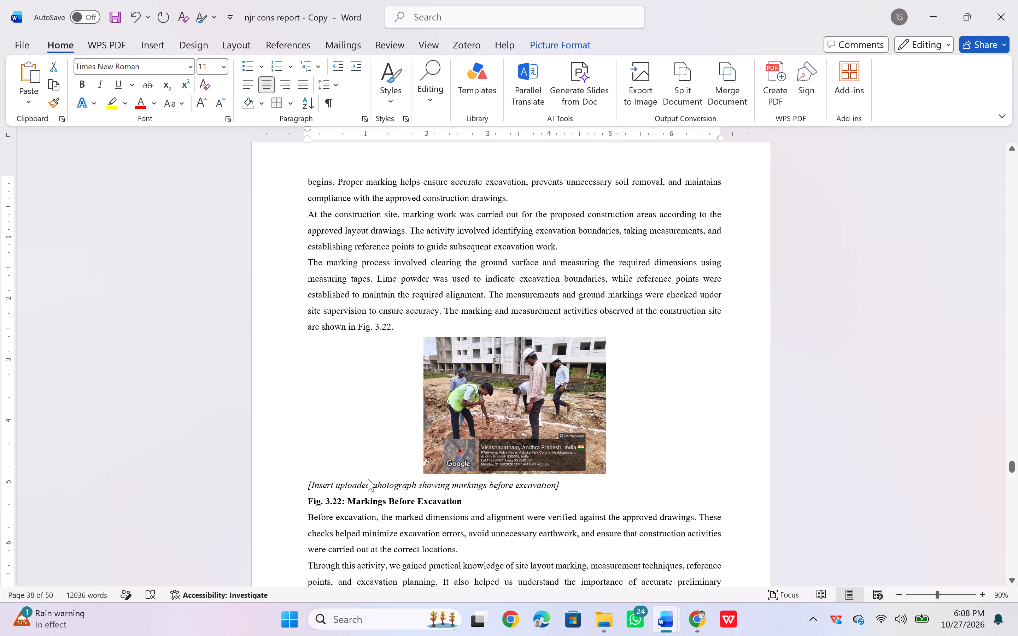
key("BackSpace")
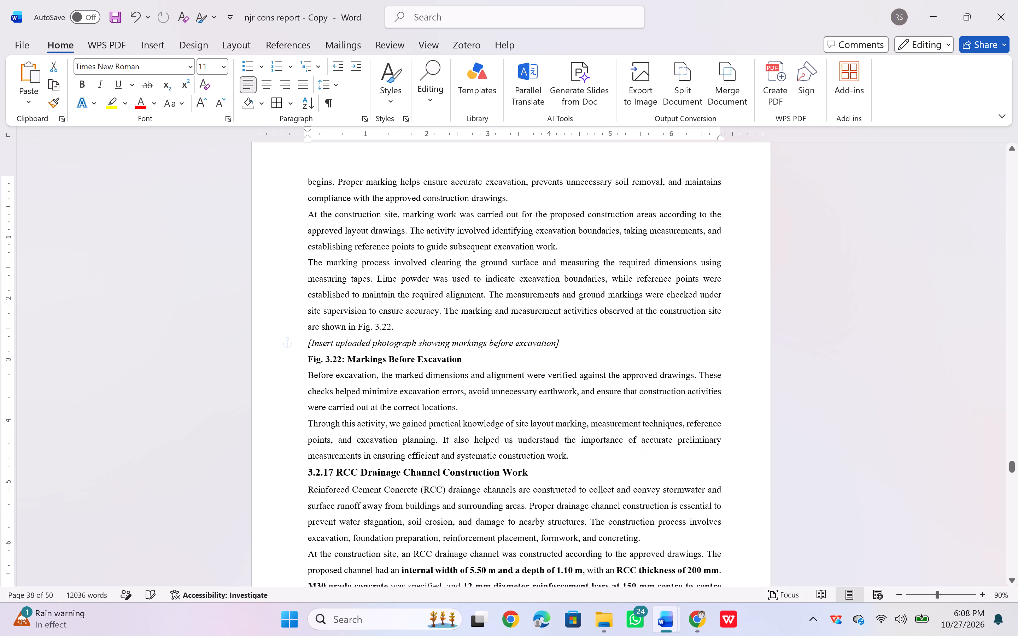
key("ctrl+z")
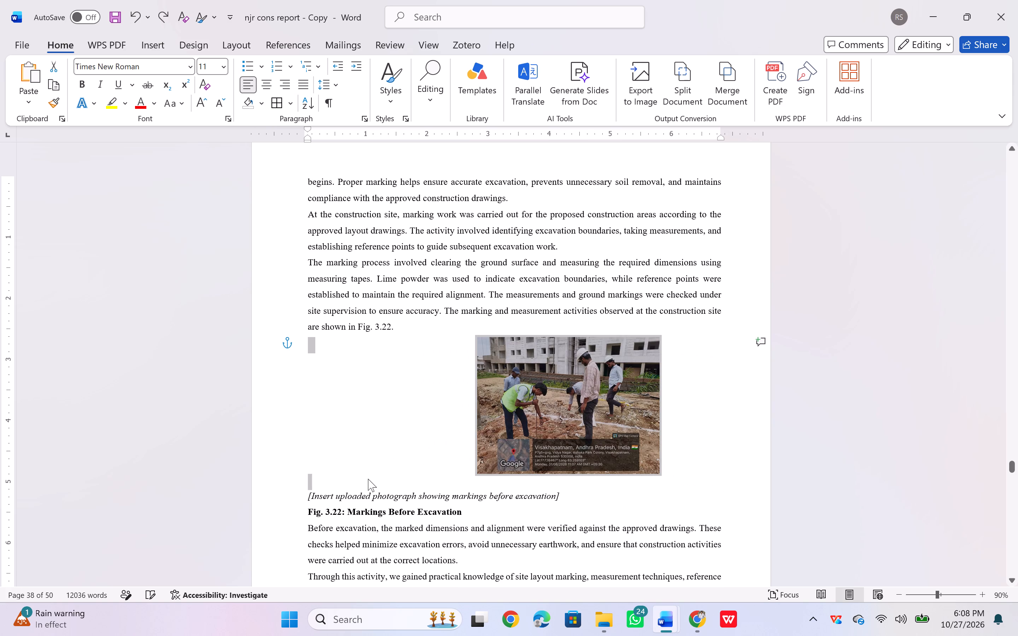
Delete the italic placeholder line about the markings before excavation photograph above the Fig. 3.22 caption.
left_click(352, 489)
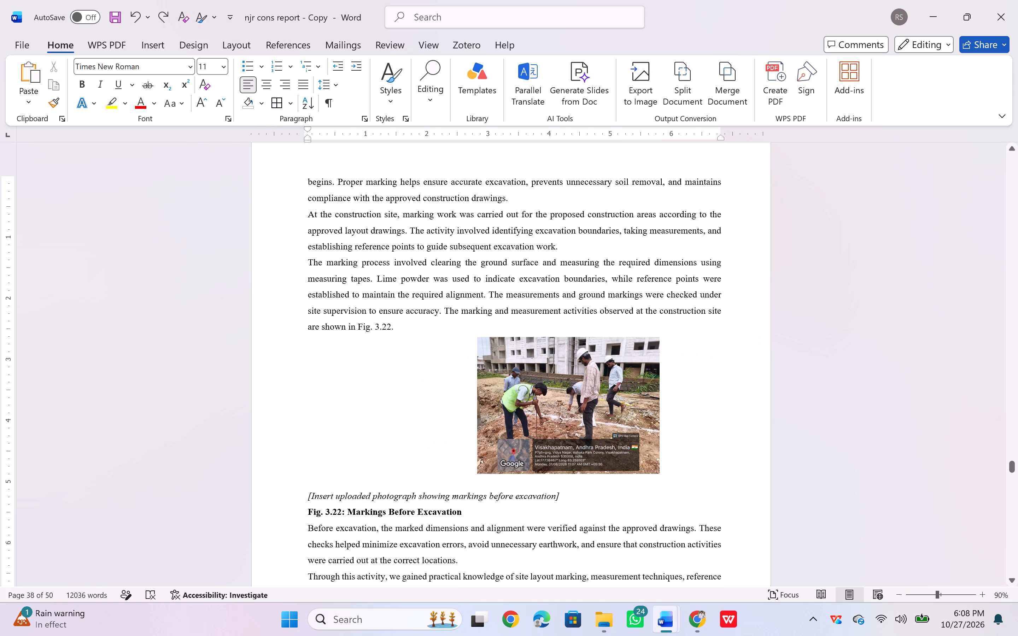
triple_click(351, 502)
key("BackSpace")
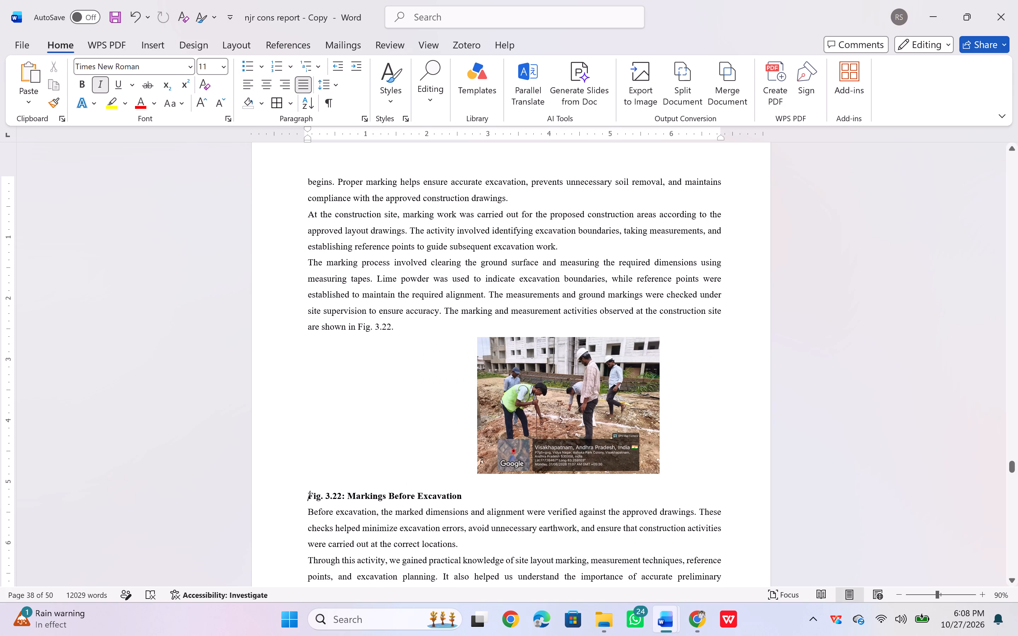
Format the Fig. 3.22 Markings Before Excavation caption at size 12, centred, with space added after the paragraph.
triple_click(335, 497)
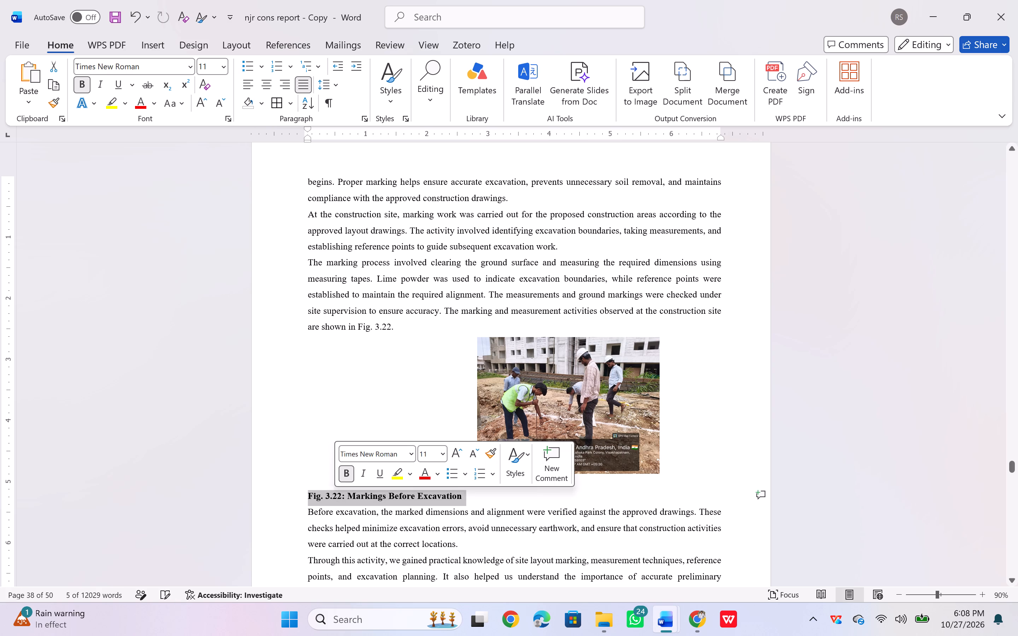
left_click(222, 65)
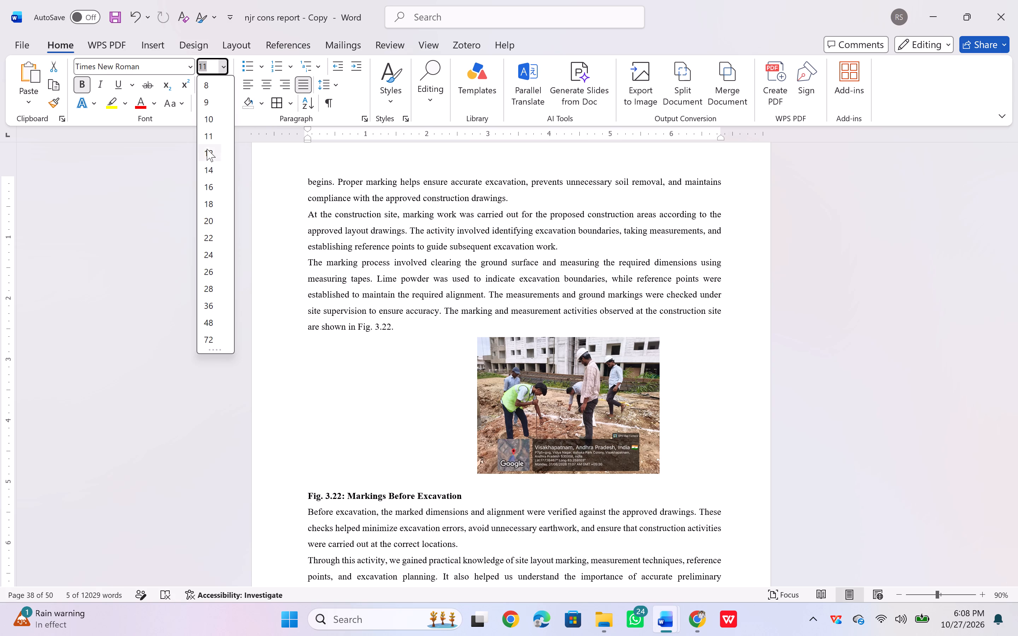
left_click(207, 150)
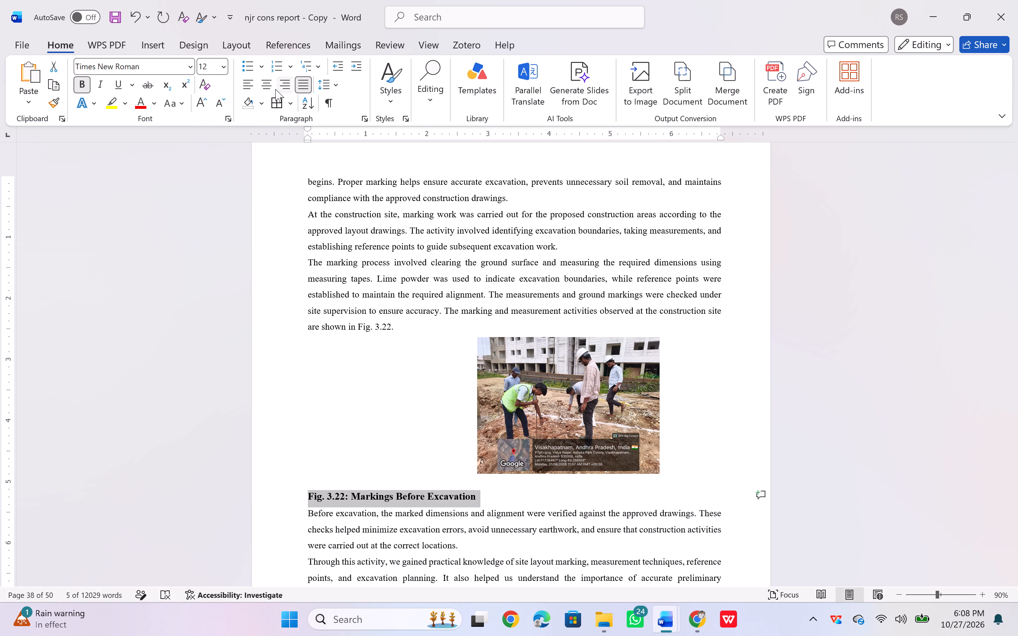
left_click(273, 87)
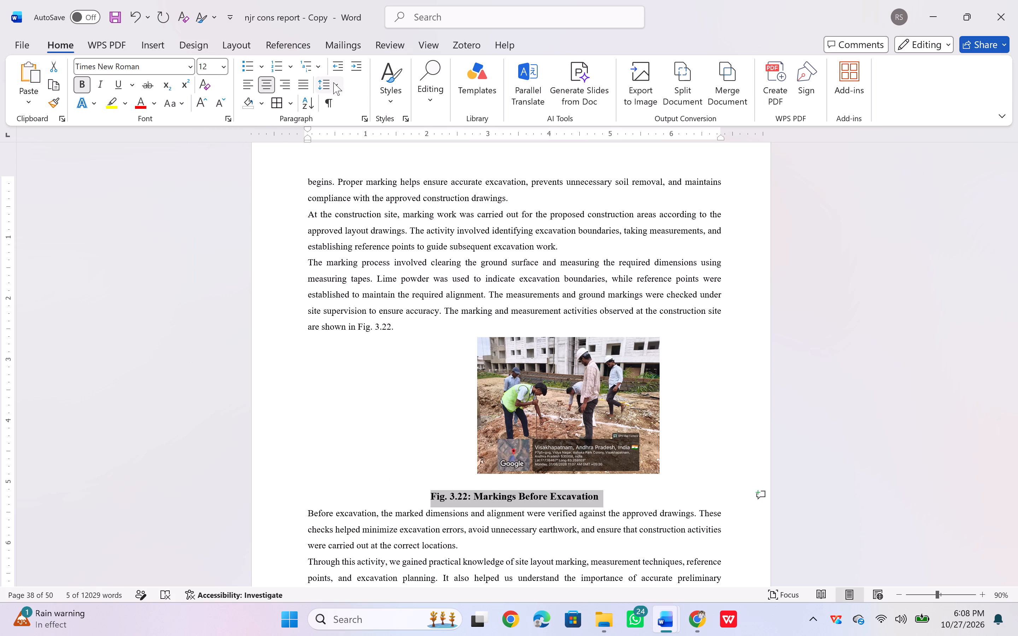
left_click(333, 82)
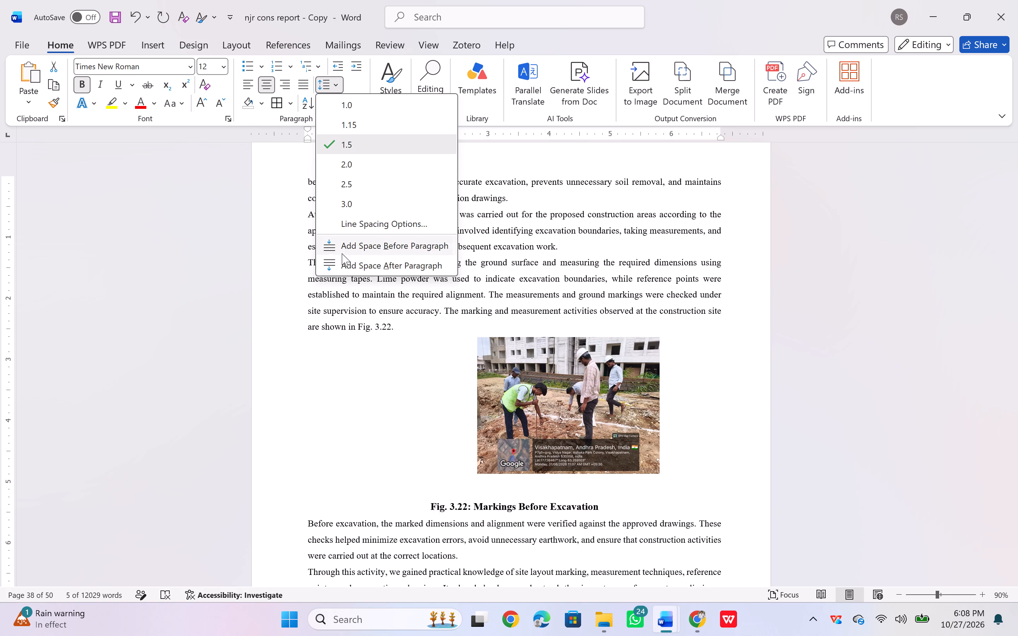
left_click(343, 263)
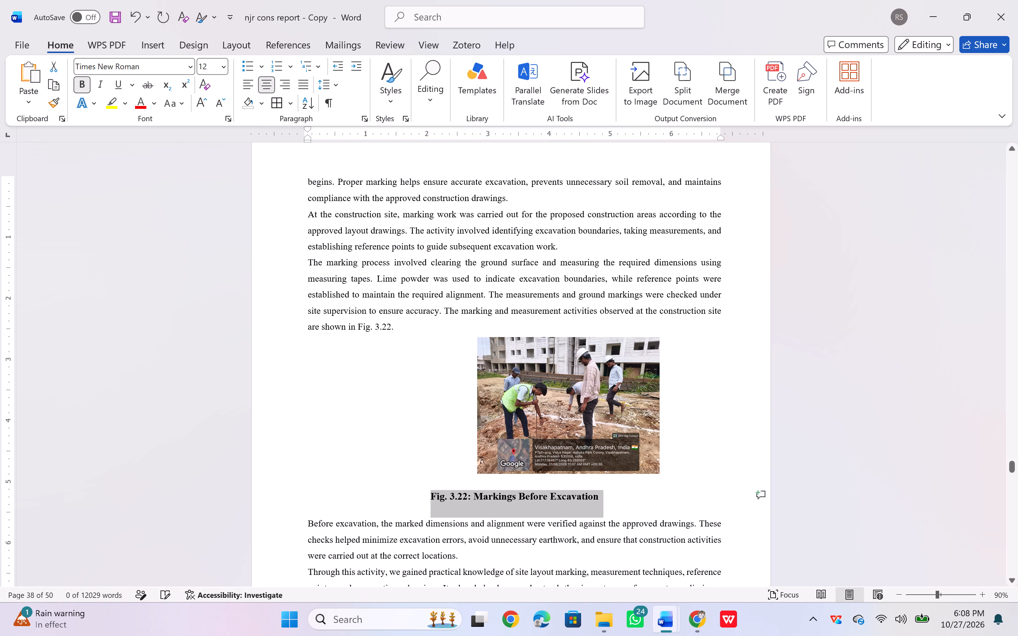
Set the Fig. 3.22 excavation markings photo in line with text and centre it.
left_click(500, 426)
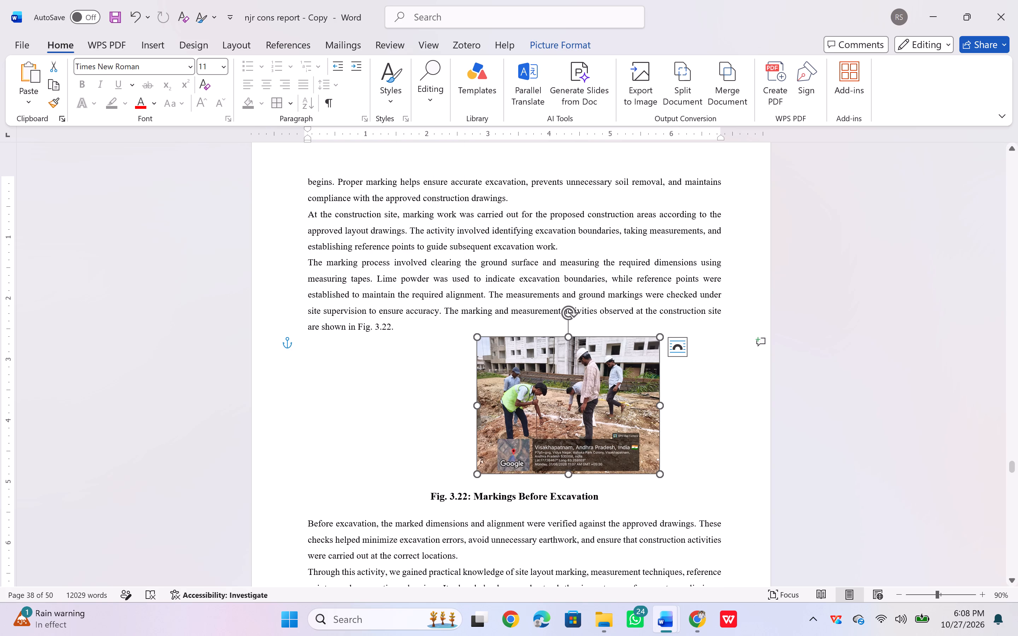
left_click(673, 346)
left_click(706, 412)
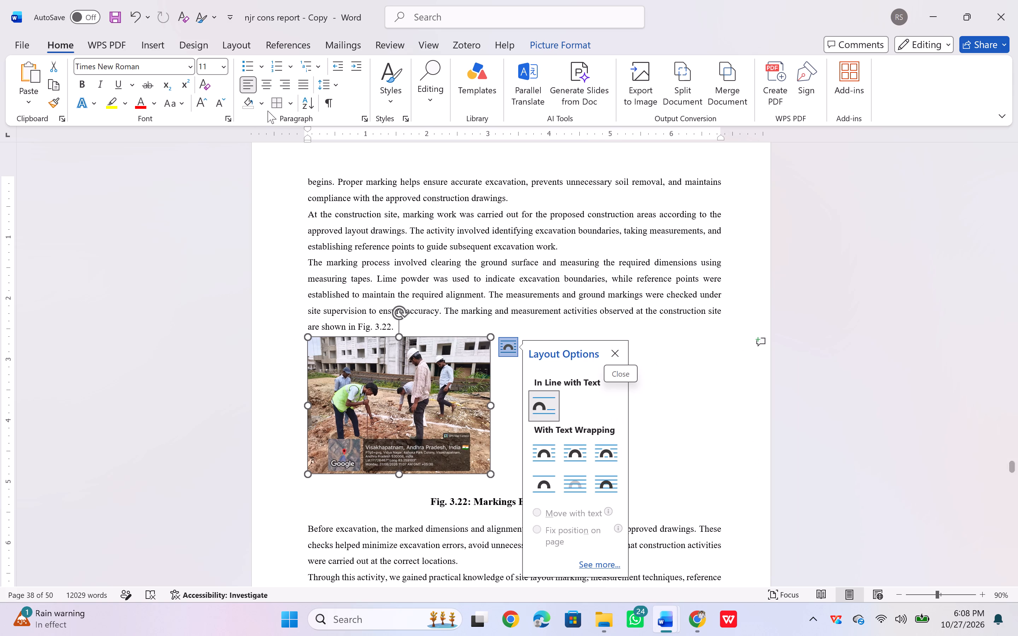
left_click(266, 88)
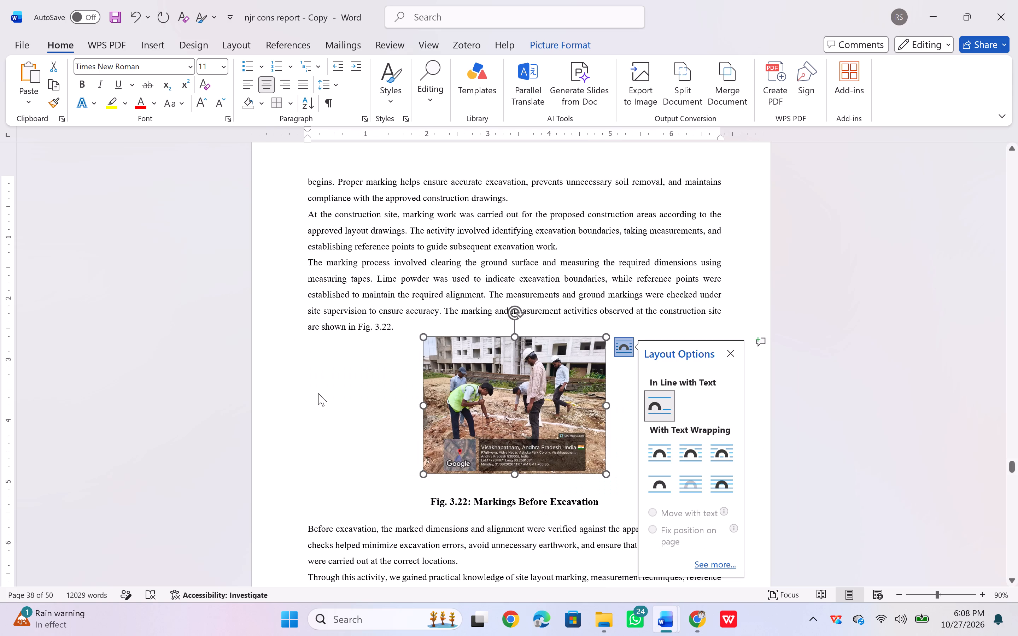
Remove the empty paragraph between the markings photo and the Fig. 3.22 caption.
left_click(385, 481)
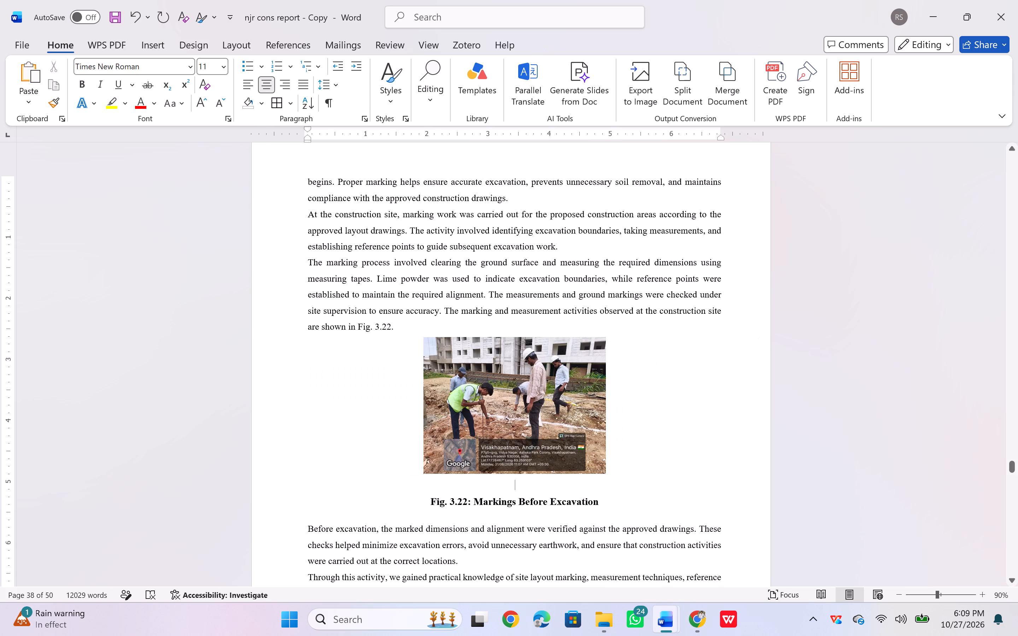
key("BackSpace")
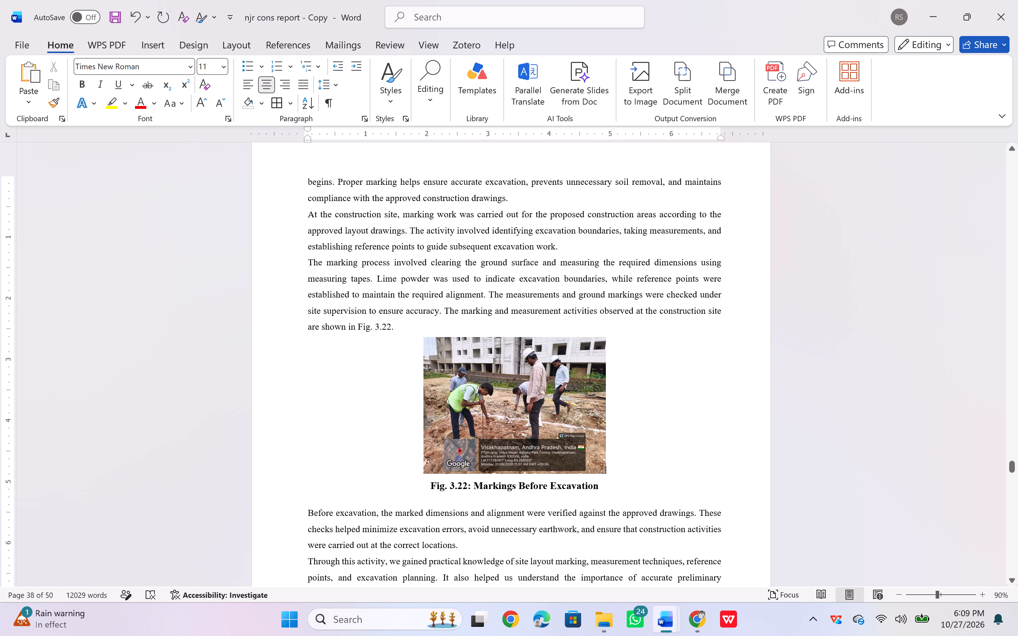
Copy the proposed RCC drainage cross-section drawing from FSI DRAFT REPORT into a new paragraph after "shown in Fig. 3.23." in the construction report.
scroll(347, 420, "down", 3)
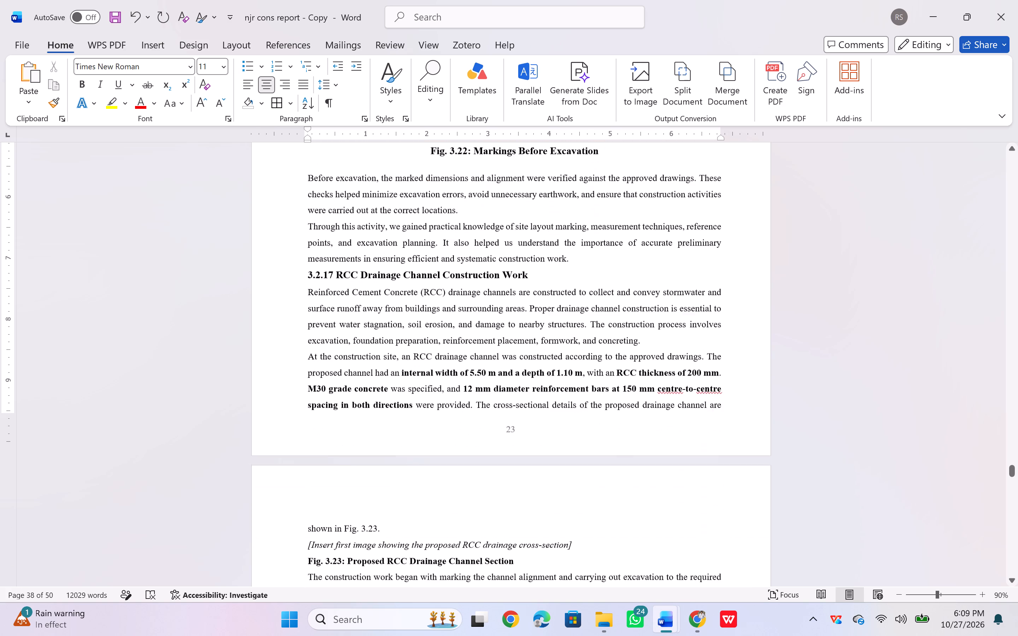
scroll(347, 420, "down", 2)
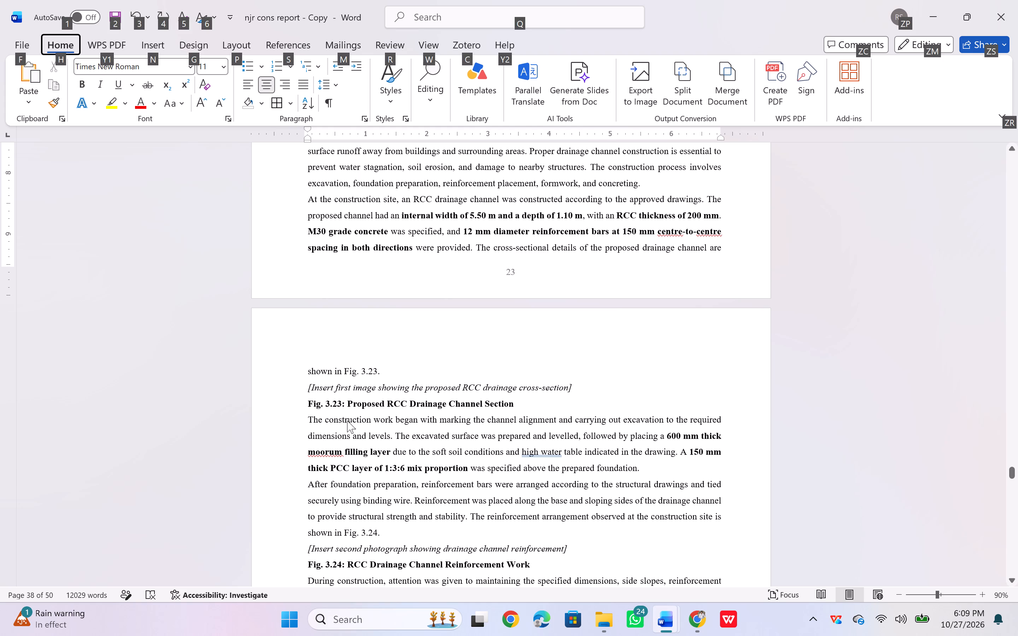
left_click(293, 425)
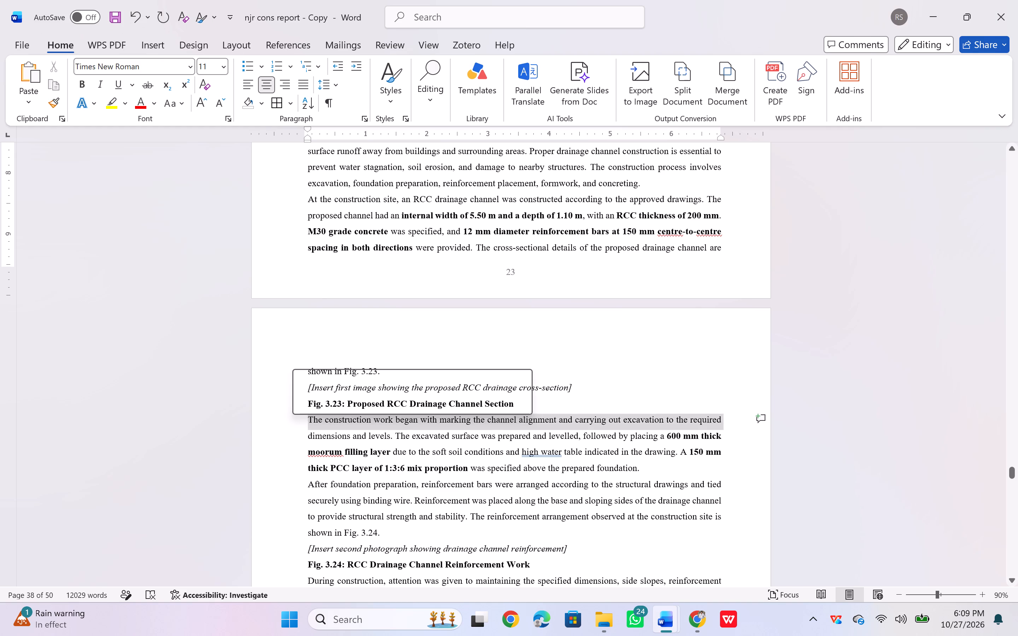
left_click(329, 422)
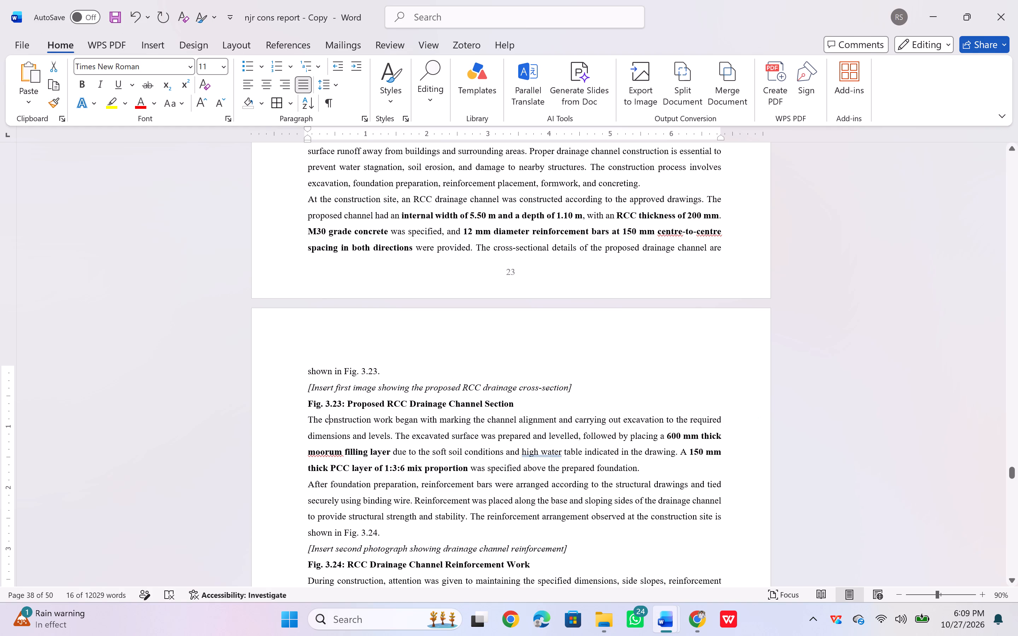
left_click(385, 376)
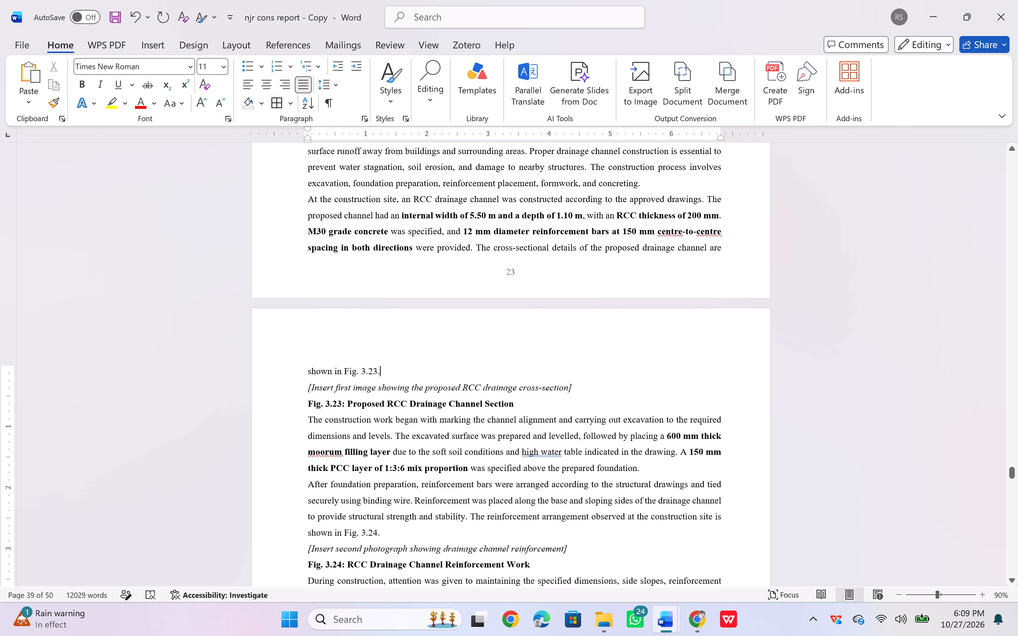
key("Return")
key("alt+Tab")
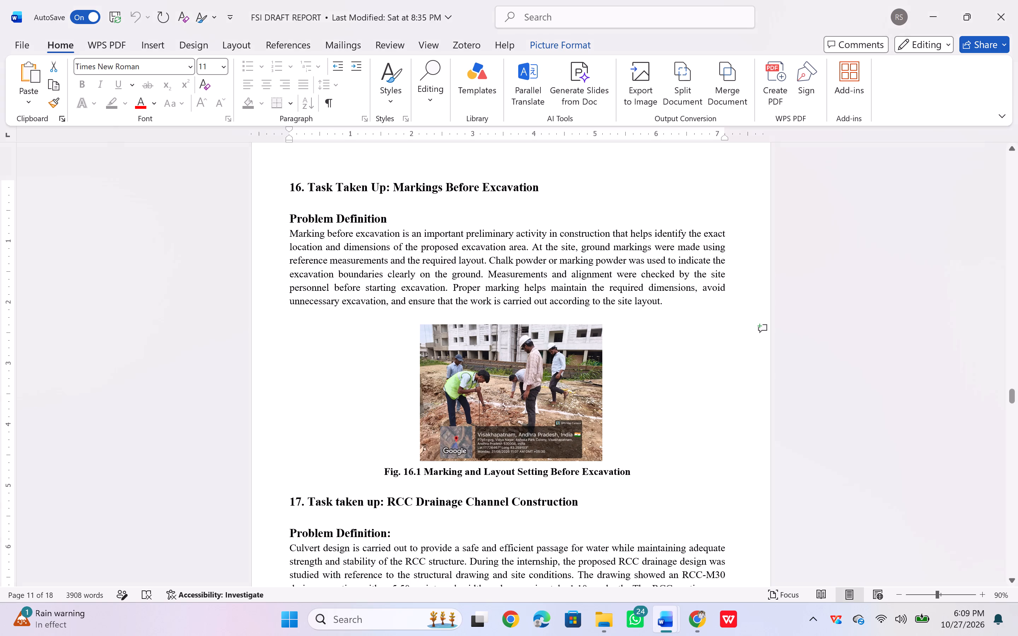
scroll(367, 500, "down", 2)
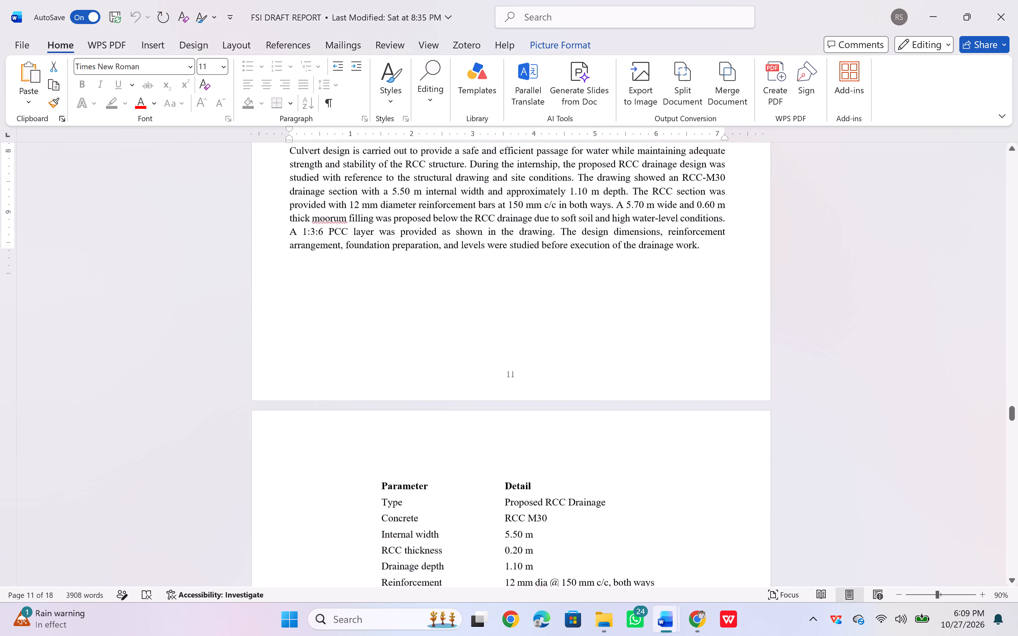
scroll(367, 500, "down", 2)
left_click(378, 454)
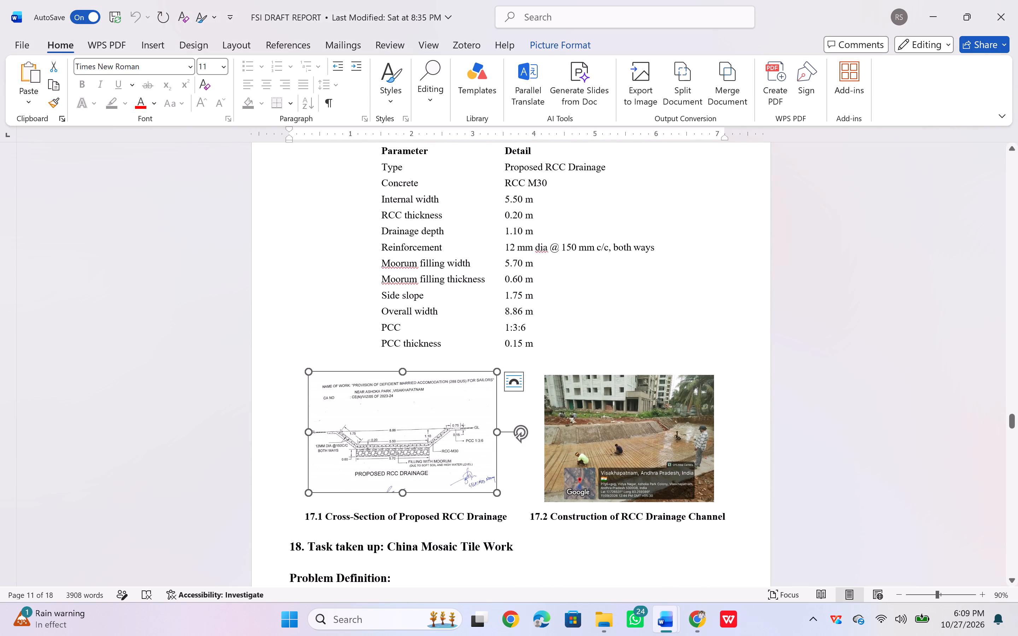
key("ctrl+c")
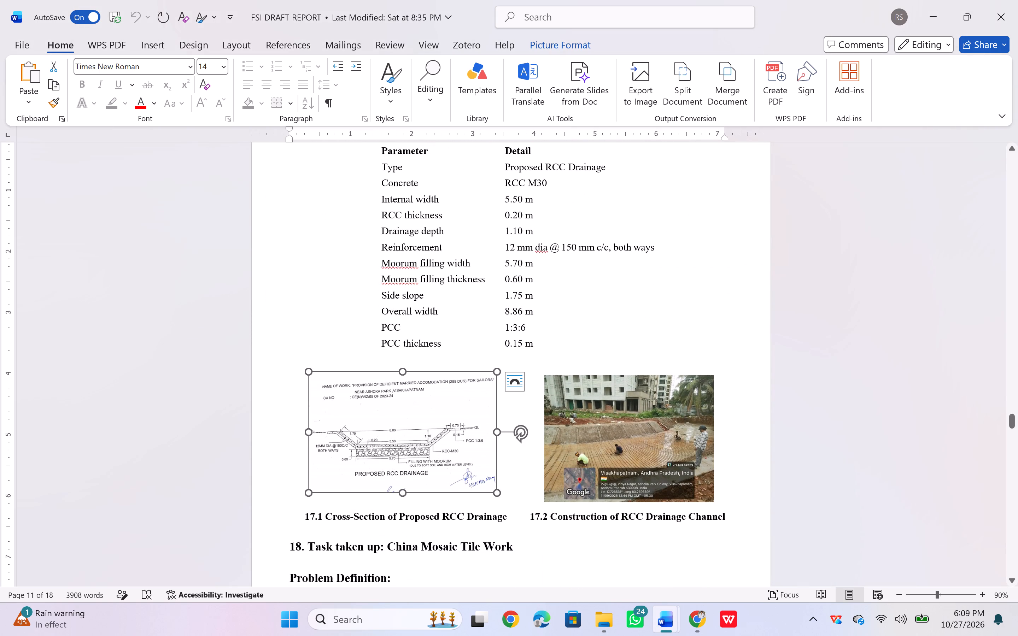
key("alt+Tab")
key("ctrl+v")
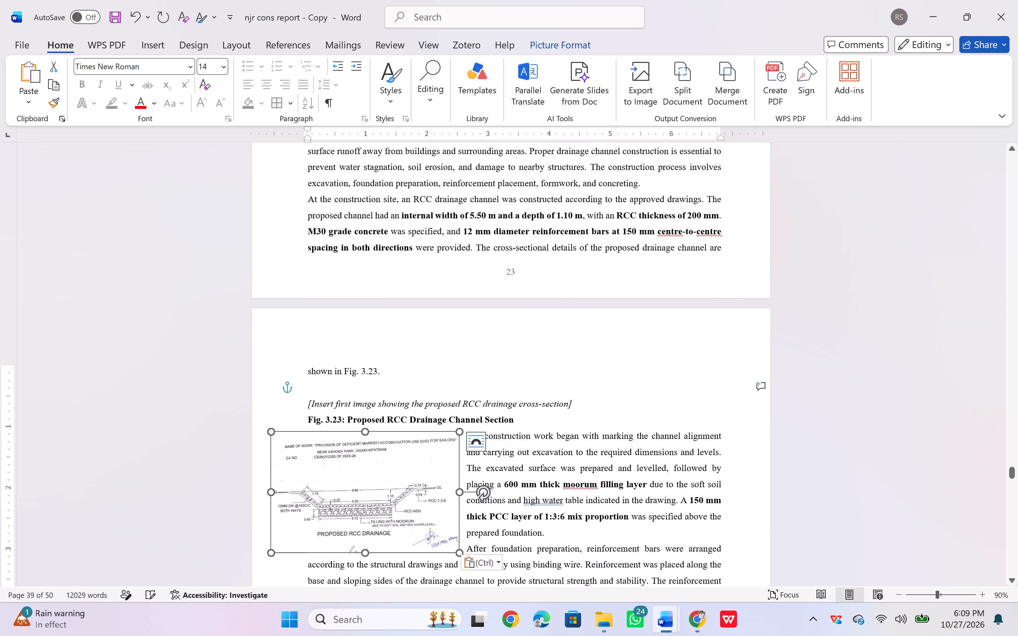
Set the pasted RCC drainage cross-section drawing in line with text and centre it.
left_click(473, 441)
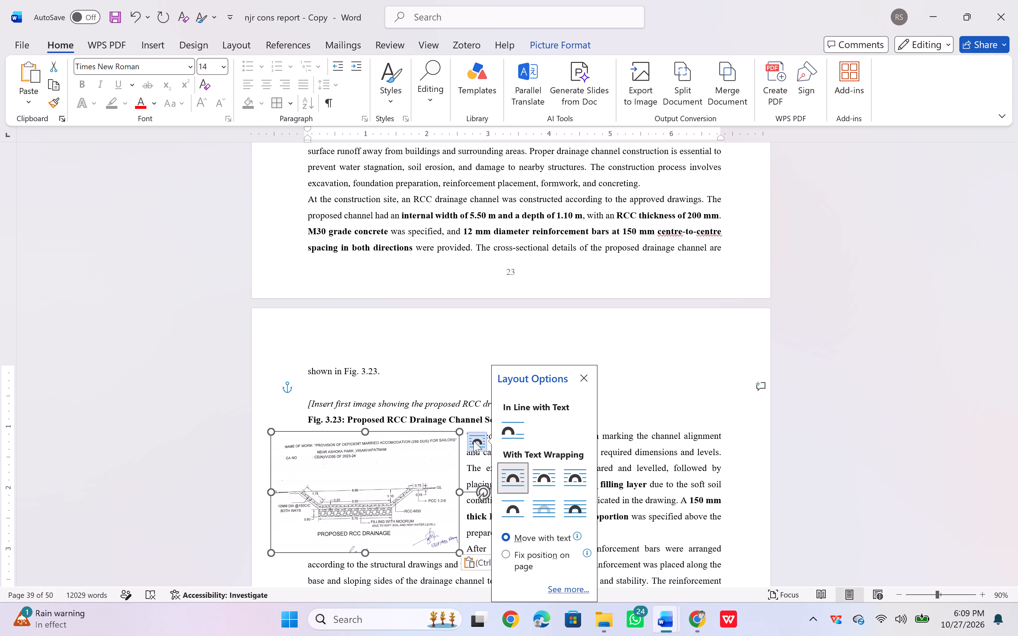
left_click(517, 437)
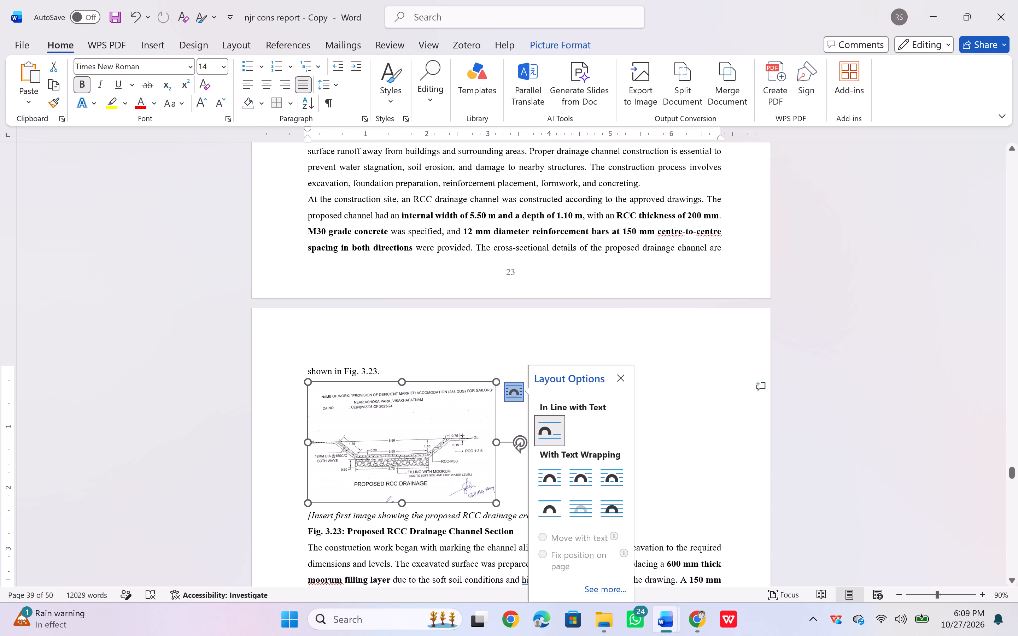
left_click(261, 87)
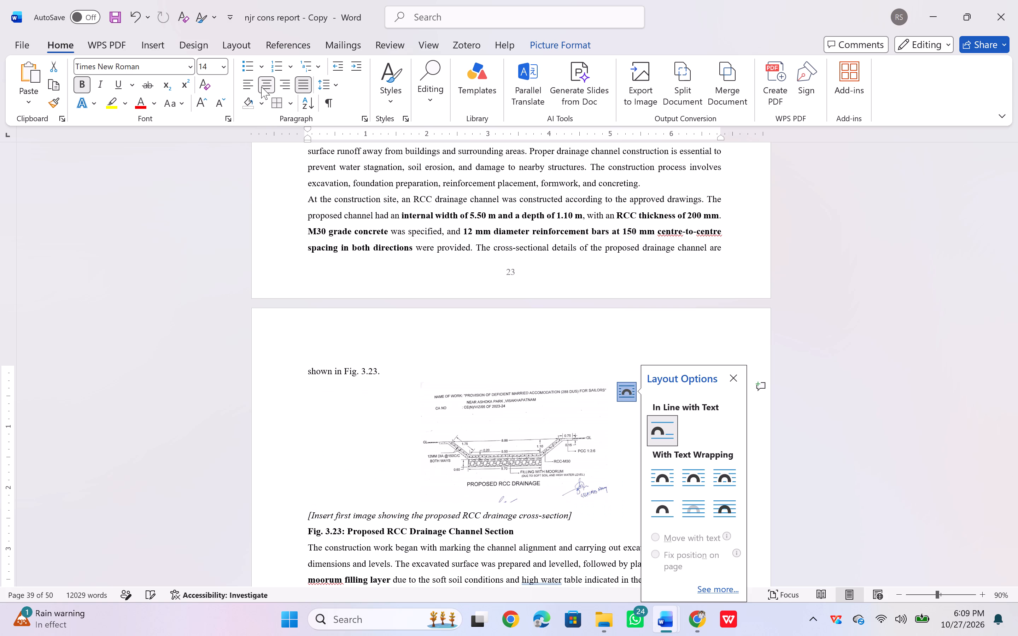
Delete the italic placeholder line about the proposed RCC drainage cross-section above the Fig. 3.23 caption.
double_click(331, 515)
triple_click(331, 515)
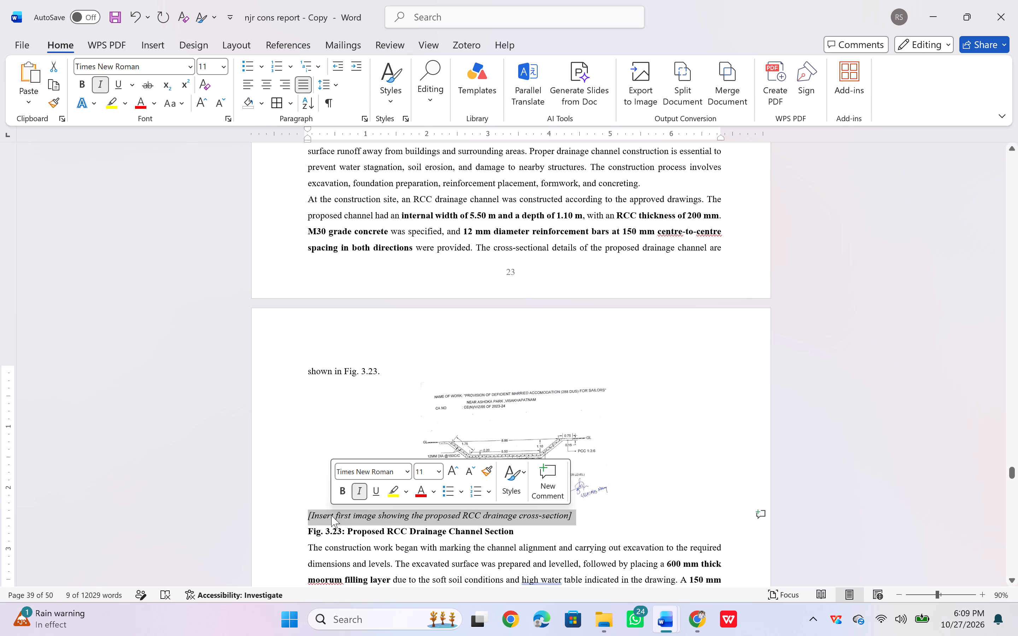
key("Delete")
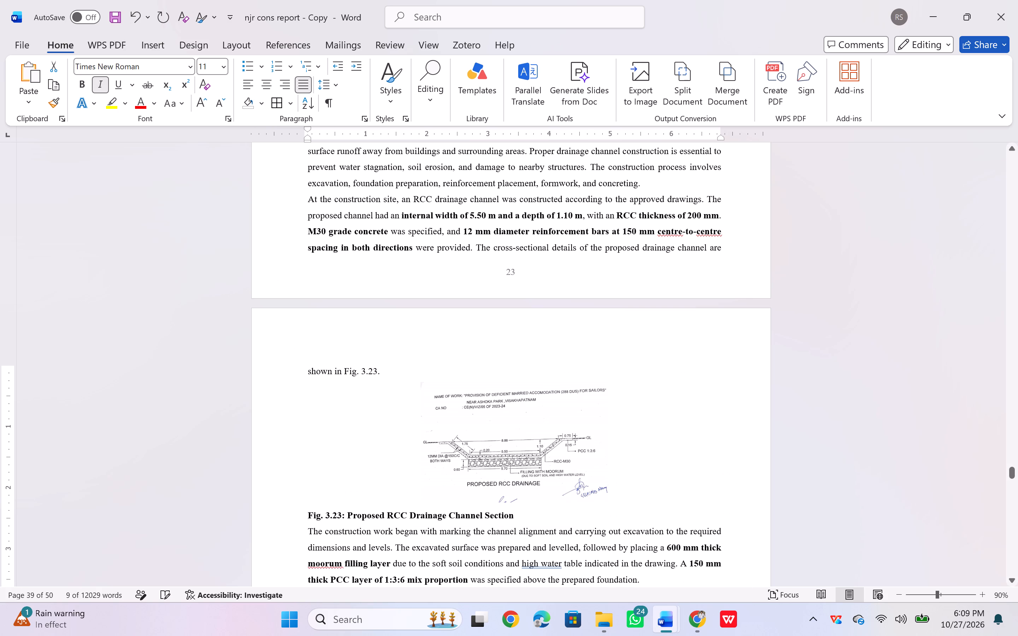
Format the Fig. 3.23 Proposed RCC Drainage Channel Section caption as centred, size 12, with space added after the paragraph.
double_click(332, 514)
triple_click(332, 514)
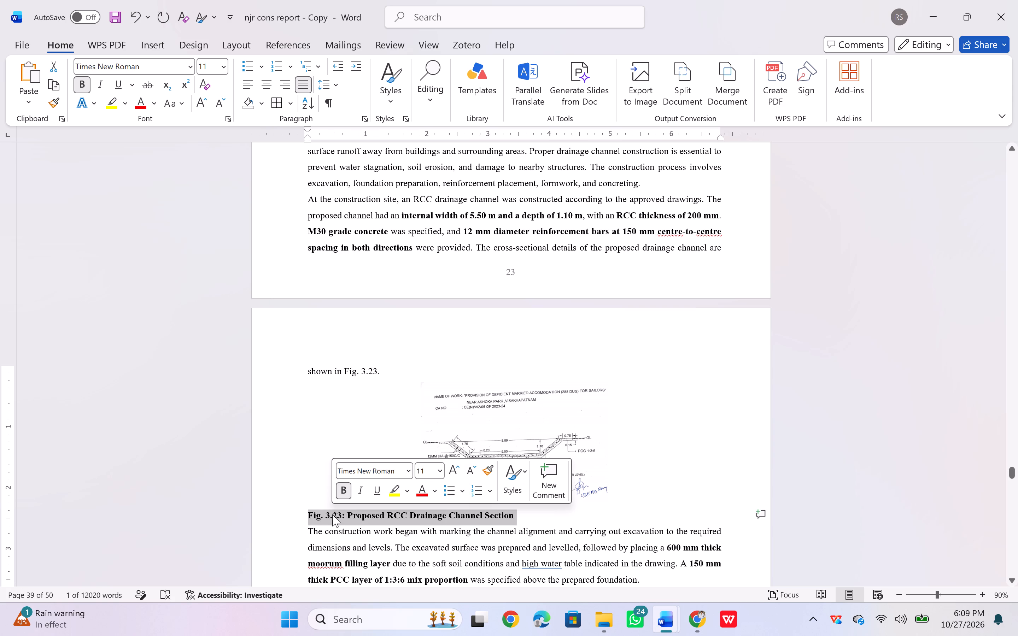
left_click(261, 88)
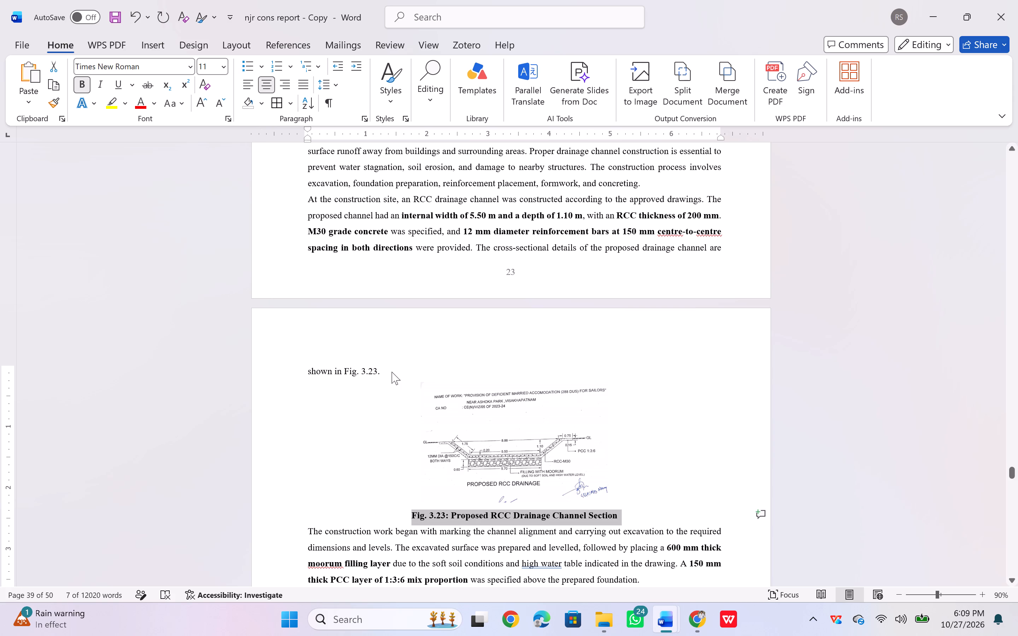
left_click(338, 86)
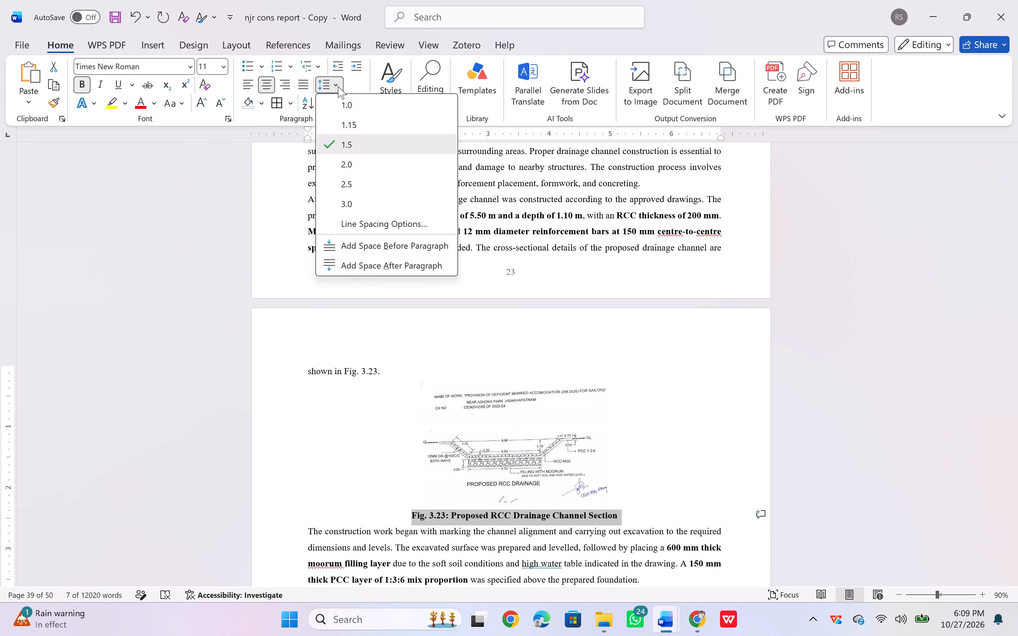
left_click(348, 263)
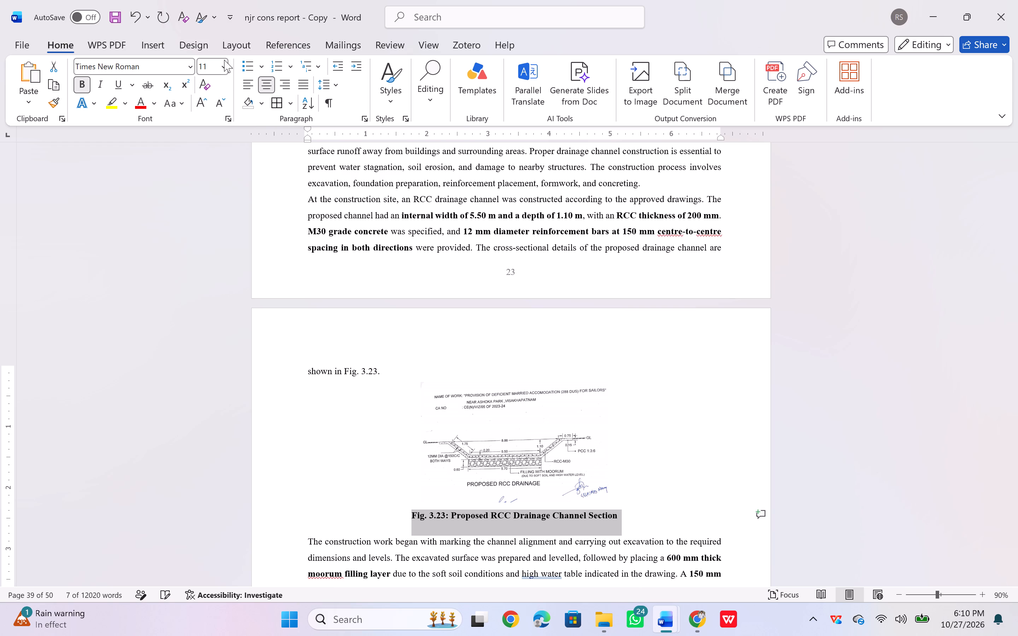
left_click(224, 61)
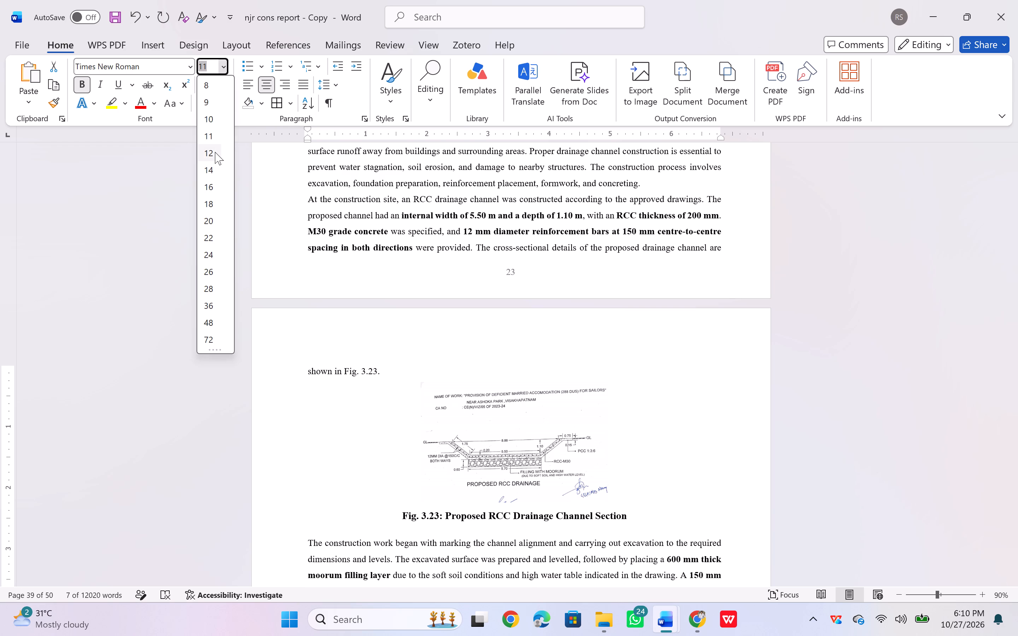
left_click(215, 152)
left_click(419, 518)
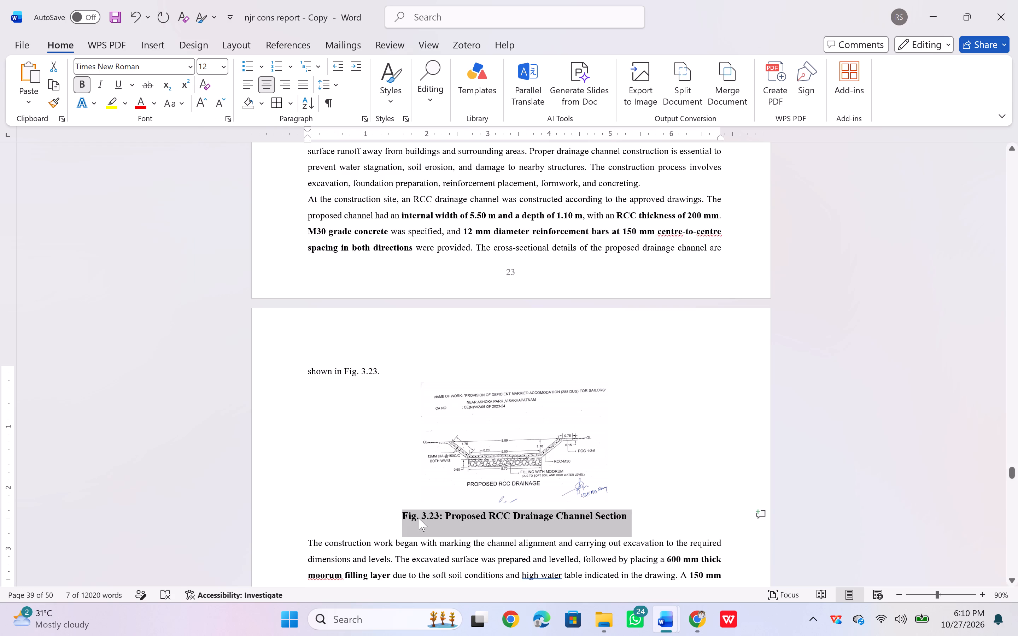
Copy the RCC drainage channel construction photo from FSI DRAFT REPORT into a new paragraph after "shown in Fig. 3.24." in the construction report.
scroll(378, 526, "down", 1)
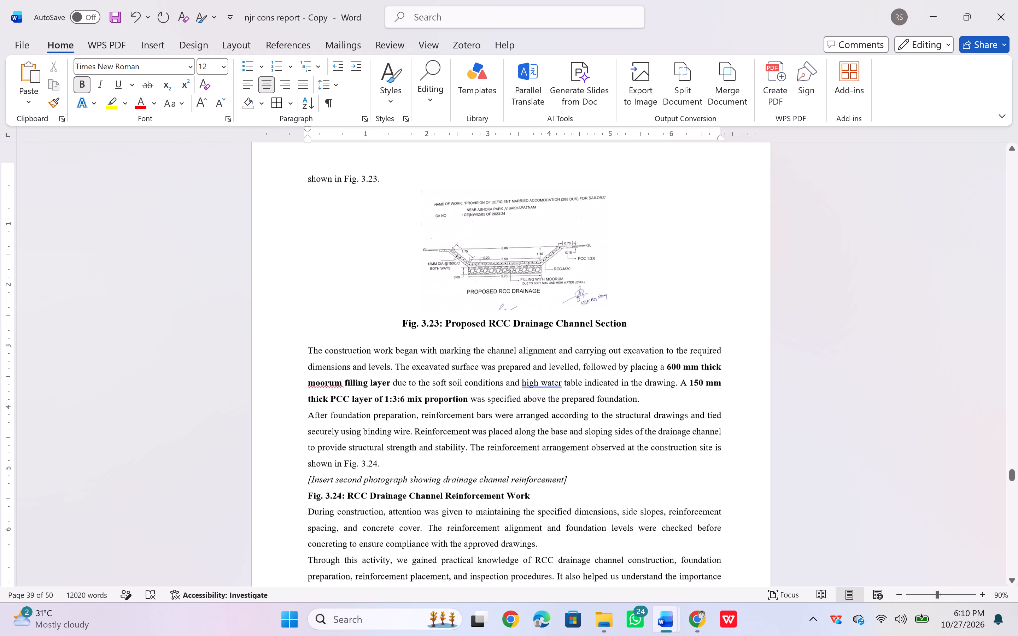
scroll(378, 526, "down", 2)
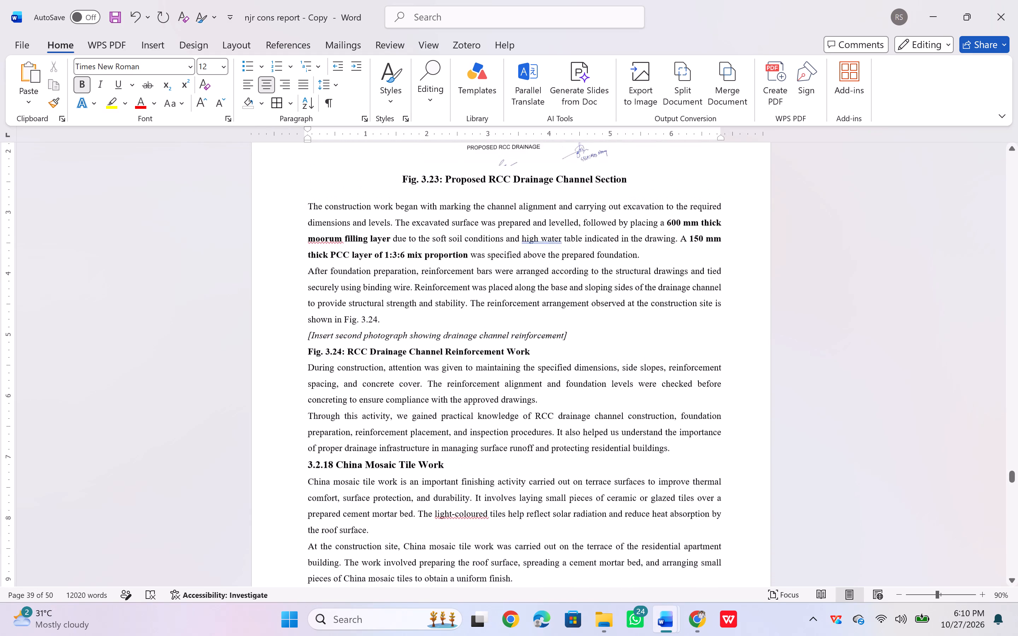
scroll(378, 526, "up", 2)
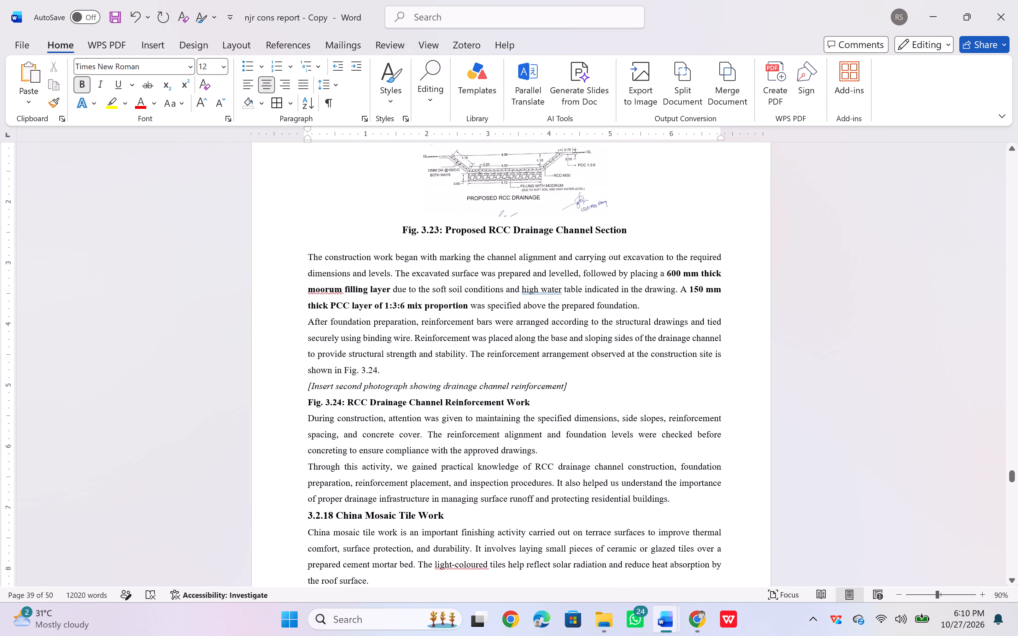
left_click(387, 366)
key("Return")
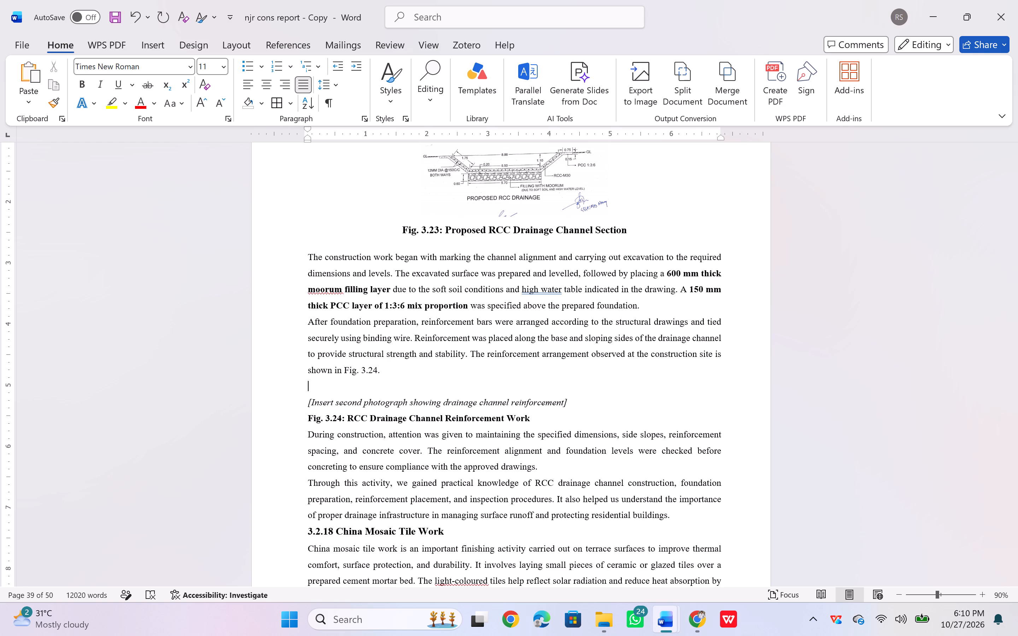
key("alt+Tab")
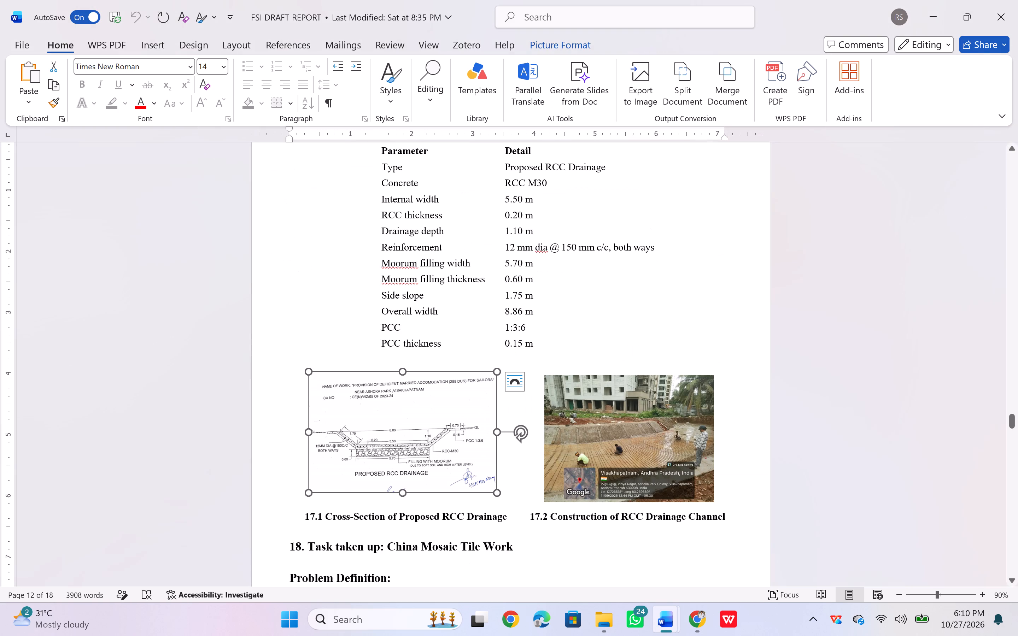
left_click(584, 430)
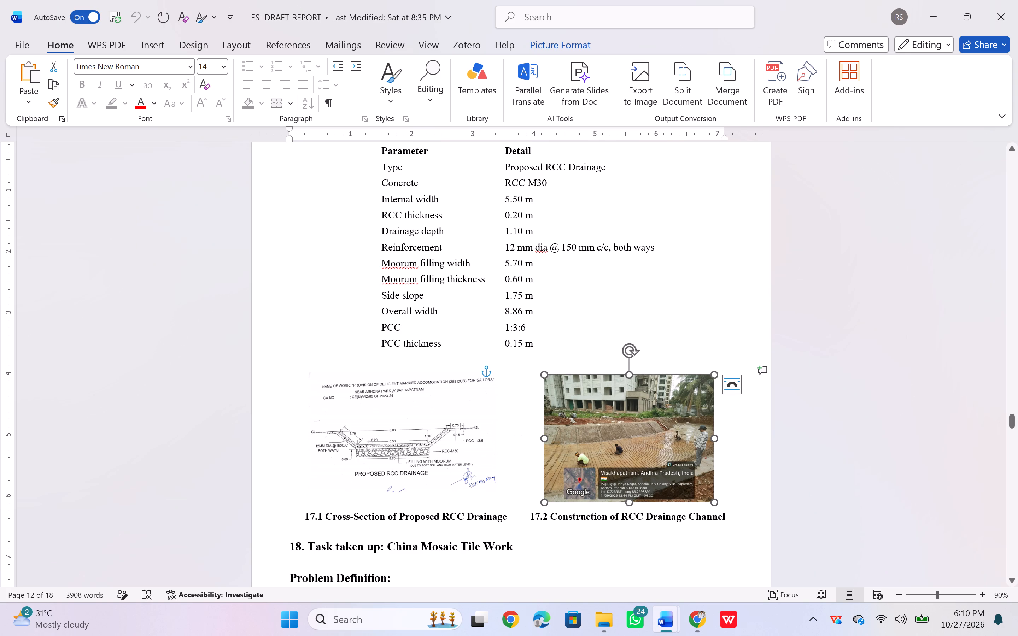
key("ctrl+c")
key("alt+Tab")
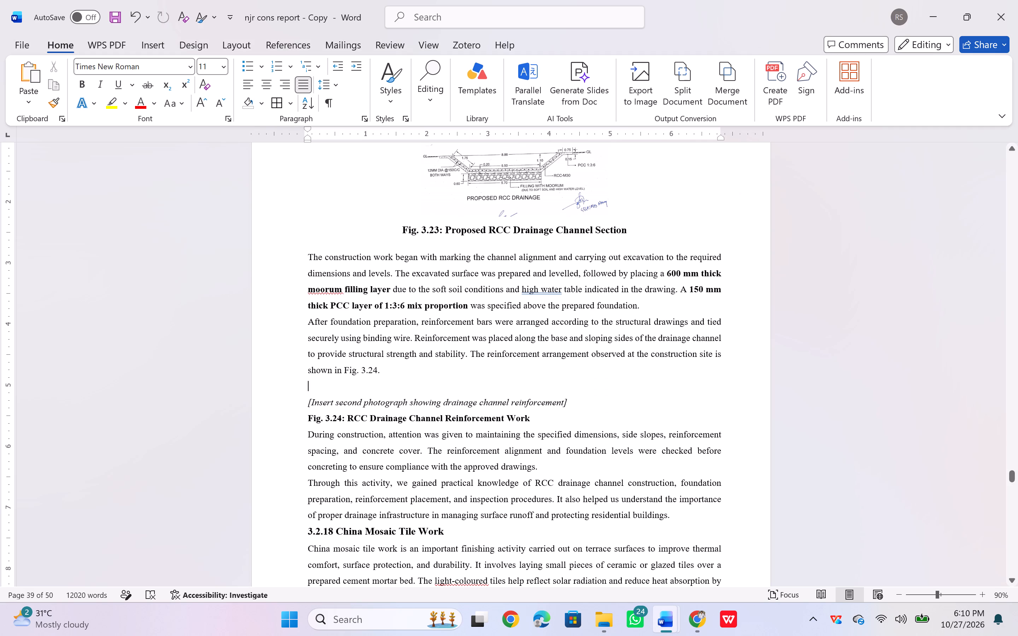
key("ctrl+v")
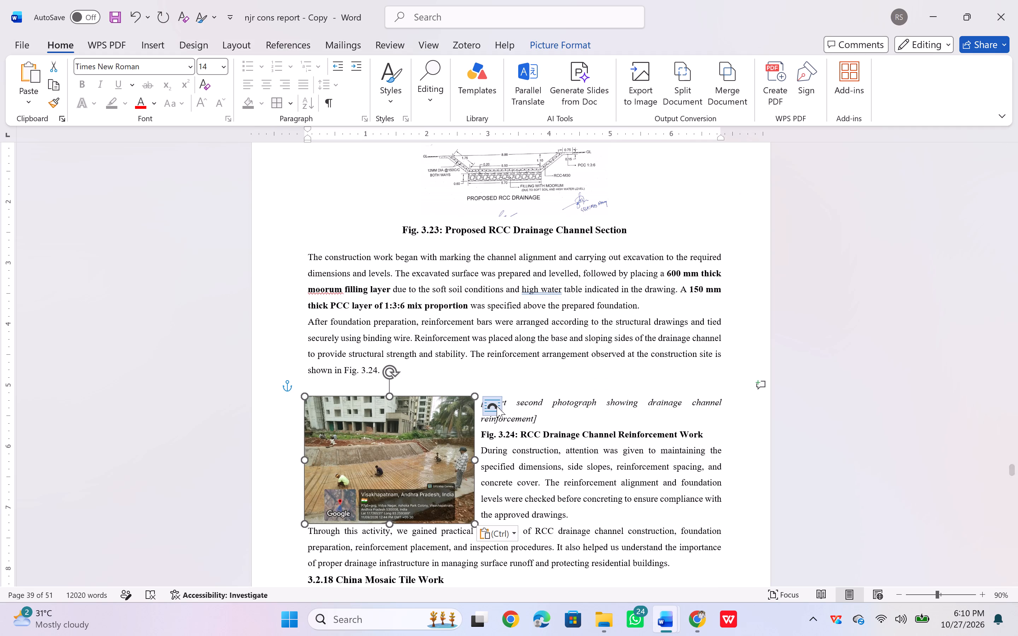
Set the pasted RCC drainage channel photo in line with text and centre it.
left_click(497, 404)
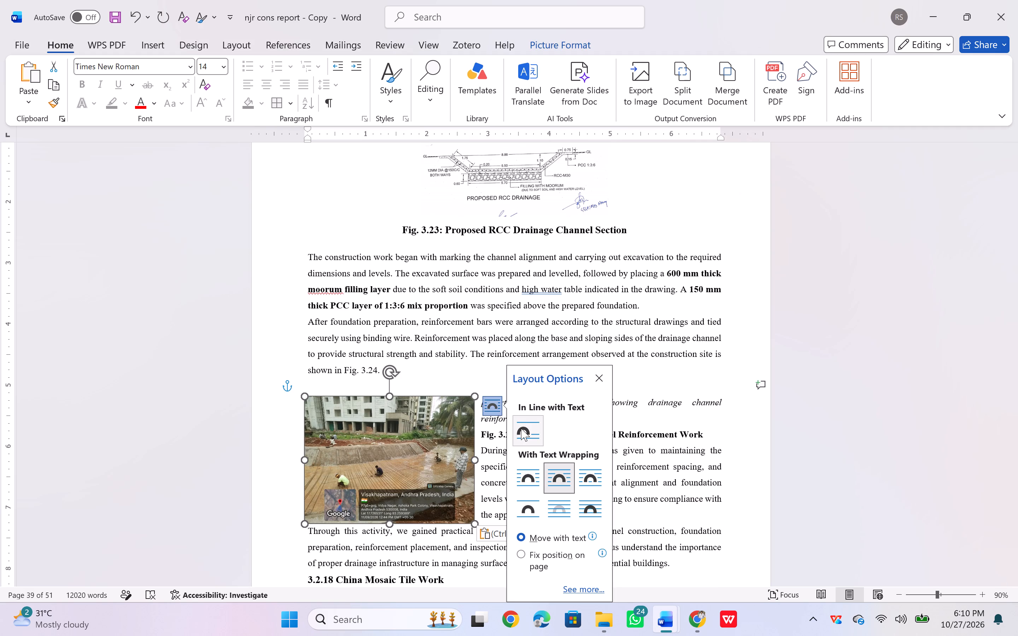
left_click(521, 428)
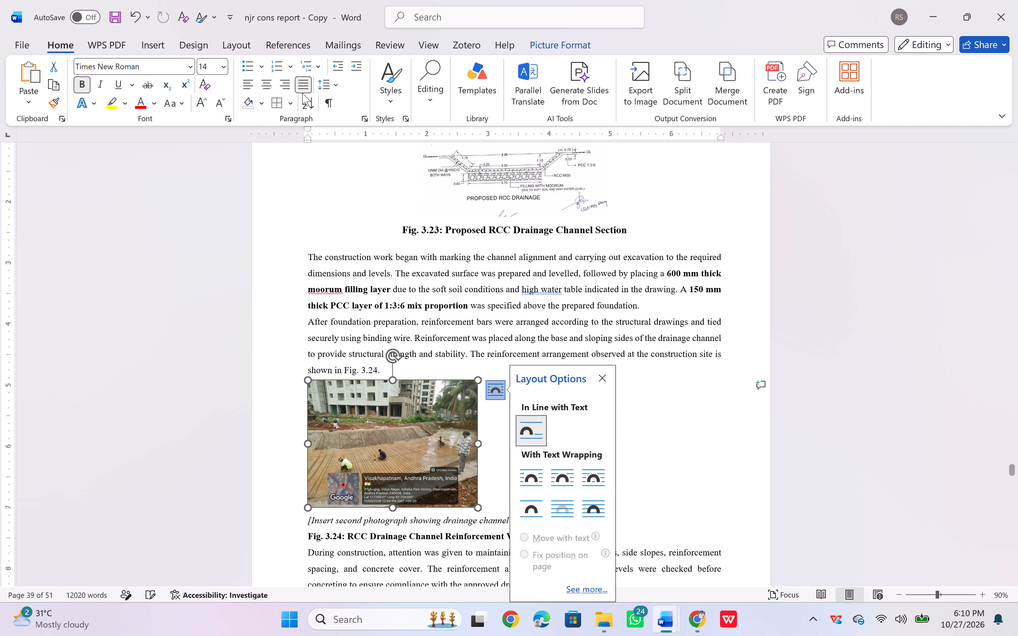
left_click(266, 84)
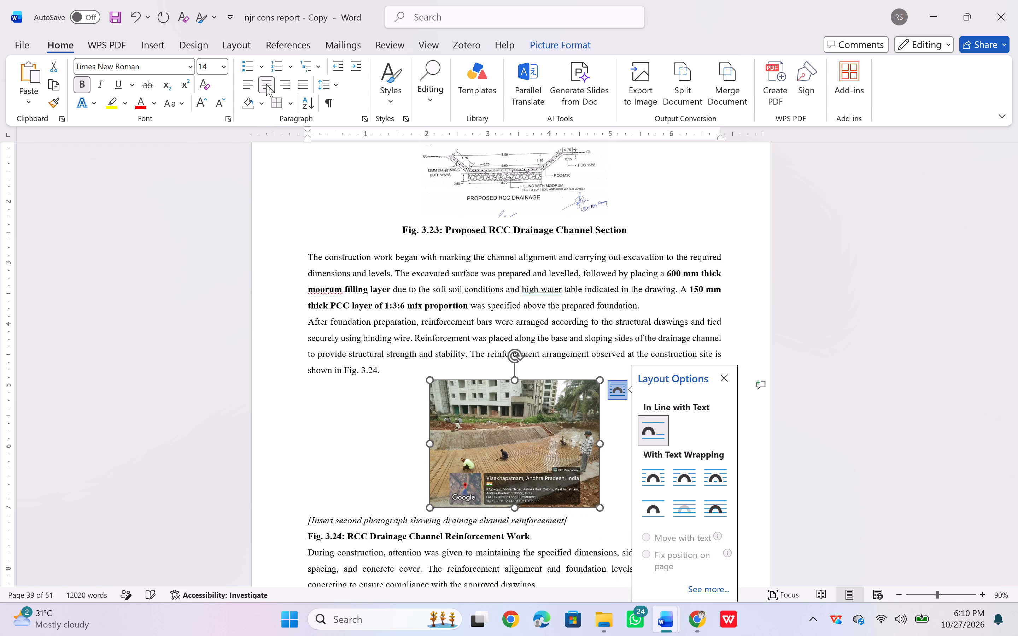
Delete the italic placeholder line about the drainage channel reinforcement photograph above the Fig. 3.24 caption.
triple_click(344, 520)
key("Delete")
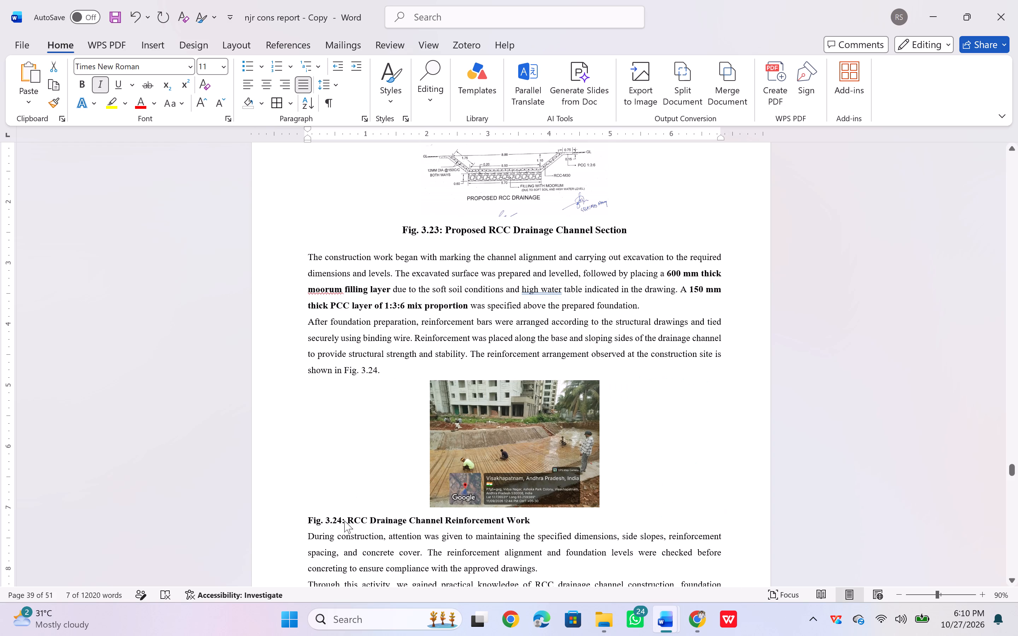
Format the Fig. 3.24 RCC Drainage Channel Reinforcement Work caption as size 12, centred, with space added after the paragraph.
triple_click(344, 520)
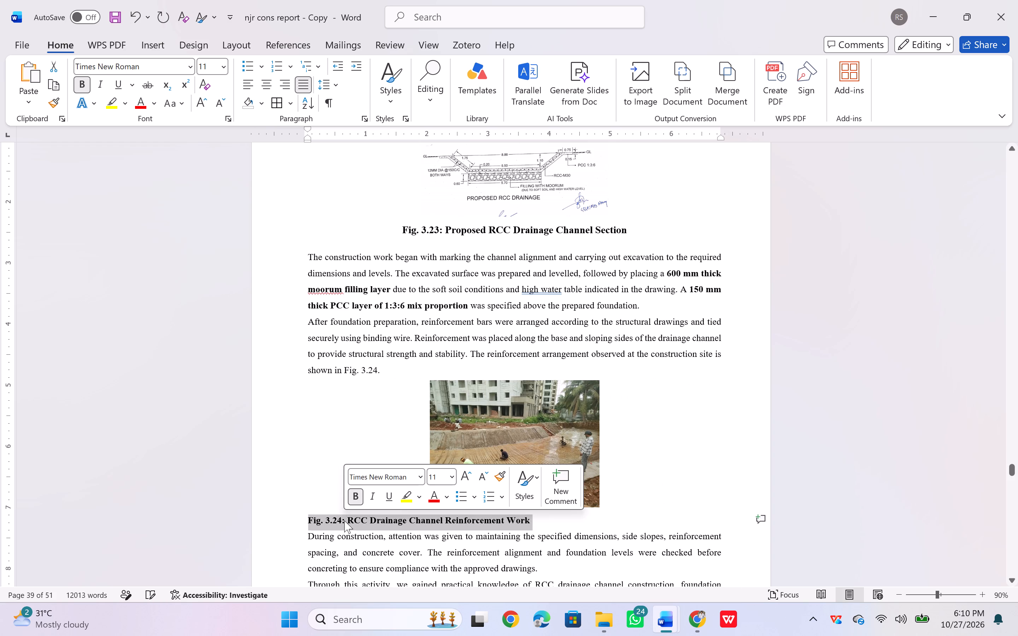
left_click(223, 64)
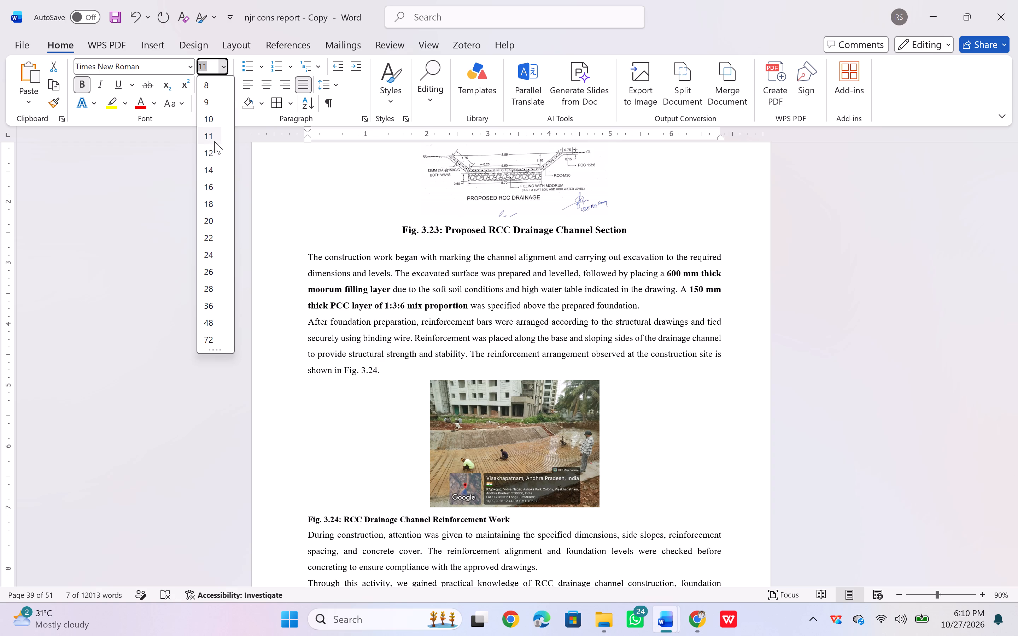
left_click(209, 153)
left_click(261, 90)
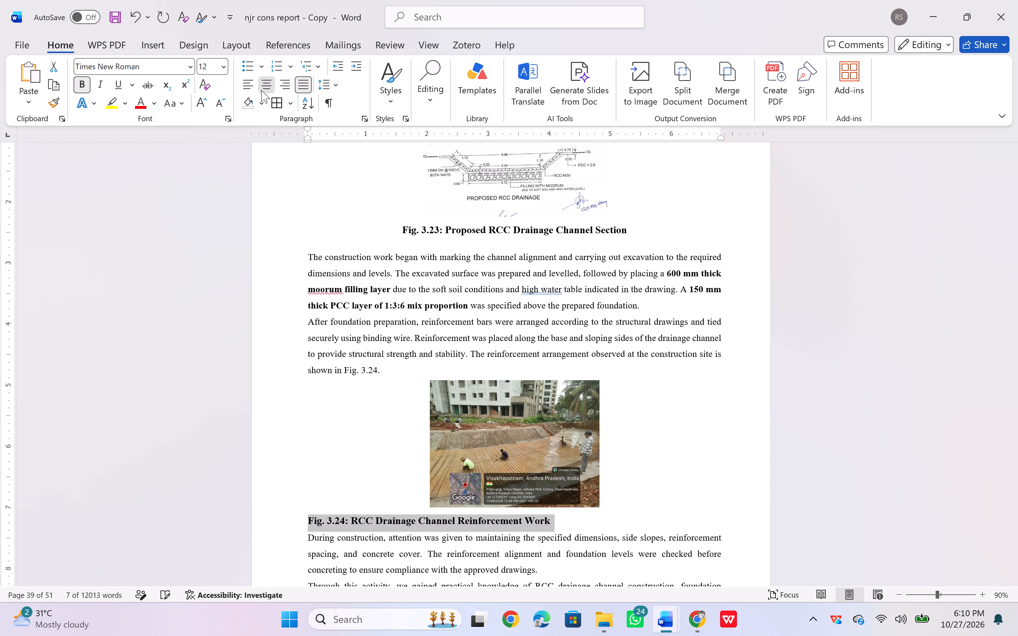
left_click(334, 84)
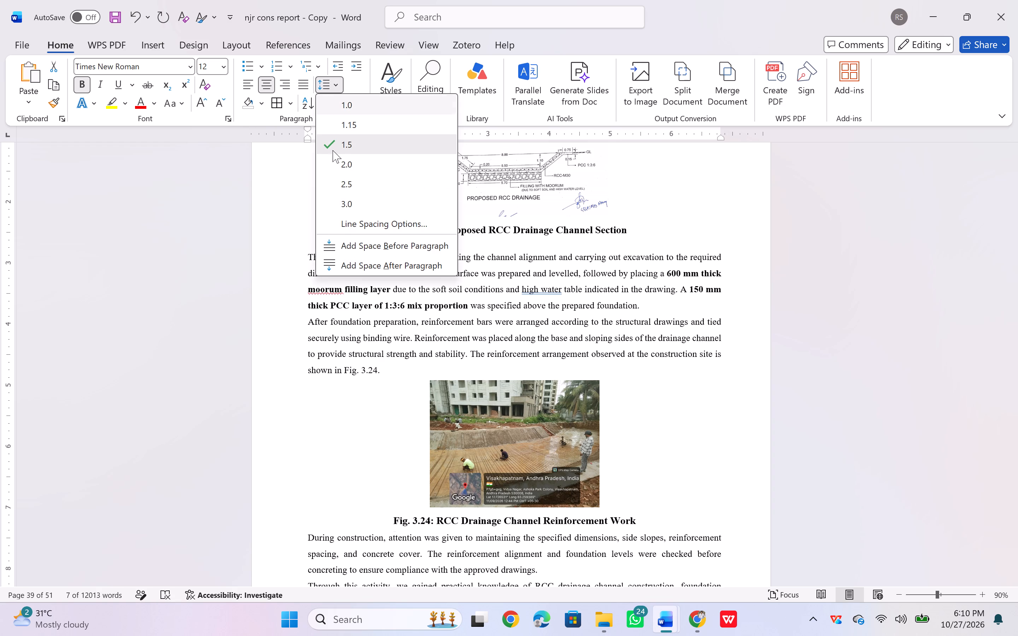
left_click(328, 266)
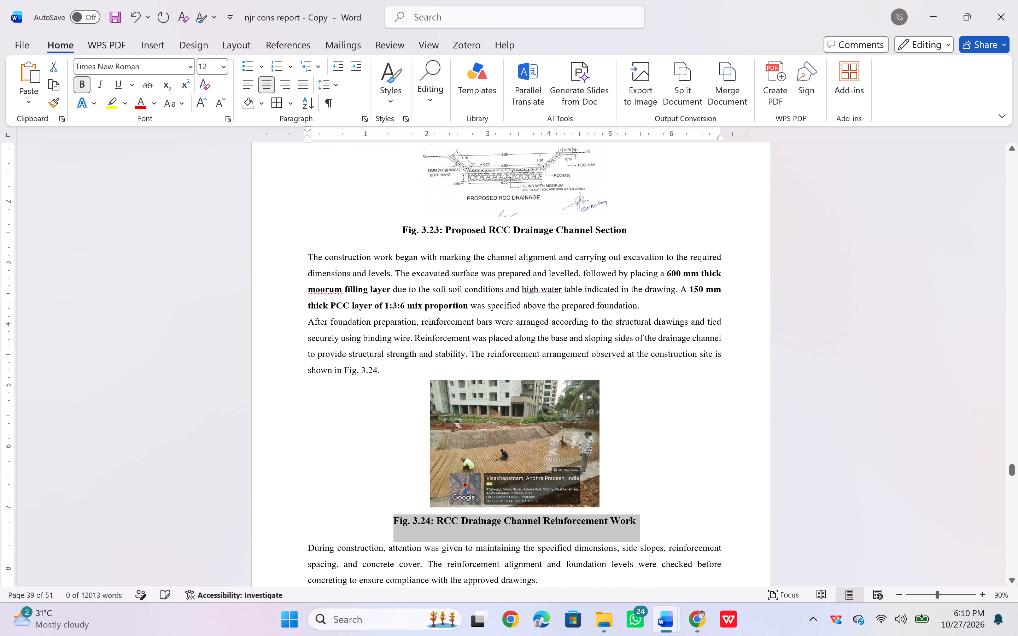
Insert an empty paragraph before the 3.2.18 China Mosaic Tile Work heading to push it onto the following page.
scroll(349, 474, "down", 2)
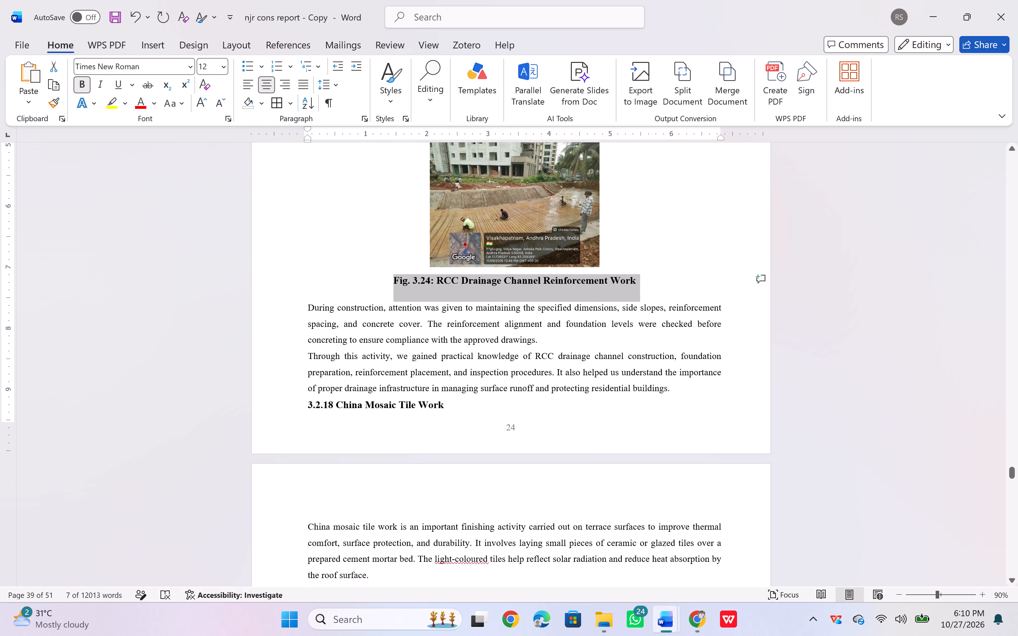
left_click(308, 407)
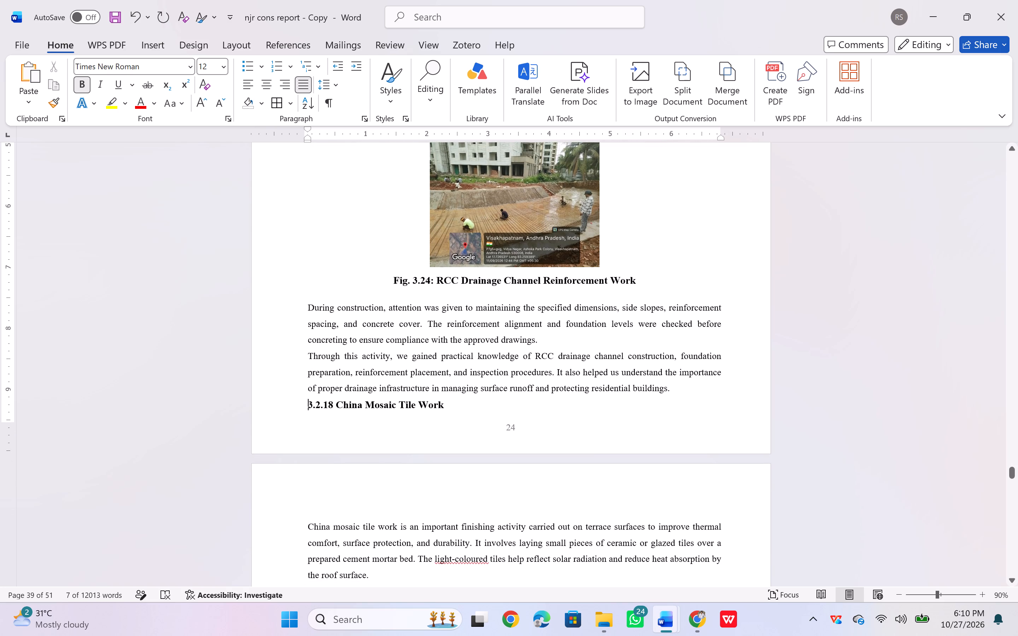
key("Return")
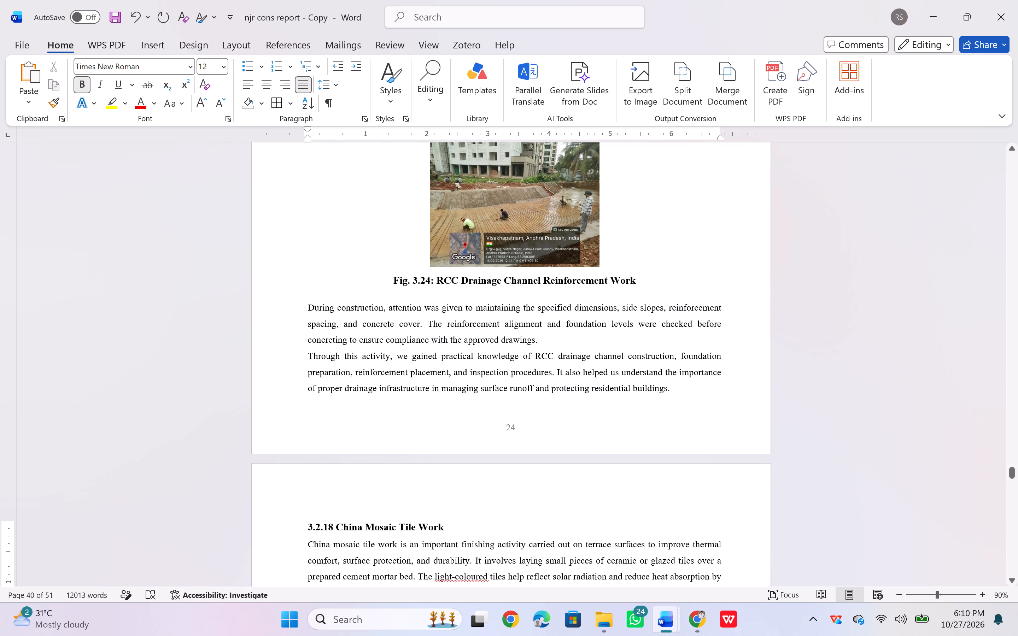
Copy the China mosaic tile work photo from FSI DRAFT REPORT into a new paragraph after "shown in Fig. 3.25." in the construction report.
scroll(305, 450, "down", 4)
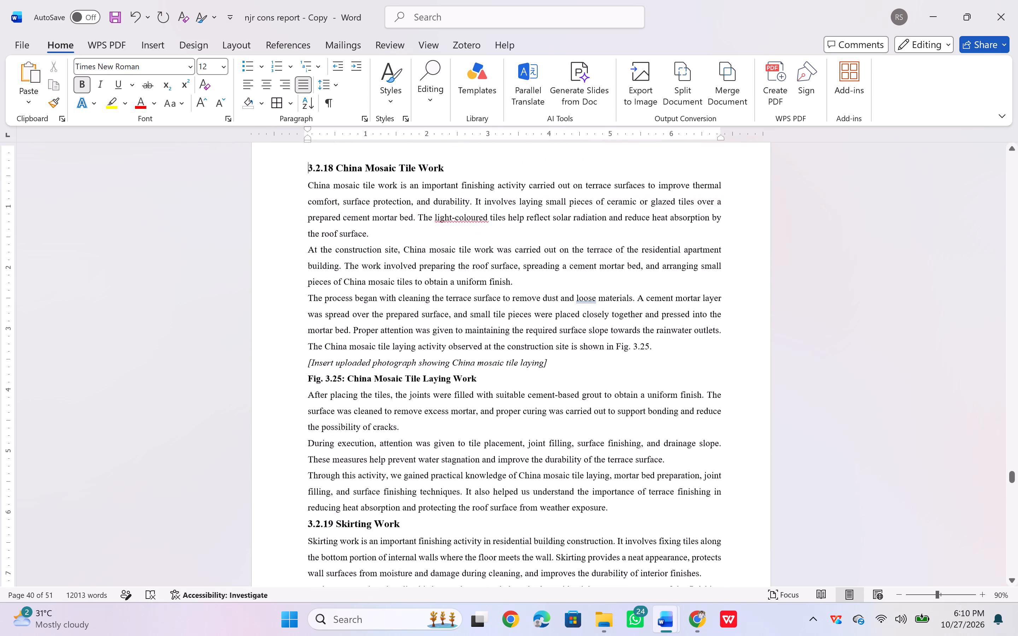
scroll(305, 450, "down", 1)
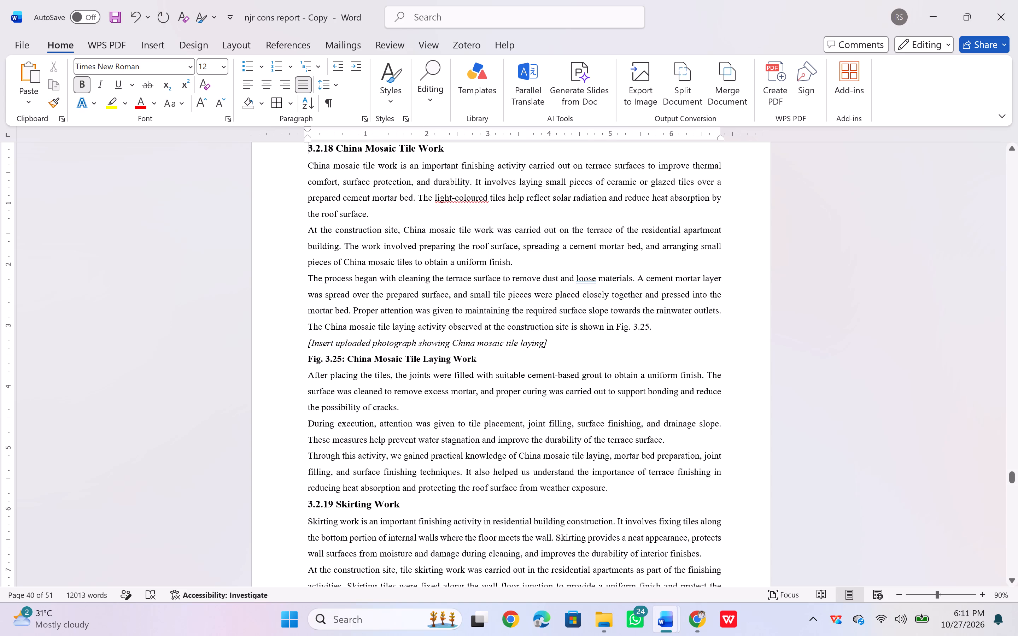
left_click(657, 320)
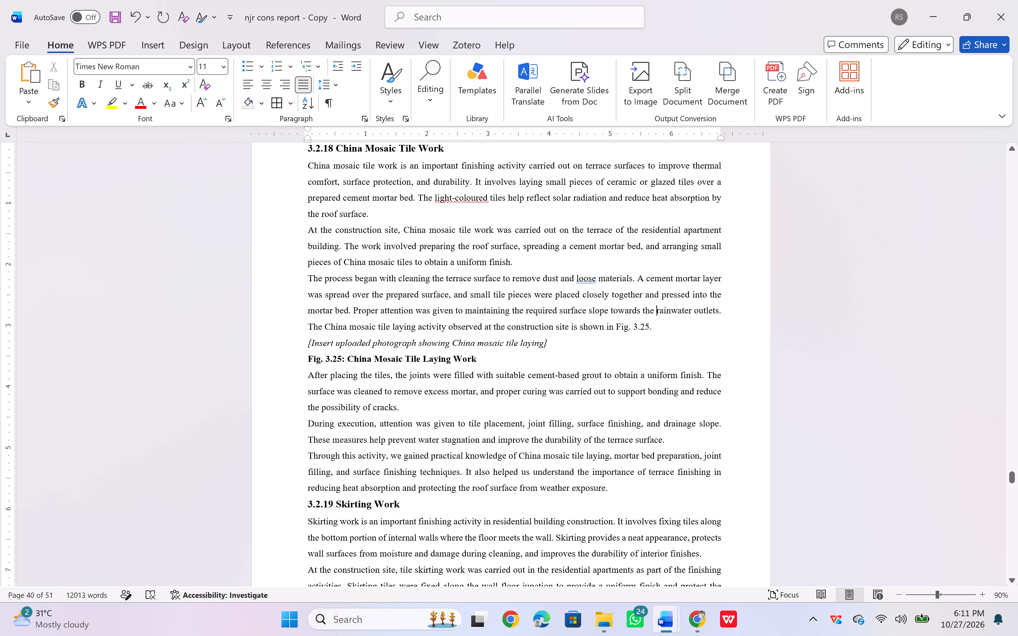
left_click(657, 320)
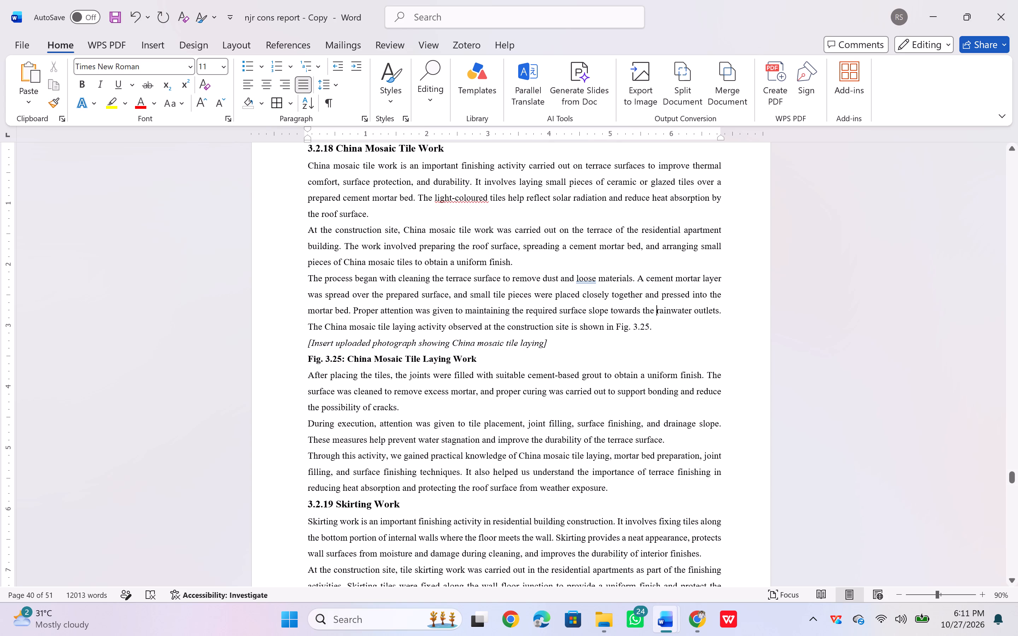
left_click(656, 327)
key("Return")
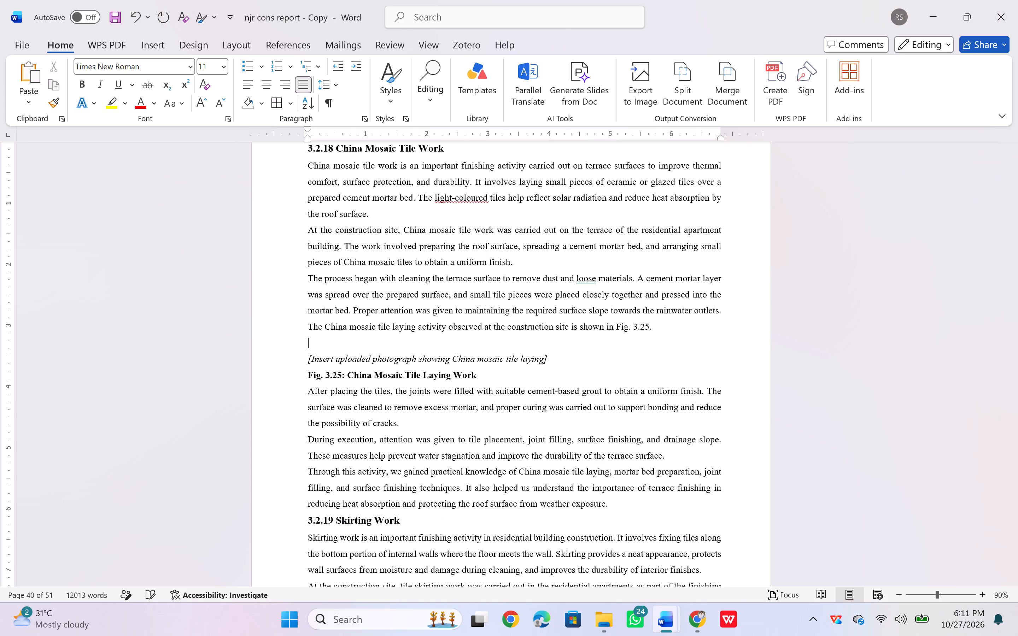
key("alt+Tab")
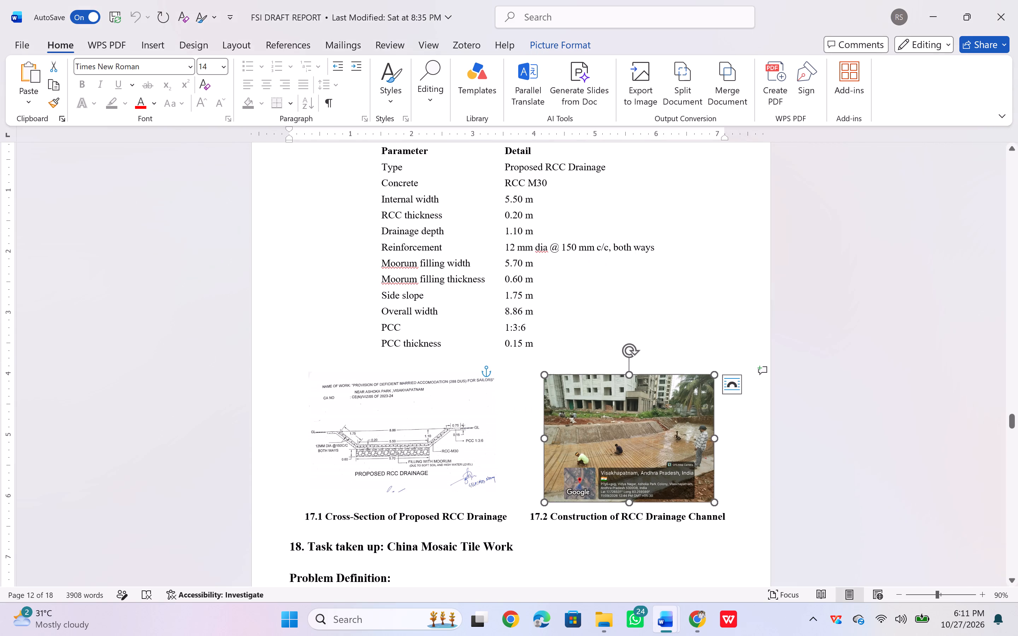
scroll(510, 444, "down", 4)
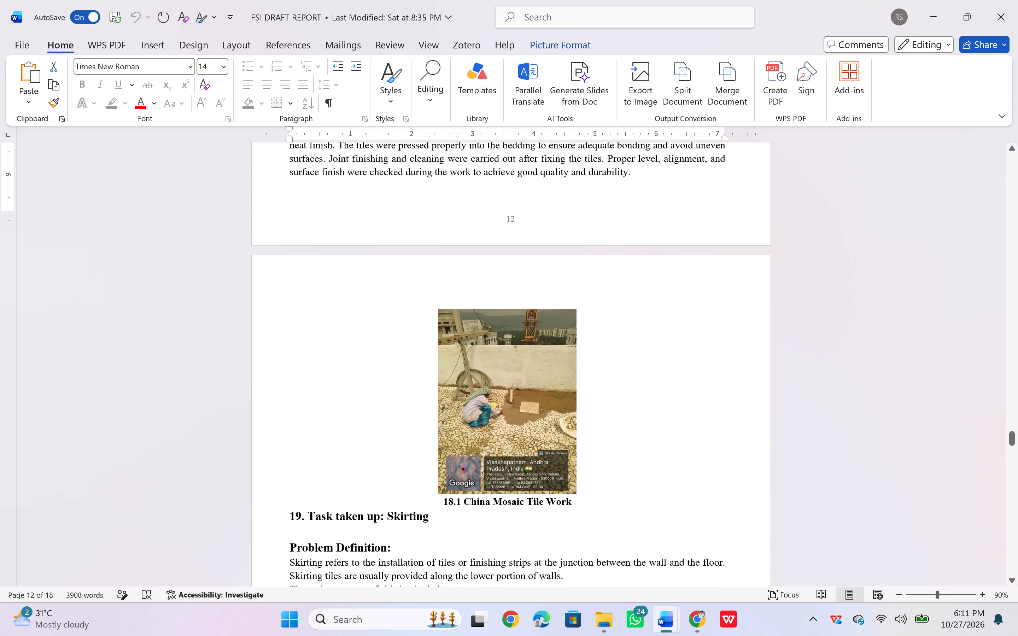
left_click(510, 444)
key("ctrl+c")
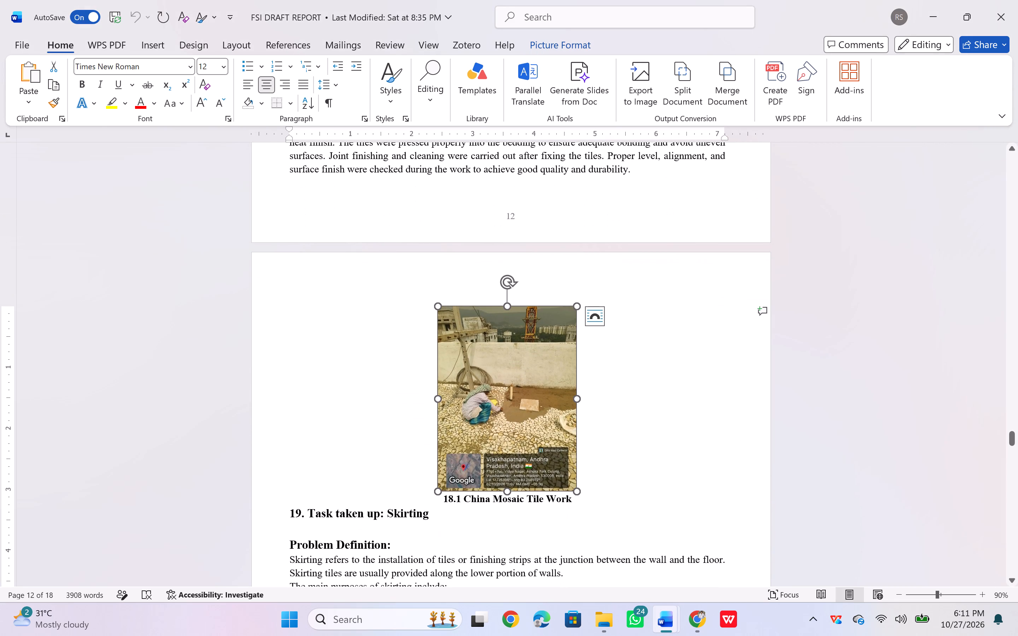
key("alt+Tab")
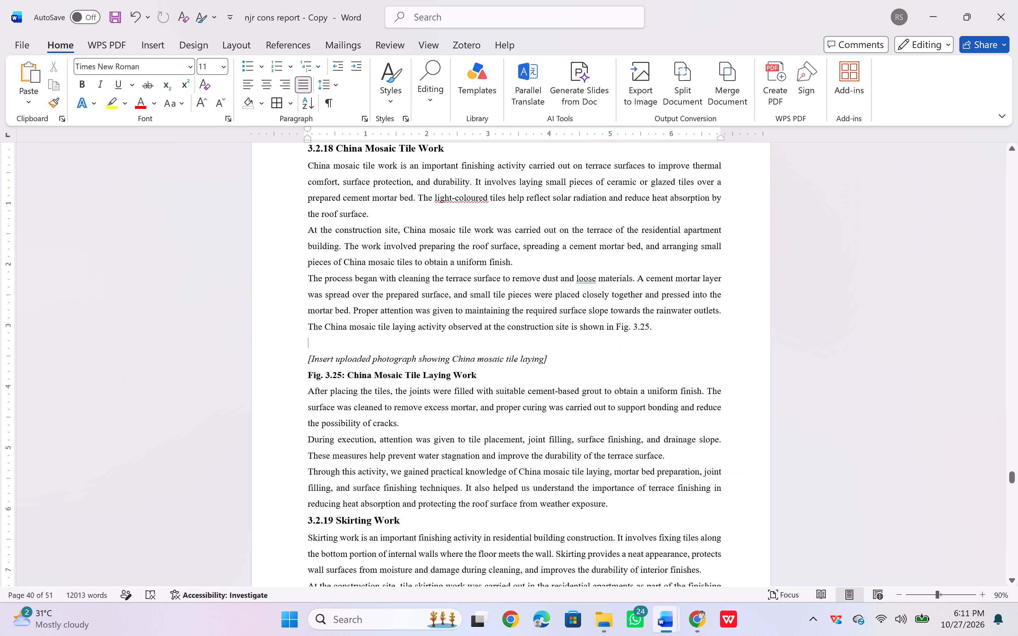
key("ctrl+v")
Set the pasted China mosaic tile photo in line with text and centre it.
left_click(402, 411)
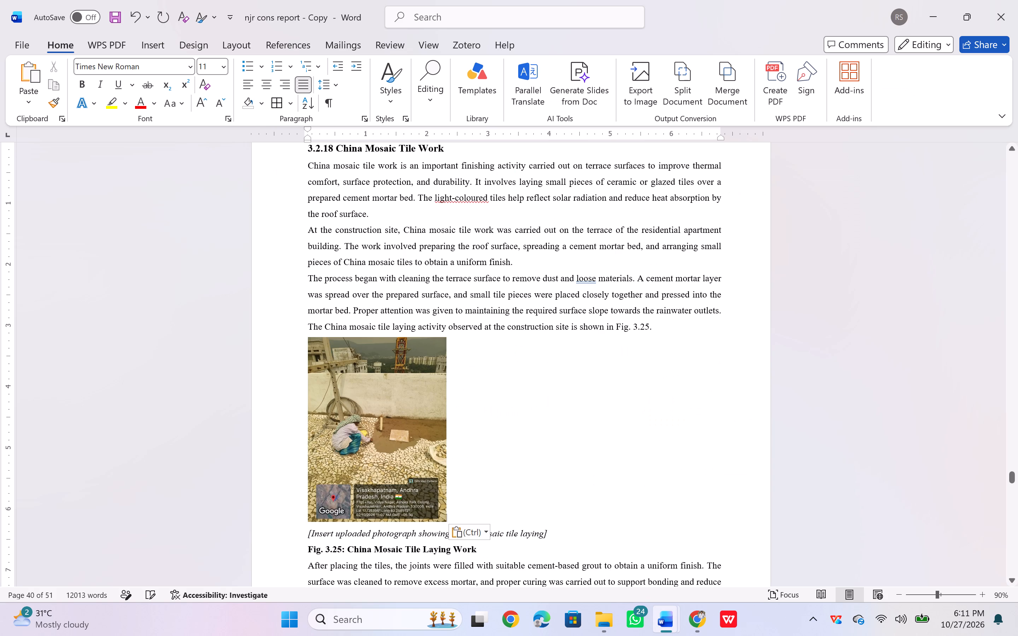
left_click(473, 351)
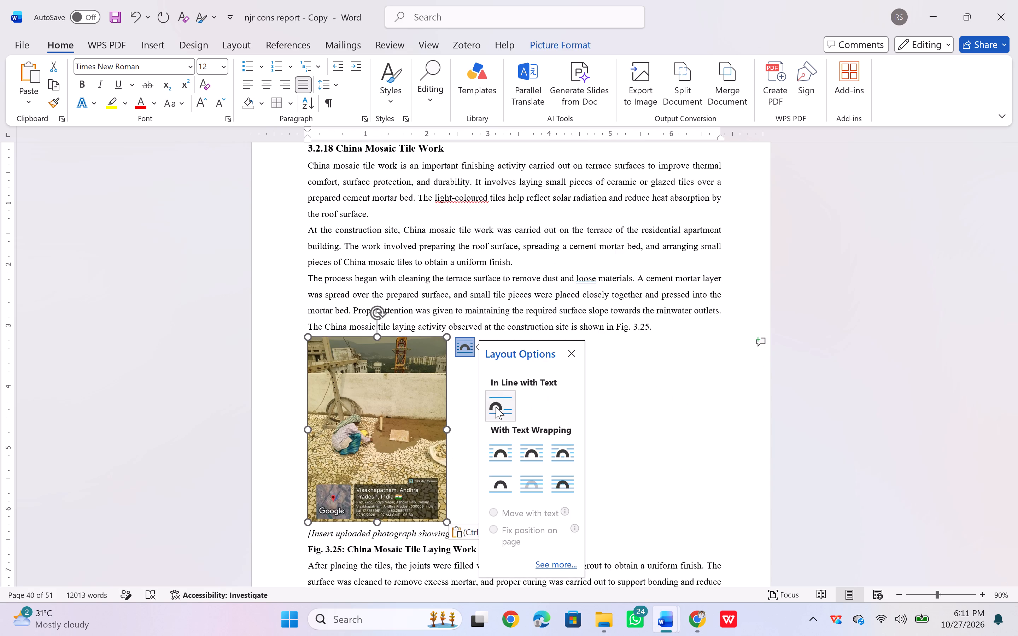
left_click(496, 408)
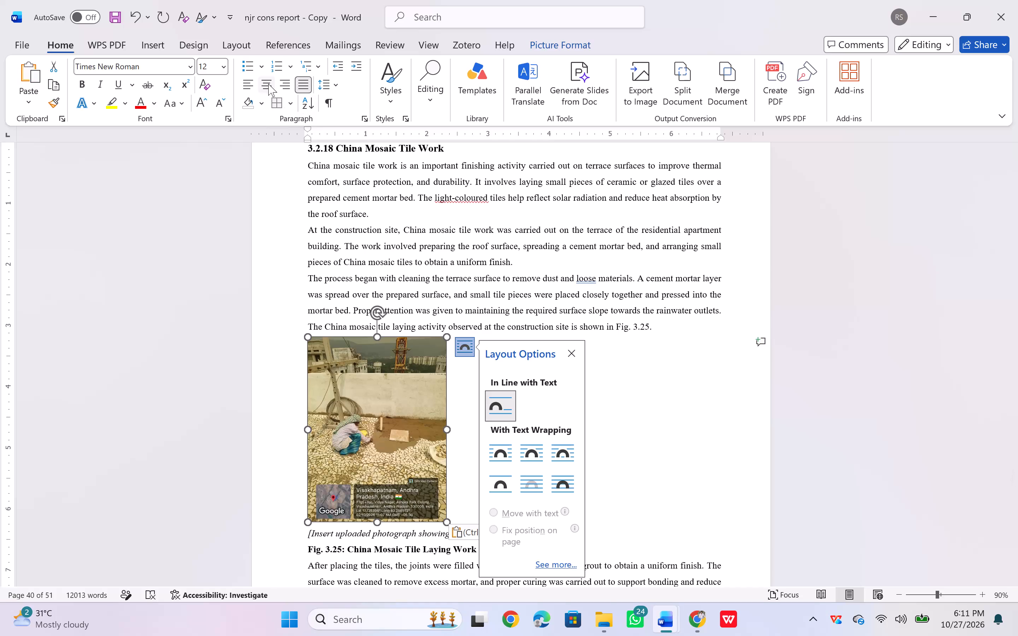
left_click(268, 84)
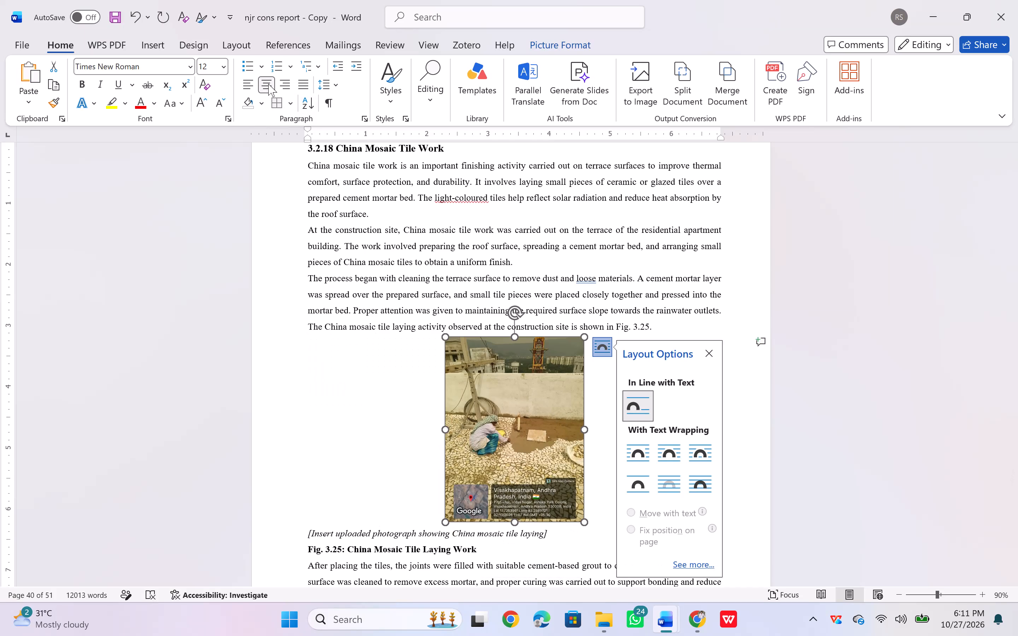
Delete the italic placeholder line about the China mosaic tile laying photograph above the Fig. 3.25 caption.
triple_click(340, 535)
key("Delete")
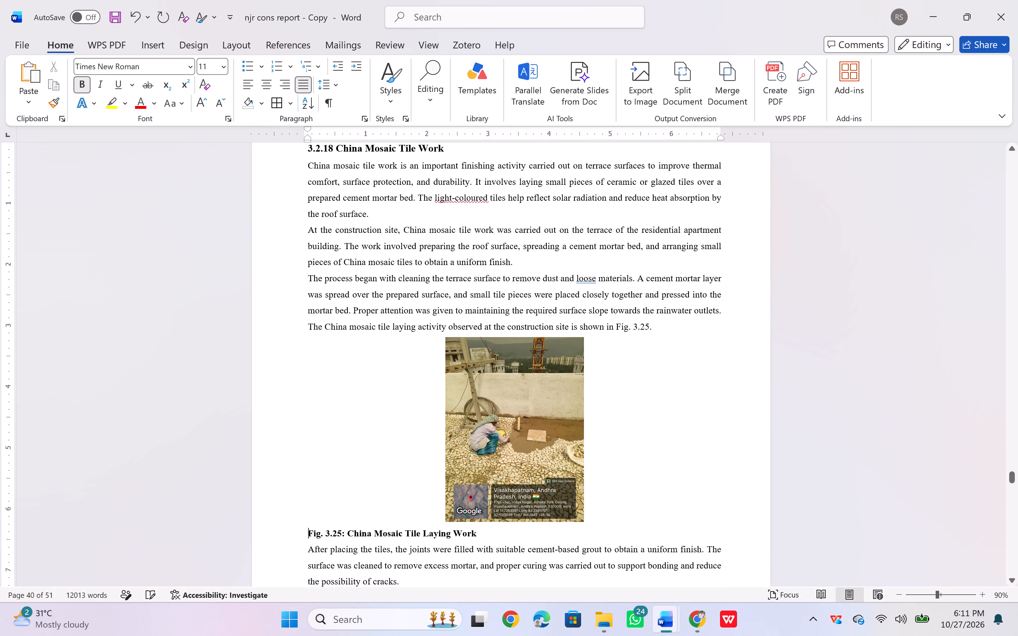
Format the Fig. 3.25 China Mosaic Tile Laying Work caption as centred, size 12, with space added after the paragraph.
triple_click(340, 535)
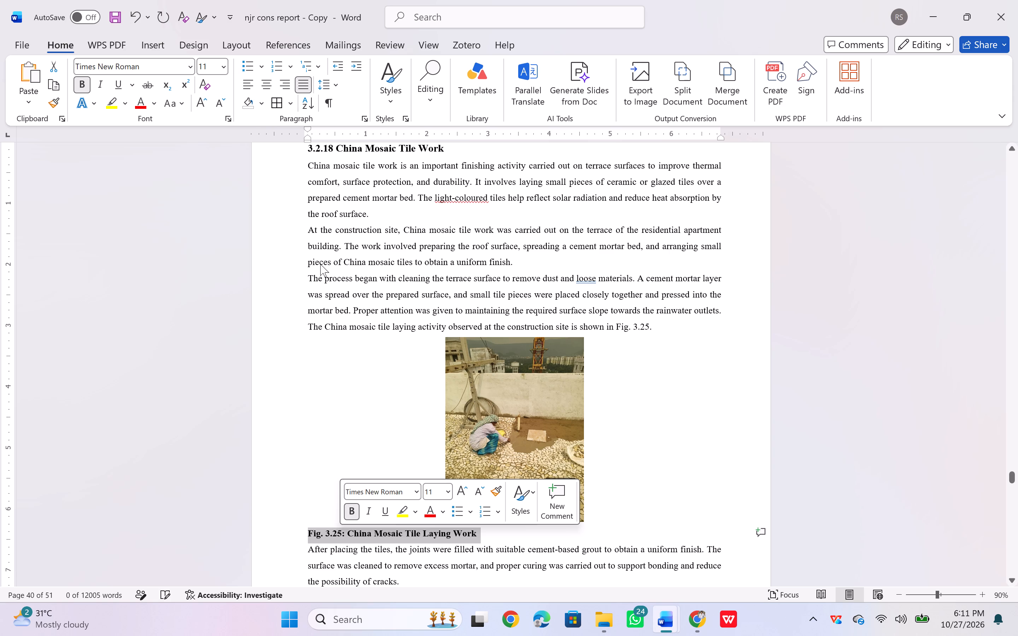
left_click(263, 84)
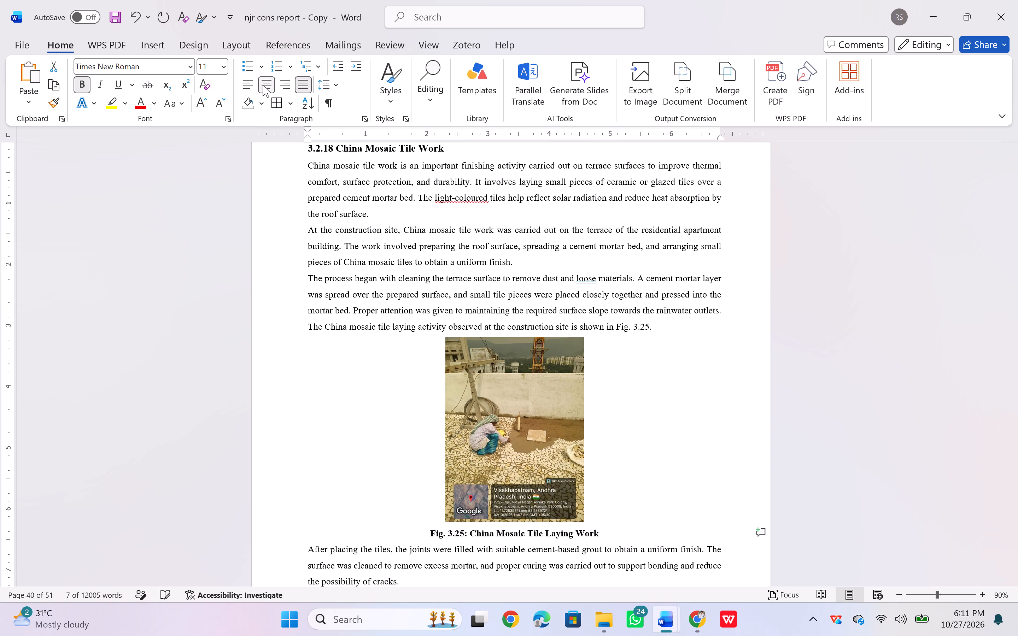
left_click(227, 65)
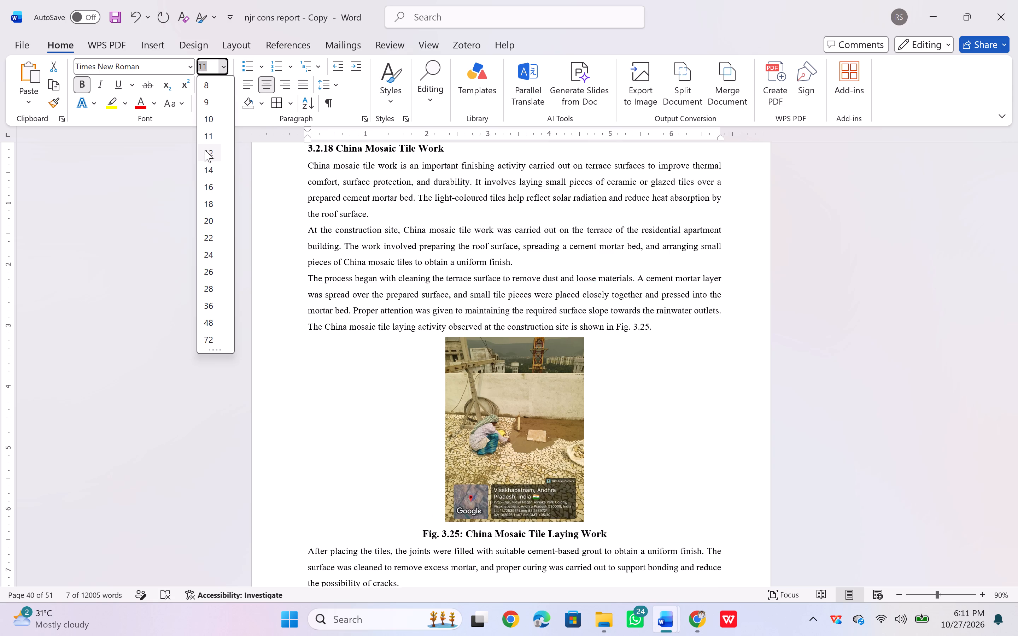
left_click(205, 150)
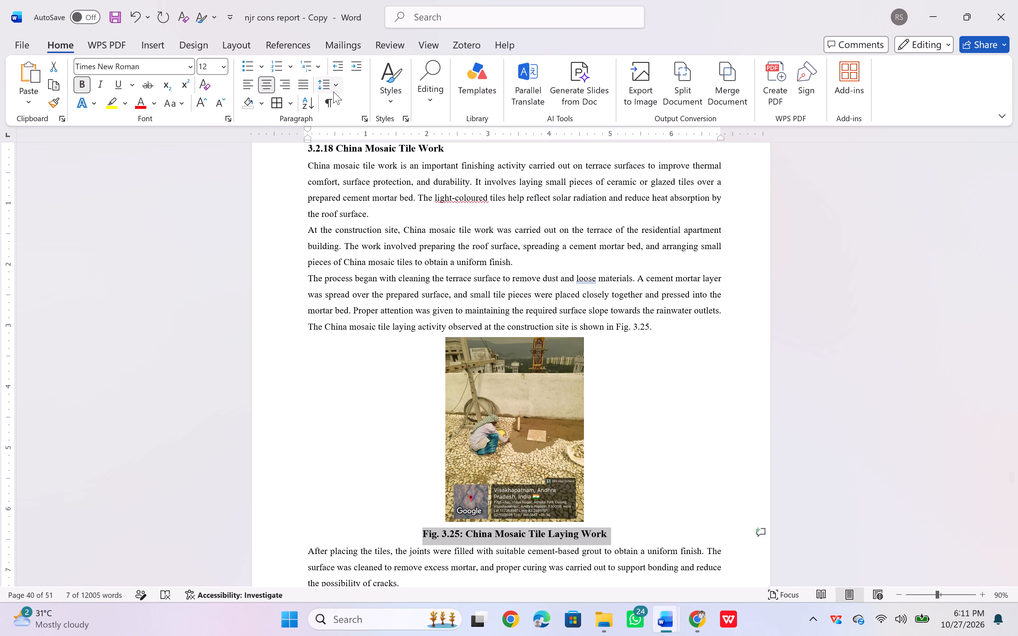
left_click(333, 92)
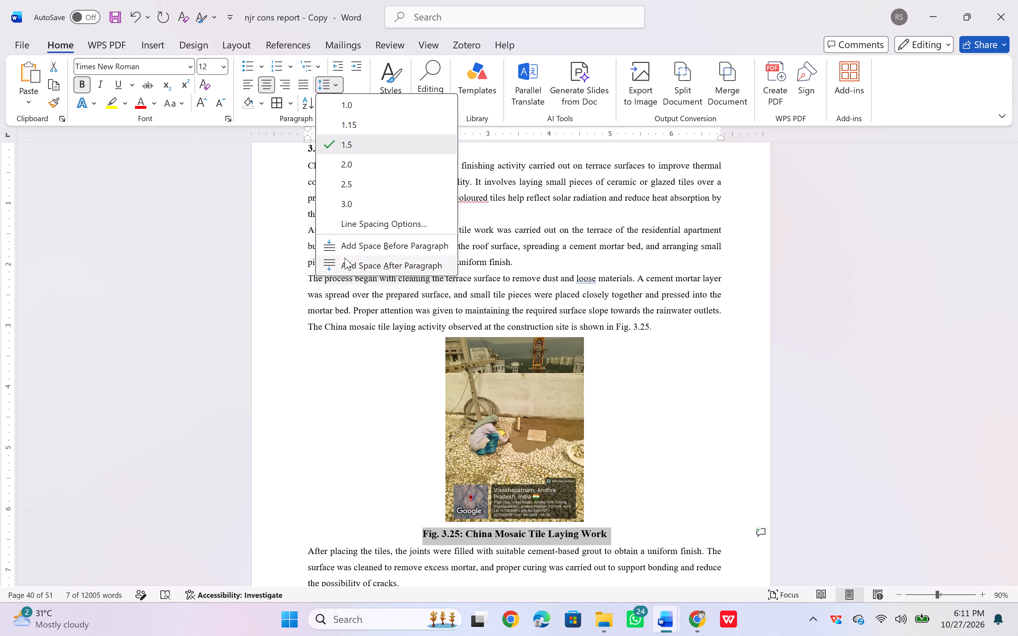
left_click(344, 262)
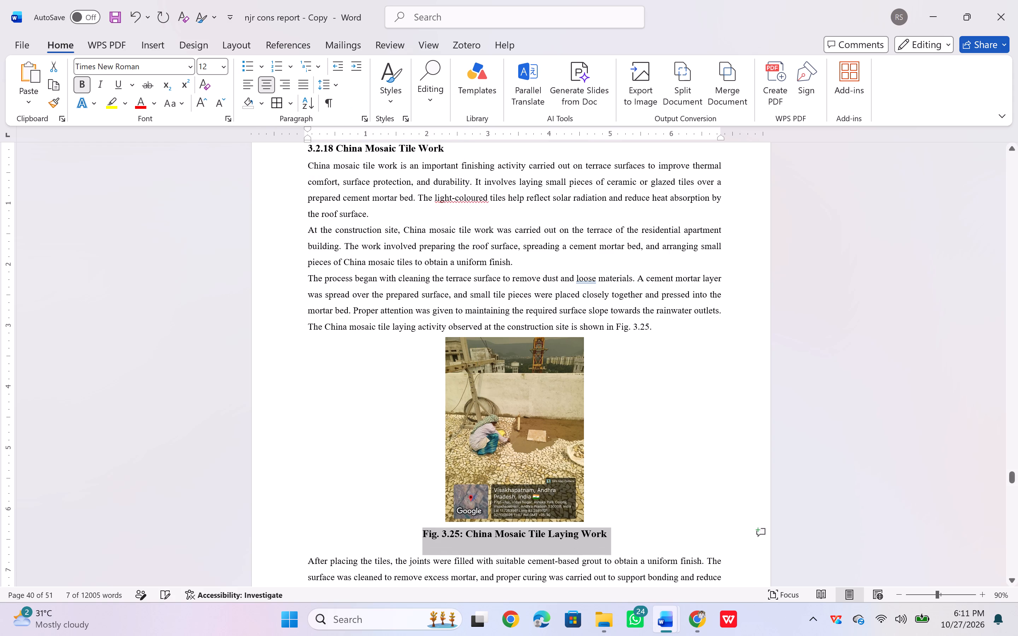
left_click(442, 552)
Copy the skirting tile work photo from FSI DRAFT REPORT into a new paragraph after "shown in Fig. 3.26." in the construction report.
scroll(393, 550, "down", 1)
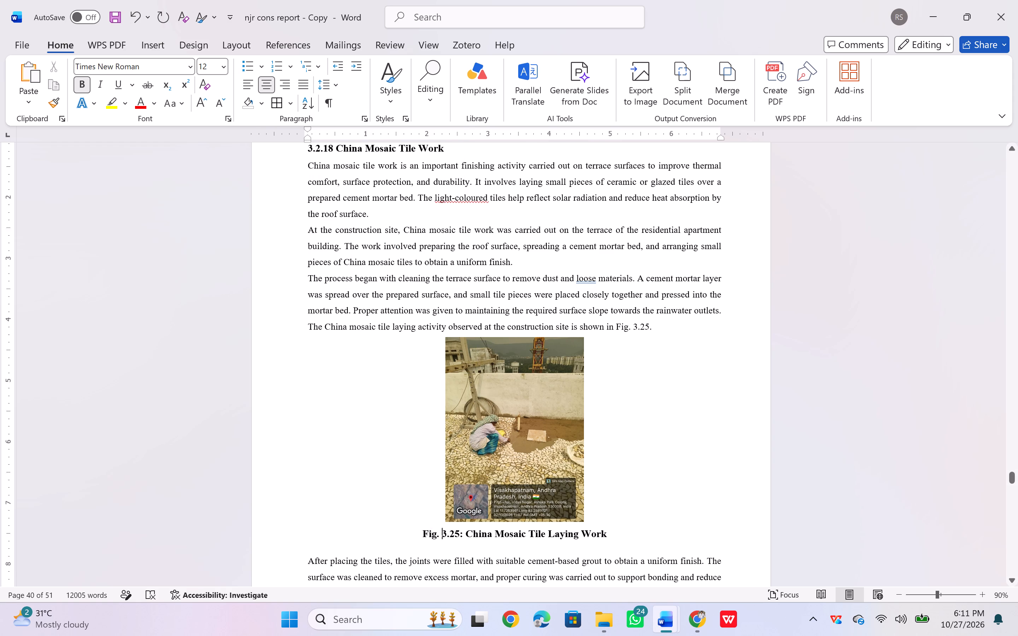
scroll(393, 550, "down", 4)
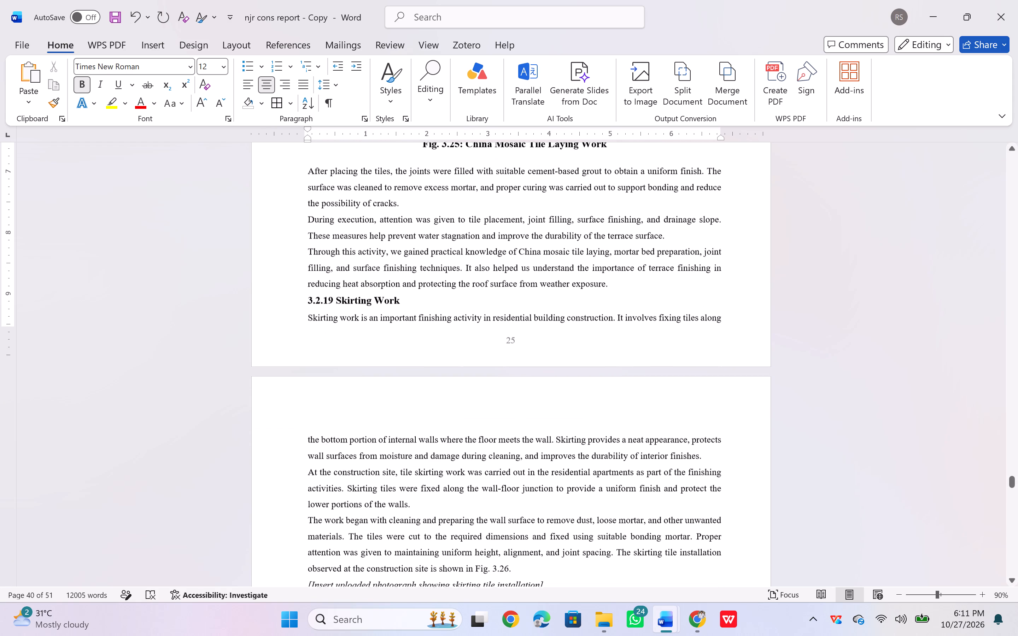
scroll(393, 550, "down", 1)
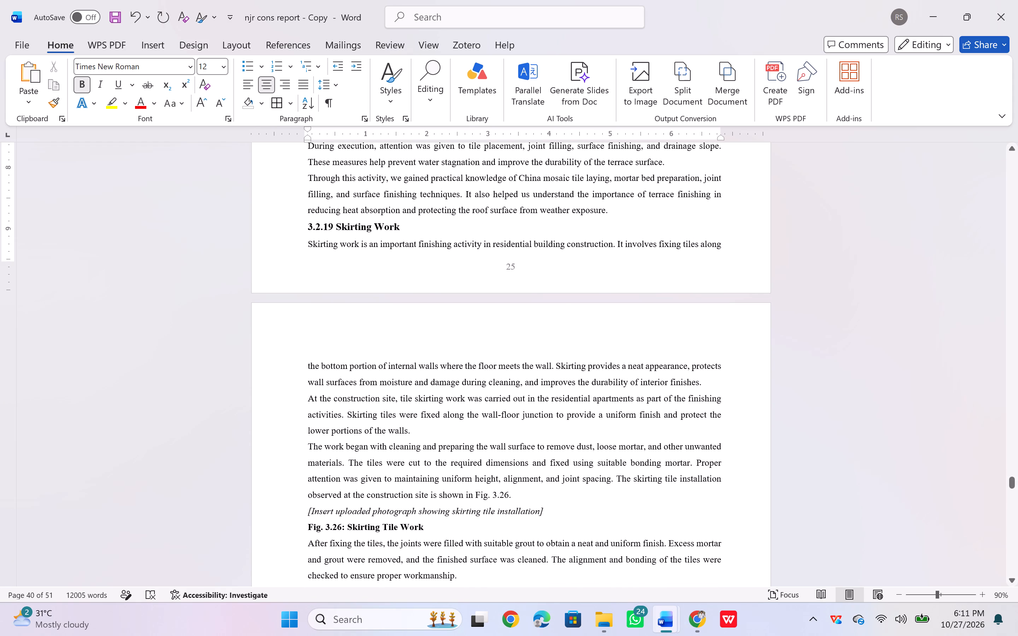
scroll(314, 402, "down", 2)
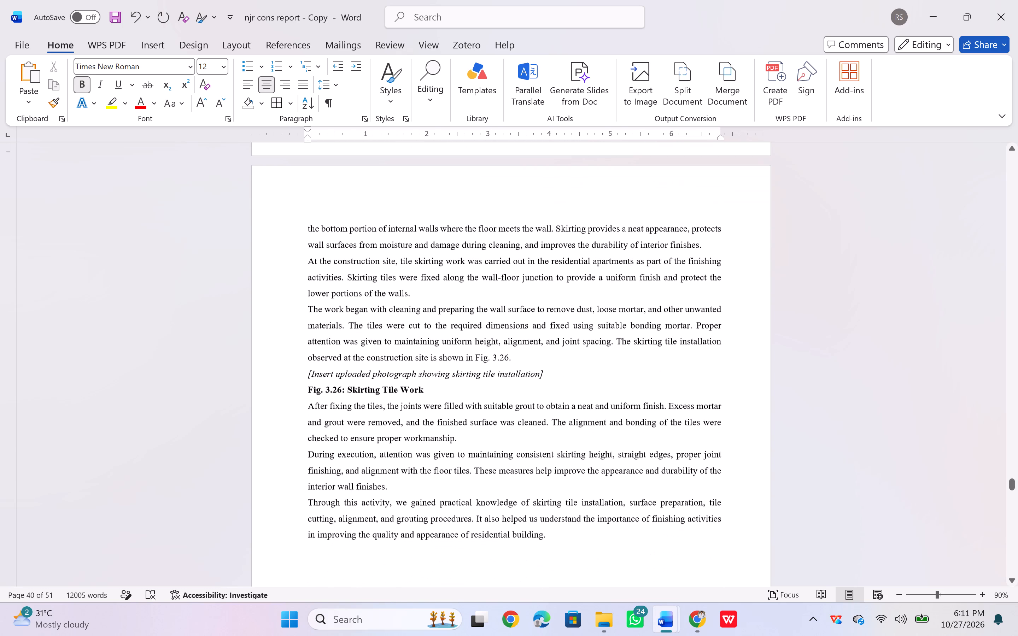
left_click(510, 357)
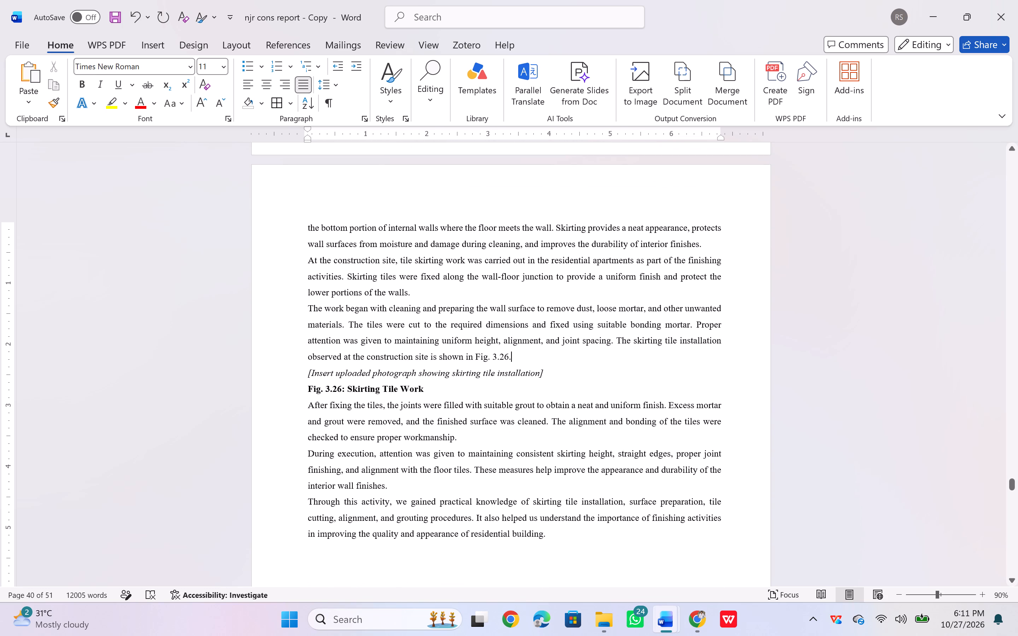
key("Return")
key("alt+Tab")
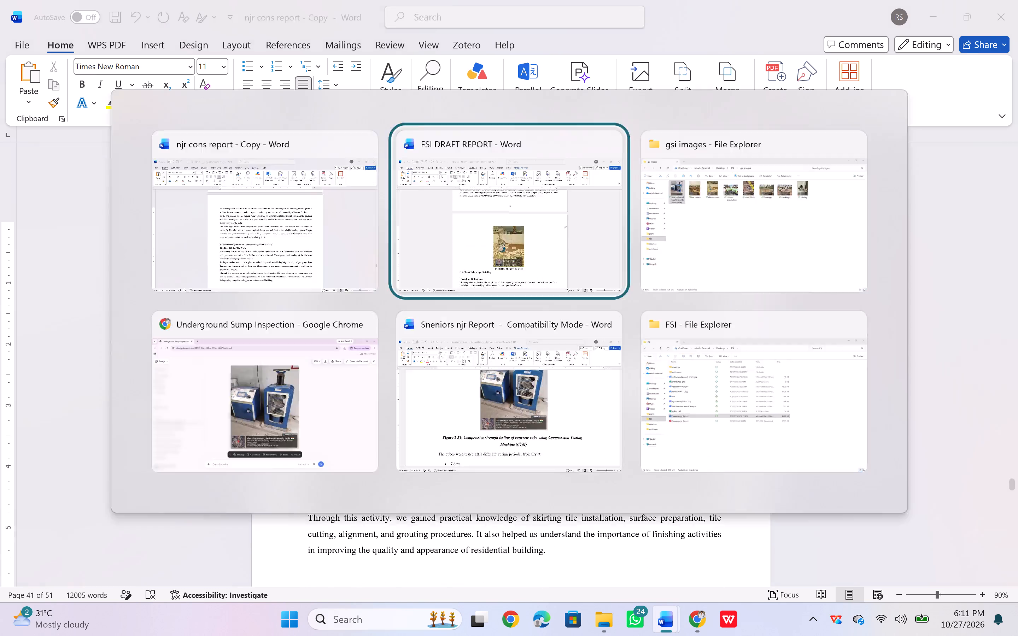
scroll(437, 433, "down", 1)
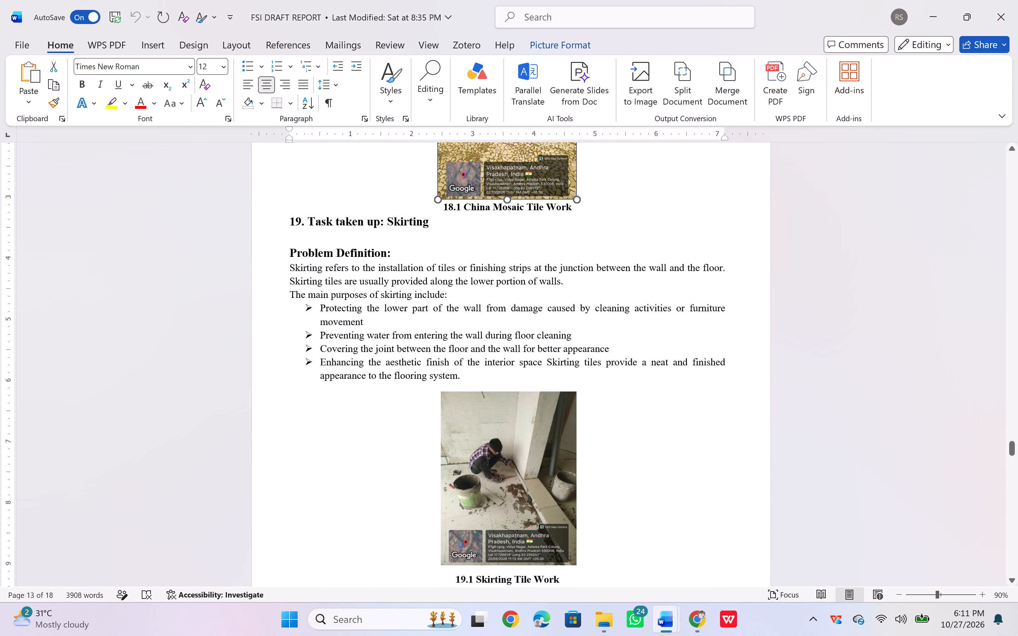
scroll(437, 433, "down", 1)
left_click(483, 414)
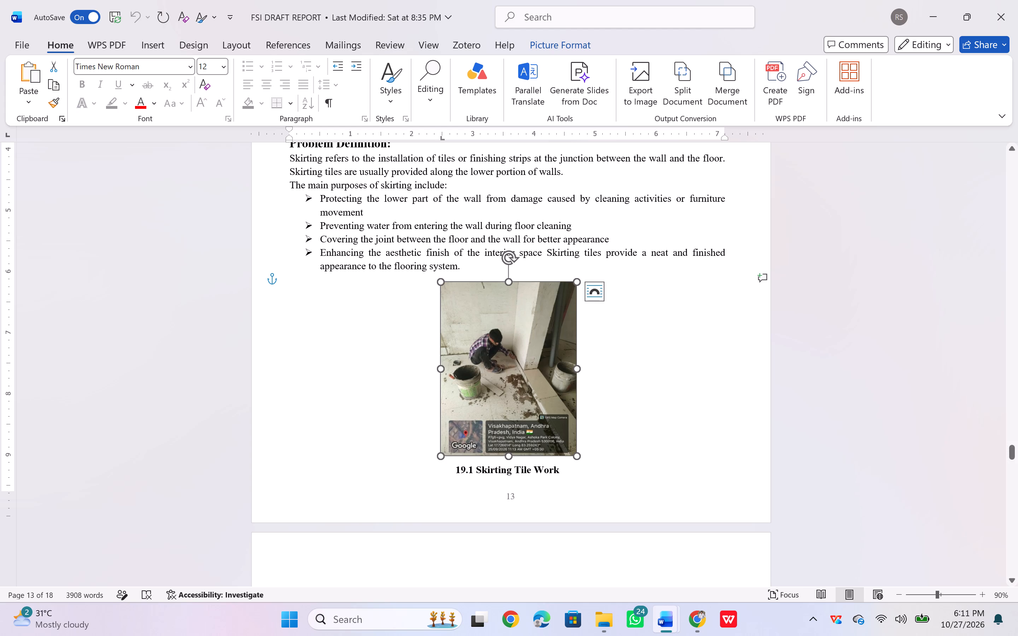
key("ctrl+c")
key("alt+Tab")
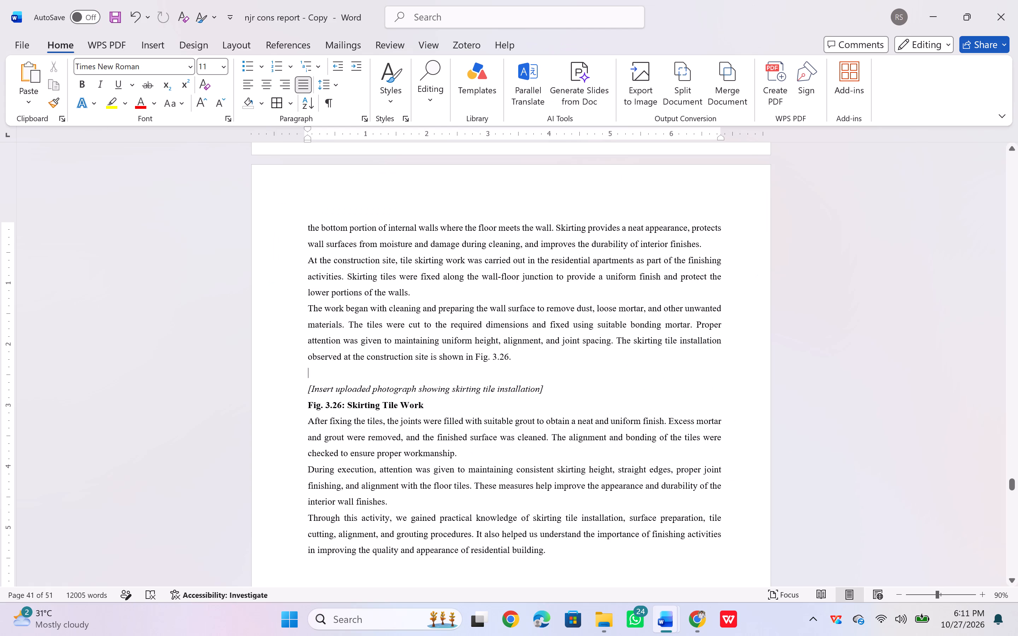
key("ctrl+v")
Set the pasted skirting tile photo in line with text and centre it.
left_click(461, 386)
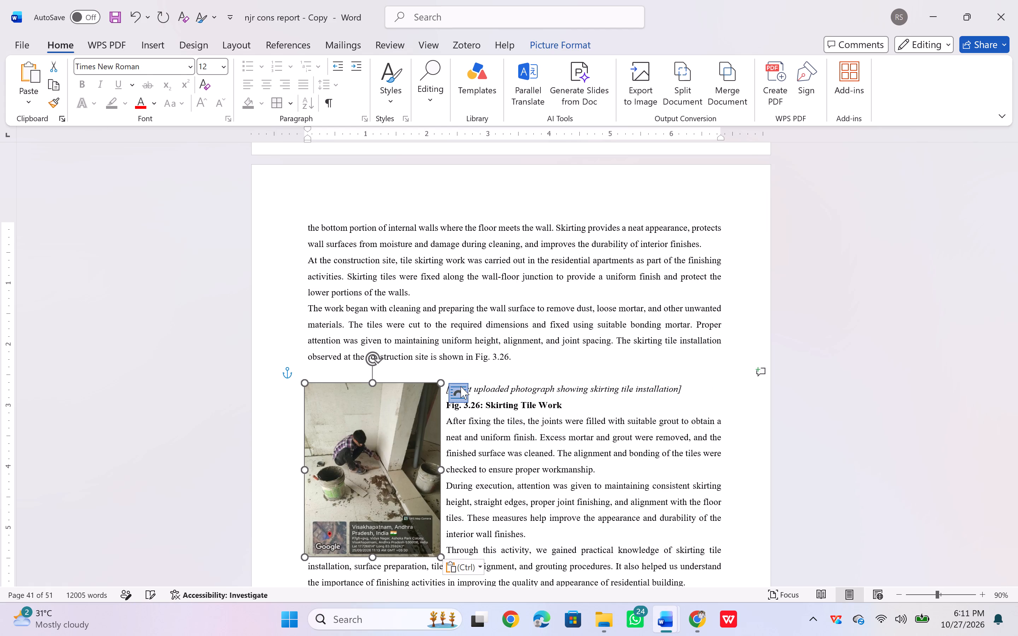
left_click(498, 442)
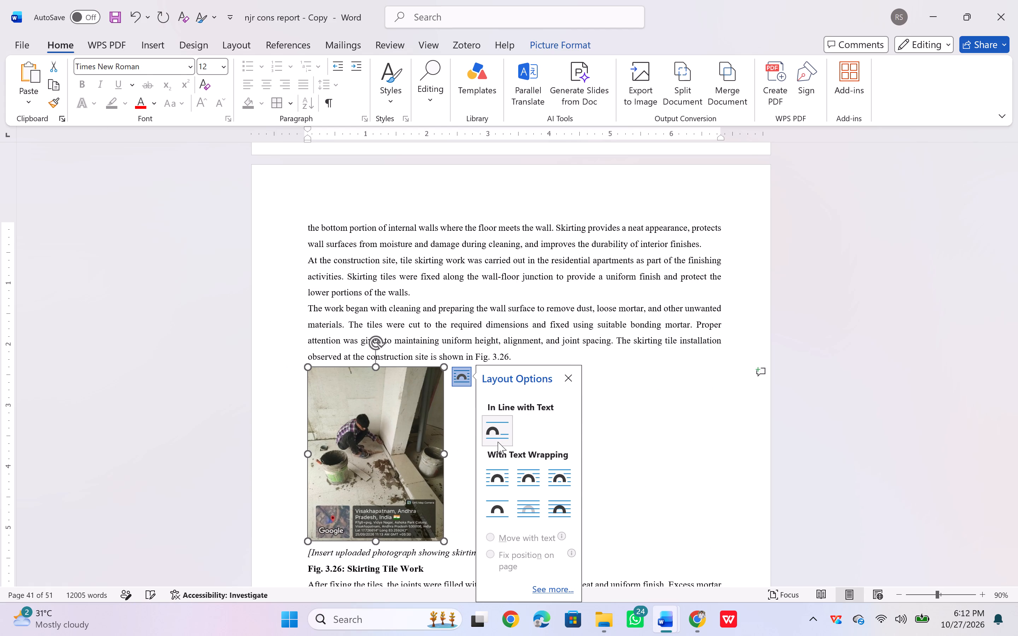
left_click(269, 83)
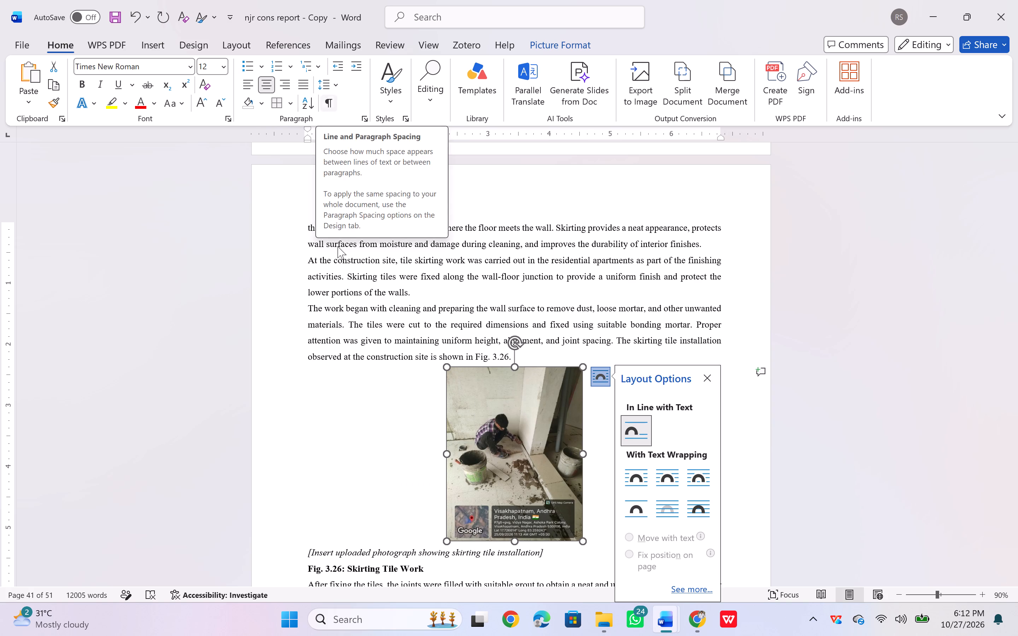
Delete the italic placeholder line about the skirting tile installation photograph above the Fig. 3.26 caption.
triple_click(335, 548)
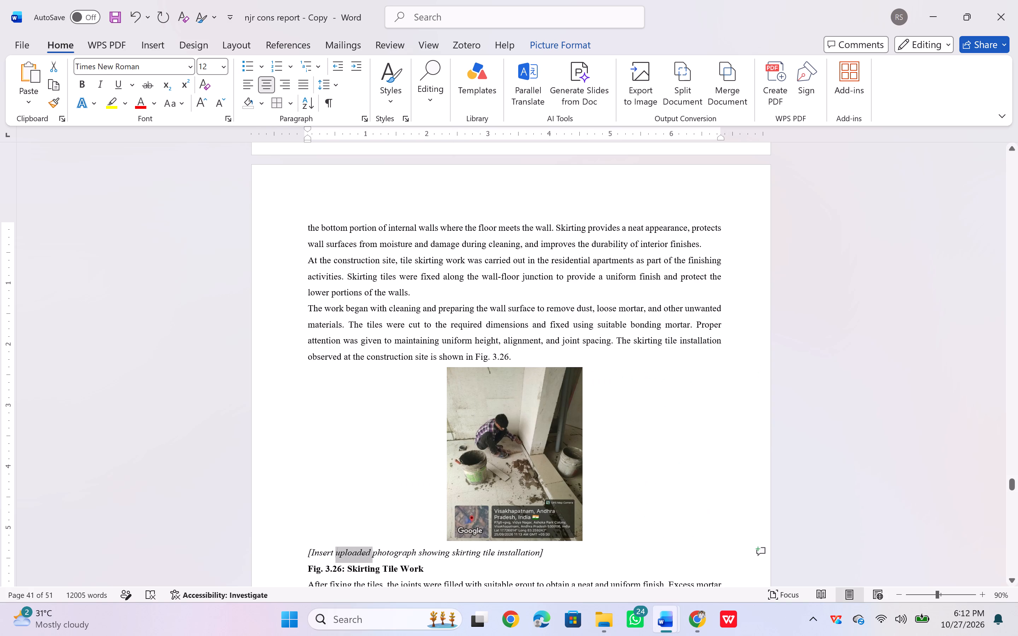
key("Delete")
Format the Fig. 3.26 Skirting Tile Work caption as size 12, centred, with space added after the paragraph.
triple_click(335, 548)
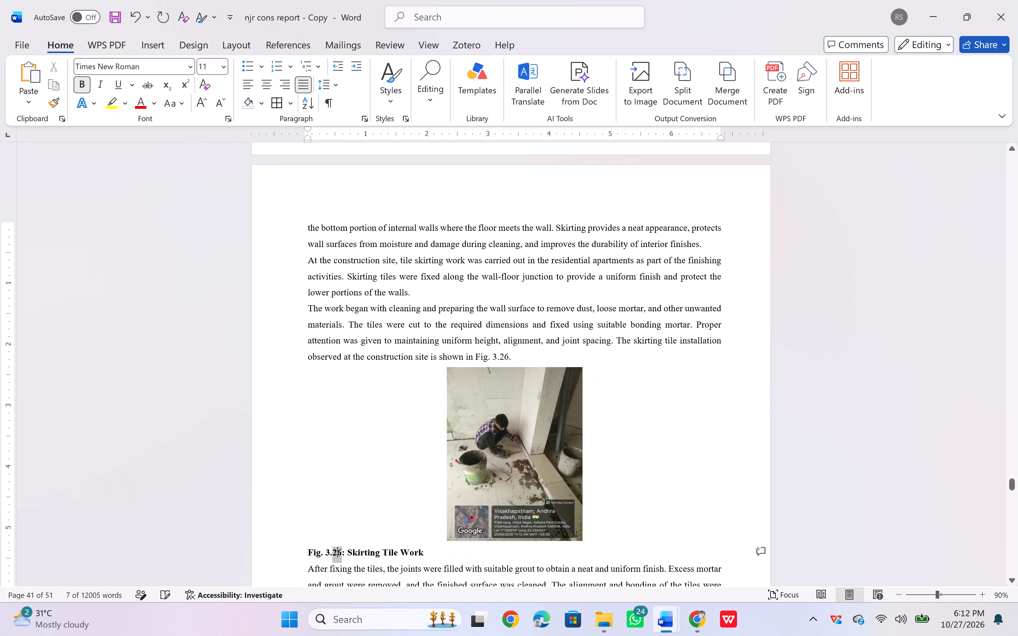
left_click(221, 60)
left_click(213, 156)
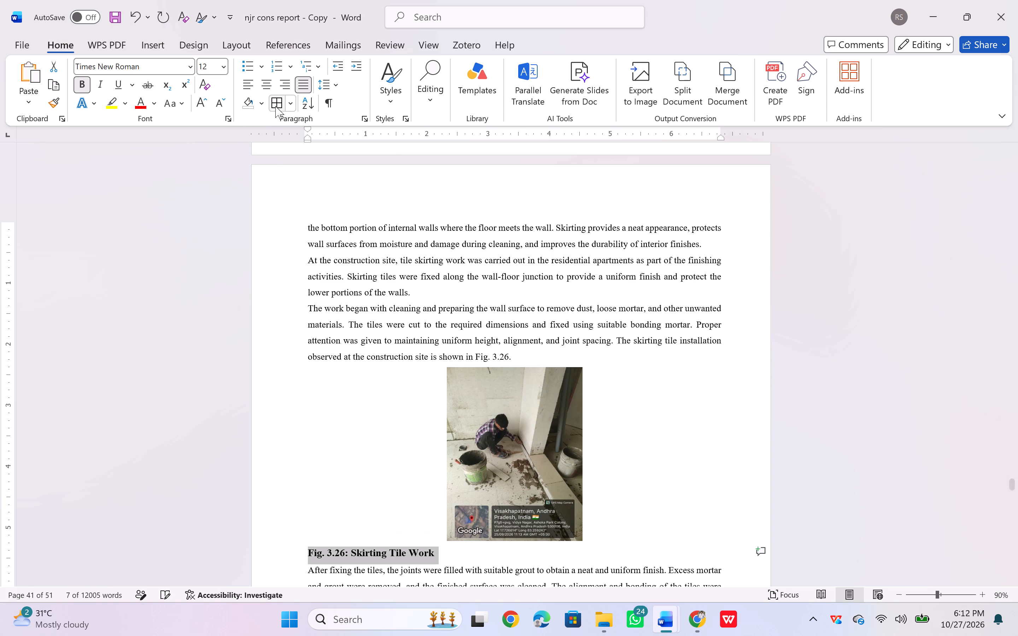
left_click(274, 84)
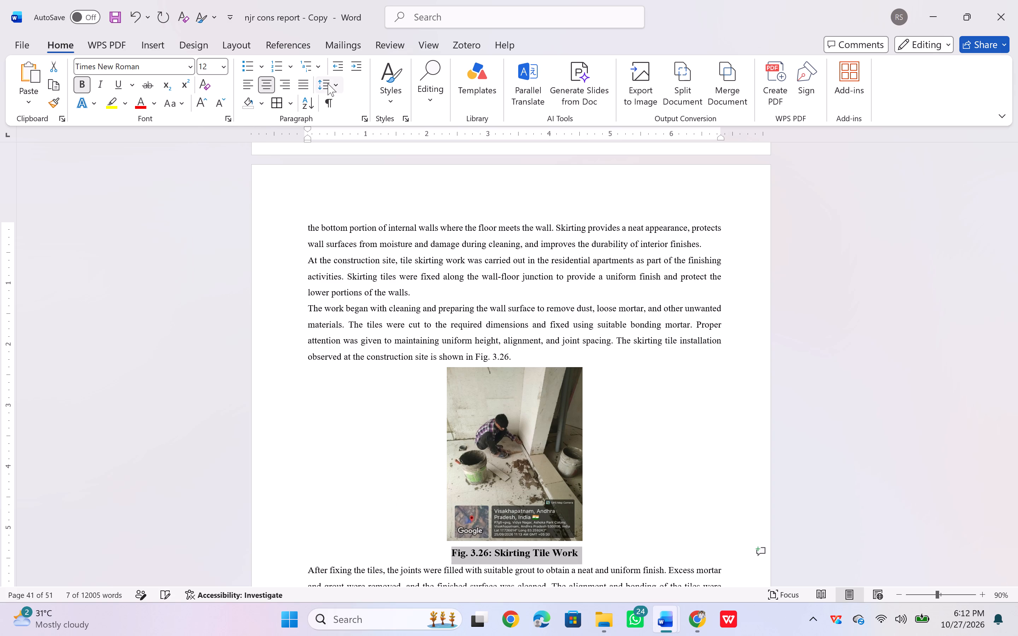
left_click(334, 84)
left_click(339, 262)
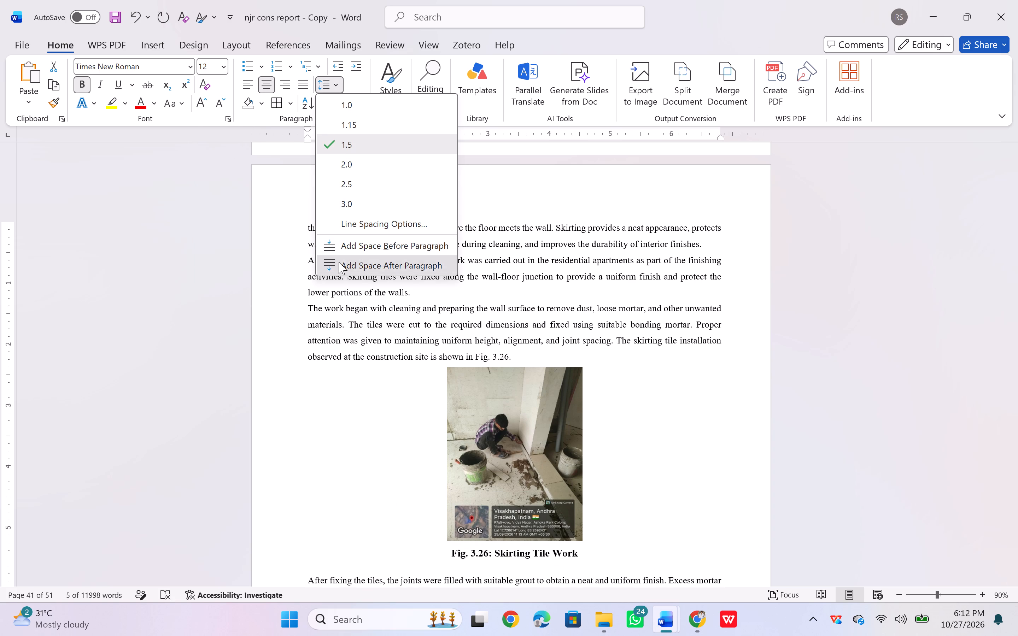
scroll(366, 481, "down", 1)
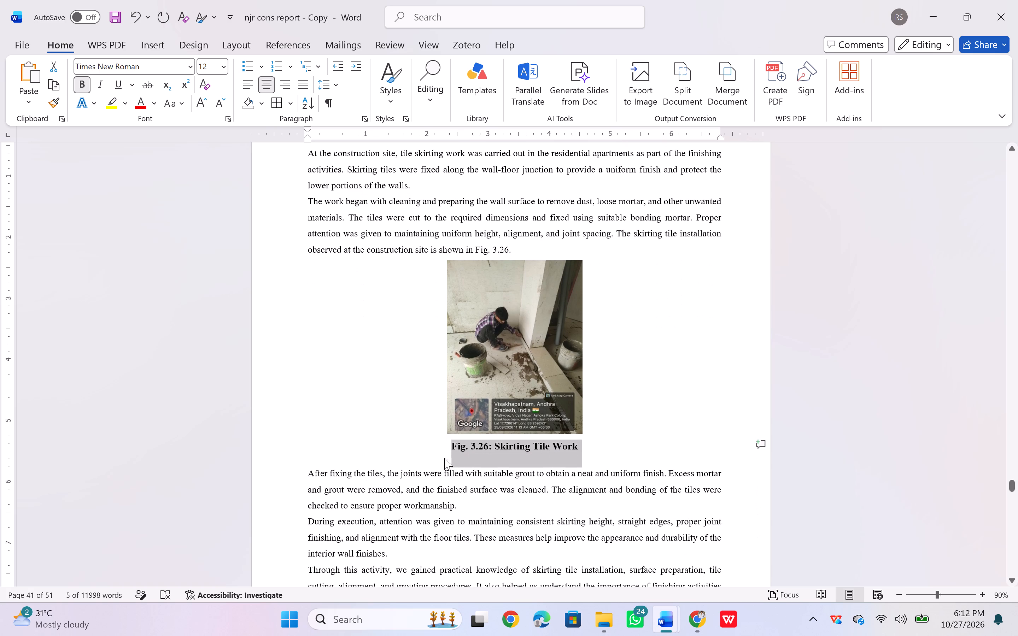
left_click(464, 450)
Review the figures and captions from the end of section 3.2.19 back through Chapter 3 to the curing section.
scroll(416, 478, "down", 1)
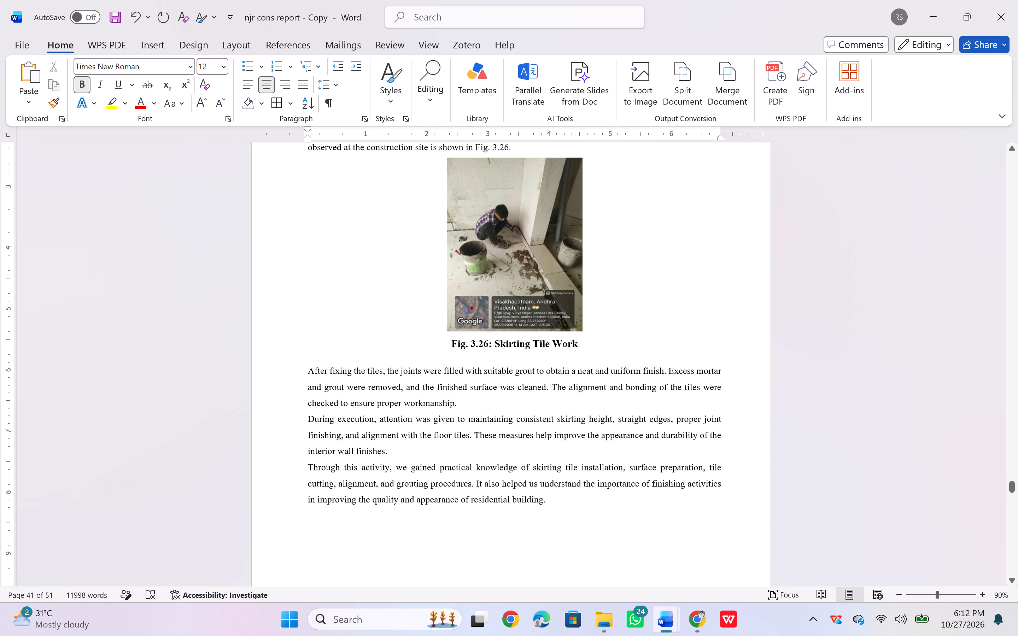
scroll(416, 478, "down", 2)
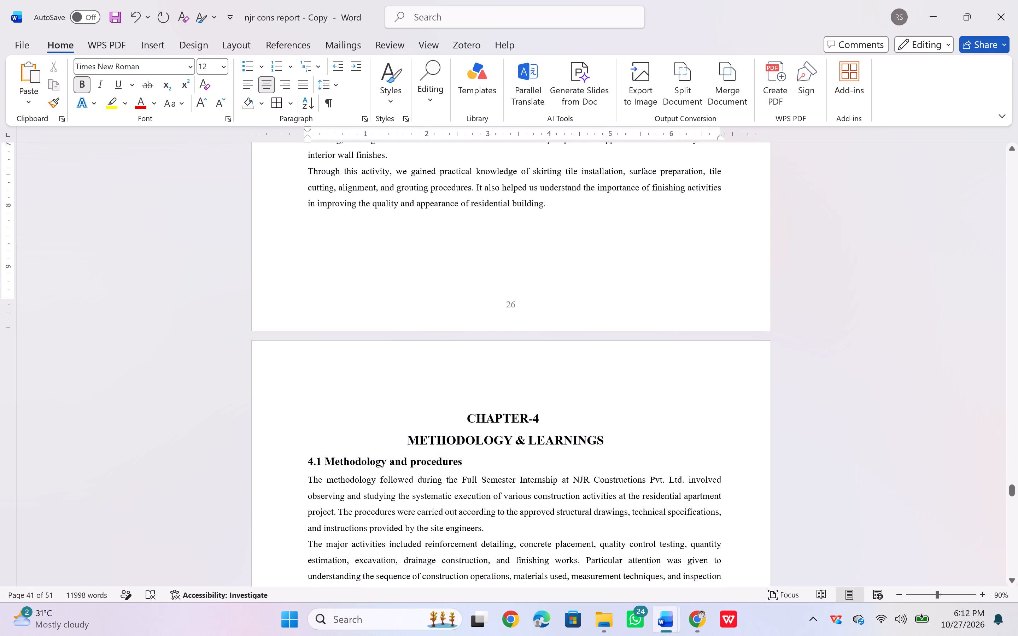
scroll(399, 378, "up", 3)
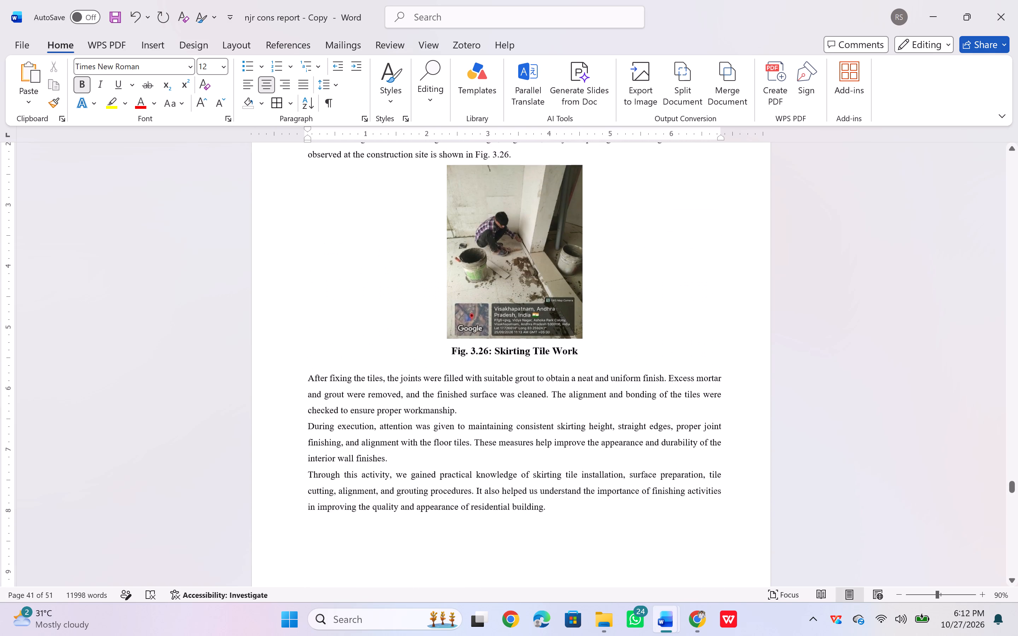
scroll(399, 378, "up", 5)
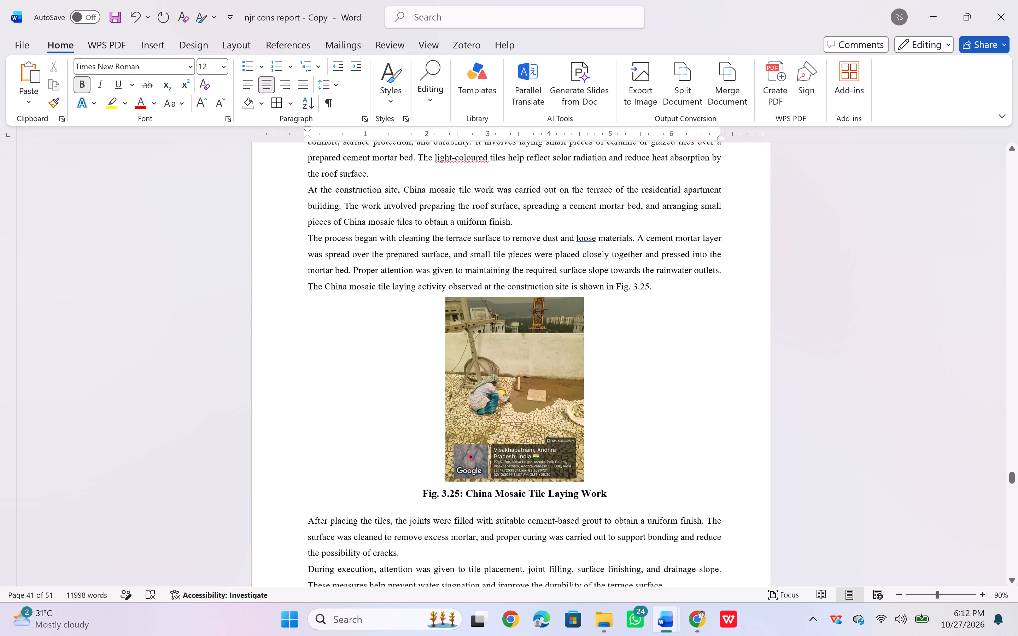
scroll(399, 378, "up", 5)
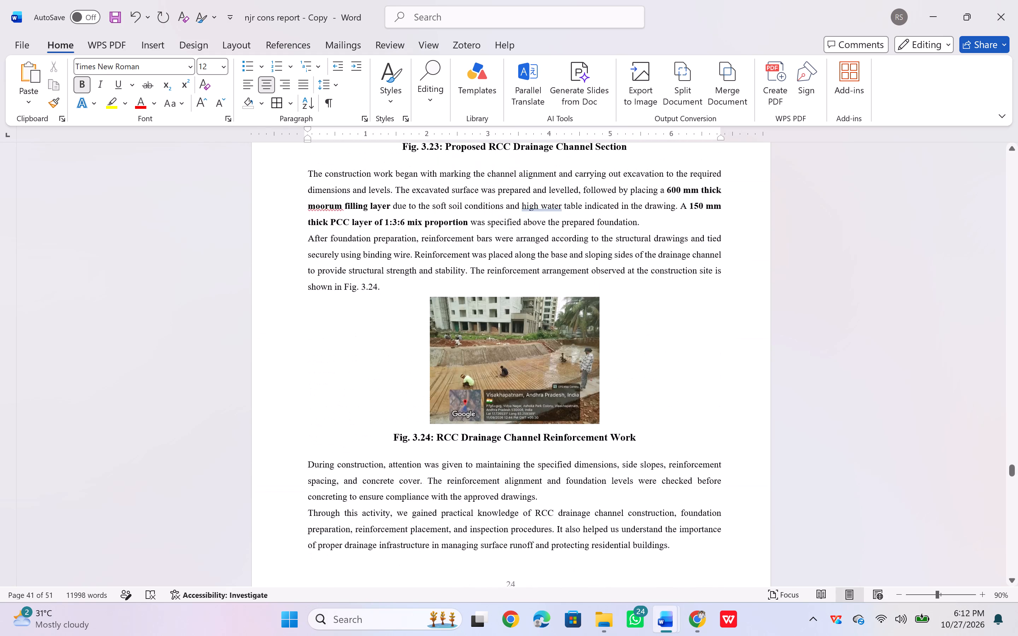
scroll(399, 378, "up", 17)
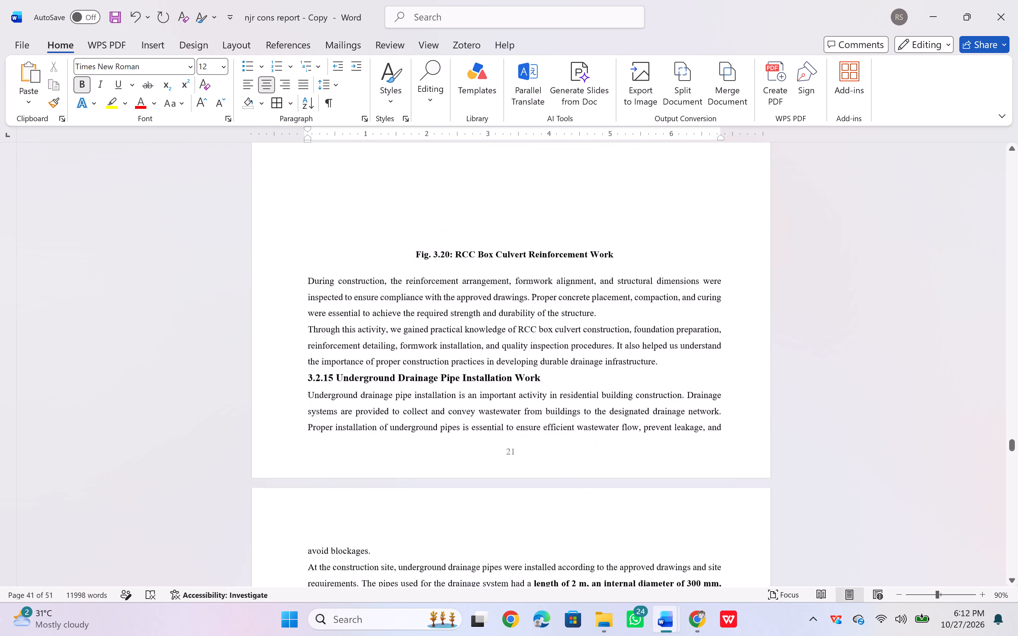
scroll(399, 378, "up", 12)
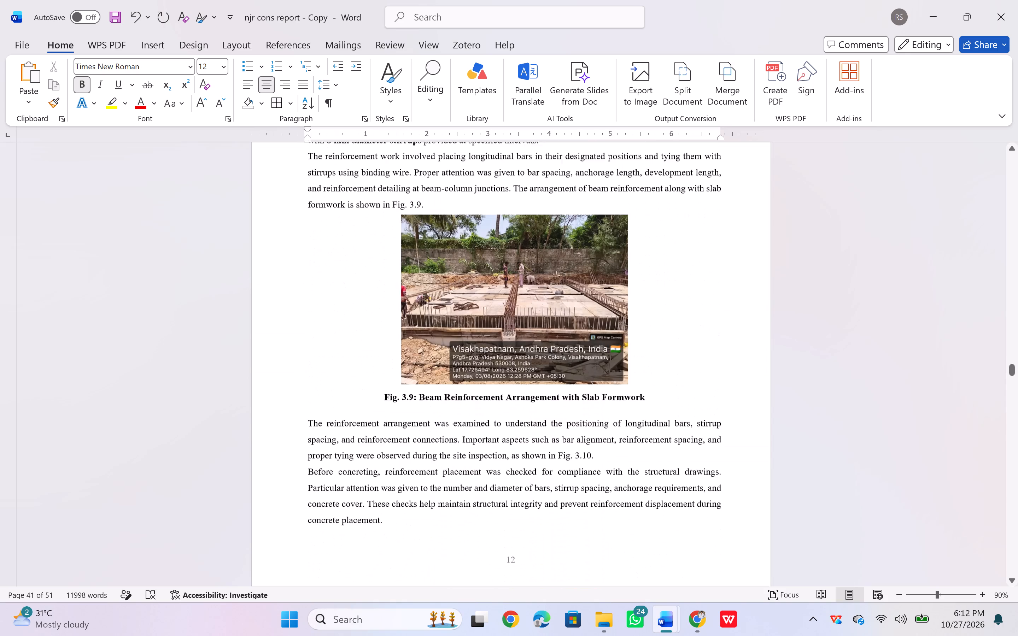
scroll(399, 378, "up", 7)
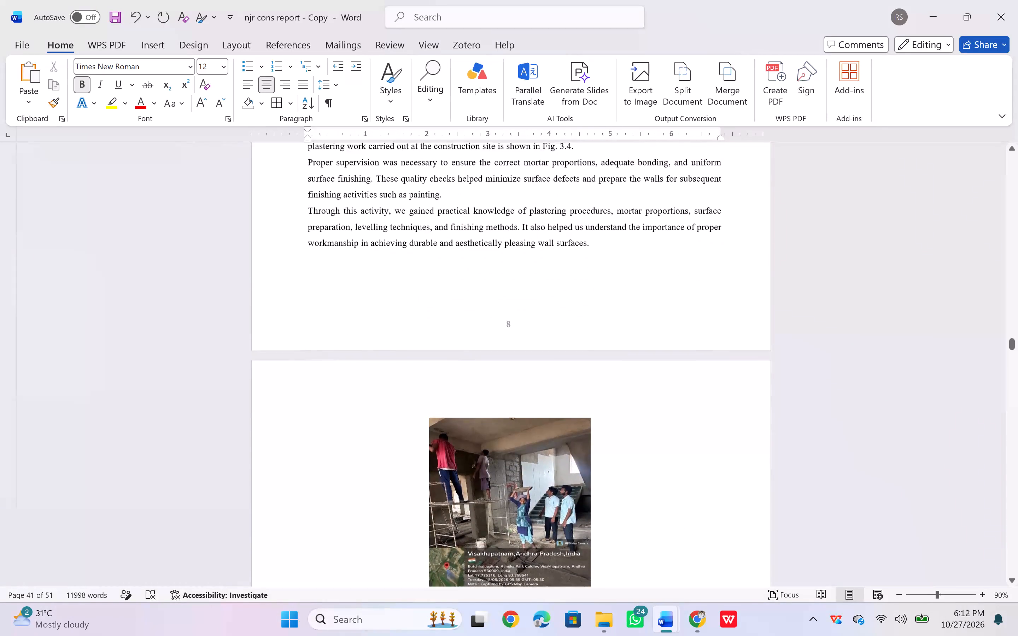
scroll(399, 378, "up", 5)
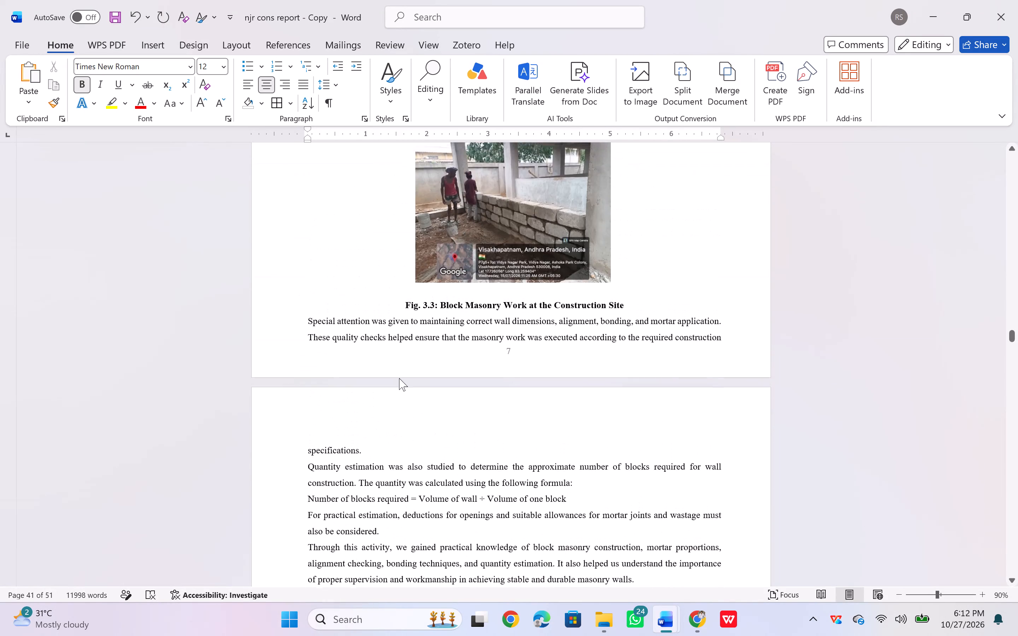
scroll(399, 378, "up", 4)
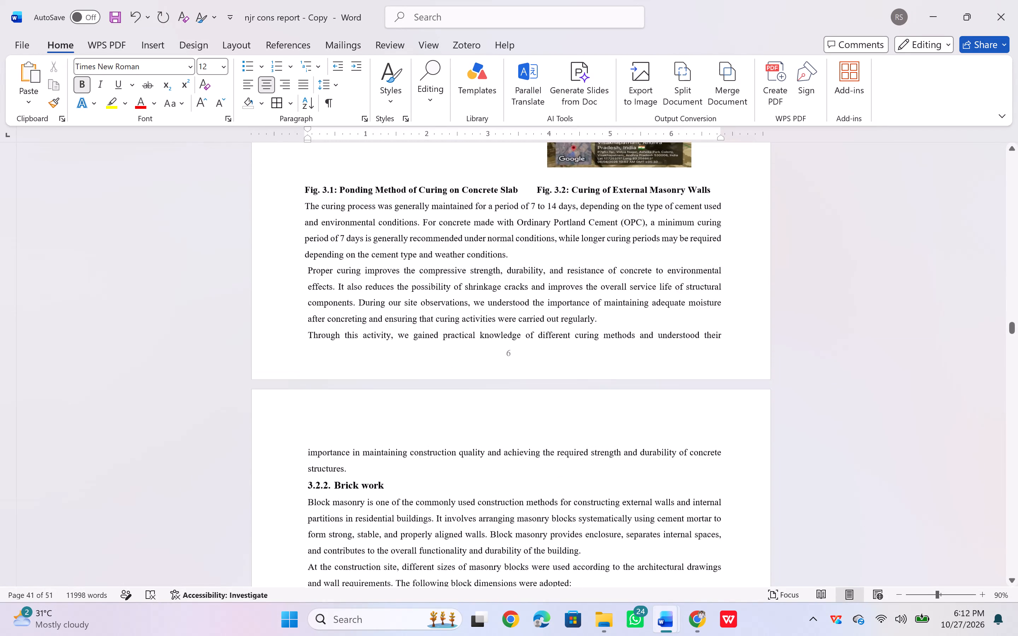
Set the Fig. 3.1 slab ponding photo and the Fig. 3.2 external masonry wall curing photo in line with text.
scroll(399, 378, "up", 1)
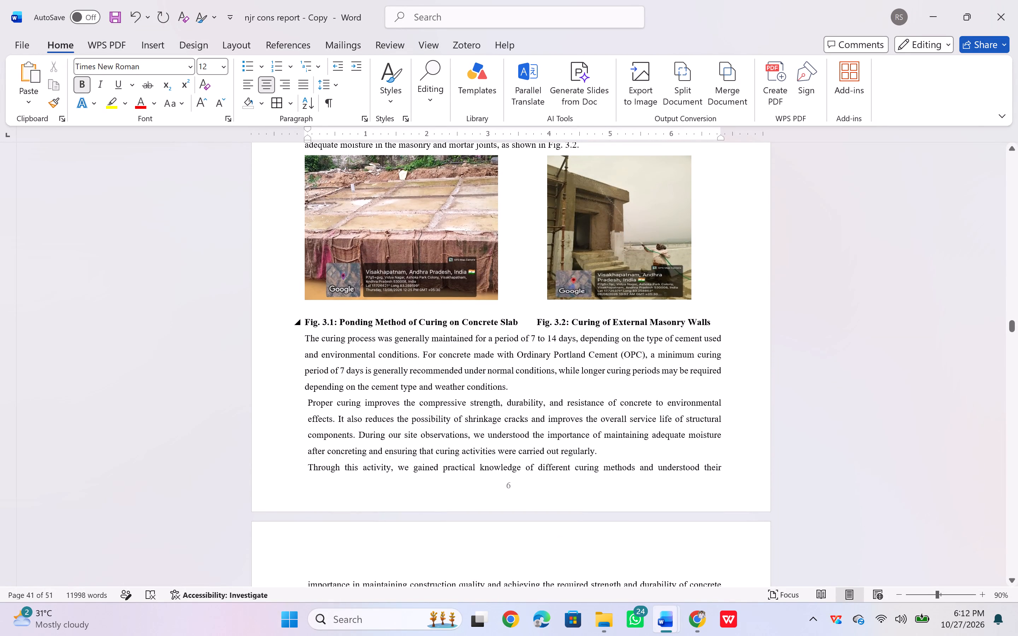
scroll(325, 319, "up", 2)
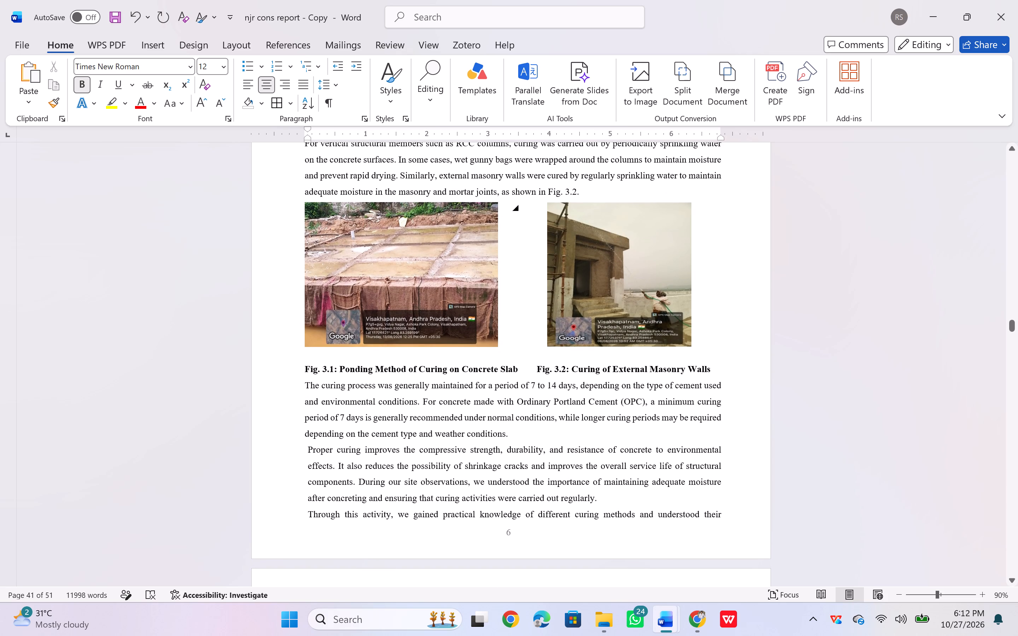
left_click(346, 287)
left_click(511, 213)
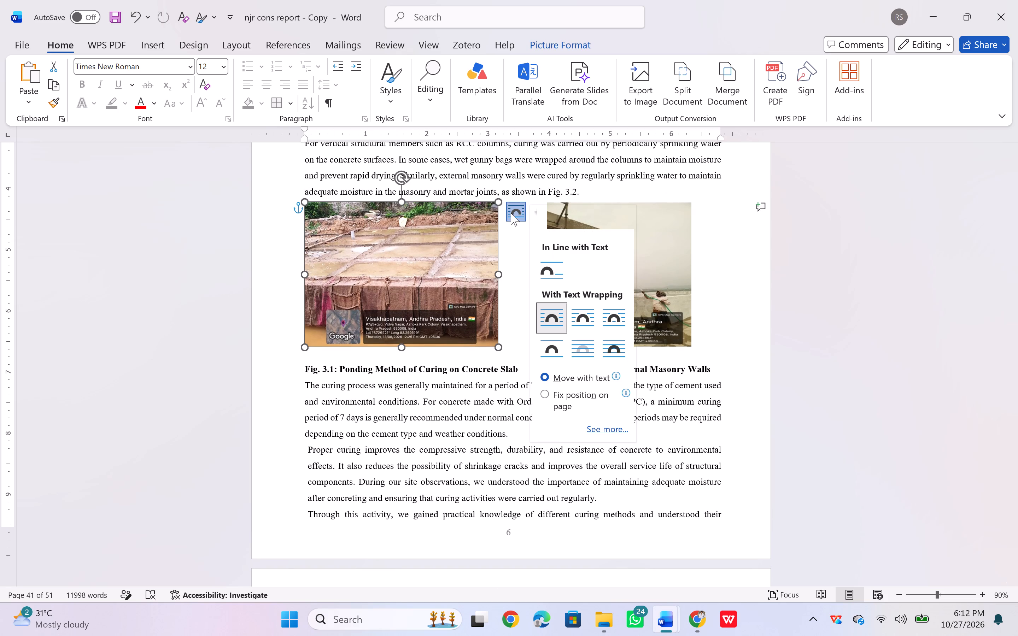
left_click(544, 263)
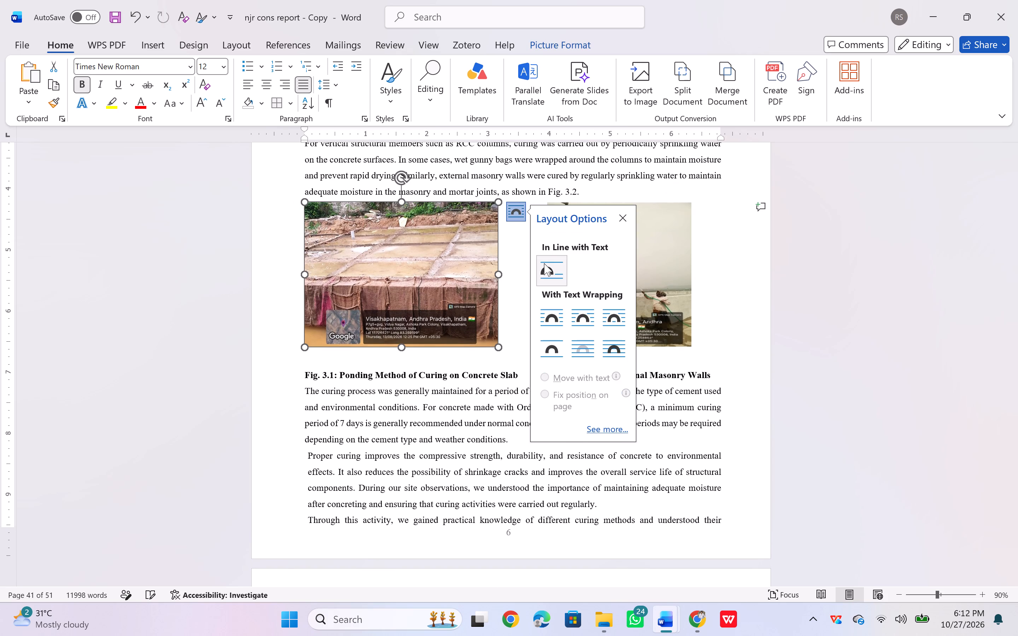
left_click(659, 251)
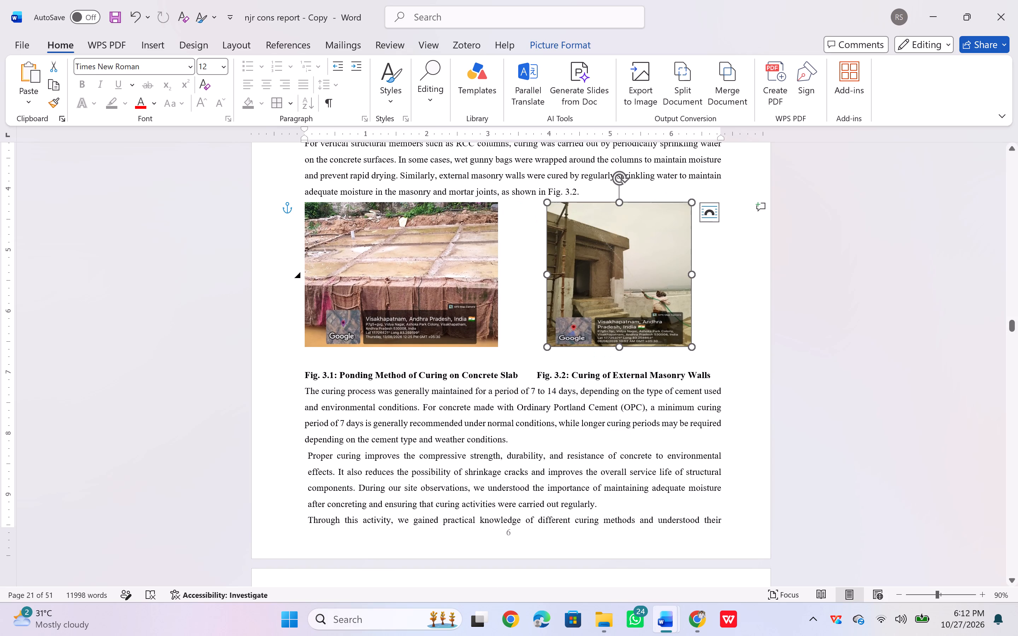
left_click(708, 213)
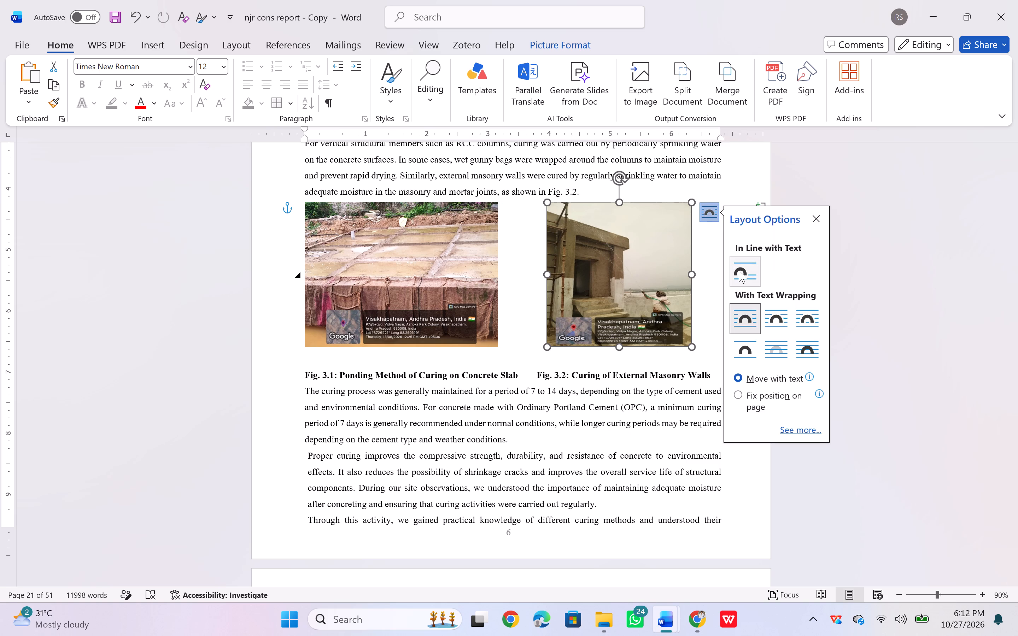
left_click(739, 270)
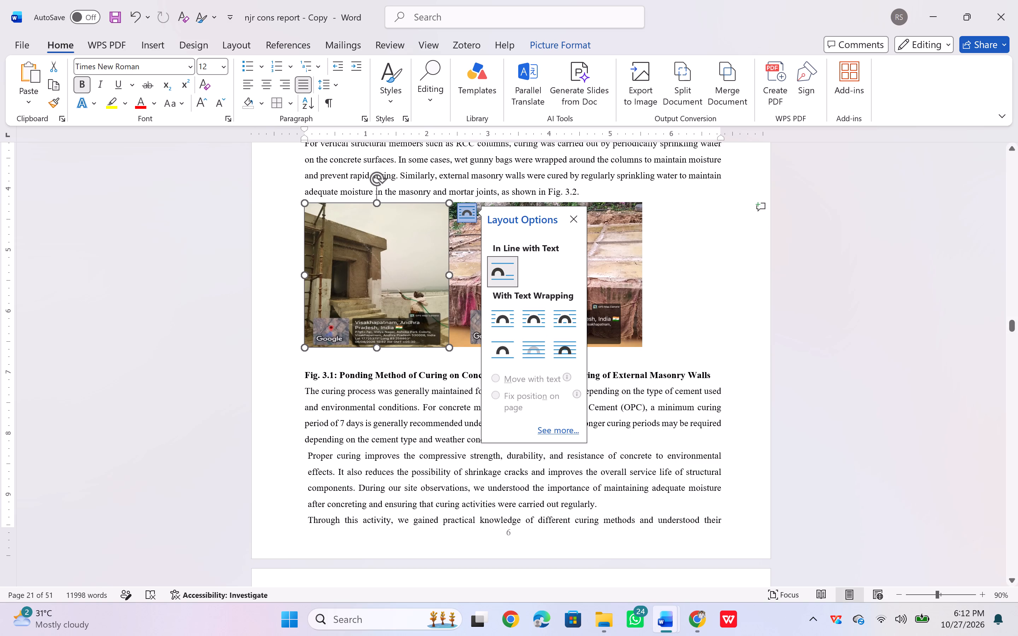
Undo the in-line layout change on the Fig. 3.2 external masonry wall curing photo.
key("ctrl+z")
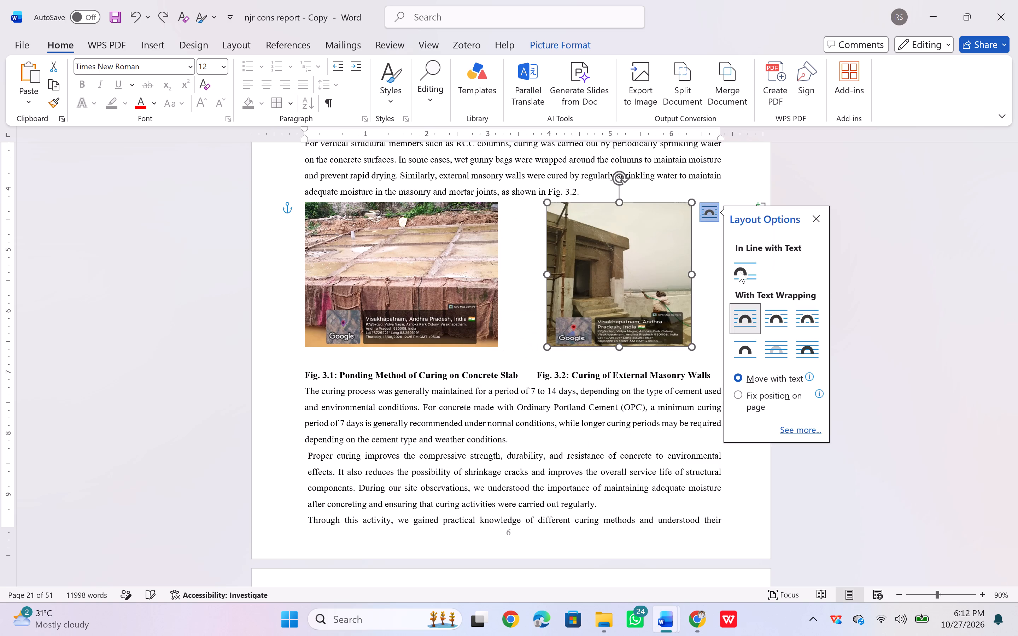
Delete the blank line between the two curing photos and the Fig. 3.1 and Fig. 3.2 caption line.
left_click(446, 371)
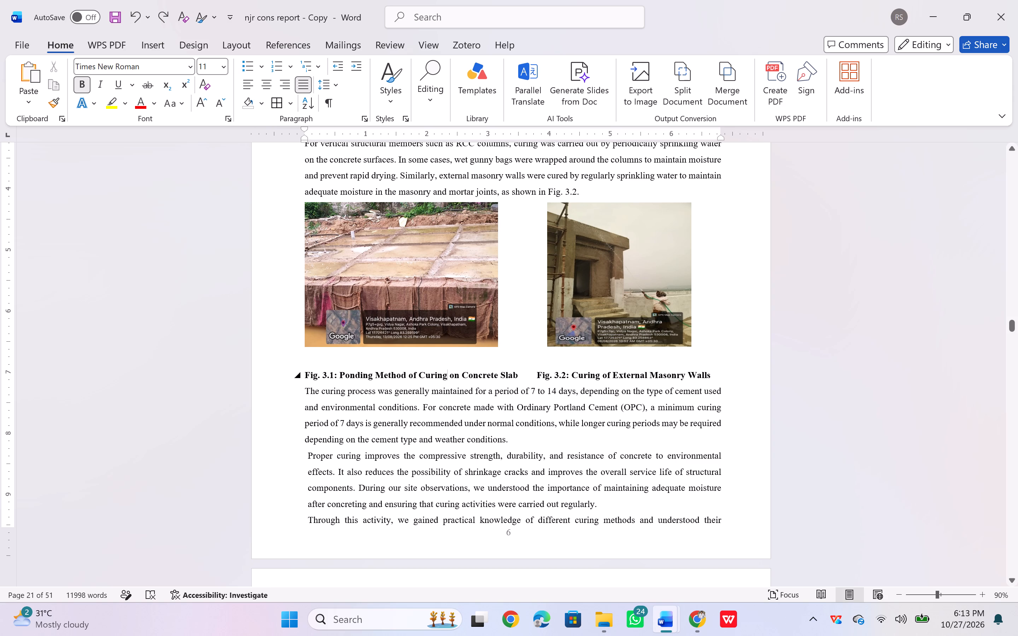
left_click(329, 367)
key("BackSpace")
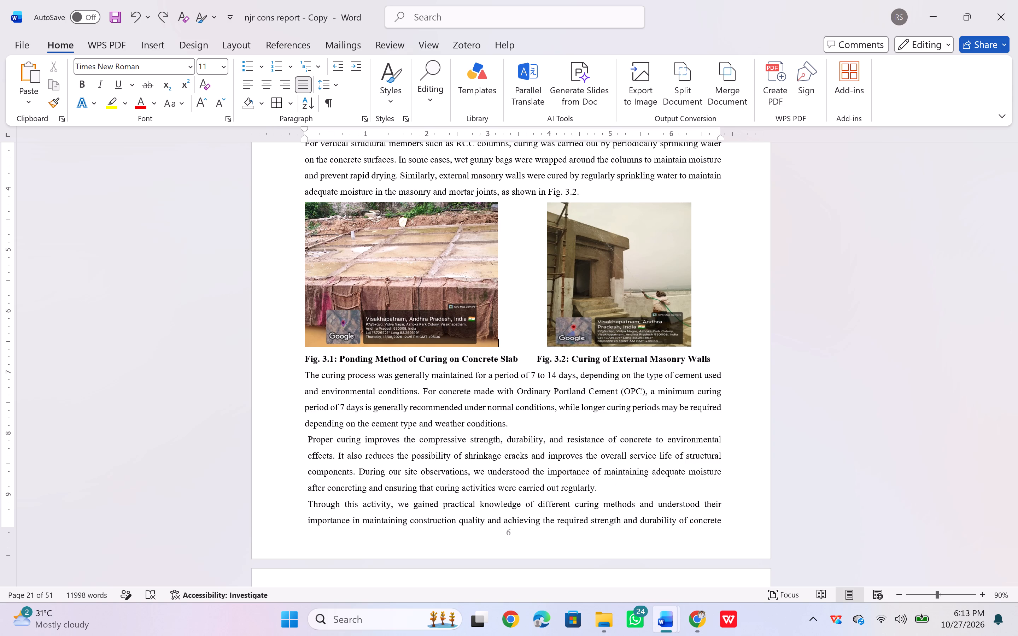
Format the combined Fig. 3.1 and Fig. 3.2 caption line as size 12, centred, with space added after the paragraph.
triple_click(308, 357)
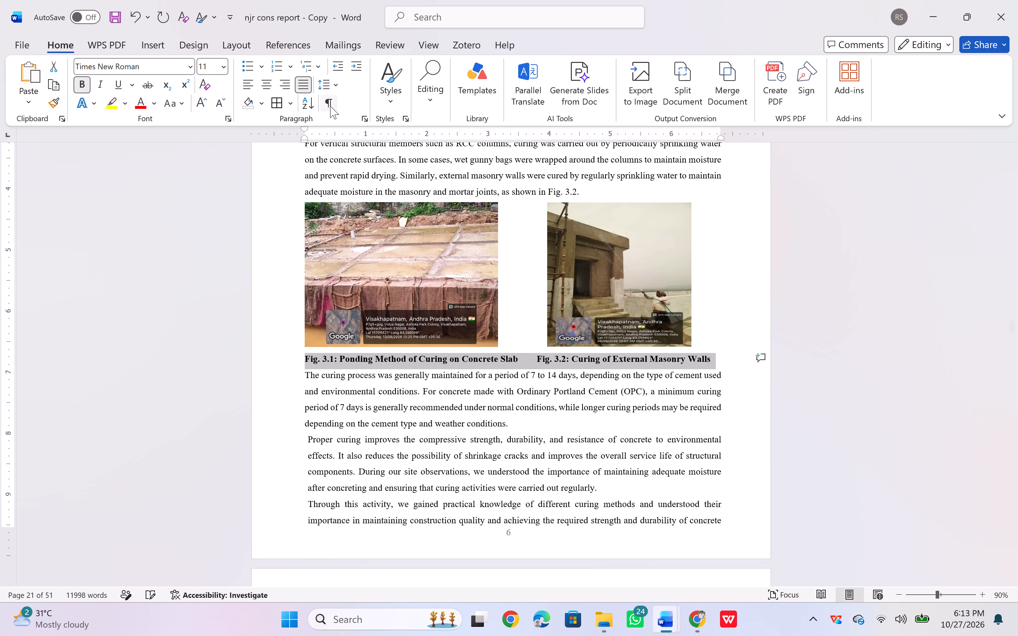
left_click(335, 84)
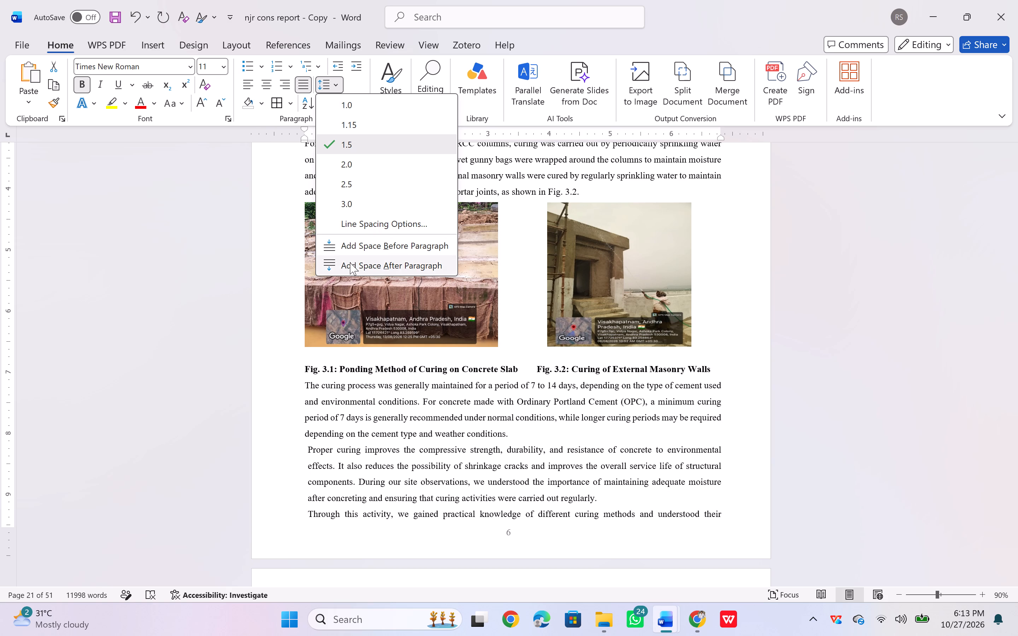
left_click(350, 263)
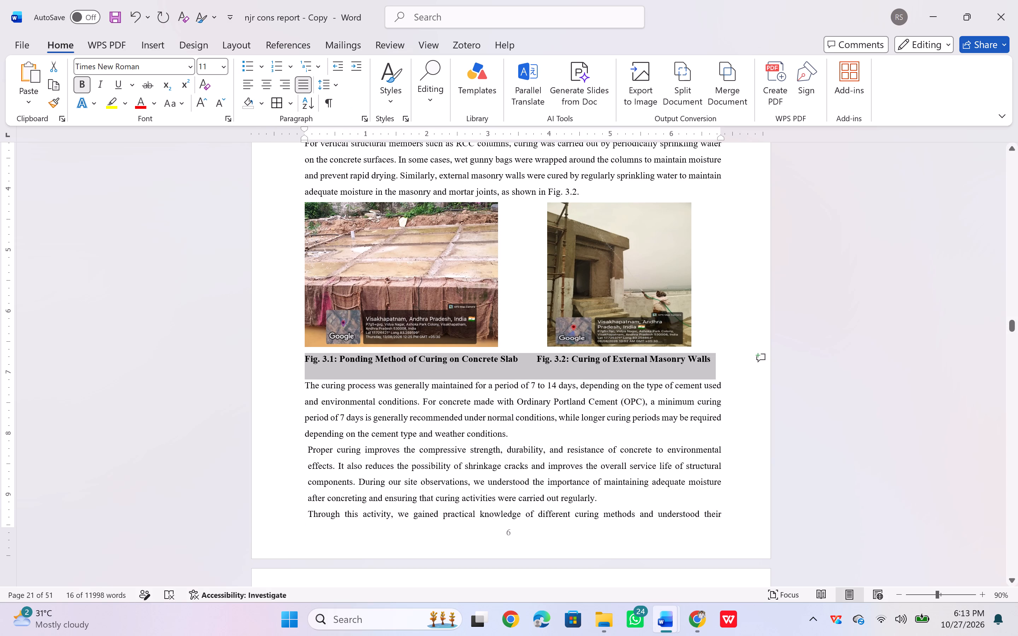
left_click(226, 67)
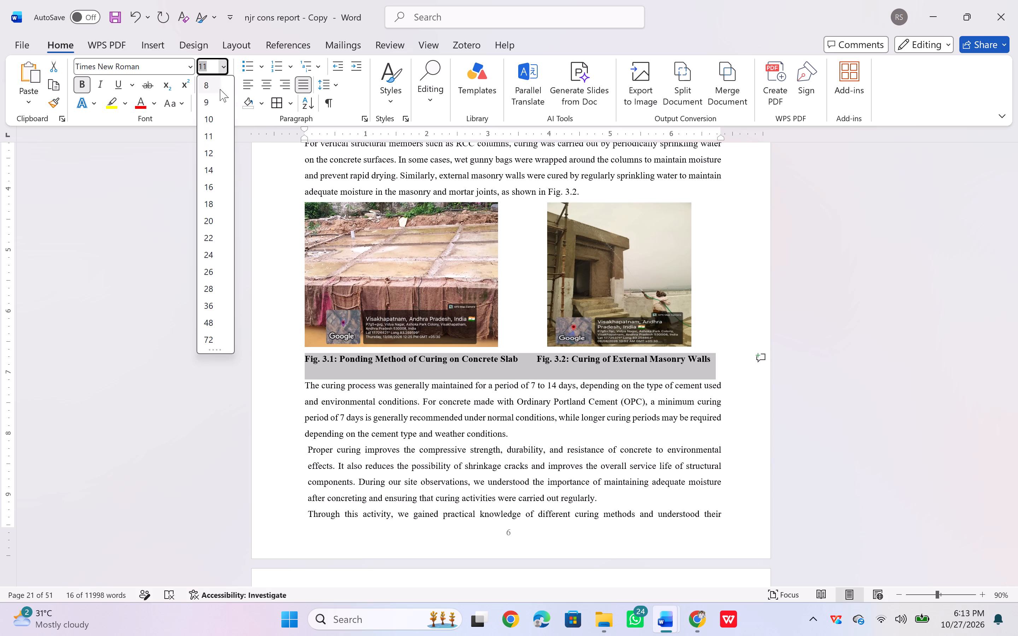
left_click(208, 151)
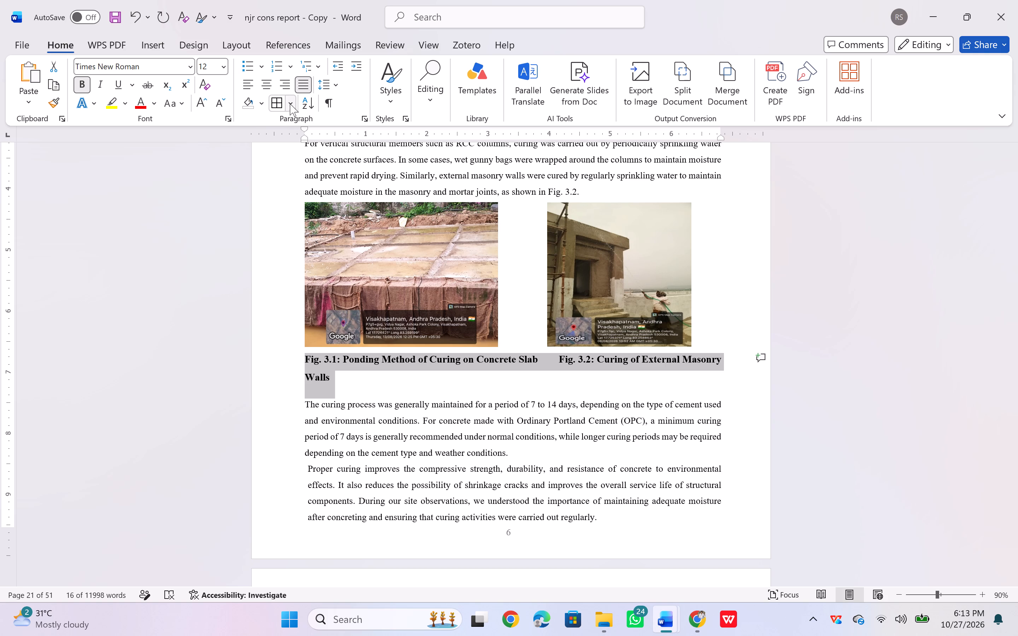
left_click(263, 85)
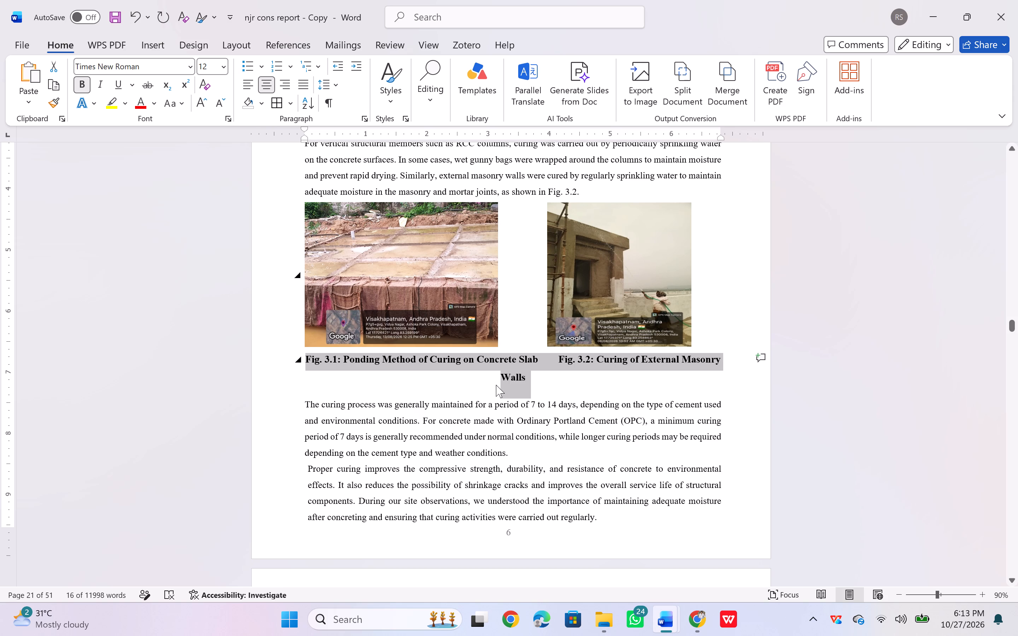
Delete the word "Walls" from the end of the Fig. 3.2 caption.
left_click(506, 389)
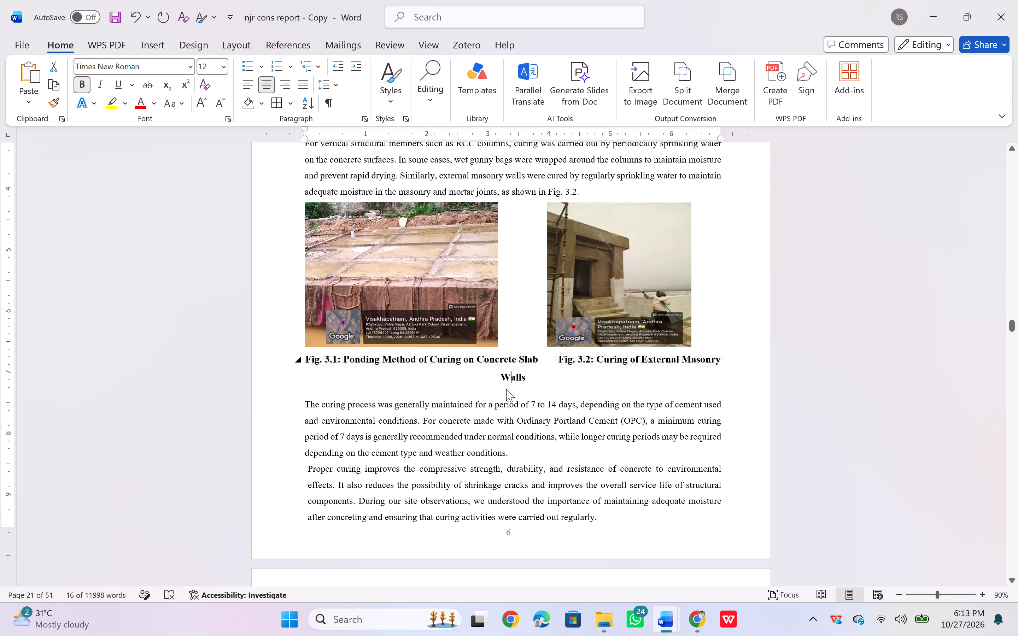
left_click(525, 379)
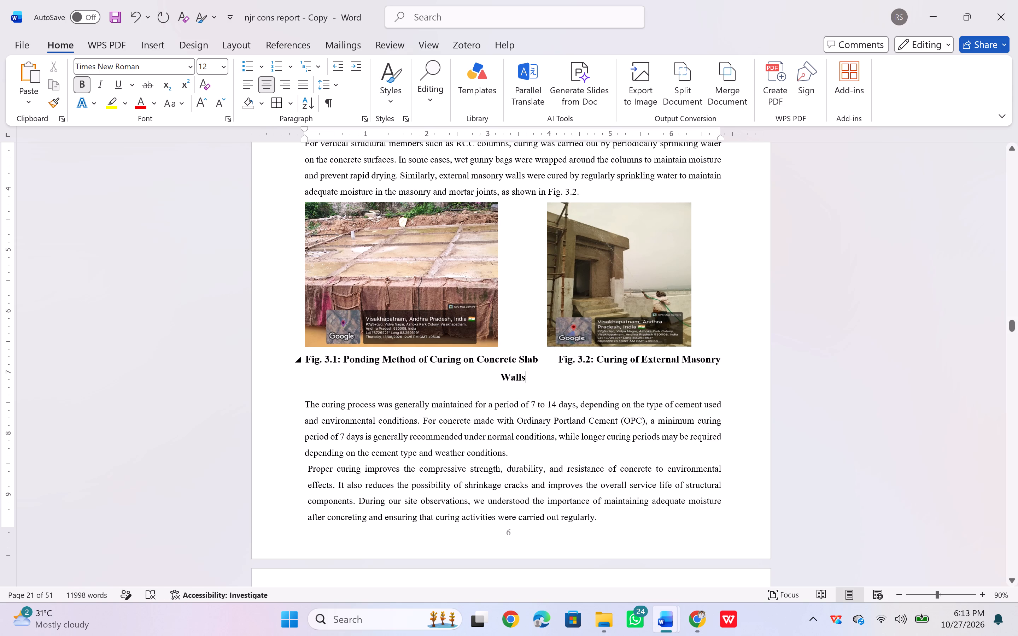
key("BackSpace")
key("BackSpace")
key("BackSpace")
key("BackSpace")
key("BackSpace")
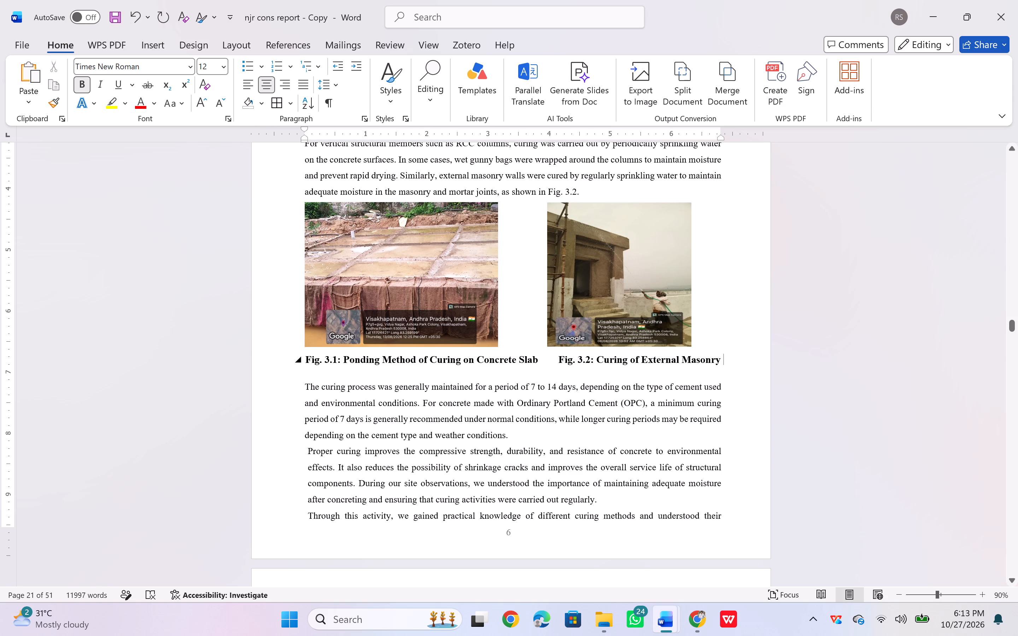
Move the Fig. 3.2 photo slightly right and down so it sits centred above its caption.
left_click(605, 280)
left_click_drag(605, 280, 626, 286)
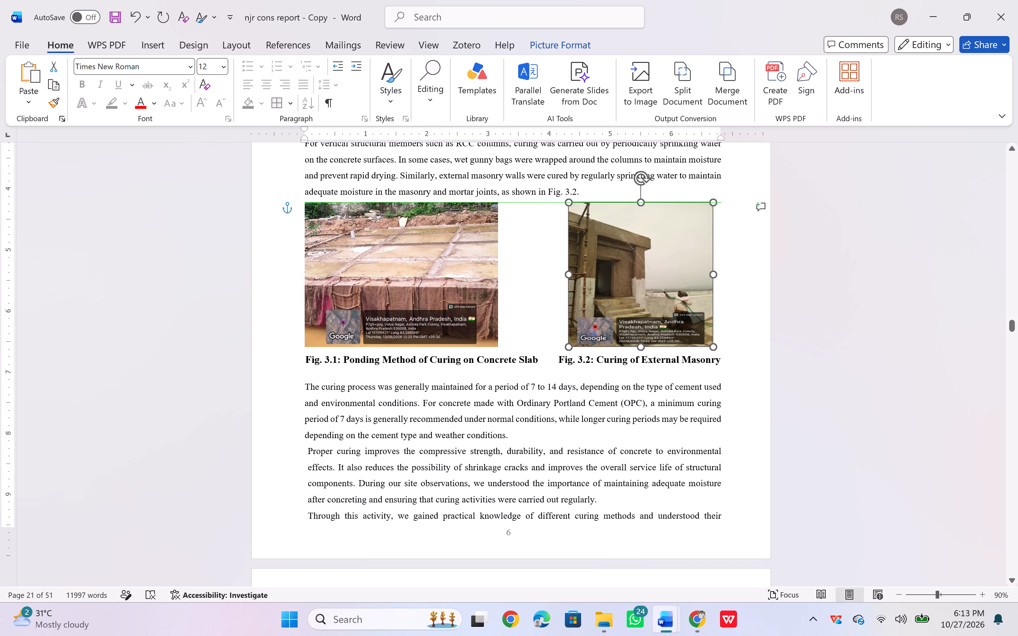
left_click_drag(626, 286, 626, 286)
Set the Fig. 3.1 slab ponding photo to Top and Bottom text wrapping and shift it slightly right, centred over its caption.
left_click(404, 265)
left_click_drag(404, 265, 418, 273)
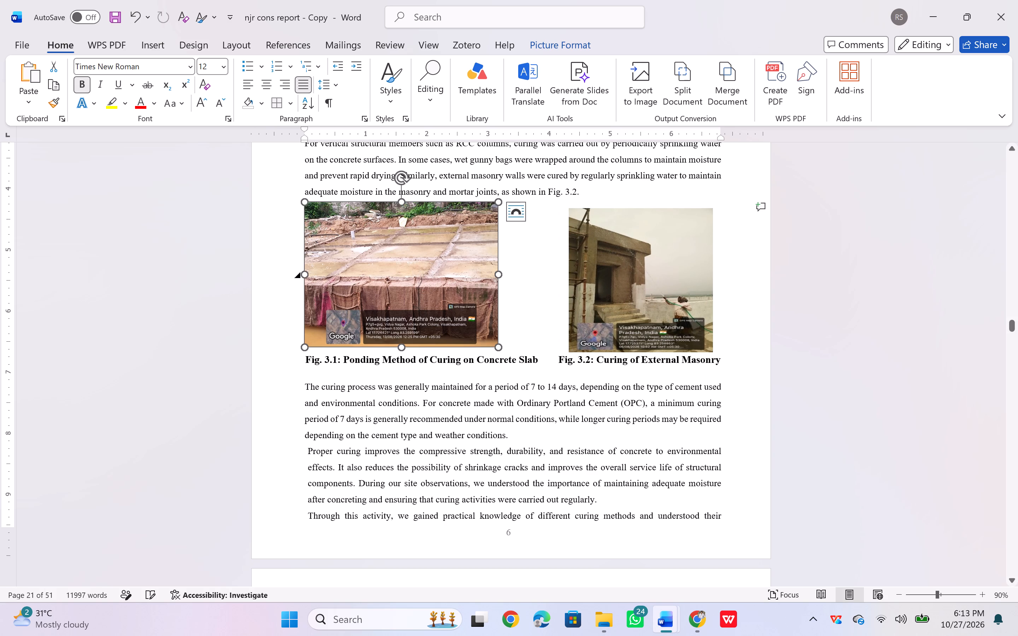
left_click_drag(400, 273, 419, 276)
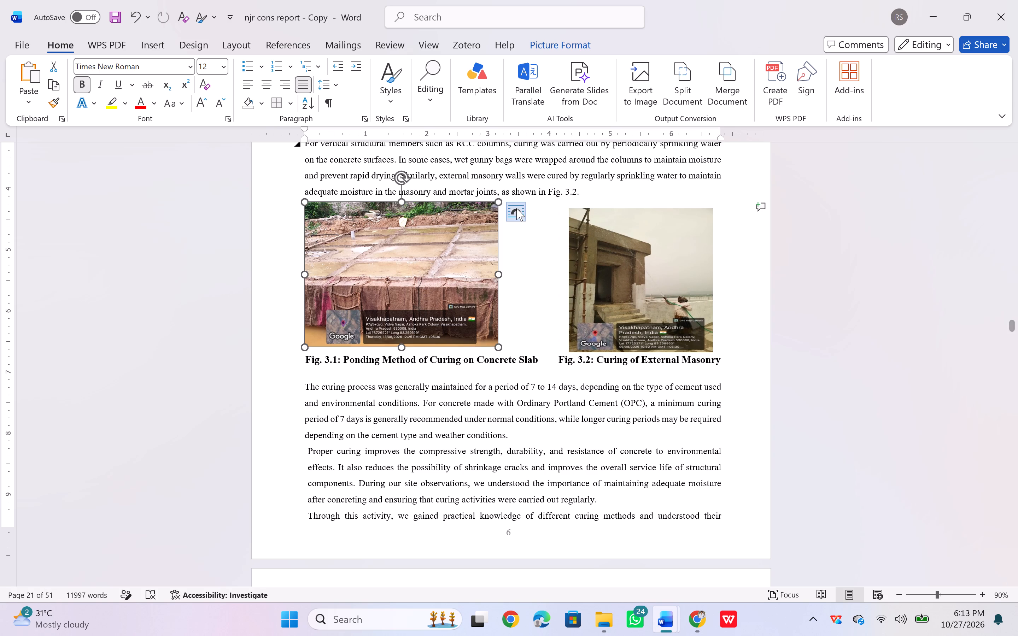
left_click(516, 209)
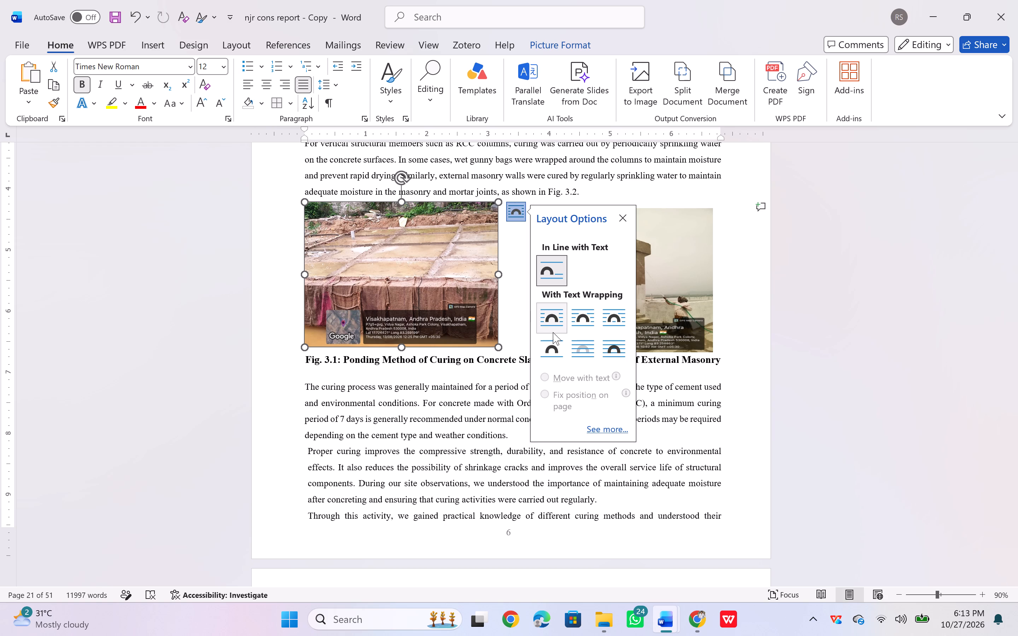
left_click(553, 343)
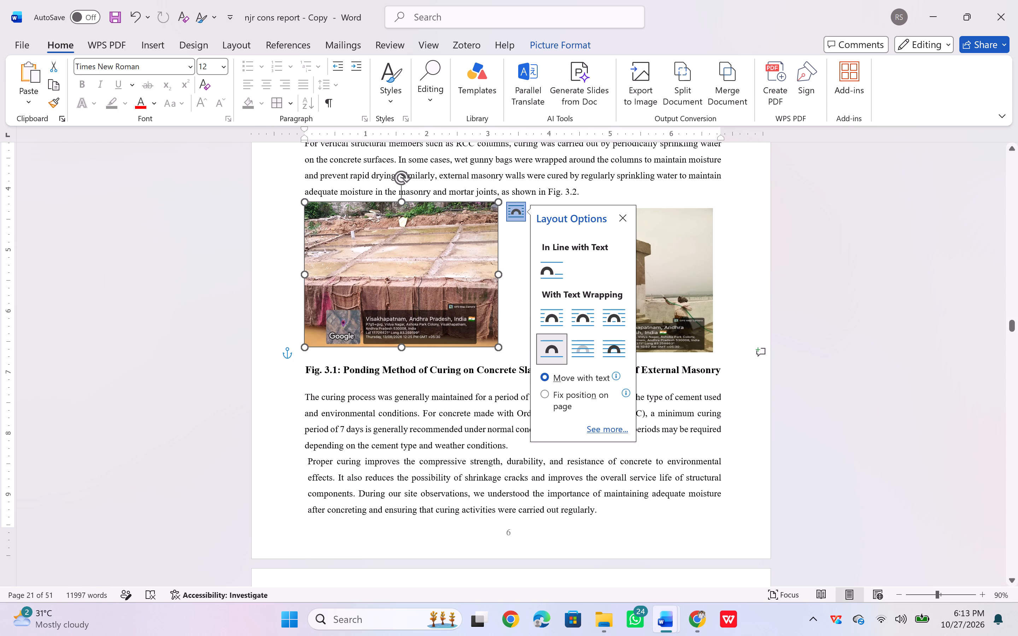
left_click_drag(403, 271, 421, 274)
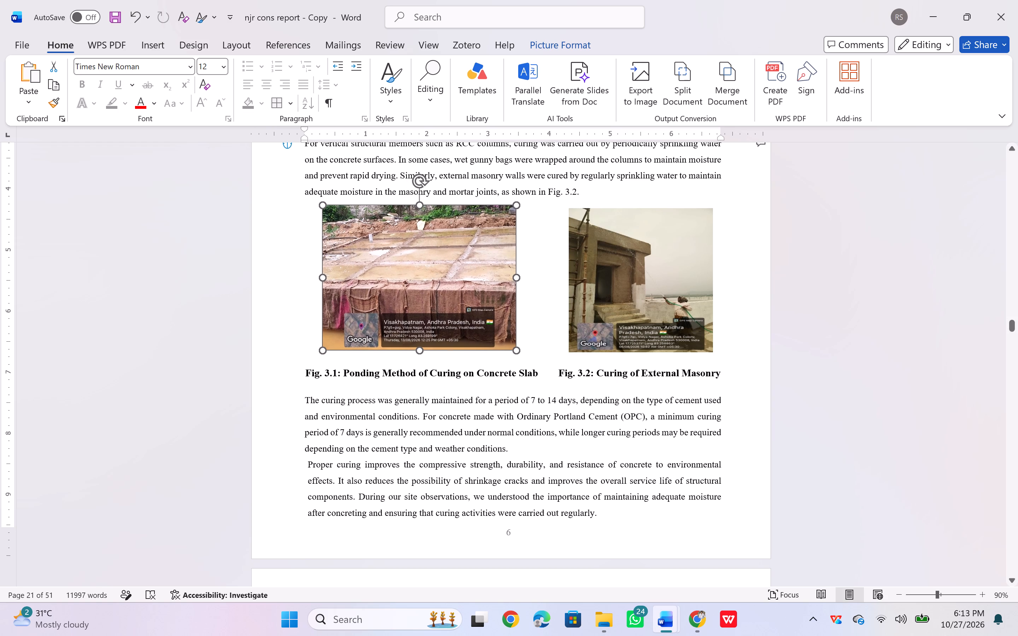
left_click_drag(421, 274, 423, 275)
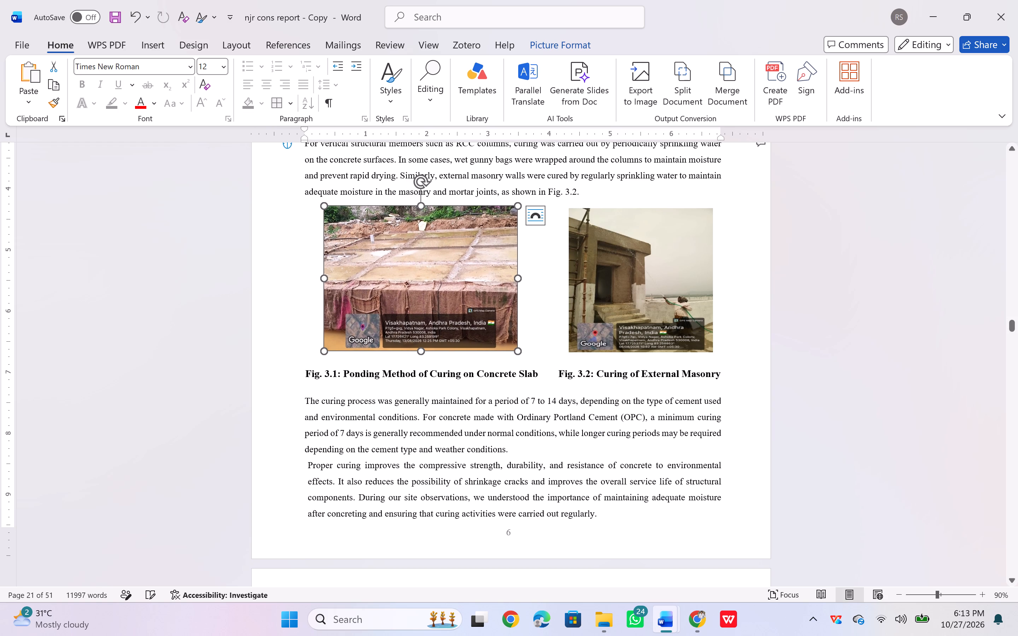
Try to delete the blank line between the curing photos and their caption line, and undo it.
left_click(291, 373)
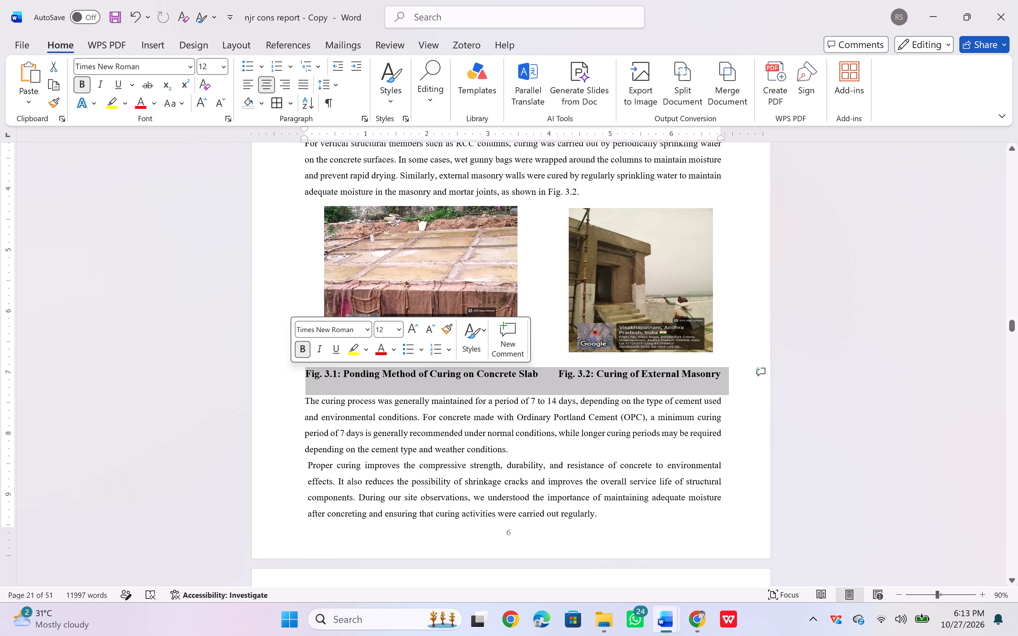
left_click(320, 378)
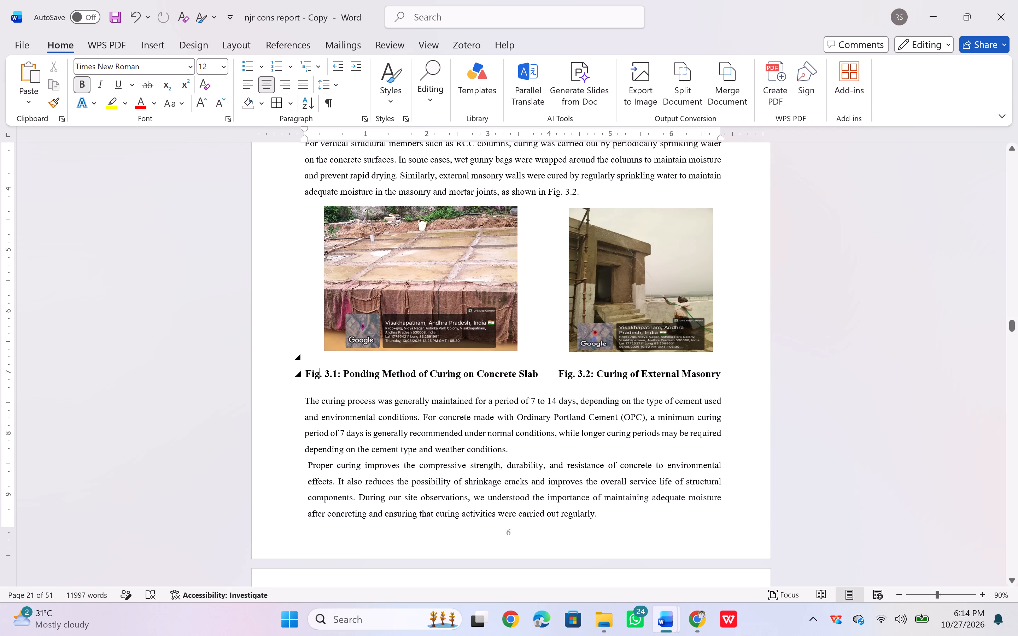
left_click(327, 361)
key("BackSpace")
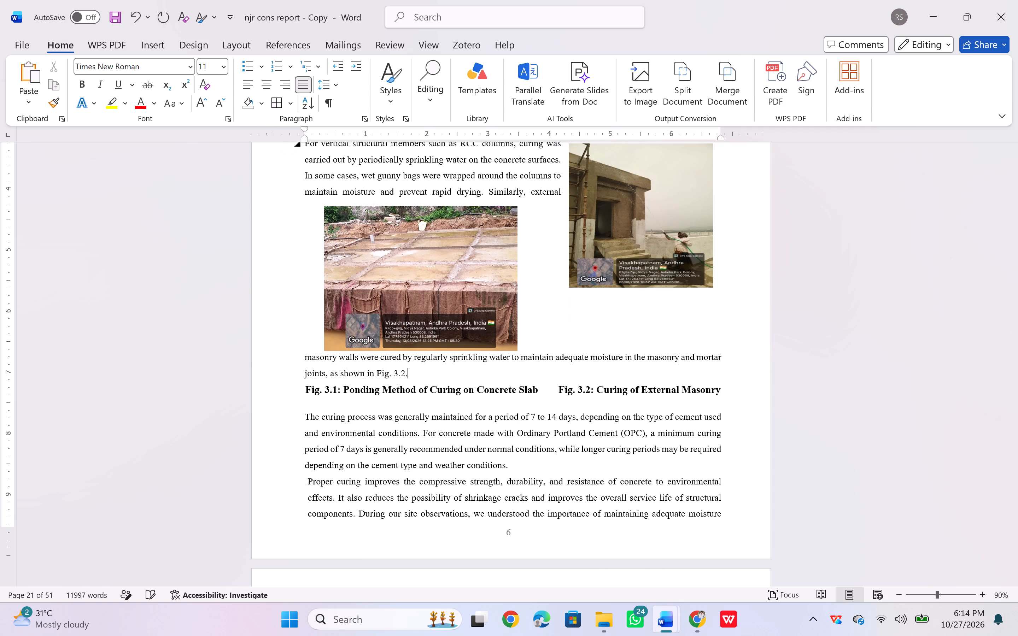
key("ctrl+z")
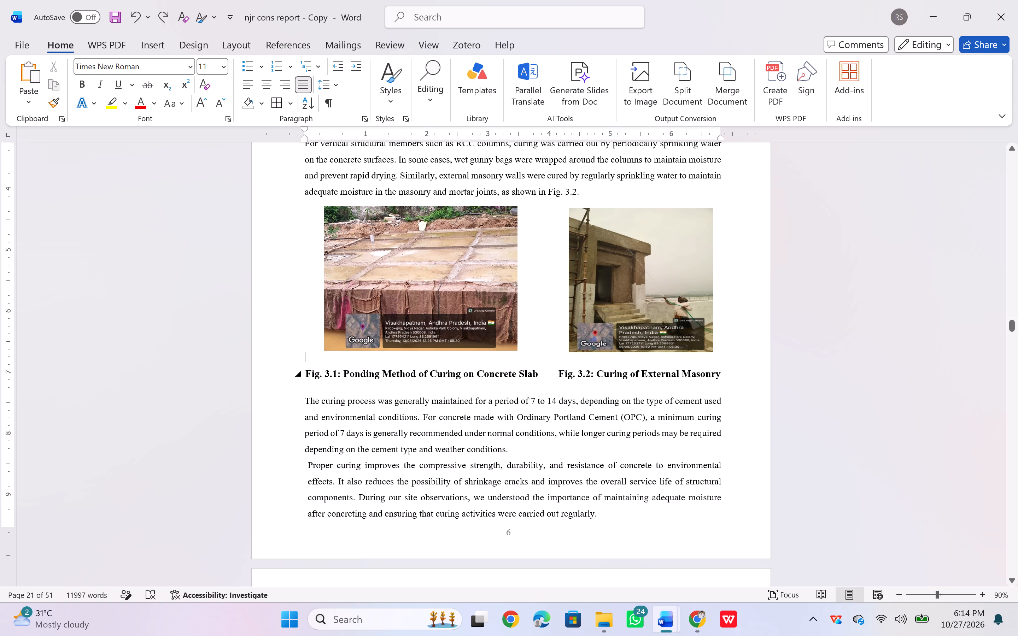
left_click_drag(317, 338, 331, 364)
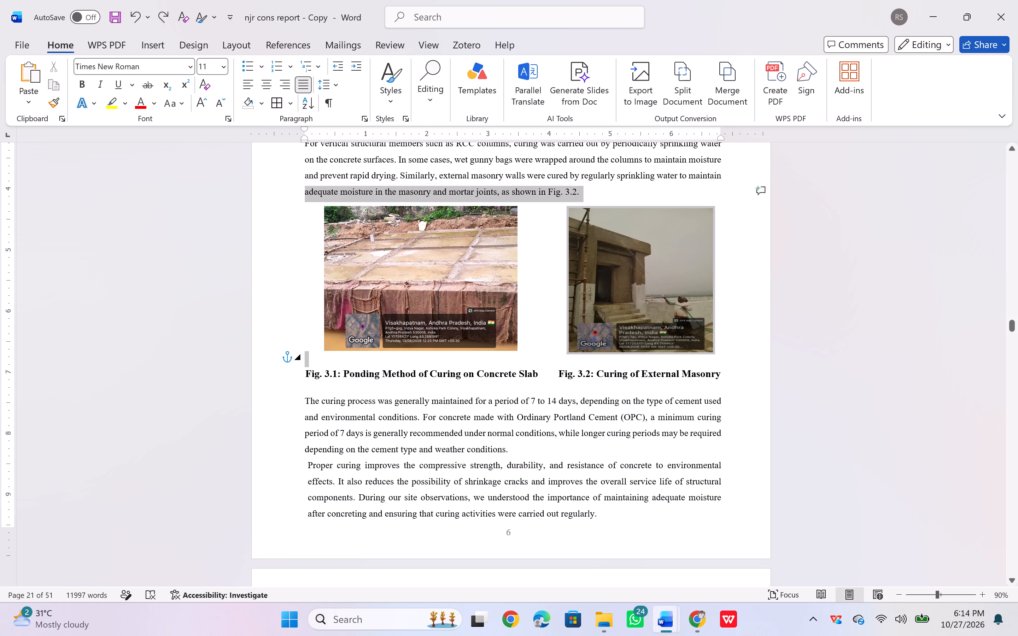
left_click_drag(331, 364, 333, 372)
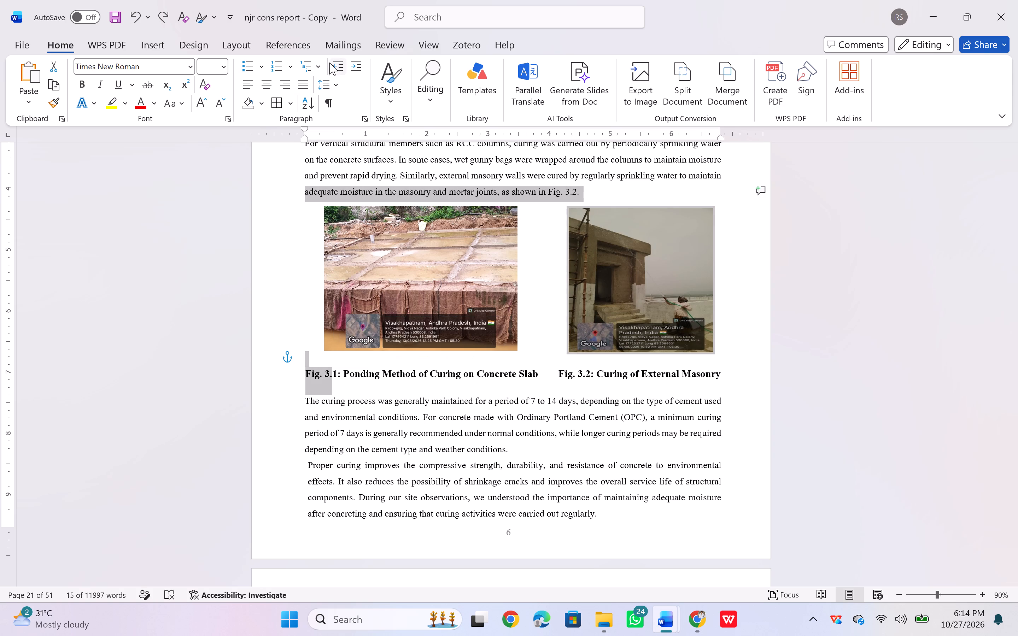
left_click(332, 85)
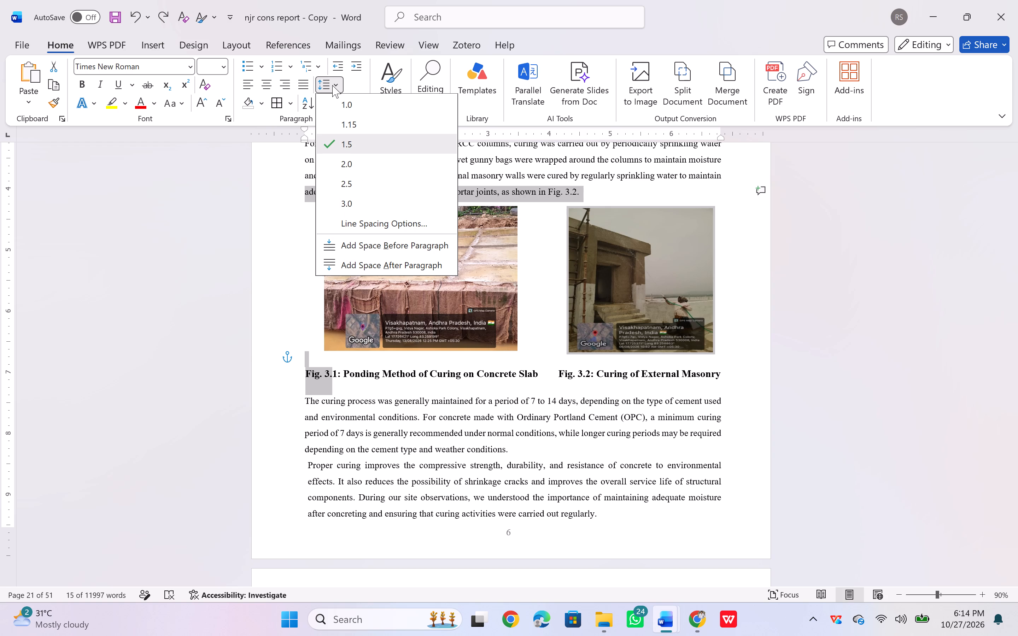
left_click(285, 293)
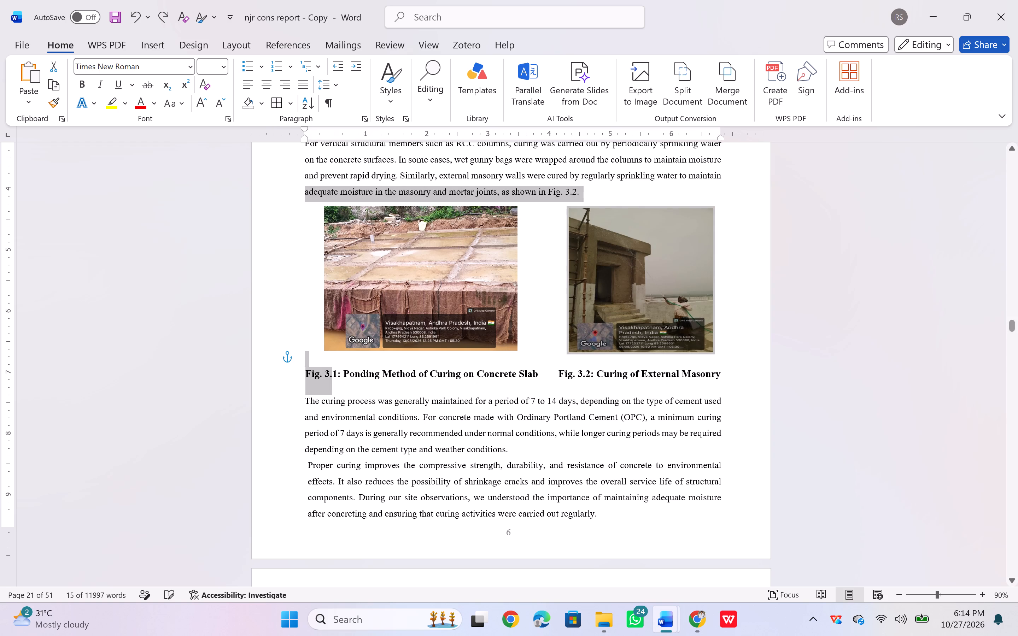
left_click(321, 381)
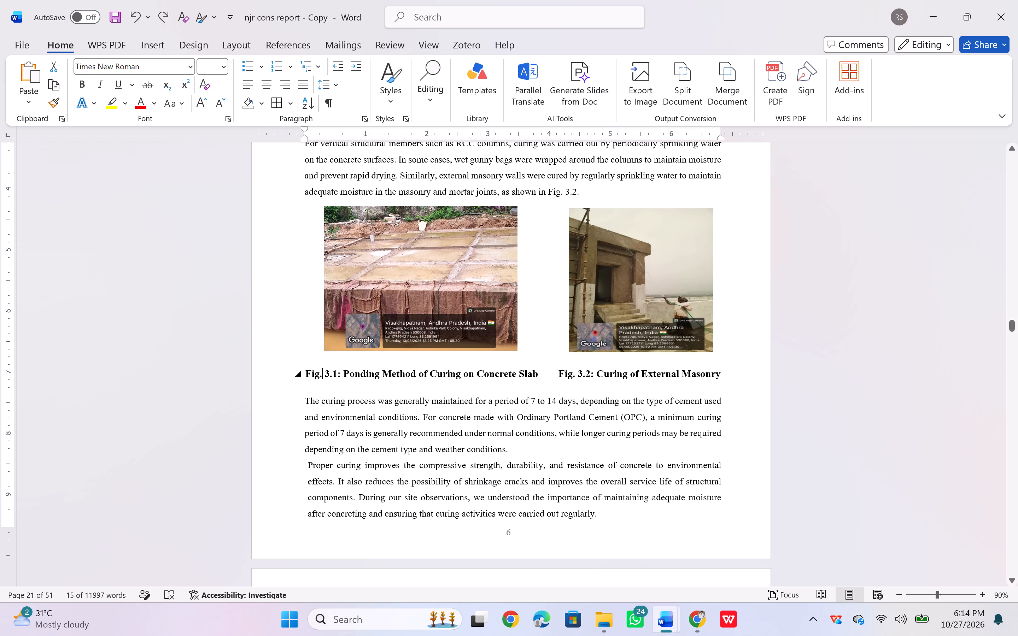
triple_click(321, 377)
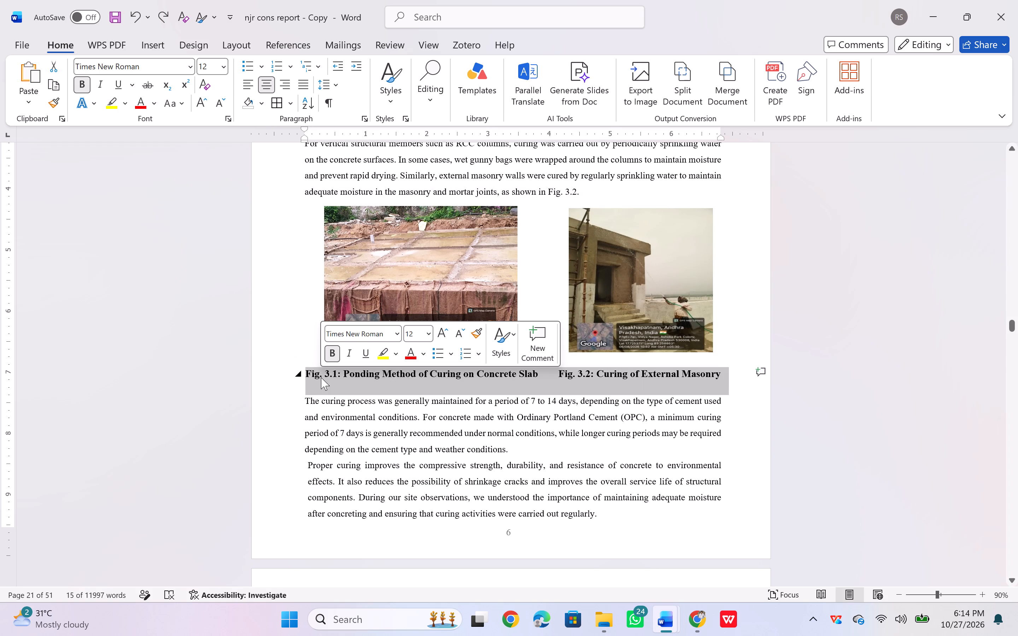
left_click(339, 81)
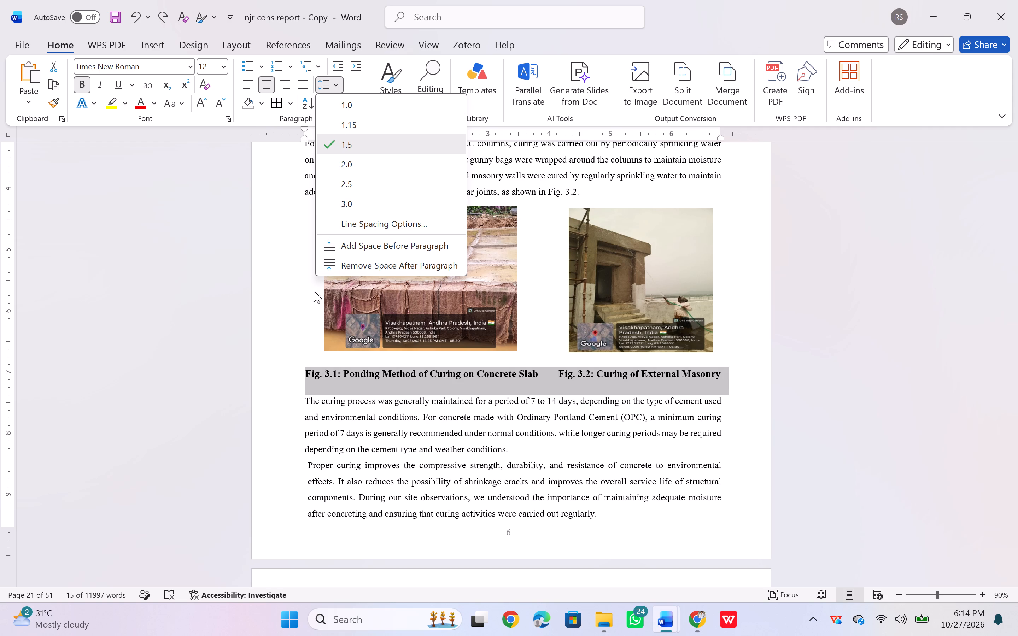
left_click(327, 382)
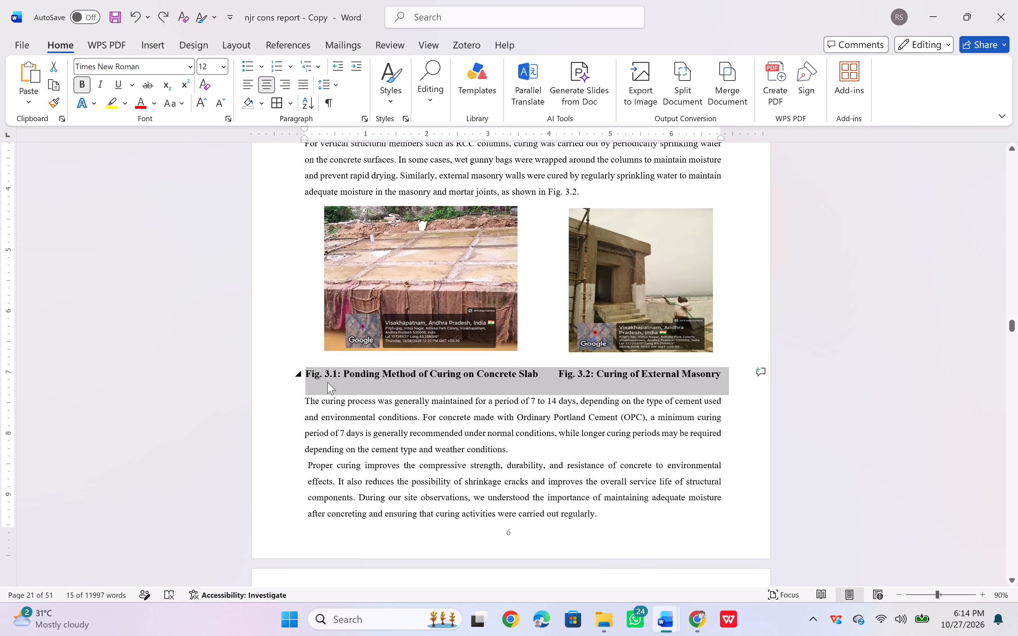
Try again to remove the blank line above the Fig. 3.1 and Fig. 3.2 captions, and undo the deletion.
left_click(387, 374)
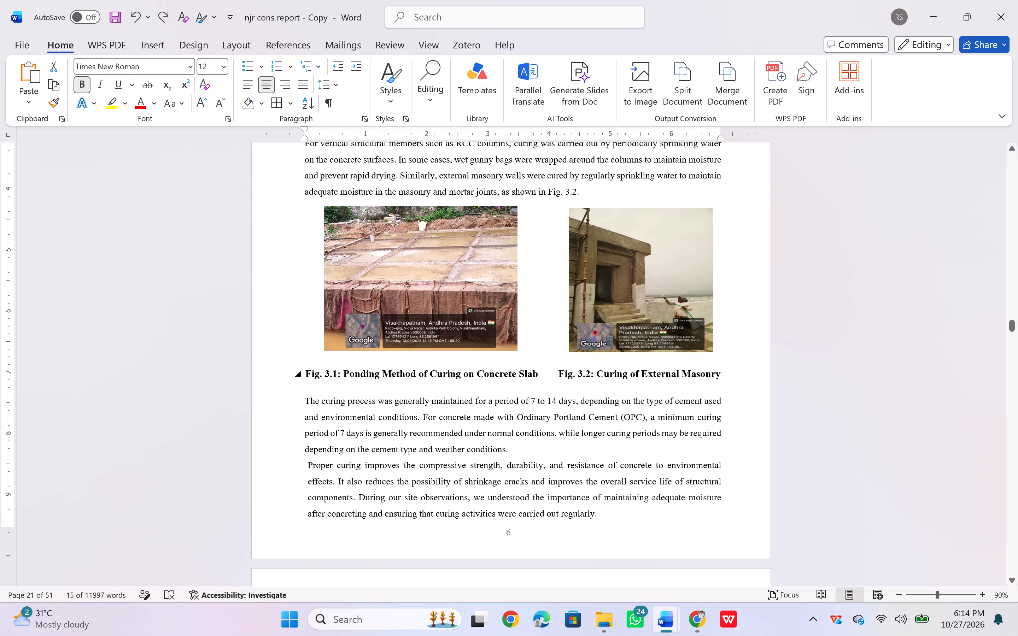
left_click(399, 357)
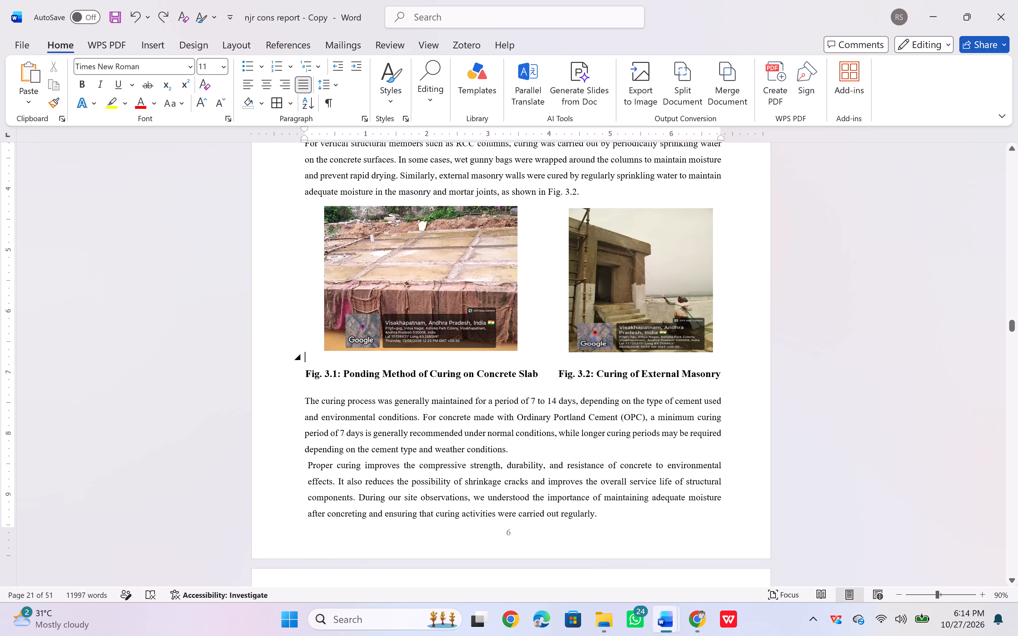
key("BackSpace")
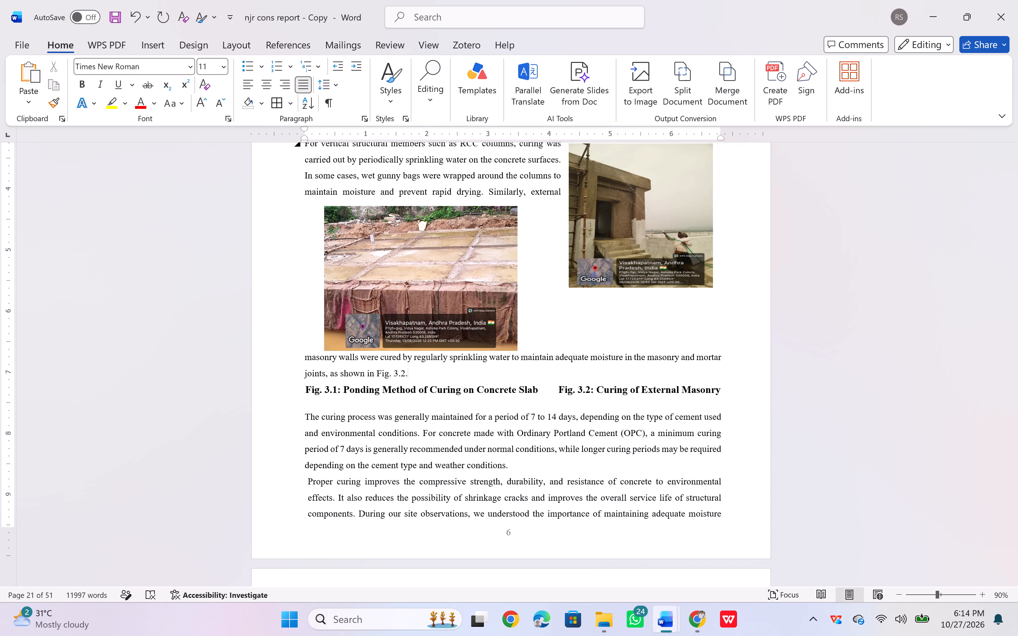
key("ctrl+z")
Align the left indent of the curing paragraphs and the bulleted list above the Fig. 3.1 and 3.2 photos, keeping the text justified.
left_click(435, 258)
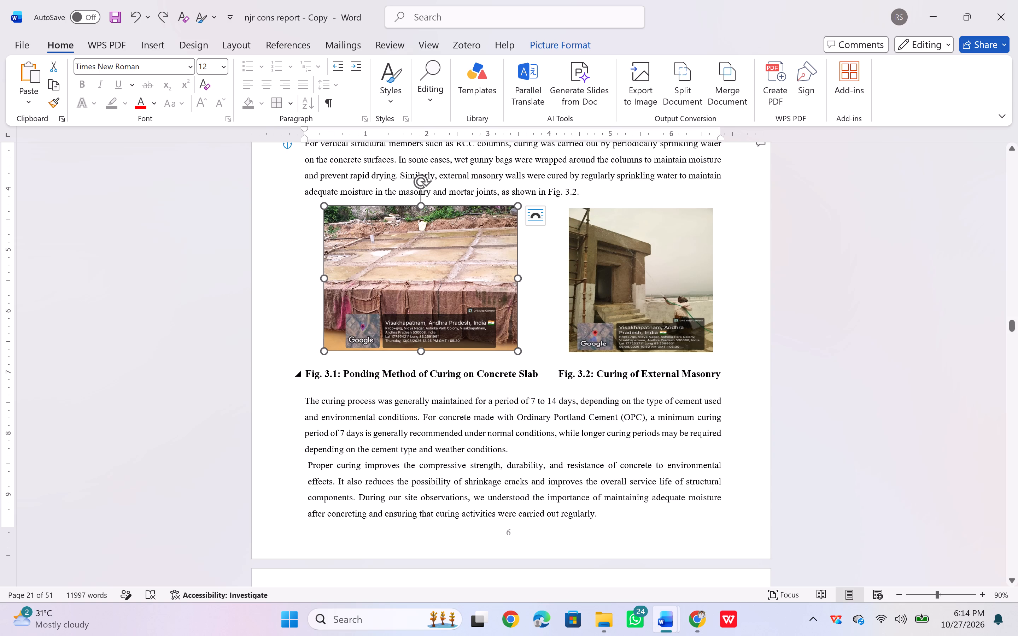
scroll(640, 380, "up", 2)
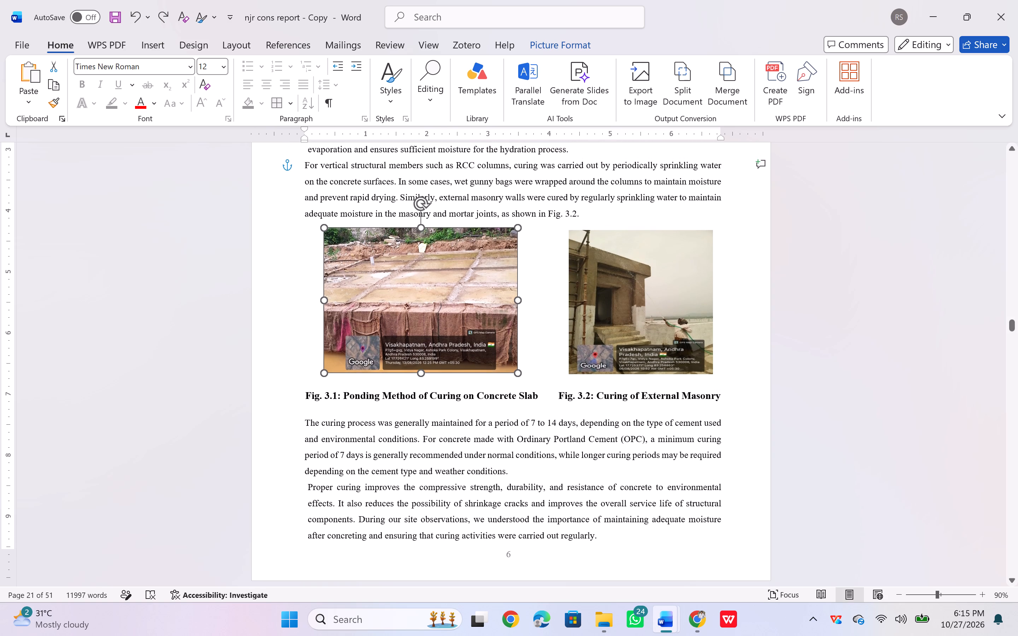
left_click(579, 432)
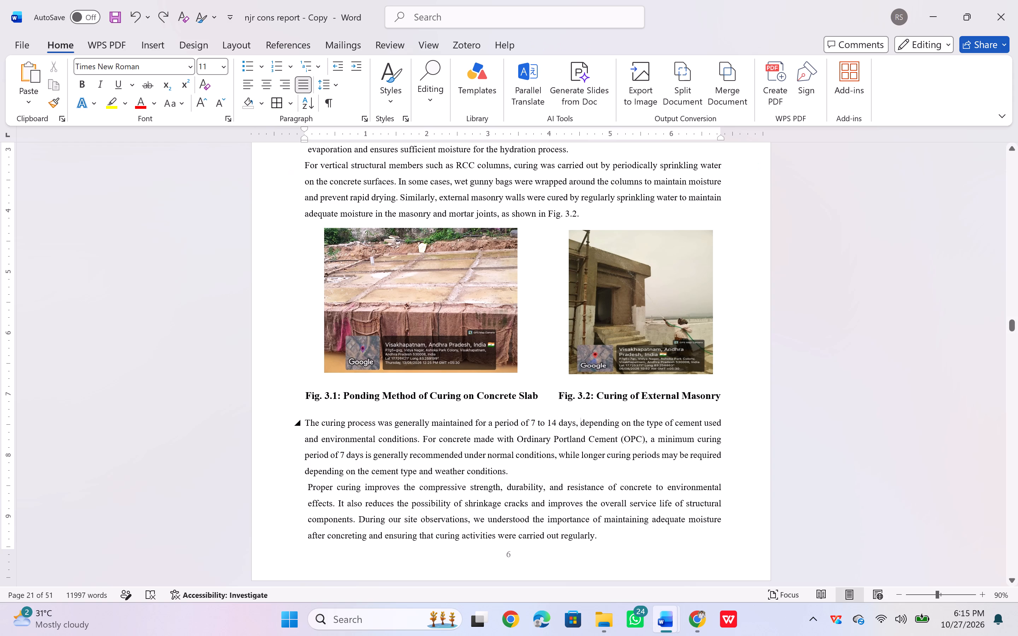
scroll(579, 432, "up", 1)
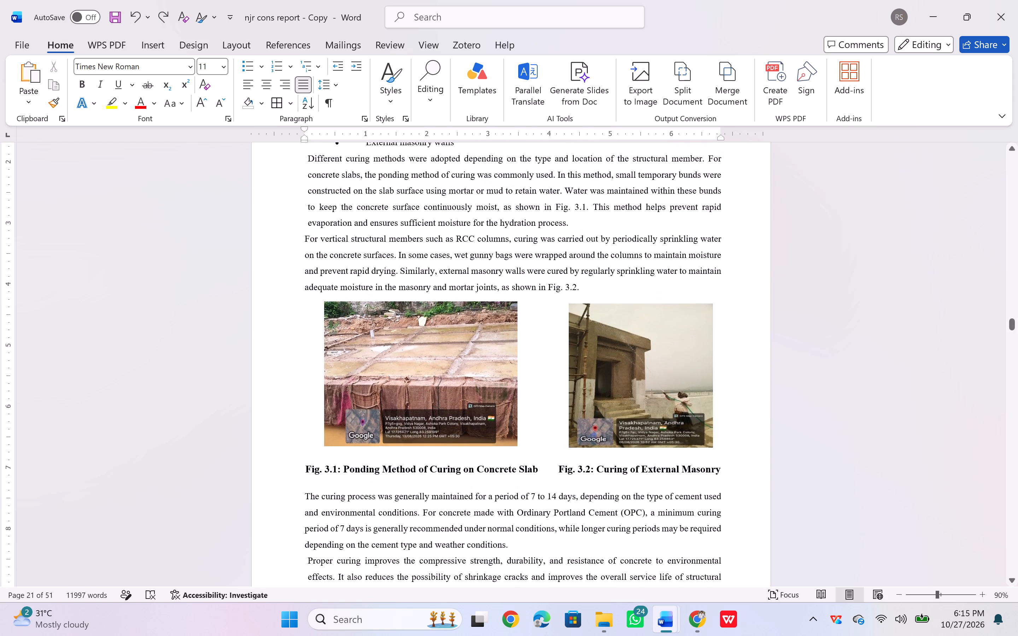
scroll(579, 432, "up", 2)
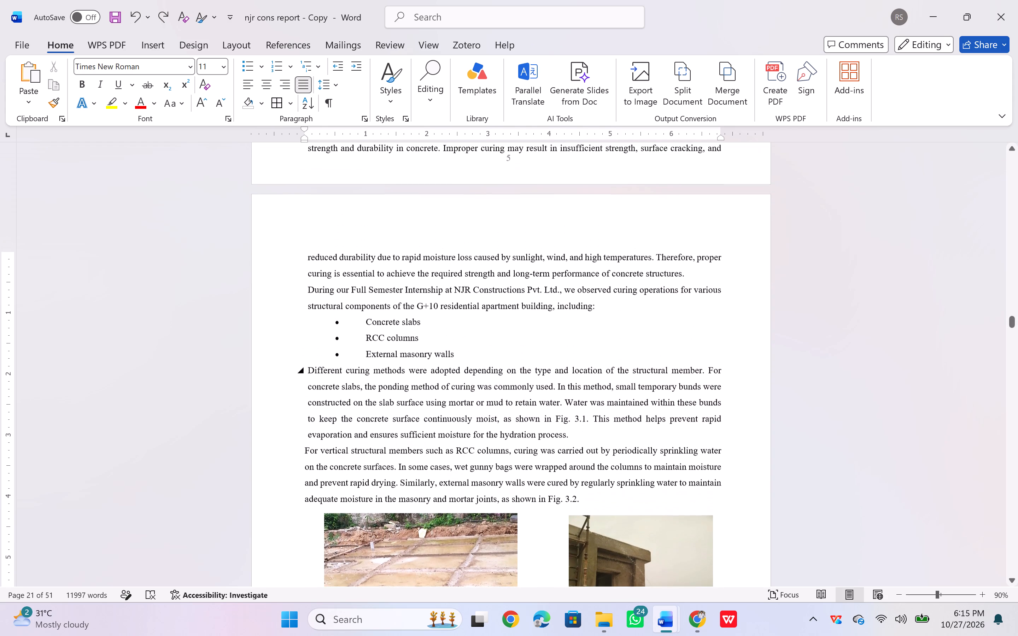
left_click_drag(306, 260, 371, 484)
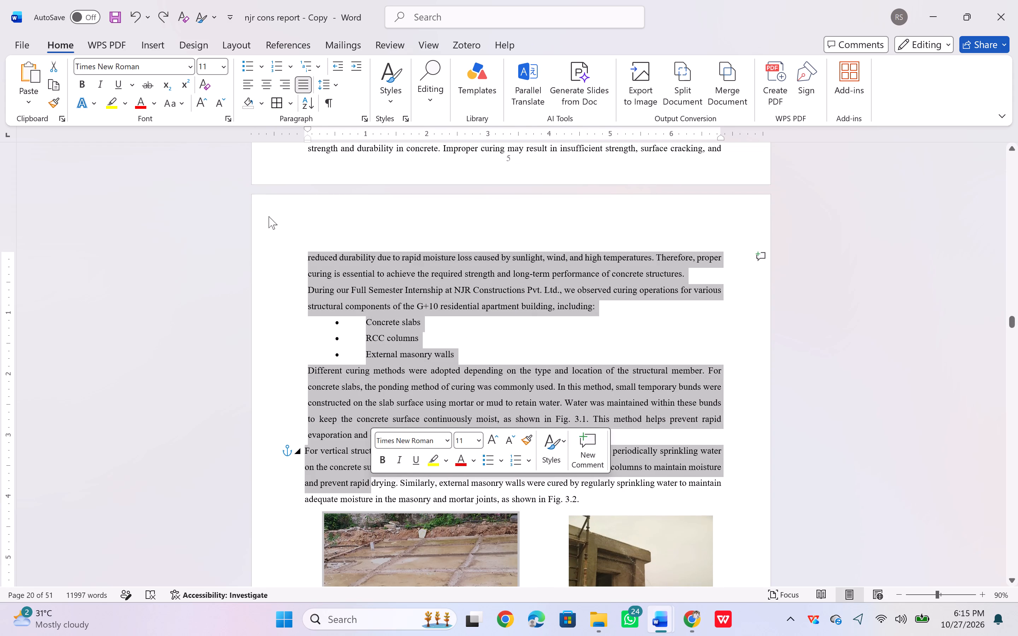
left_click(300, 86)
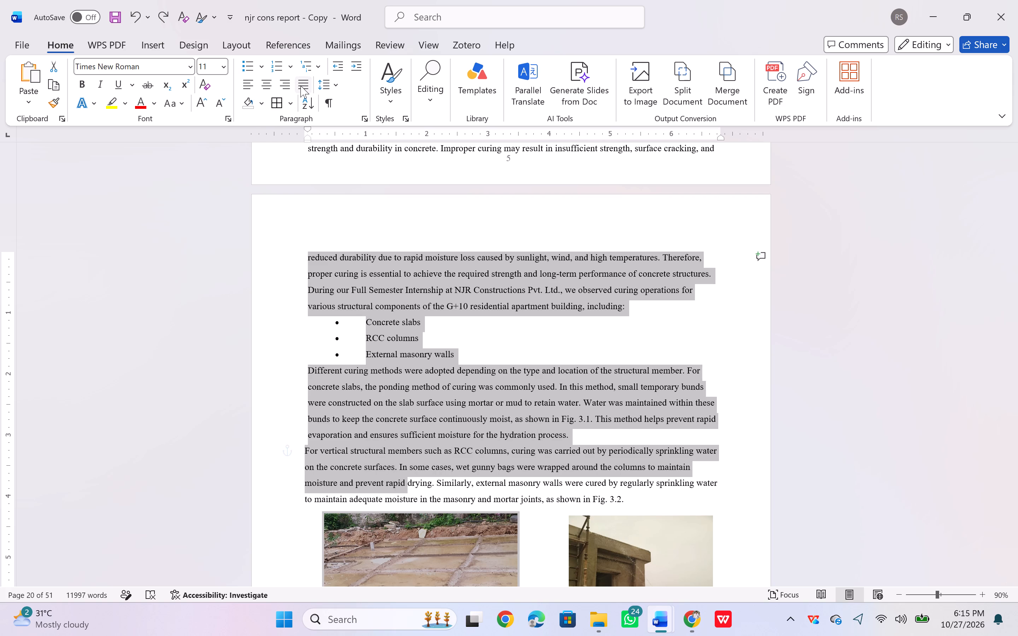
left_click(300, 86)
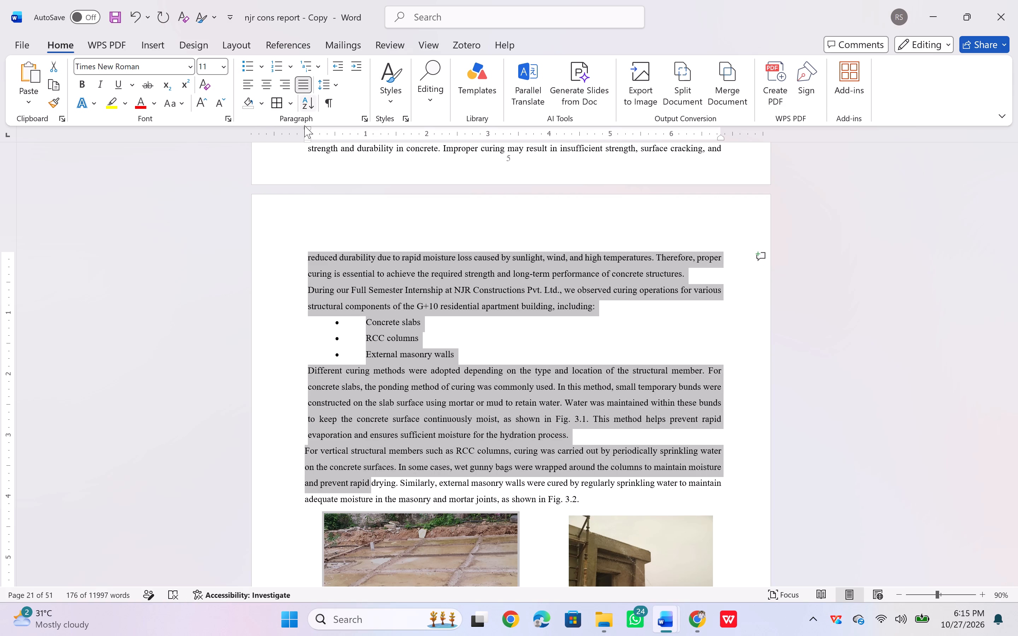
left_click(306, 135)
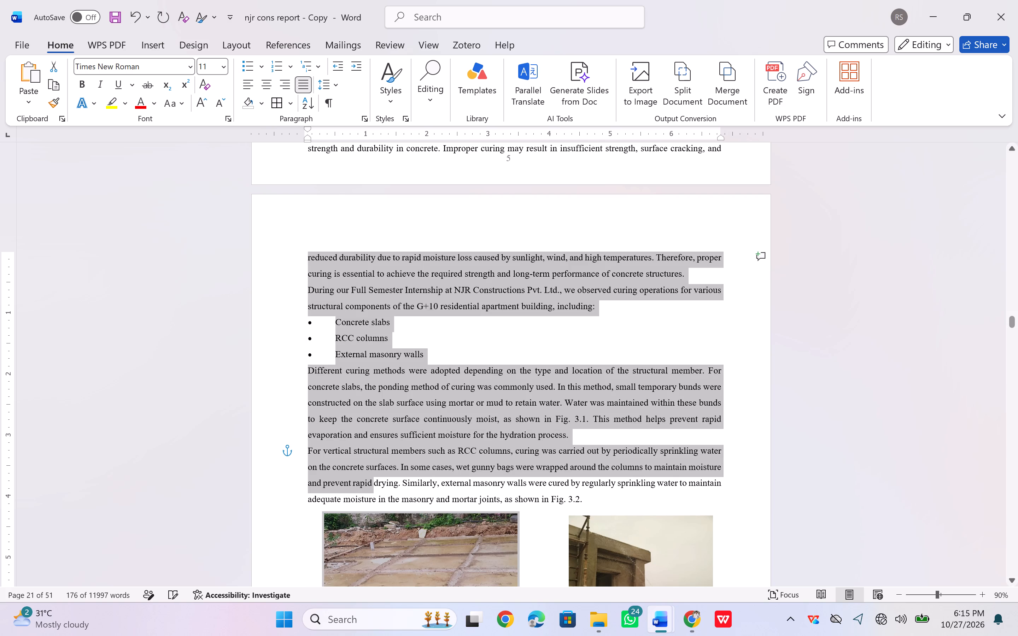
left_click(365, 412)
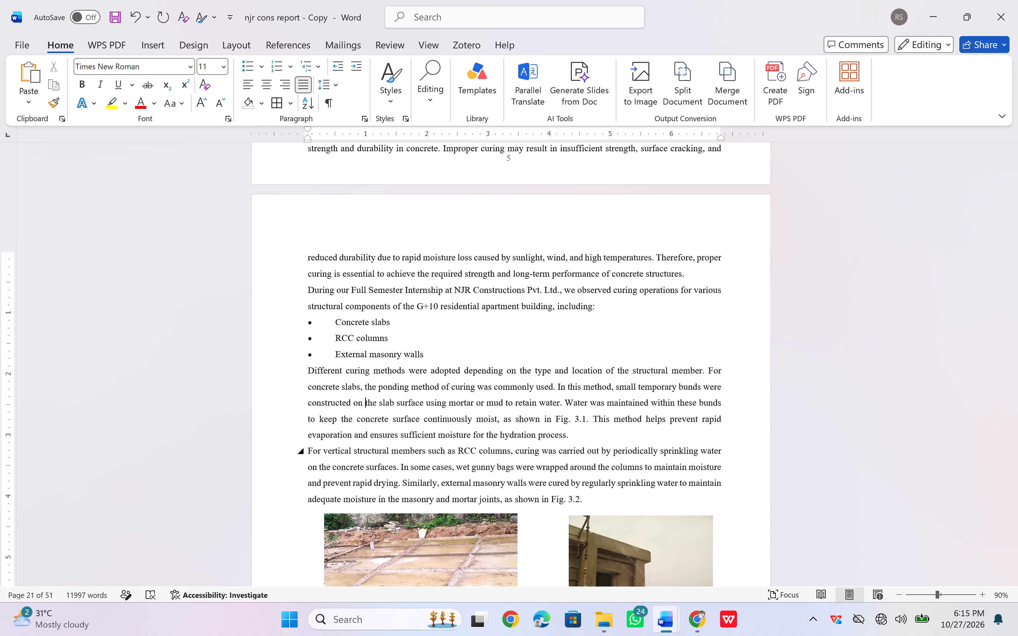
Change the Fig. 3.2 caption's ending from "Masonry" to "walls" so it reads "Curing of External walls".
scroll(368, 472, "down", 2)
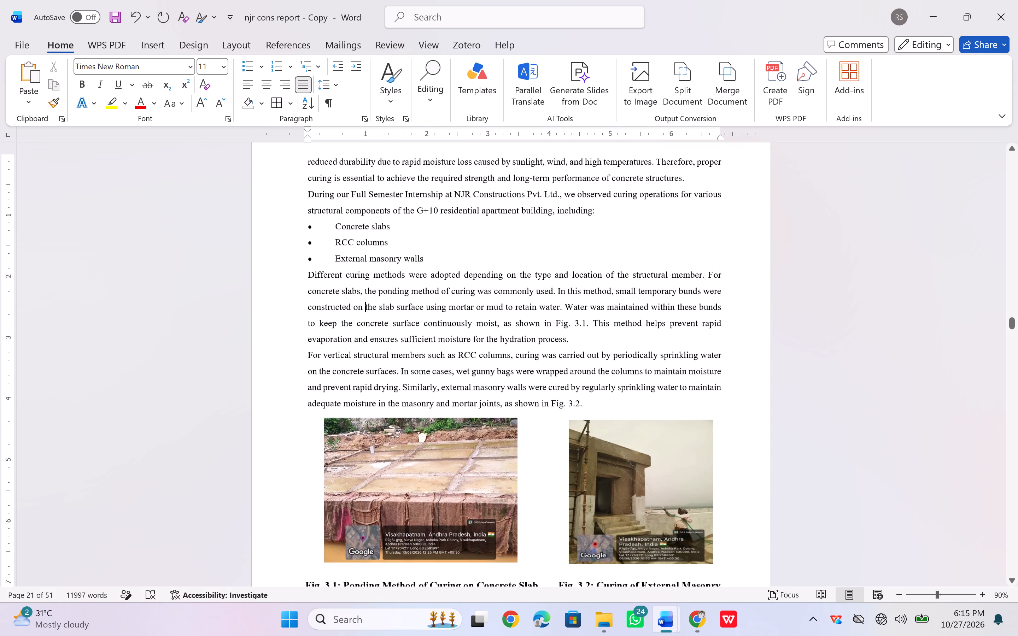
scroll(368, 472, "down", 3)
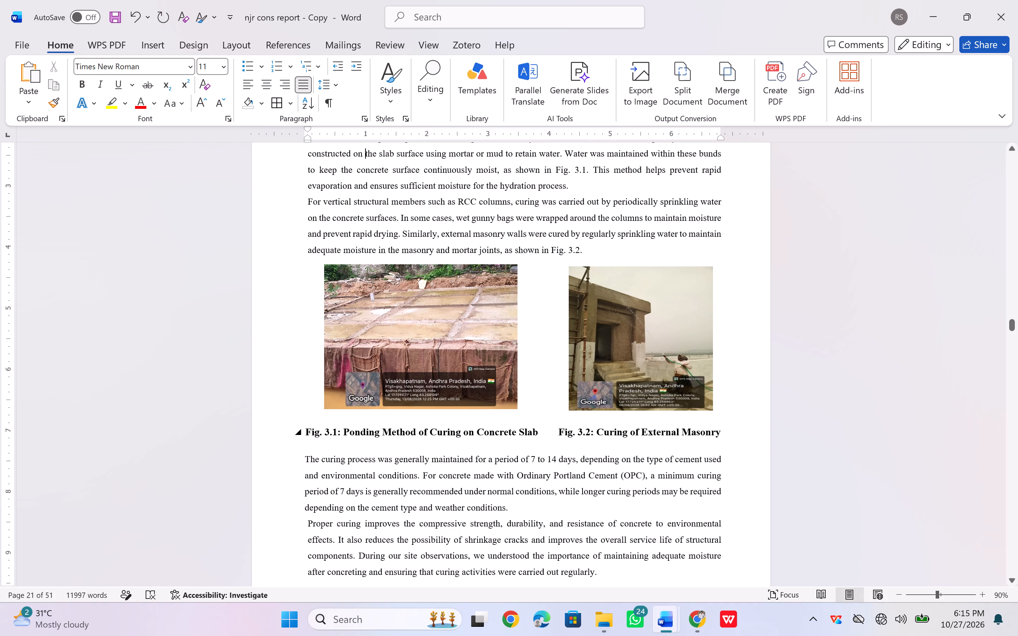
left_click(608, 445)
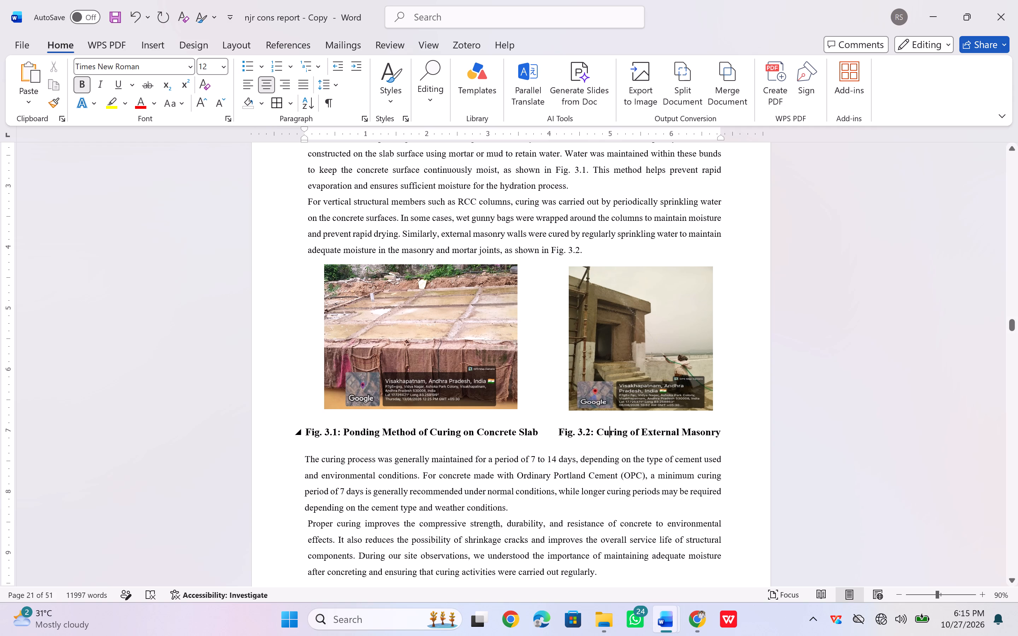
double_click(608, 445)
left_click(608, 445)
left_click(723, 431)
key("BackSpace")
key("BackSpace")
key("BackSpace")
key("BackSpace")
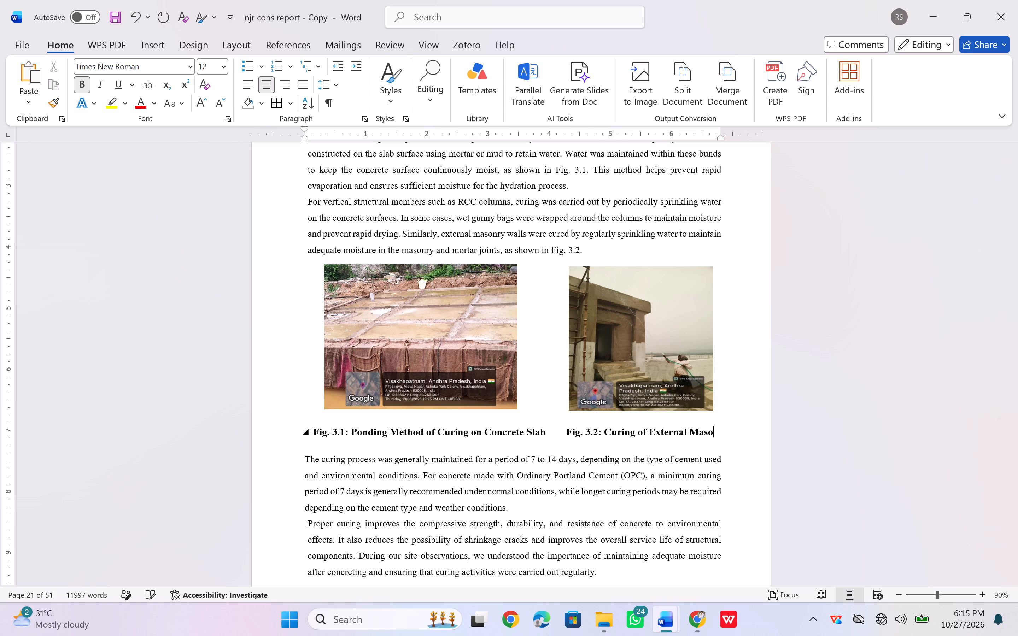
key("BackSpace")
key("BackSpace")
key("BackSpace")
key("BackSpace")
key("BackSpace")
key("space")
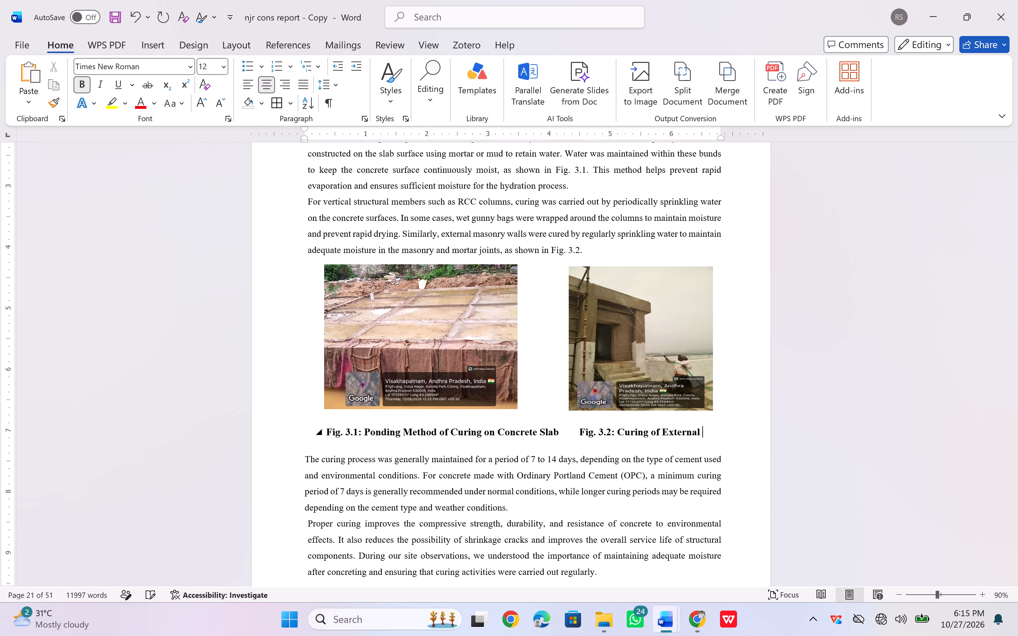
type("walls")
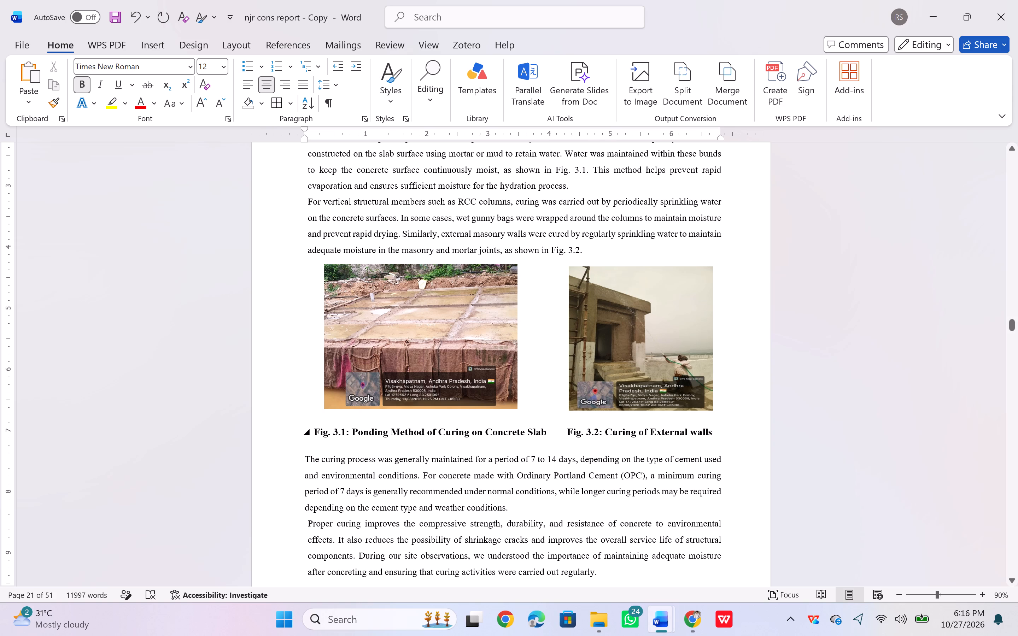
Review the Chapter 3 pages from the task list through the curing section to the Fig. 3.3 block masonry photo.
scroll(533, 446, "up", 3)
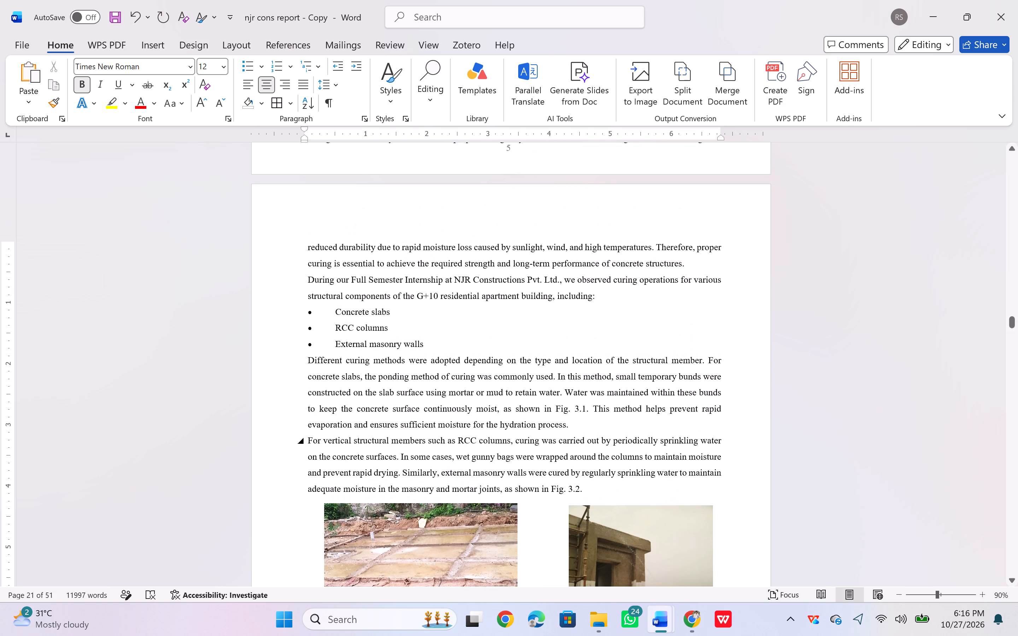
scroll(533, 446, "down", 1)
scroll(533, 446, "up", 7)
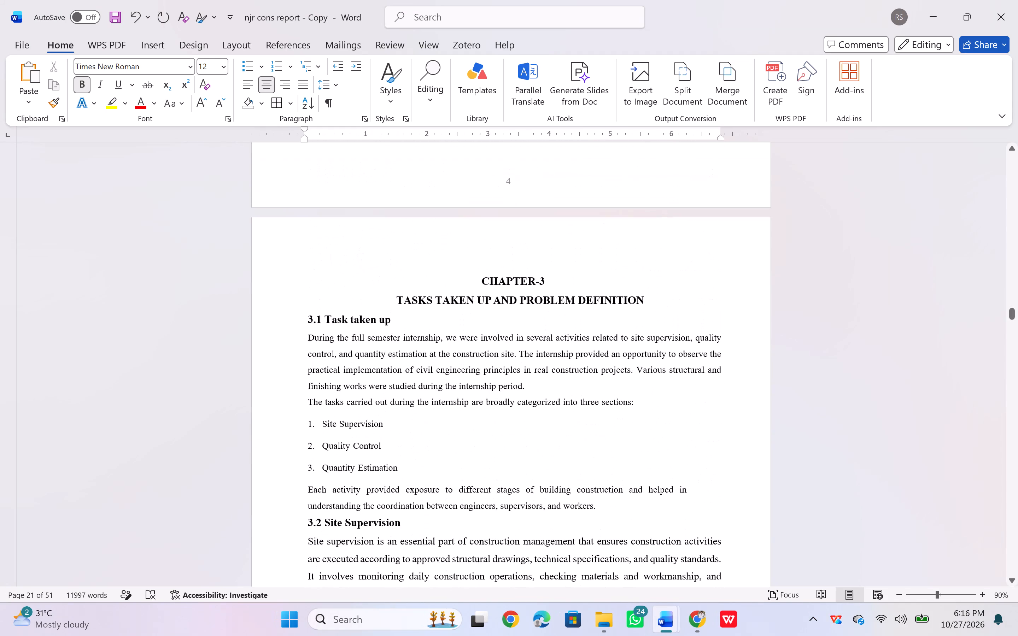
scroll(533, 446, "down", 1)
scroll(533, 446, "up", 2)
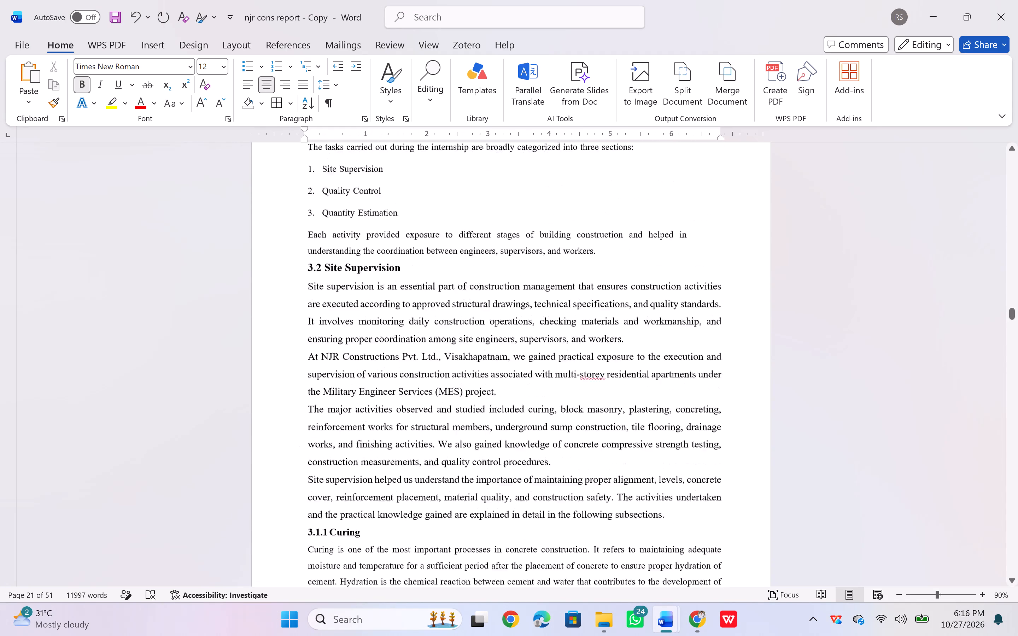
scroll(533, 446, "up", 2)
scroll(533, 446, "down", 2)
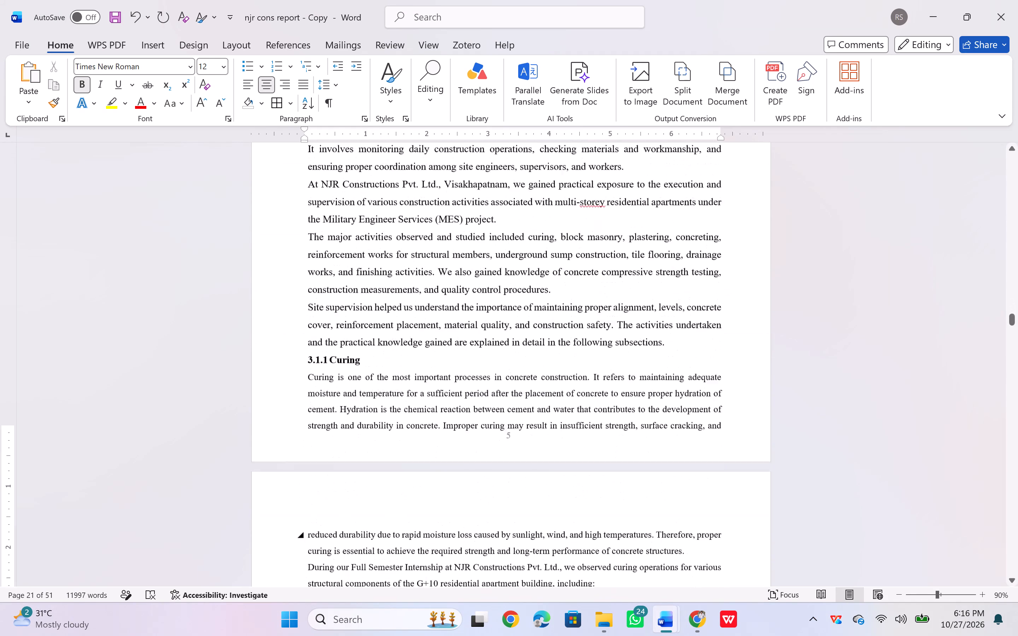
scroll(533, 446, "down", 6)
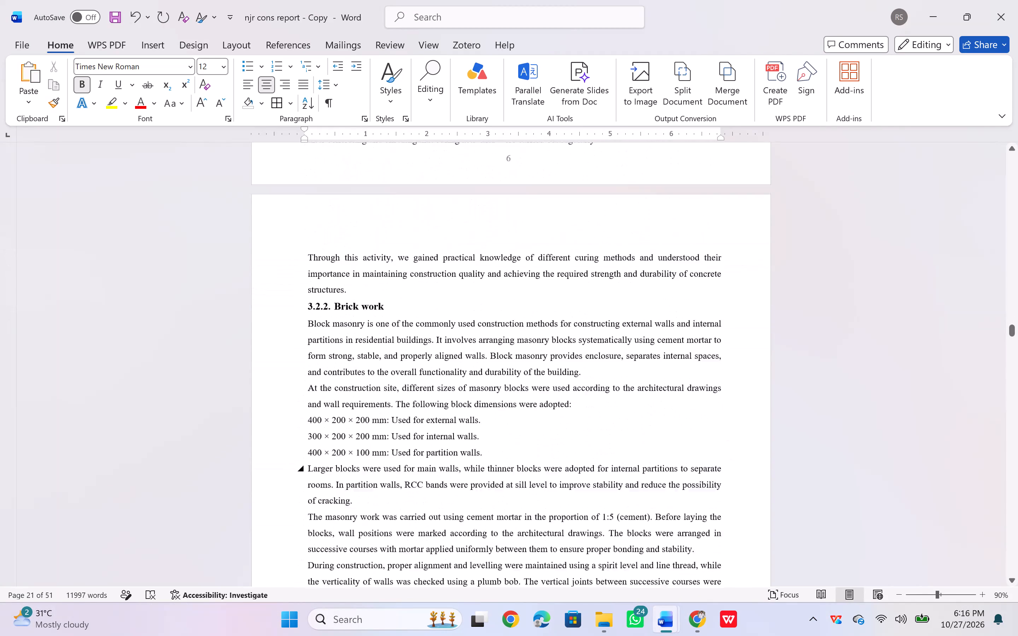
scroll(533, 446, "down", 3)
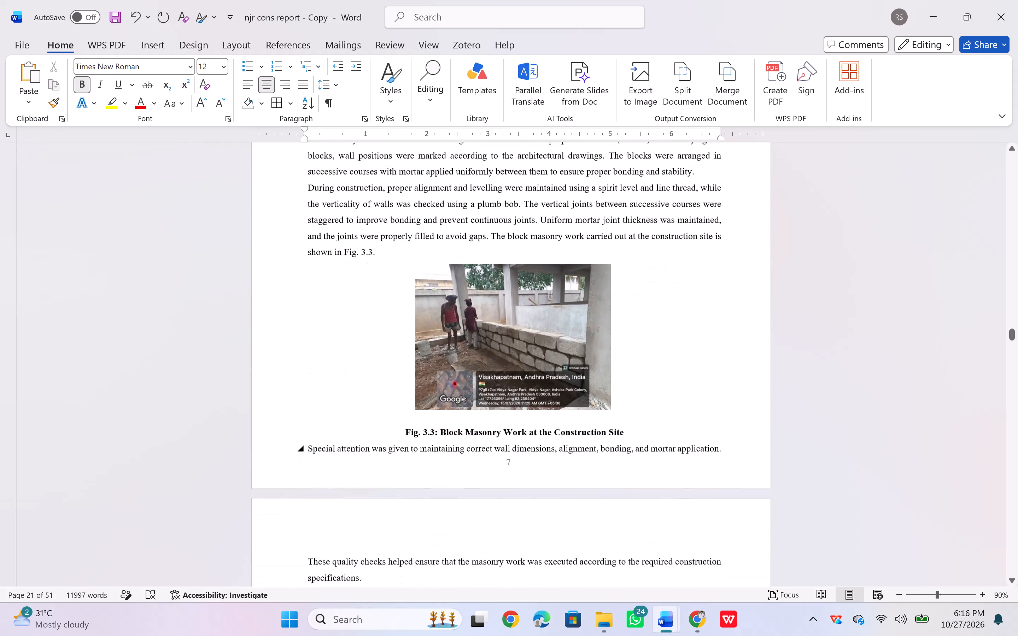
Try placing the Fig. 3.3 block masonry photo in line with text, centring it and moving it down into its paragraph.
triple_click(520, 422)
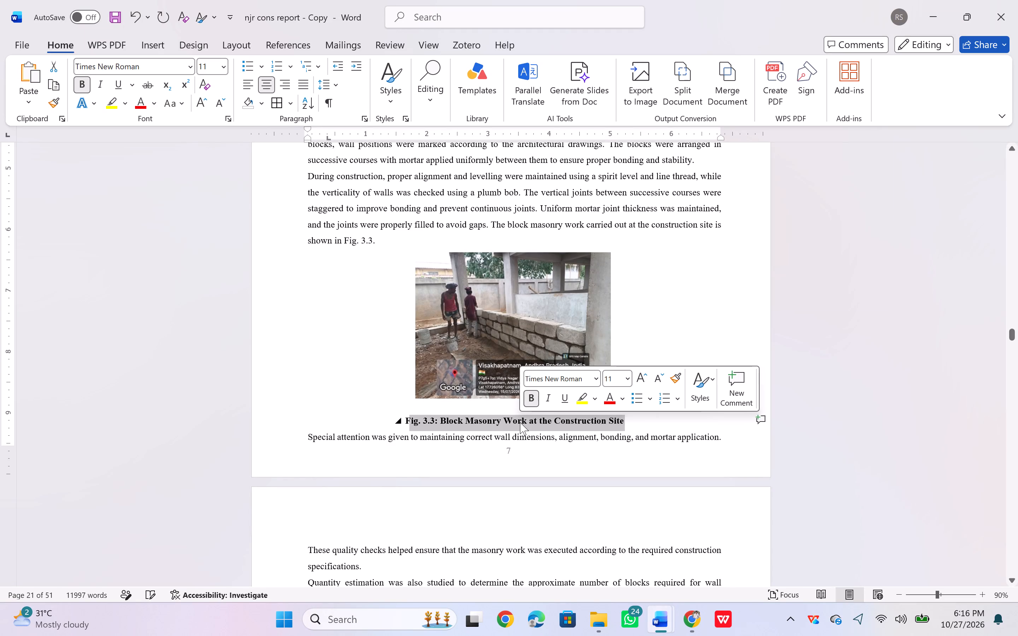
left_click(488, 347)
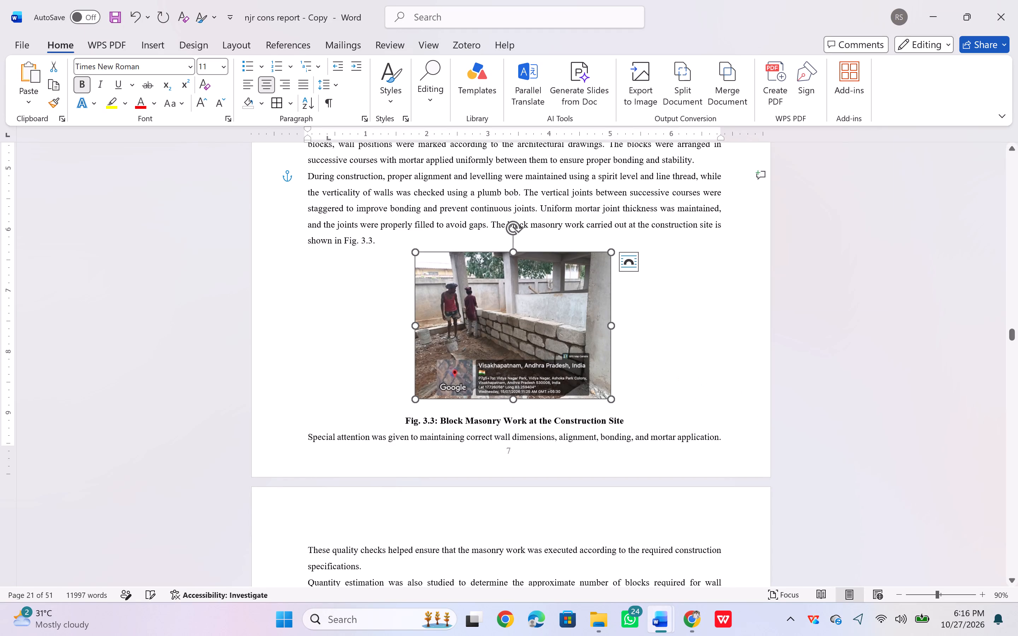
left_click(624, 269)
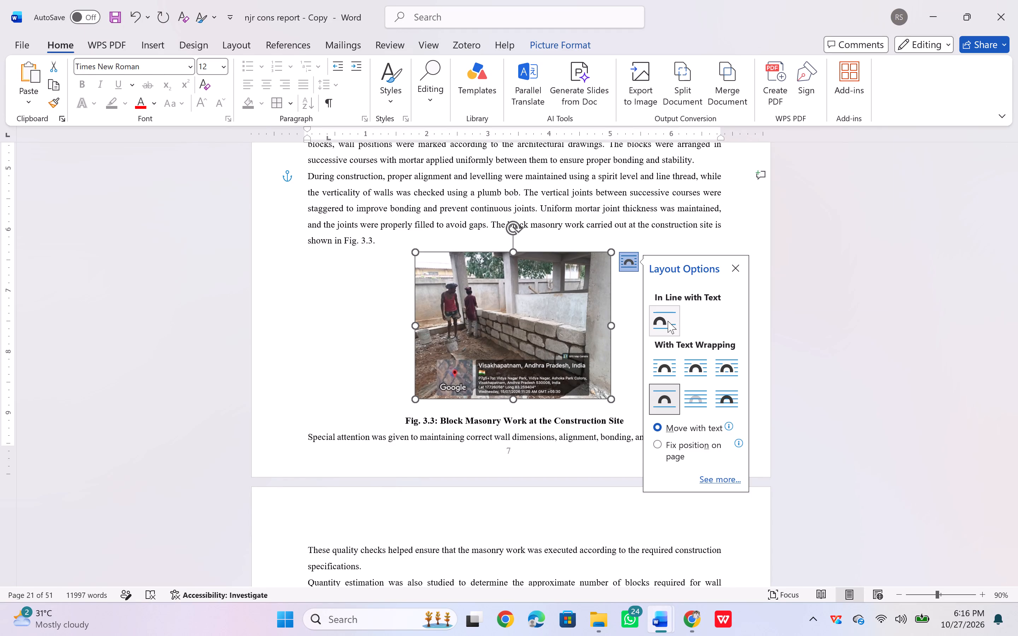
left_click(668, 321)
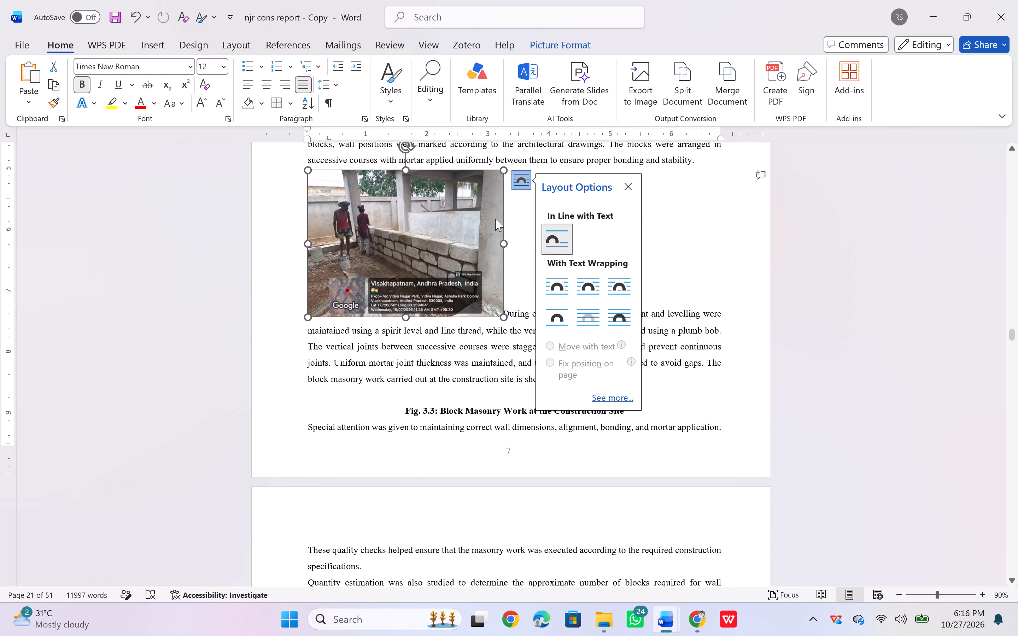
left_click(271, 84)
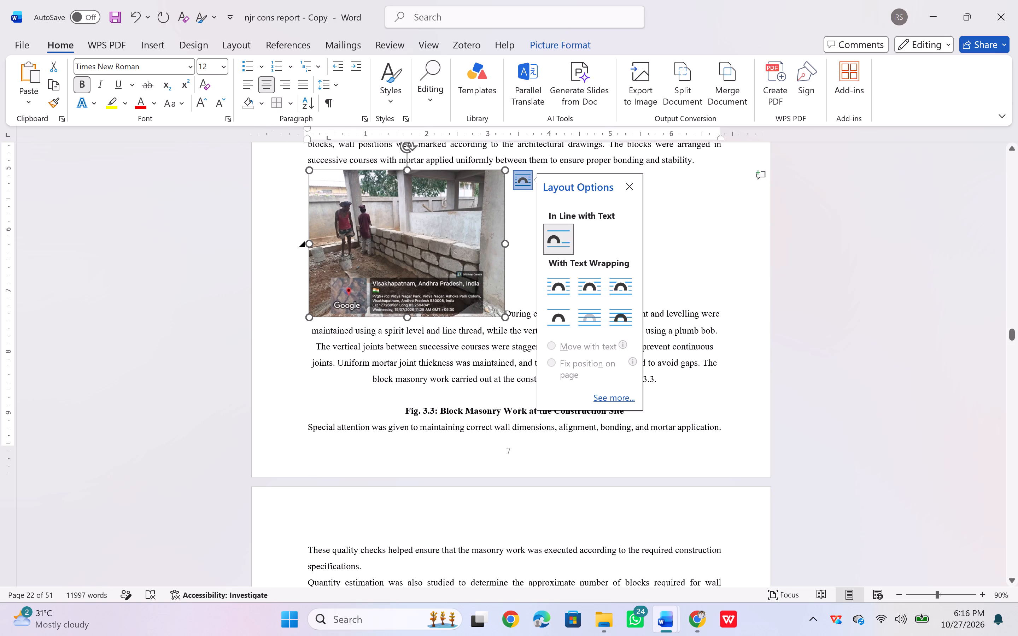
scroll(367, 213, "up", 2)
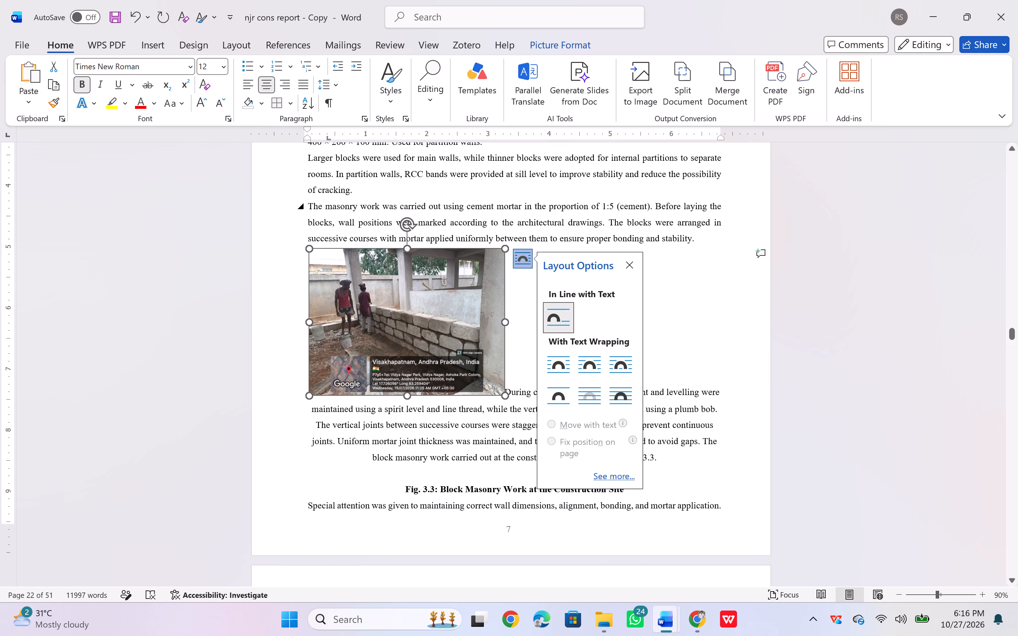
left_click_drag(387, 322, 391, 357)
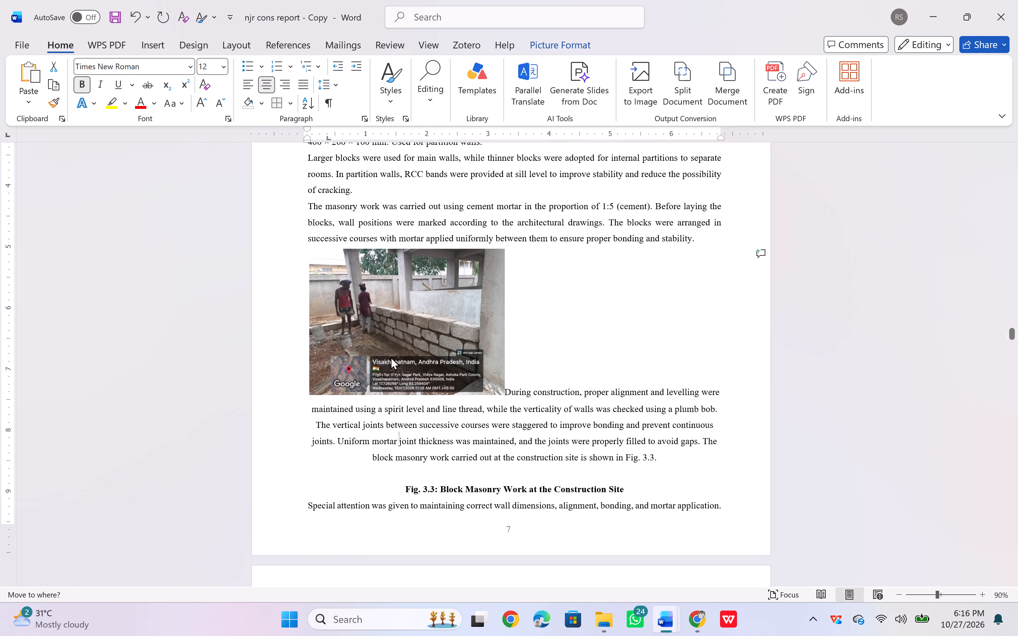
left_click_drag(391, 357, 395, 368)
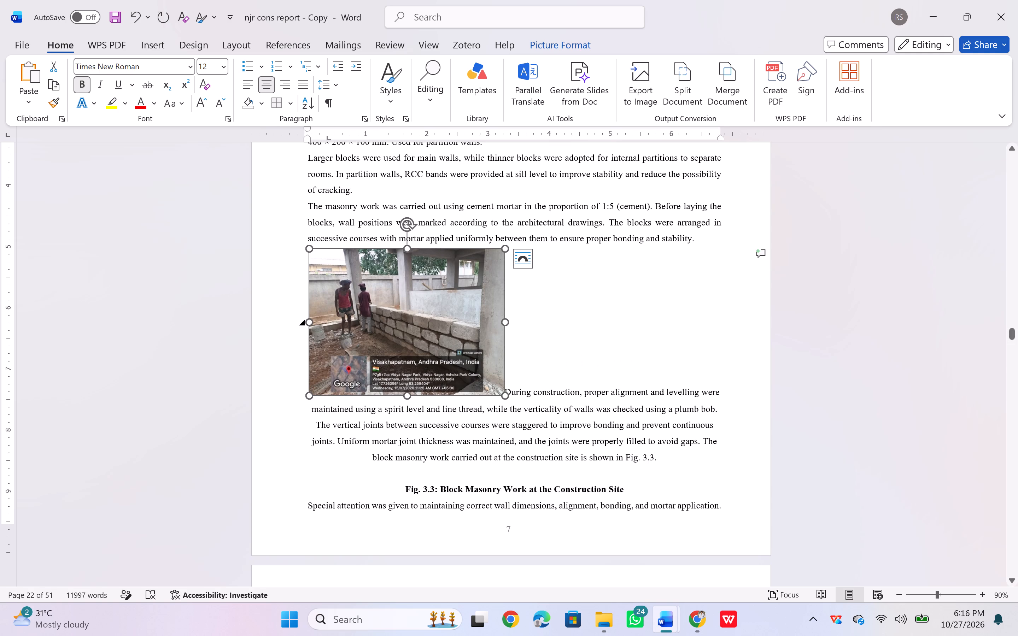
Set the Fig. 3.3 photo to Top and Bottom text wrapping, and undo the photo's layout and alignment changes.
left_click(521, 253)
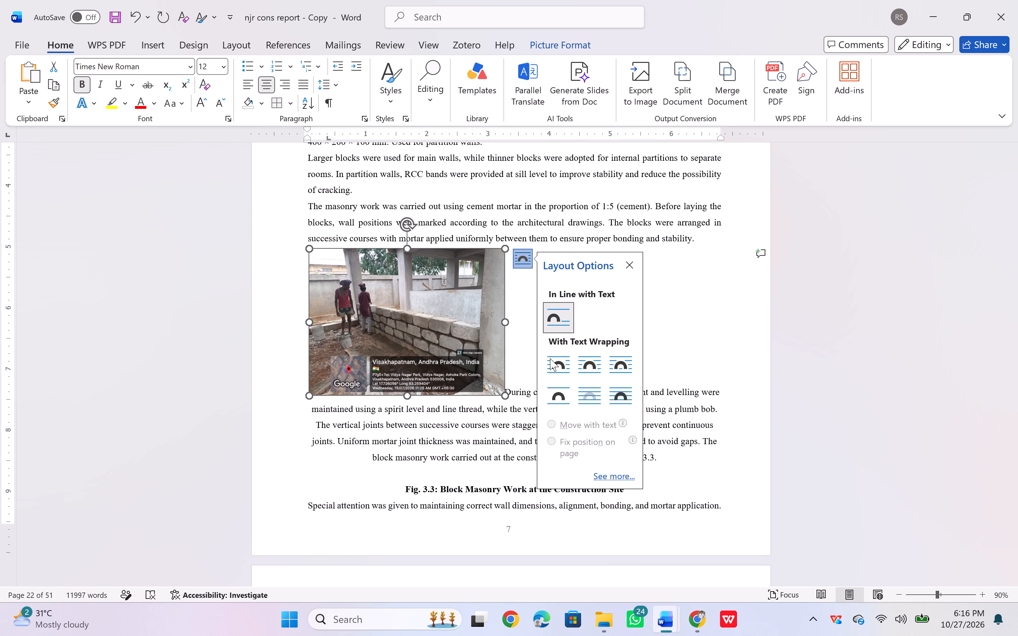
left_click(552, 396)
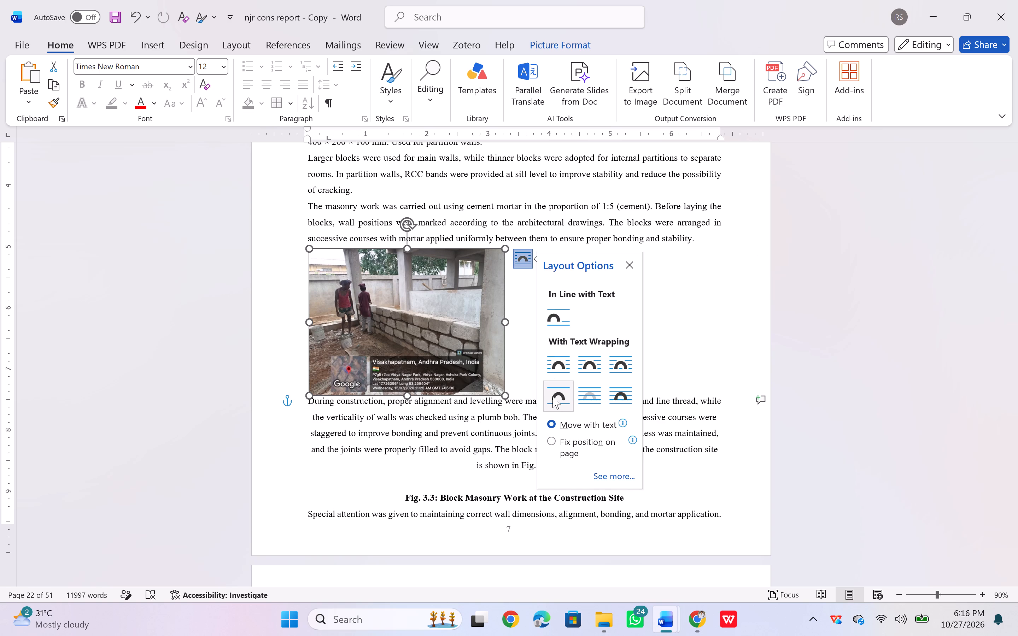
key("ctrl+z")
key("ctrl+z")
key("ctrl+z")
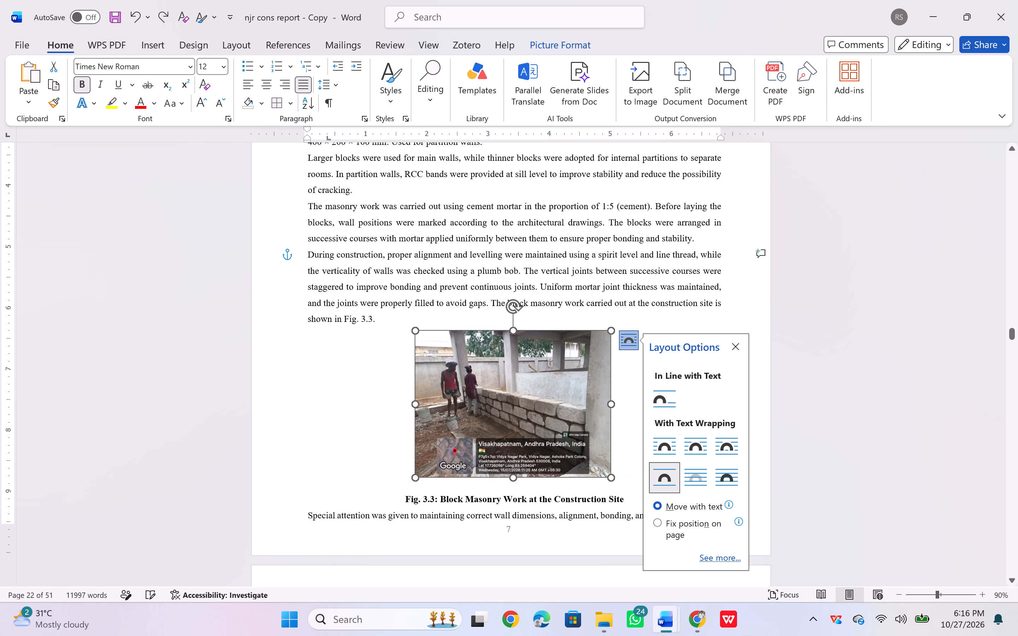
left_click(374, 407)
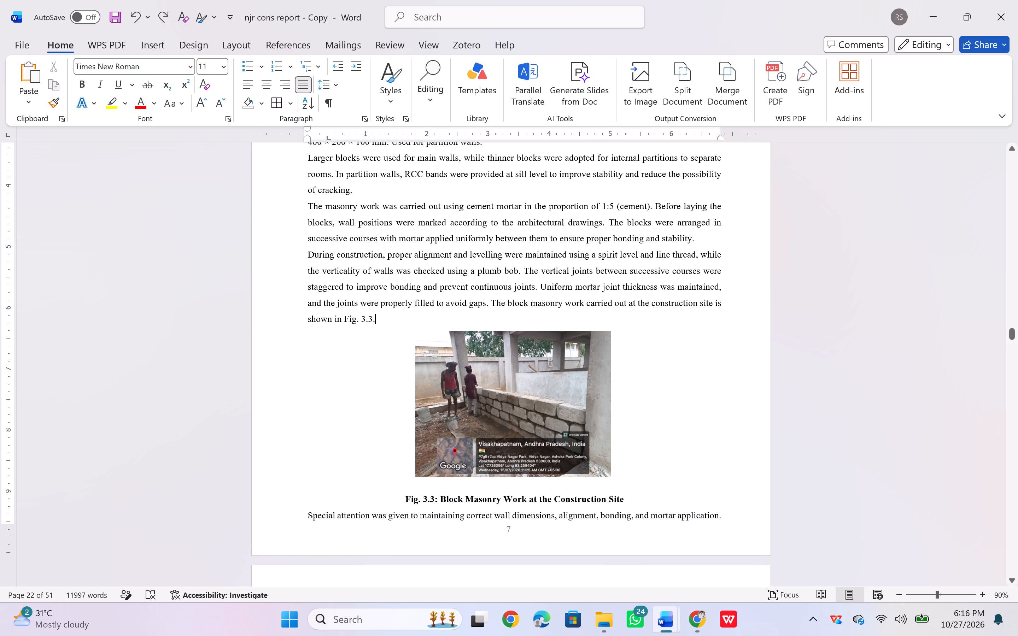
Set the Fig. 3.3 block masonry caption to 12 pt and add space after its paragraph.
triple_click(409, 499)
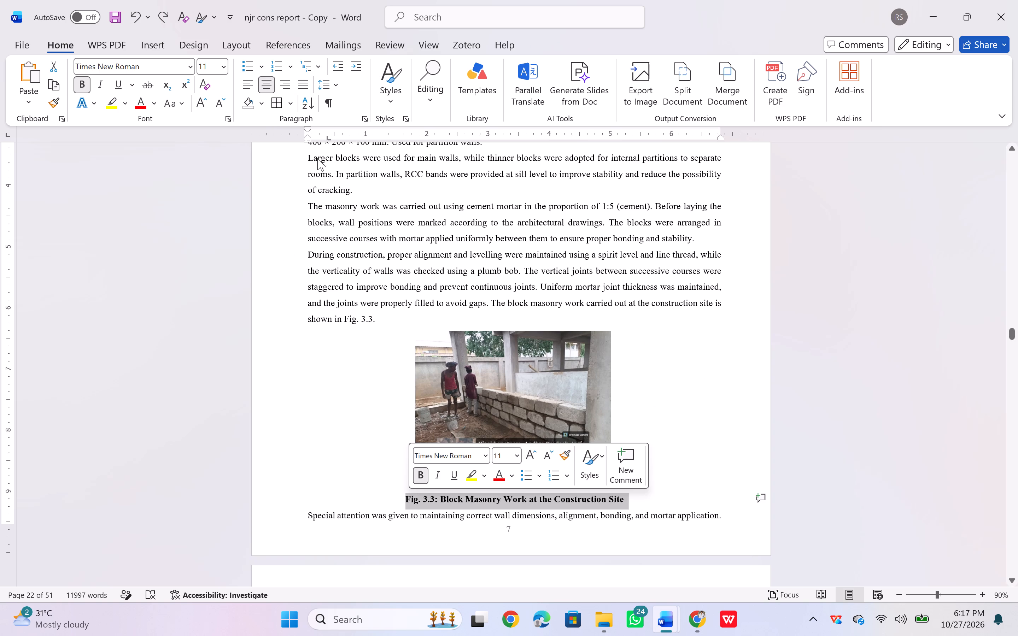
left_click(225, 70)
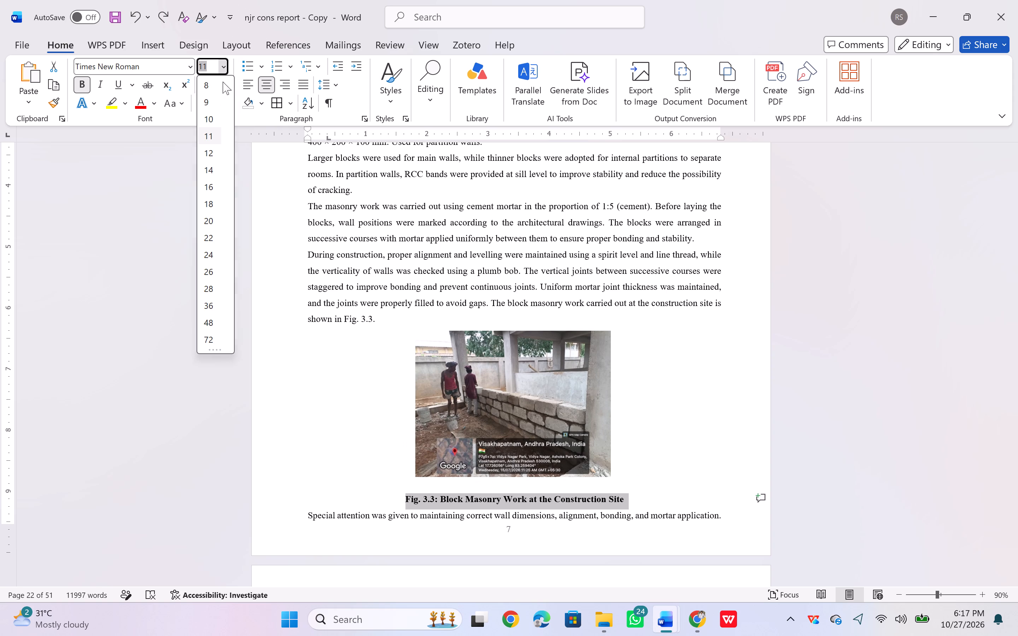
left_click(212, 149)
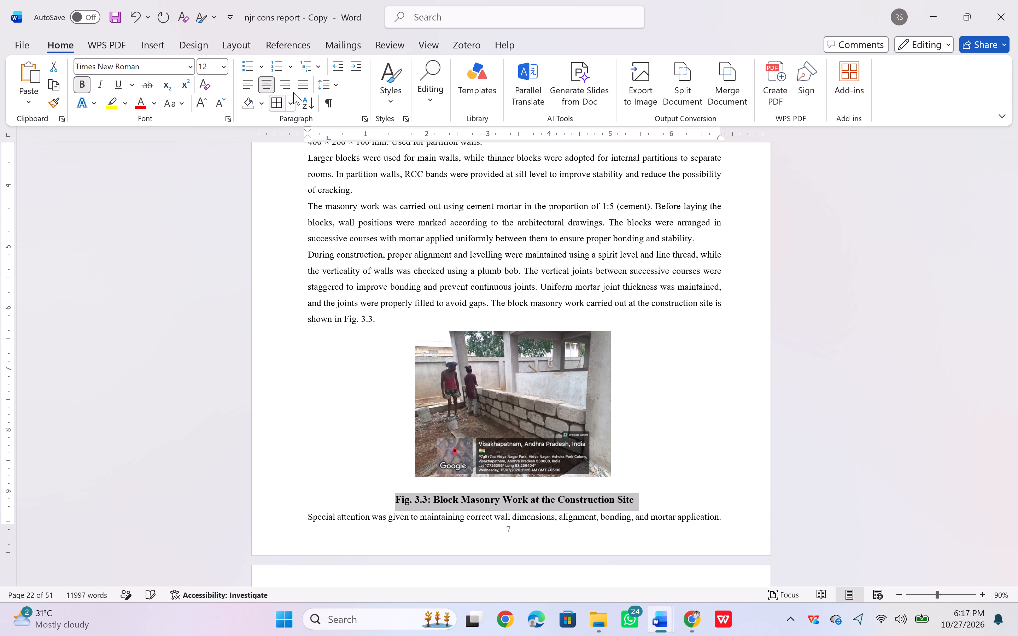
left_click(334, 84)
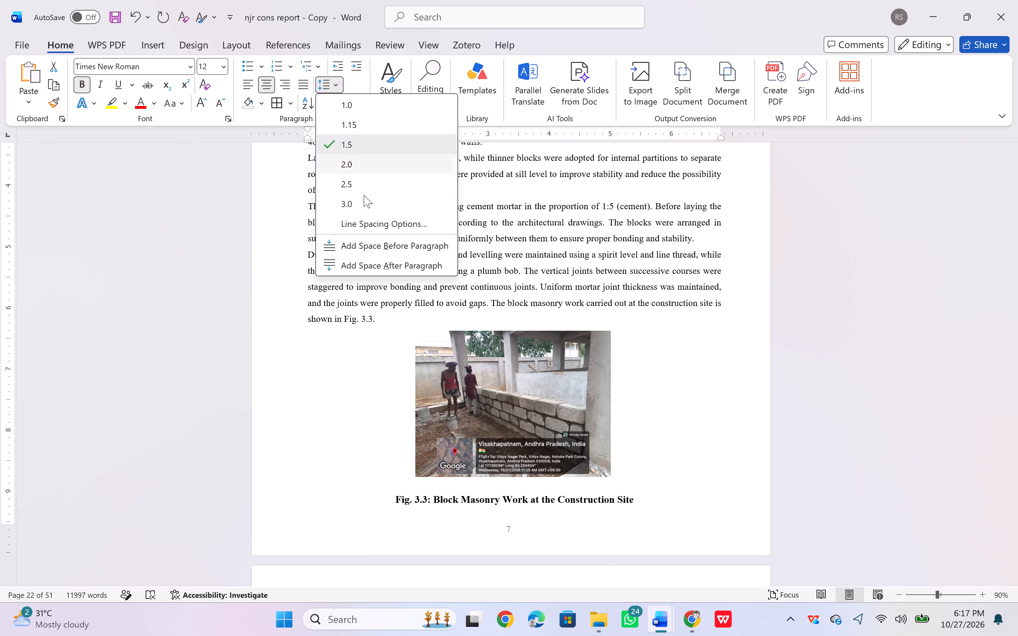
left_click(366, 260)
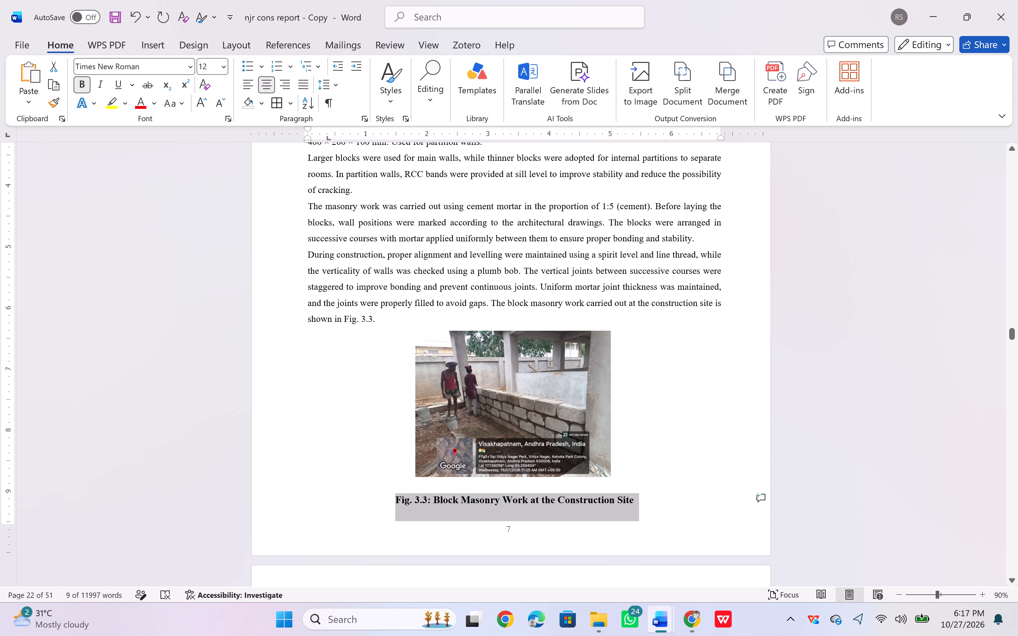
left_click(432, 503)
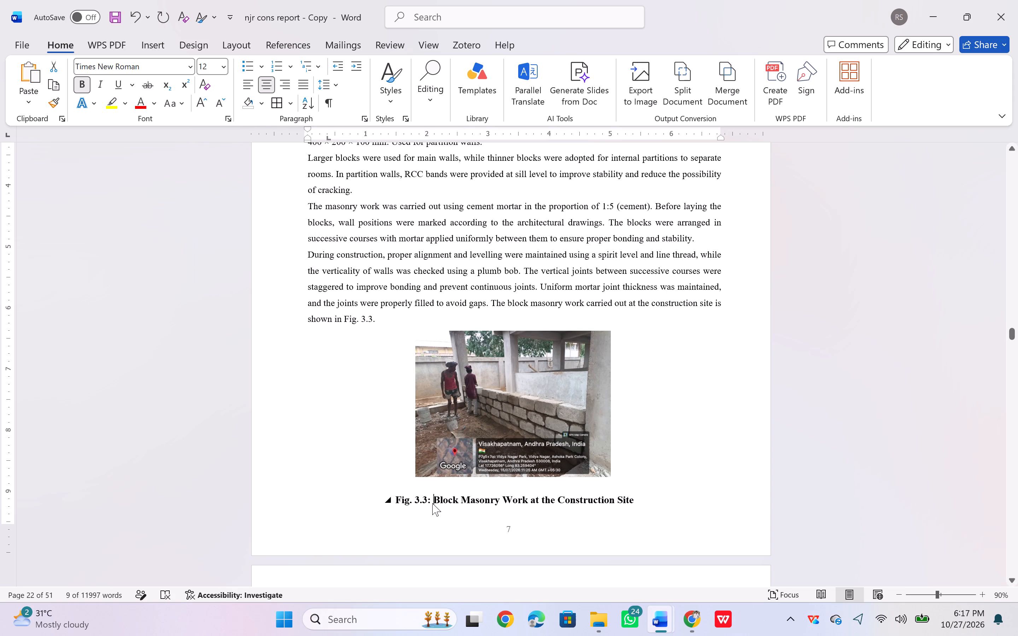
Move the Fig. 3.4 plastering photo up to the page's top margin, centred horizontally on the page.
scroll(380, 479, "down", 2)
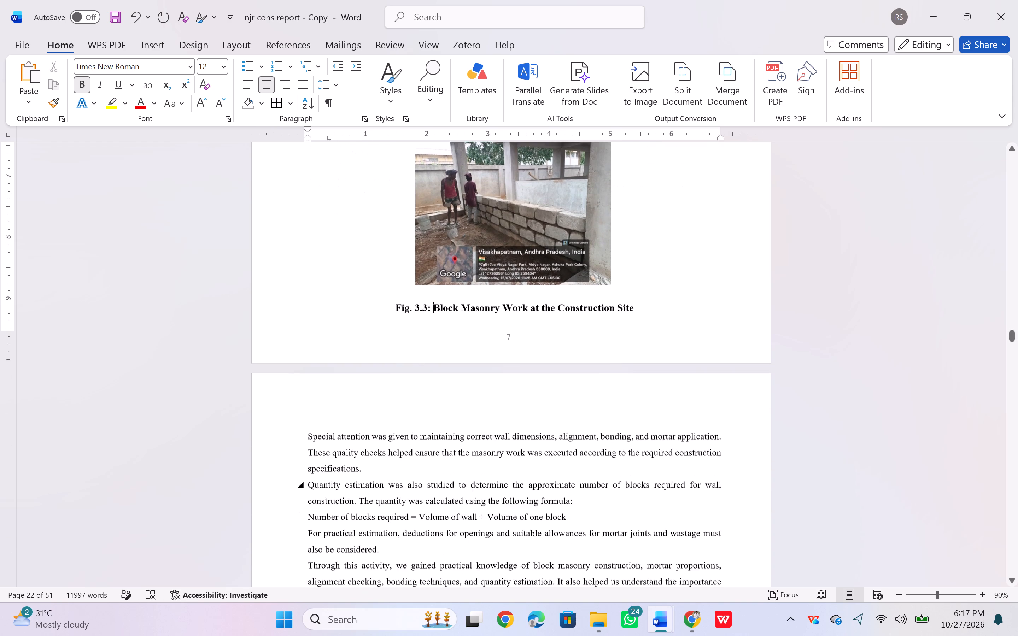
scroll(380, 479, "down", 1)
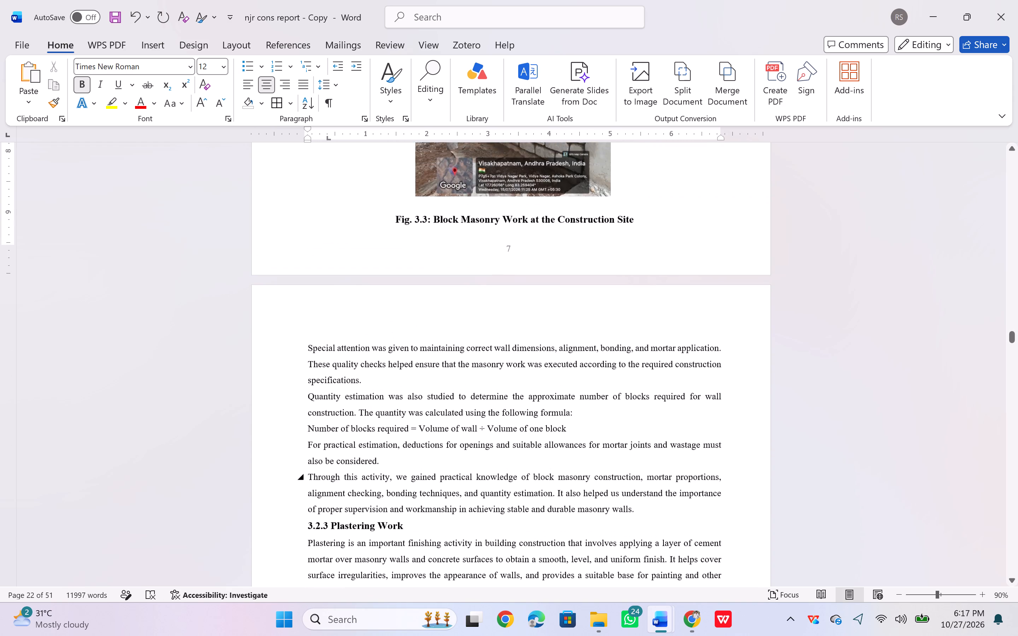
scroll(380, 479, "down", 2)
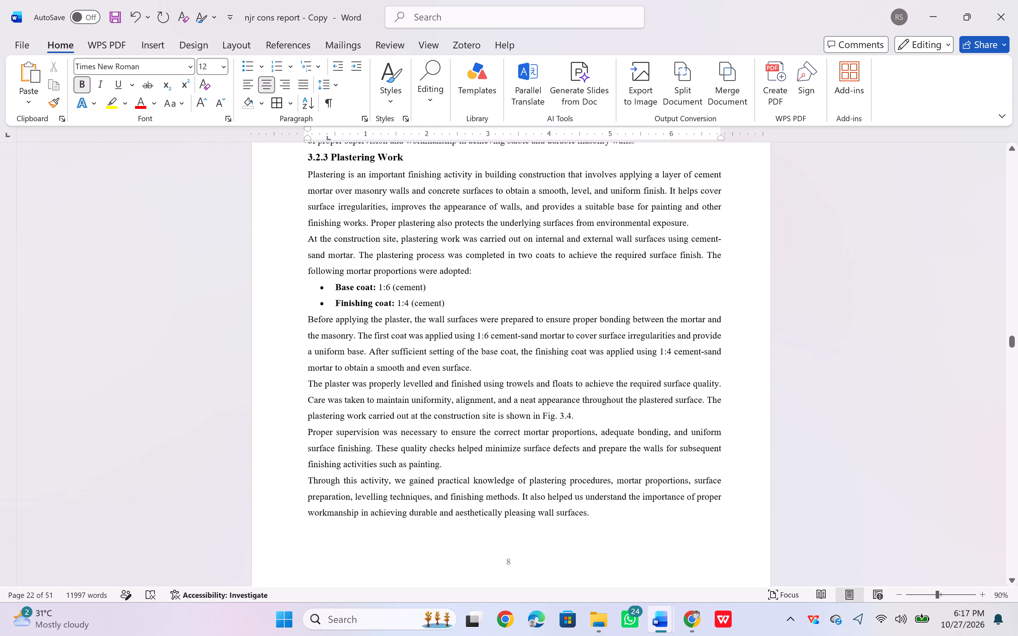
scroll(380, 479, "down", 3)
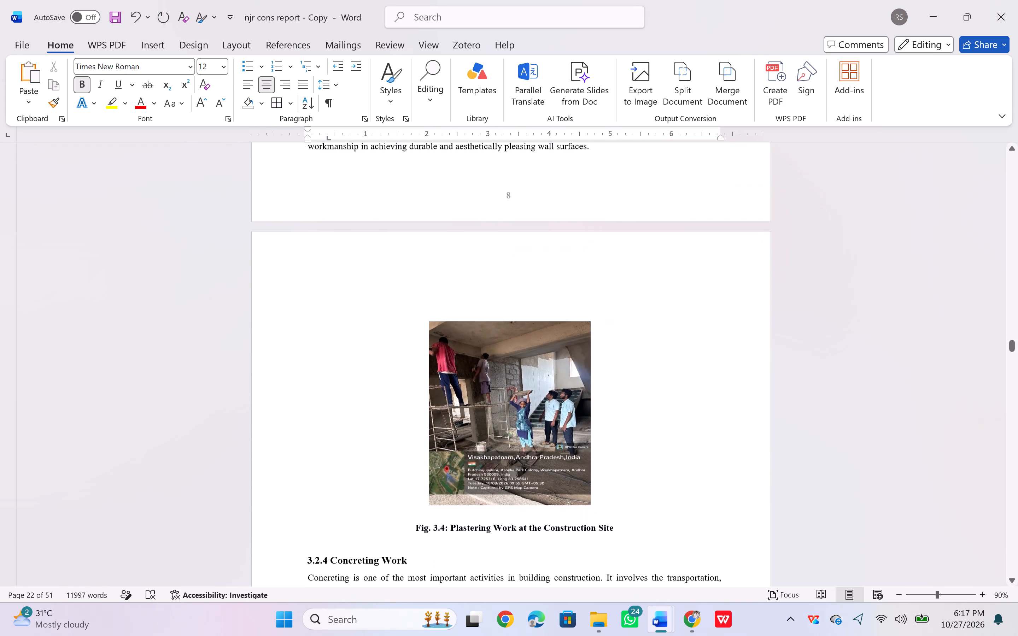
left_click(450, 443)
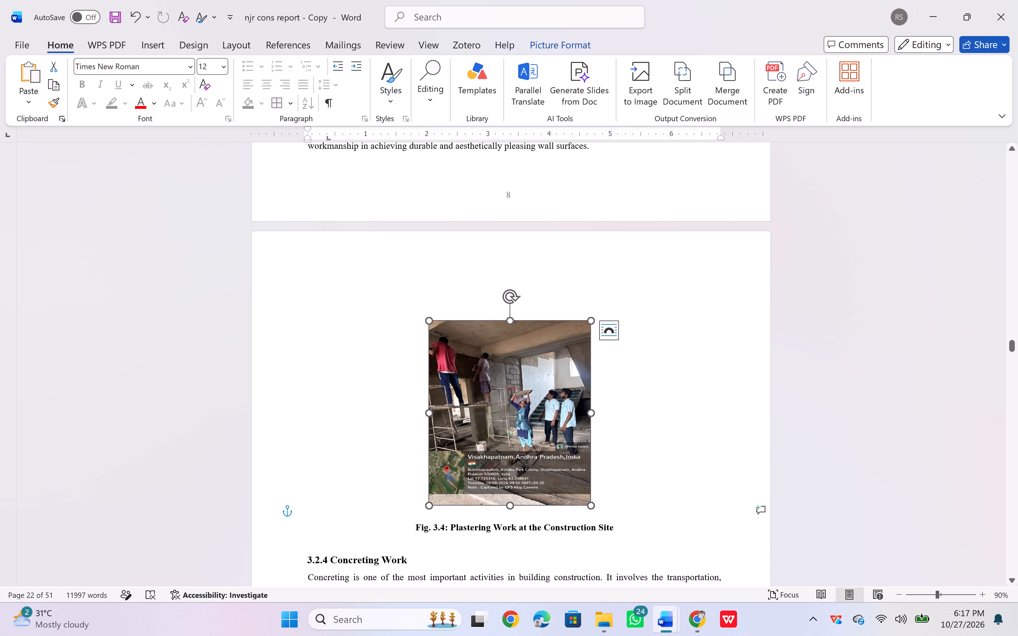
left_click_drag(502, 431, 503, 391)
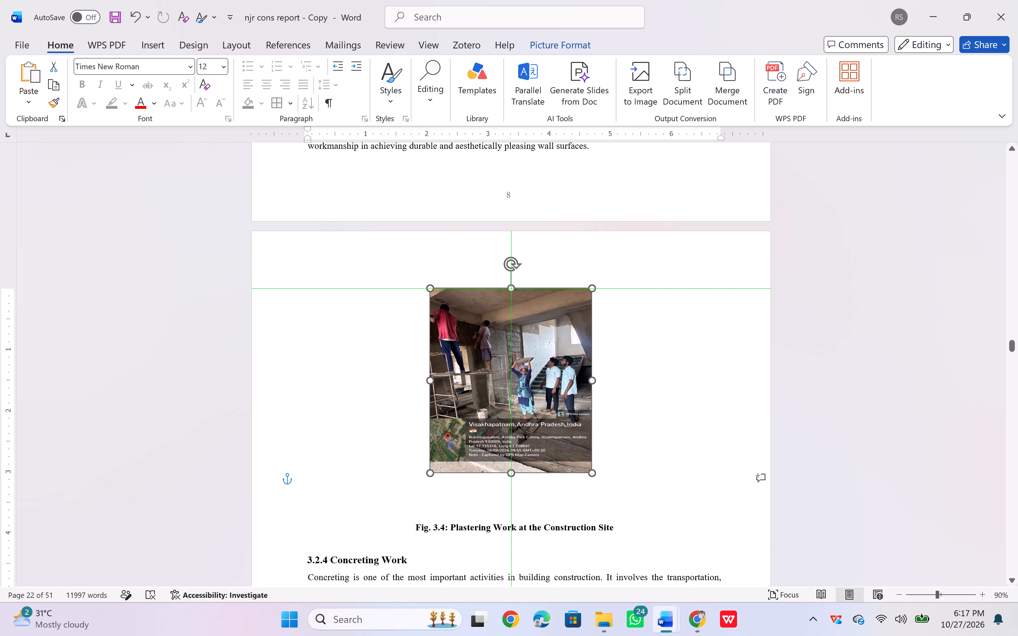
left_click_drag(503, 391, 503, 393)
Remove the extra blank lines above the Fig. 3.4 caption, leaving one line break and the caption centred beneath the photo.
left_click(409, 524)
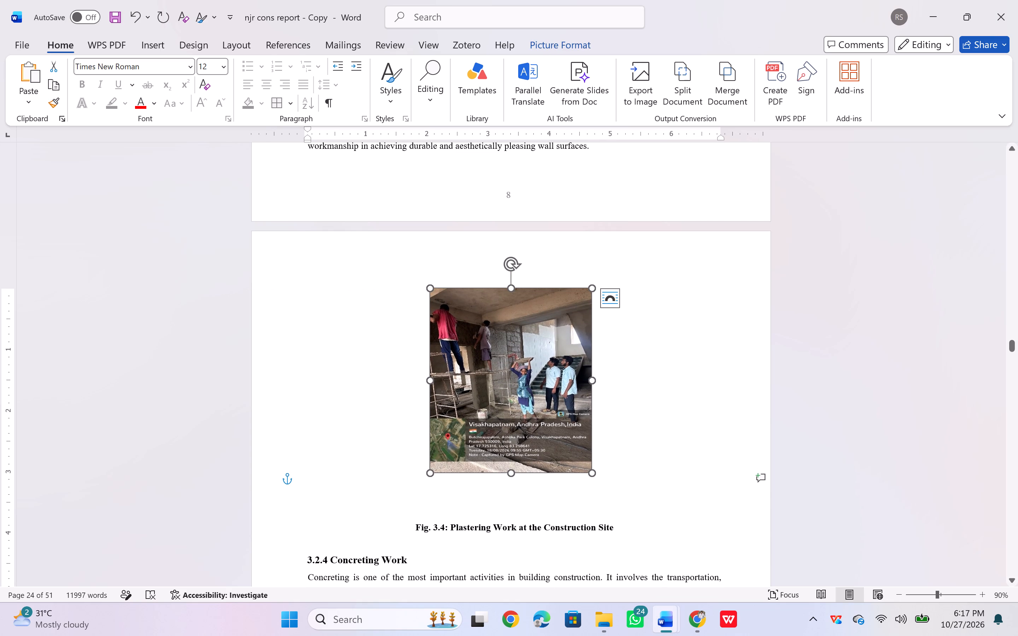
key("BackSpace")
key("BackSpace")
key("BackSpace")
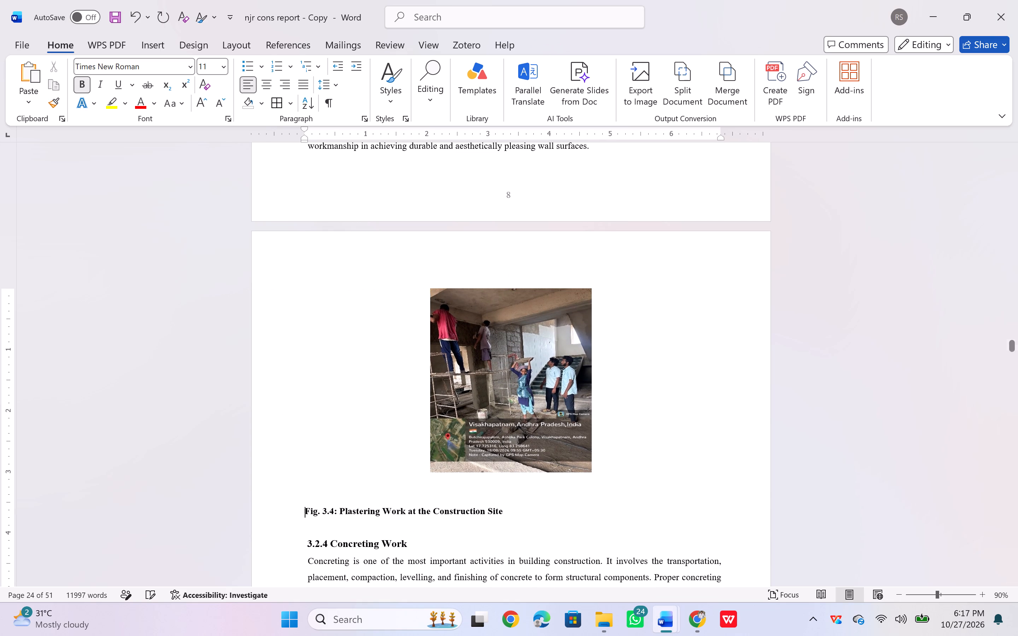
key("BackSpace")
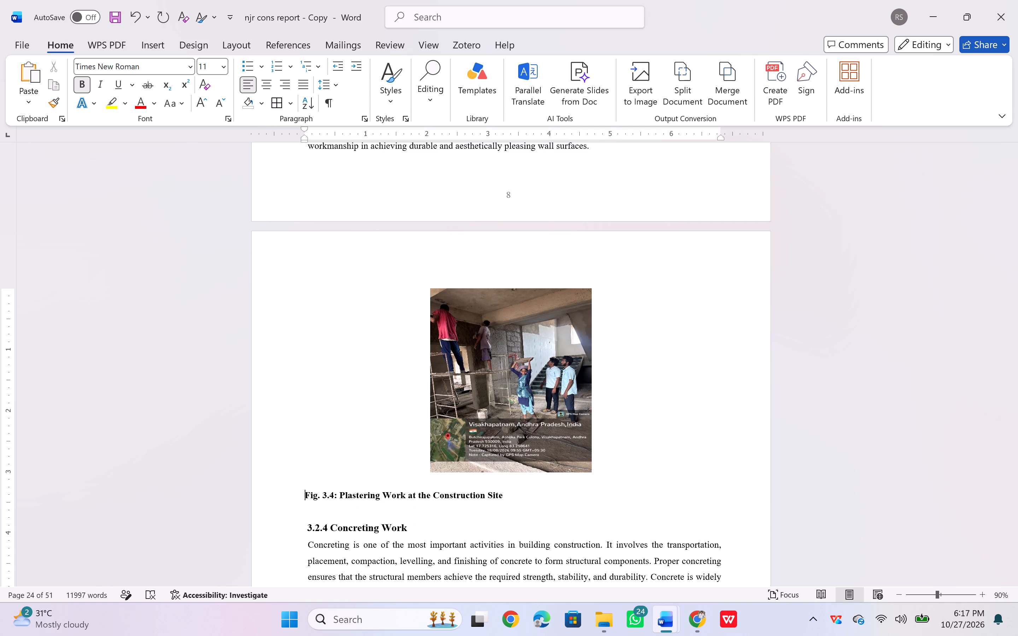
key("BackSpace")
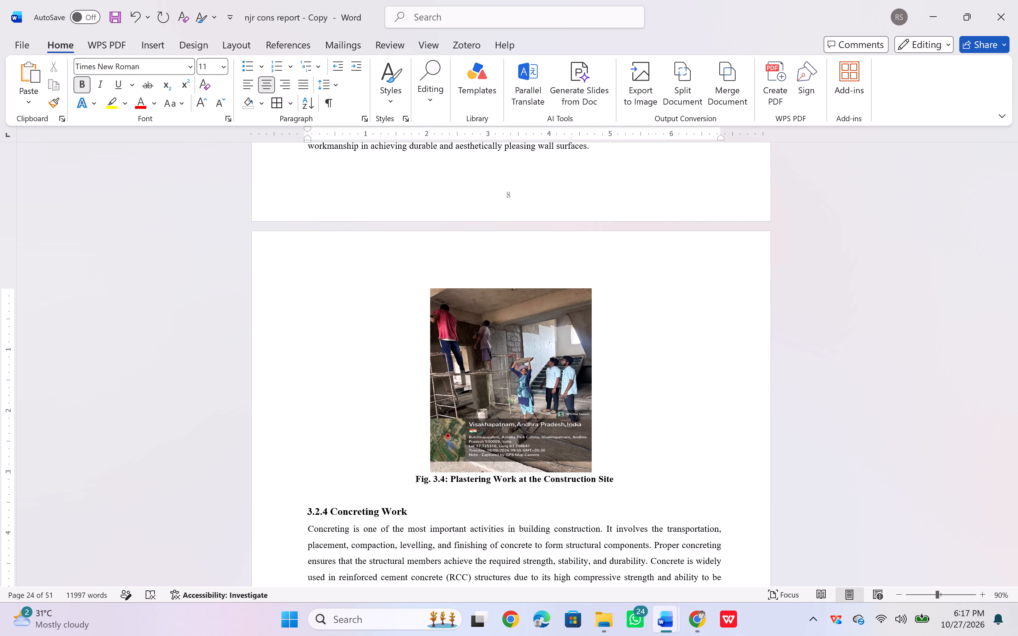
key("Return")
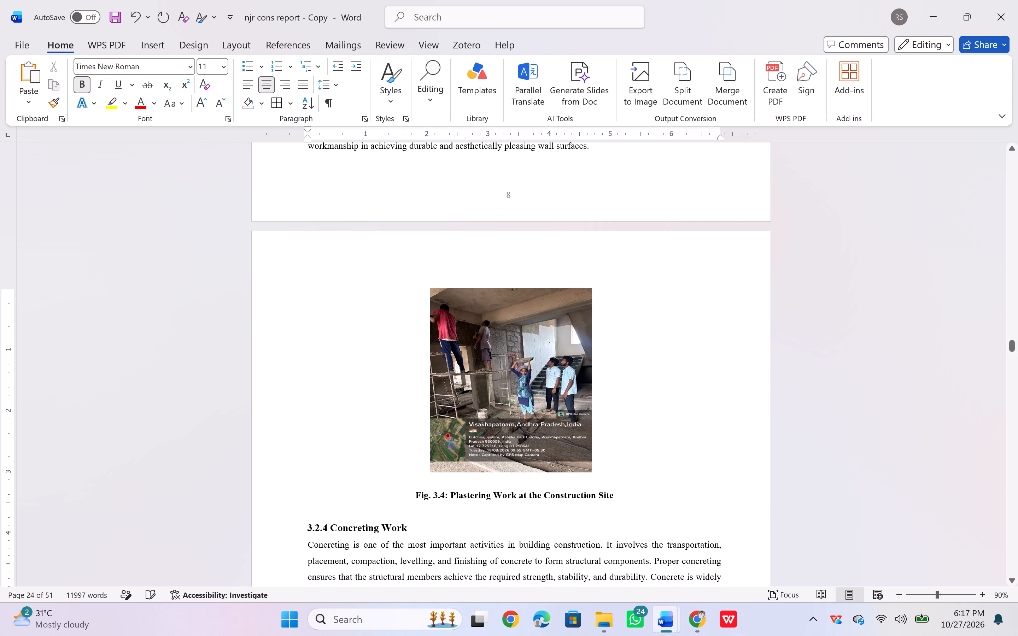
Set the Fig. 3.4 plastering photo's layout to In Line with Text.
left_click(541, 331)
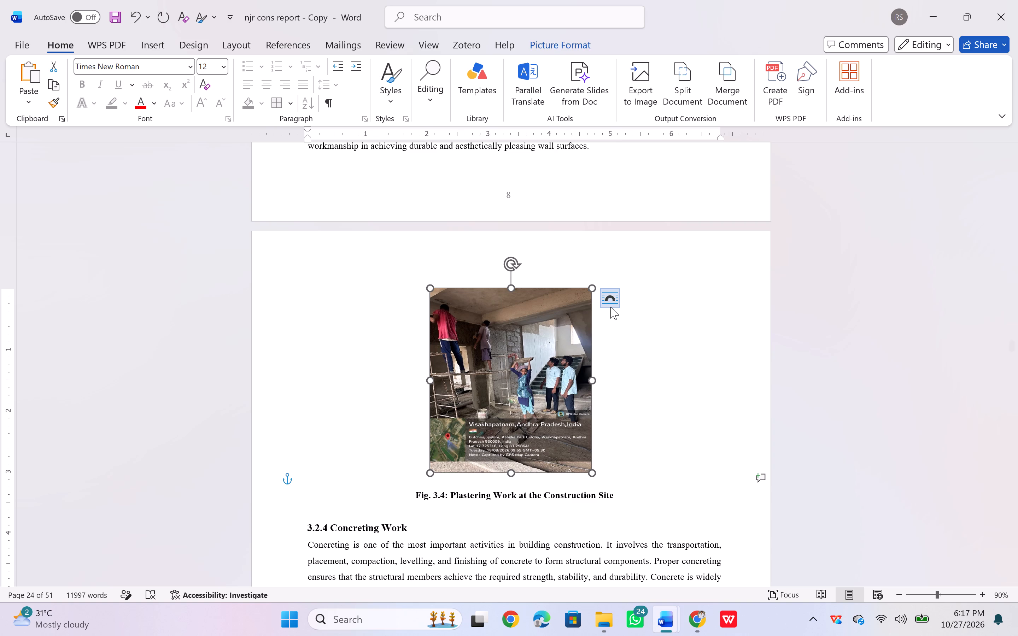
left_click(610, 307)
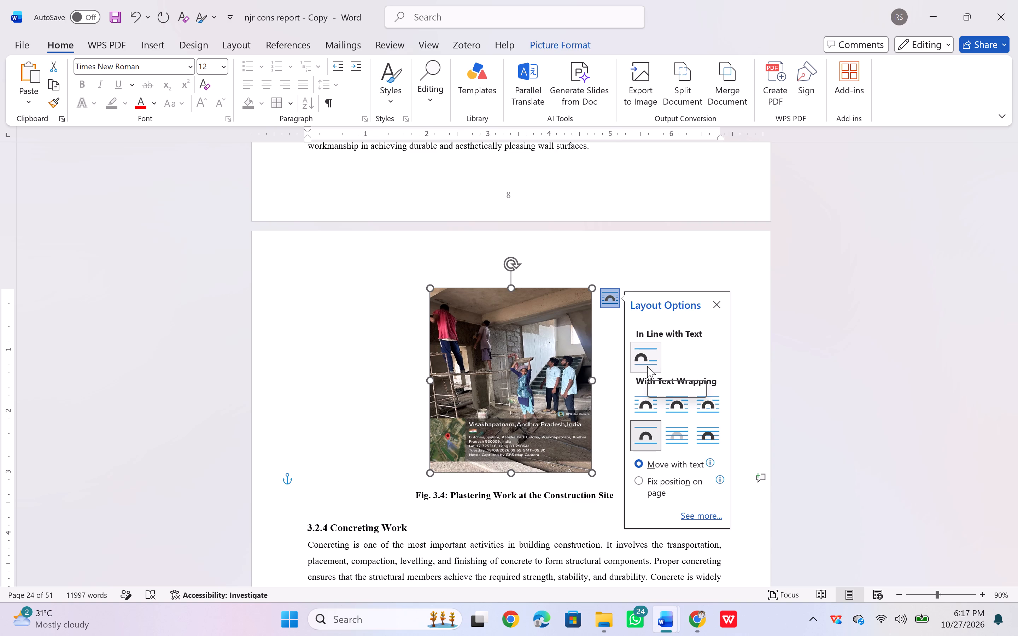
left_click(647, 366)
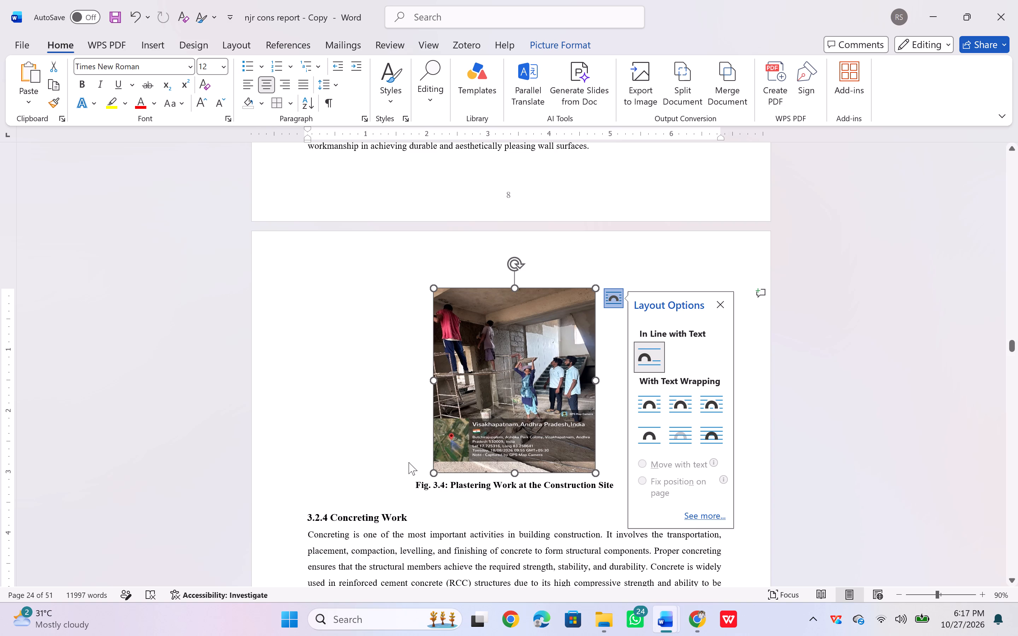
left_click(433, 489)
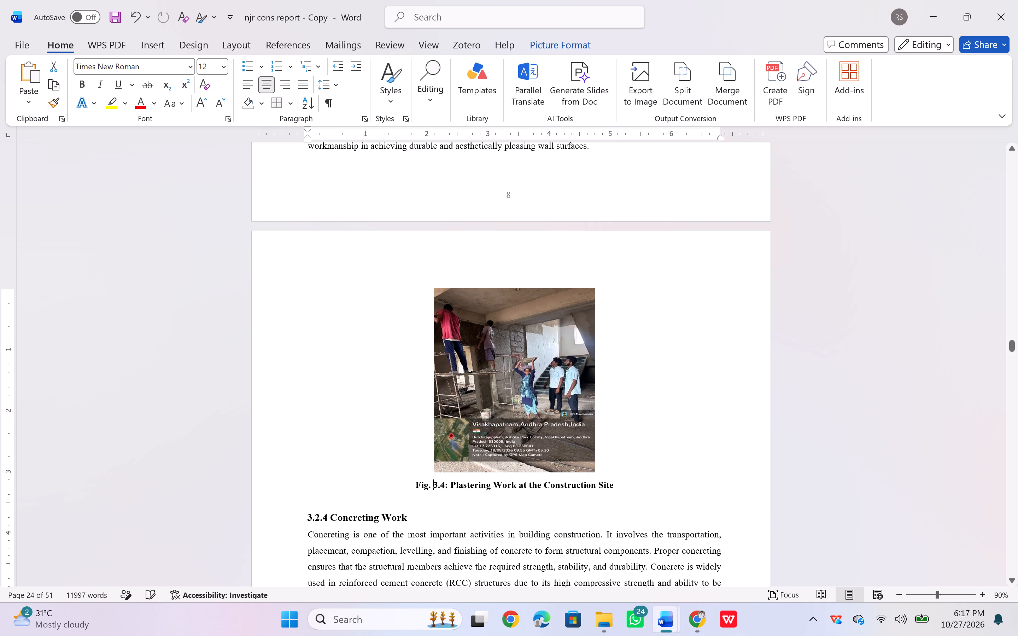
Delete the blank line between the Fig. 3.4 caption and the 3.2.4 Concreting Work heading, keeping the caption's wording intact.
left_click(407, 495)
key("BackSpace")
key("BackSpace")
key("BackSpace")
key("BackSpace")
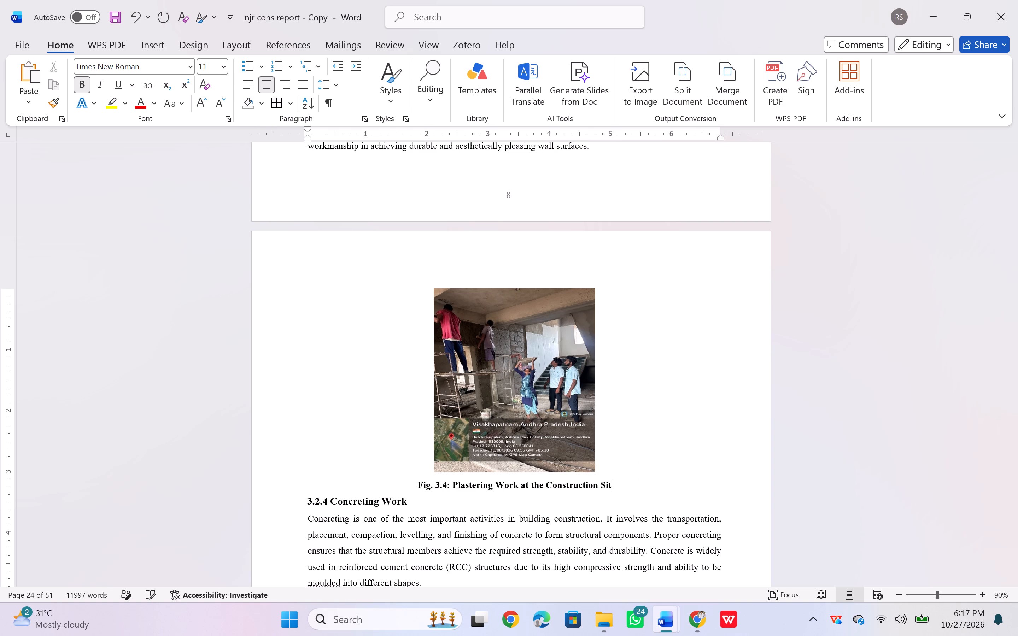
key("e")
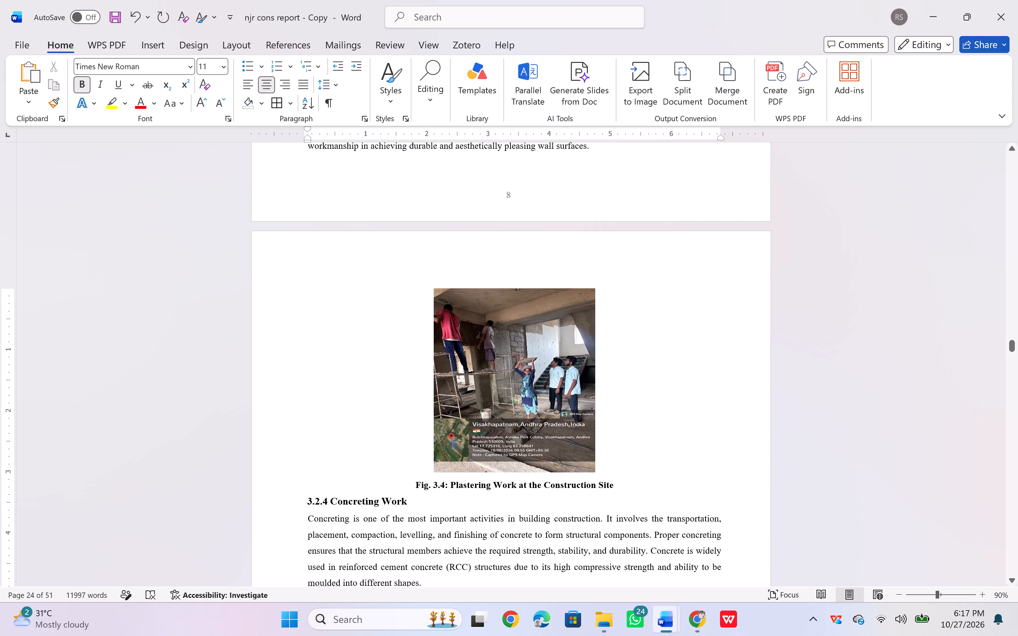
Set the Fig. 3.4 plastering caption to 12 pt and add space after its paragraph.
triple_click(428, 484)
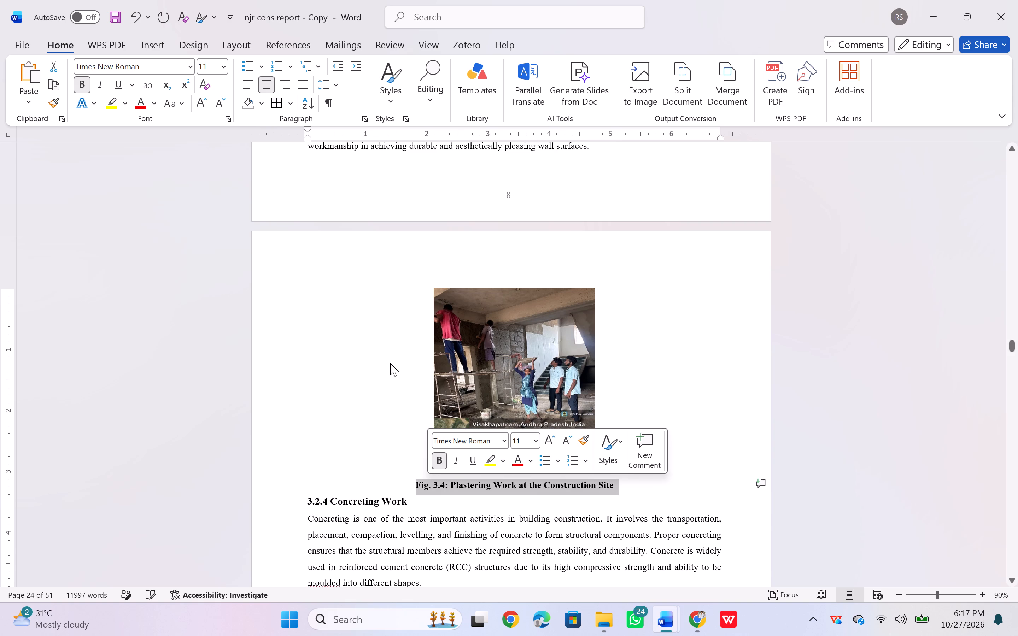
left_click(222, 69)
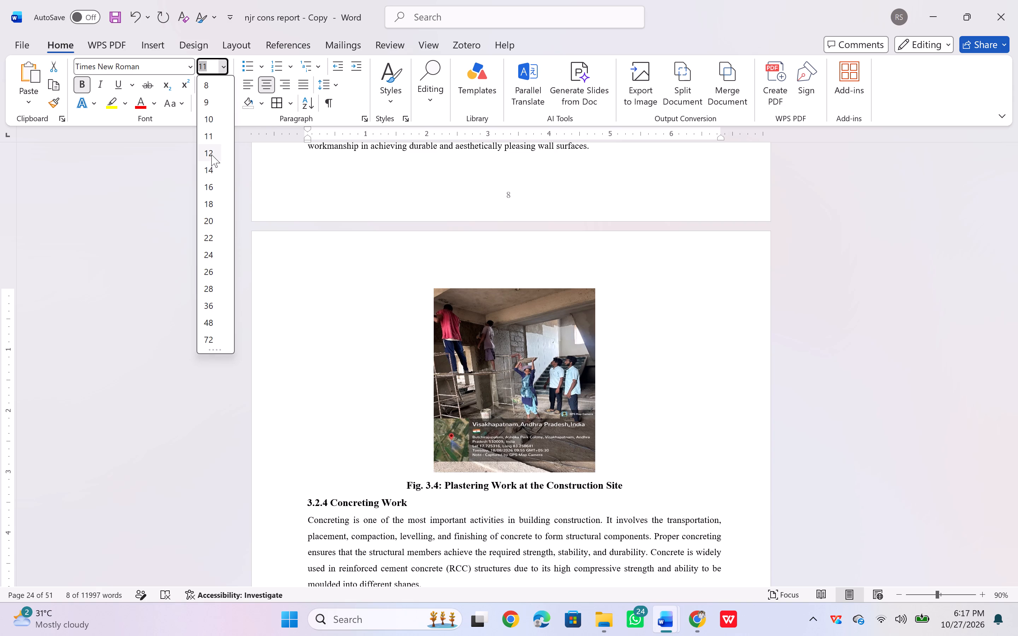
left_click(211, 154)
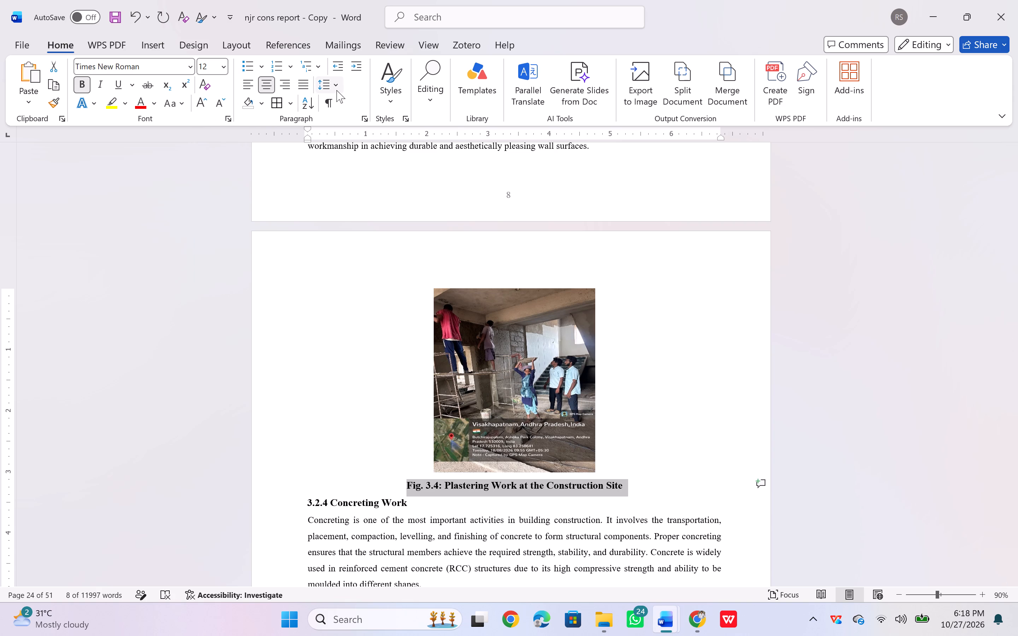
left_click(337, 90)
left_click(355, 263)
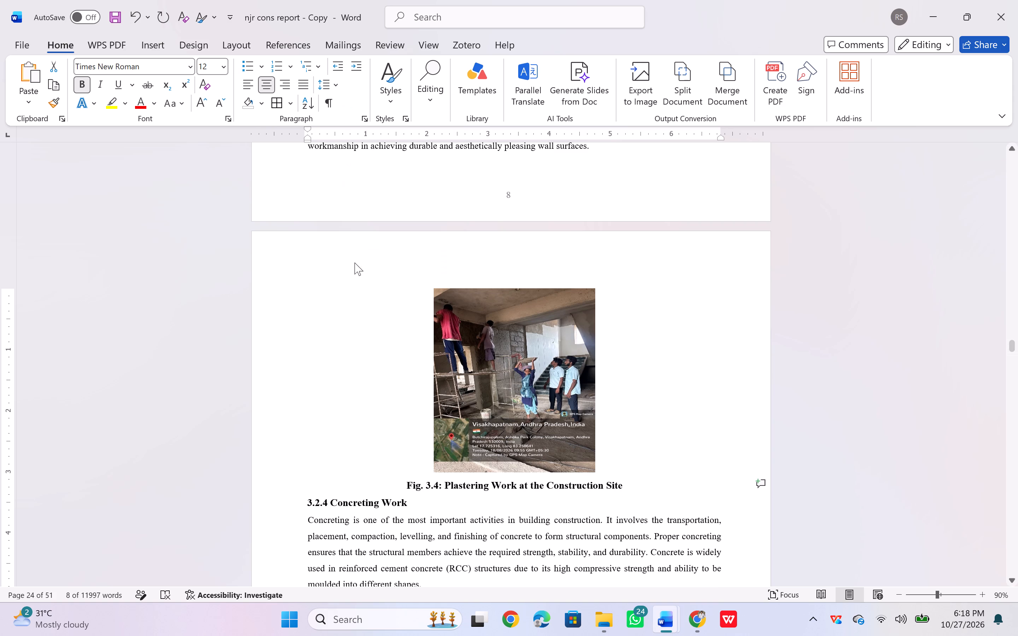
left_click(423, 485)
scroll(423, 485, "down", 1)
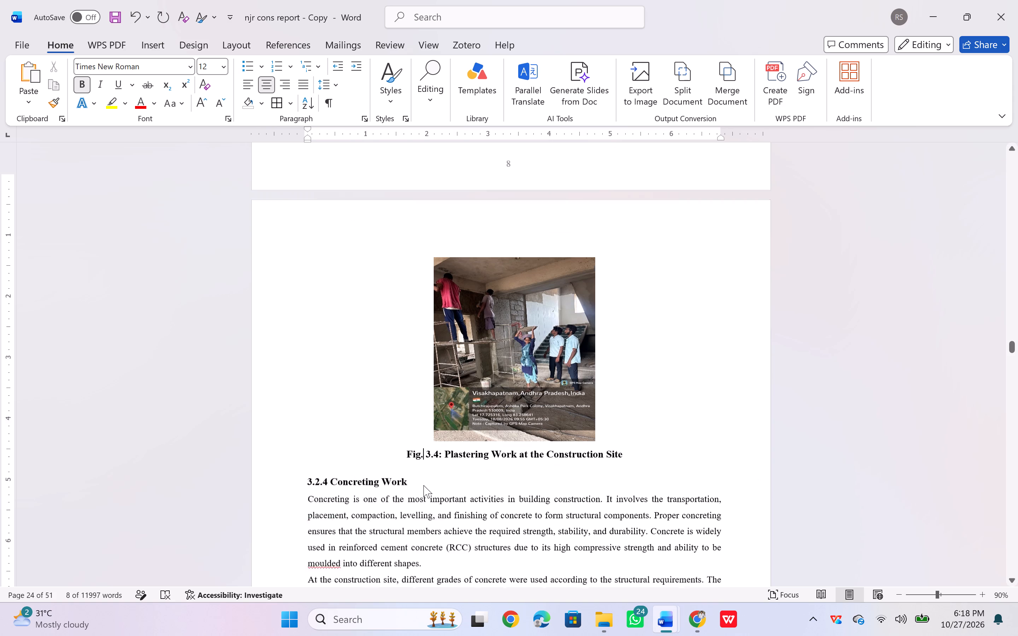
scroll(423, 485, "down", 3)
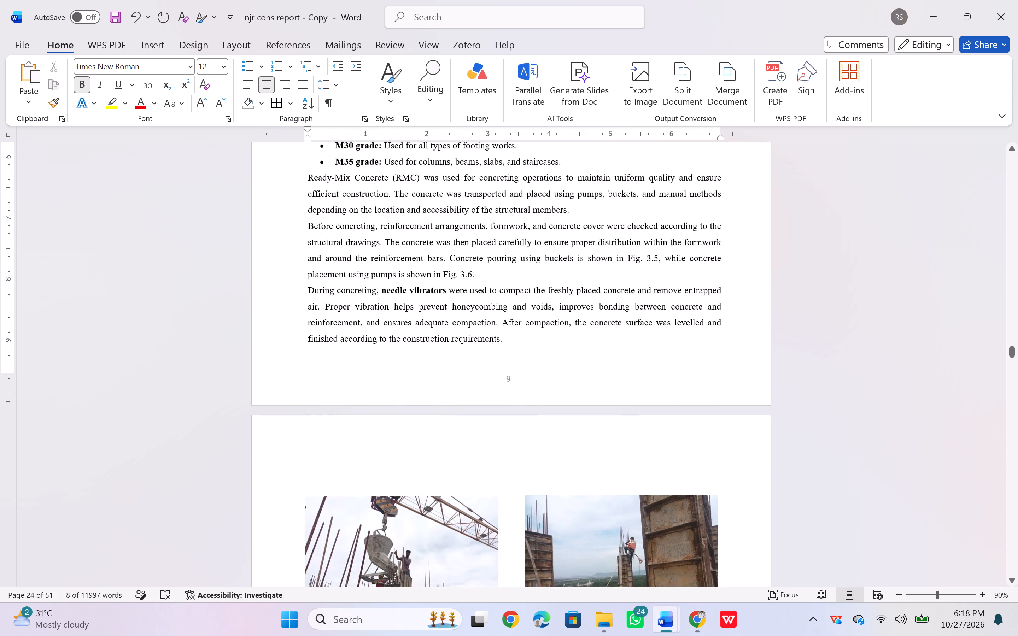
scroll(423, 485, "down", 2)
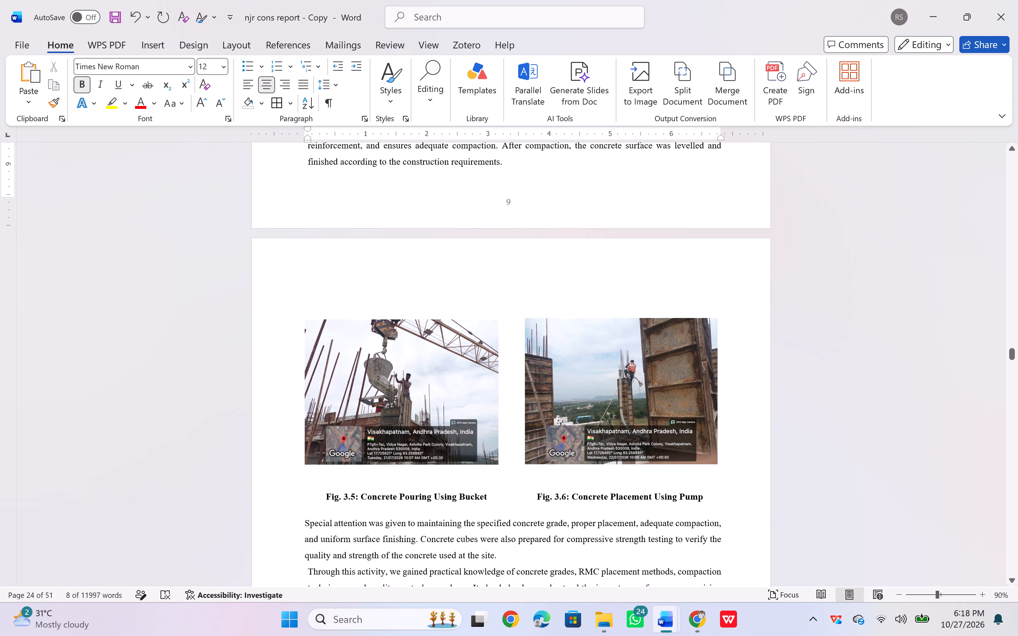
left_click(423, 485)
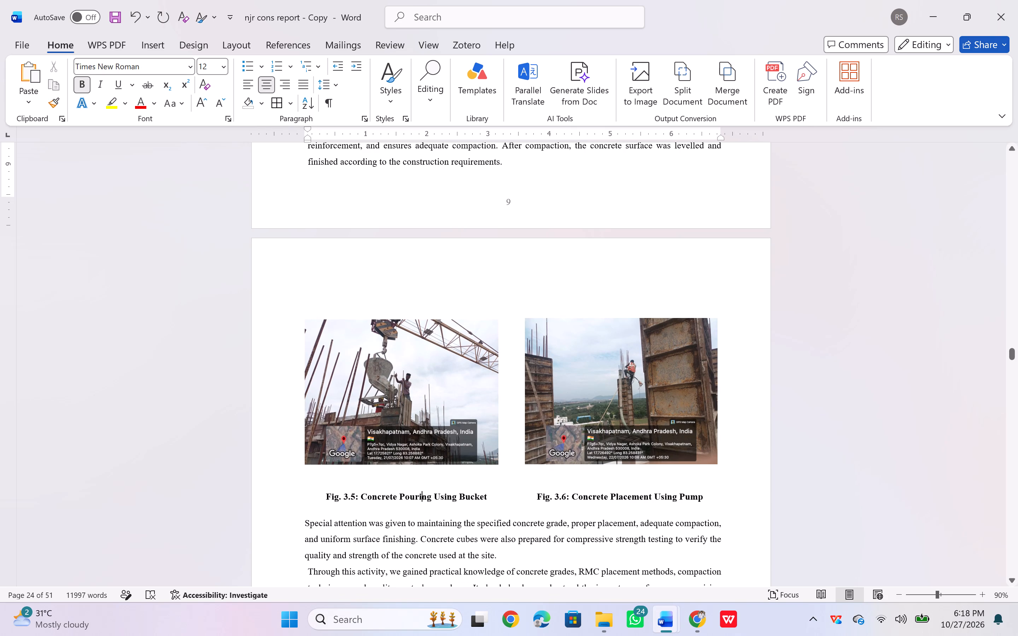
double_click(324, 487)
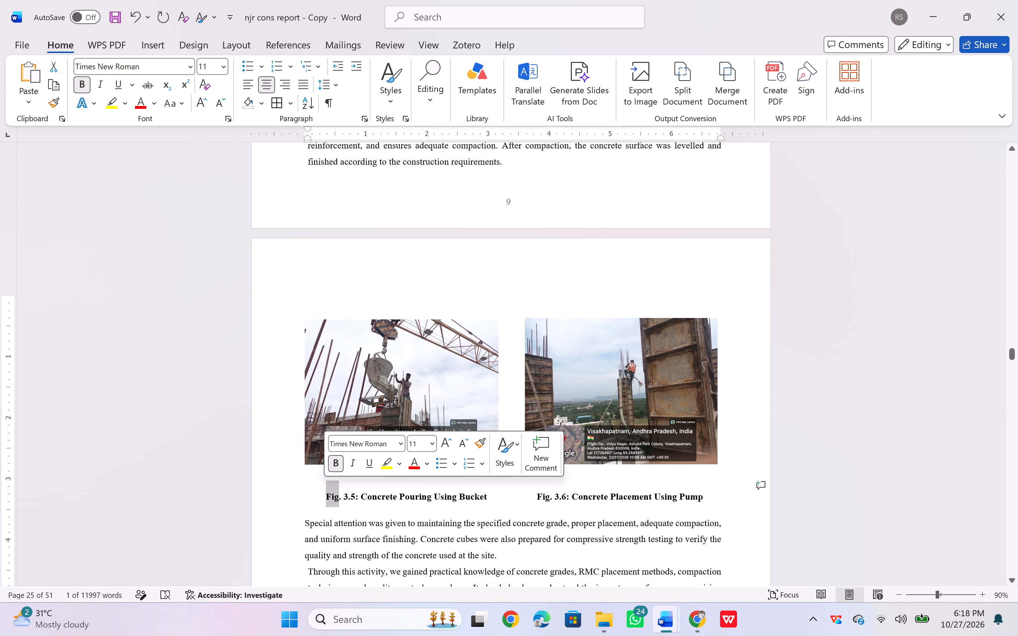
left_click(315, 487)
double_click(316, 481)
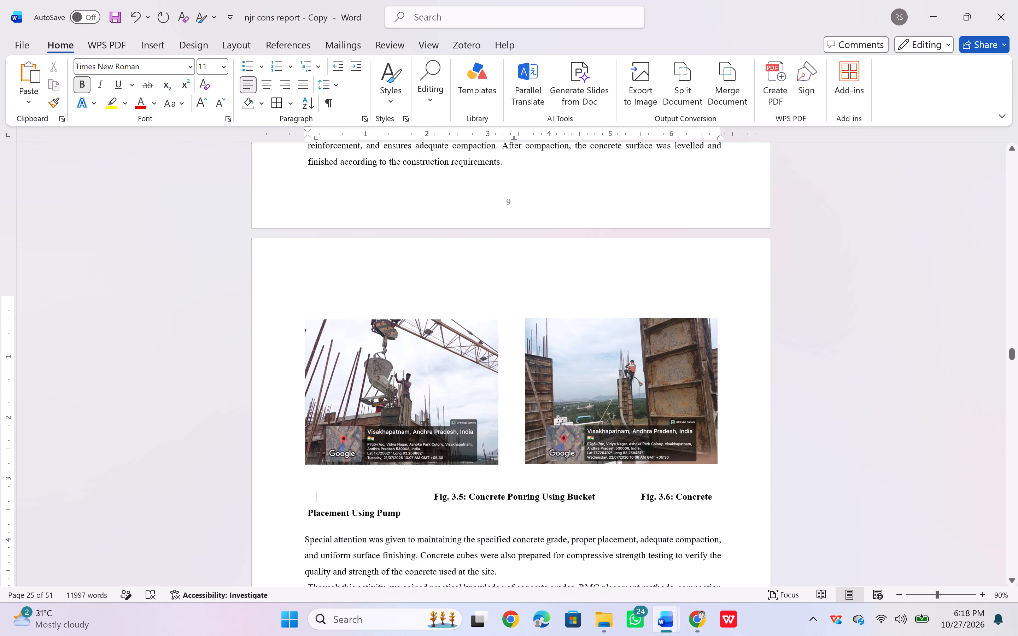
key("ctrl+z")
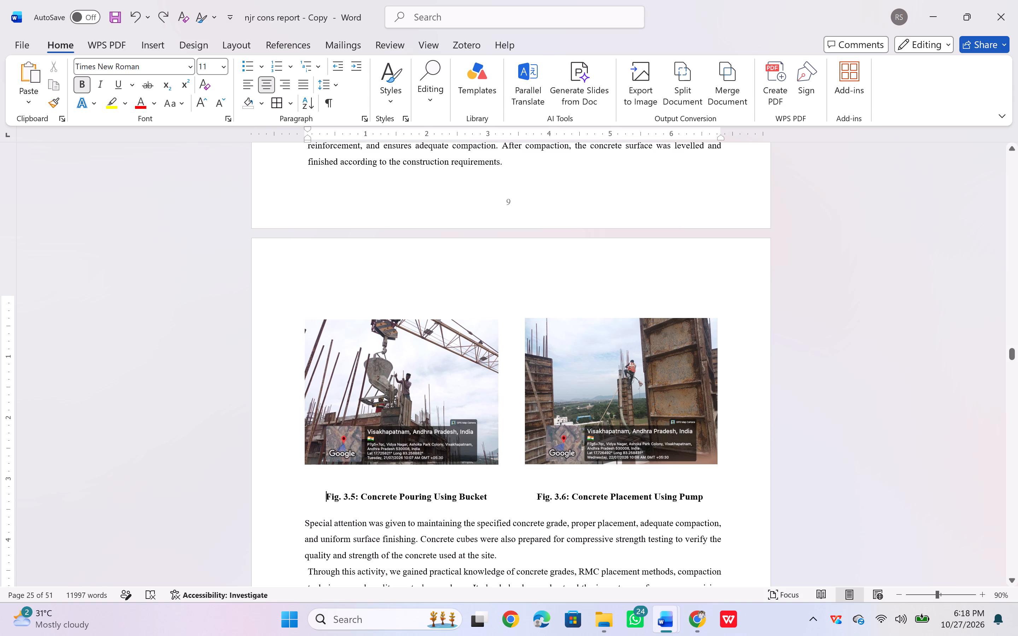
Delete the blank line between the two concreting photos and the Fig. 3.5 and Fig. 3.6 caption line.
left_click(306, 476)
key("BackSpace")
key("BackSpace")
key("BackSpace")
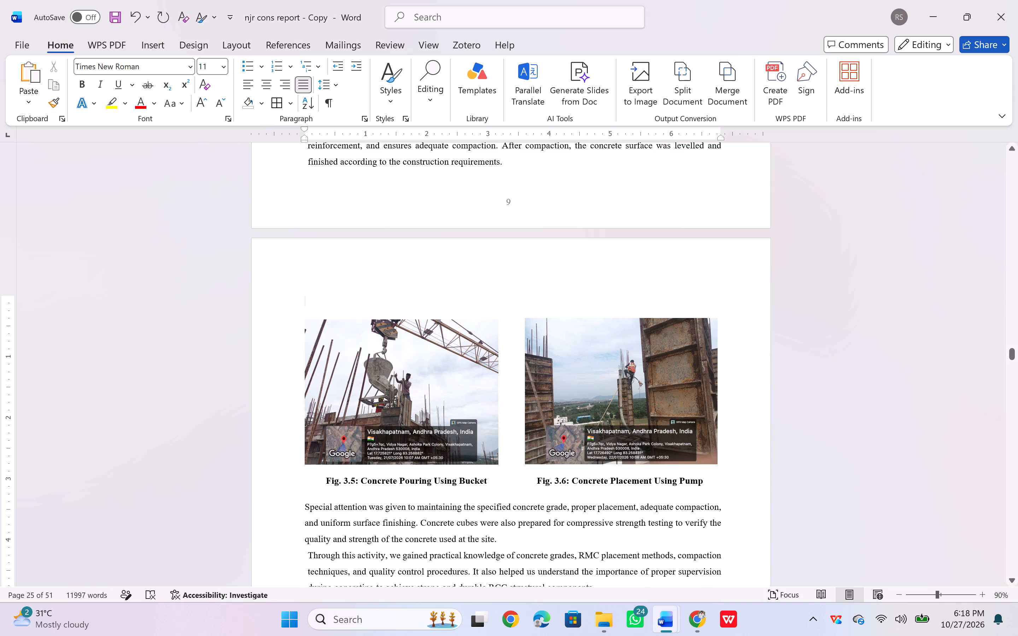
Set the Fig. 3.5 and Fig. 3.6 caption line to 12 pt.
triple_click(374, 478)
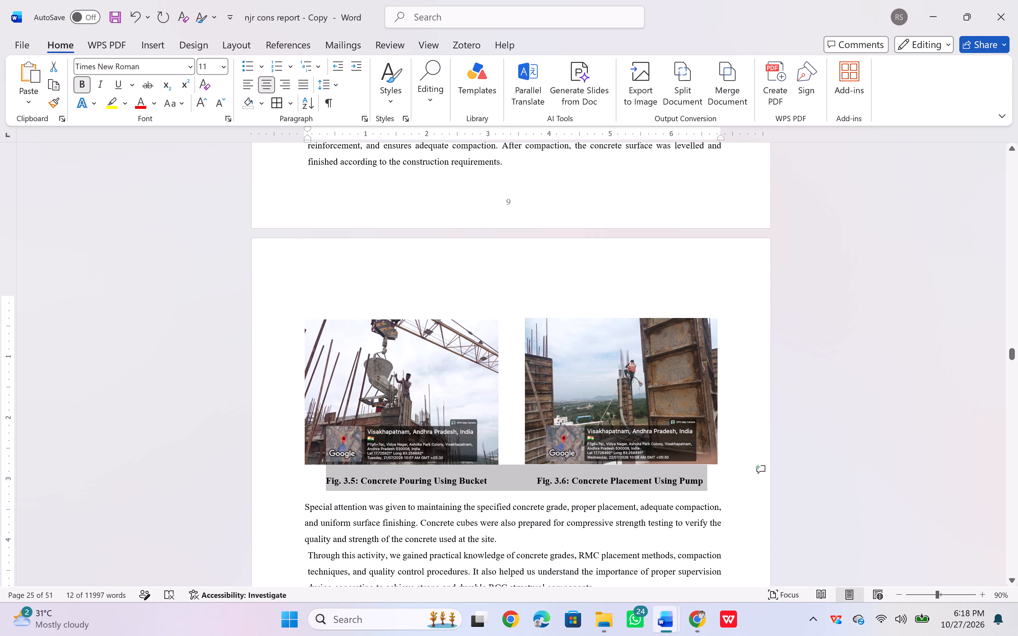
left_click(226, 65)
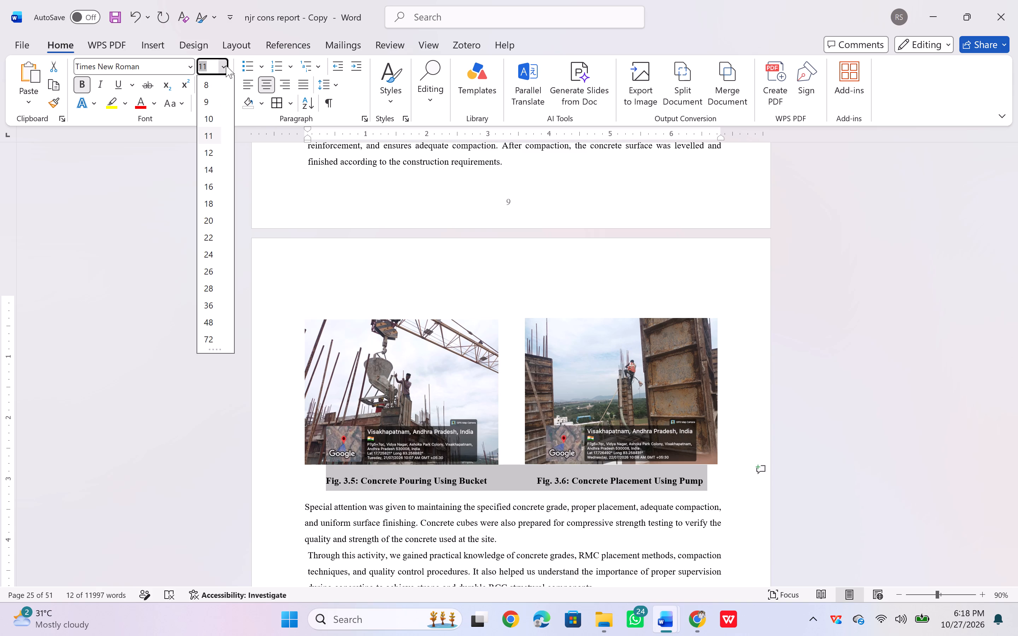
left_click(211, 153)
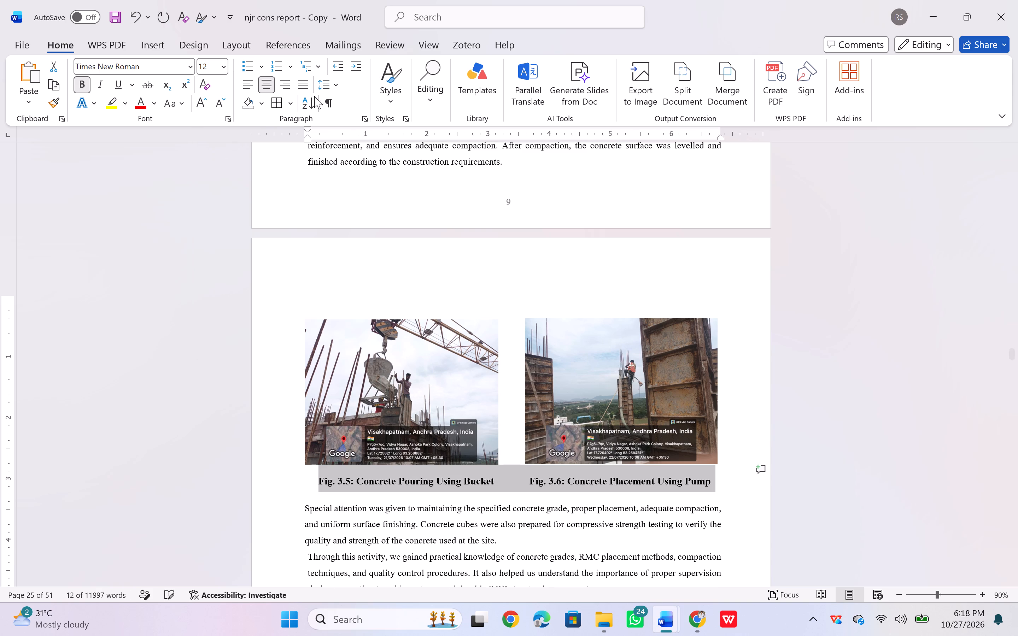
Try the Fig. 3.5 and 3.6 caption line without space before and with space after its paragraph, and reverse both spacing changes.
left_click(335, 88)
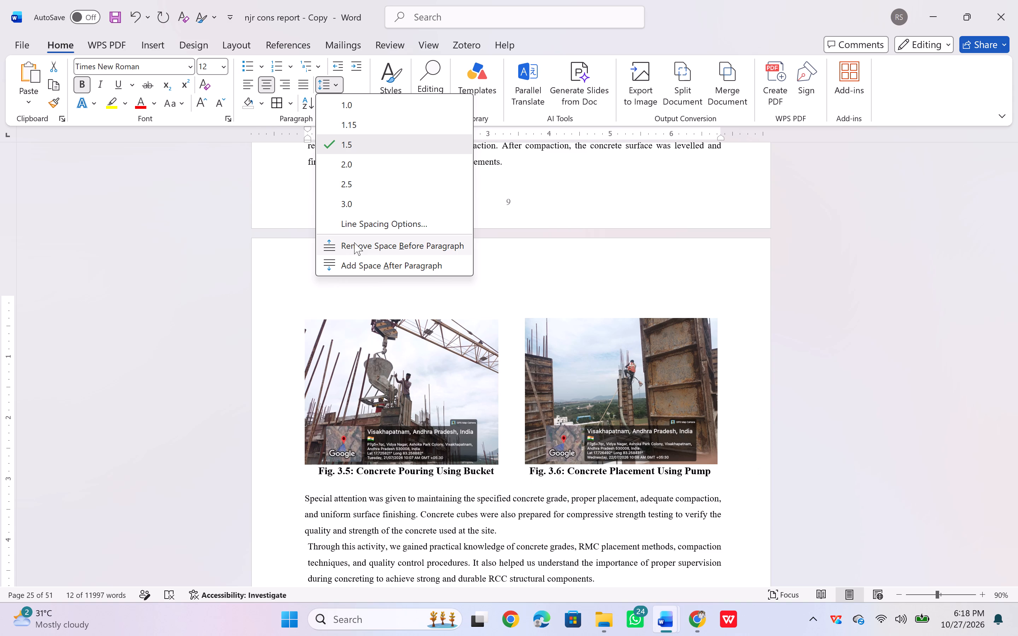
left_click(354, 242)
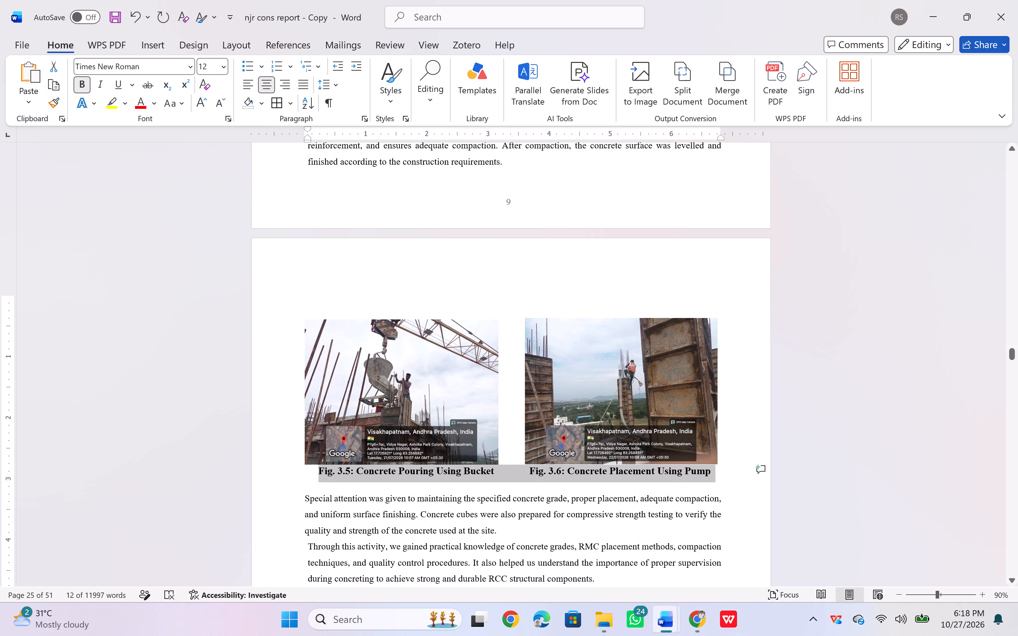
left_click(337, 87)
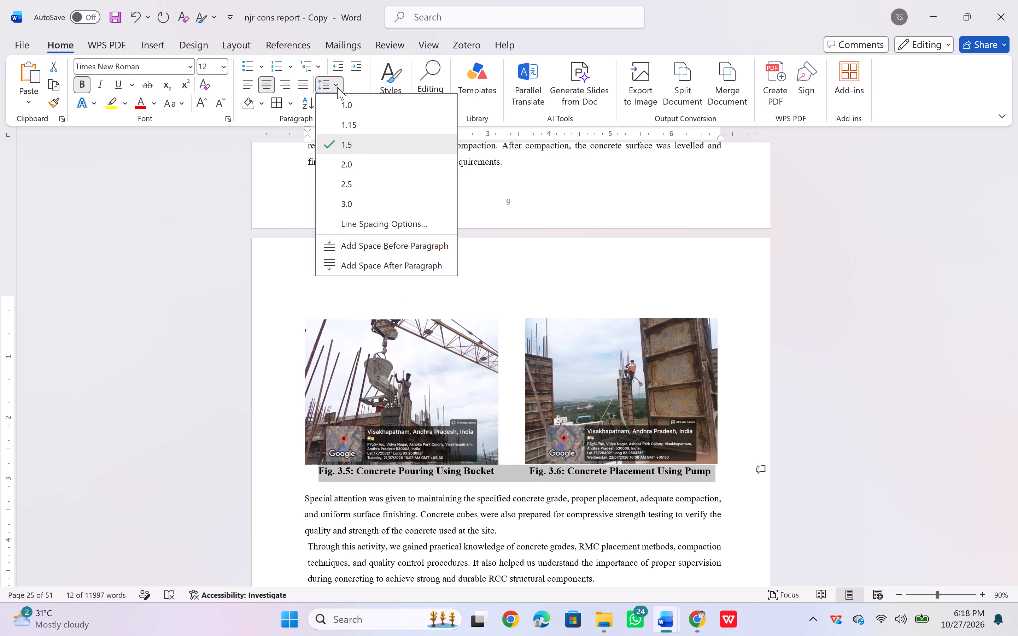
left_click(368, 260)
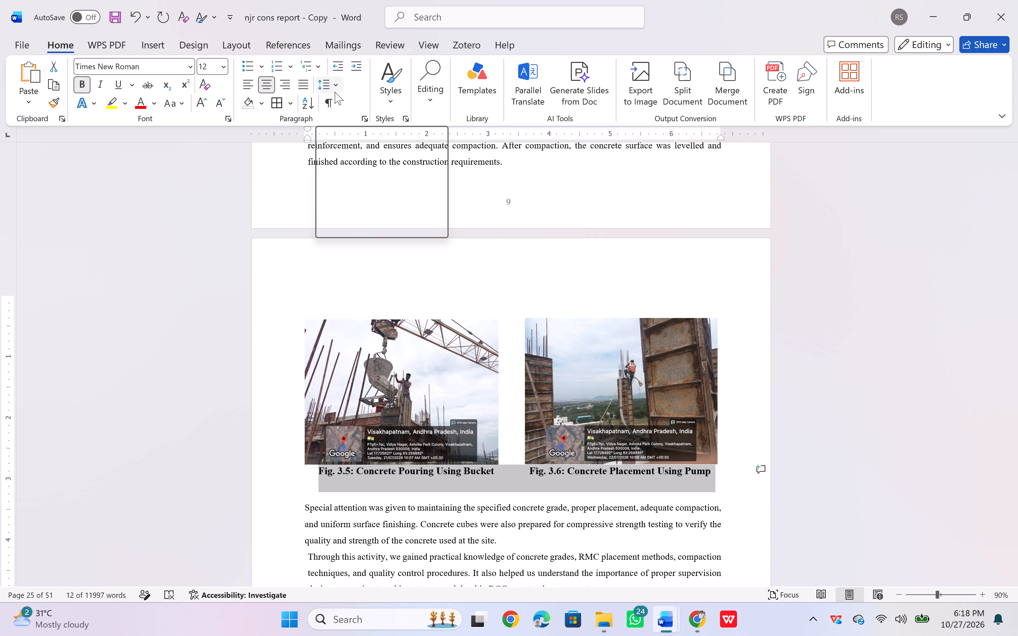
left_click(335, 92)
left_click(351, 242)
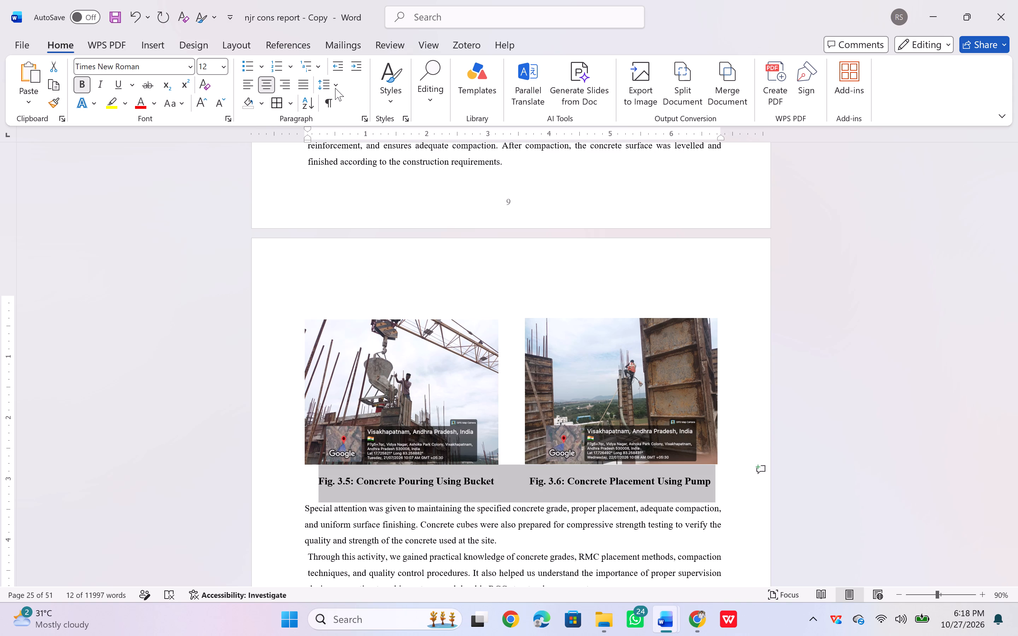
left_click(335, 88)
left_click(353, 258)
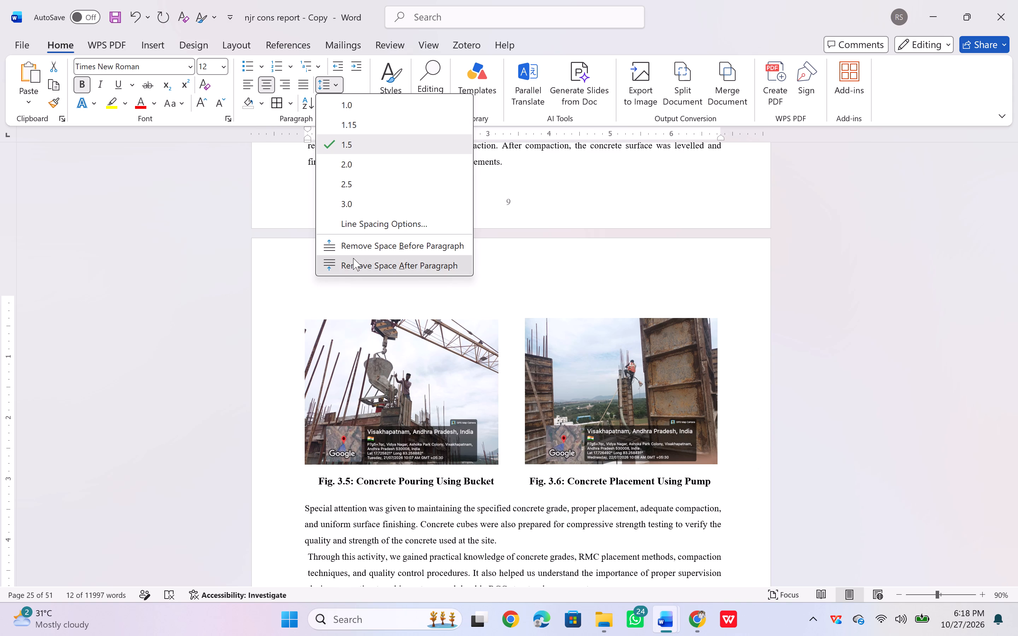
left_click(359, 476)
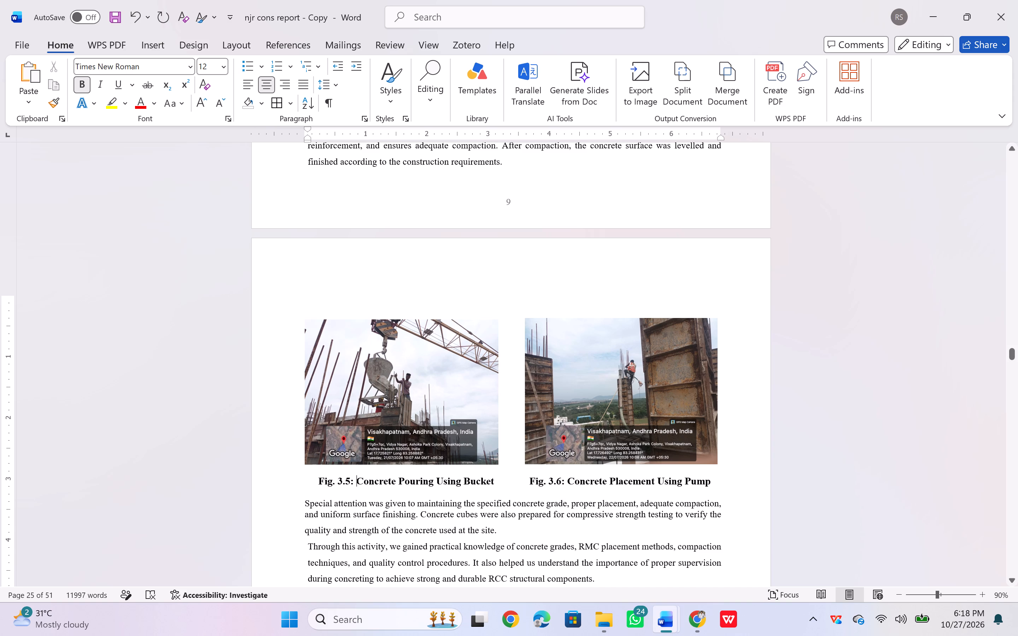
Set the Fig. 3.7 column reinforcement photo's layout to In Line with Text.
scroll(321, 489, "down", 1)
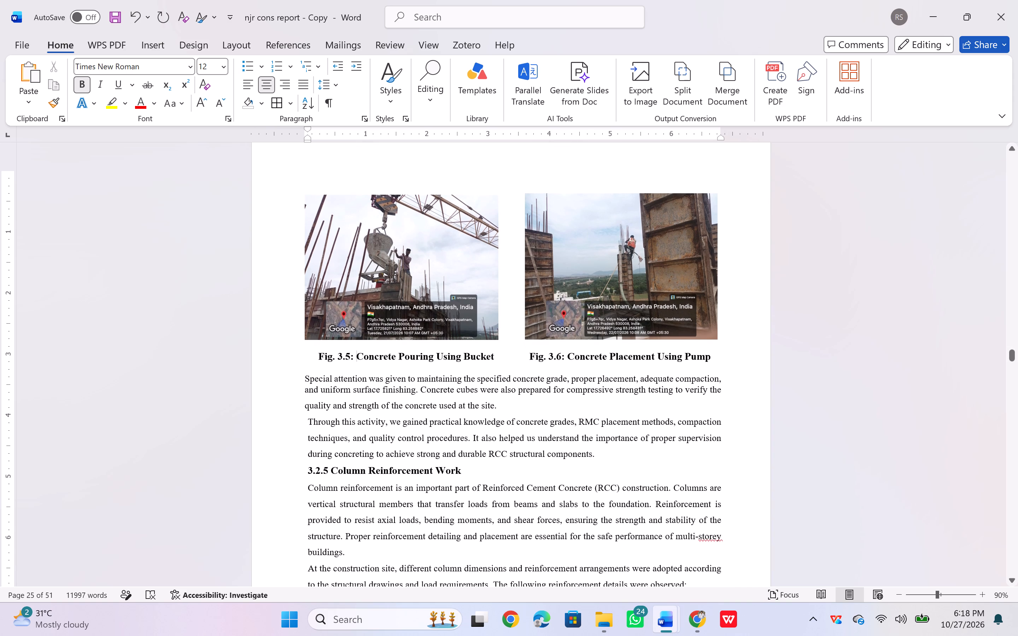
scroll(321, 489, "down", 2)
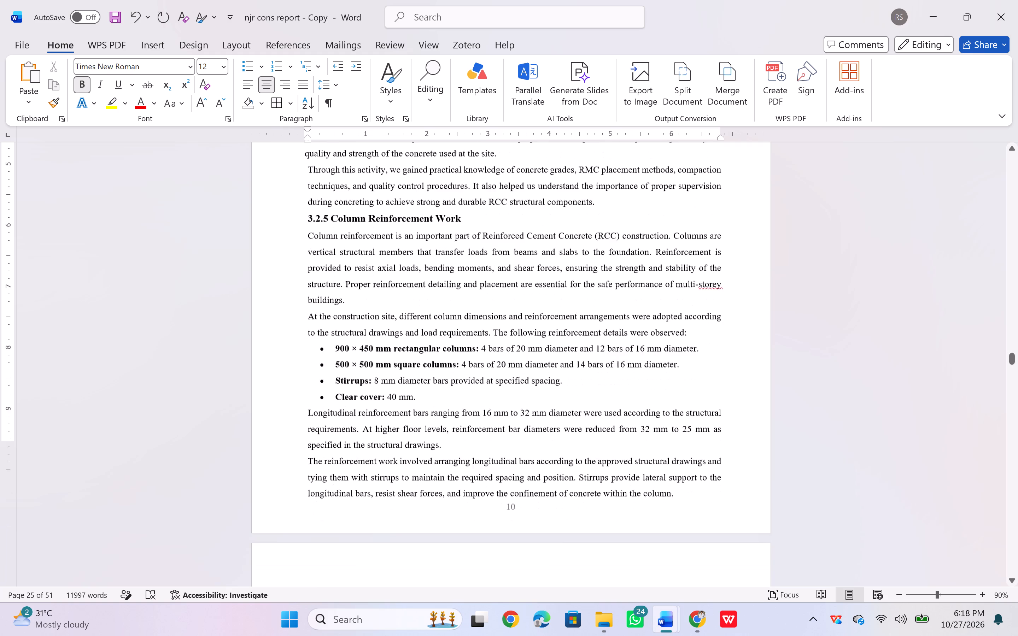
scroll(321, 489, "down", 2)
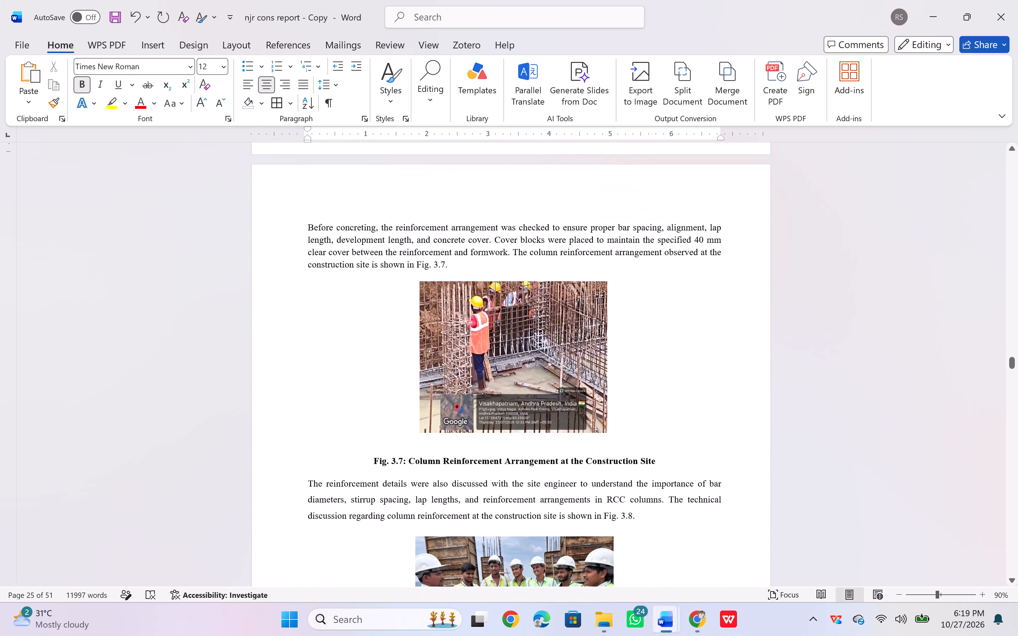
left_click(456, 318)
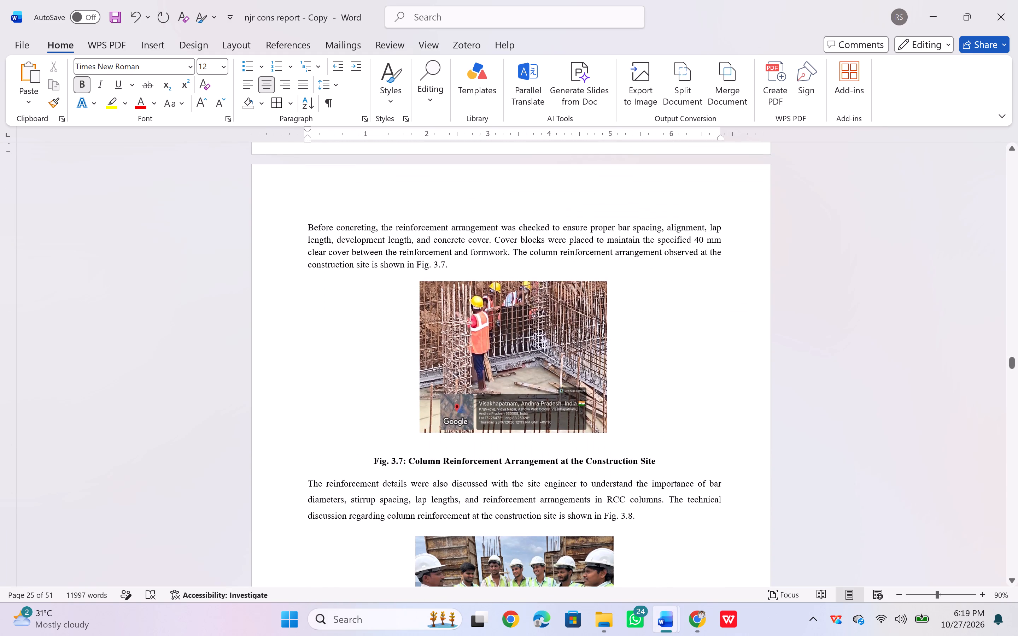
left_click(627, 288)
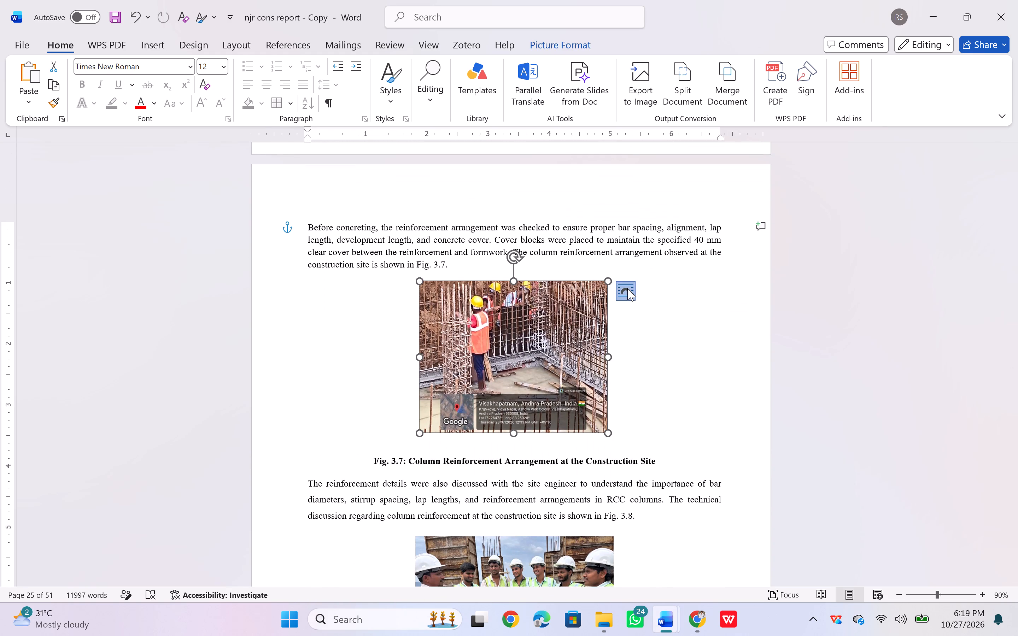
left_click(663, 357)
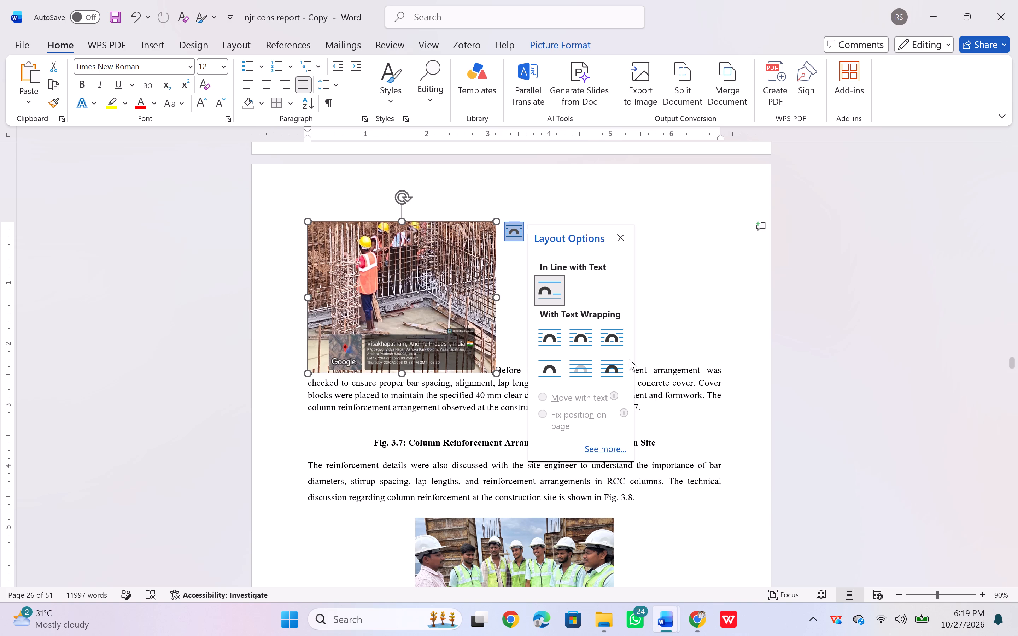
Move the Fig. 3.7 photo from the start of its introductory paragraph to the blank line above its caption, and centre it.
left_click(443, 305)
left_click_drag(443, 305, 470, 352)
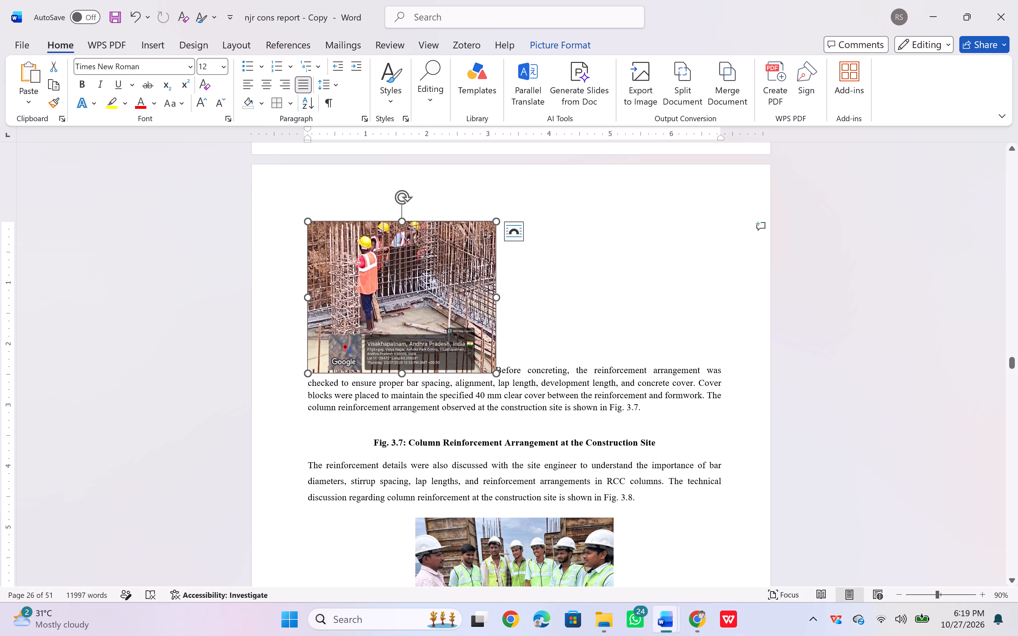
left_click(449, 324)
key("ctrl+x")
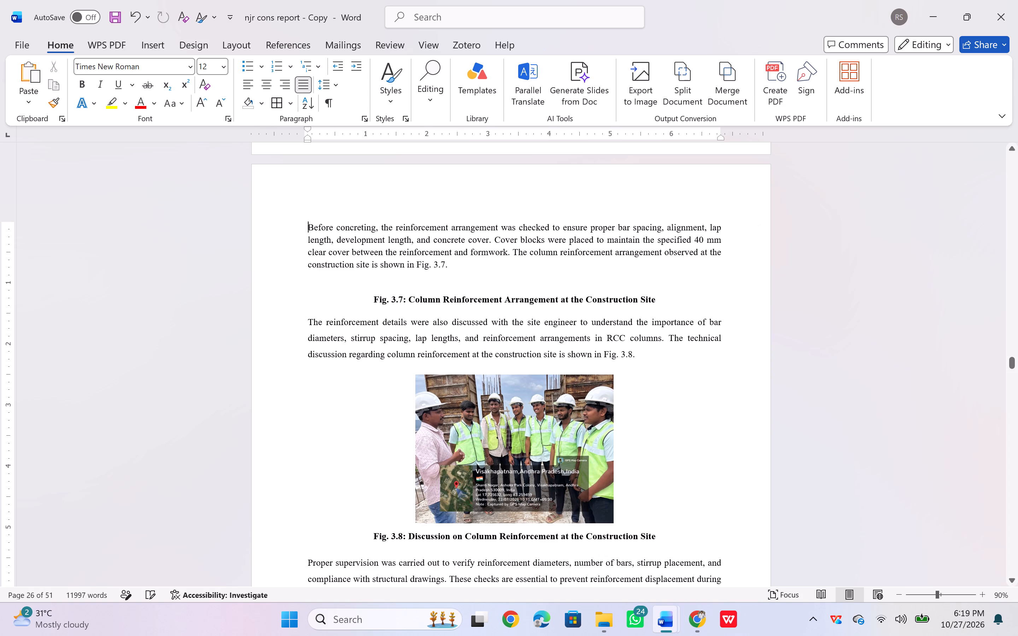
left_click(462, 275)
key("ctrl+v")
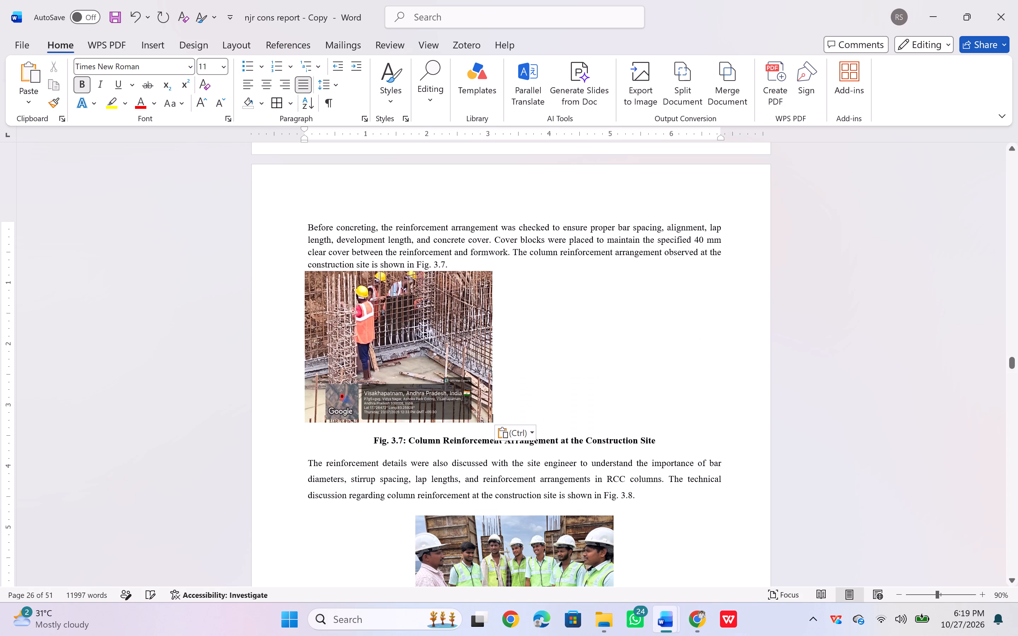
left_click(265, 85)
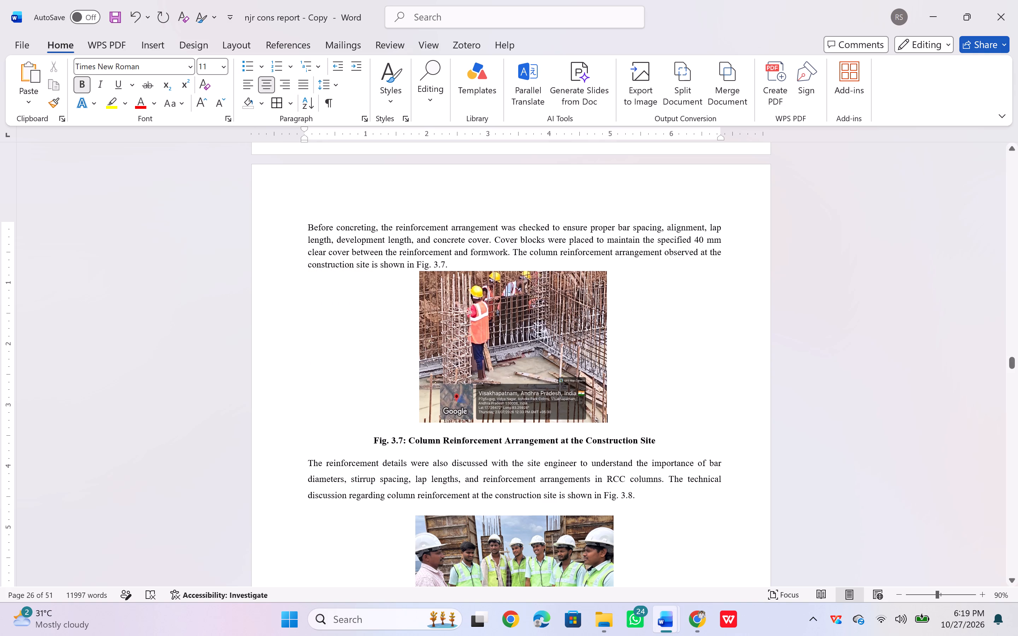
Format the Fig. 3.7 caption at 12 pt, removing the space before its paragraph and adding space after it.
left_click(406, 436)
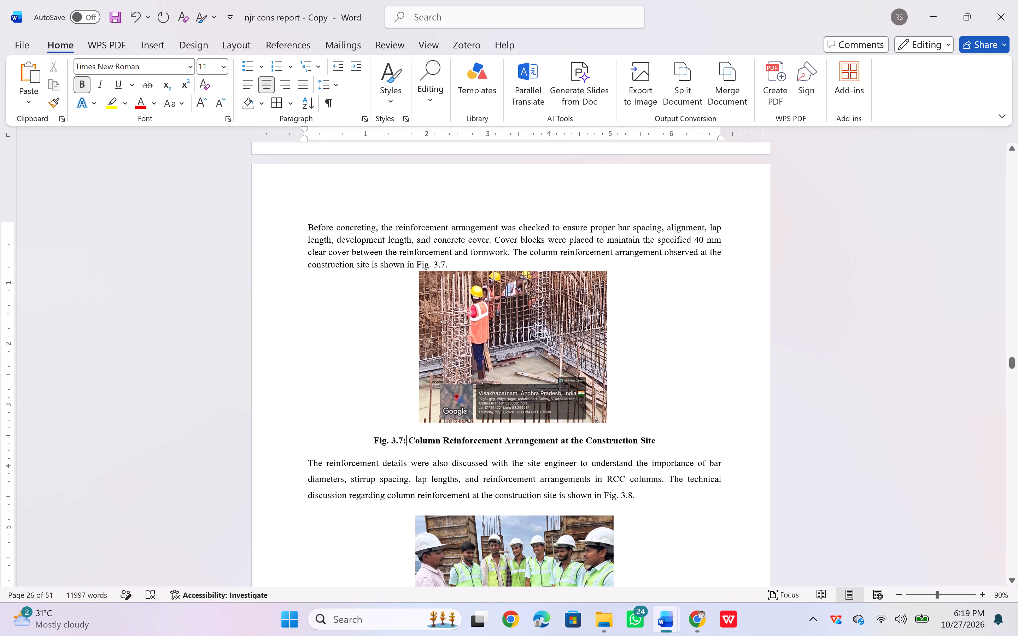
triple_click(406, 436)
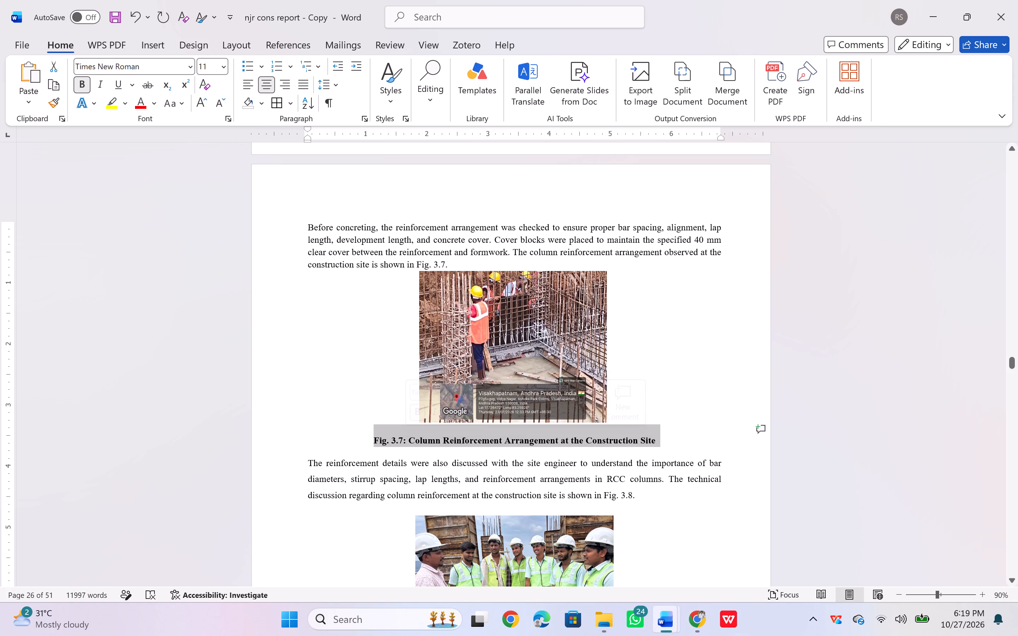
left_click(226, 70)
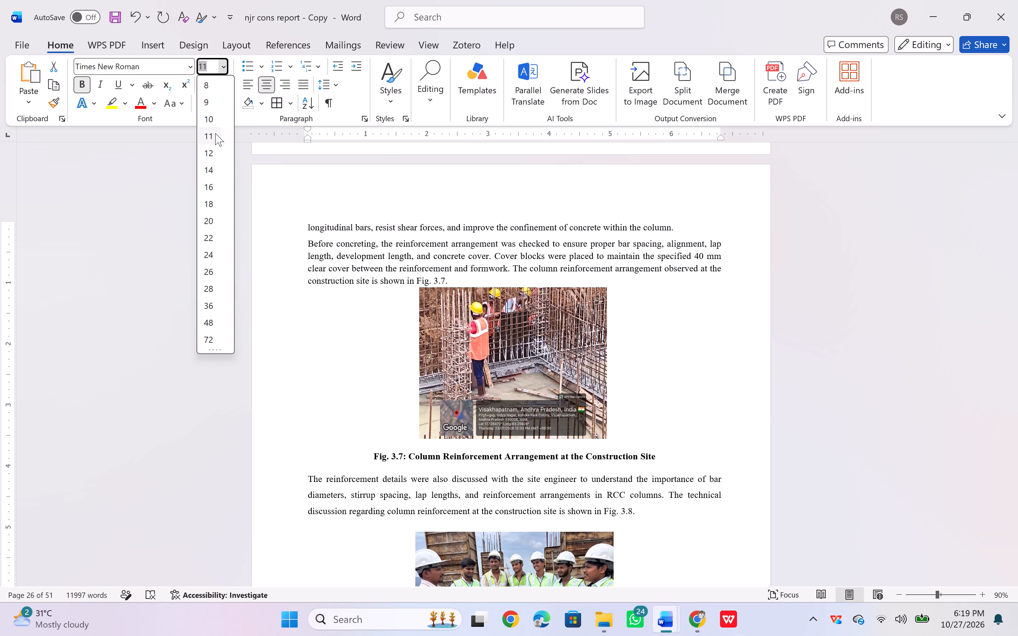
left_click(211, 154)
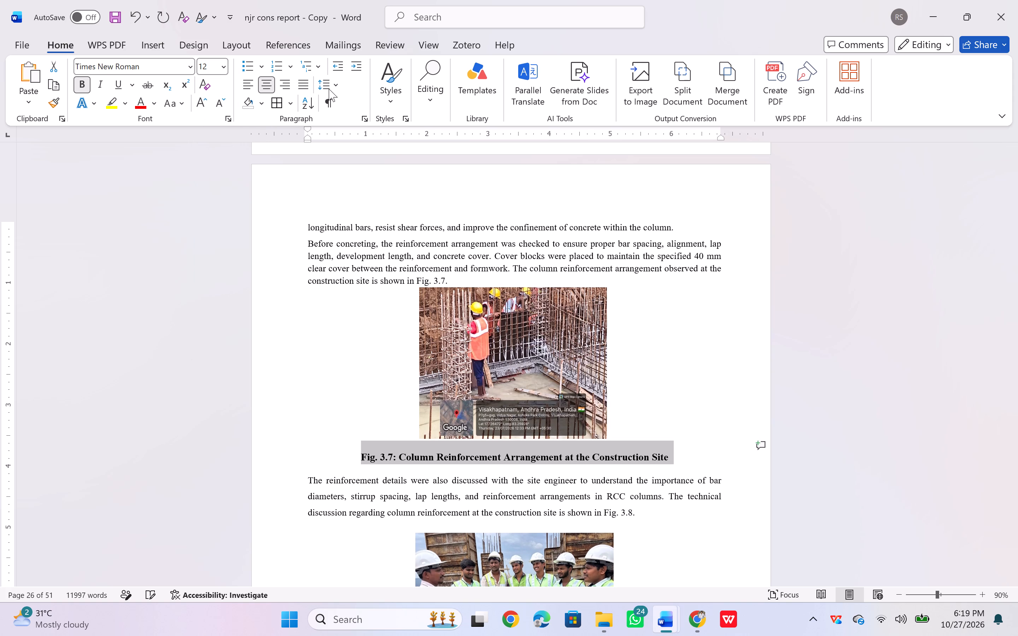
left_click(332, 88)
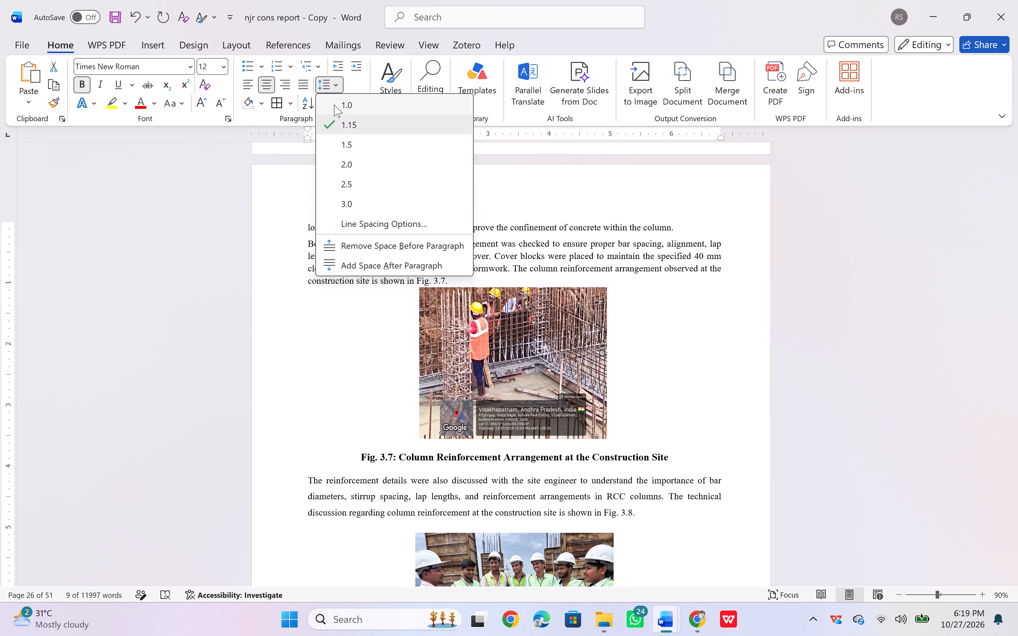
left_click(345, 244)
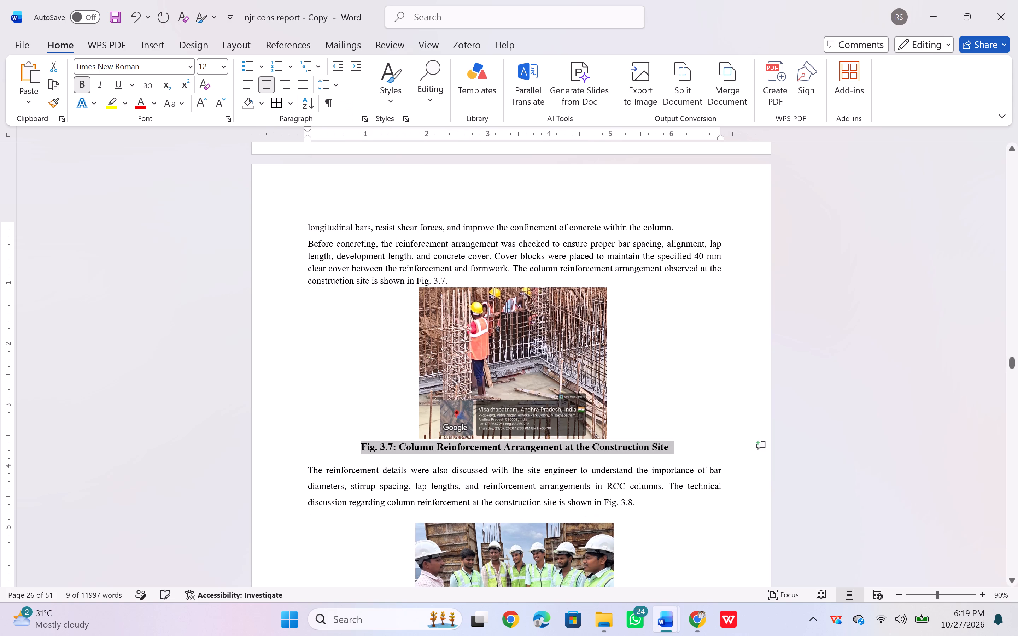
left_click(339, 81)
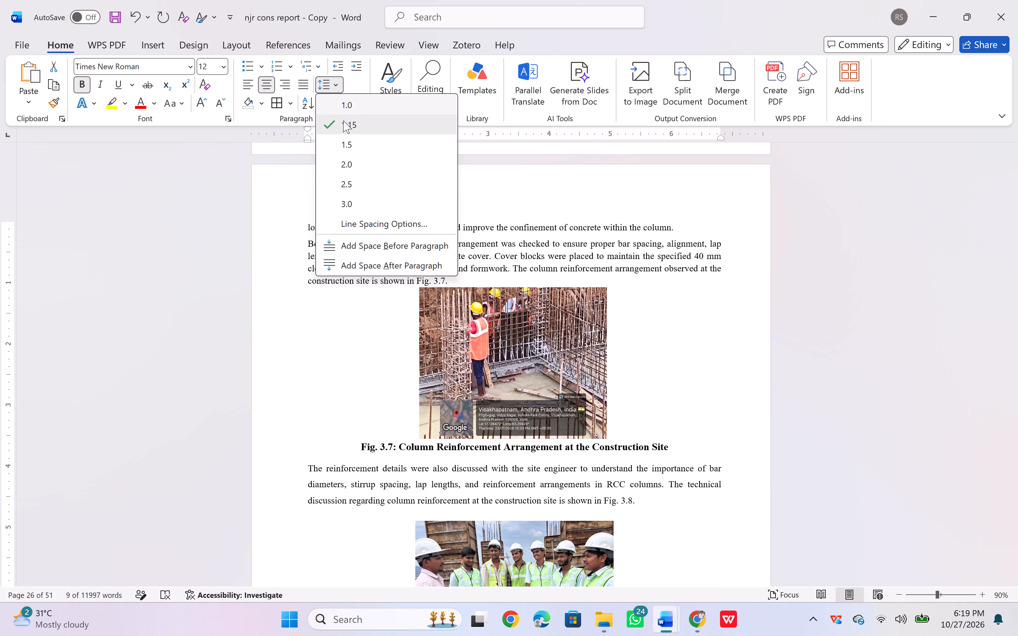
left_click(347, 267)
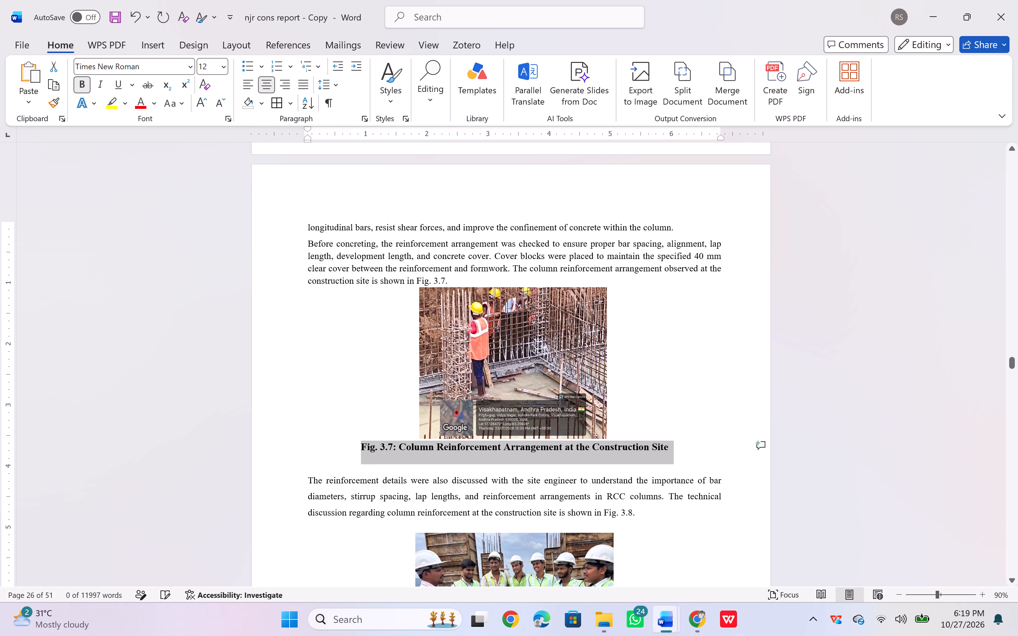
left_click(368, 450)
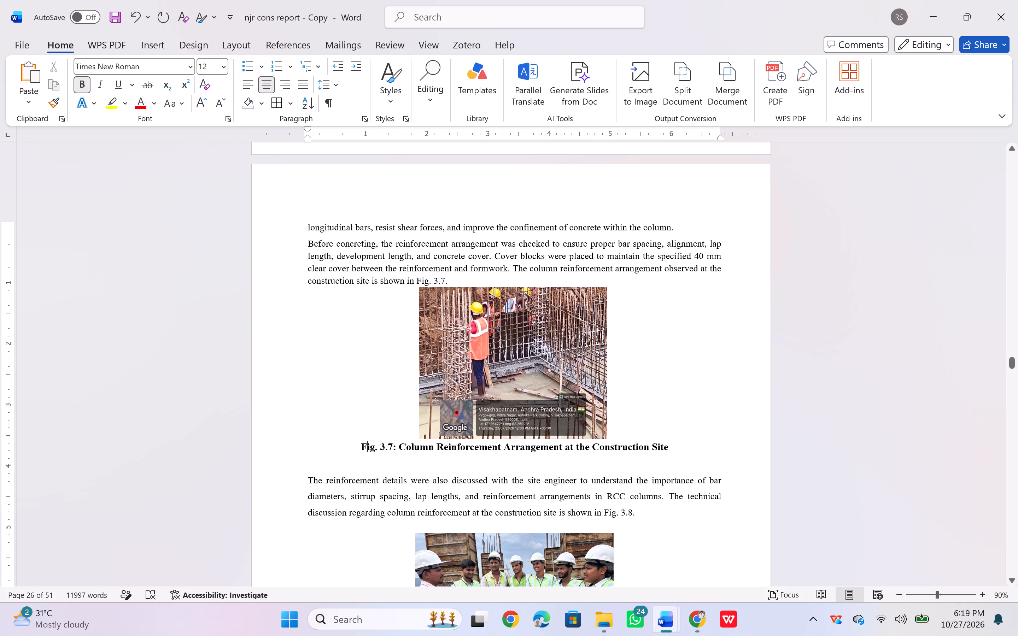
Close up the gap between the Fig. 3.7 caption and the paragraph below it, keeping that paragraph's original indent.
left_click(317, 477)
left_click(314, 472)
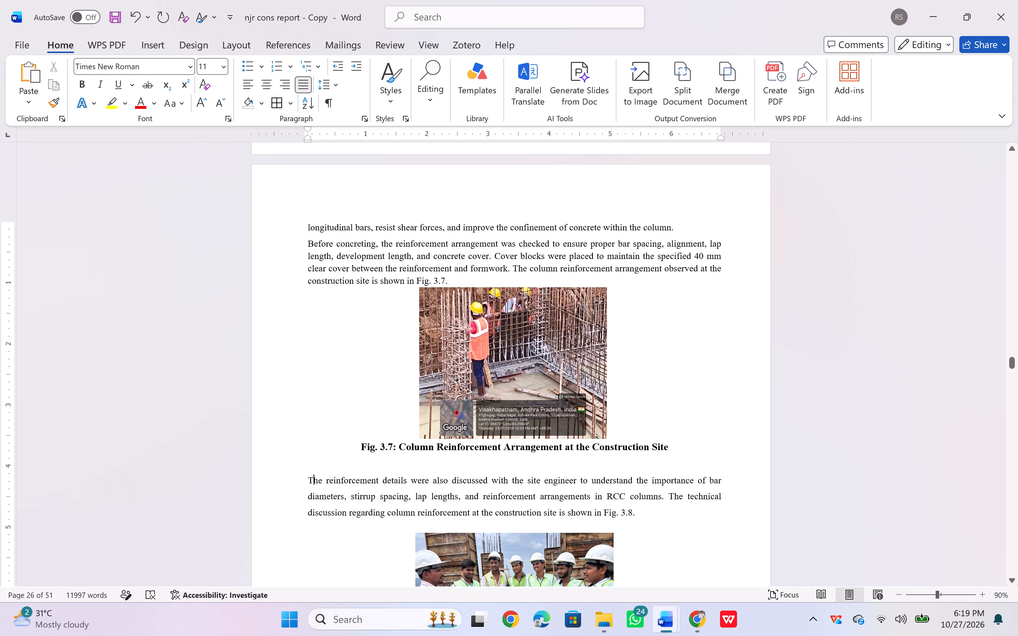
left_click(305, 469)
key("BackSpace")
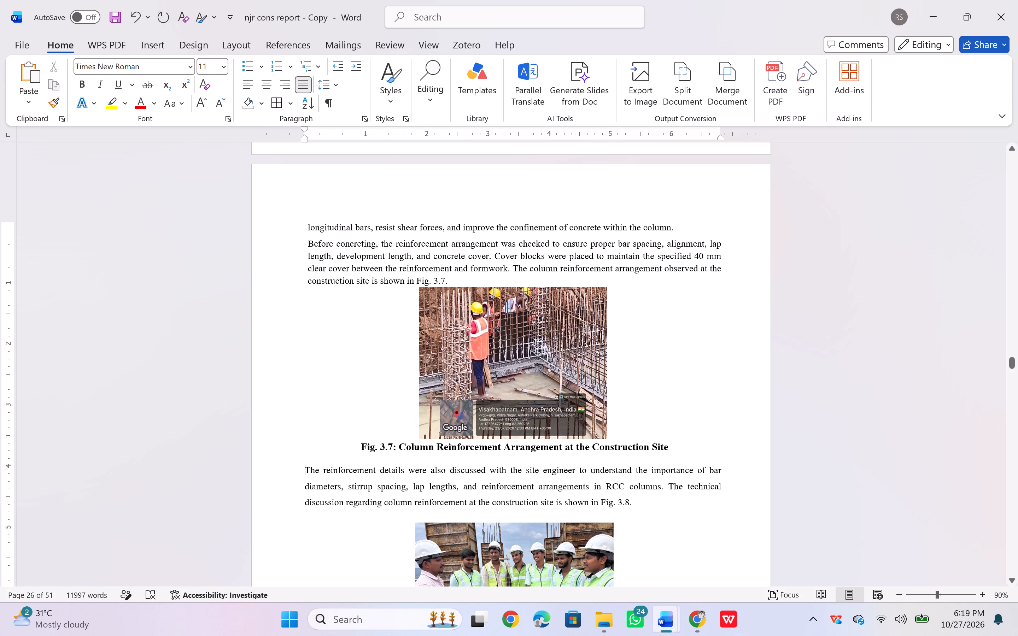
key("ctrl+z")
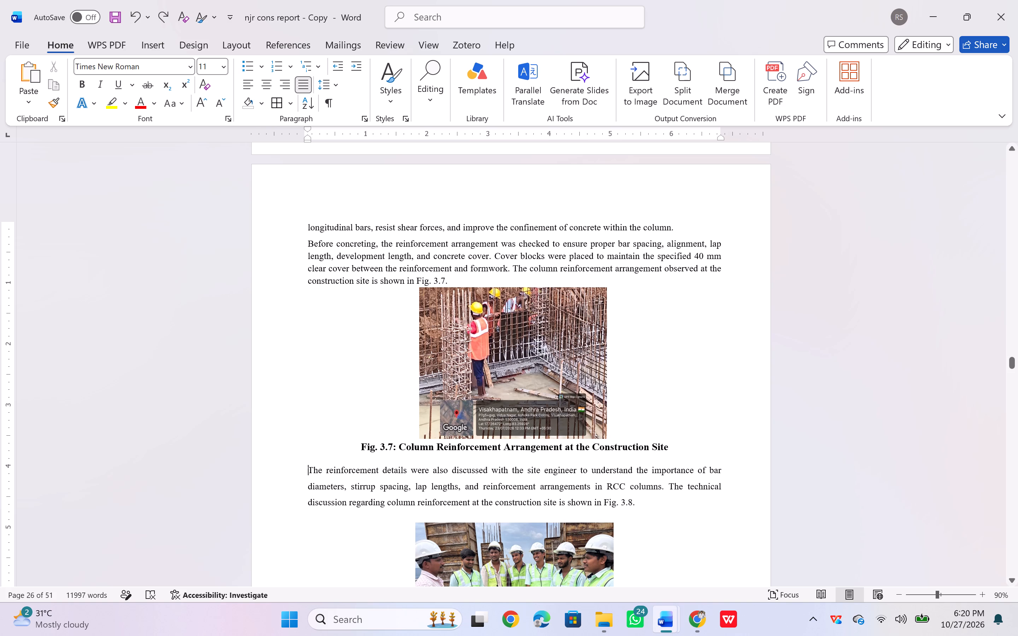
Shorten the Fig. 3.7 caption to "Fig. 3.7: Column Reinforcement Arrangement" by deleting "at the Construction Site".
left_click(669, 444)
key("BackSpace")
key("BackSpace")
key("BackSpace")
key("BackSpace")
key("BackSpace")
key("BackSpace")
key("BackSpace")
key("BackSpace")
key("BackSpace")
key("BackSpace")
key("BackSpace")
key("BackSpace")
key("BackSpace")
key("BackSpace")
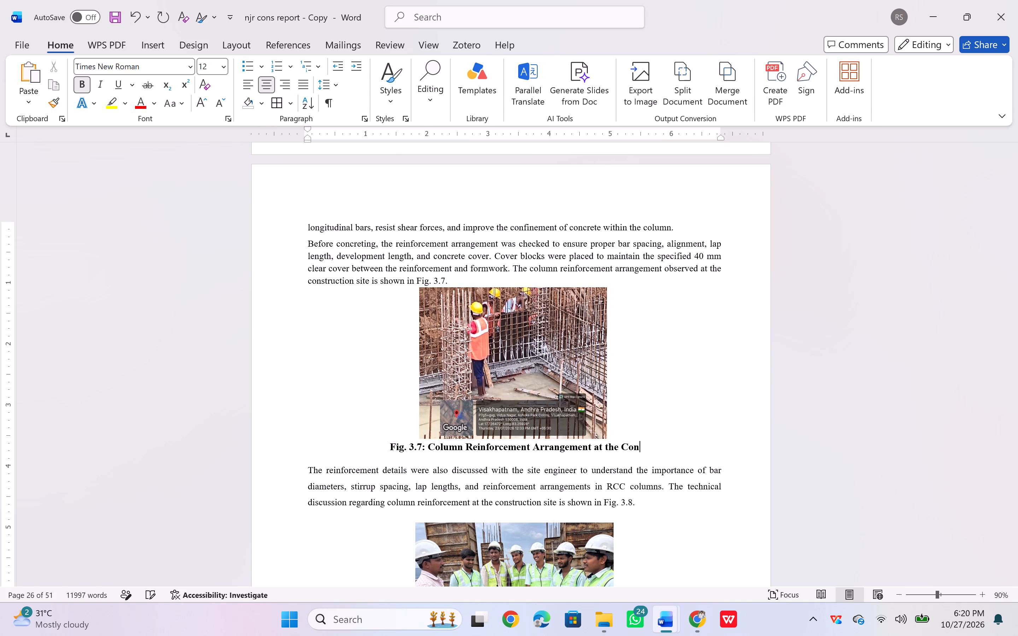
key("BackSpace")
key("BackSpace")
key("BackSpace")
key("BackSpace")
key("BackSpace")
key("BackSpace")
key("BackSpace")
key("BackSpace")
key("BackSpace")
key("BackSpace")
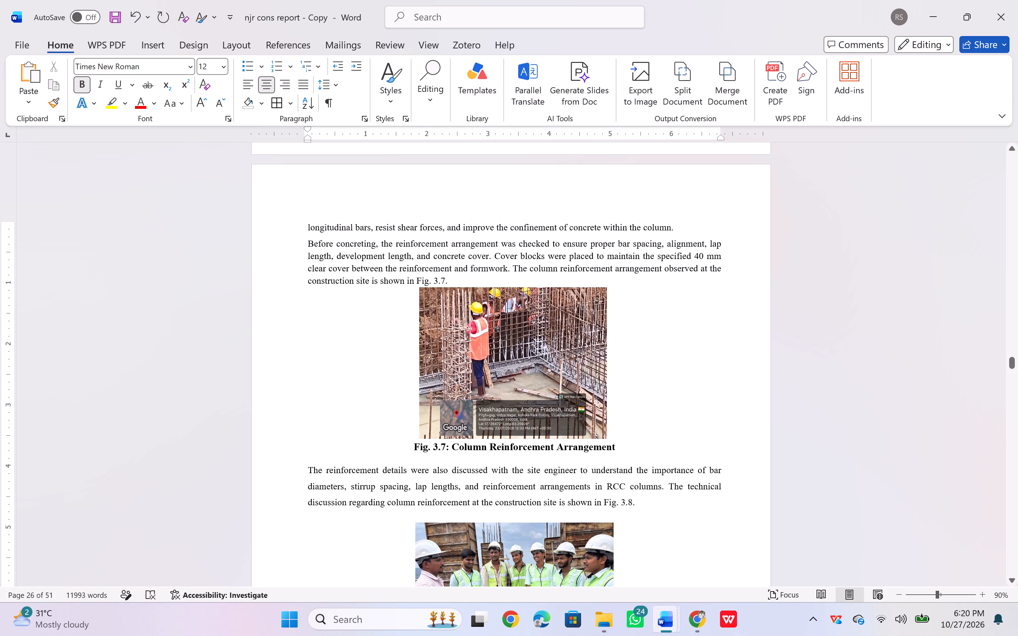
Shorten the Fig. 3.3 caption to "Fig. 3.3: Block Masonry Work" by deleting "at the Construction Site".
scroll(604, 372, "up", 3)
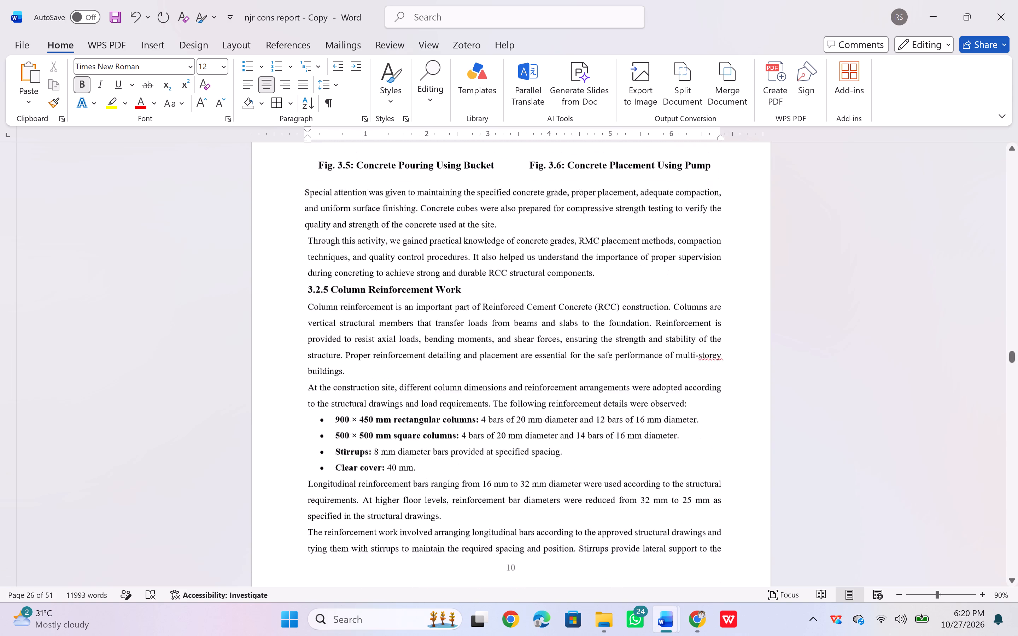
scroll(604, 372, "up", 3)
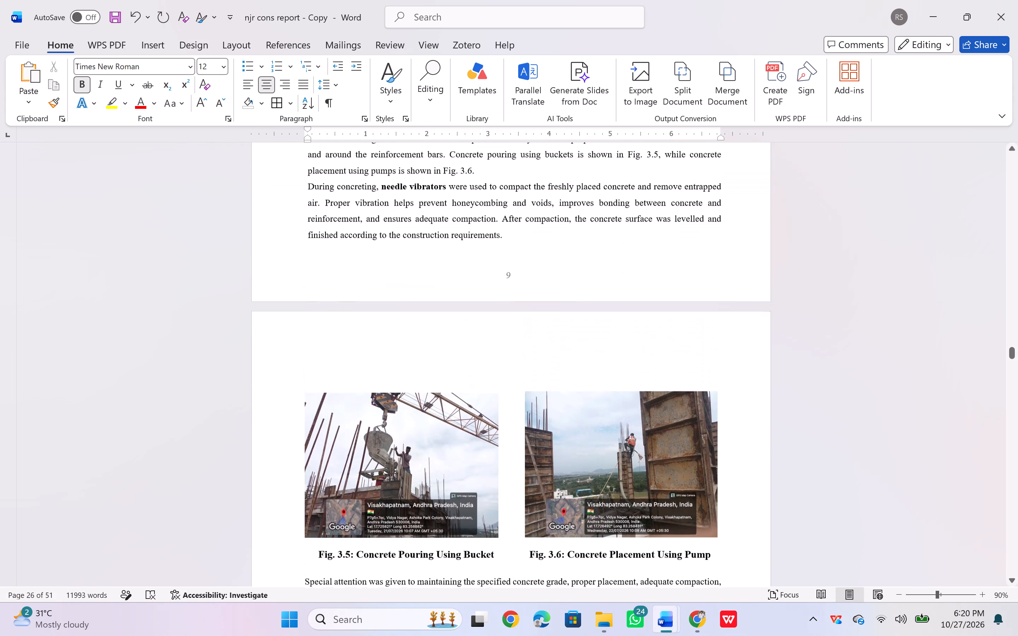
scroll(604, 372, "up", 4)
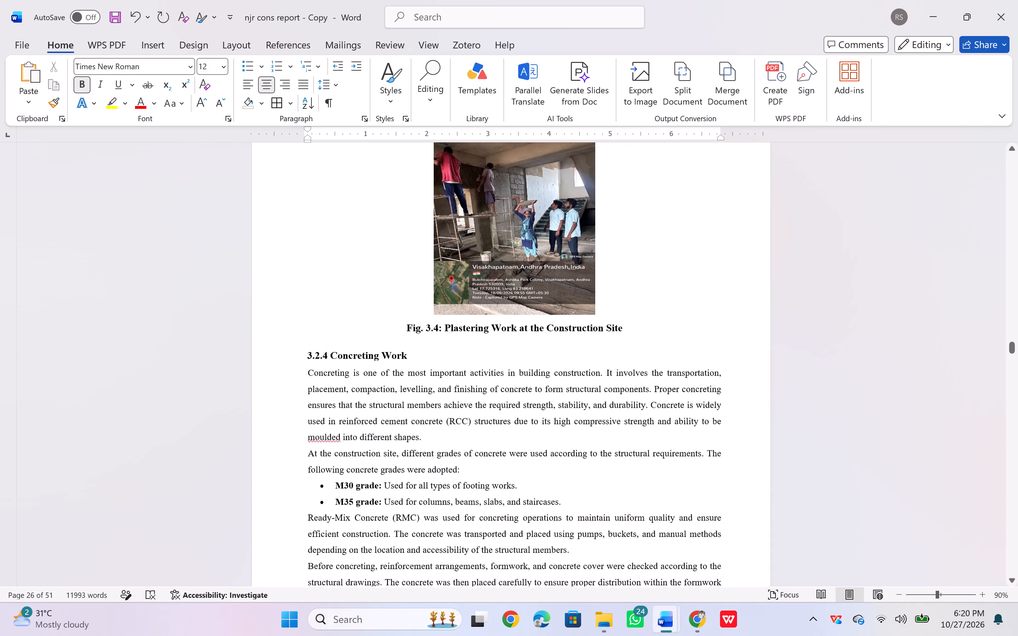
scroll(604, 372, "up", 1)
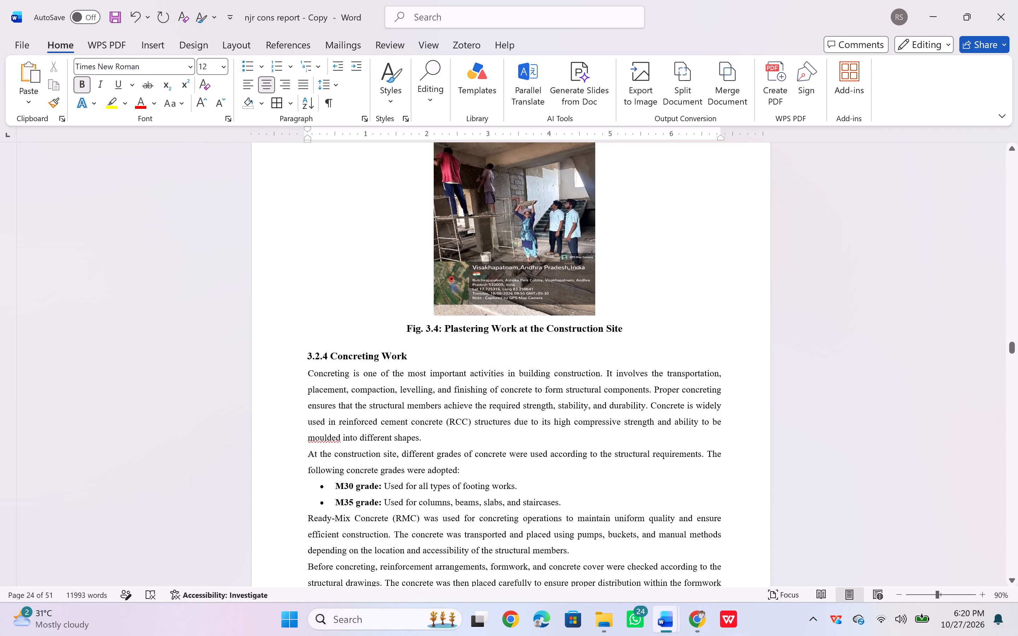
scroll(630, 334, "up", 6)
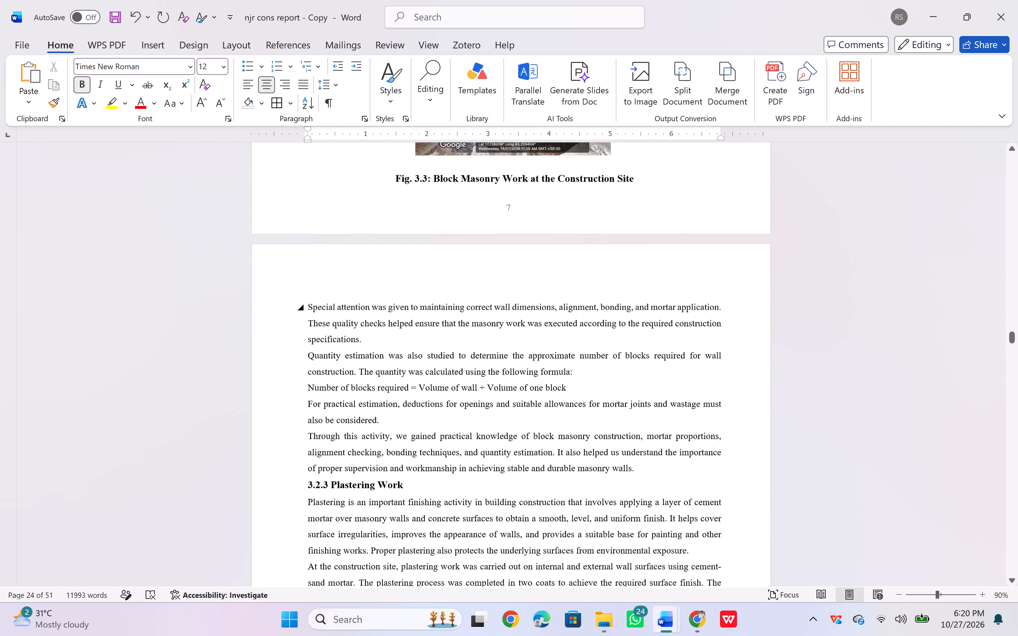
scroll(630, 334, "up", 2)
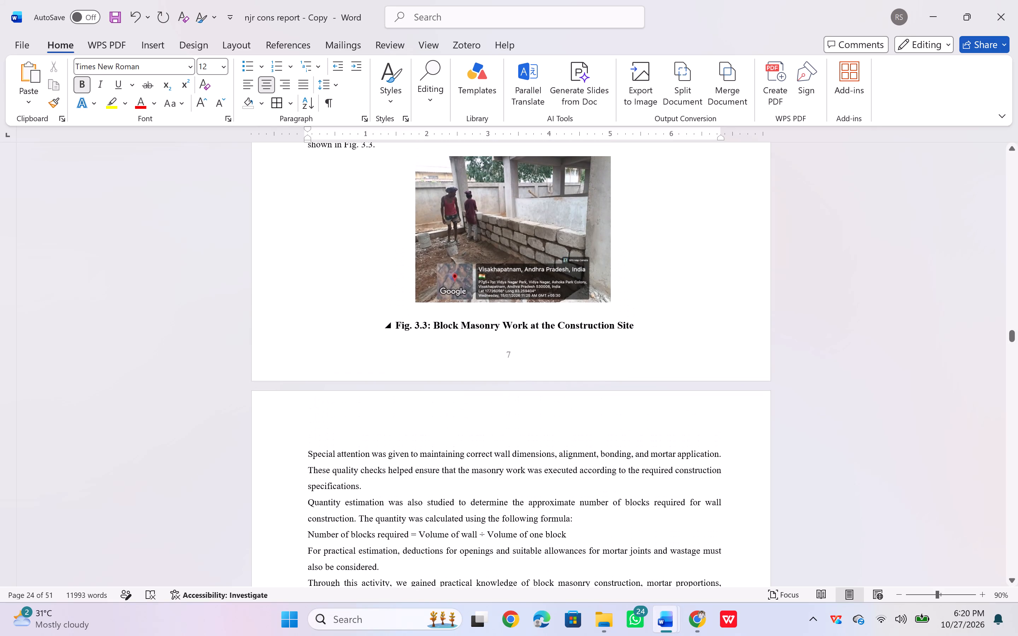
left_click(643, 329)
key("BackSpace")
key("BackSpace")
key("BackSpace")
key("BackSpace")
key("BackSpace")
key("BackSpace")
key("BackSpace")
key("BackSpace")
key("BackSpace")
key("BackSpace")
key("BackSpace")
key("BackSpace")
key("BackSpace")
key("BackSpace")
key("BackSpace")
key("BackSpace")
key("BackSpace")
key("BackSpace")
key("BackSpace")
key("BackSpace")
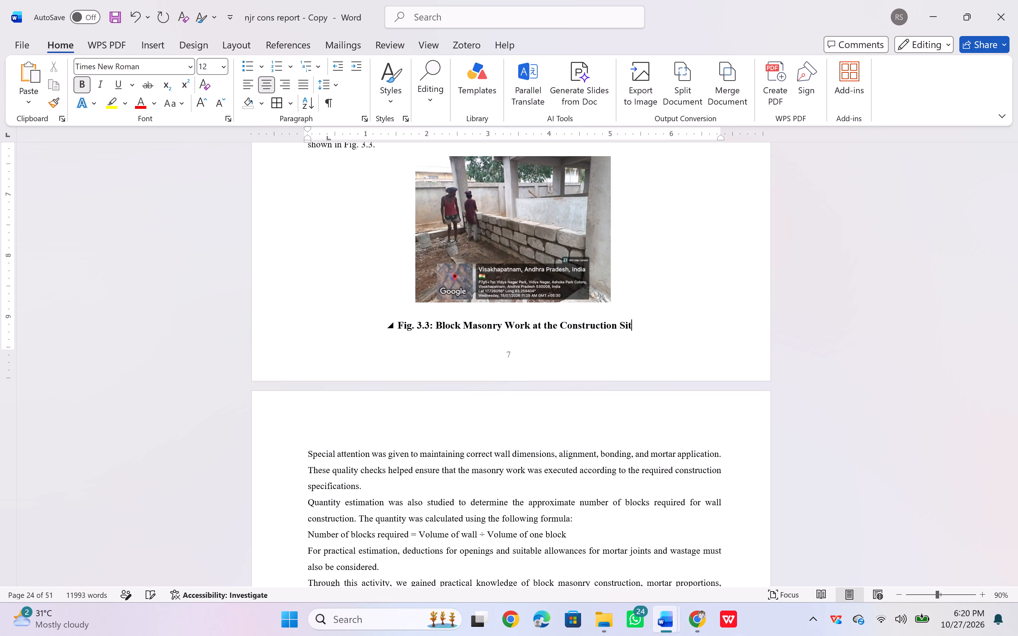
key("BackSpace")
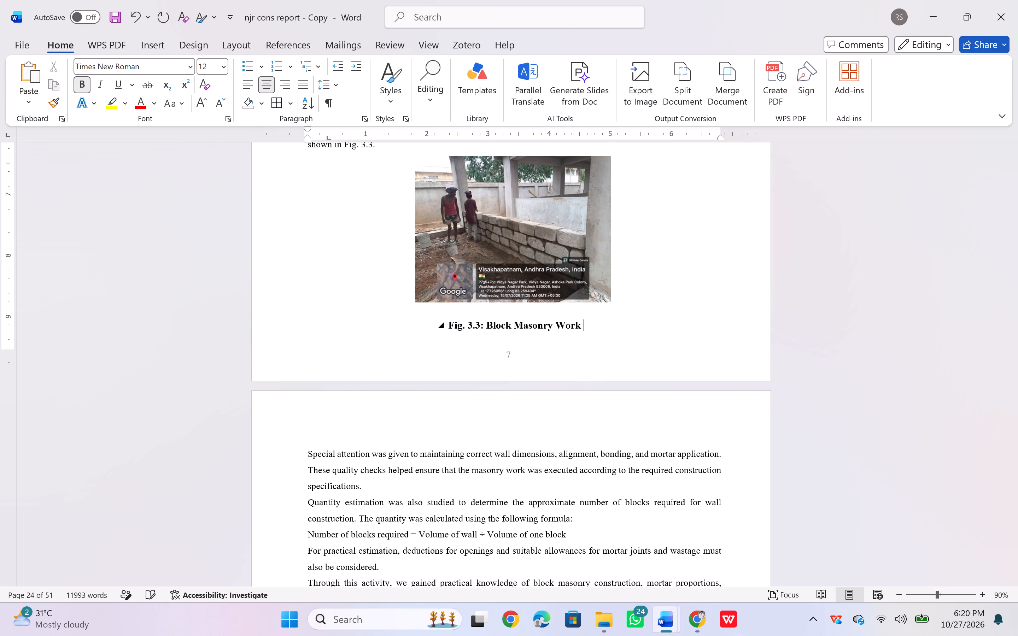
Review the figure captions and spacing from Figs. 3.1 and 3.2 through to section 3.2.6 Beam Reinforcement Work.
scroll(643, 329, "down", 2)
scroll(643, 329, "up", 3)
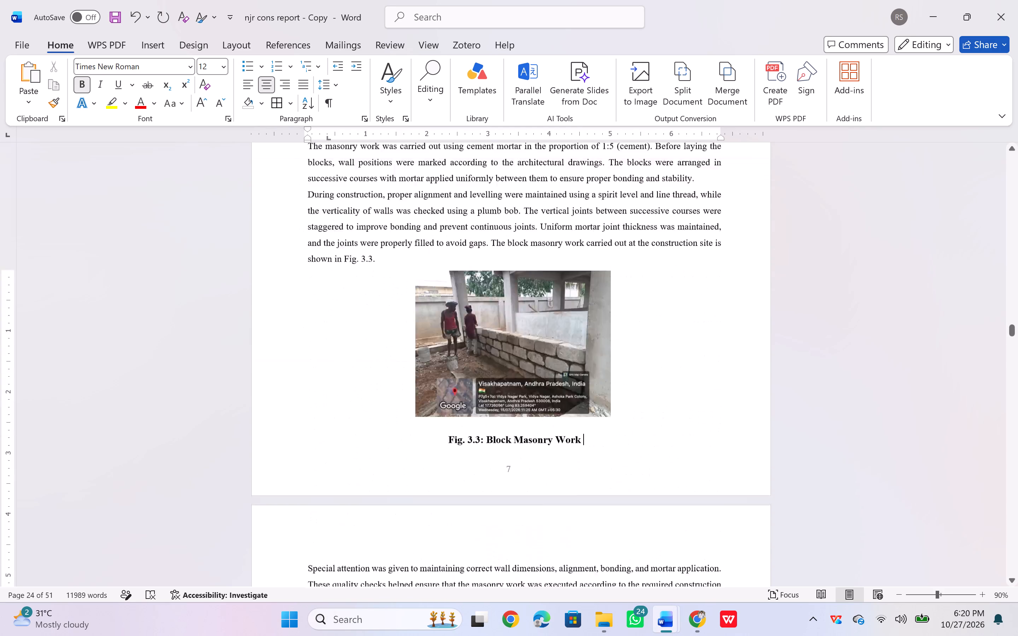
scroll(643, 329, "up", 1)
scroll(643, 329, "down", 1)
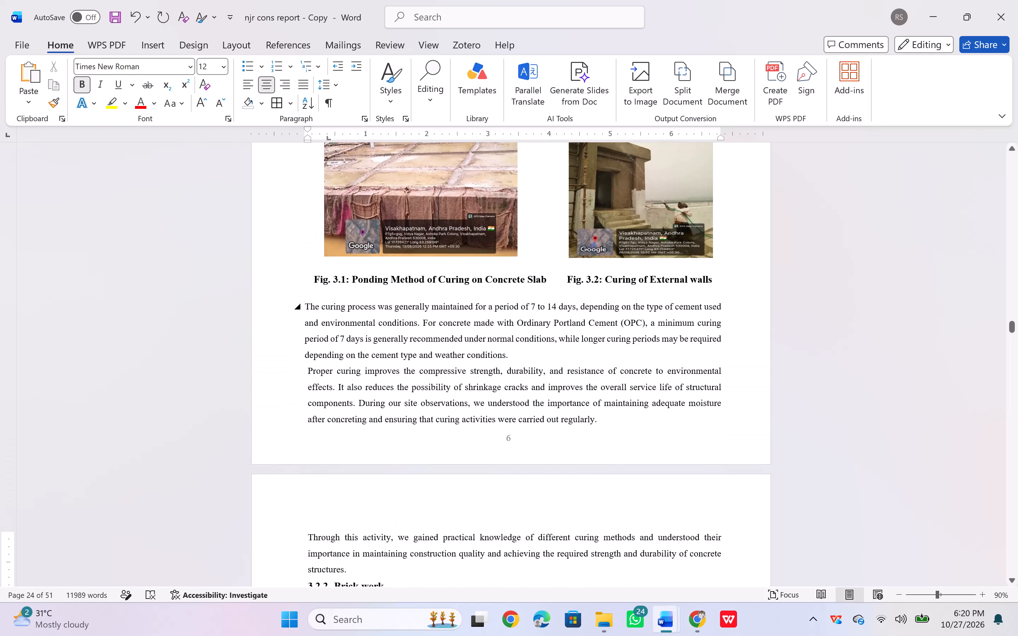
scroll(643, 329, "down", 4)
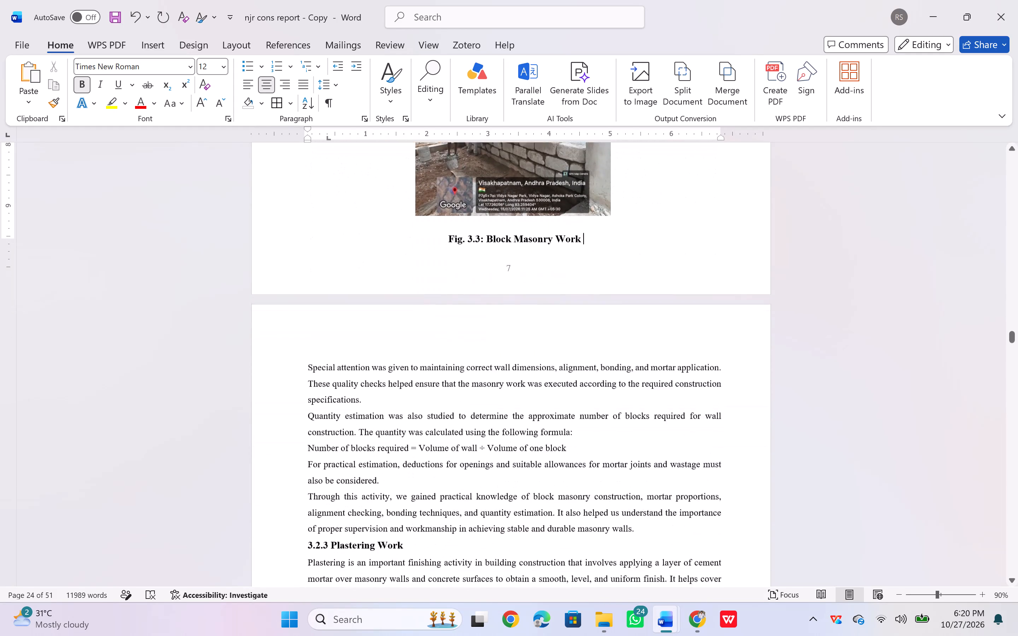
scroll(643, 329, "down", 5)
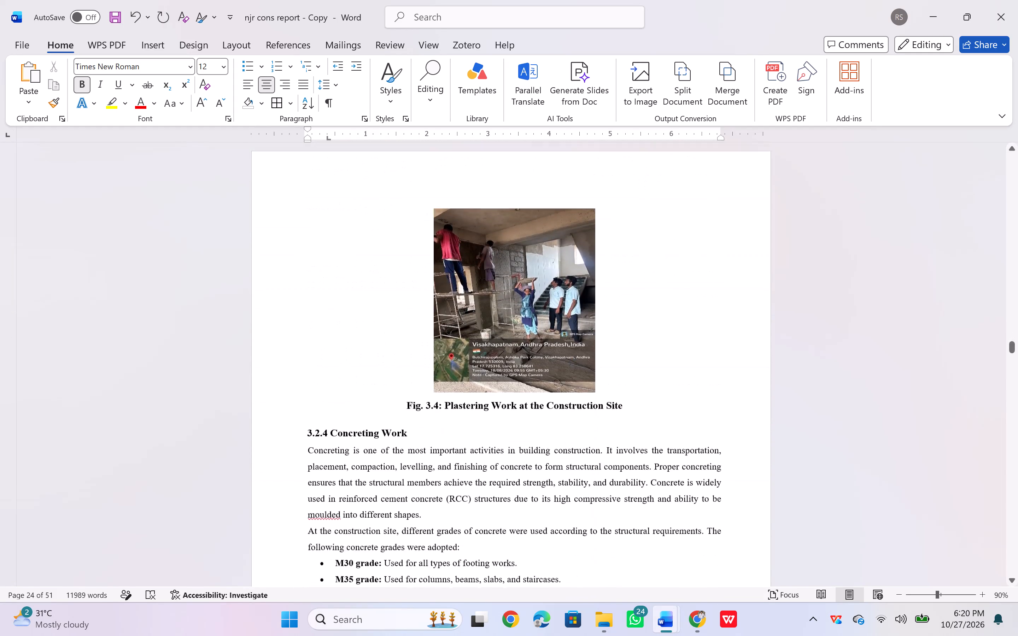
scroll(643, 329, "down", 5)
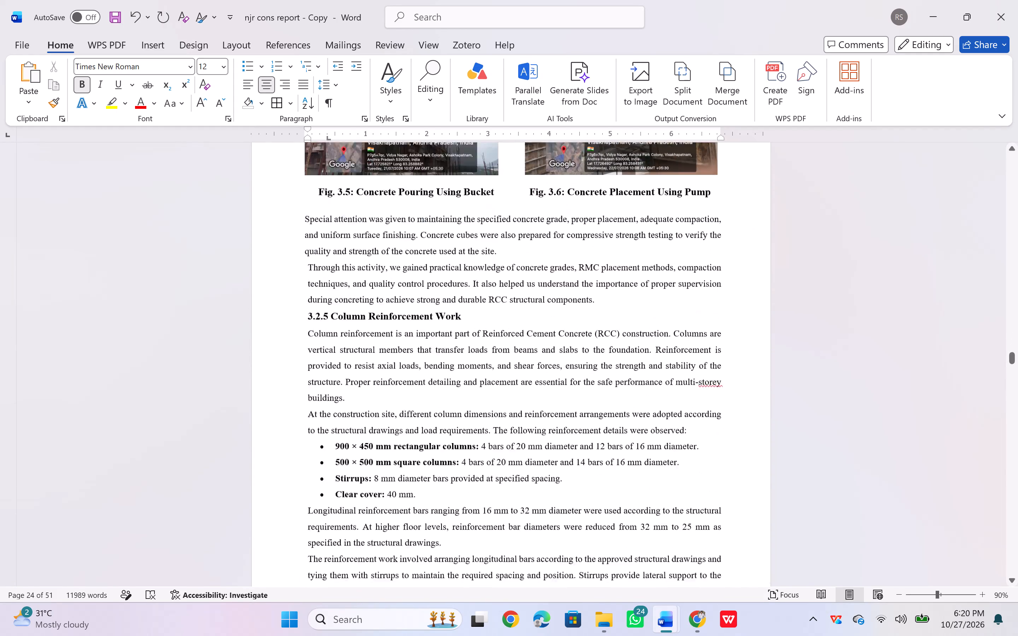
scroll(643, 329, "down", 4)
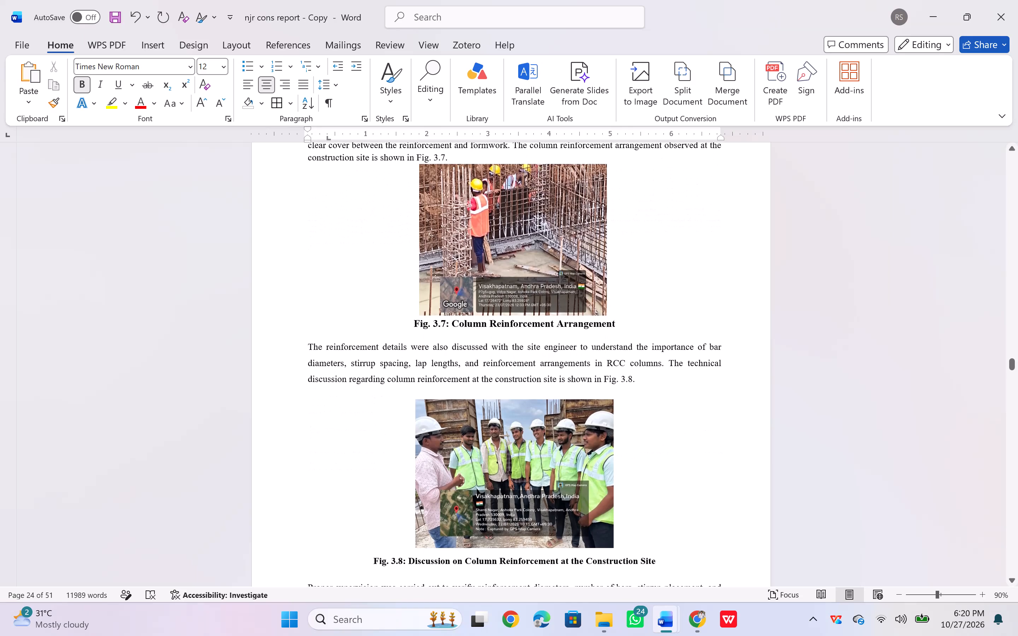
scroll(643, 329, "down", 1)
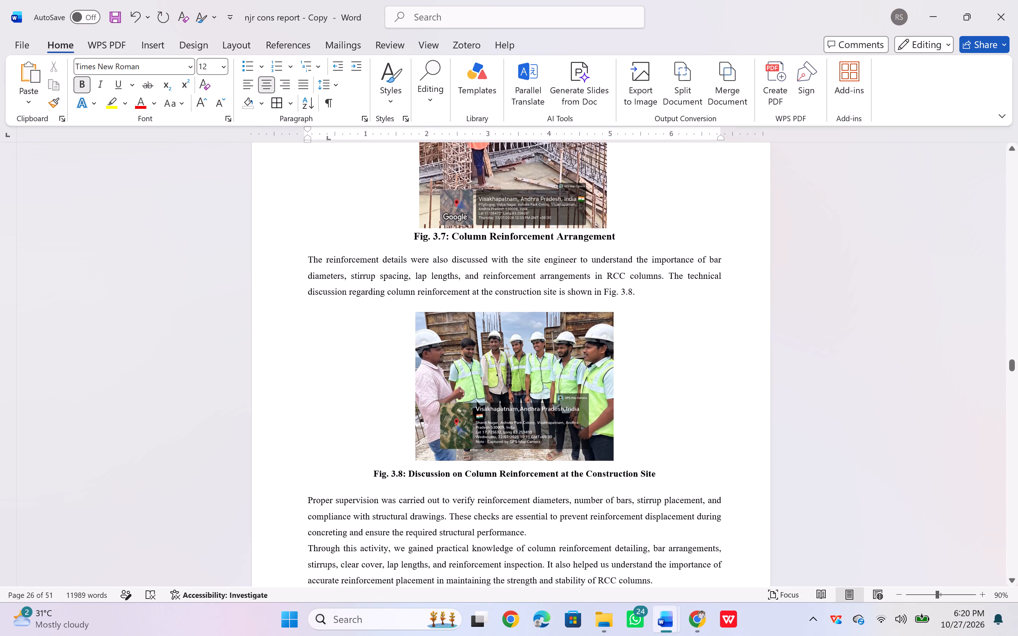
scroll(659, 477, "down", 2)
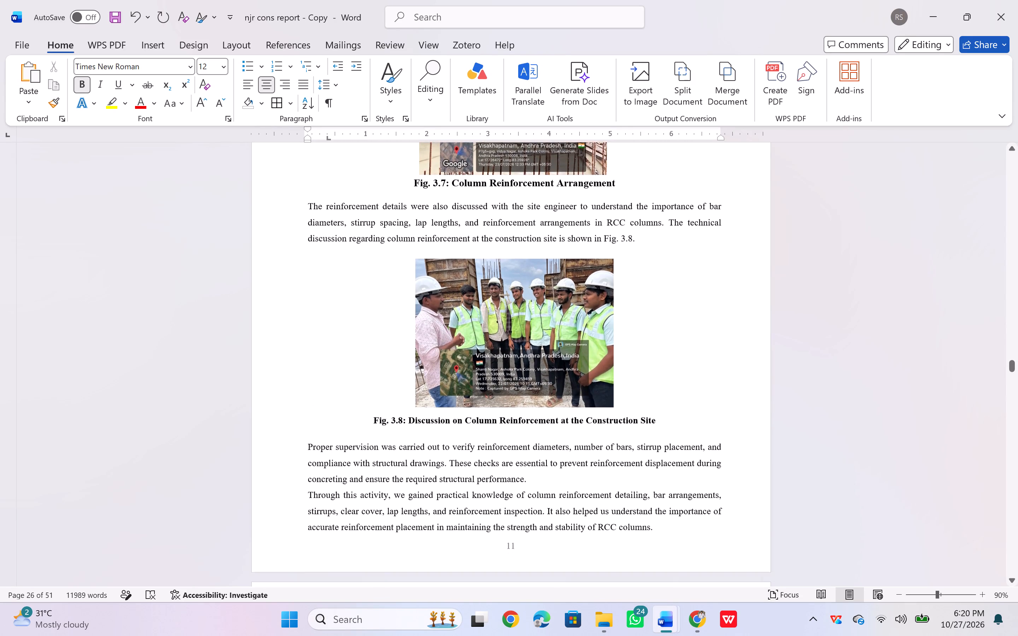
scroll(659, 477, "down", 3)
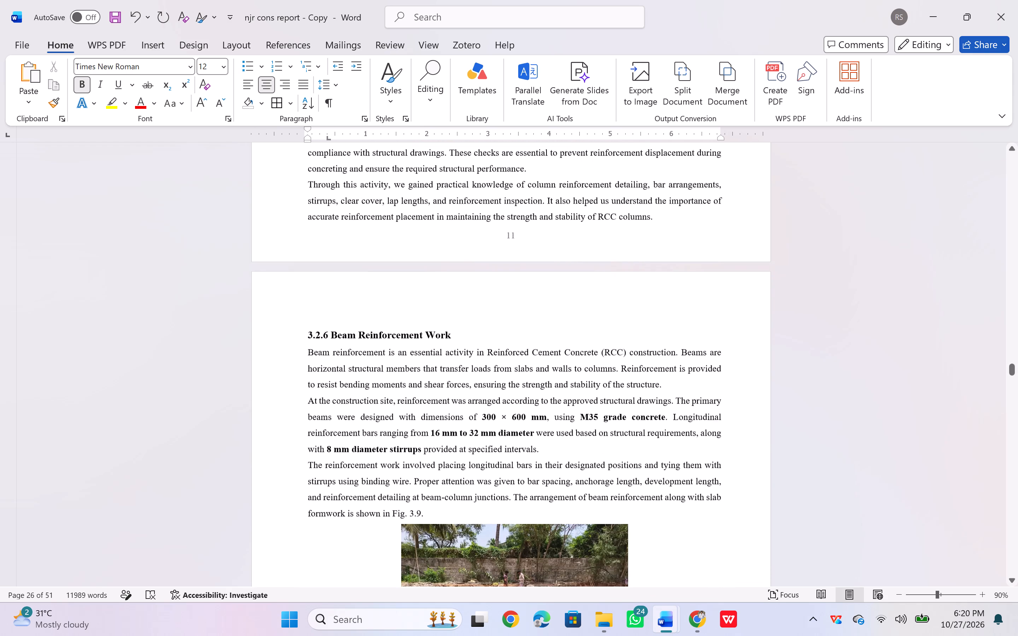
scroll(659, 477, "down", 1)
Add space before the Fig. 3.7 caption paragraph.
scroll(659, 477, "up", 2)
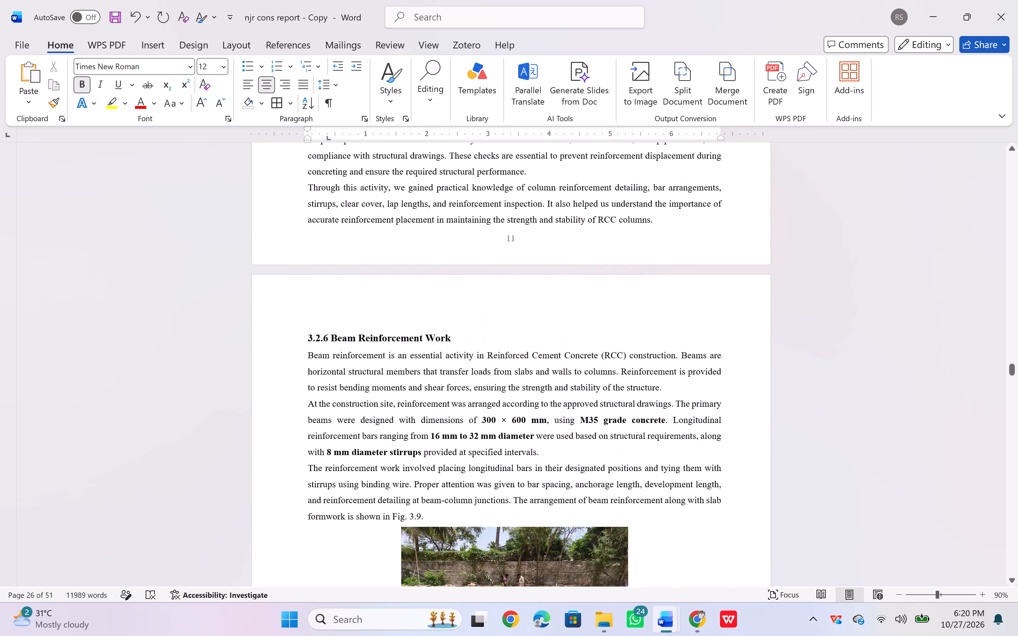
scroll(659, 477, "up", 2)
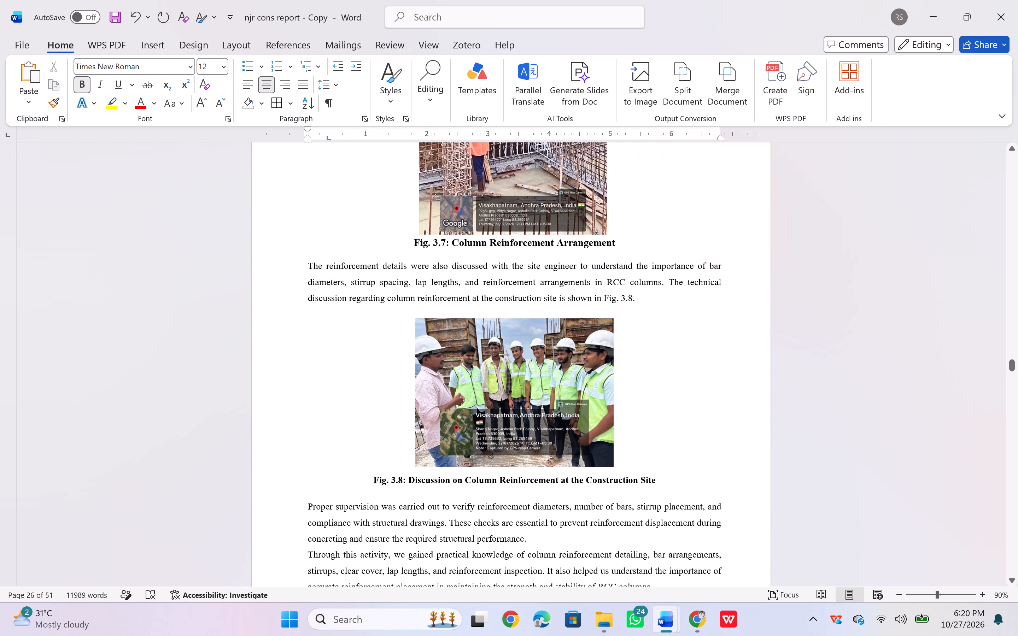
scroll(589, 358, "up", 2)
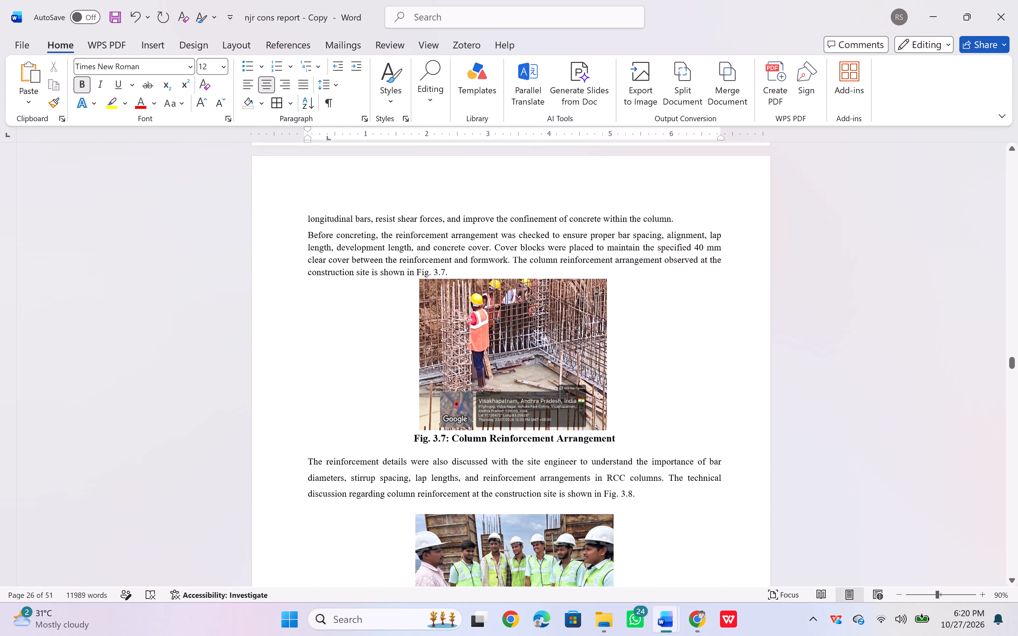
triple_click(514, 436)
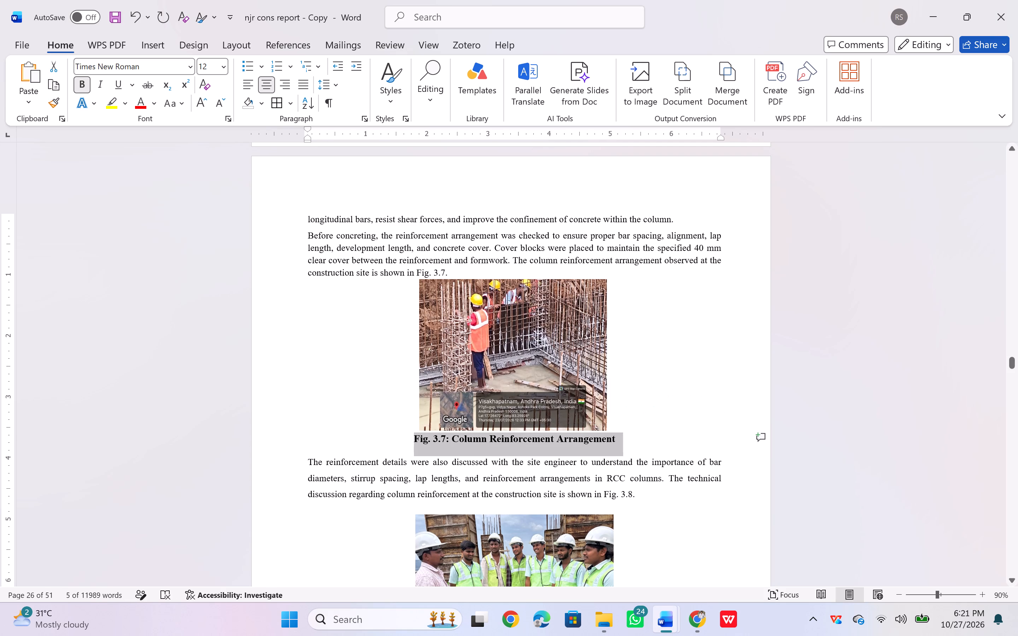
left_click(336, 88)
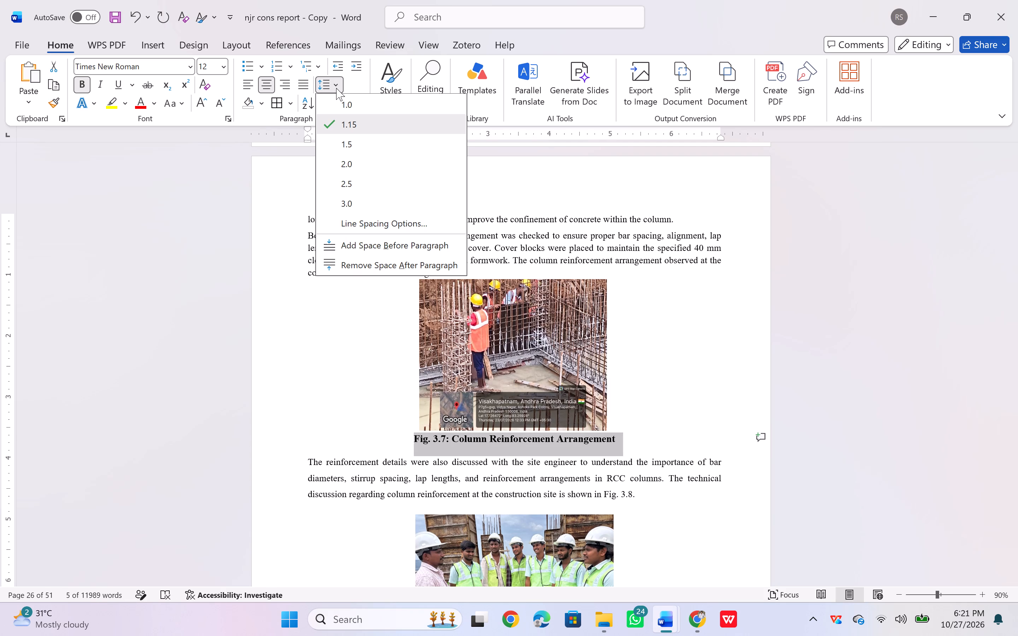
left_click(371, 246)
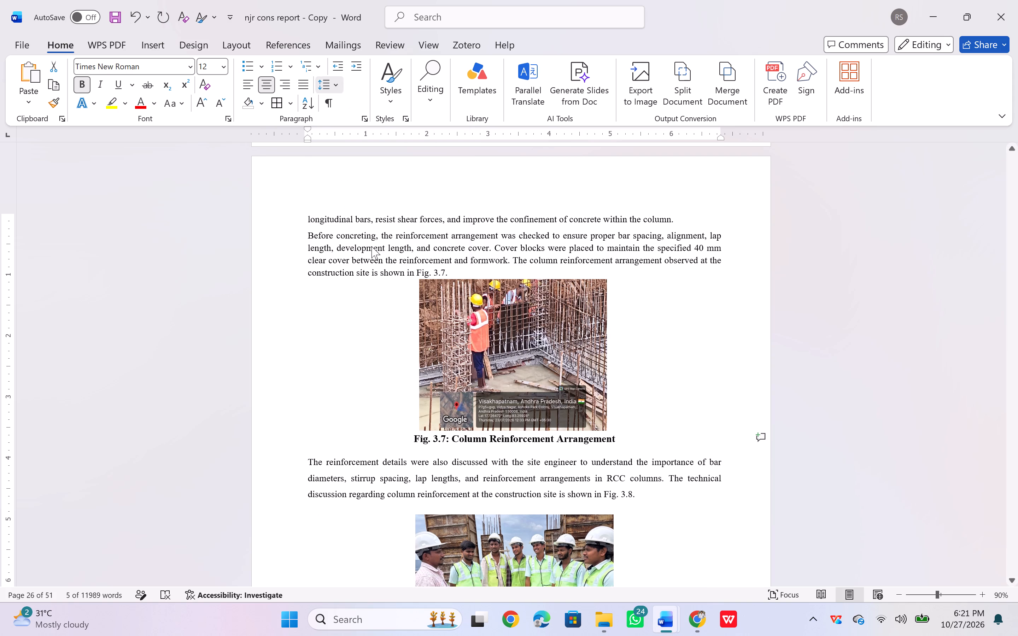
left_click(434, 451)
Set the Fig. 3.8 column reinforcement discussion photo's layout to In Line with Text.
scroll(434, 451, "down", 1)
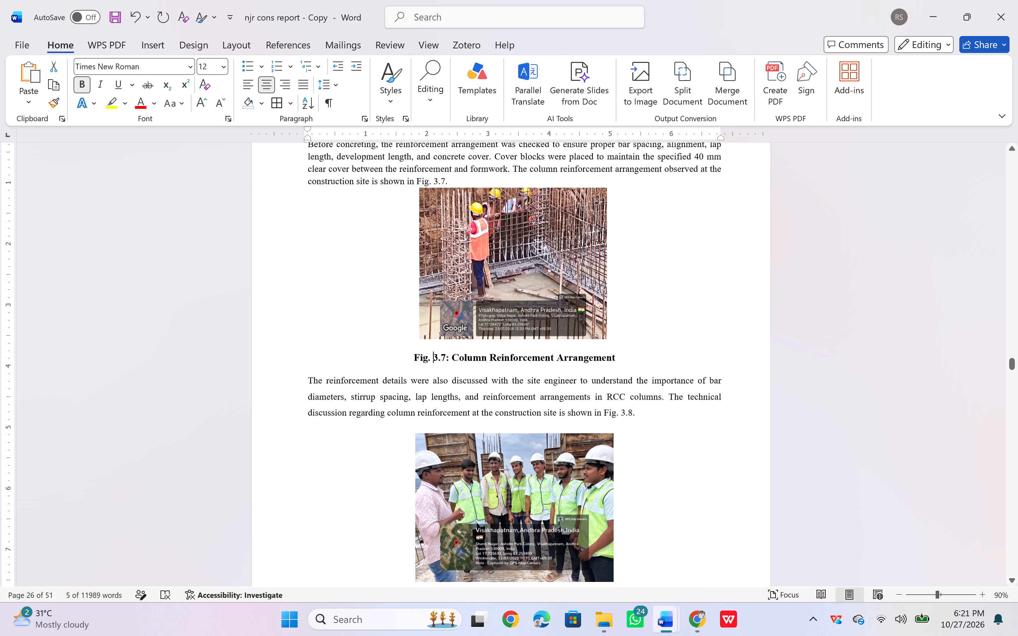
scroll(434, 451, "down", 2)
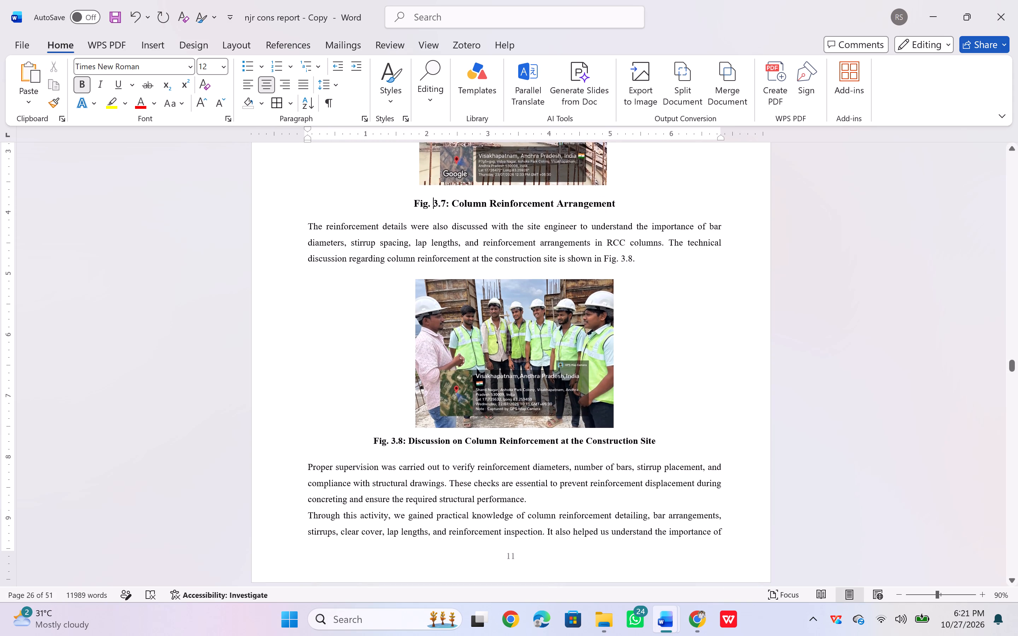
left_click(453, 388)
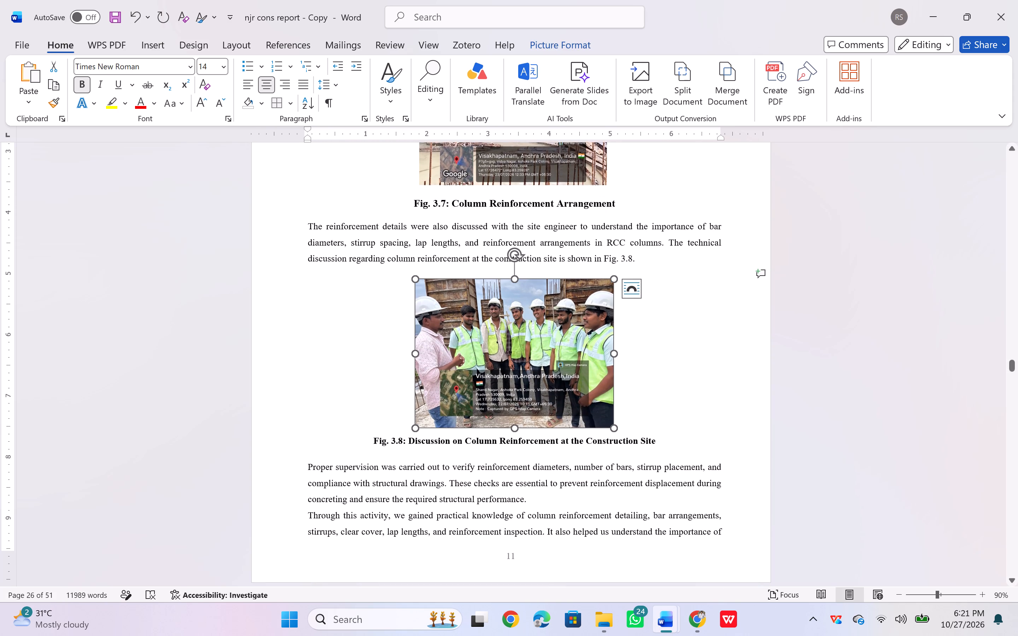
left_click(631, 289)
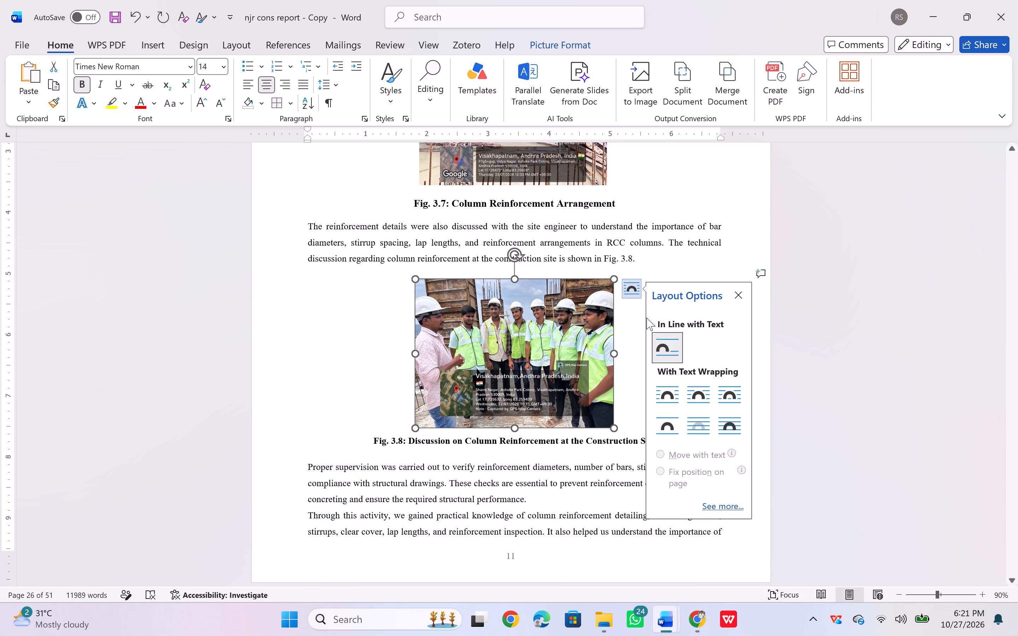
left_click(656, 340)
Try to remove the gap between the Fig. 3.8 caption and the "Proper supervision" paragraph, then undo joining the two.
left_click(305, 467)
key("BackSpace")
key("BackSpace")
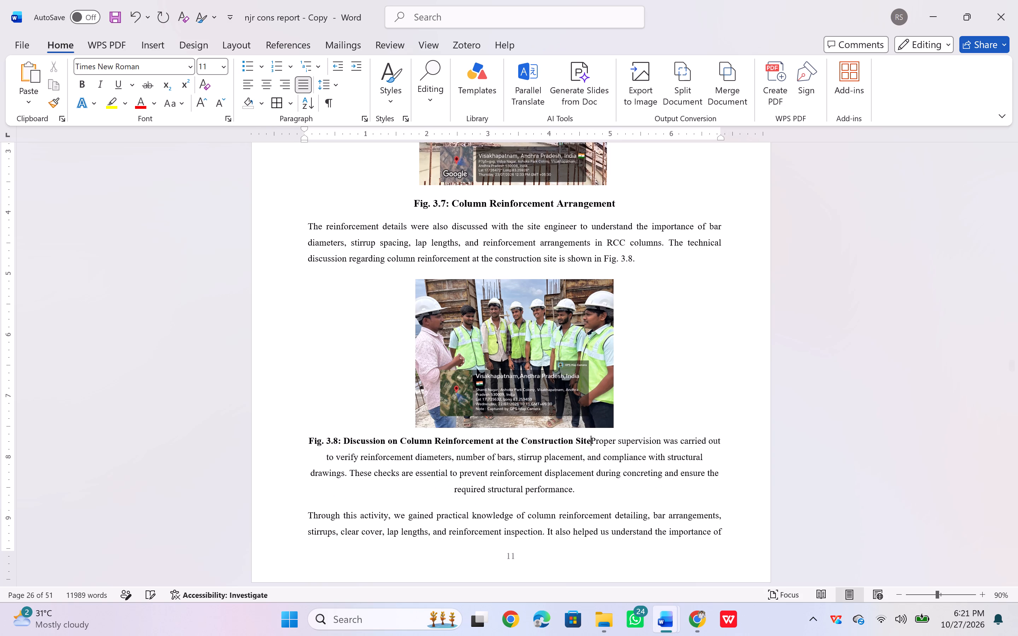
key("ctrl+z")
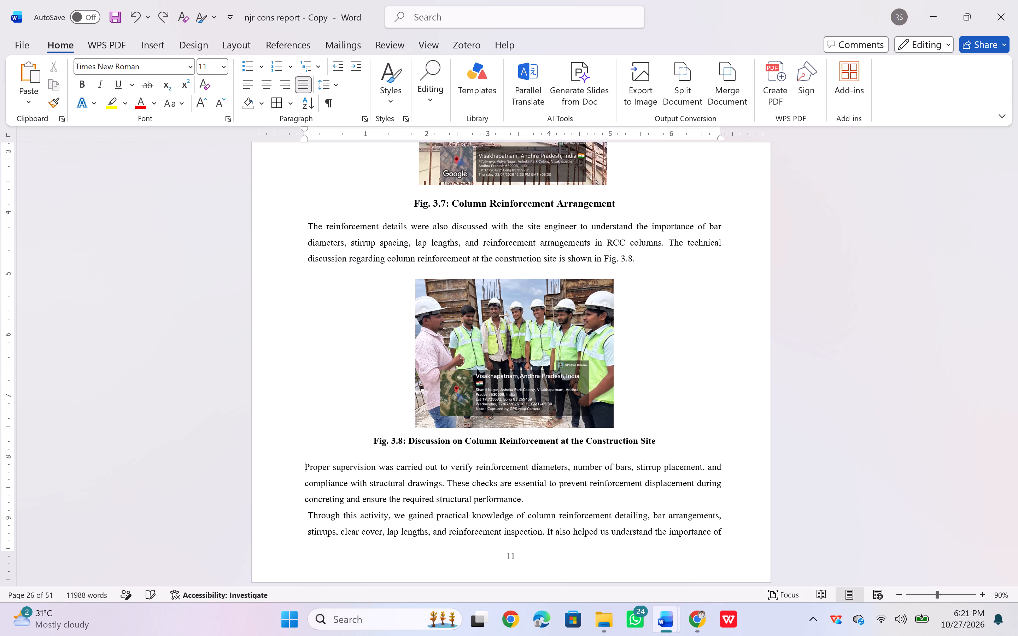
Cut the Fig. 3.8 photo and paste it into its own centred paragraph below the sentence ending "shown in Fig. 3.8".
left_click(406, 278)
left_click(414, 271)
double_click(414, 271)
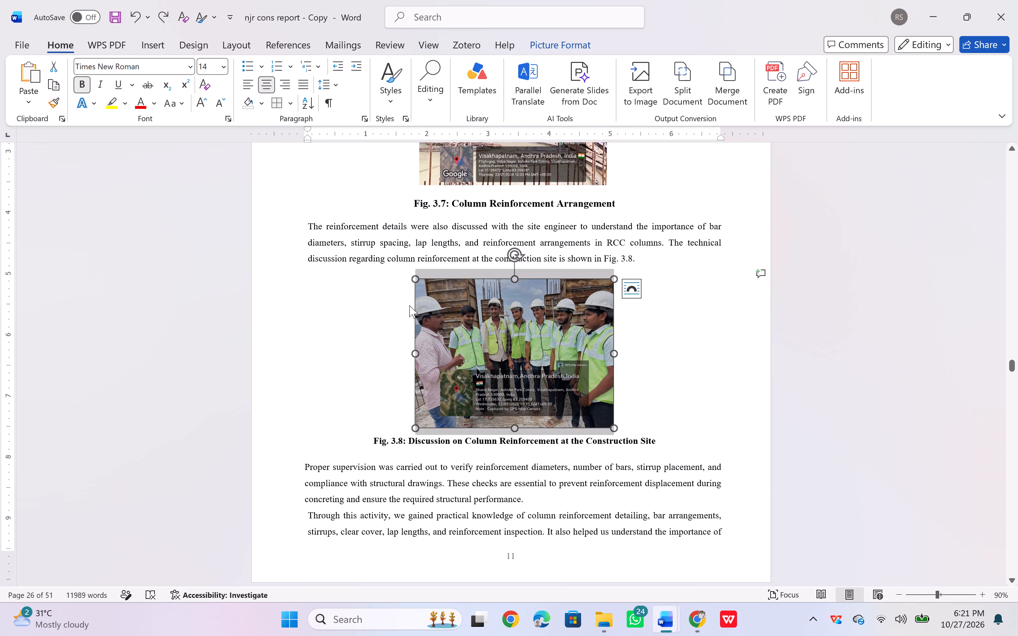
left_click(379, 323)
left_click(458, 329)
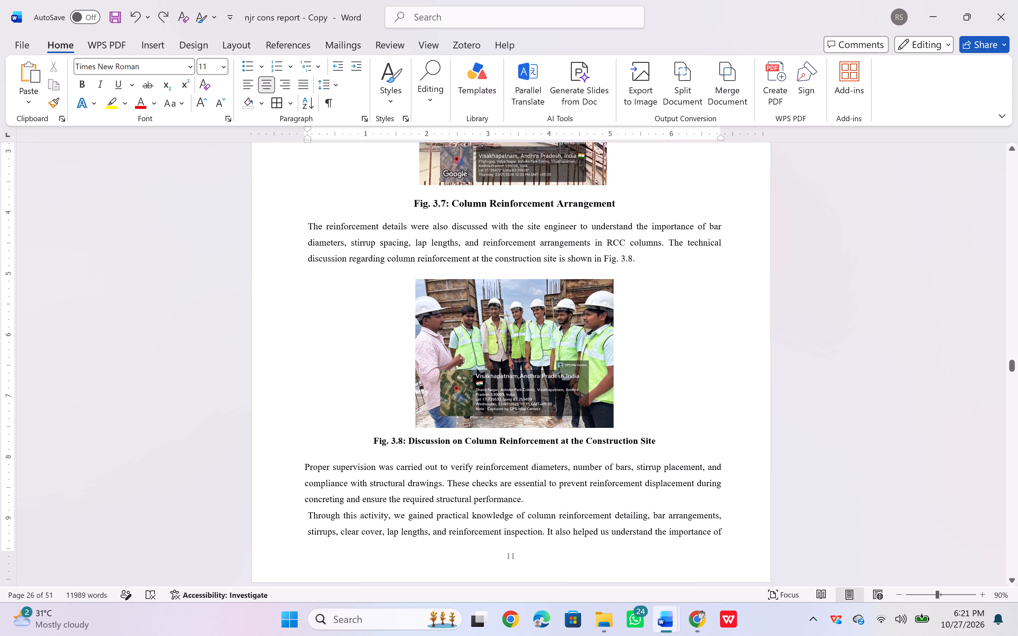
left_click(458, 329)
key("ctrl+x")
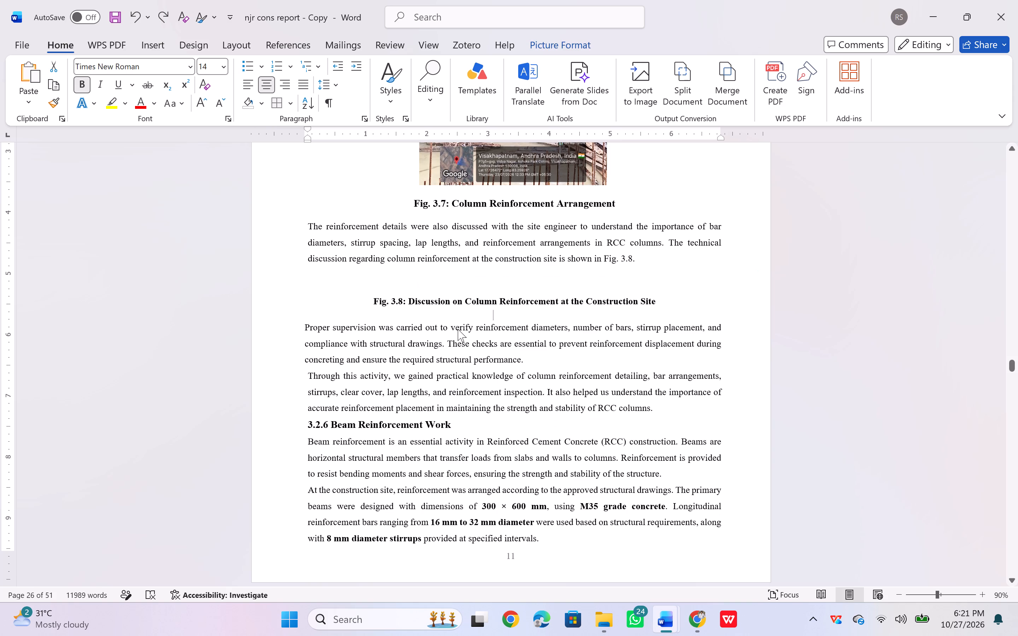
left_click(636, 260)
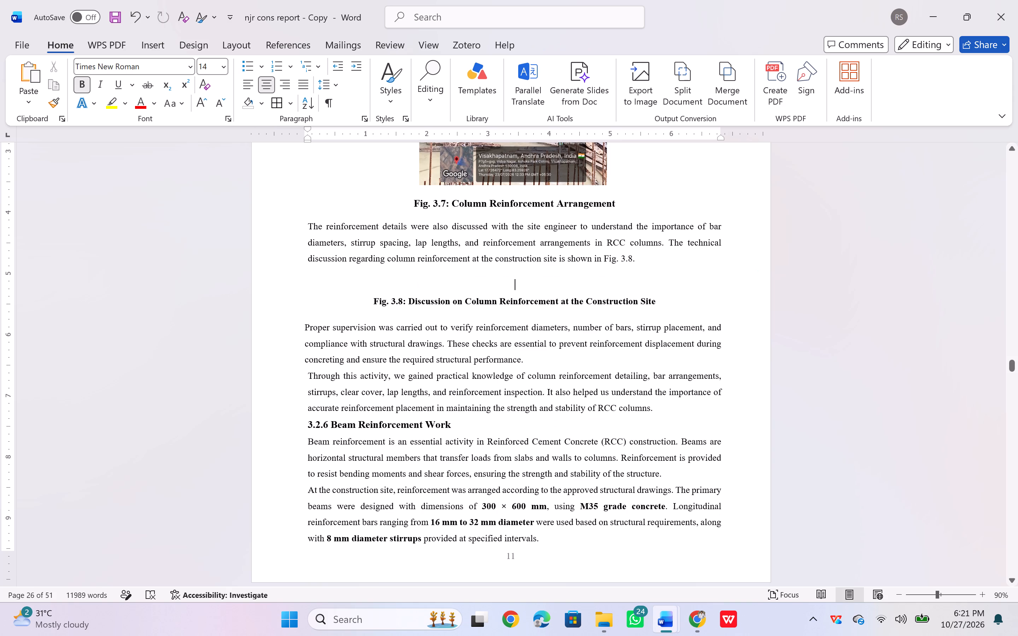
key("Return")
key("ctrl+v")
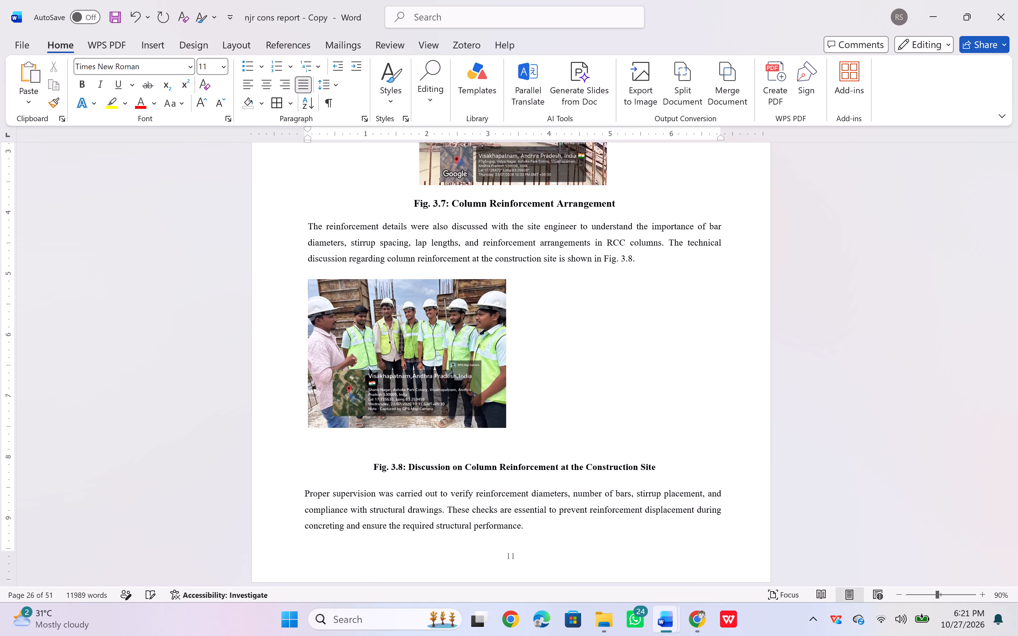
left_click(388, 311)
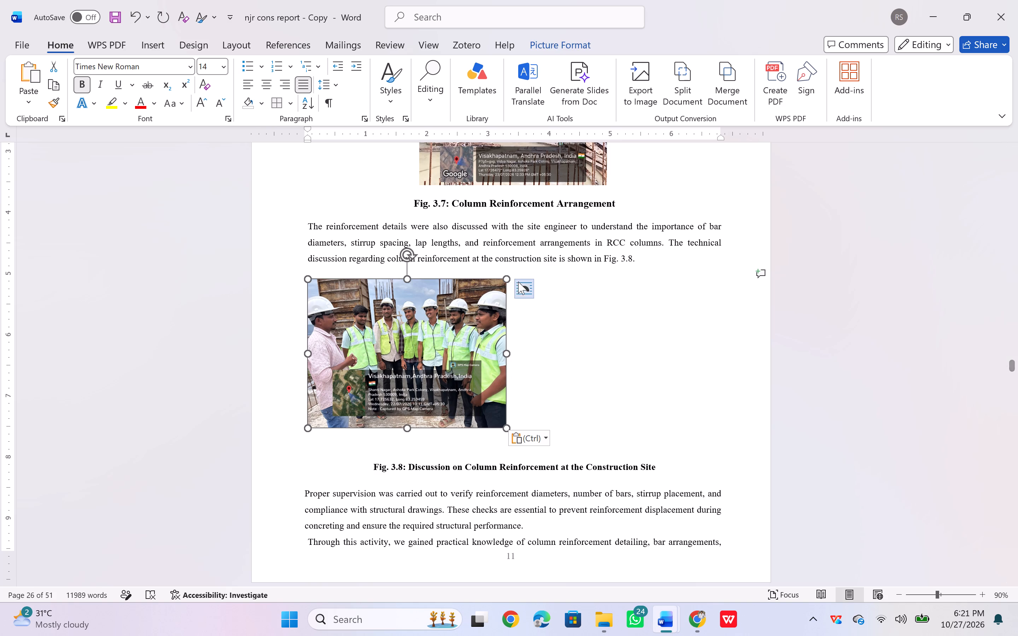
left_click(522, 285)
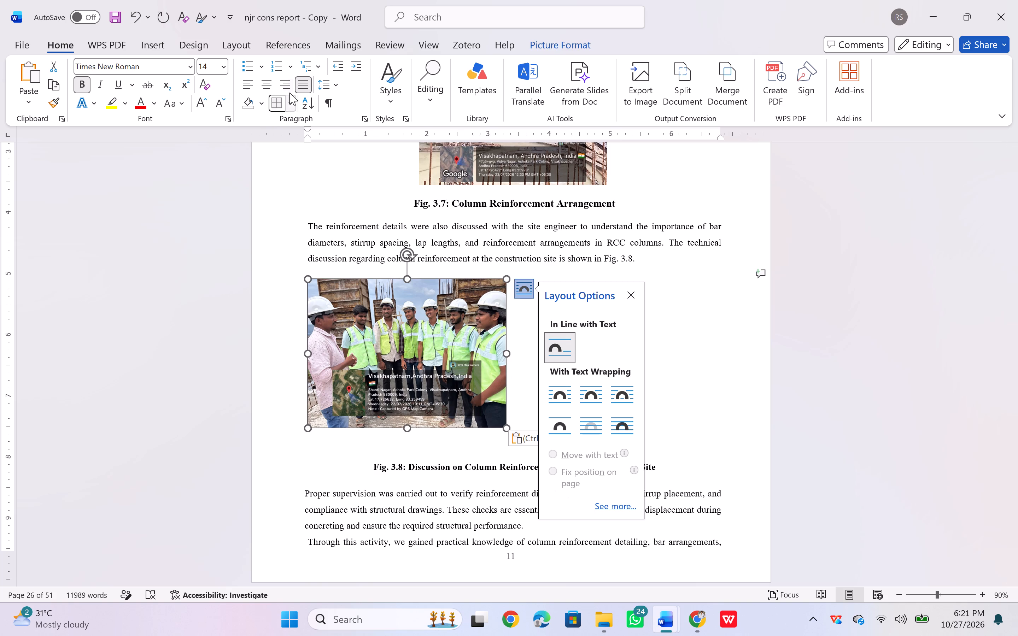
left_click(265, 86)
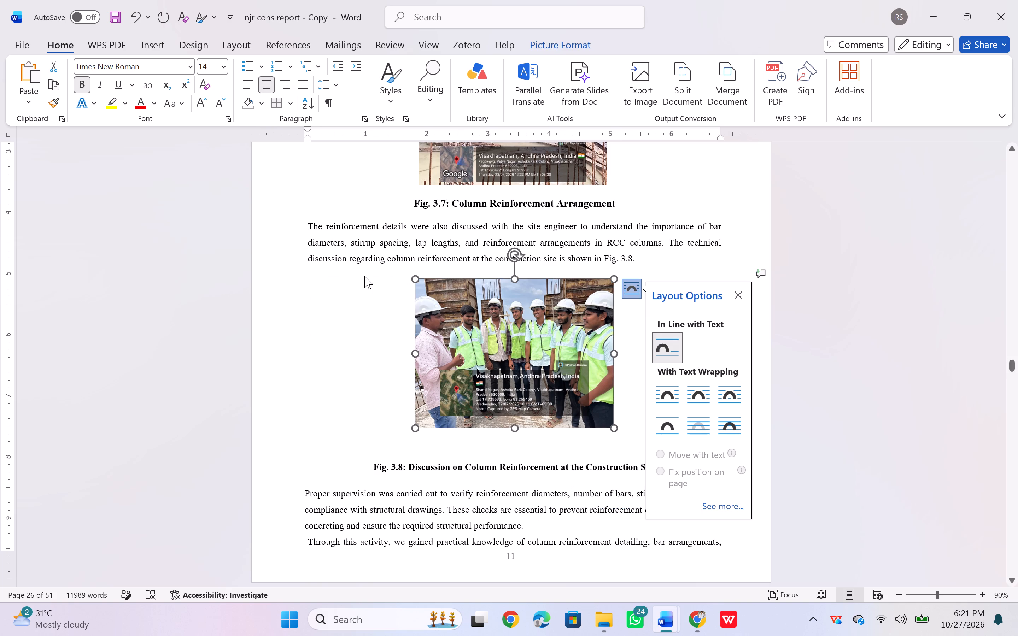
Delete the empty paragraph between the Fig. 3.8 photo and its caption.
left_click(364, 426)
left_click(363, 460)
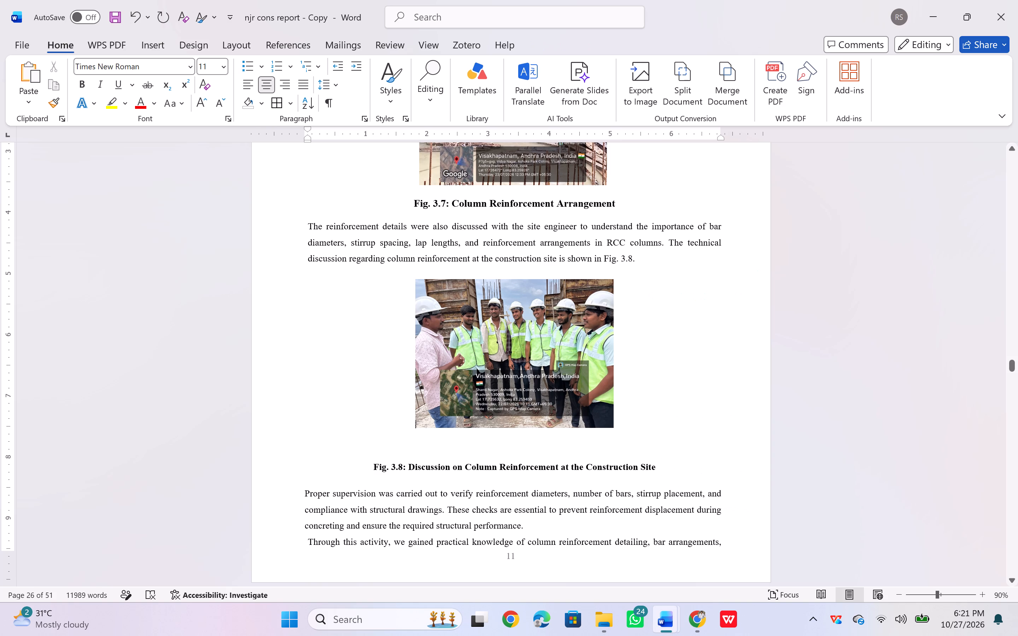
key("BackSpace")
key("BackSpace")
key("BackSpace")
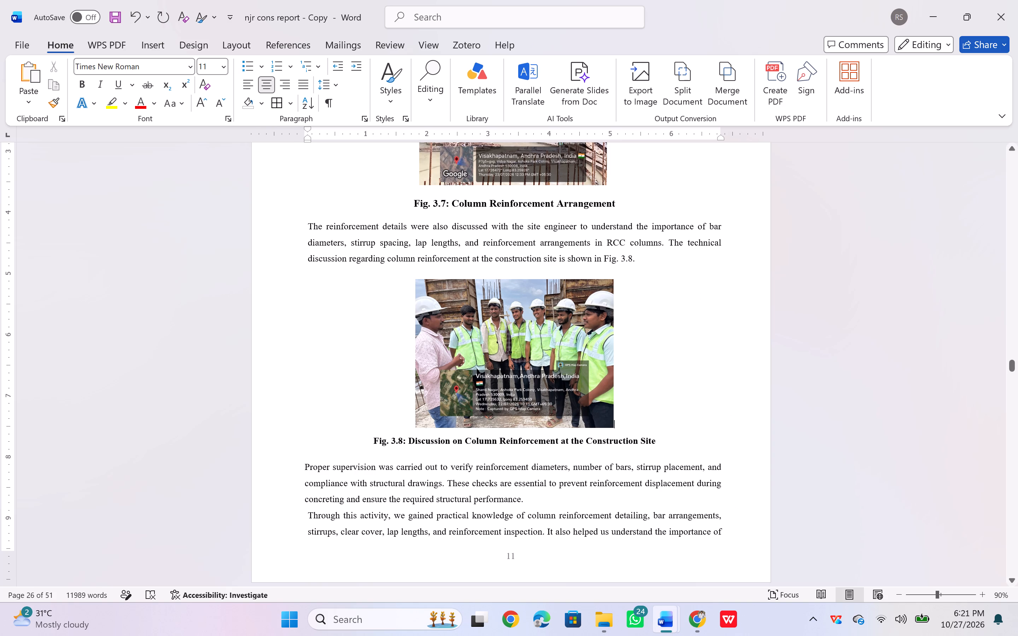
Set the font size of the whole Fig. 3.8 caption to 12.
triple_click(413, 437)
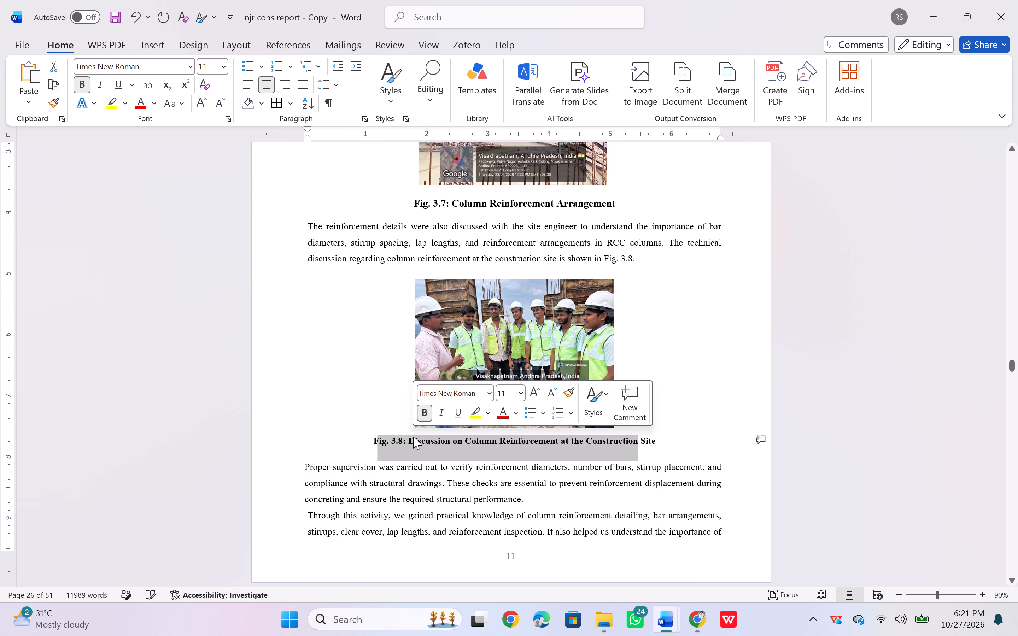
left_click(520, 391)
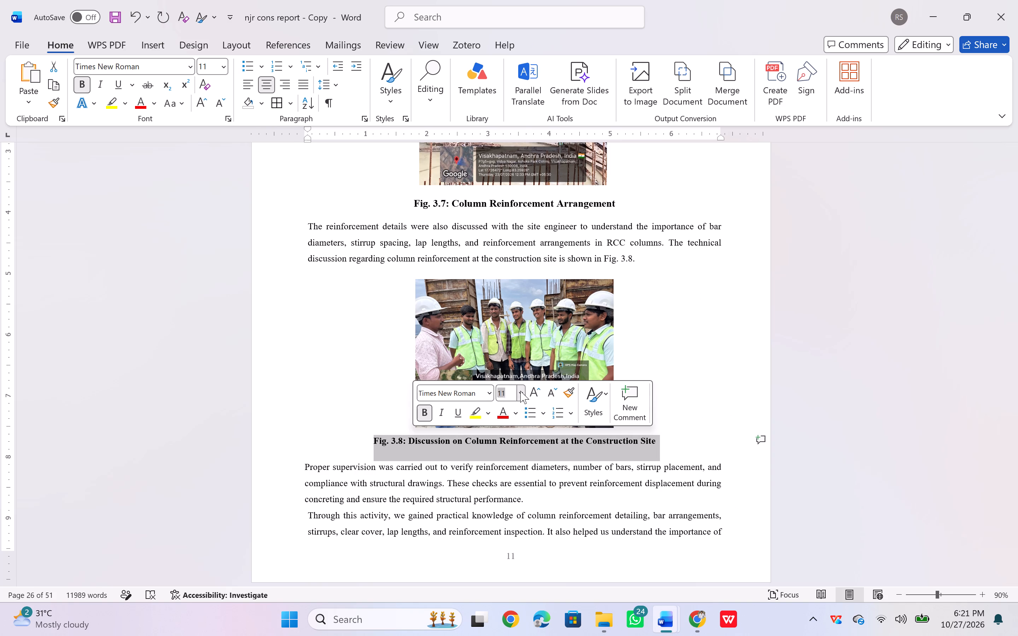
left_click(505, 184)
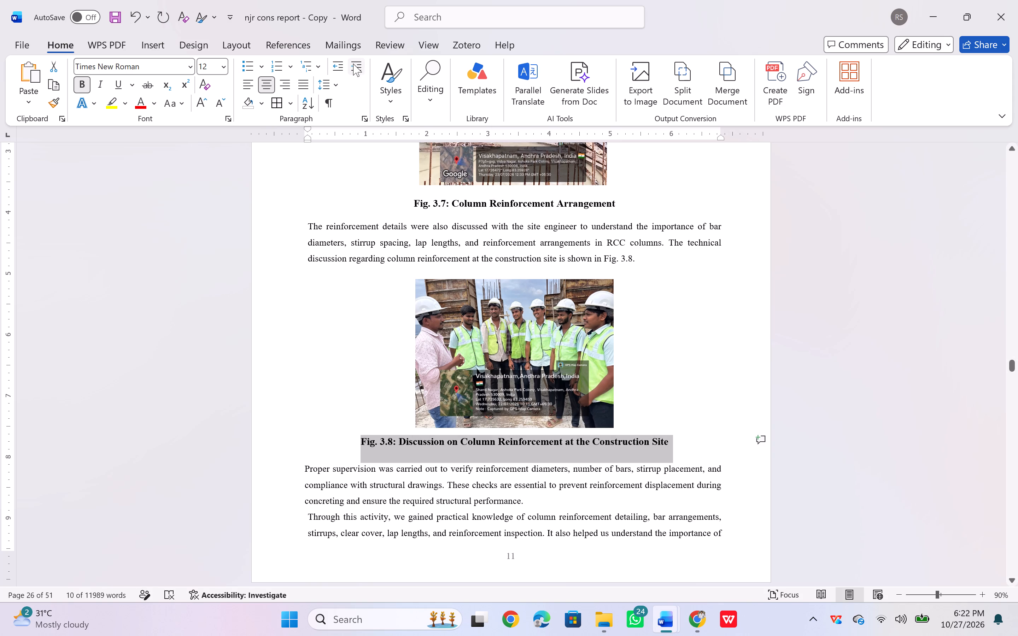
left_click(330, 85)
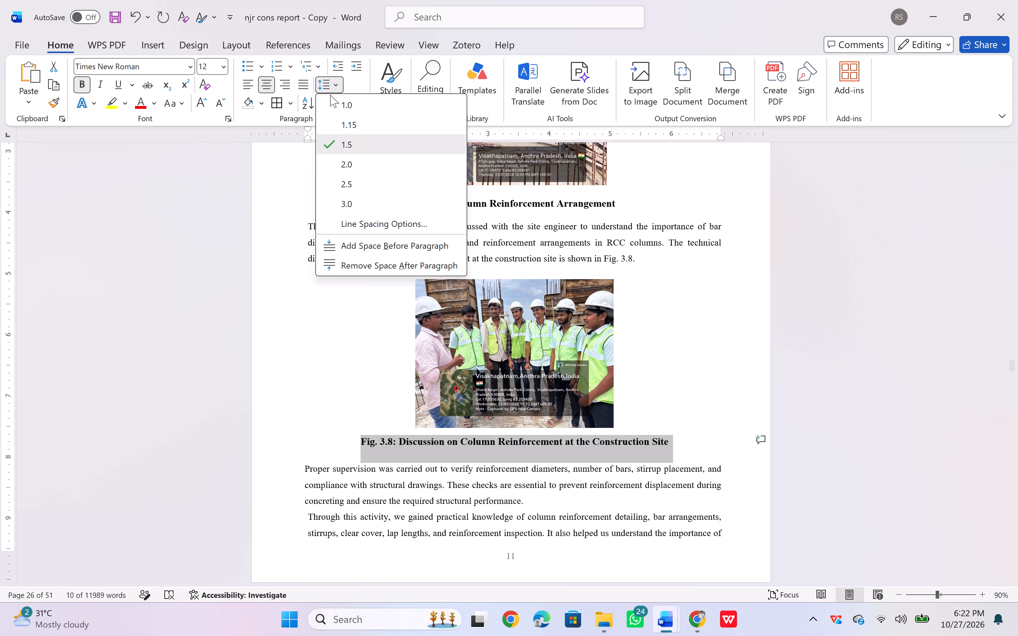
left_click(380, 450)
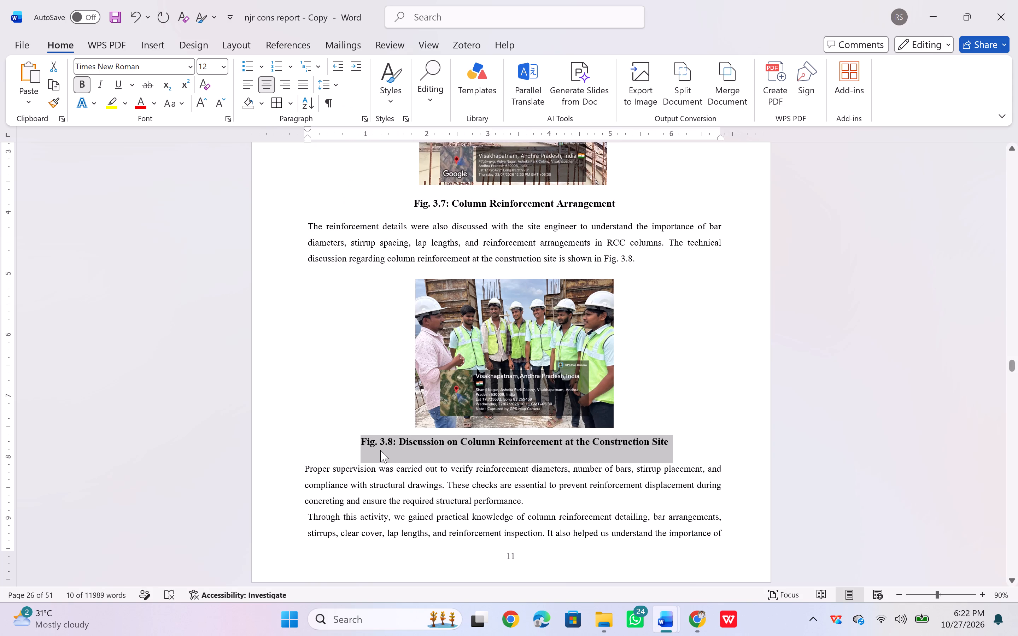
left_click(380, 450)
Set the font size of the Fig. 3.9 beam reinforcement arrangement caption to 12.
scroll(380, 450, "down", 1)
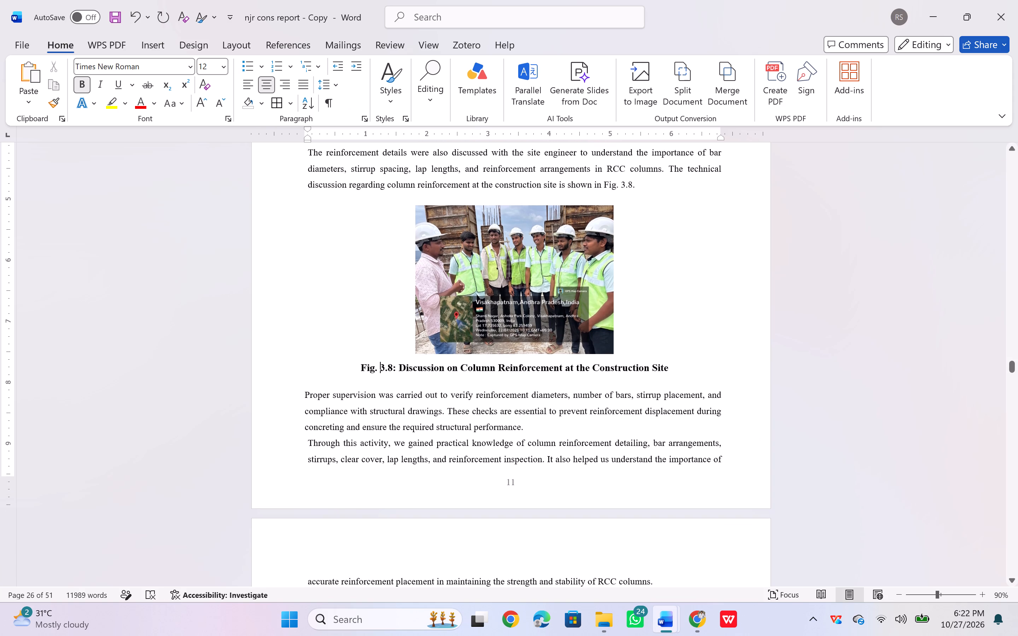
scroll(380, 450, "down", 3)
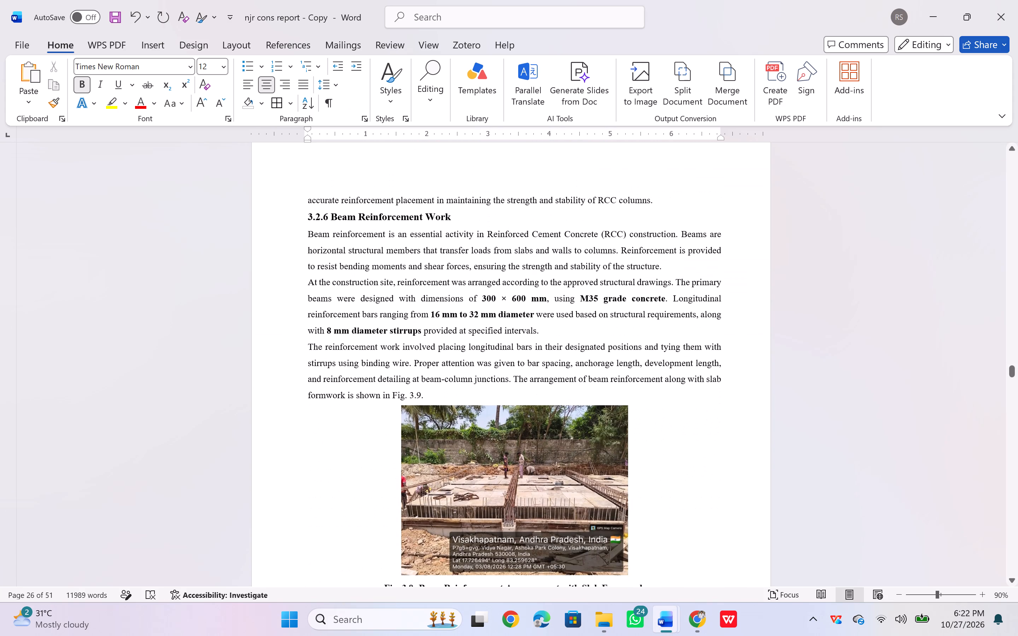
scroll(380, 450, "down", 2)
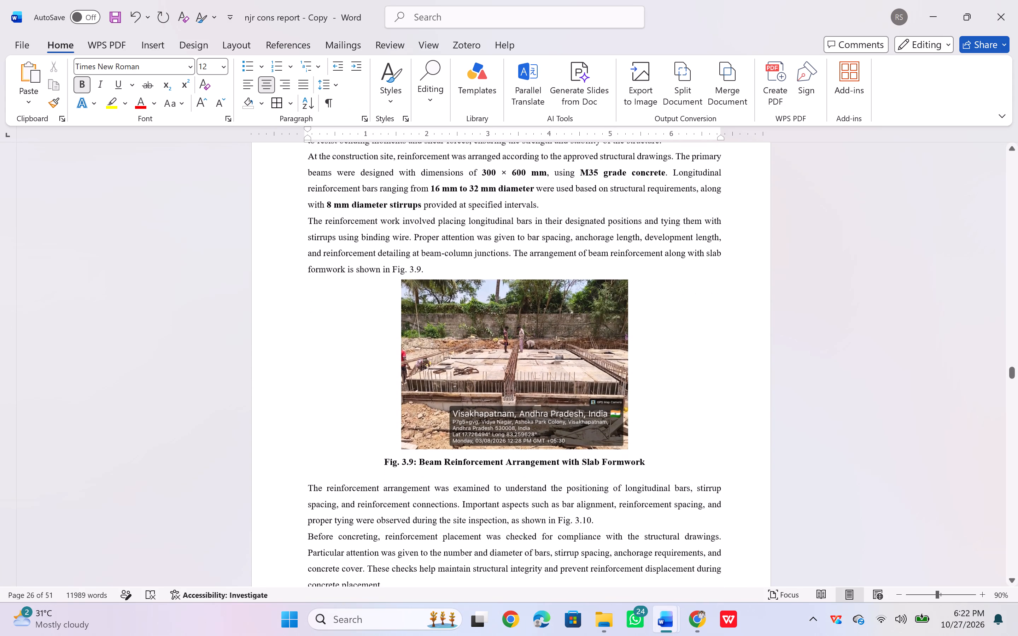
left_click(408, 462)
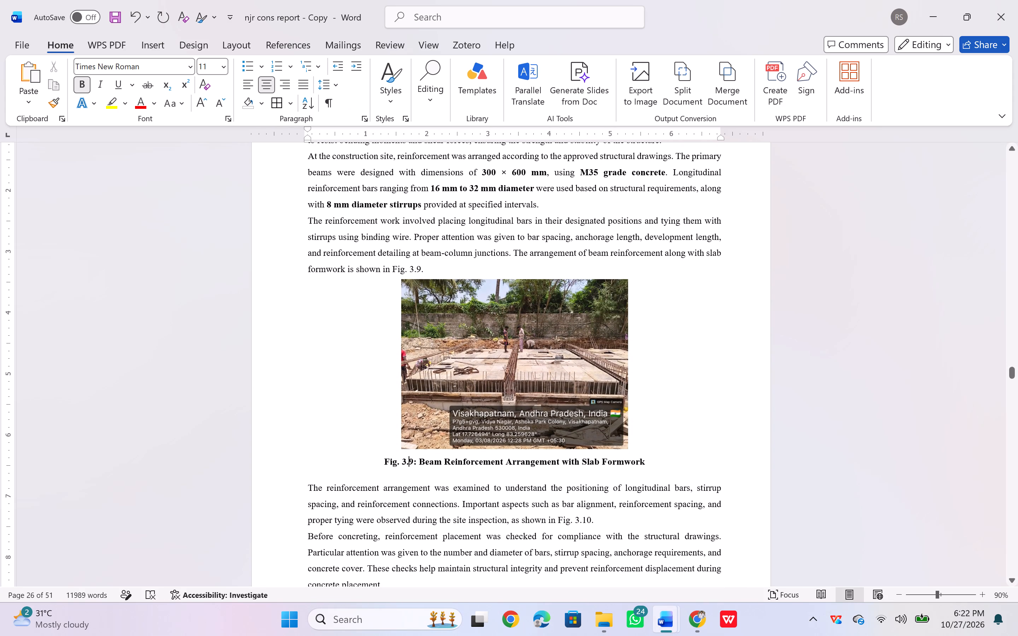
triple_click(408, 462)
left_click(408, 462)
triple_click(408, 462)
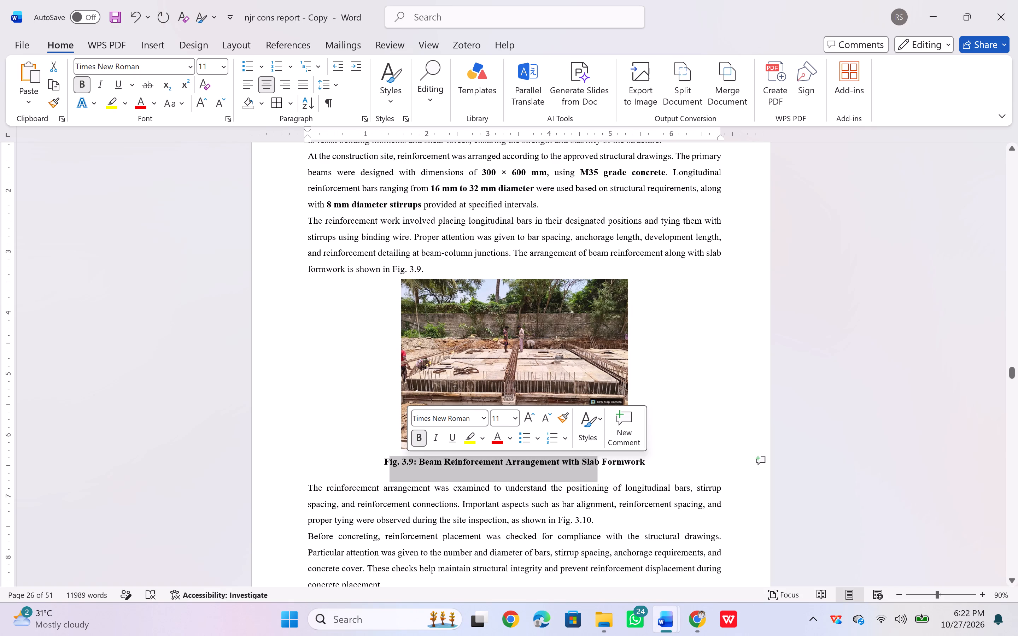
left_click(514, 418)
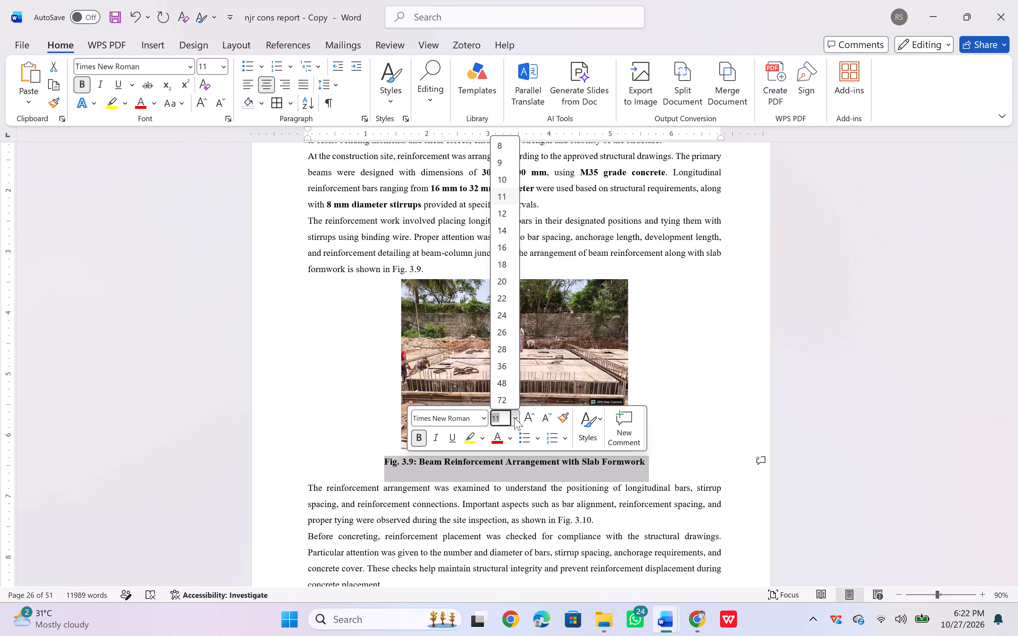
left_click(511, 214)
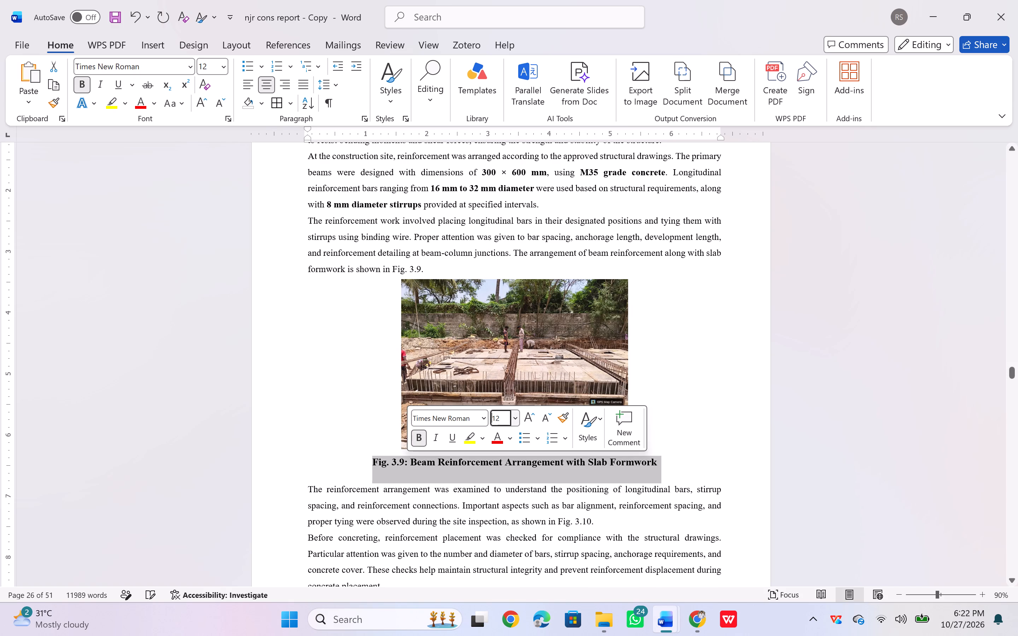
left_click(379, 468)
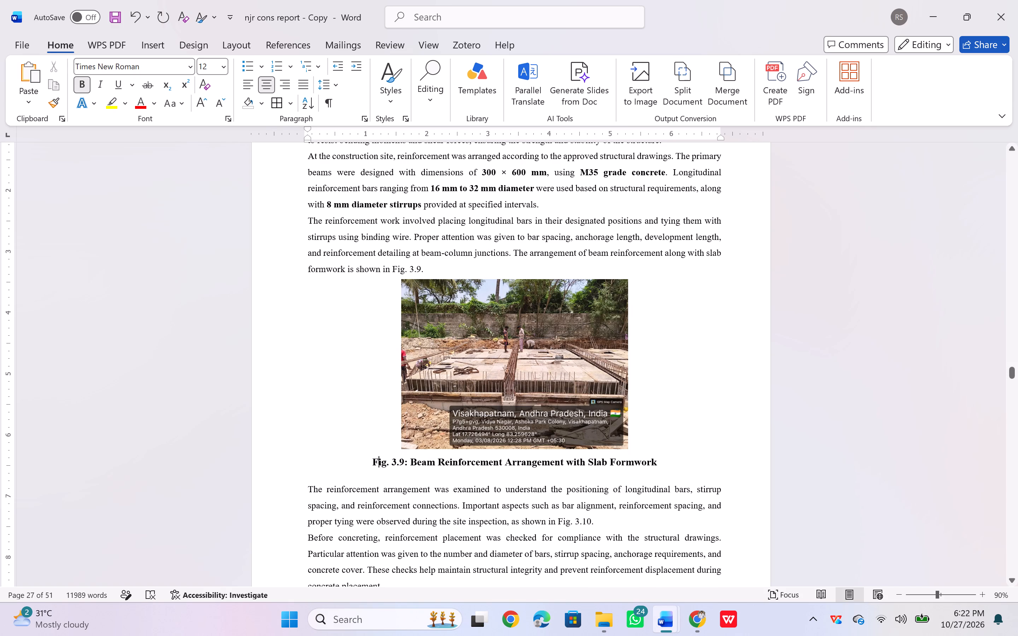
Set the font size of the Fig. 3.10 beam reinforcement inspection caption to 12.
scroll(379, 493, "down", 2)
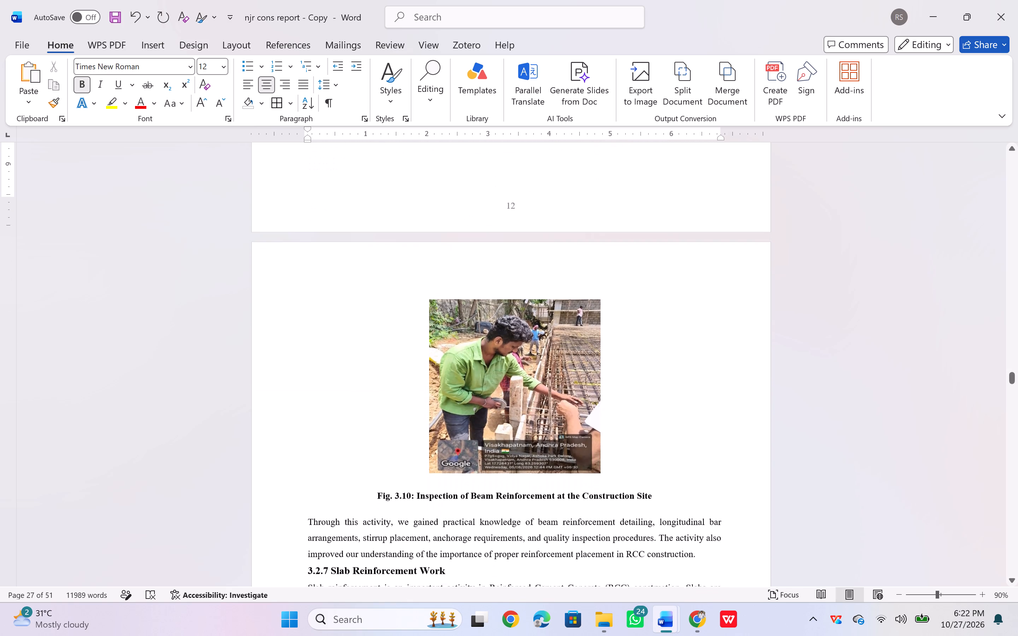
scroll(379, 493, "down", 1)
triple_click(405, 488)
left_click(405, 488)
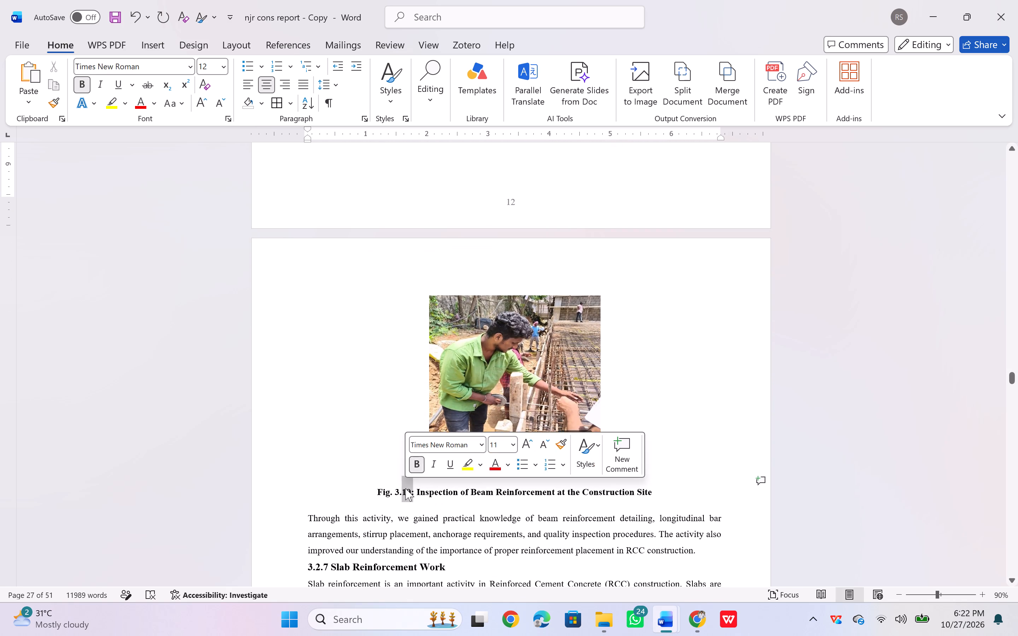
triple_click(405, 488)
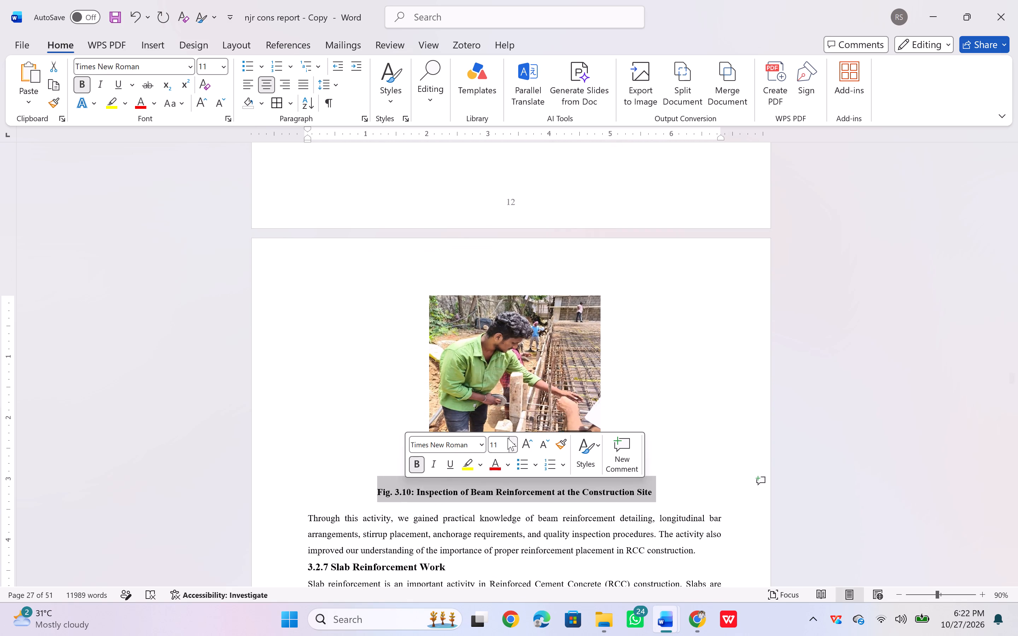
left_click(510, 440)
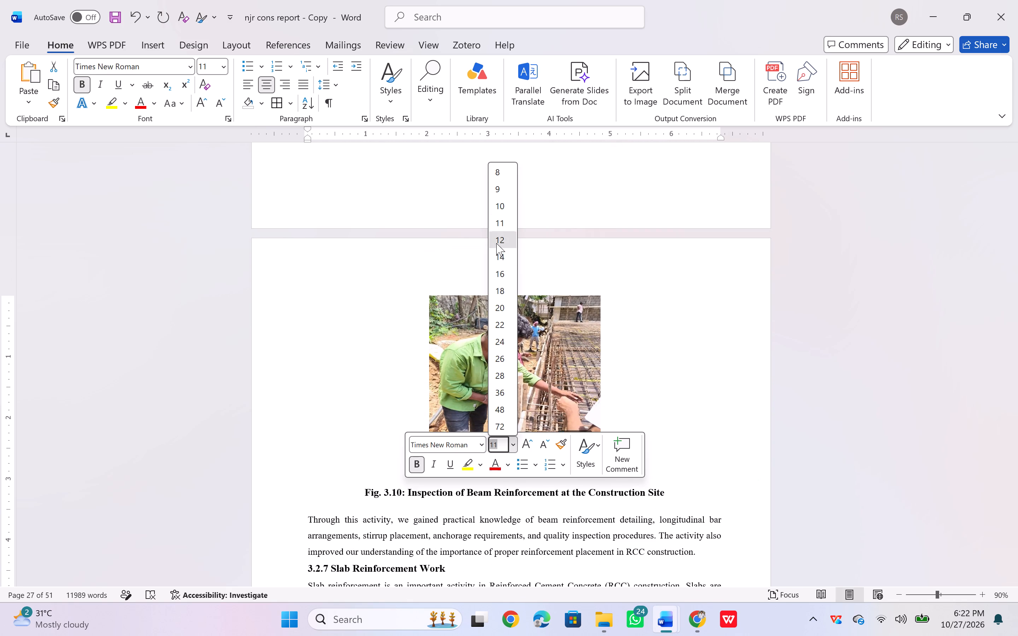
left_click(496, 243)
Remove the space before the Fig. 3.10 caption paragraph.
left_click(329, 87)
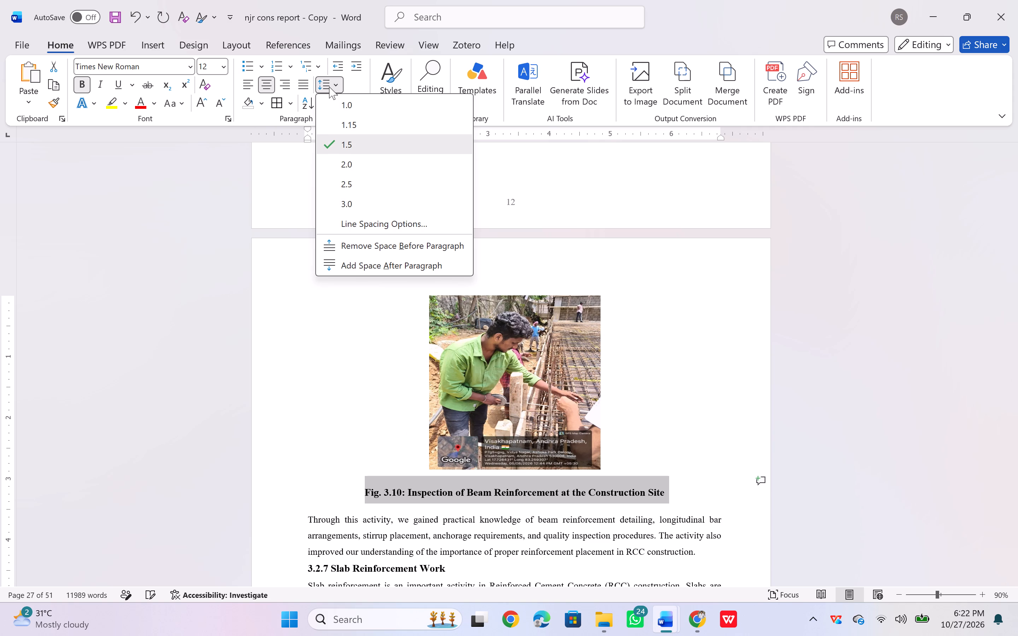
left_click(364, 244)
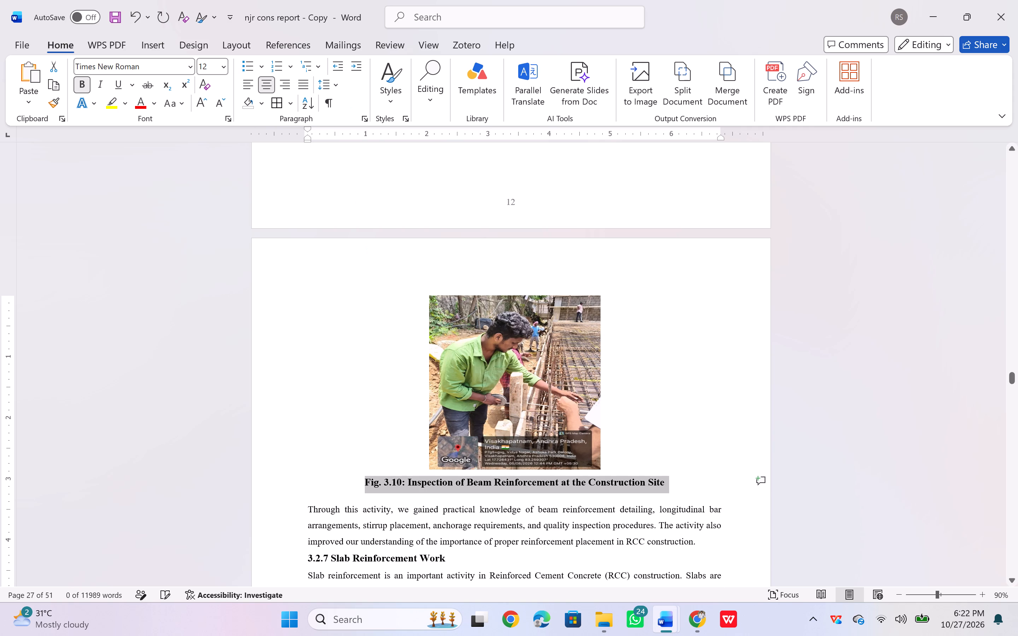
left_click(382, 485)
Set the font size of the whole Fig. 3.11 slab reinforcement arrangement caption to 12.
scroll(382, 485, "down", 1)
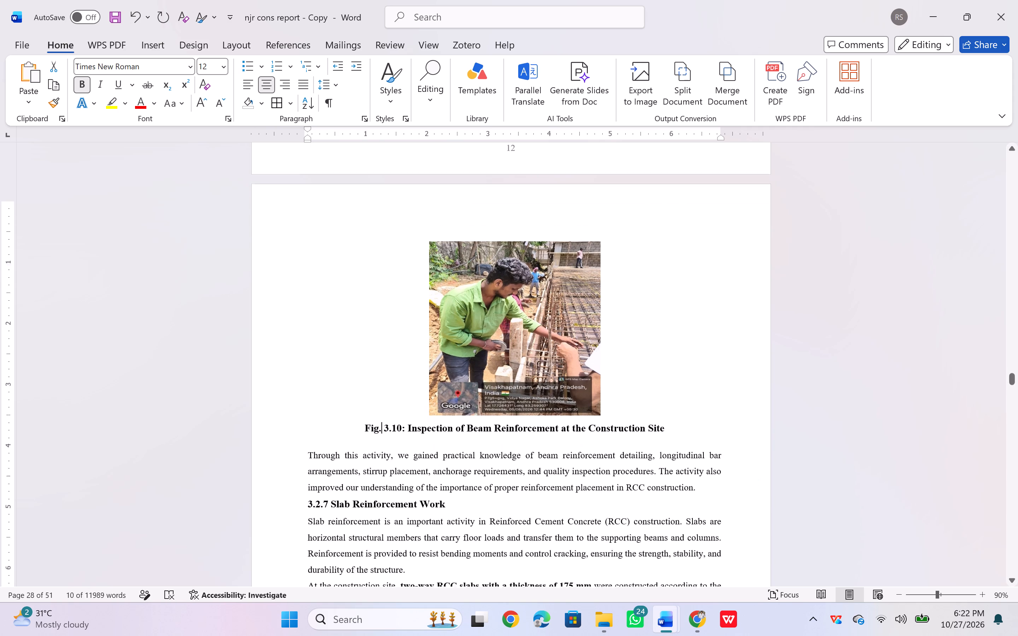
scroll(382, 485, "down", 5)
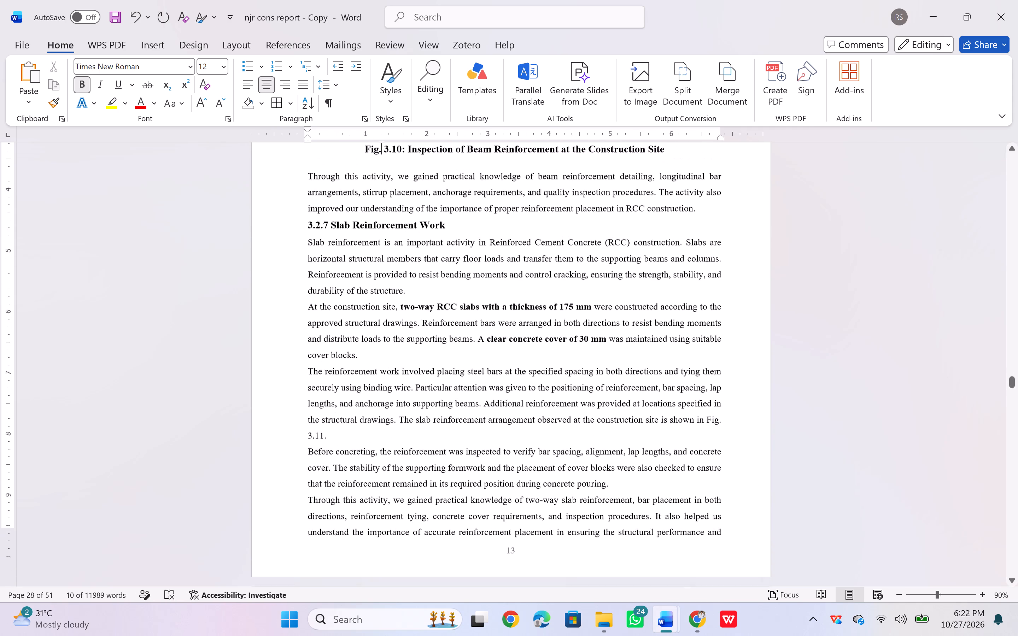
scroll(382, 485, "down", 4)
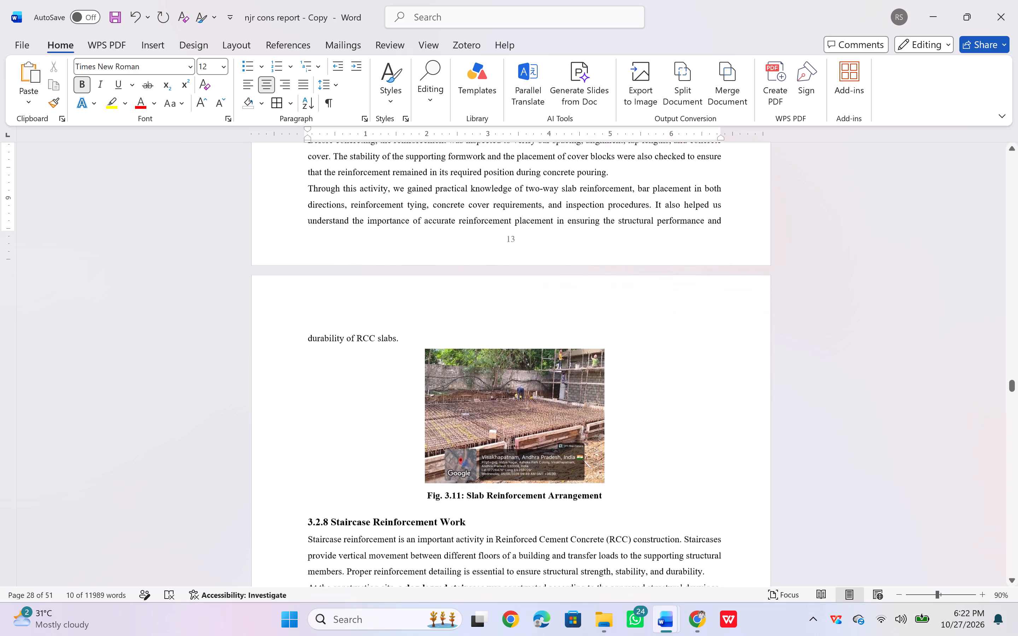
scroll(382, 485, "down", 1)
triple_click(440, 467)
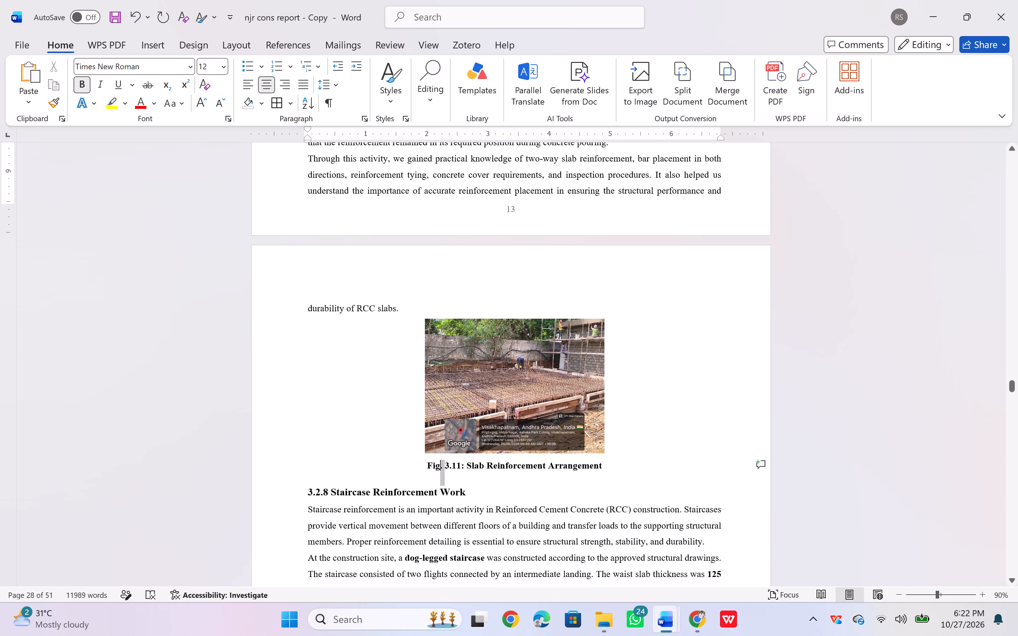
left_click(440, 467)
double_click(440, 467)
triple_click(440, 467)
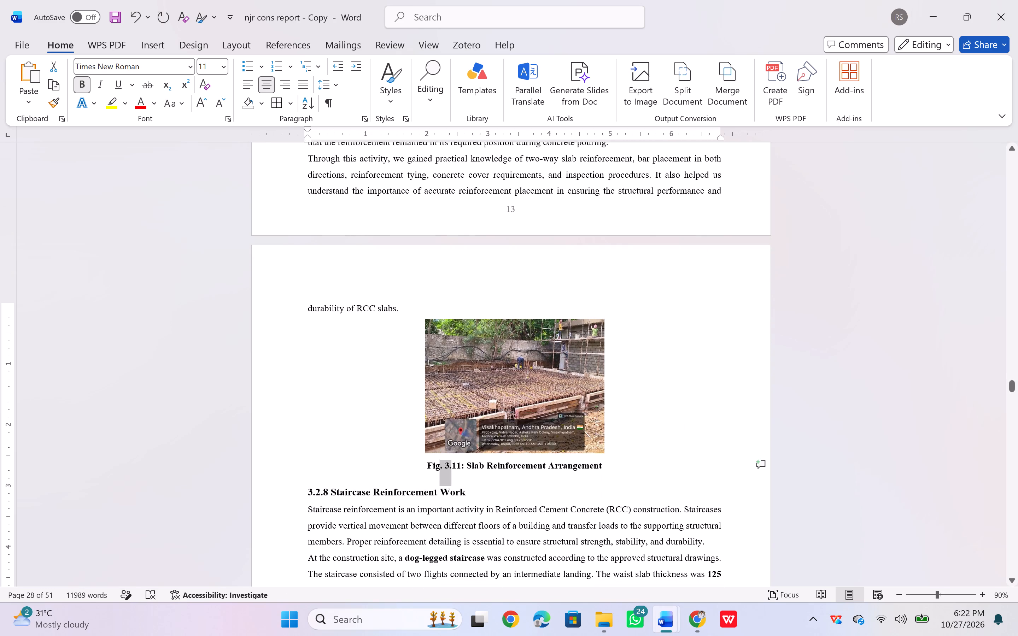
left_click(548, 423)
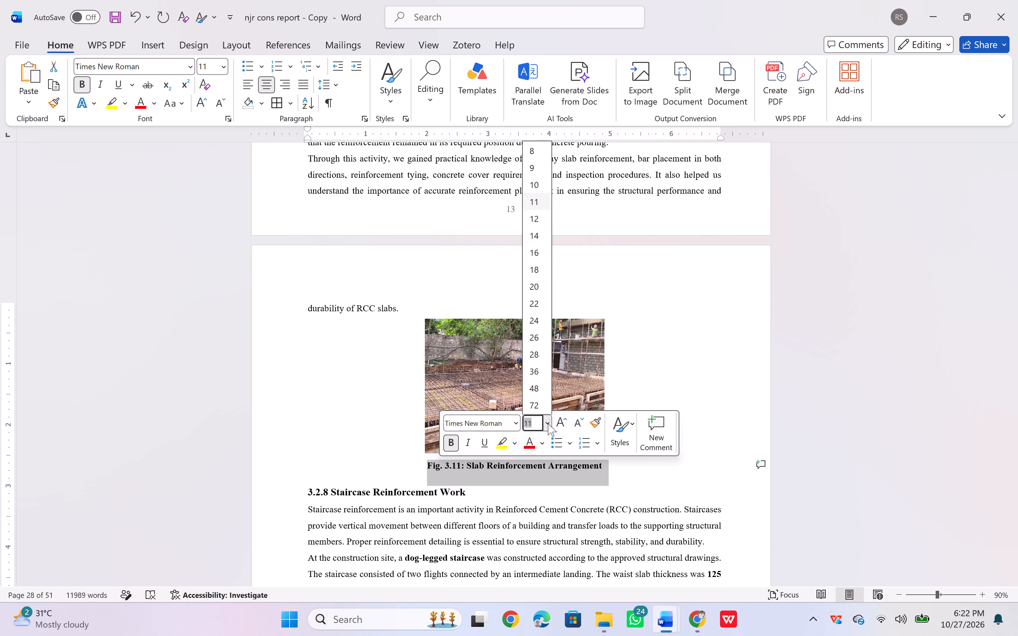
left_click(538, 219)
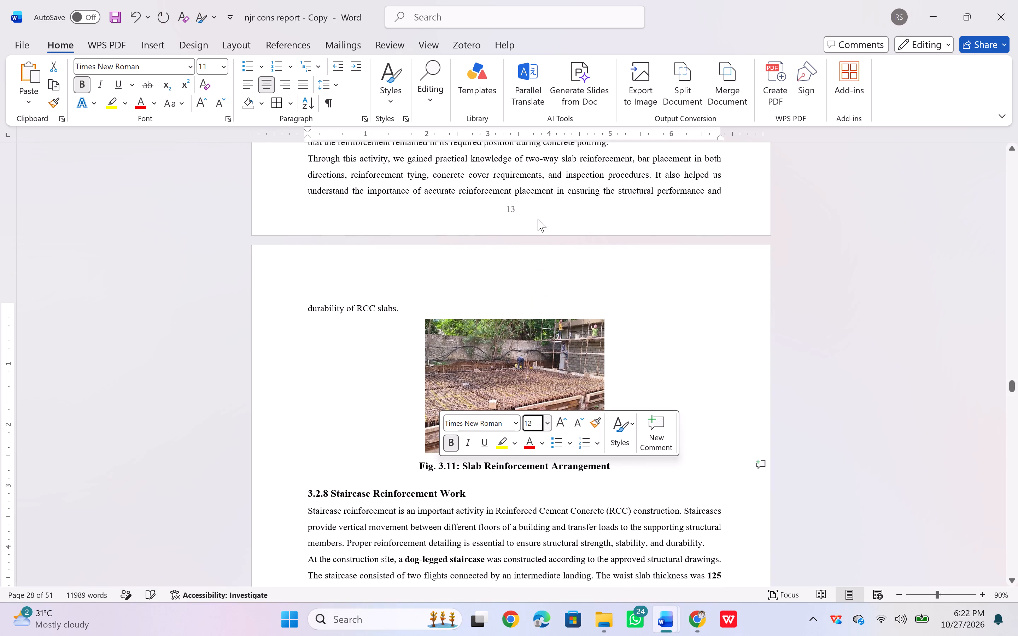
left_click(423, 480)
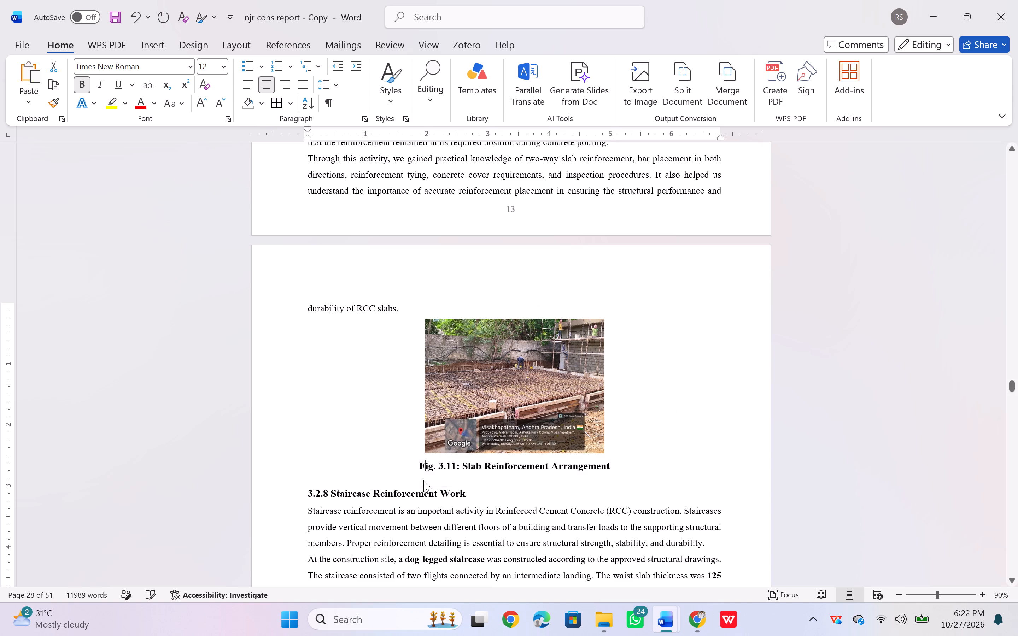
Set the font size of the Fig. 3.12 staircase reinforcement arrangement caption to 12.
scroll(423, 480, "down", 3)
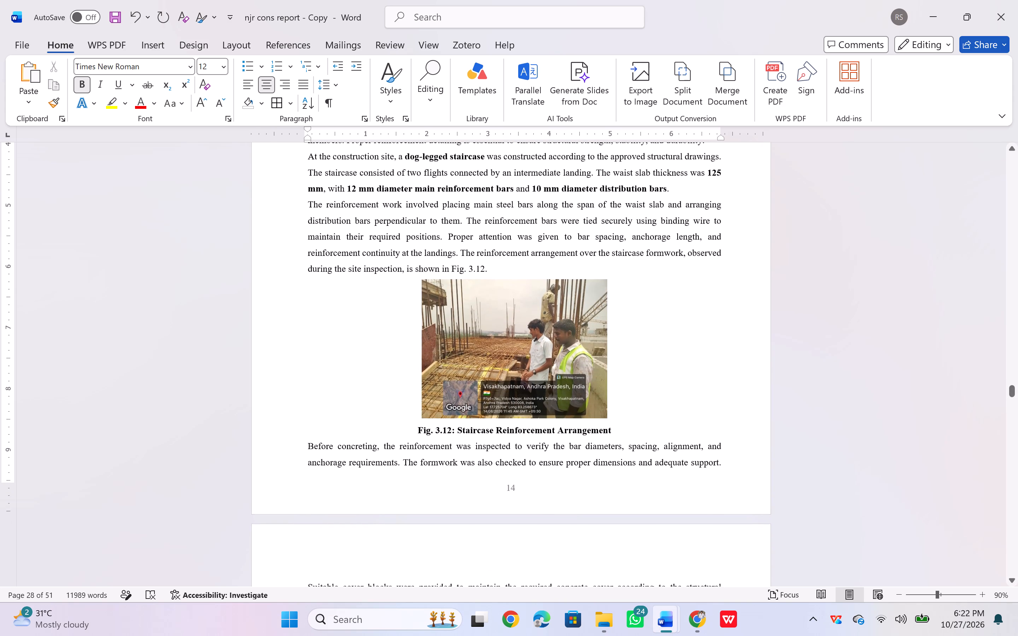
triple_click(456, 430)
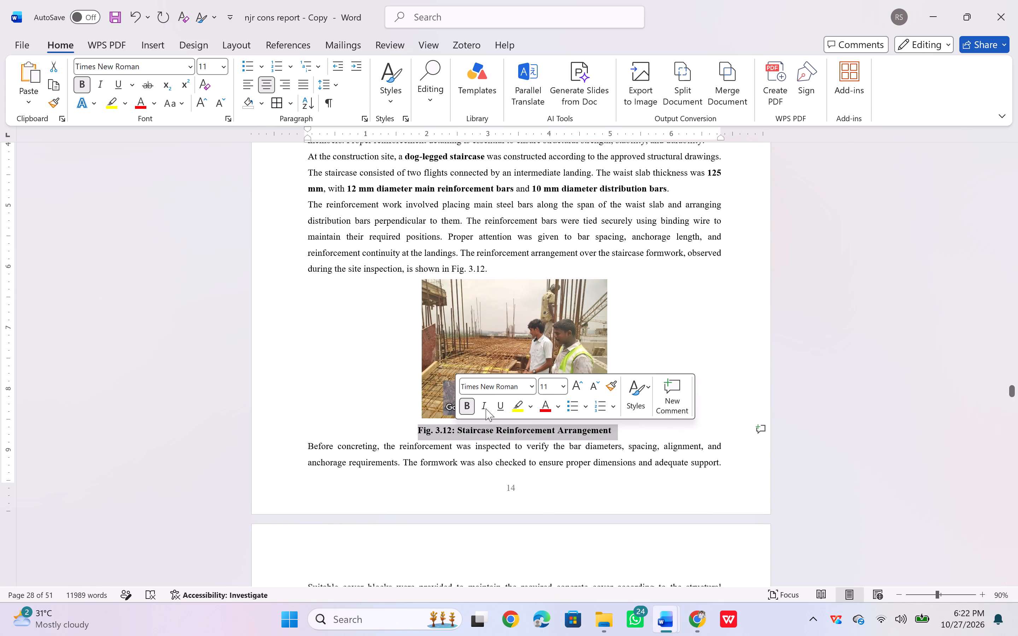
left_click(561, 381)
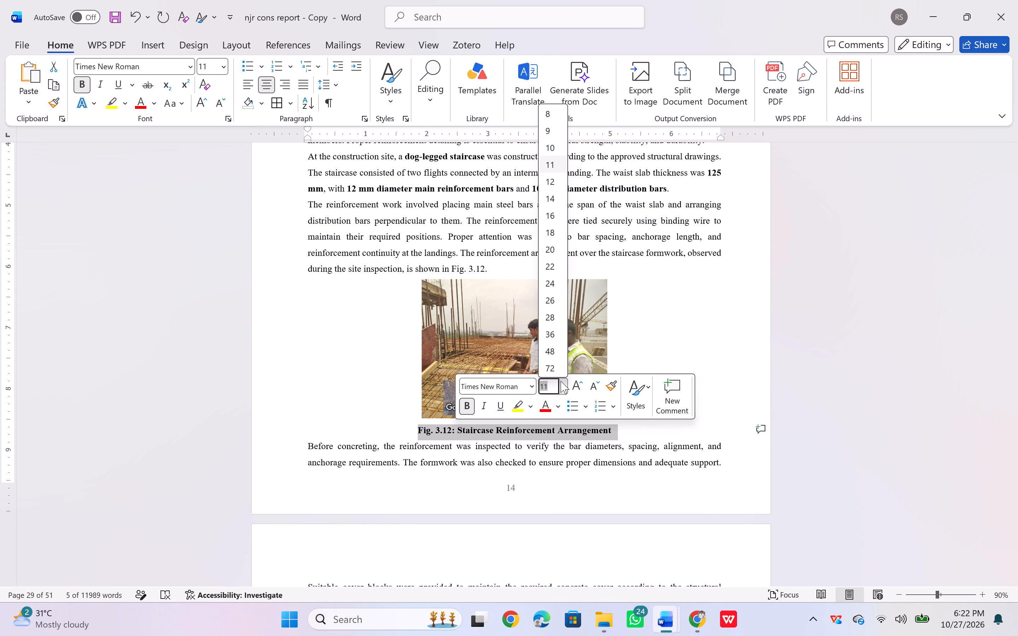
type("12")
key("Return")
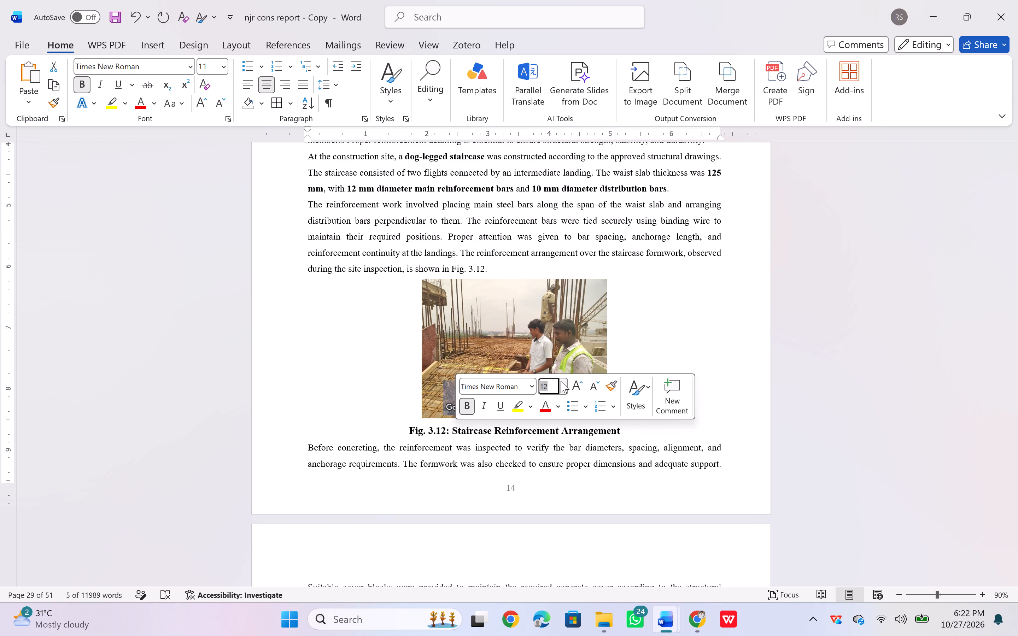
Set the font size of the Fig. 3.13 caption on cover block placement to 12.
scroll(474, 463, "down", 1)
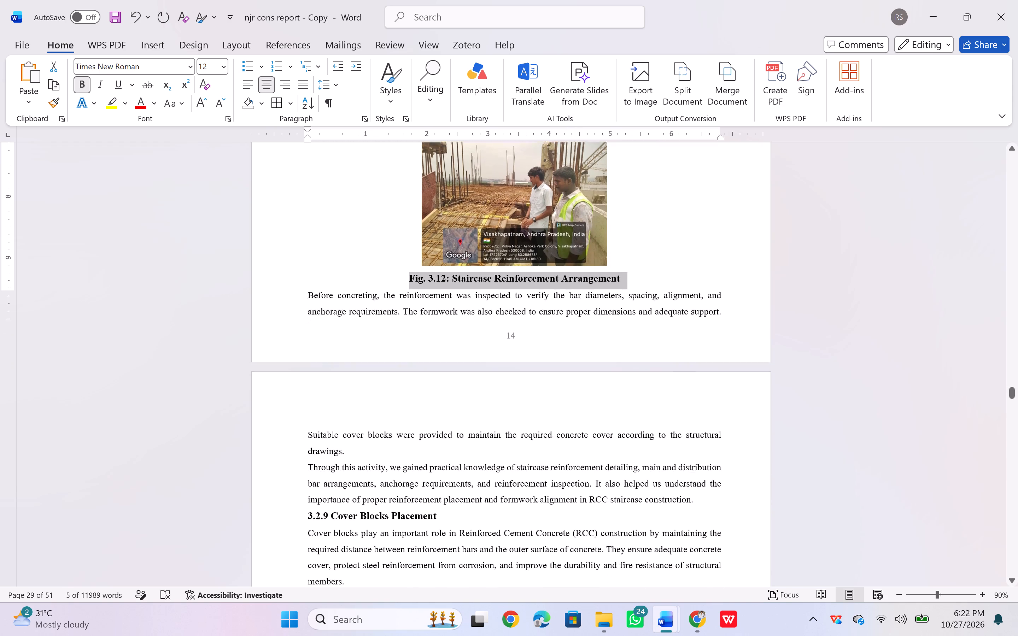
scroll(474, 463, "down", 2)
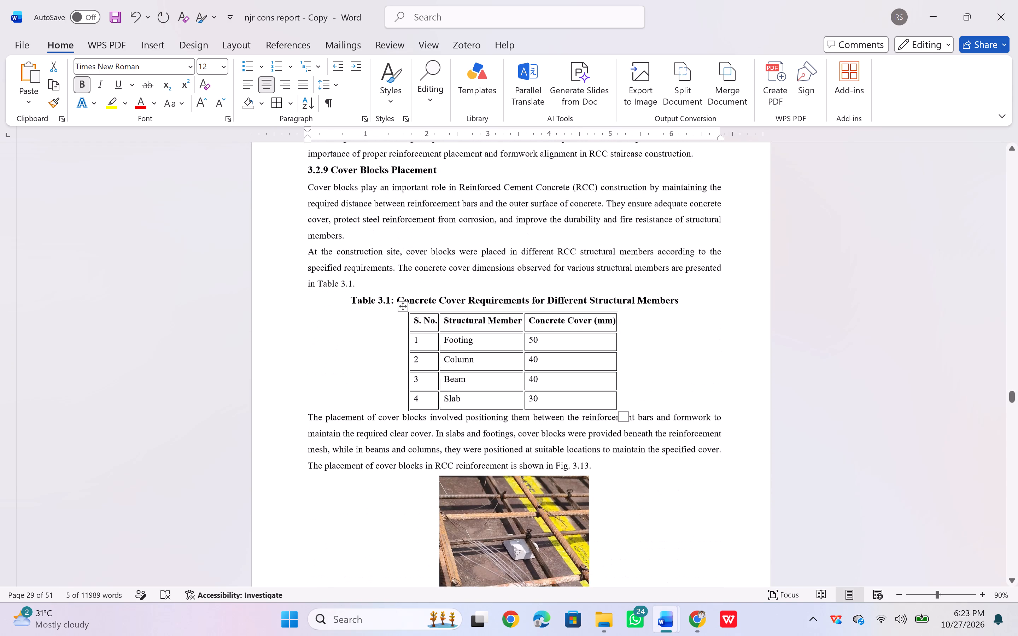
scroll(474, 463, "down", 1)
left_click(361, 353)
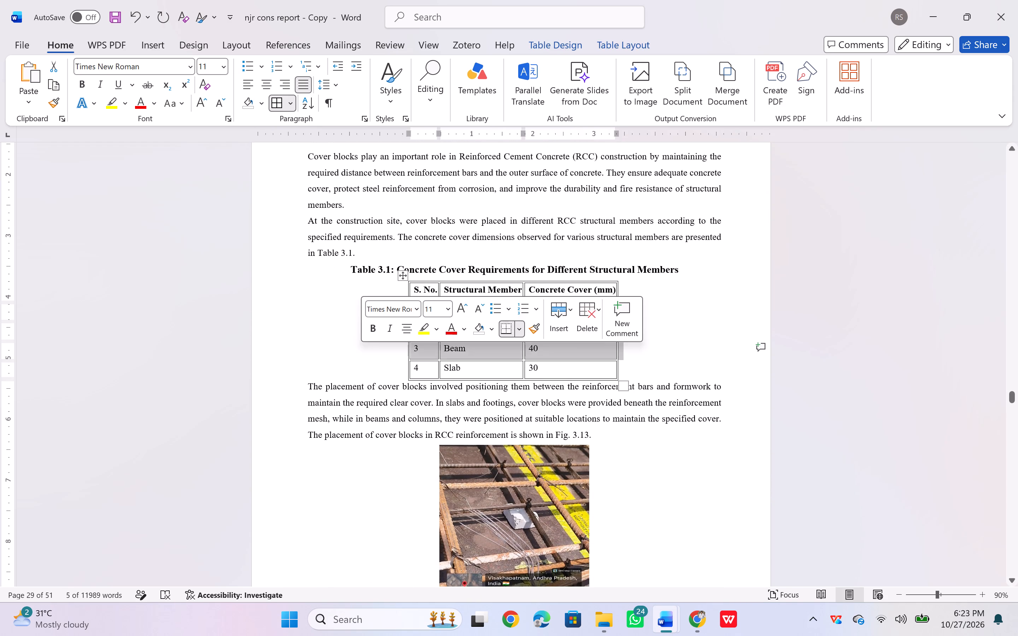
left_click(358, 376)
left_click(358, 395)
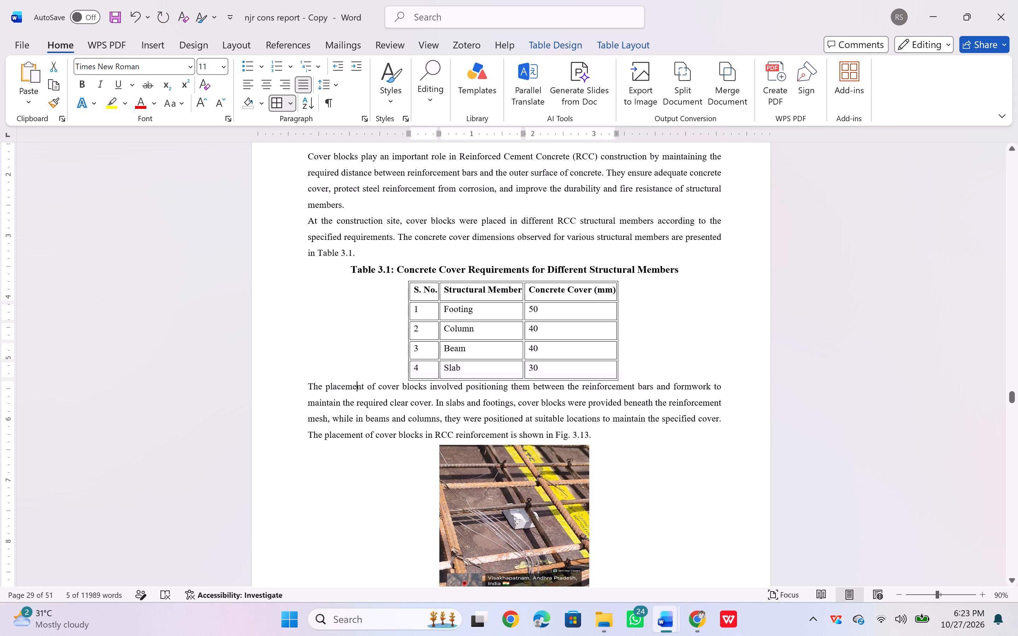
scroll(416, 469, "down", 2)
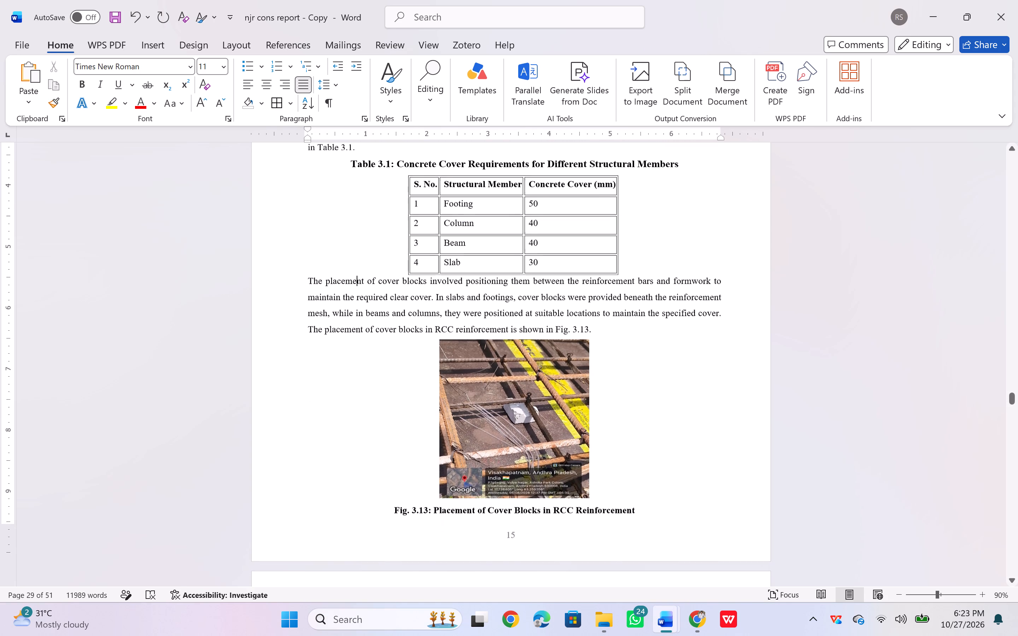
scroll(416, 469, "down", 2)
triple_click(439, 476)
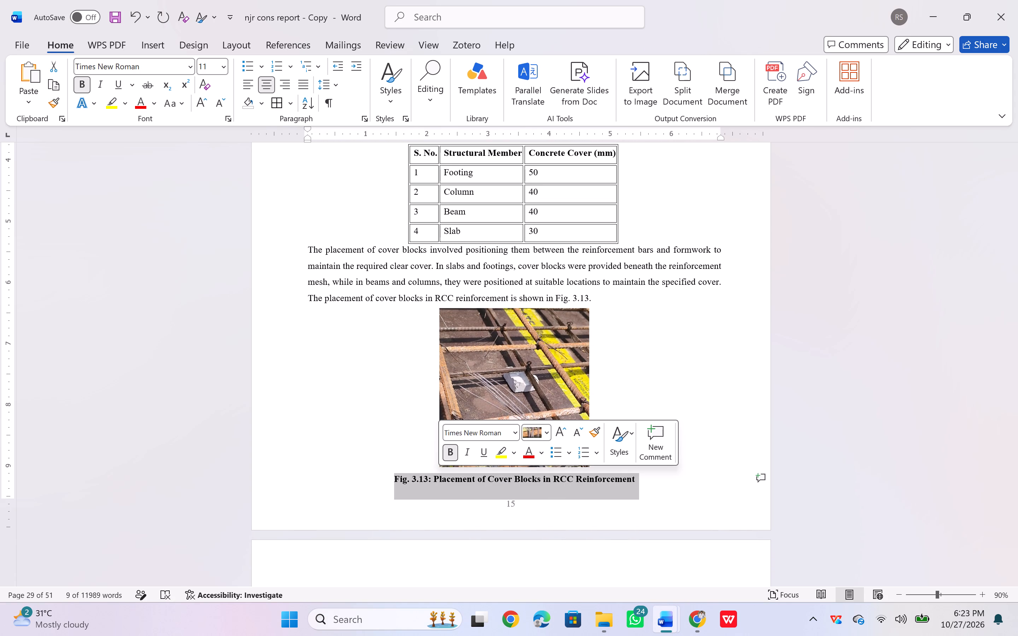
left_click(530, 431)
type("12")
key("Return")
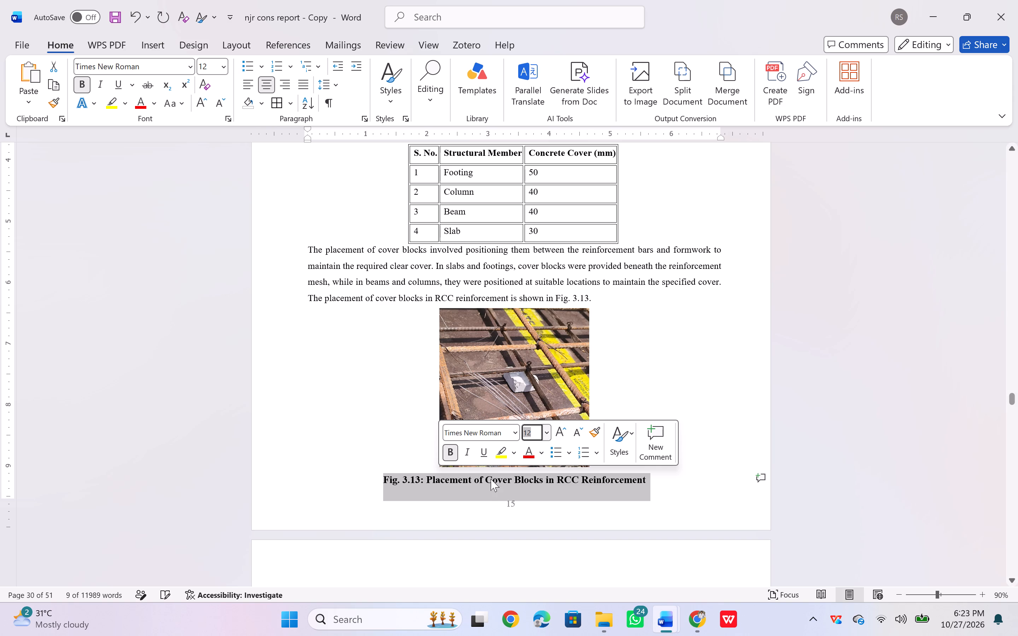
left_click(487, 491)
Set the font size of the Fig. 3.14 plinth protection work caption to 12.
scroll(487, 491, "down", 1)
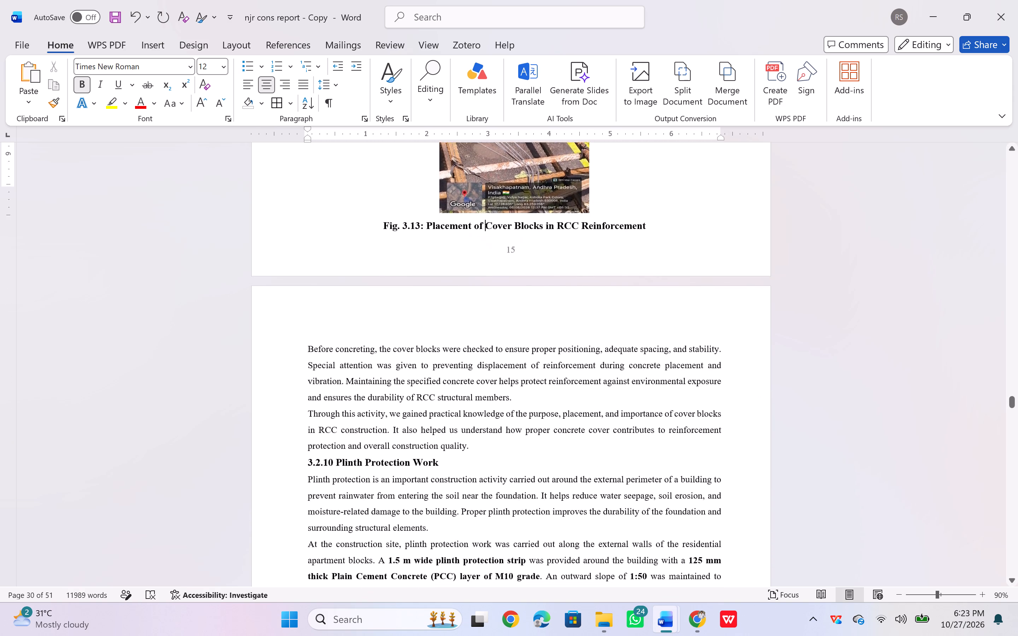
scroll(487, 491, "down", 3)
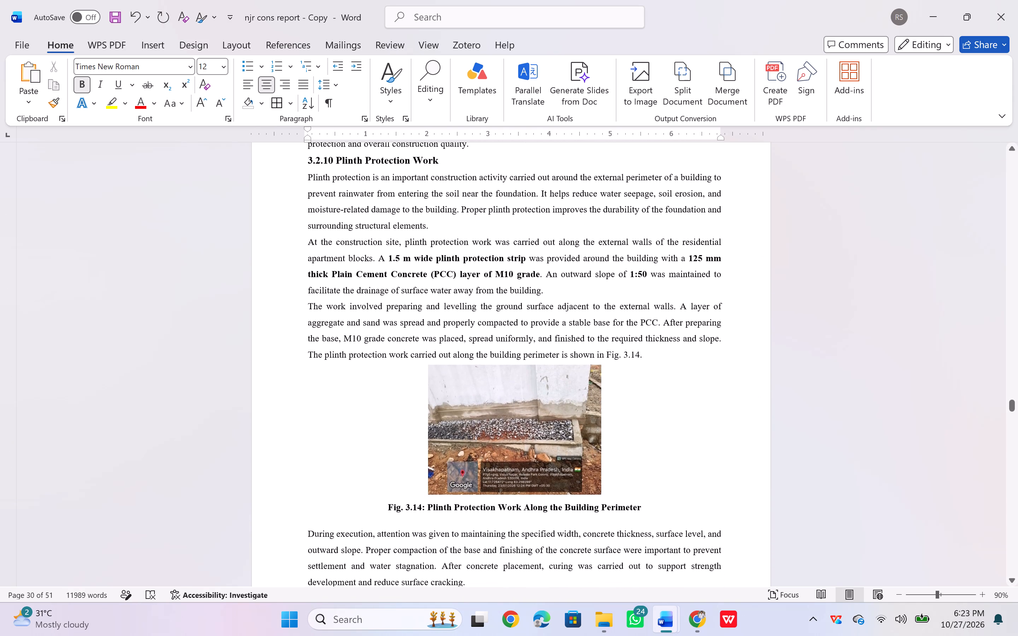
triple_click(486, 508)
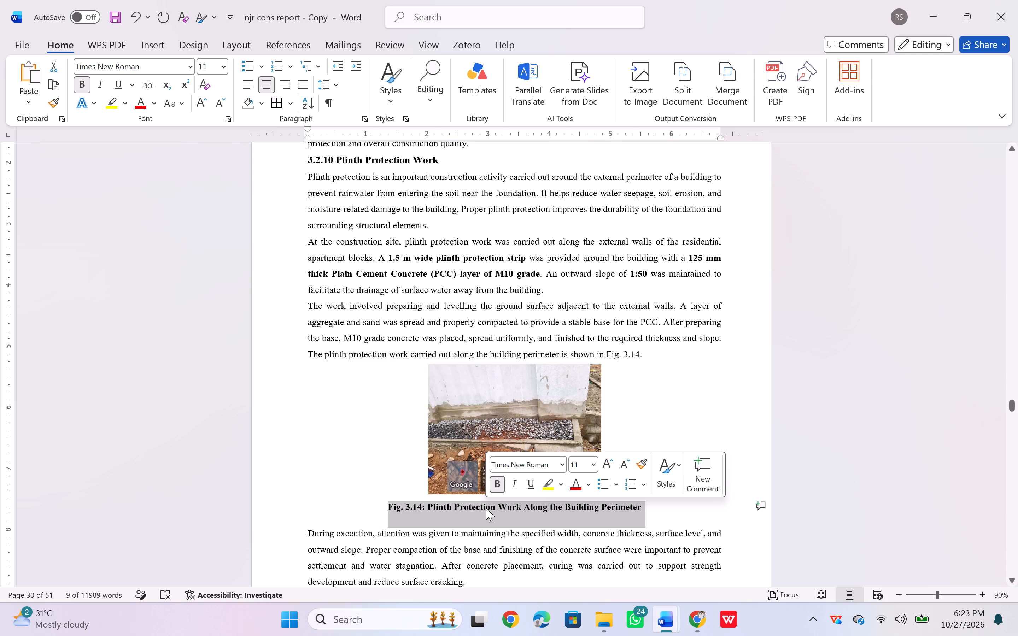
left_click(580, 460)
type("12")
key("Return")
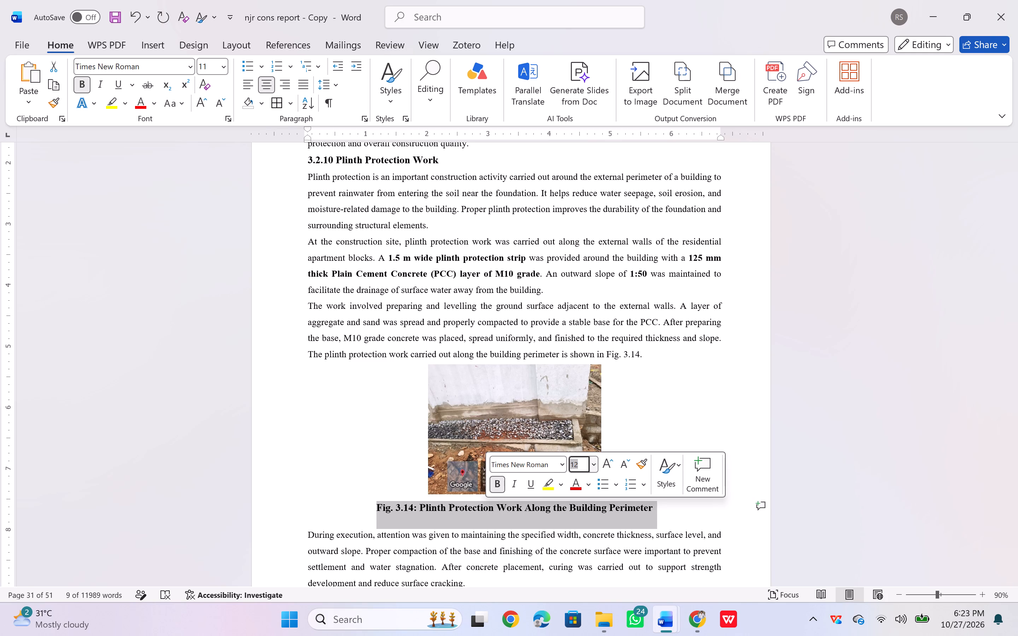
left_click(472, 514)
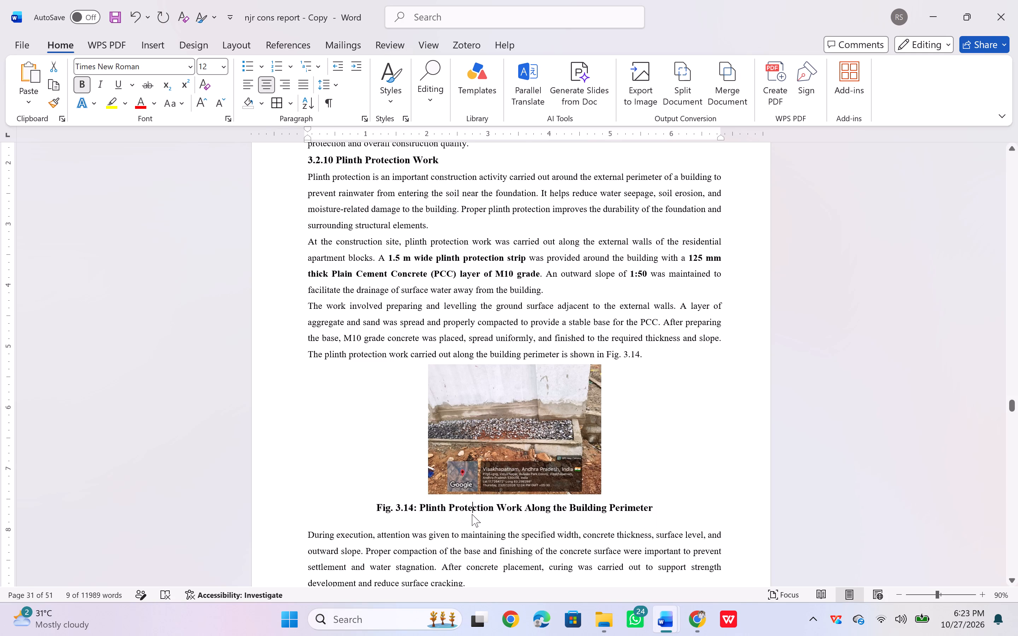
Set the font size of the shared caption line for Fig. 3.15 Mat Reinforcement and Fig. 3.16 Reinforcement Inspection to 12.
scroll(472, 514, "down", 4)
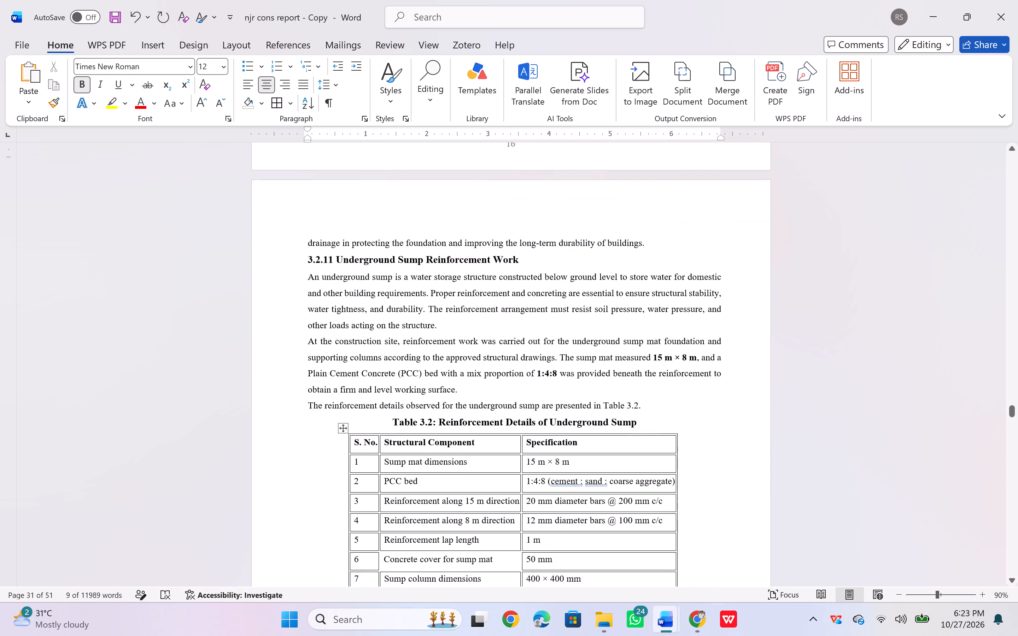
scroll(472, 514, "down", 2)
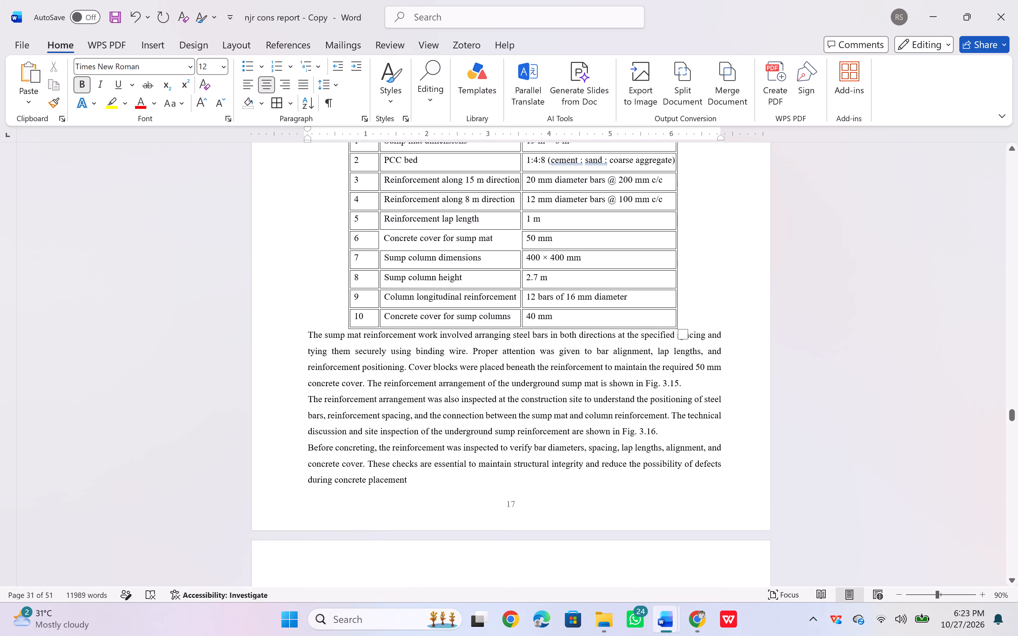
left_click(462, 444)
scroll(462, 444, "down", 1)
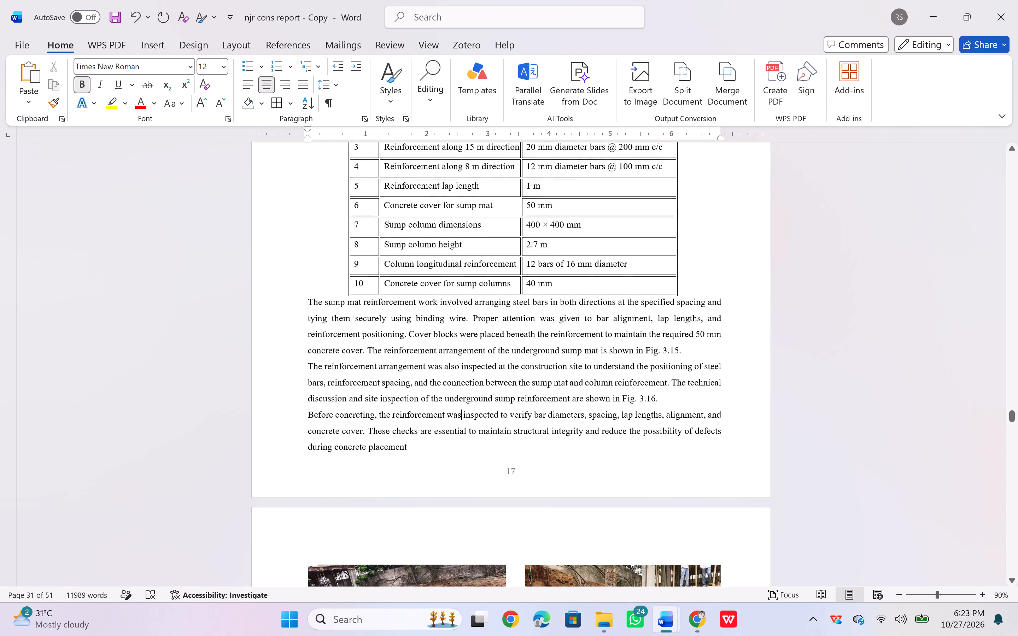
scroll(462, 444, "down", 2)
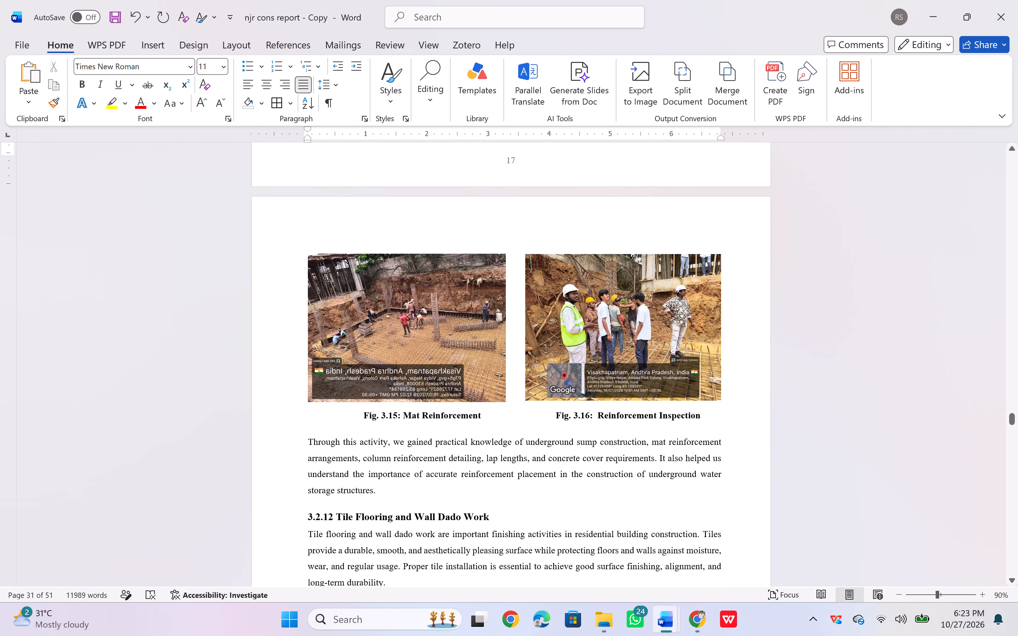
triple_click(429, 415)
left_click(523, 370)
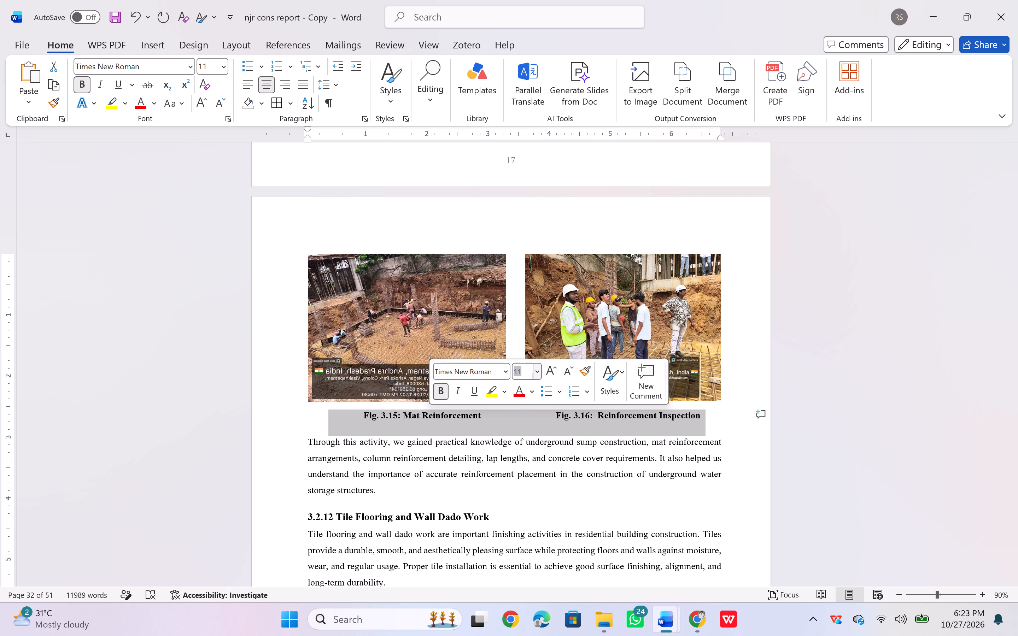
type("12")
key("Return")
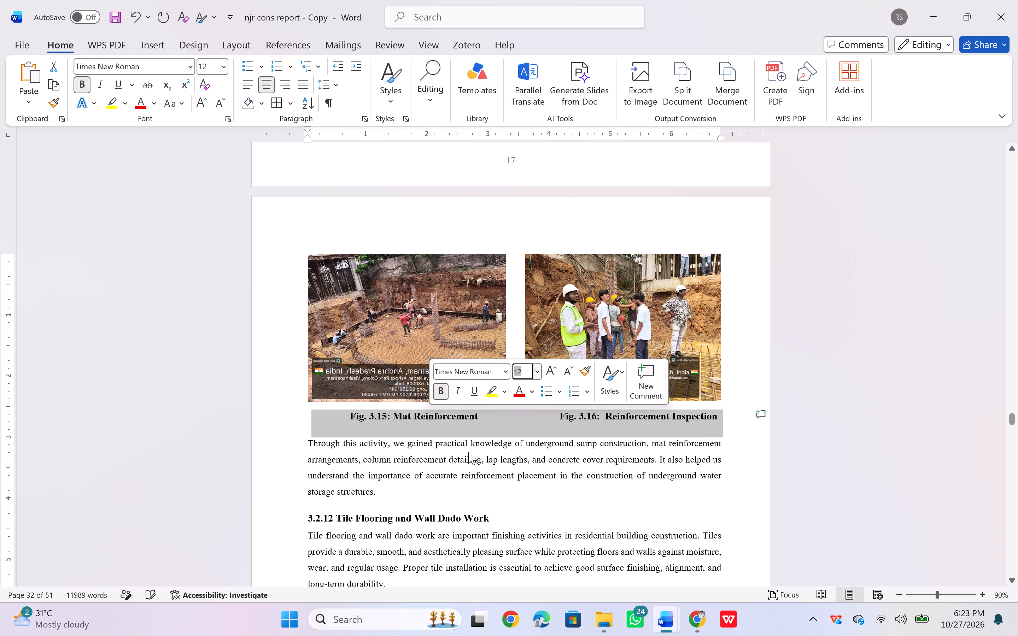
left_click(434, 421)
Set the font size of the Fig. 3.17 caption on tile flooring work in residential apartments to 12.
scroll(415, 465, "down", 1)
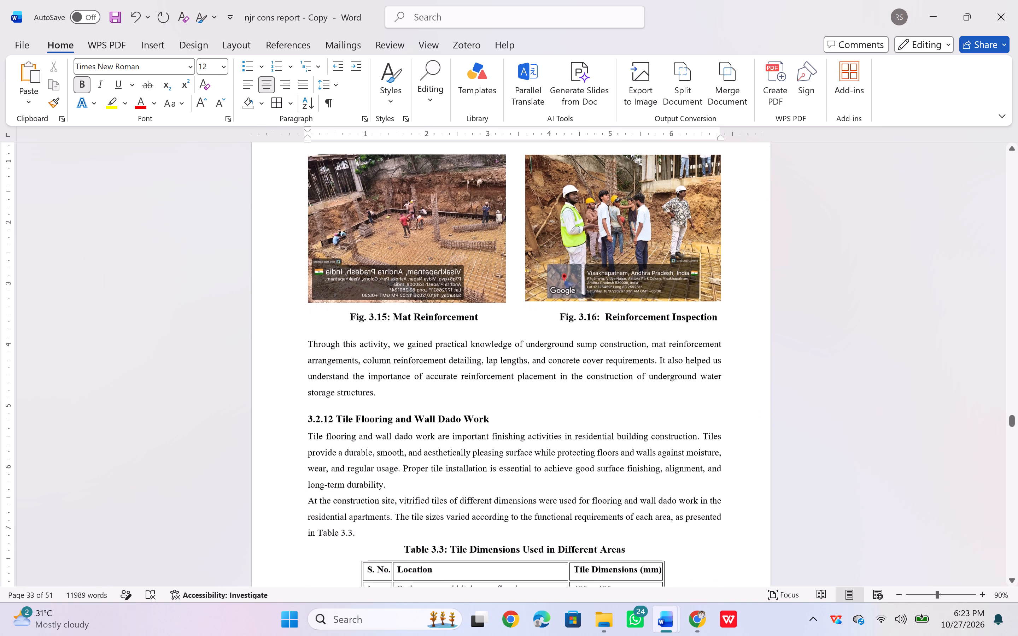
scroll(415, 465, "down", 2)
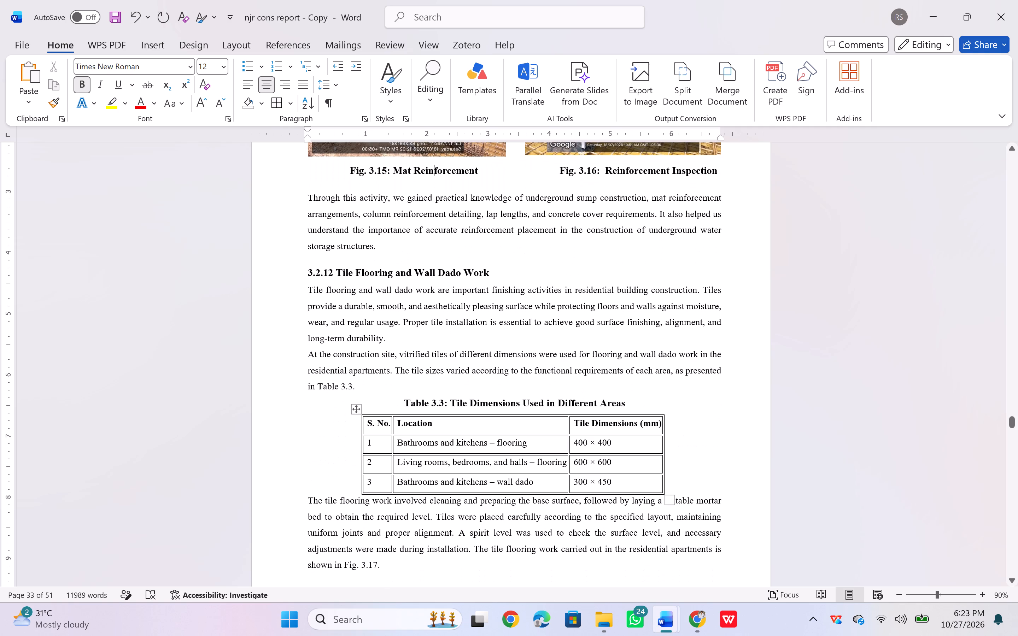
scroll(415, 465, "down", 1)
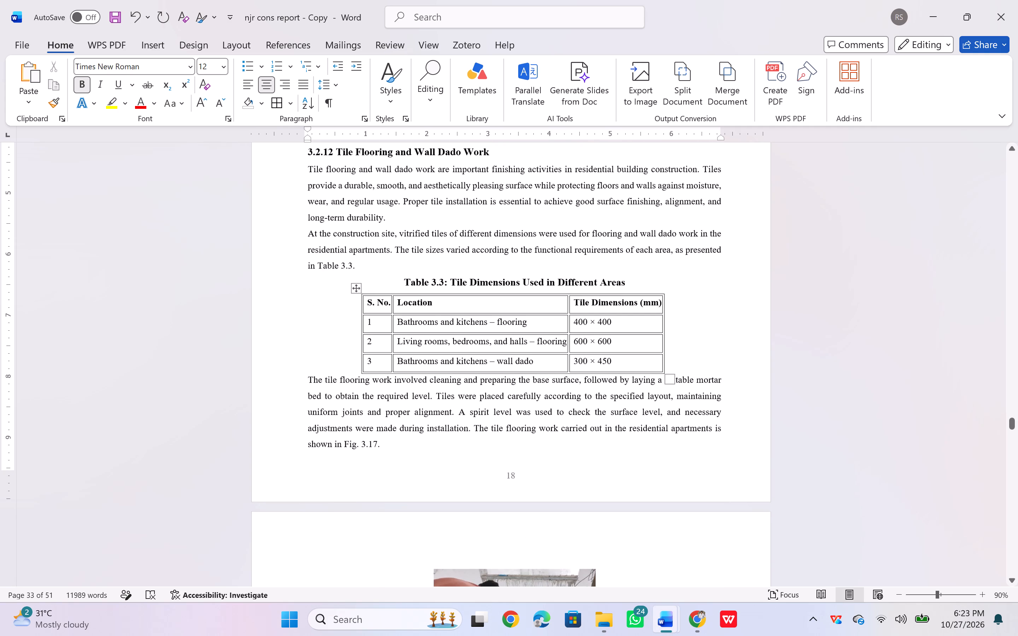
scroll(415, 465, "down", 1)
scroll(415, 465, "up", 2)
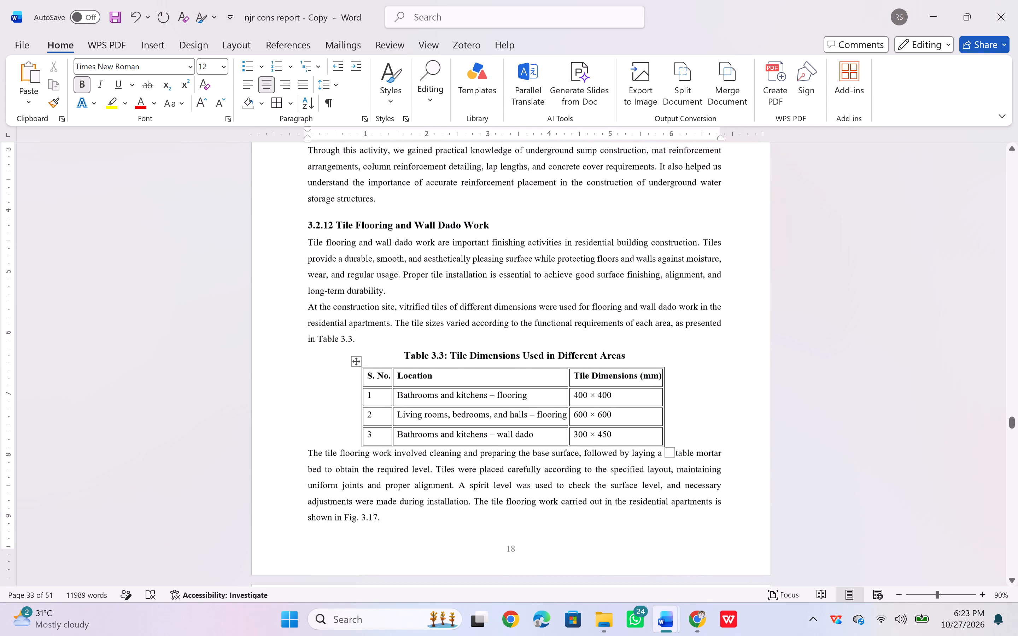
scroll(415, 465, "up", 1)
scroll(415, 465, "down", 2)
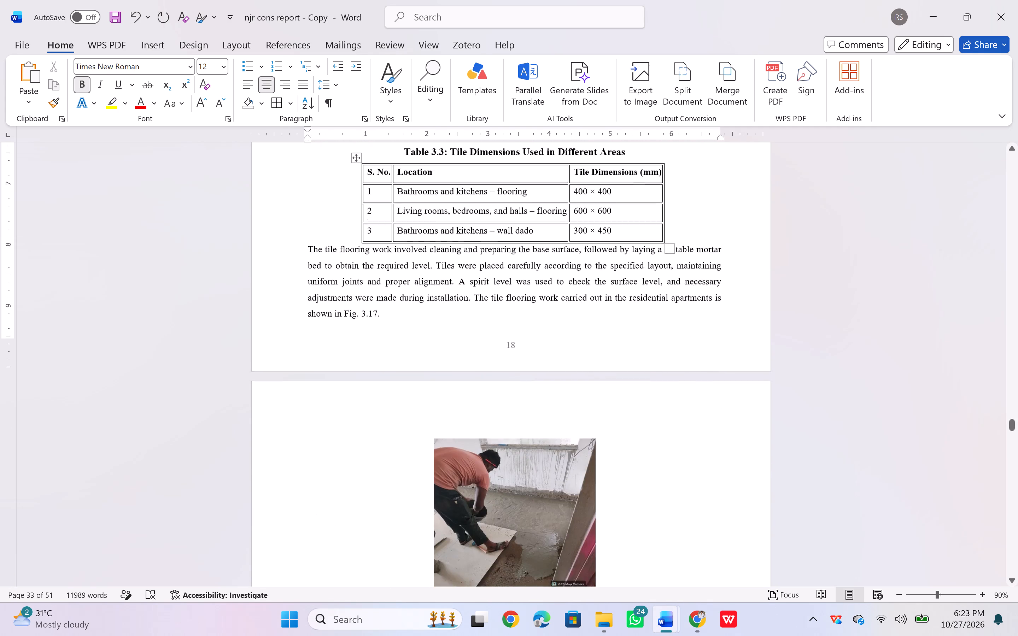
scroll(415, 465, "down", 1)
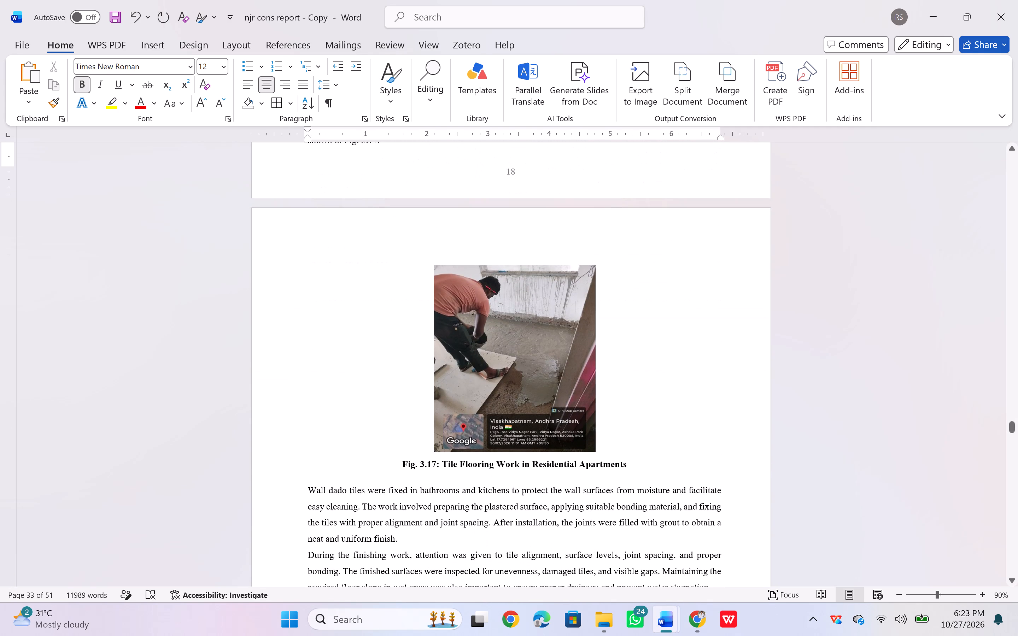
left_click(443, 465)
triple_click(443, 465)
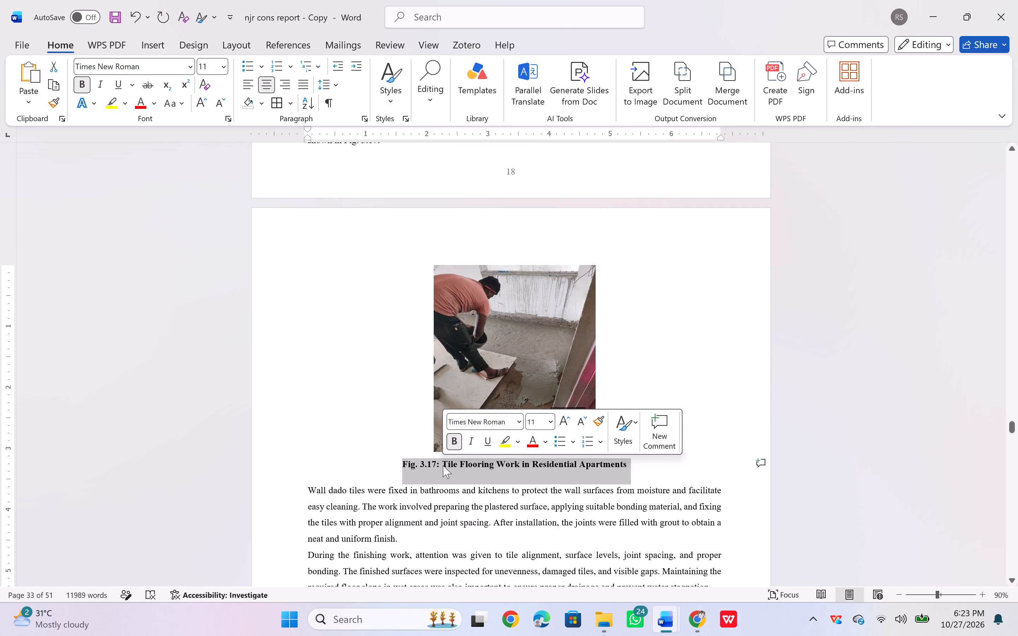
left_click(534, 418)
type("12")
left_click(464, 476)
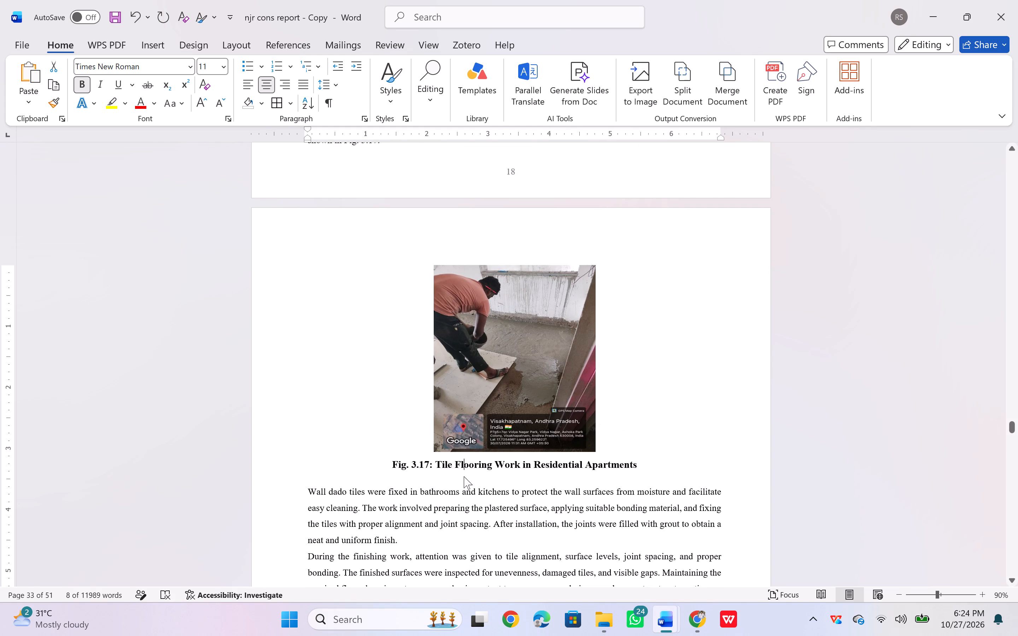
Renumber the caption of the concrete cube compressive strength testing photo in section 3.2.13 as Fig. 3.18.
scroll(438, 490, "down", 1)
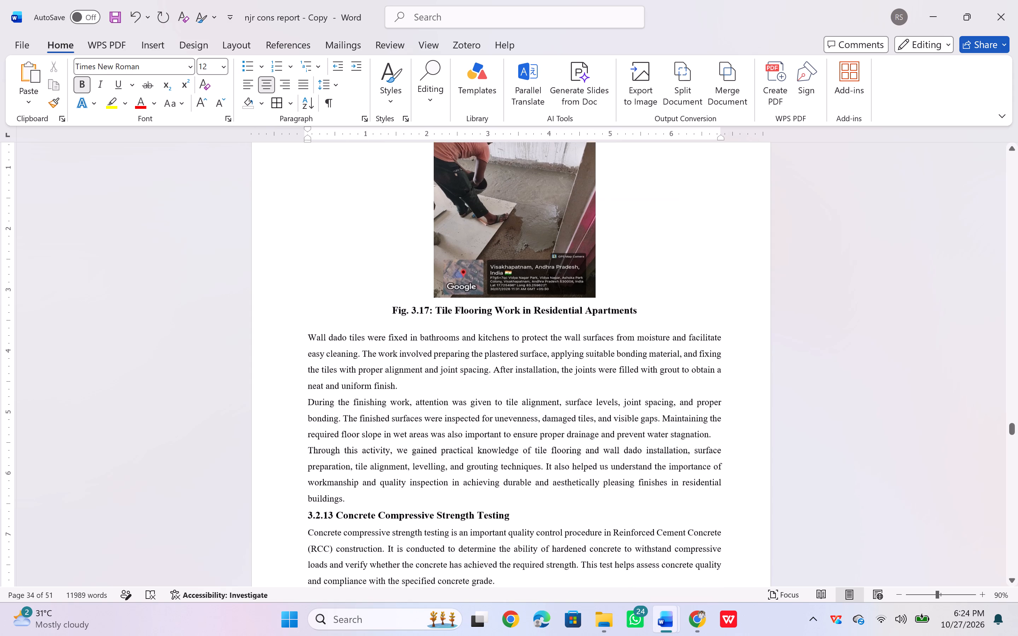
scroll(438, 490, "down", 4)
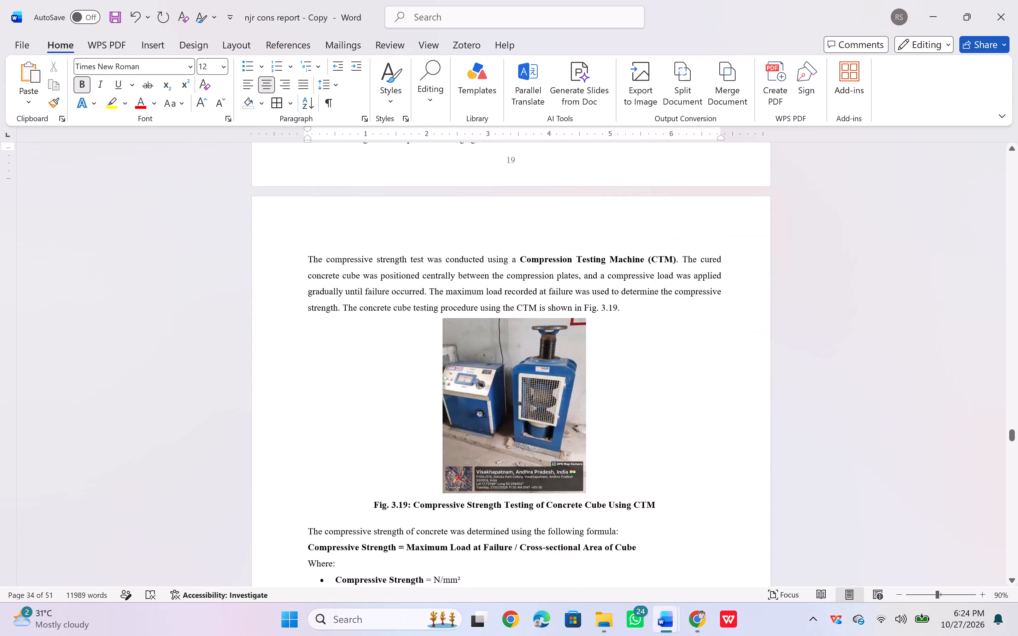
scroll(438, 490, "up", 3)
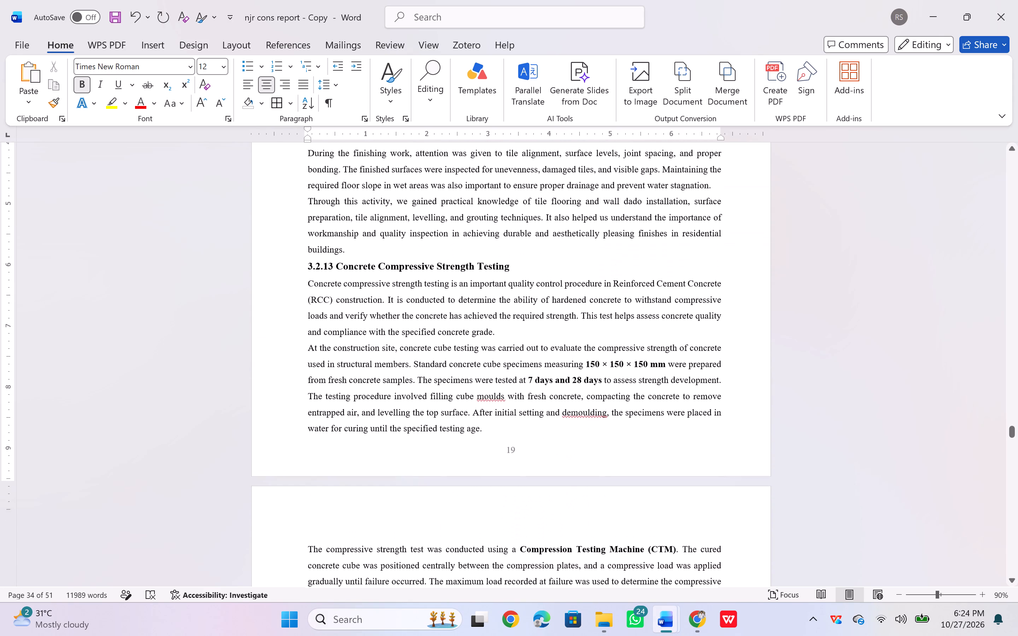
scroll(438, 490, "up", 1)
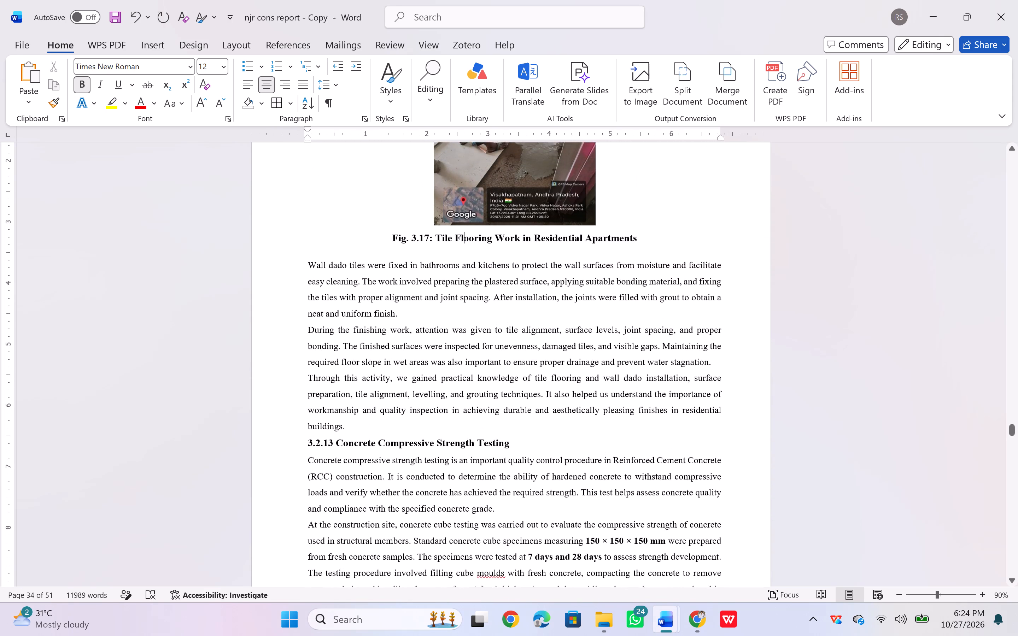
scroll(438, 490, "down", 2)
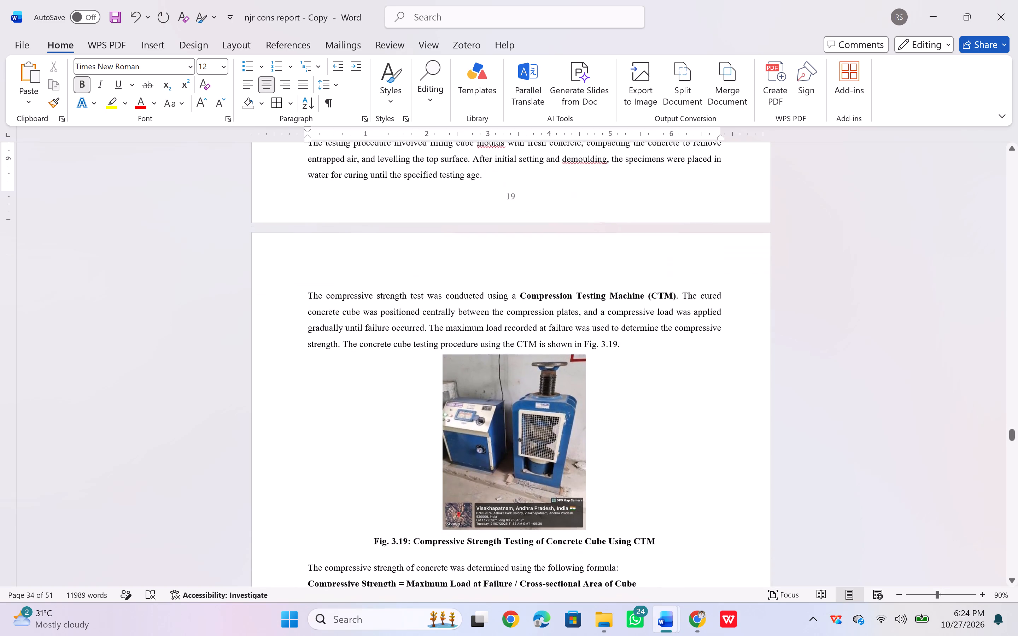
scroll(438, 490, "down", 1)
double_click(406, 499)
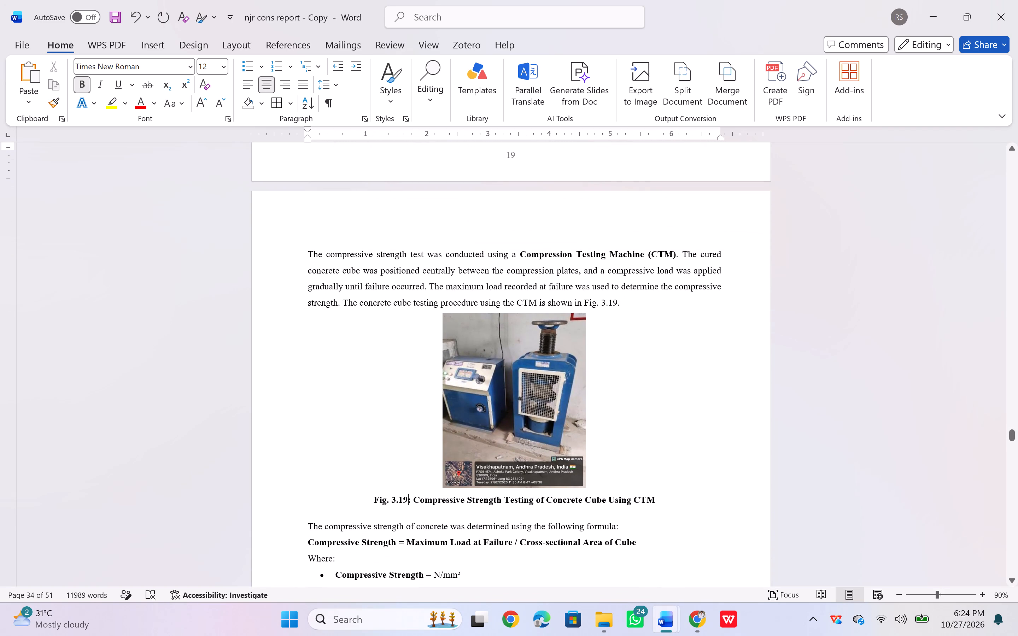
left_click(406, 499)
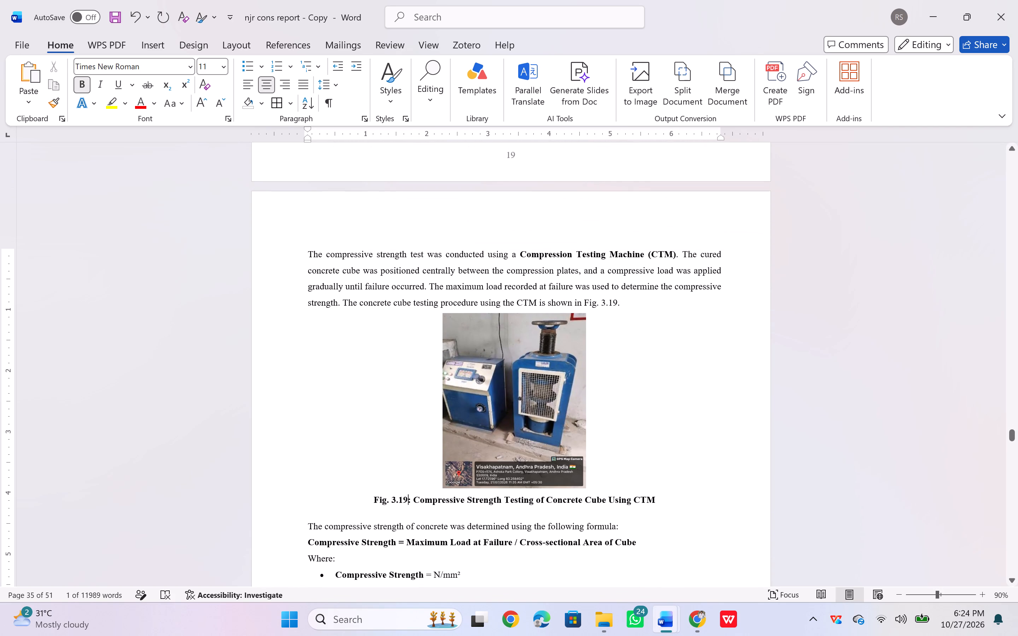
key("BackSpace")
key("8")
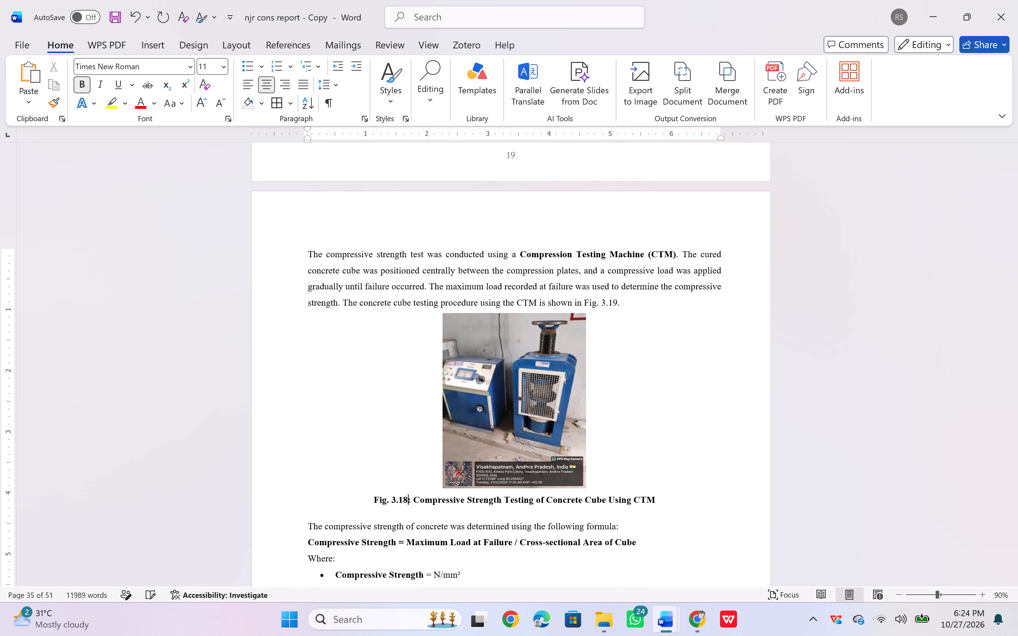
Change the figure reference in the Compression Testing Machine paragraph above the photo to Fig. 3.18.
left_click(618, 301)
key("BackSpace")
key("8")
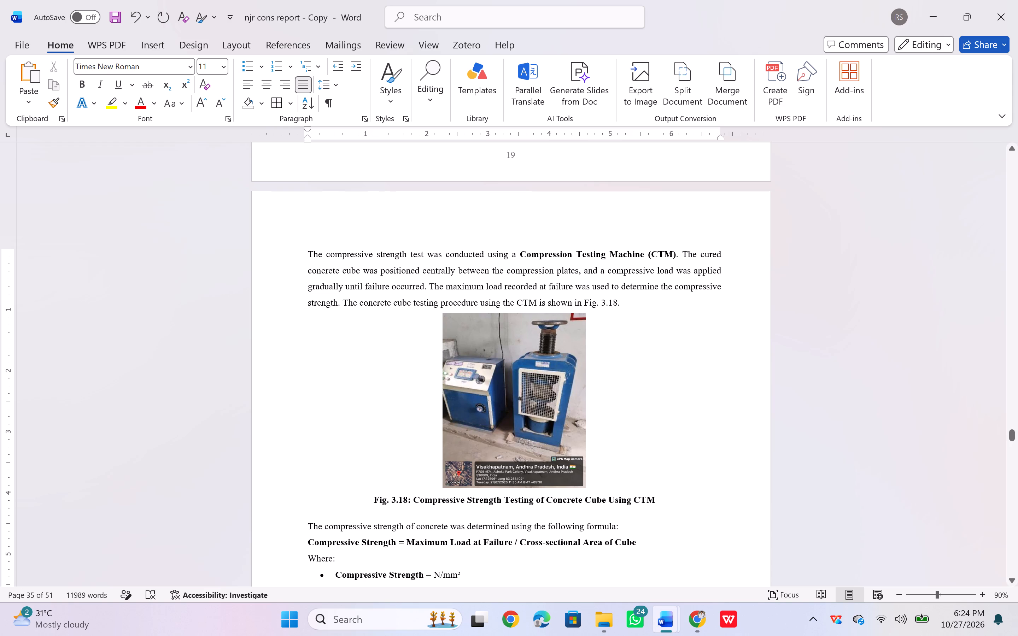
Set the font size of the Fig. 3.18 caption on compressive strength testing using CTM to 12.
triple_click(440, 500)
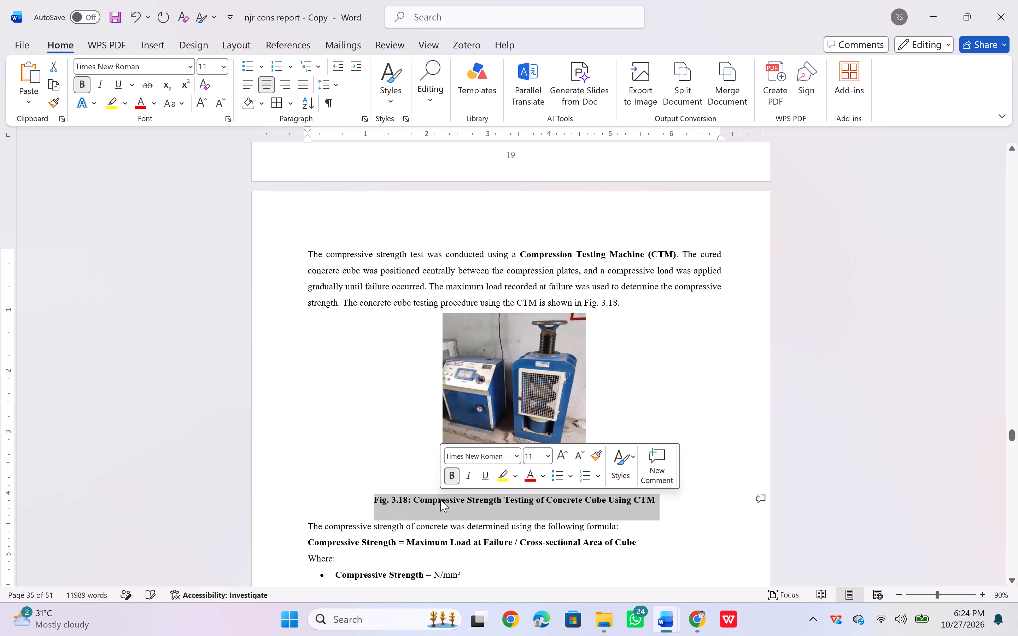
left_click(539, 457)
type("12")
key("Return")
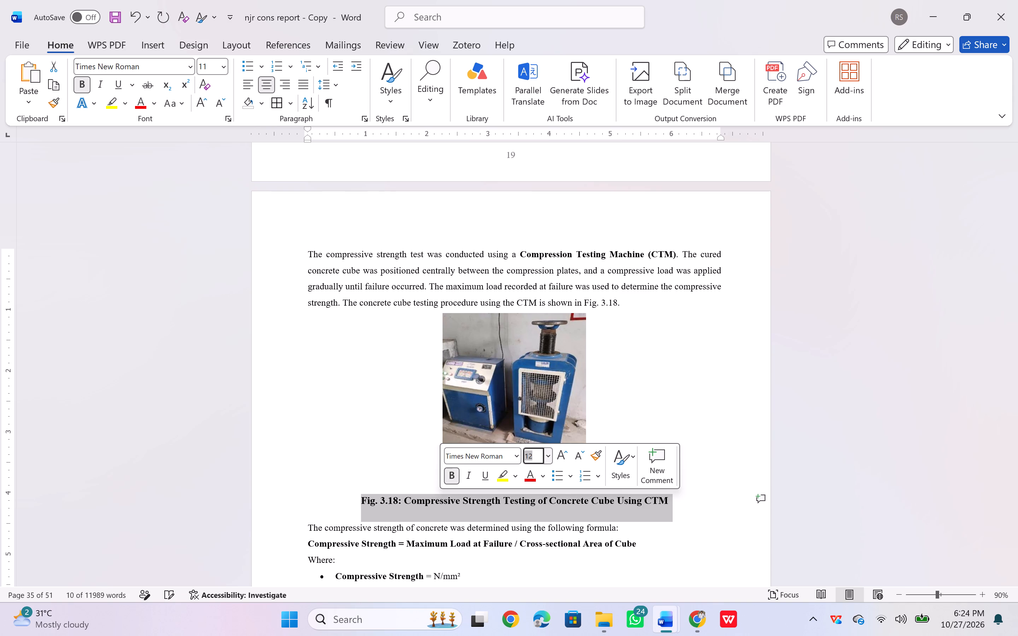
left_click(432, 521)
Change the figure reference in the box culvert reinforcement and formwork paragraph of section 3.2.14 to Fig. 3.19.
scroll(428, 441, "up", 1)
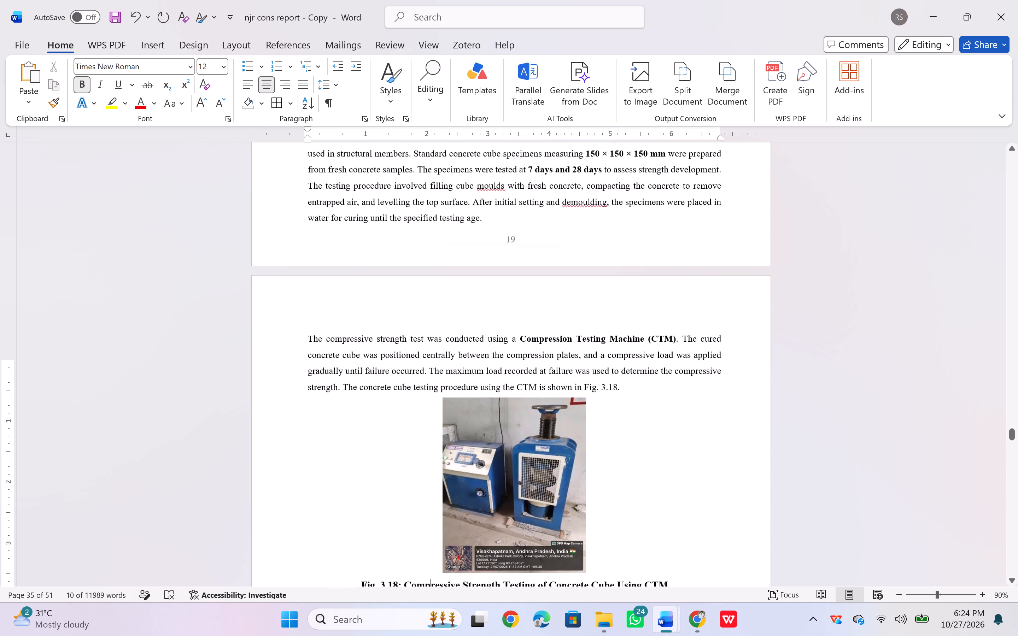
scroll(428, 441, "up", 7)
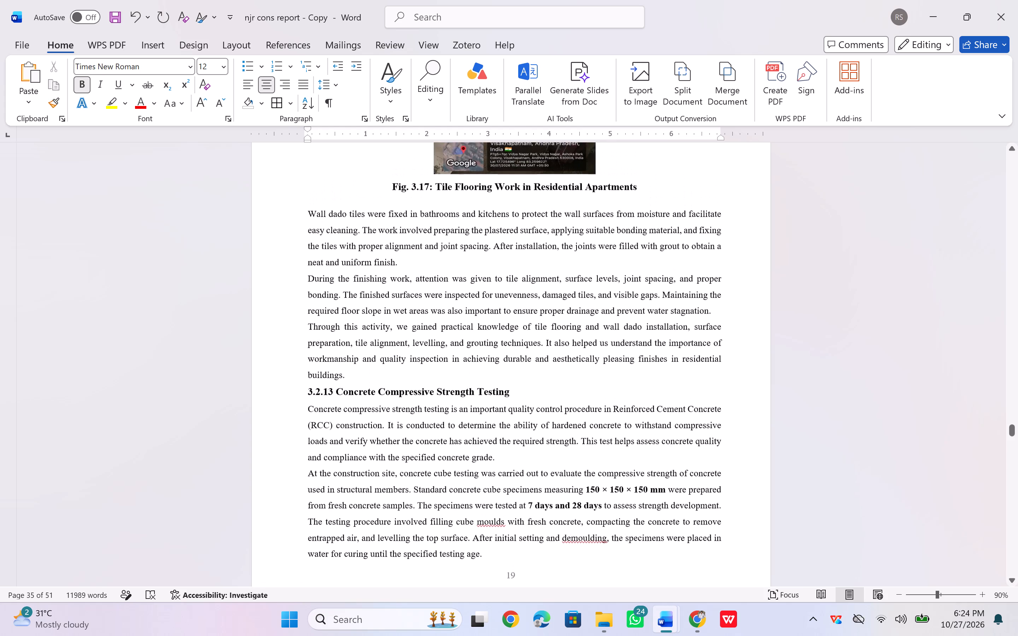
scroll(428, 441, "up", 3)
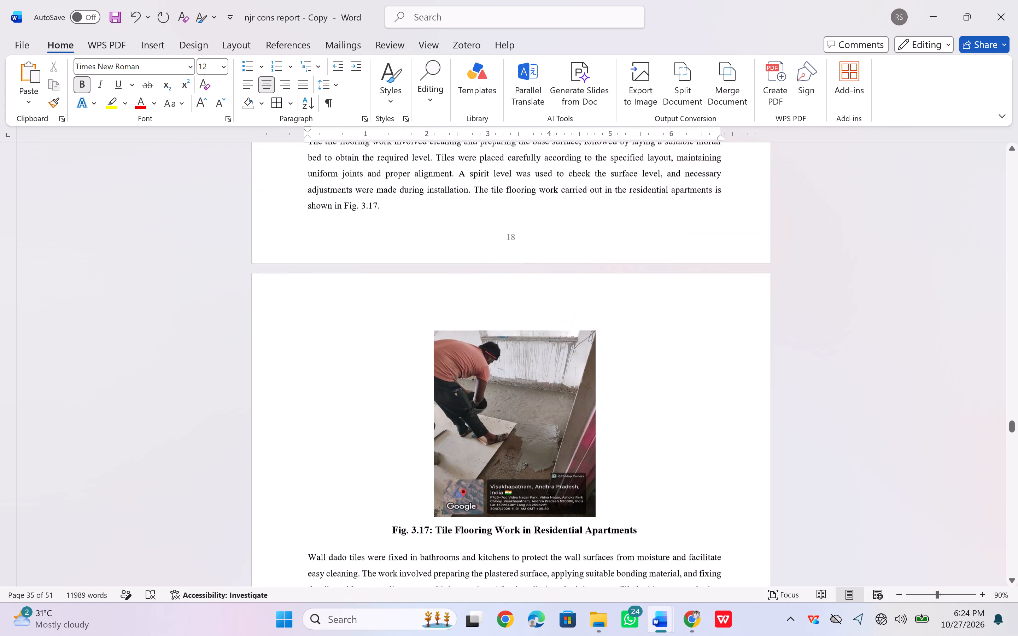
scroll(428, 441, "down", 2)
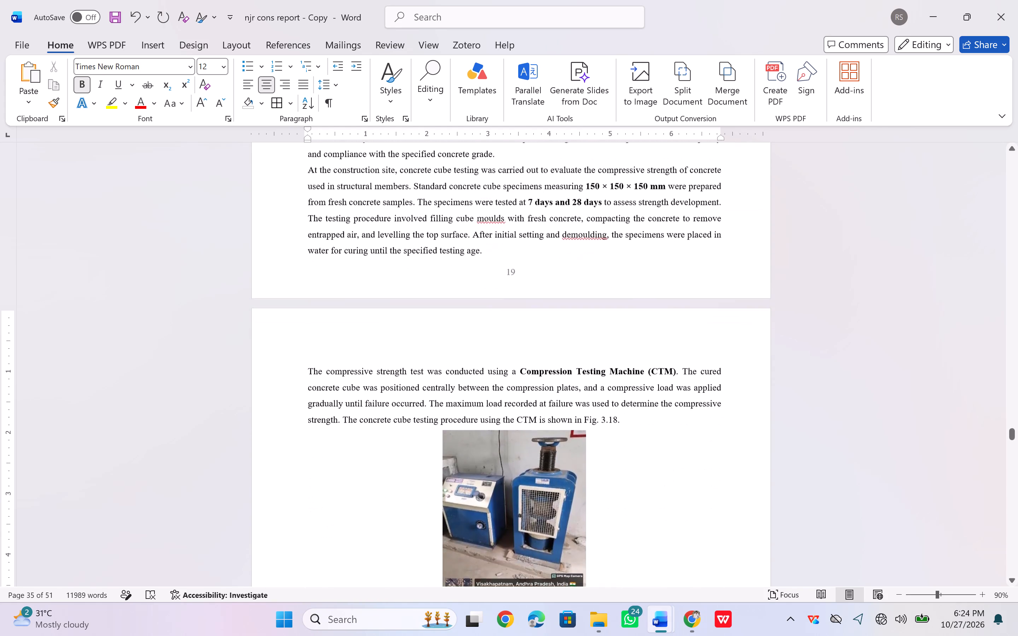
scroll(428, 441, "down", 3)
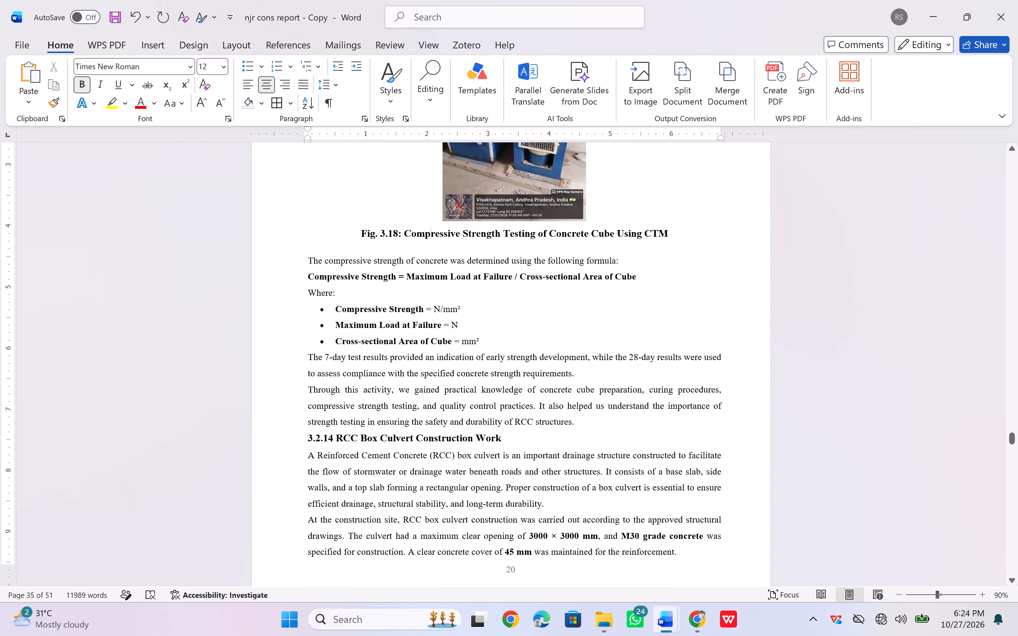
scroll(396, 435, "down", 2)
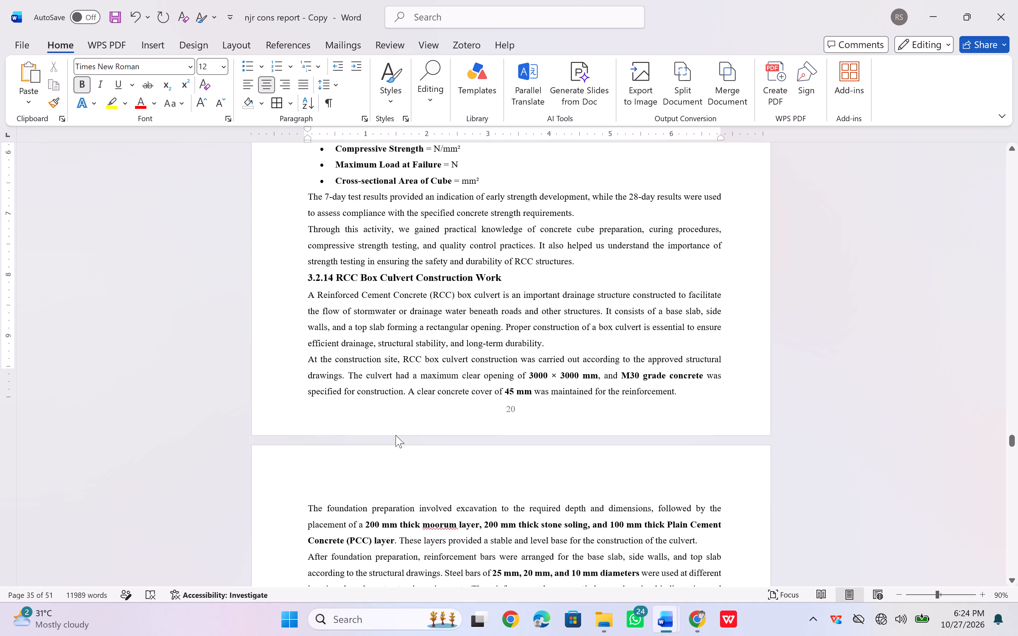
scroll(396, 435, "down", 3)
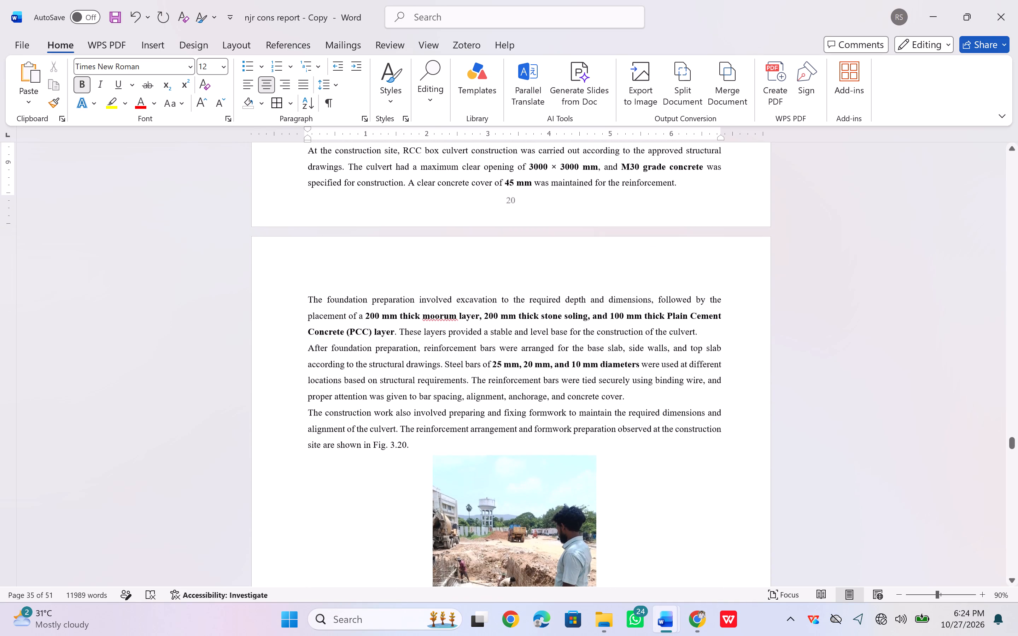
left_click(404, 445)
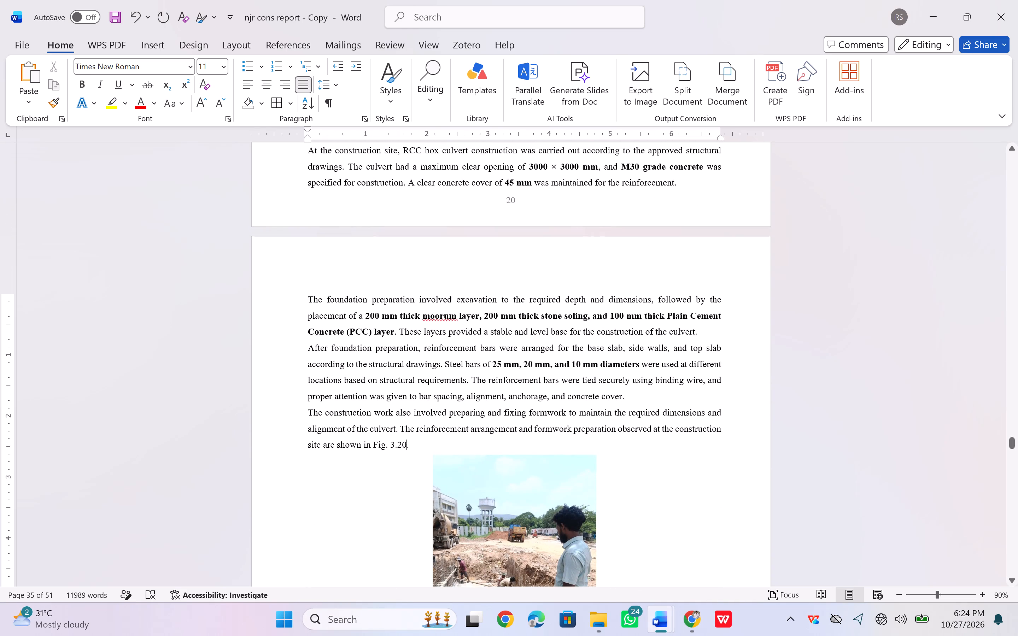
key("BackSpace")
key("BackSpace")
type("19")
Renumber the RCC Box Culvert Reinforcement Work caption as Fig. 3.19.
scroll(404, 445, "down", 2)
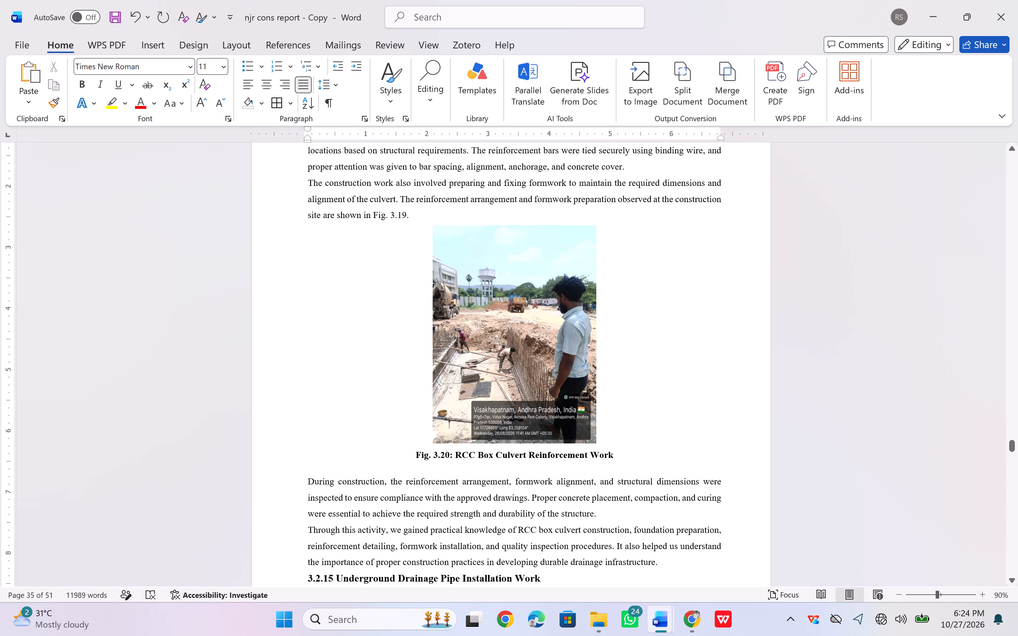
left_click(449, 453)
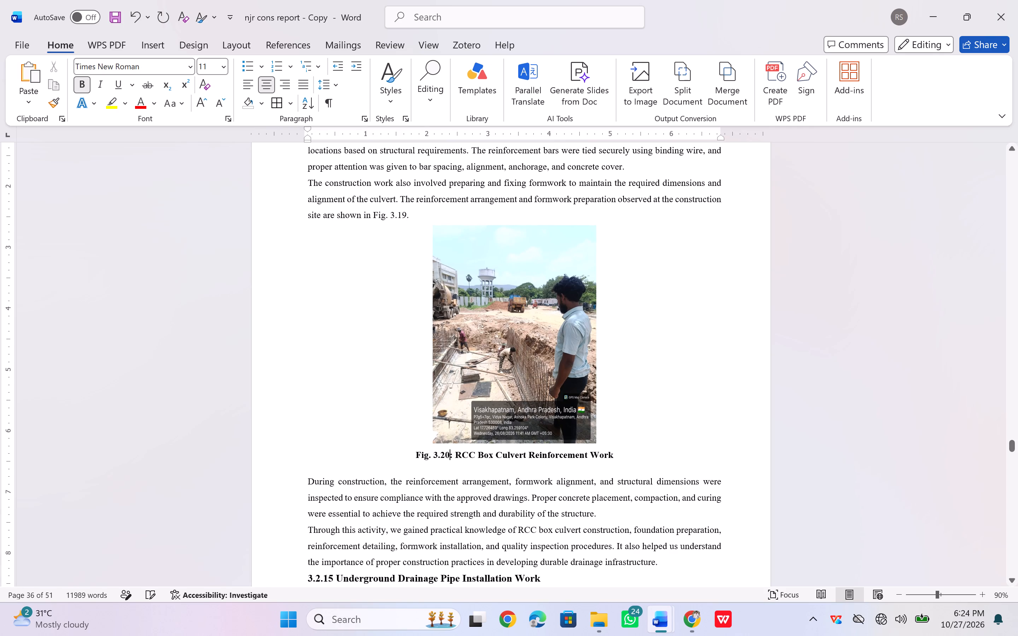
key("BackSpace")
key("BackSpace")
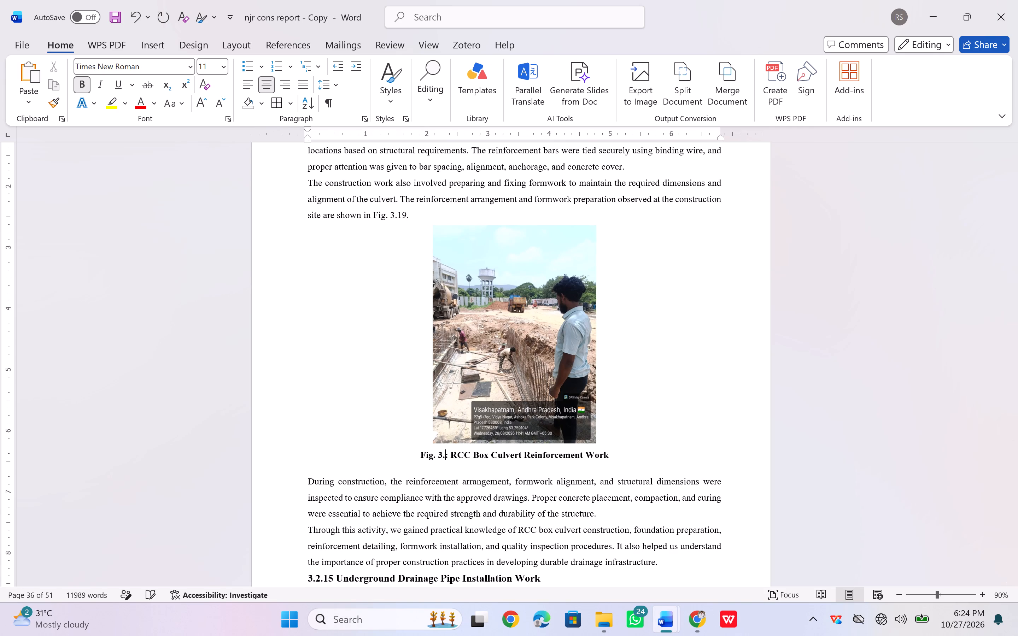
type("19")
Set the font size of the Fig. 3.19 caption on RCC box culvert reinforcement work to 12.
left_click(449, 453)
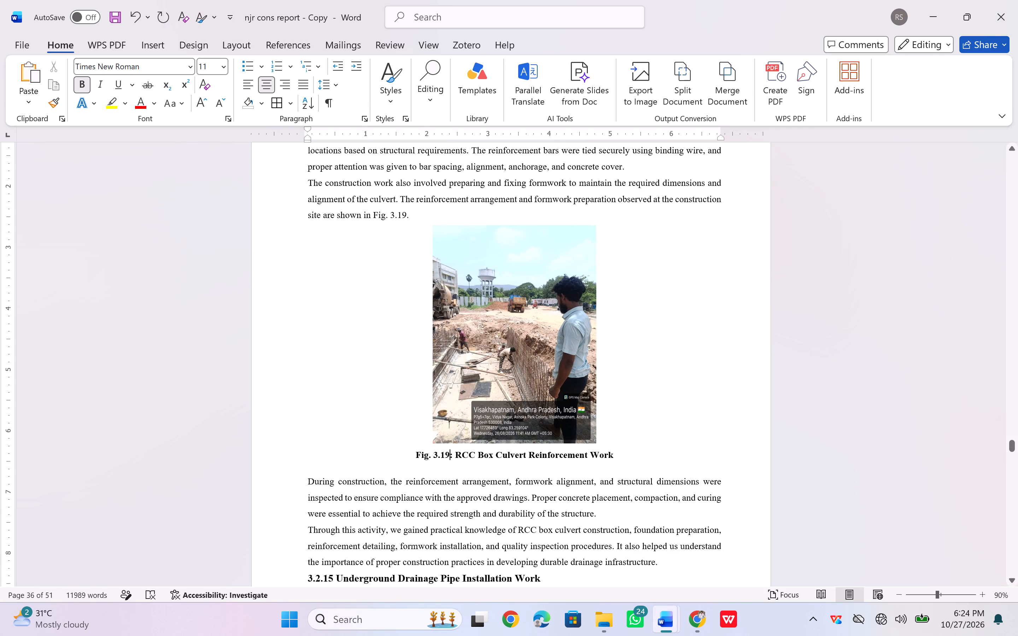
triple_click(455, 454)
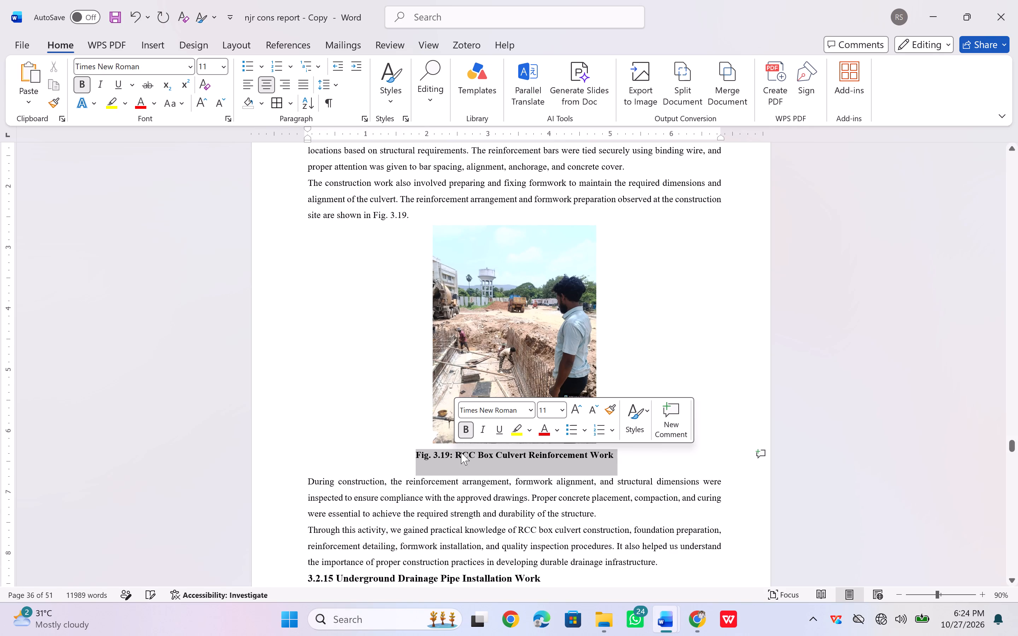
left_click(545, 414)
type("12")
key("Return")
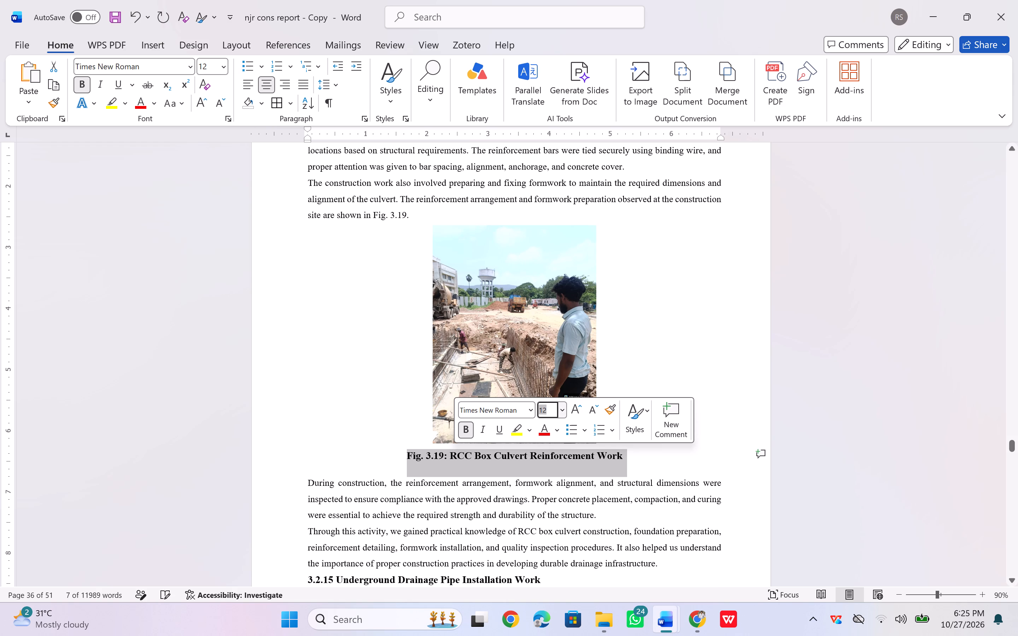
left_click(456, 459)
Change the figure reference in the underground drainage pipe installation paragraph of section 3.2.15 to Fig. 3.20.
scroll(435, 474, "down", 2)
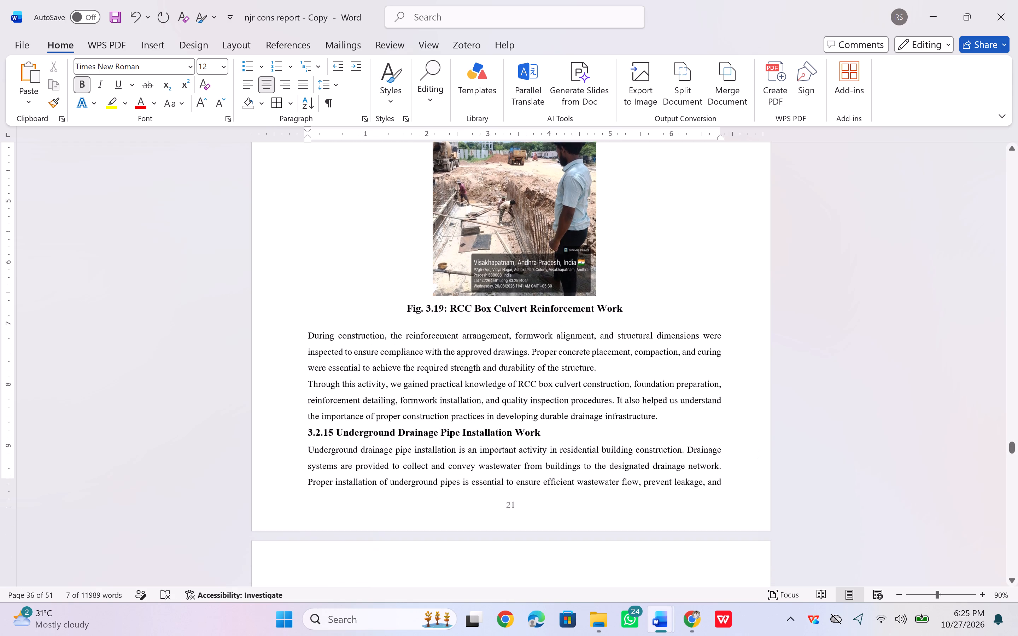
scroll(435, 474, "down", 3)
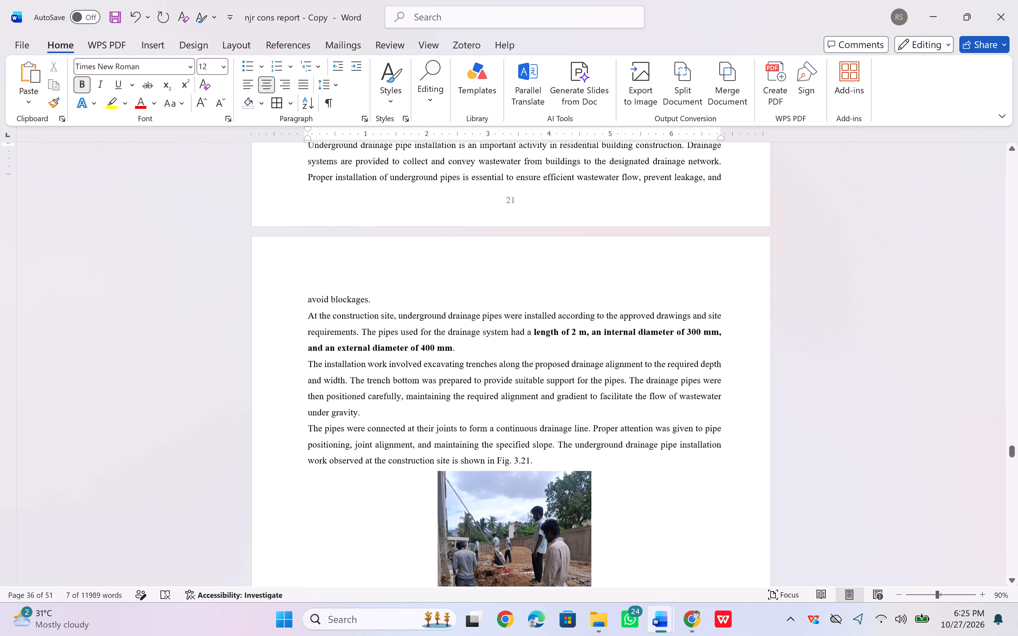
scroll(435, 474, "down", 1)
left_click(528, 403)
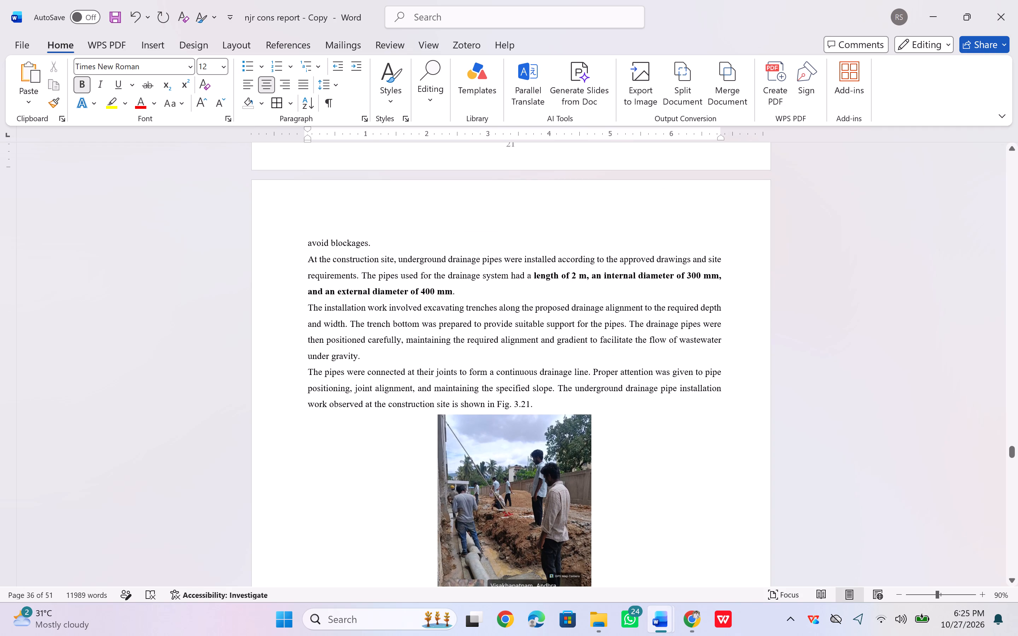
key("BackSpace")
key("0")
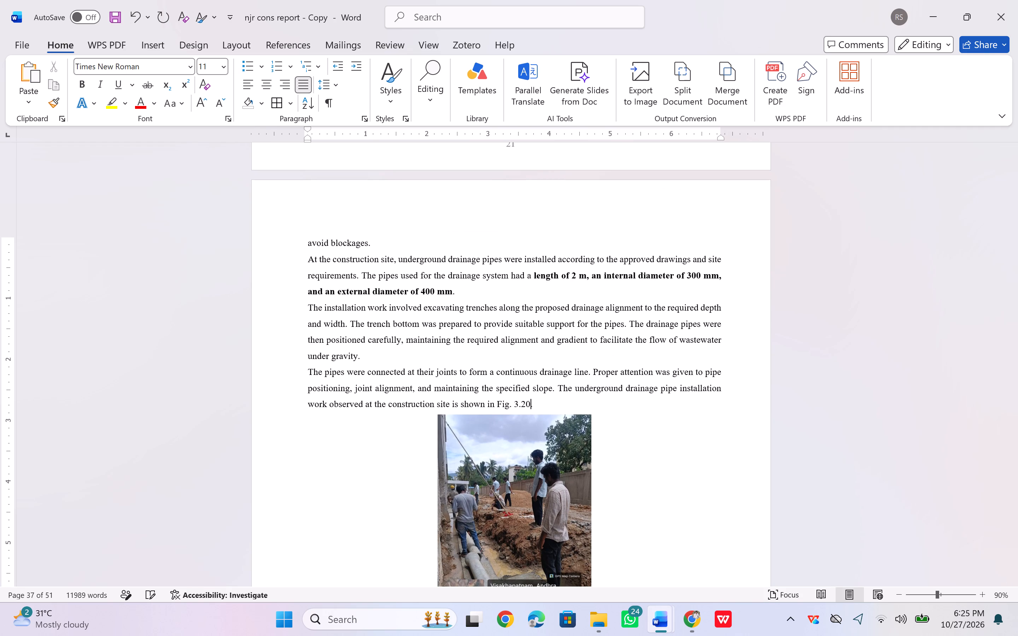
Renumber the Underground Drainage Pipe Installation Work caption as Fig. 3.20.
scroll(528, 403, "down", 1)
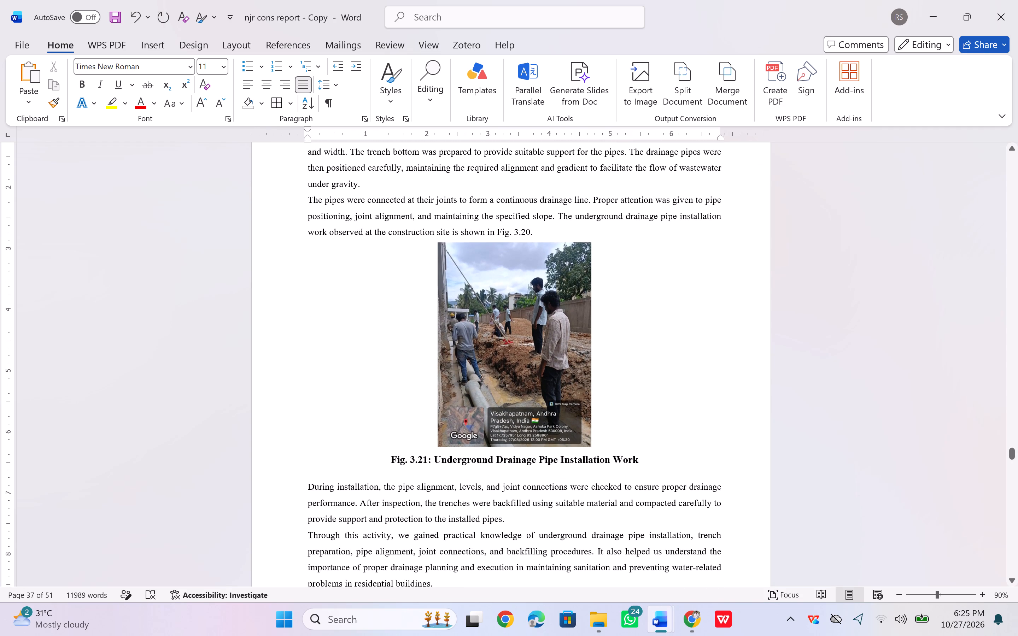
left_click(426, 458)
key("BackSpace")
key("0")
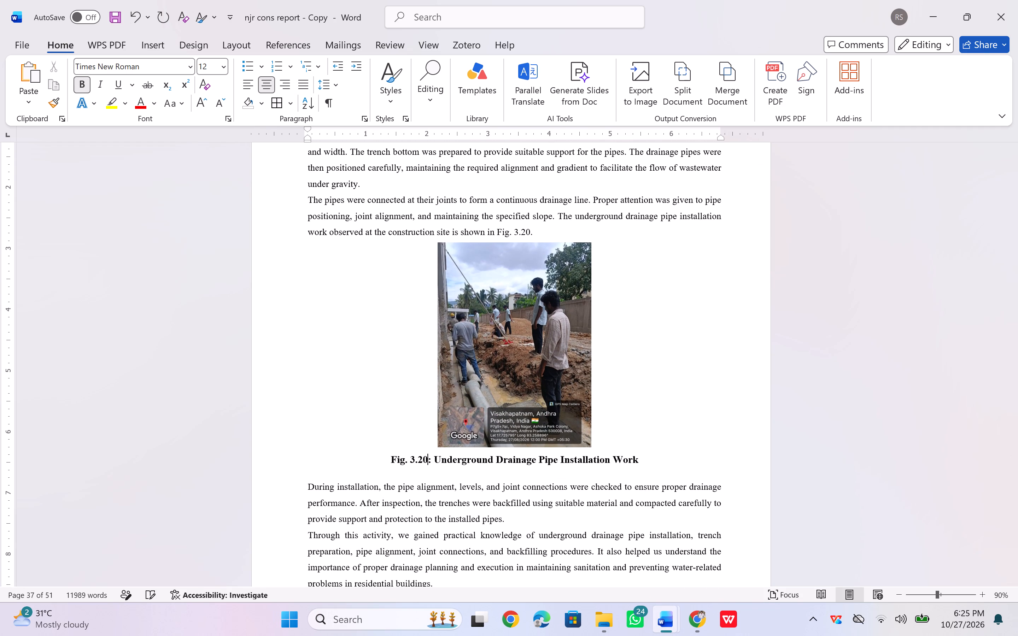
Set the font size of the whole Fig. 3.20 caption on underground drainage pipe installation to 12.
triple_click(451, 459)
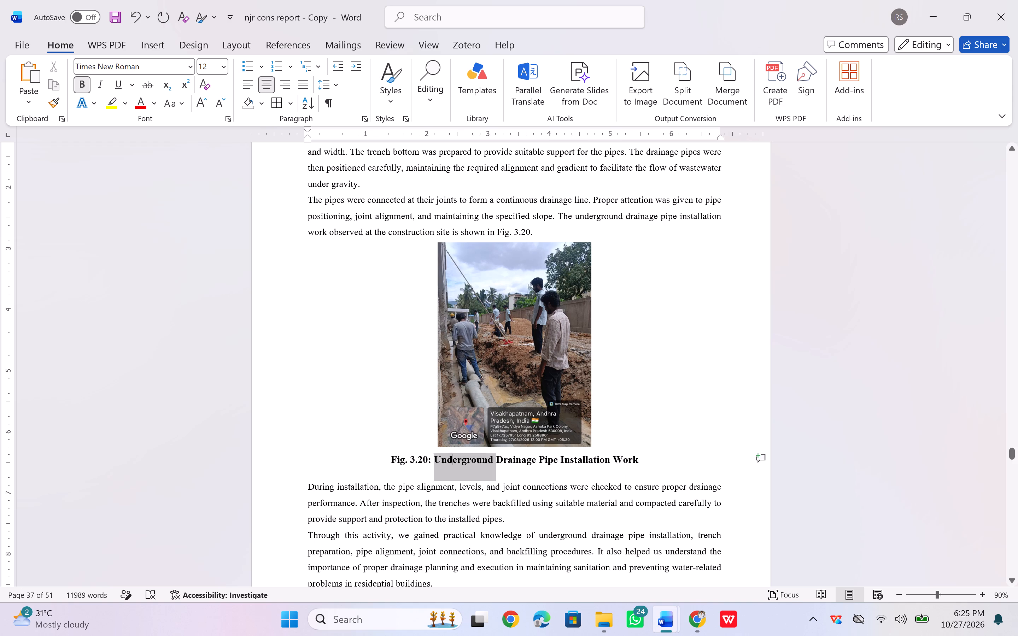
left_click(540, 409)
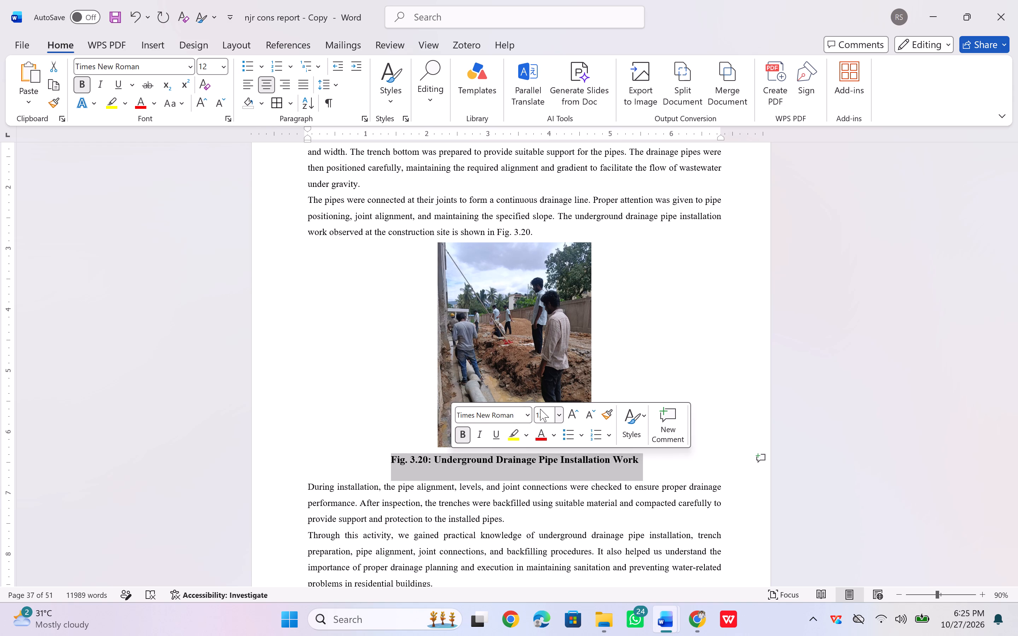
left_click(546, 413)
key("2")
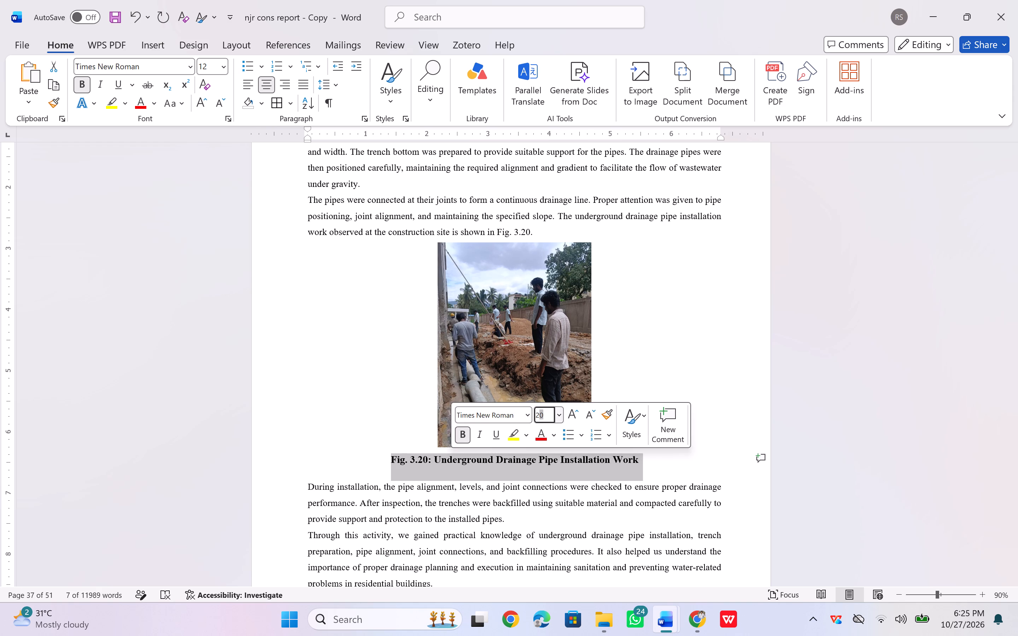
key("BackSpace")
key("BackSpace")
type("12")
key("Return")
left_click(458, 461)
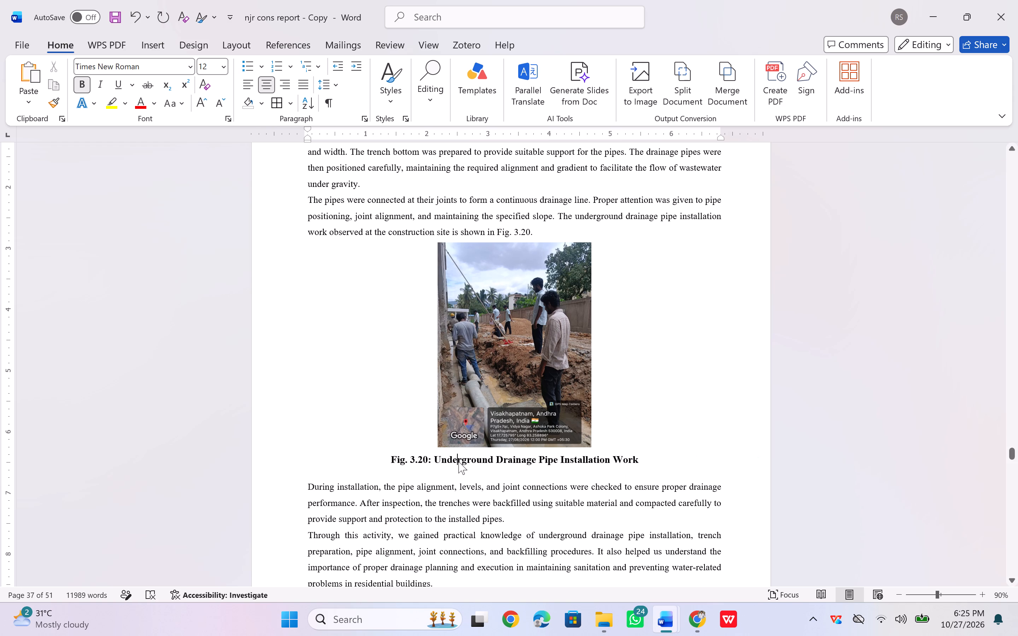
left_click(458, 461)
Change the figure reference in the marking process paragraph of section 3.2.16 to Fig. 3.21.
scroll(446, 461, "down", 2)
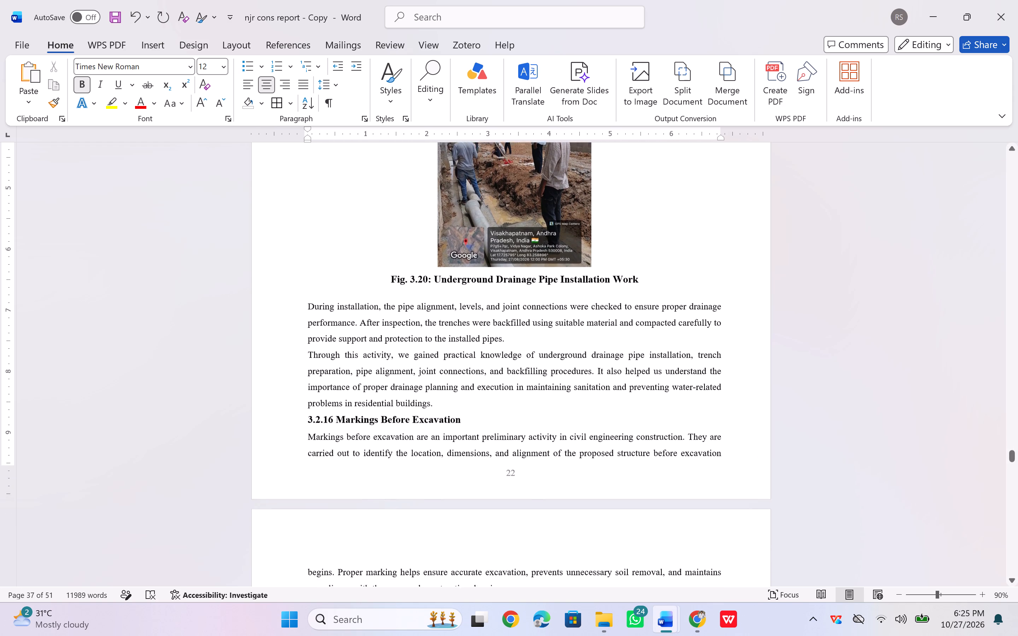
scroll(446, 461, "down", 3)
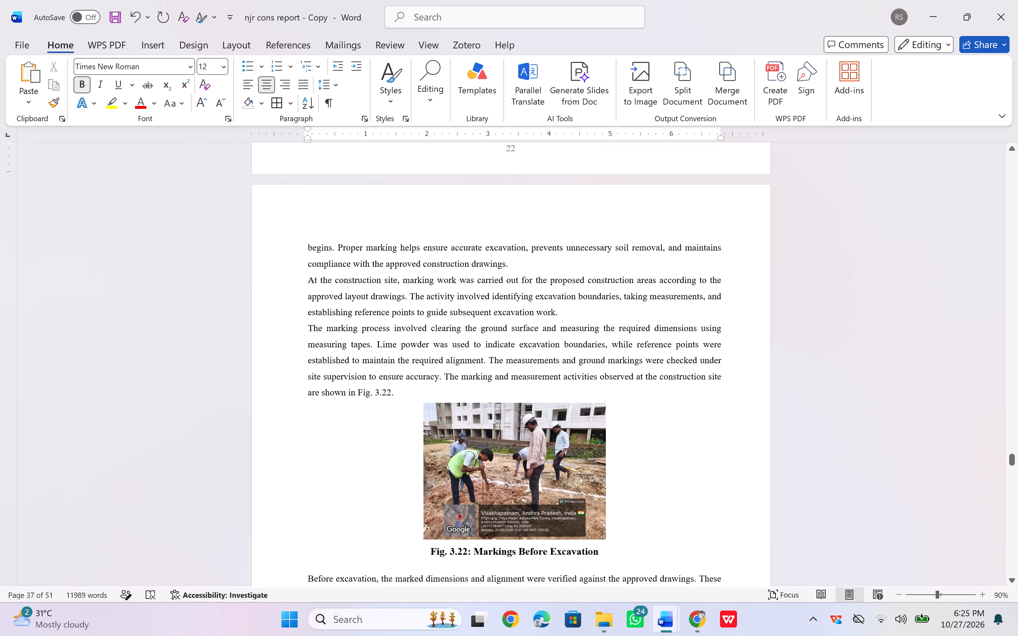
left_click(391, 396)
key("BackSpace")
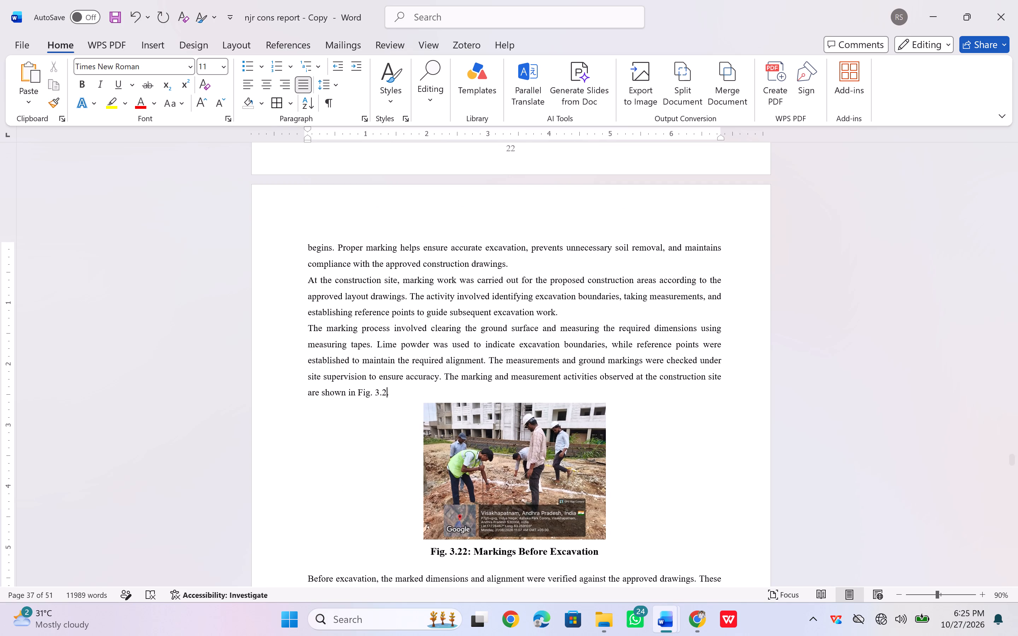
type("21")
key("BackSpace")
key("BackSpace")
key("1")
Renumber the Markings Before Excavation caption as Fig. 3.21 and check its font size.
scroll(385, 403, "down", 1)
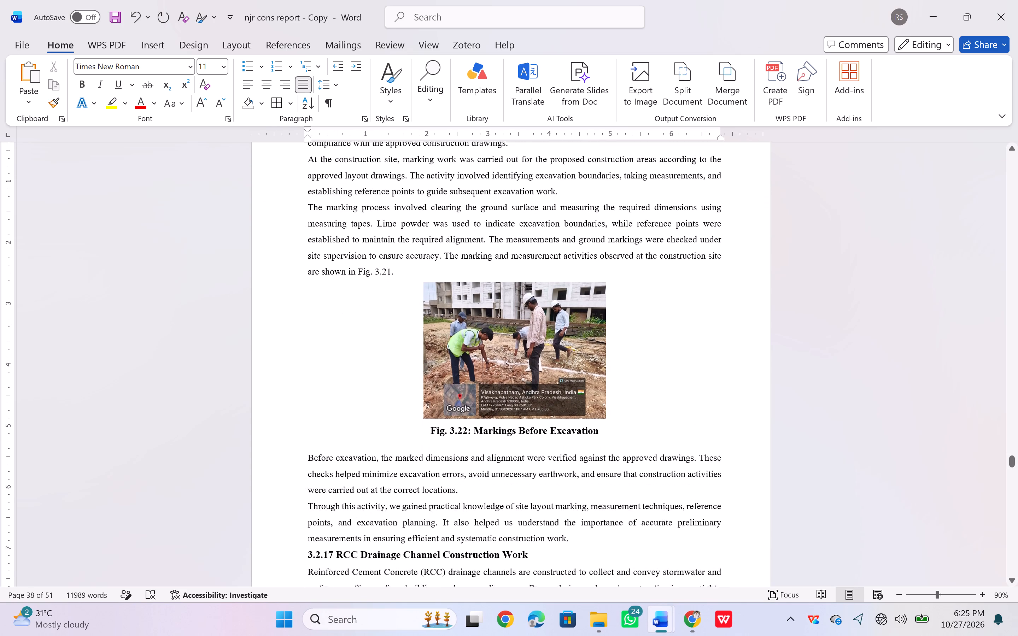
scroll(385, 403, "down", 1)
left_click(467, 383)
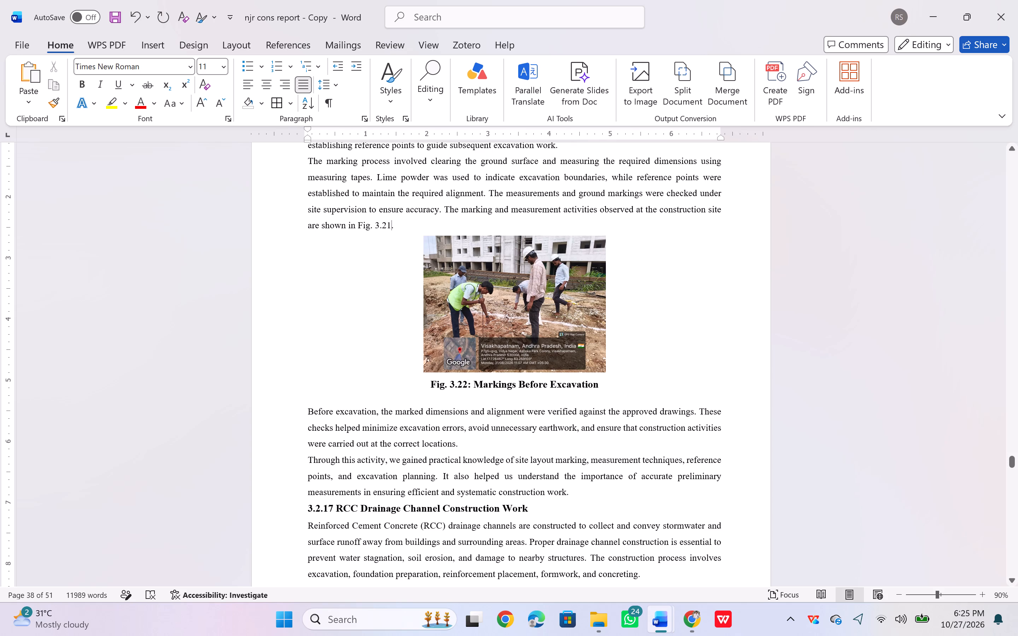
key("BackSpace")
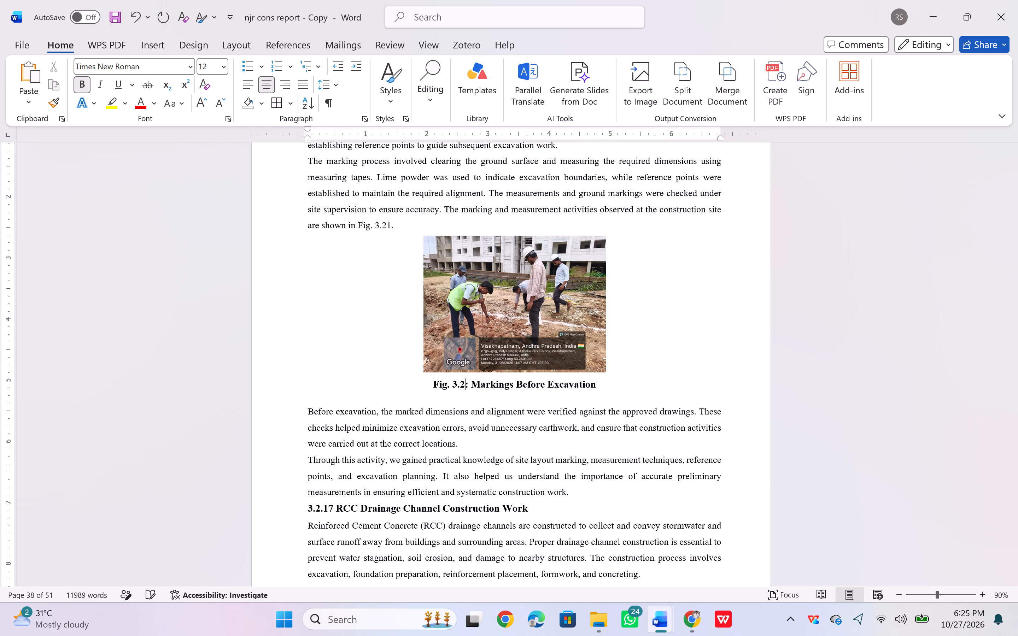
key("1")
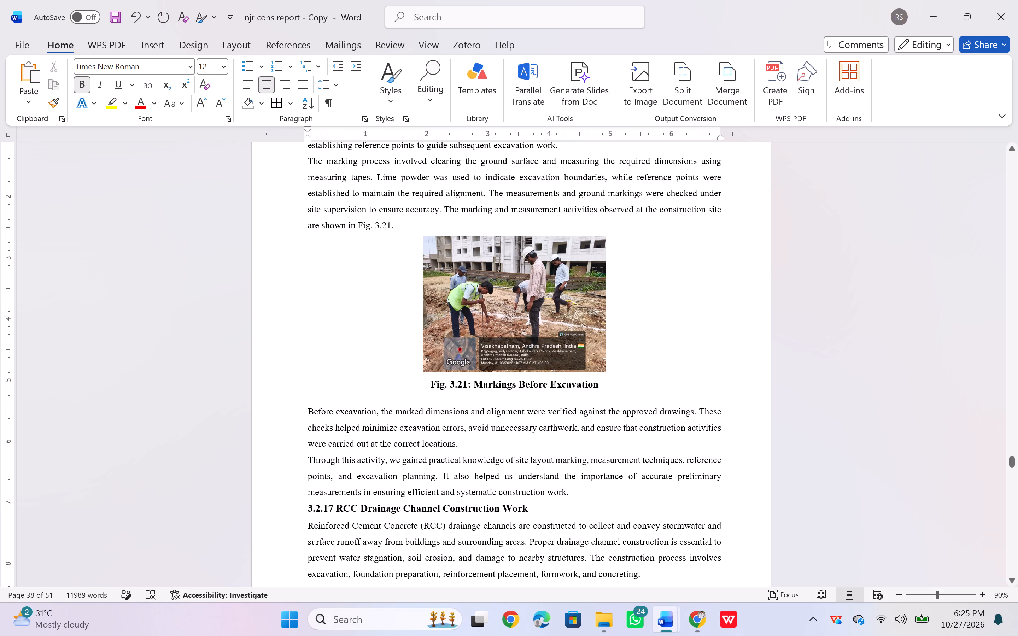
triple_click(479, 387)
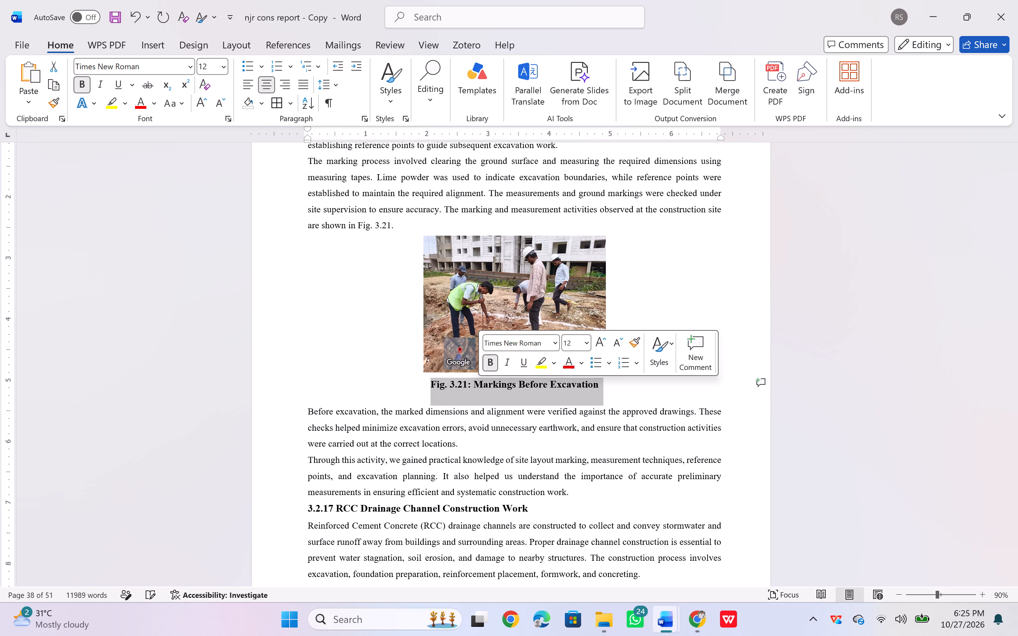
left_click(478, 395)
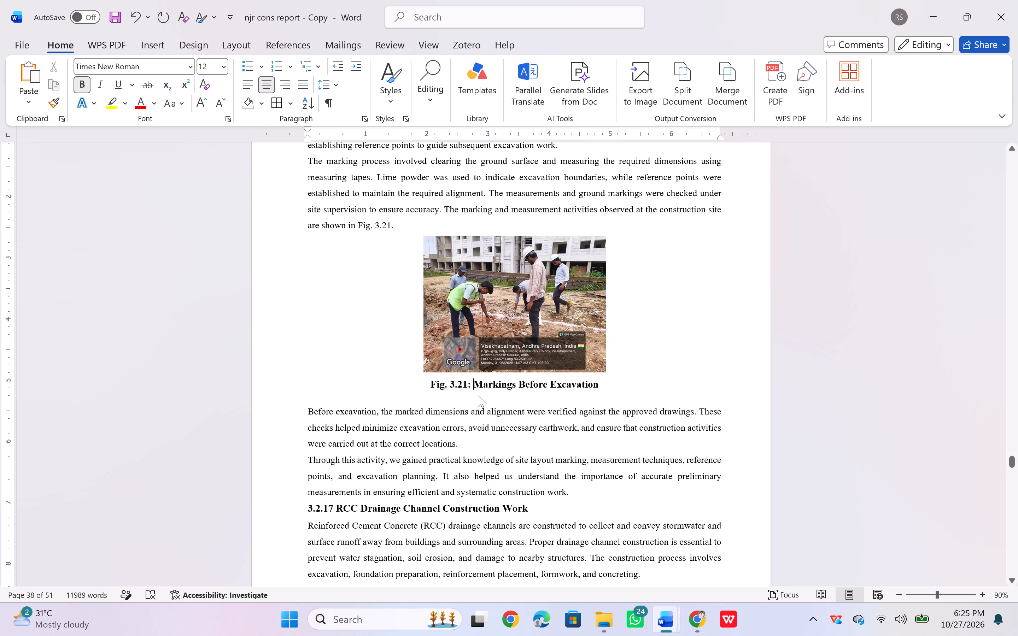
Change the figure reference for the proposed drainage channel's cross-sectional details in section 3.2.17 to Fig. 3.22.
scroll(478, 395, "down", 2)
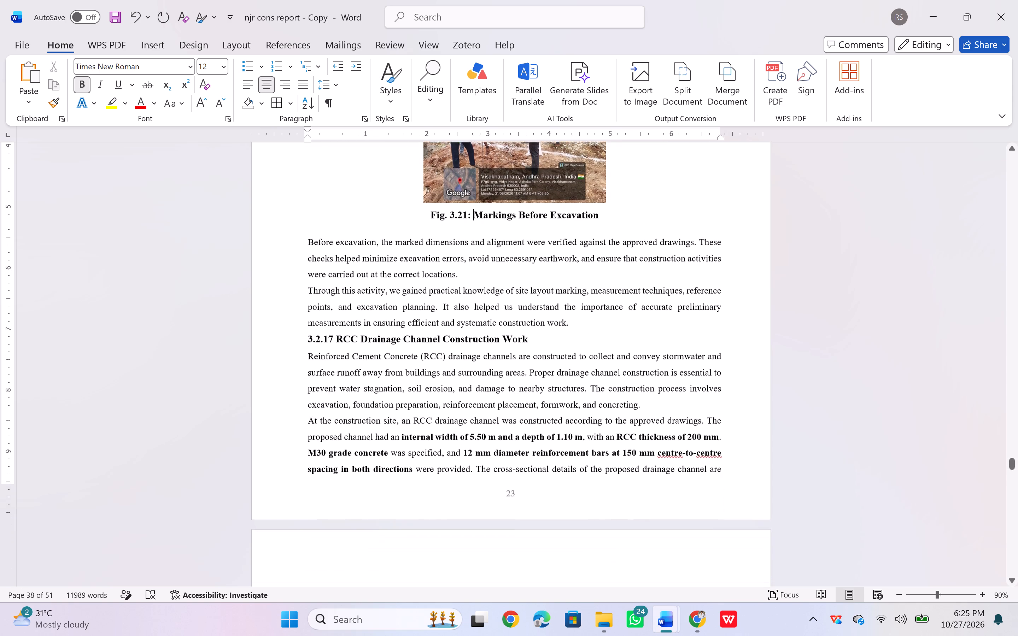
scroll(478, 395, "down", 2)
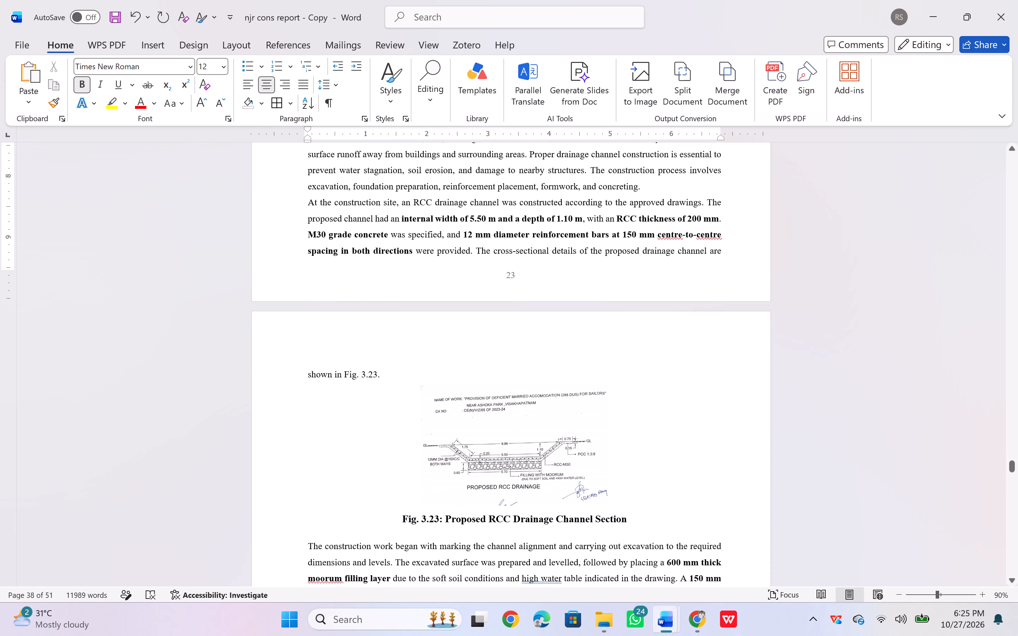
left_click(376, 372)
key("BackSpace")
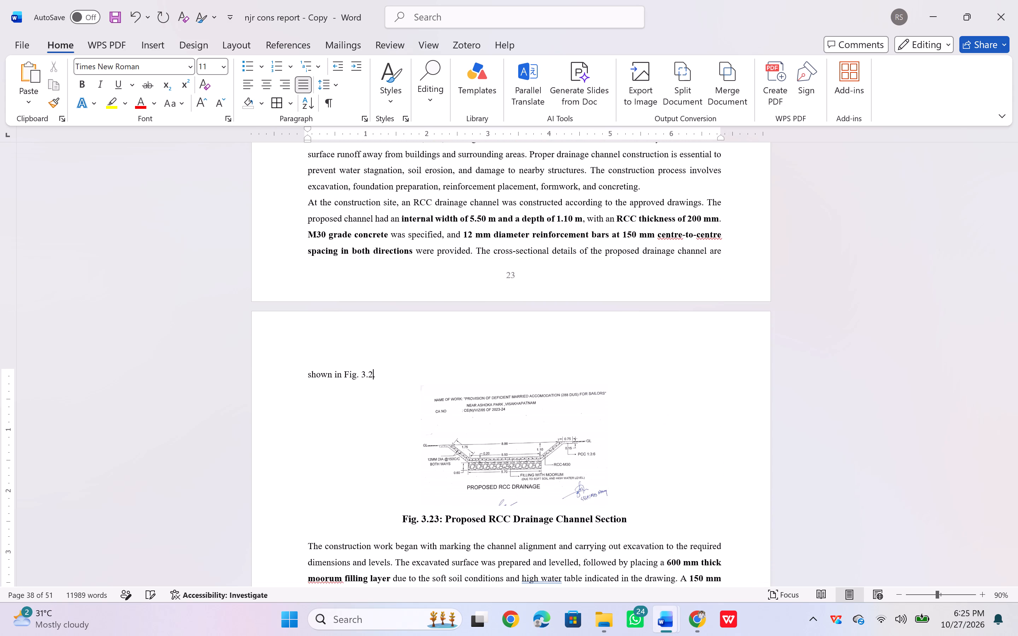
key("2")
Renumber the Proposed RCC Drainage Channel Section caption as Fig. 3.22.
left_click(438, 516)
key("BackSpace")
key("2")
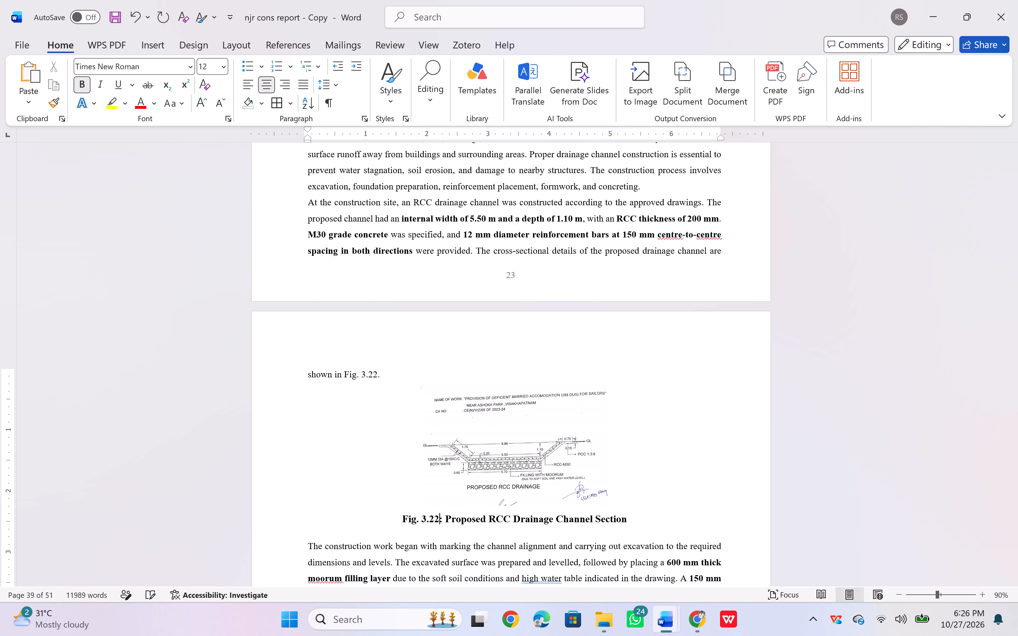
Change the figure reference in the drainage channel reinforcement arrangement paragraph to Fig. 3.23.
scroll(433, 526, "down", 1)
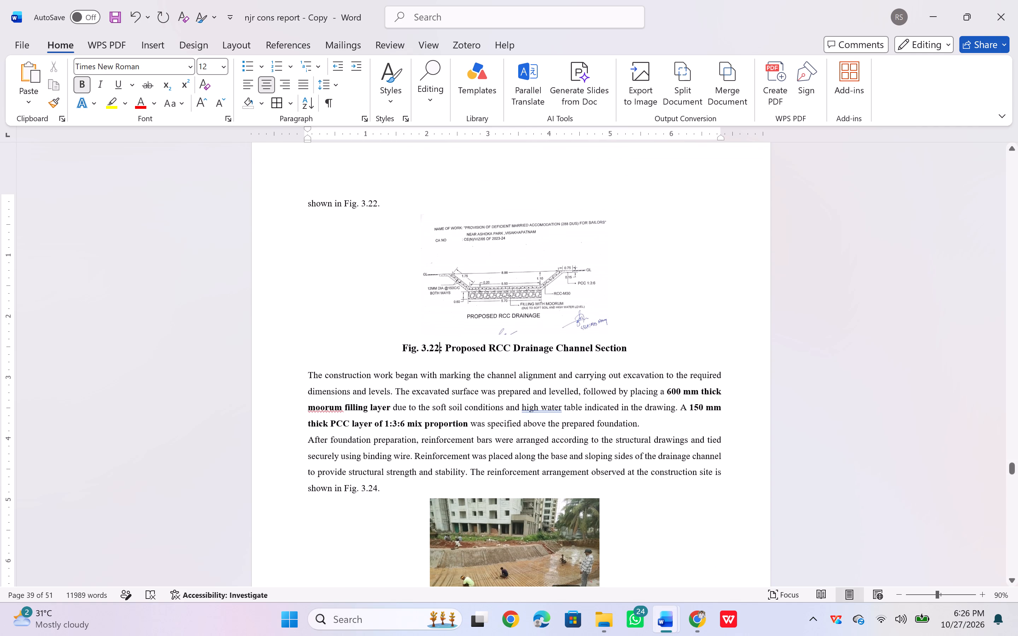
left_click(376, 484)
key("BackSpace")
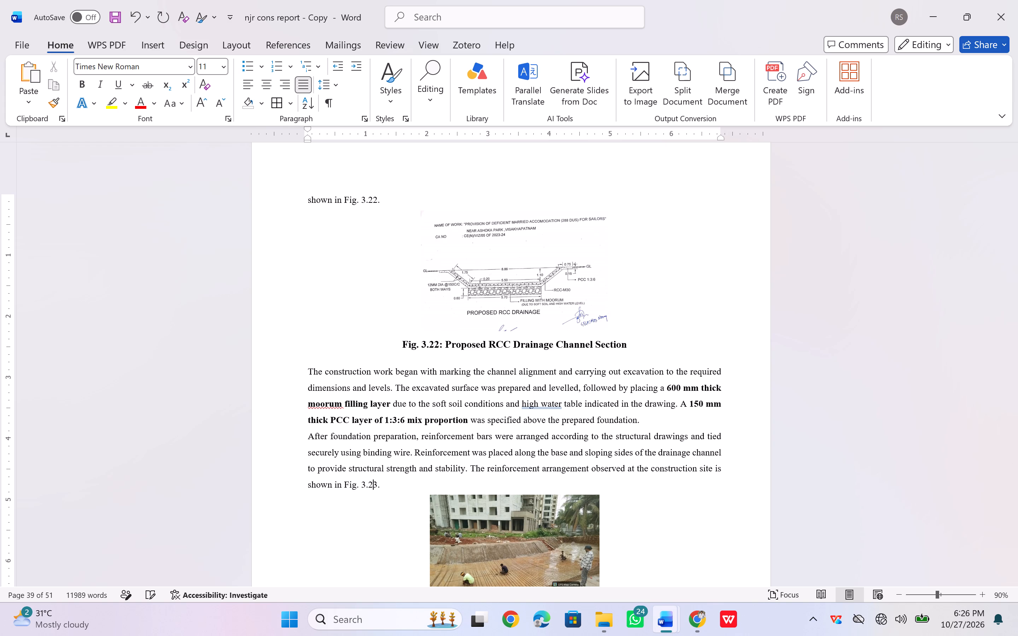
key("3")
scroll(402, 453, "down", 1)
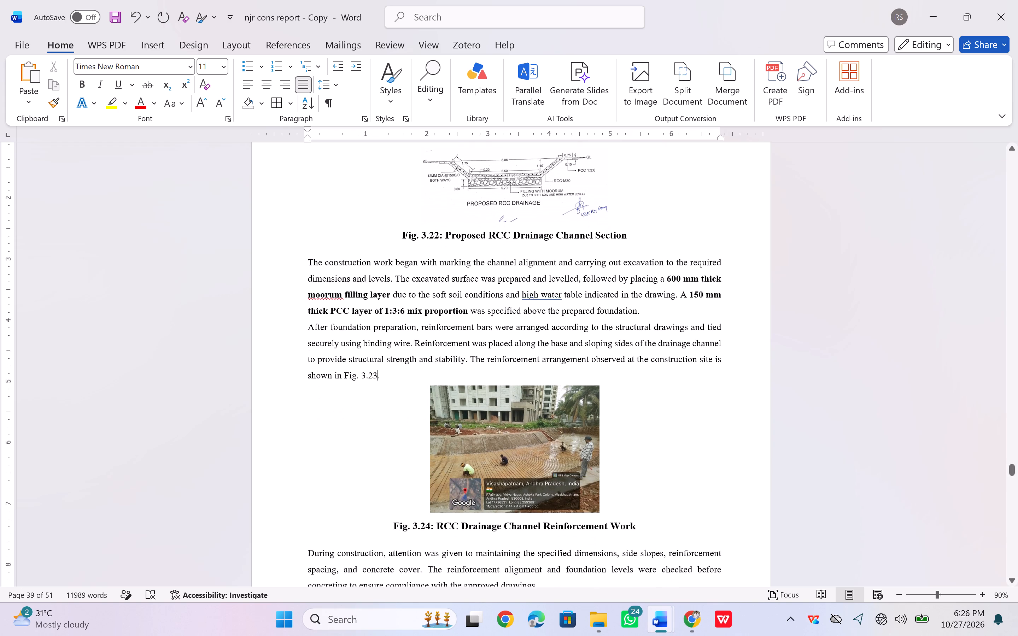
Renumber the RCC Drainage Channel Reinforcement Work caption as Fig. 3.23.
scroll(402, 453, "down", 1)
left_click(429, 468)
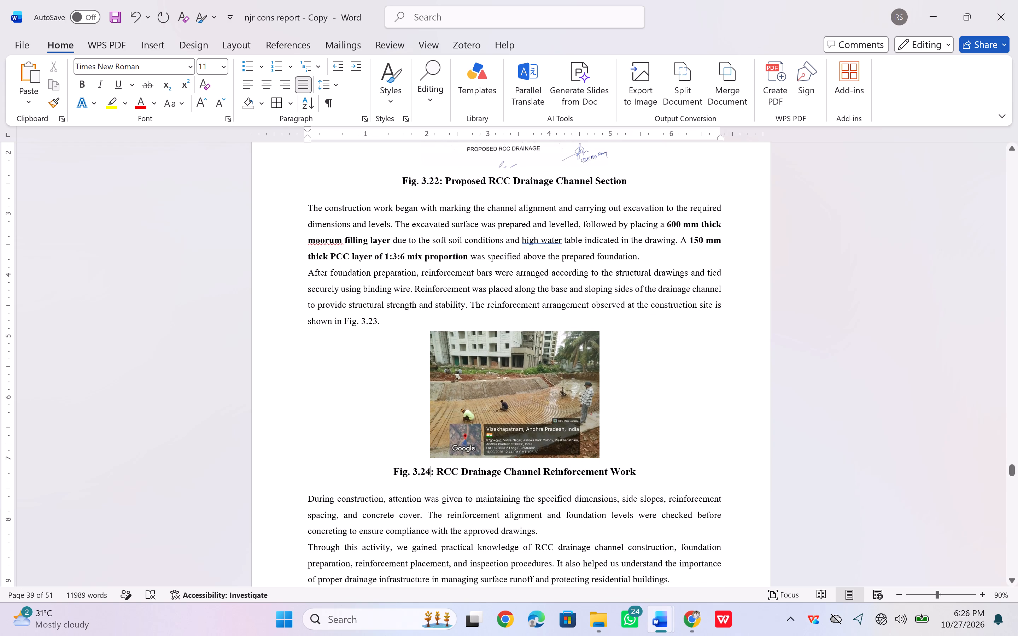
key("BackSpace")
key("3")
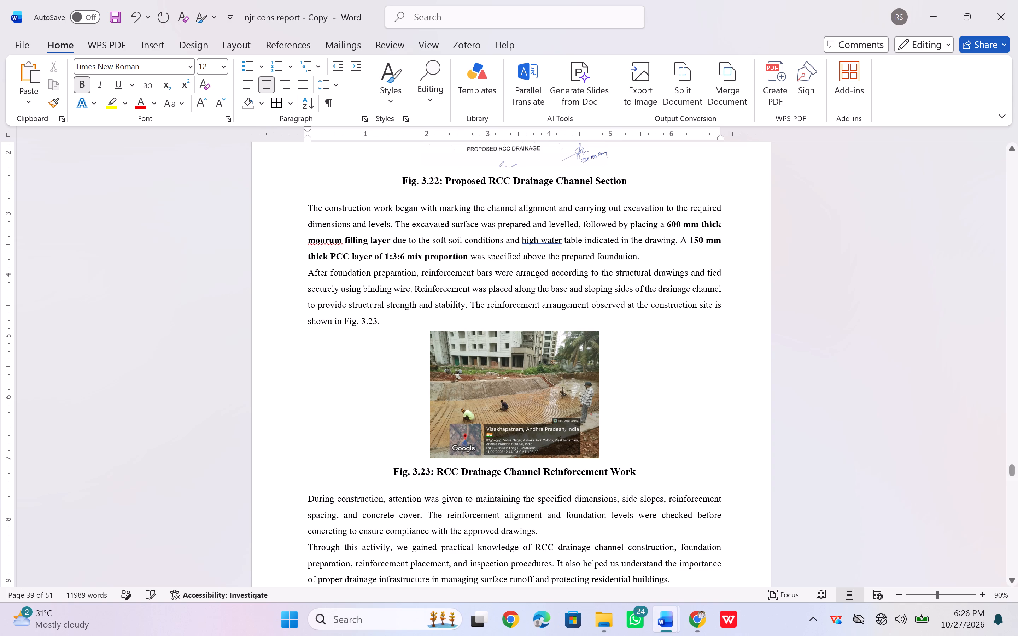
Change the figure reference for the China mosaic tile laying activity in section 3.2.18 to Fig. 3.24.
scroll(389, 455, "down", 2)
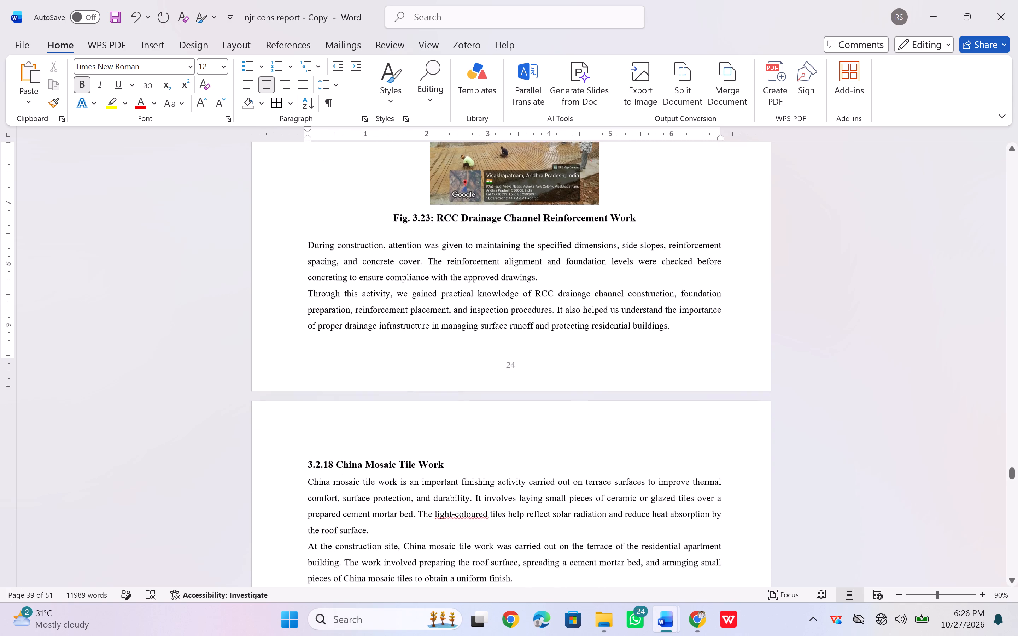
scroll(389, 455, "down", 2)
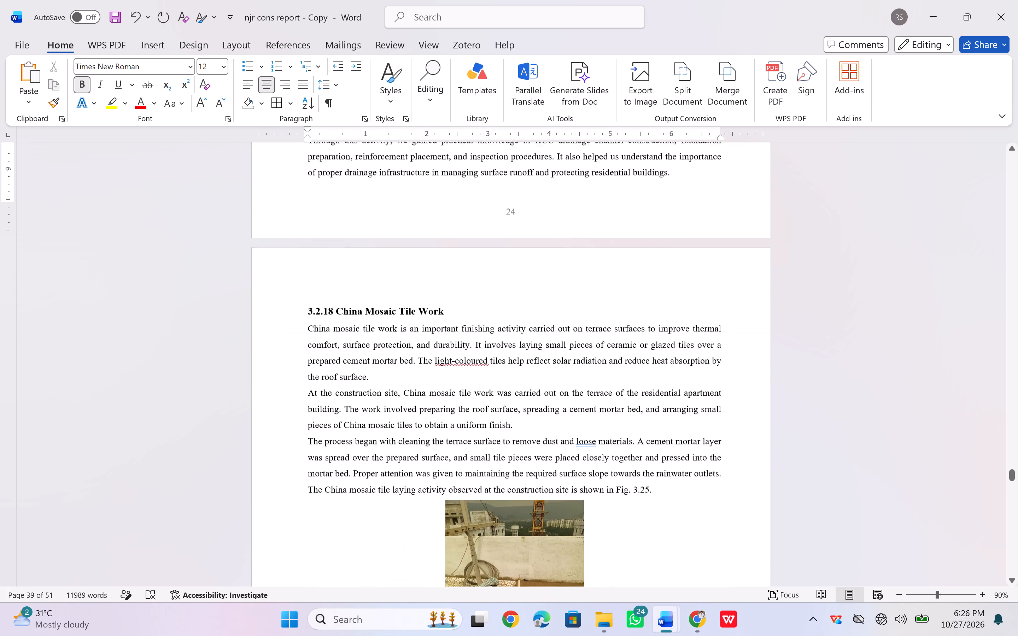
left_click(648, 485)
key("BackSpace")
key("4")
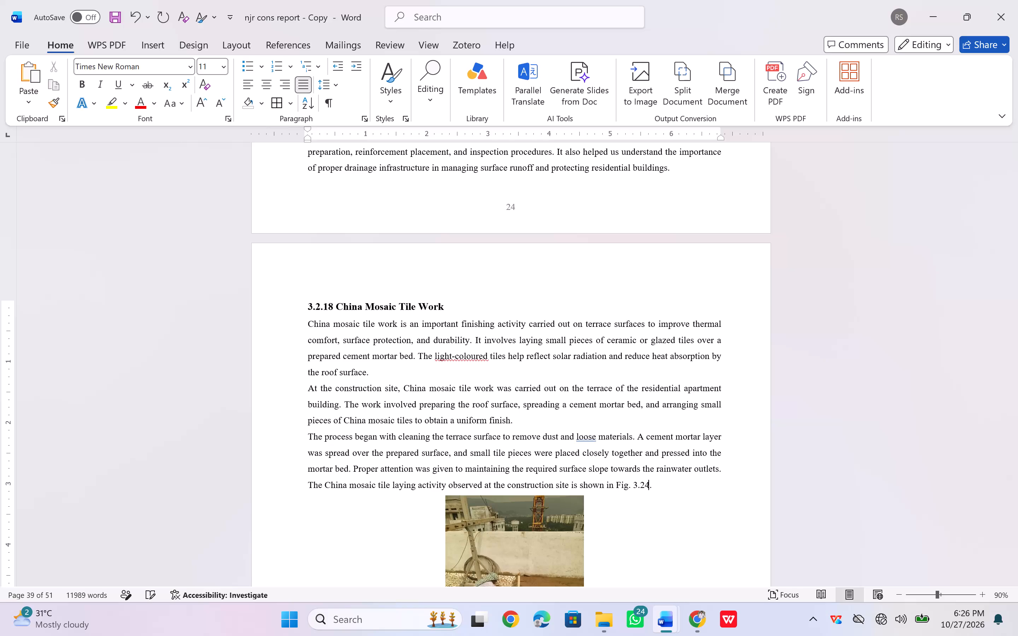
Renumber the China Mosaic Tile Laying Work caption as Fig. 3.24.
scroll(648, 485, "down", 1)
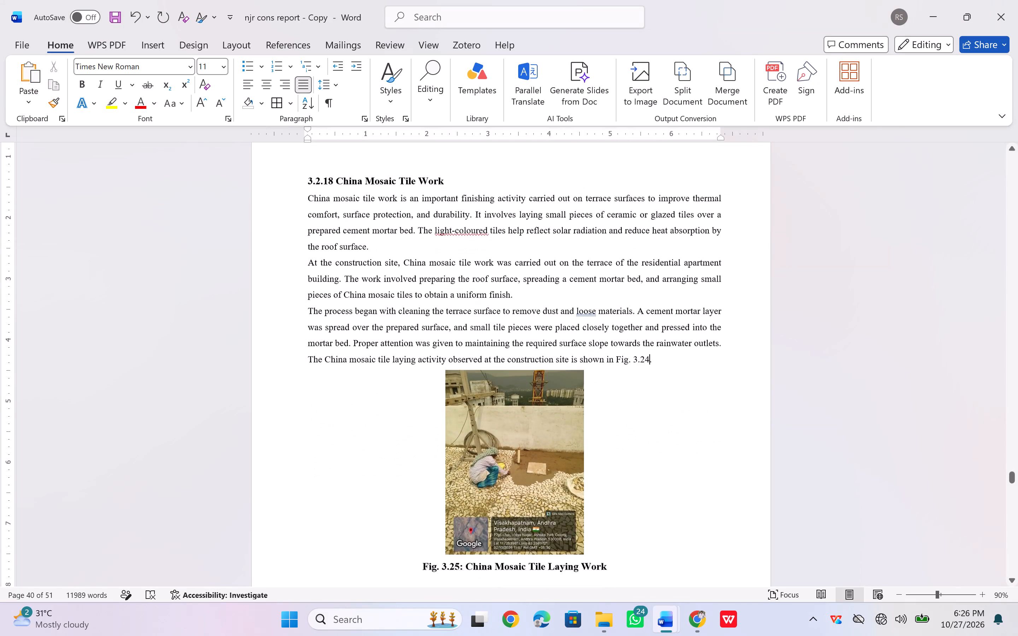
scroll(648, 485, "down", 1)
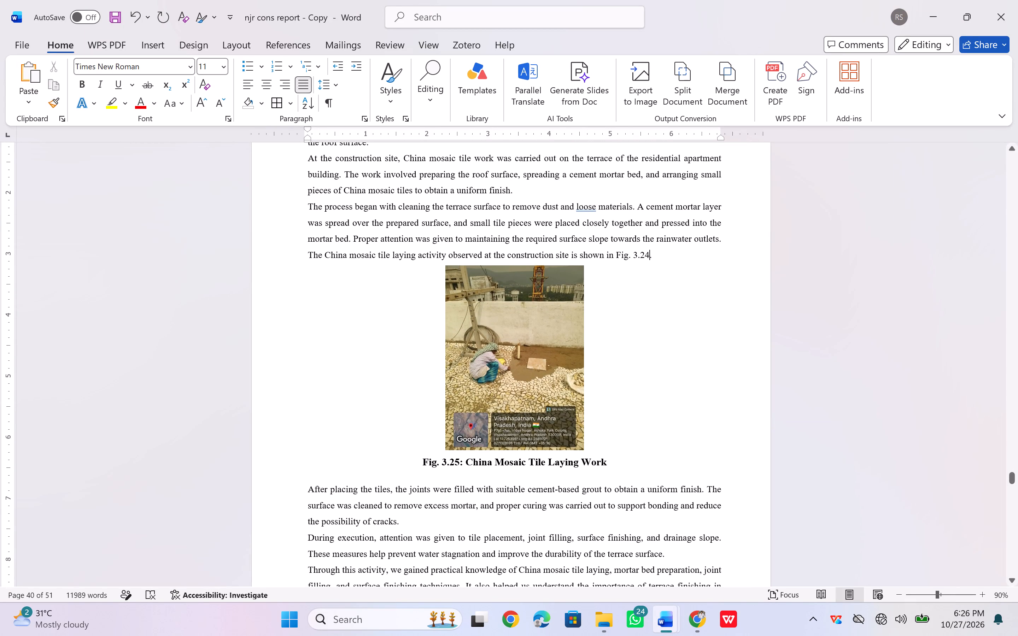
left_click(458, 461)
key("BackSpace")
key("4")
Change the figure reference for the skirting tile installation in section 3.2.19 to Fig. 3.25.
scroll(458, 461, "down", 1)
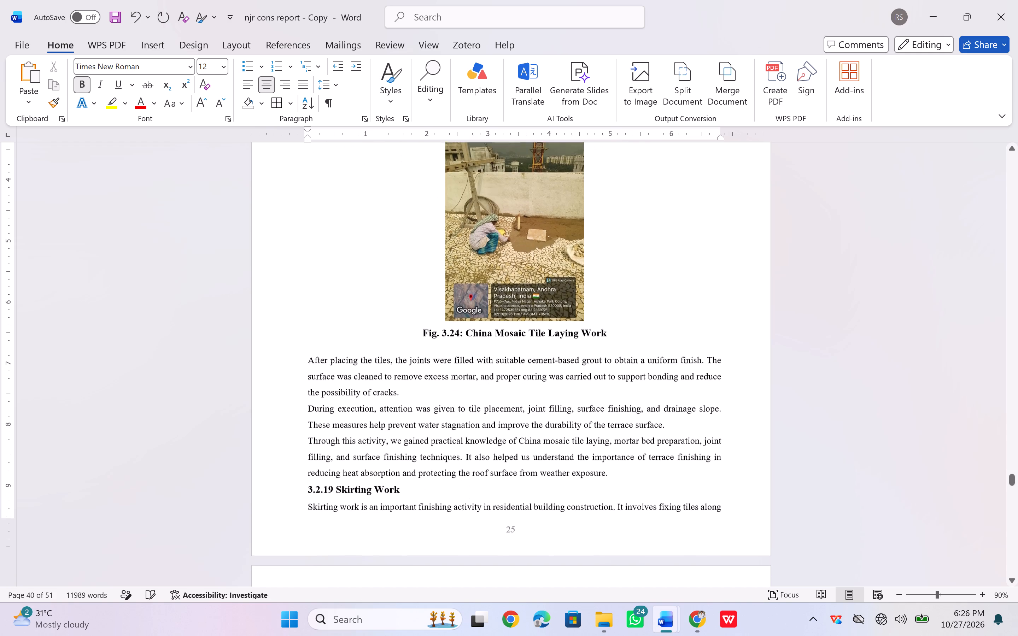
scroll(458, 461, "down", 2)
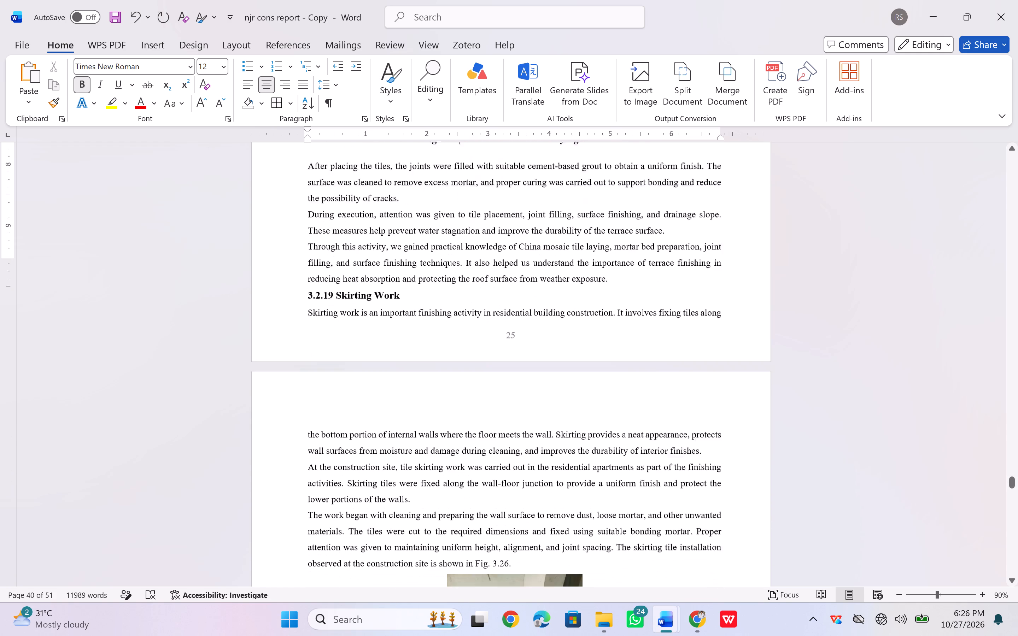
scroll(458, 461, "down", 1)
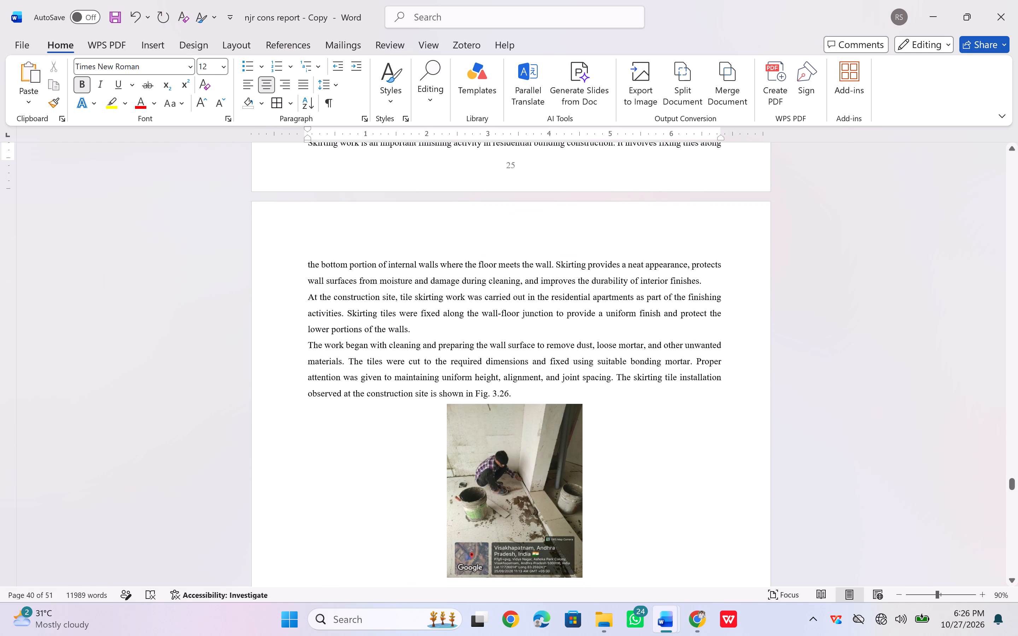
left_click(506, 393)
key("Right")
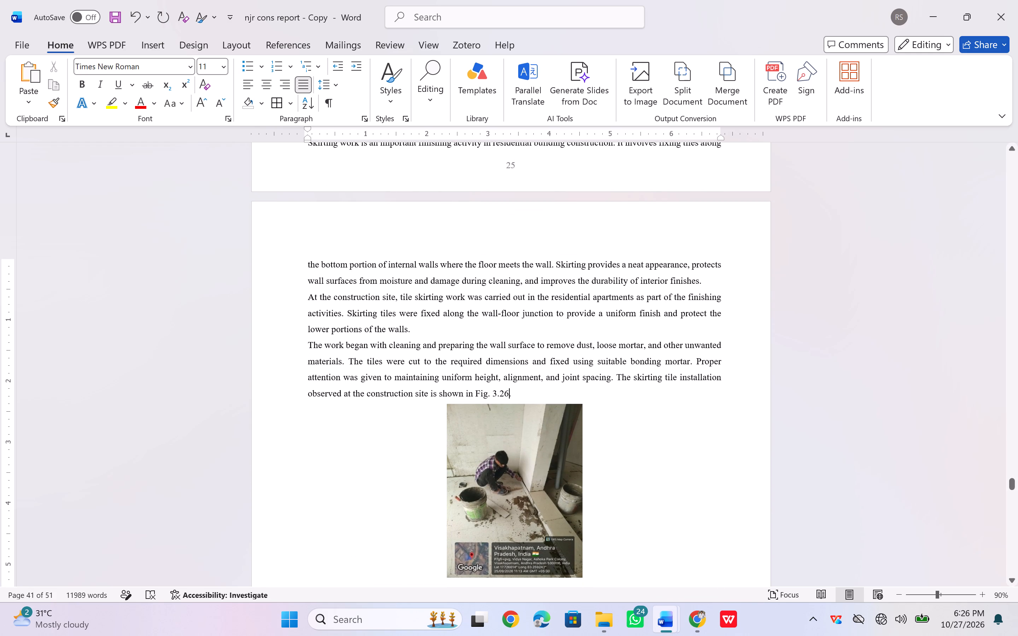
key("BackSpace")
key("5")
Renumber the Skirting Tile Work caption as Fig. 3.25.
scroll(477, 396, "down", 1)
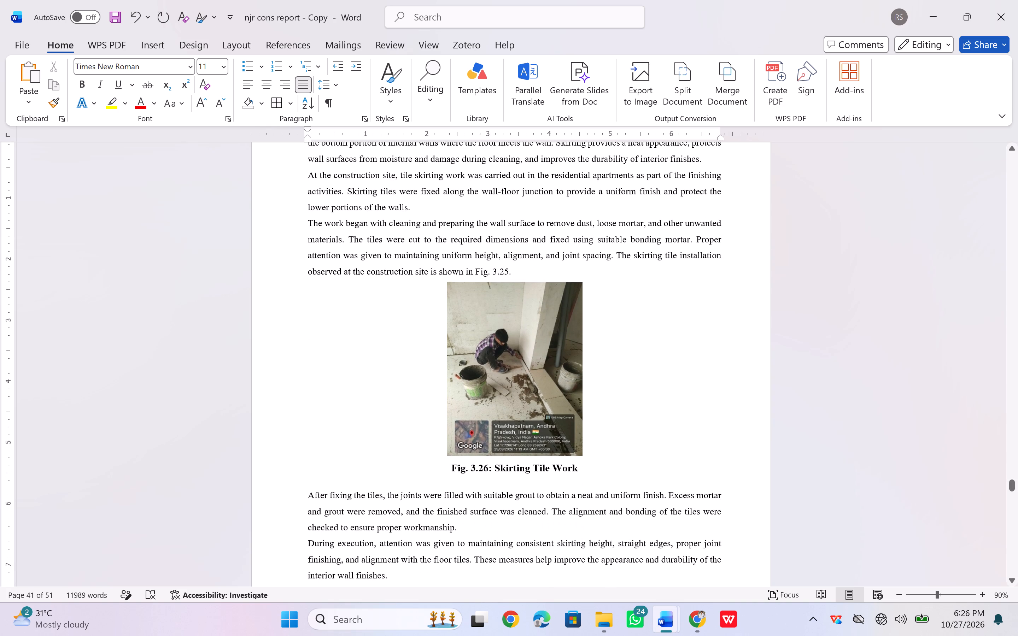
left_click(487, 465)
key("BackSpace")
key("5")
Look over the end of Chapter 3 and save the report.
scroll(487, 465, "down", 1)
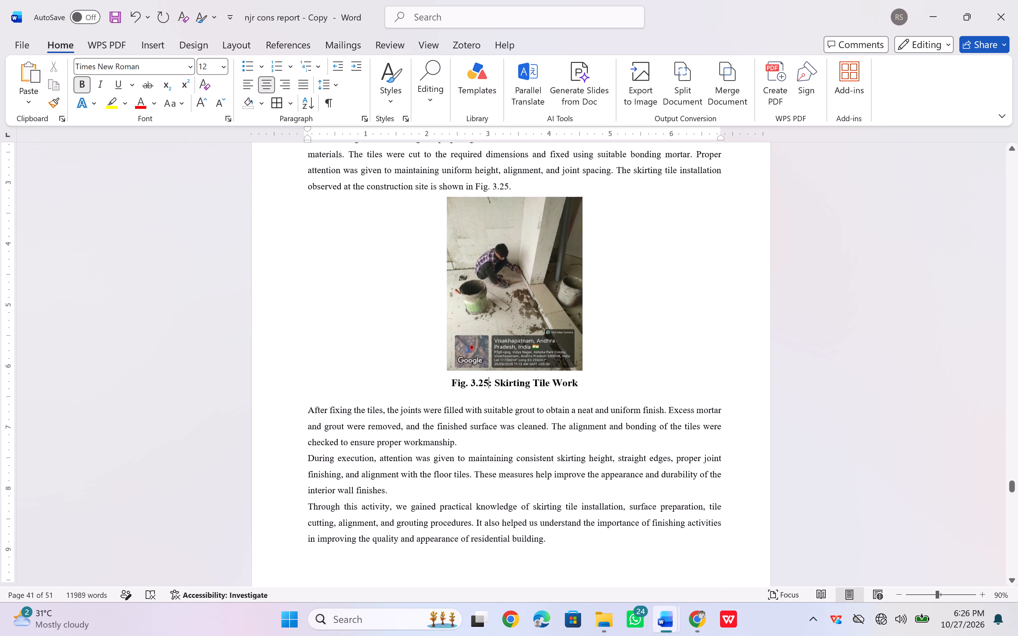
scroll(487, 465, "down", 2)
scroll(487, 465, "up", 1)
scroll(551, 388, "up", 2)
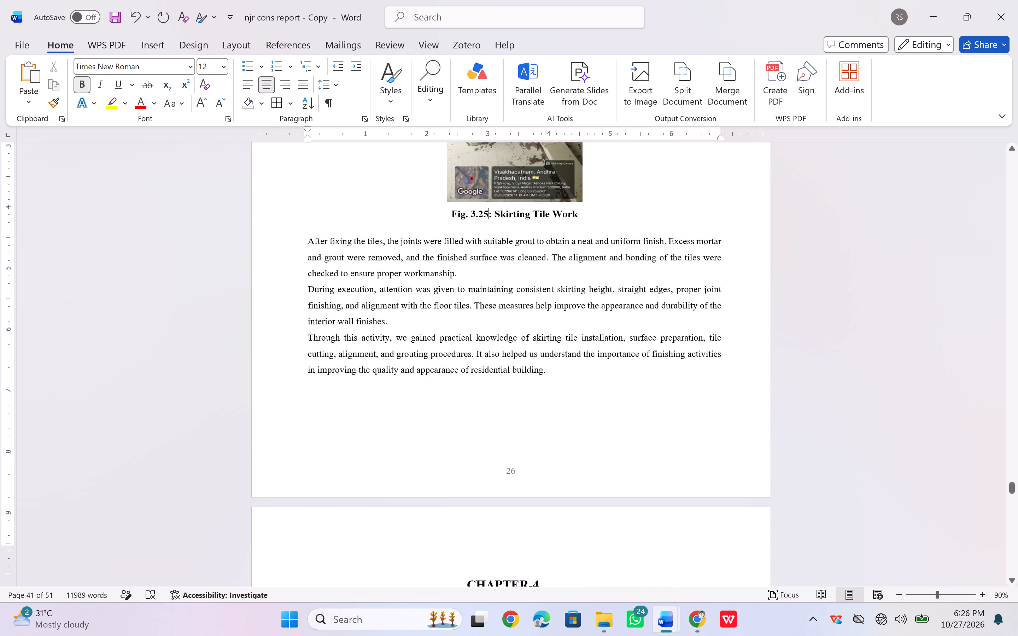
scroll(551, 388, "up", 1)
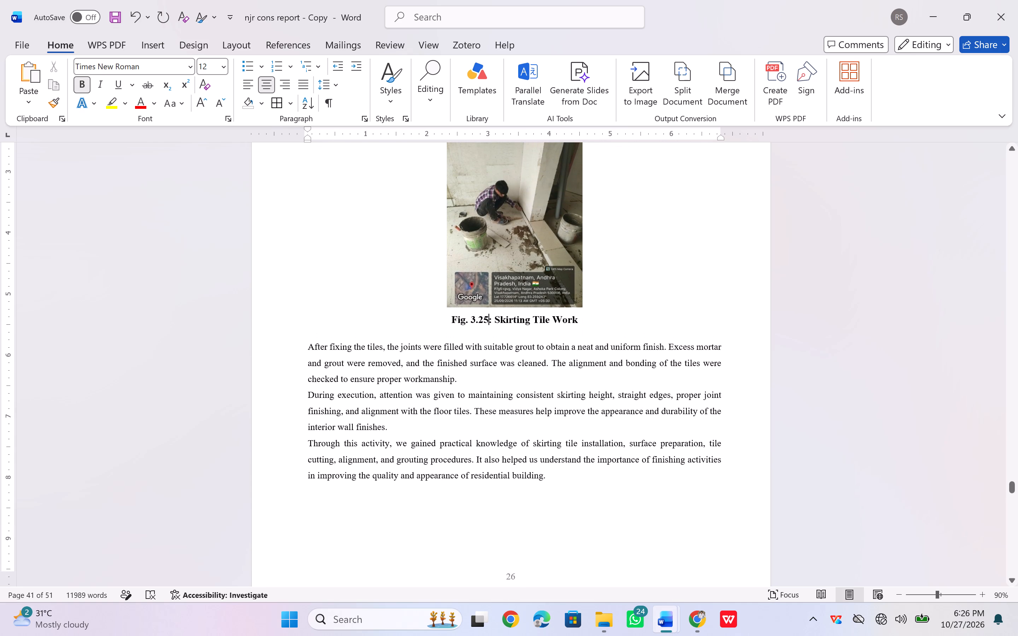
key("ctrl+s")
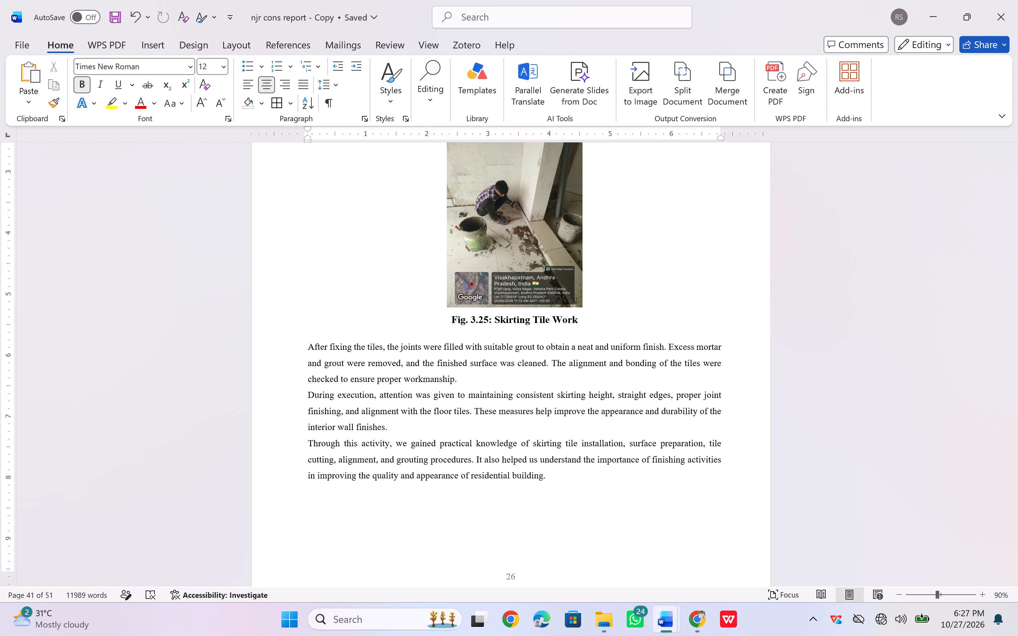
Review the pages from the start of Chapter 4 back to section 3.2.16, checking the figure captions and references.
scroll(374, 420, "down", 3)
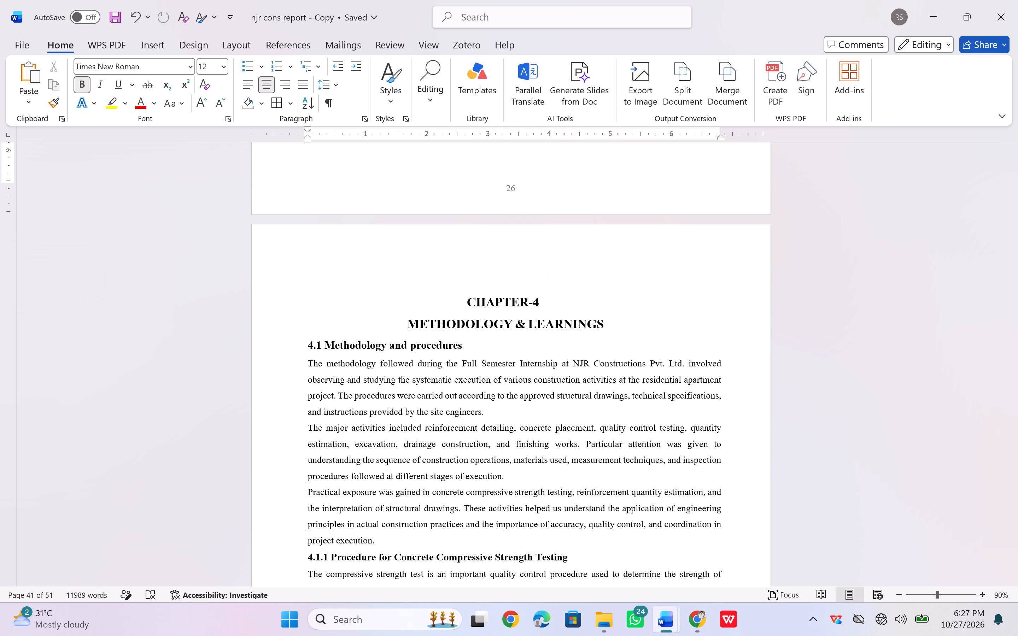
scroll(388, 392, "up", 1)
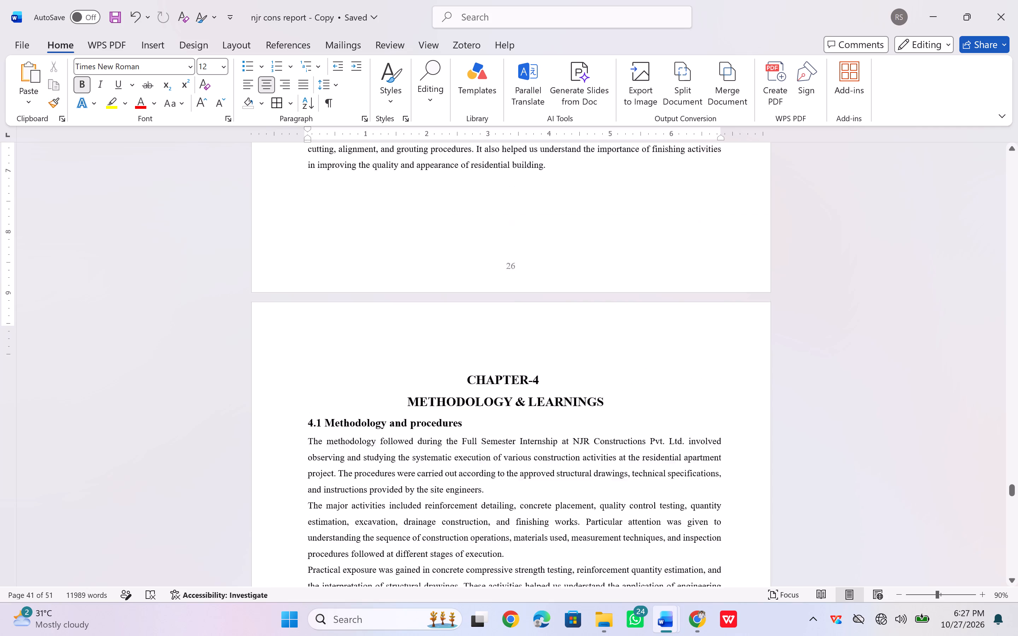
scroll(388, 392, "up", 6)
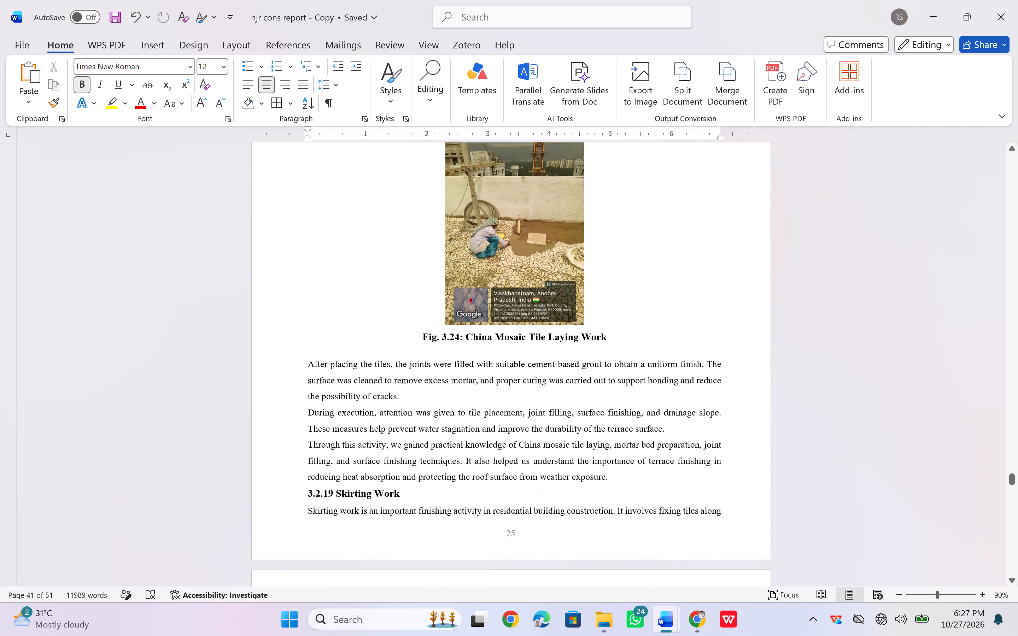
scroll(388, 392, "down", 1)
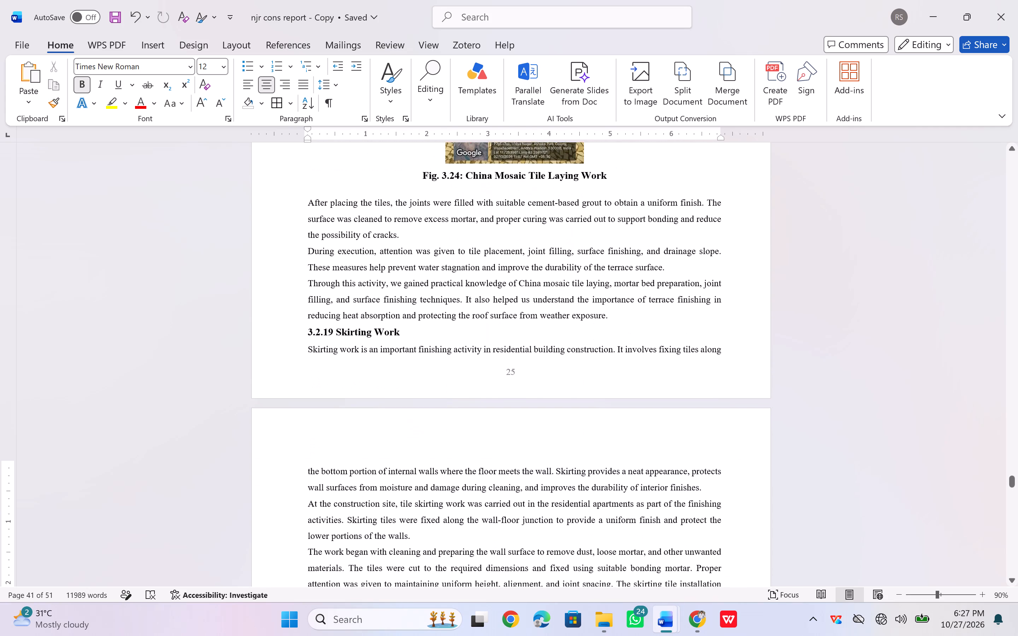
scroll(388, 392, "up", 4)
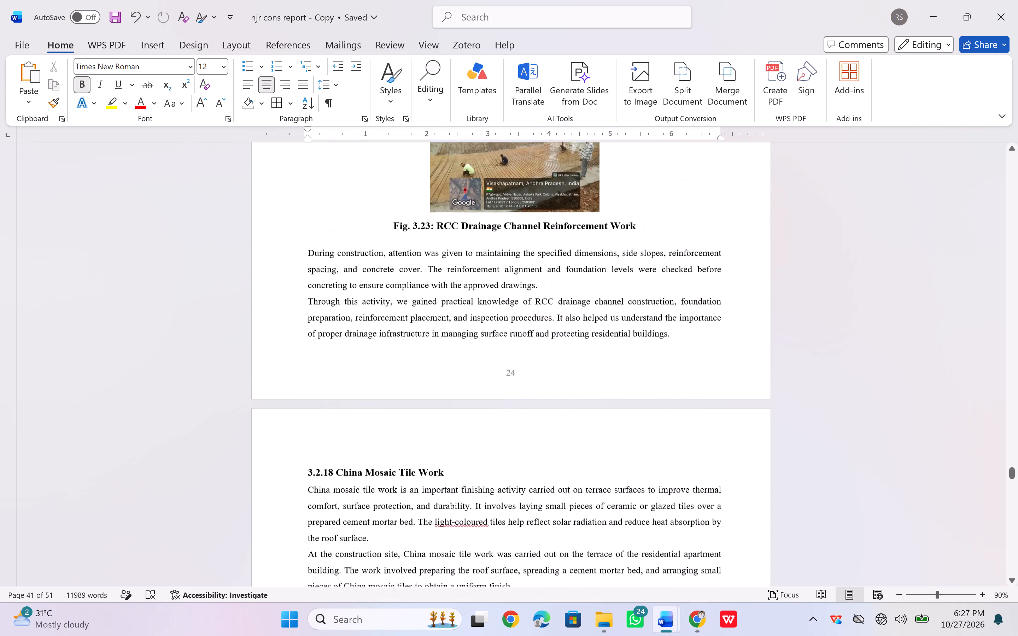
scroll(388, 392, "up", 6)
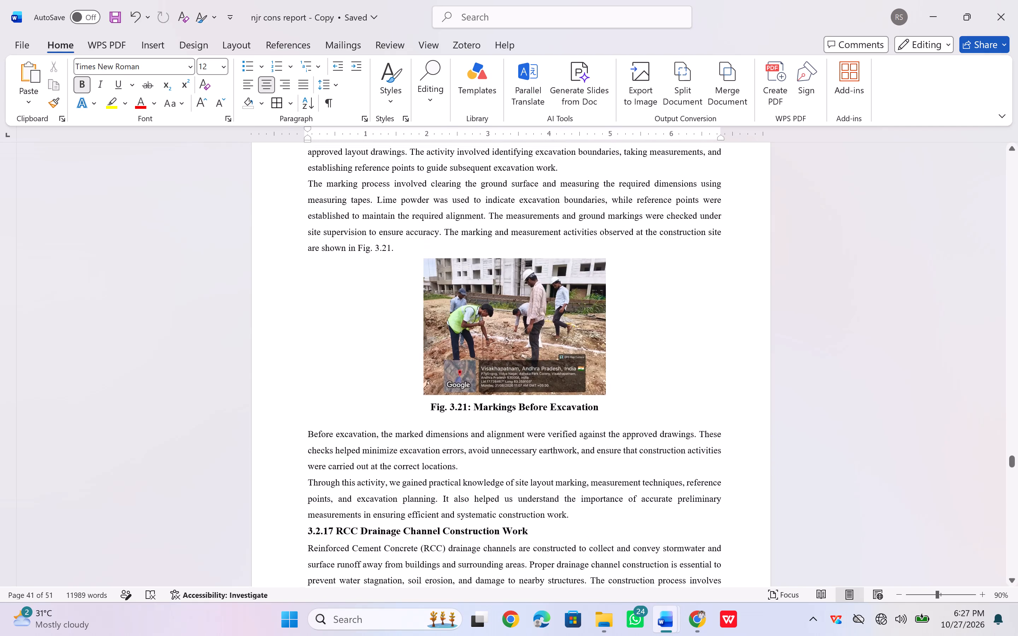
scroll(388, 392, "down", 3)
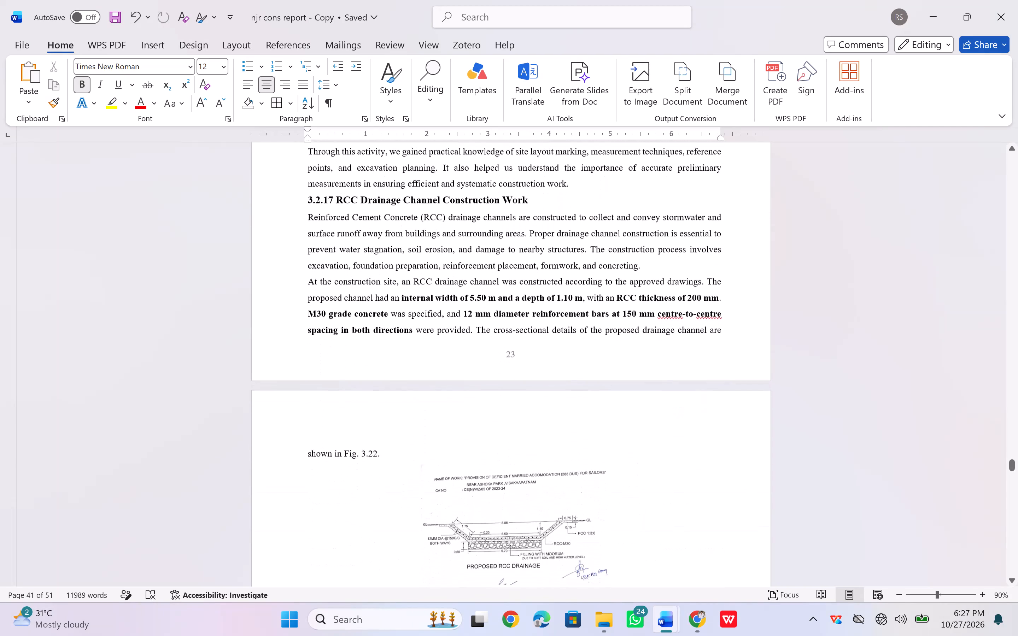
scroll(388, 392, "down", 1)
scroll(388, 392, "up", 5)
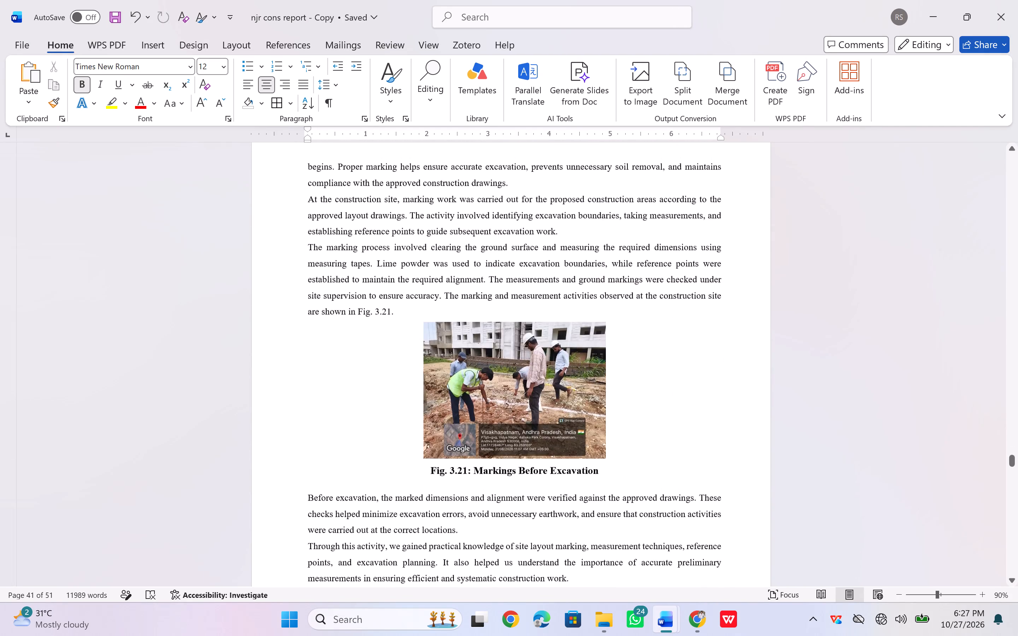
Review the front matter from the title page through the acknowledgement to the end of the abstract.
scroll(388, 392, "up", 17)
scroll(388, 392, "up", 8)
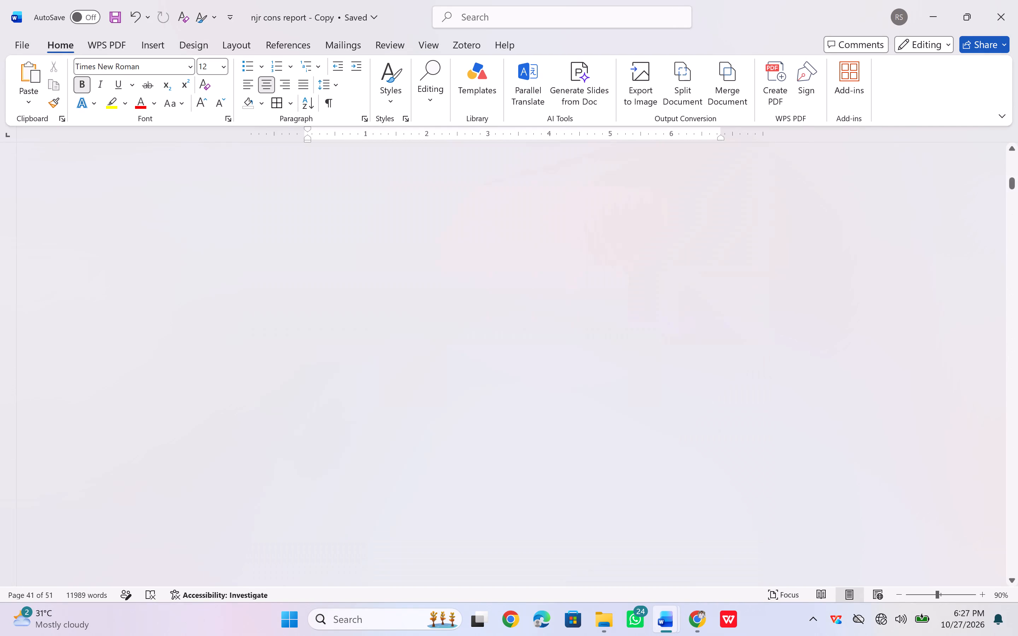
scroll(388, 392, "down", 4)
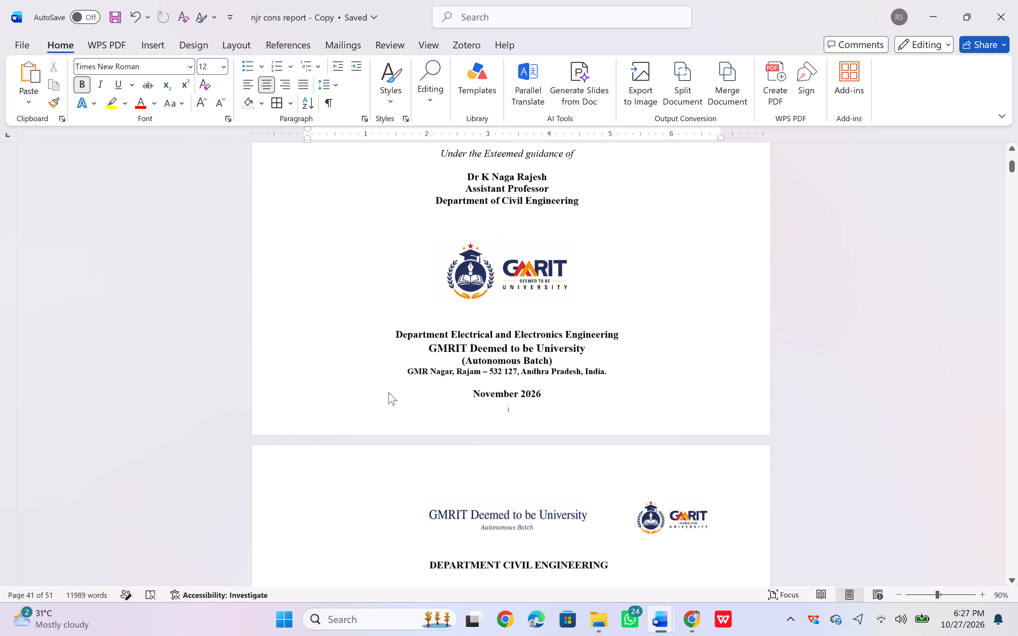
scroll(388, 392, "down", 9)
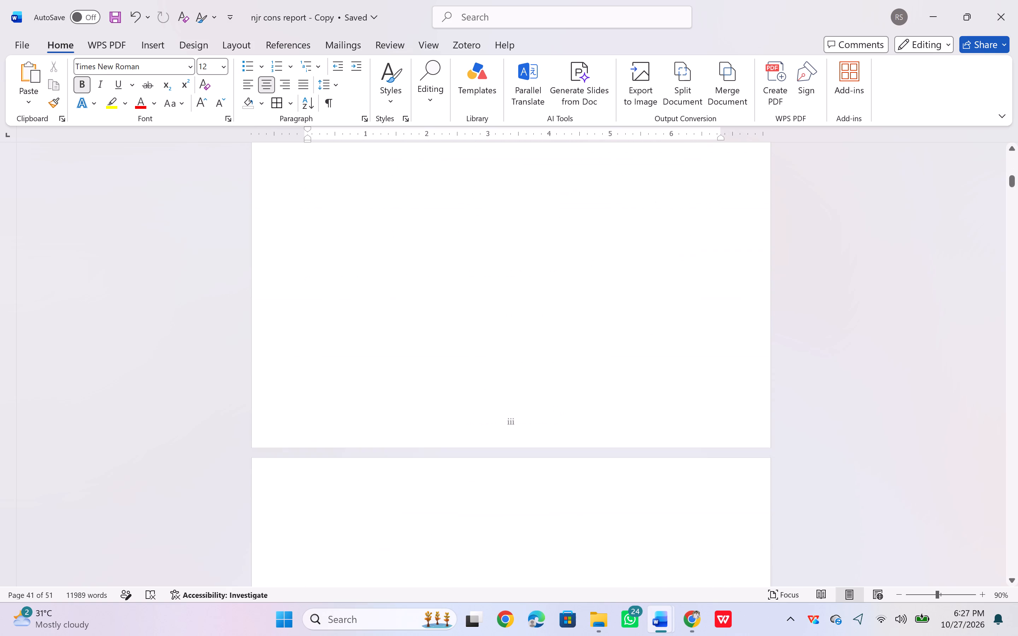
scroll(388, 392, "down", 18)
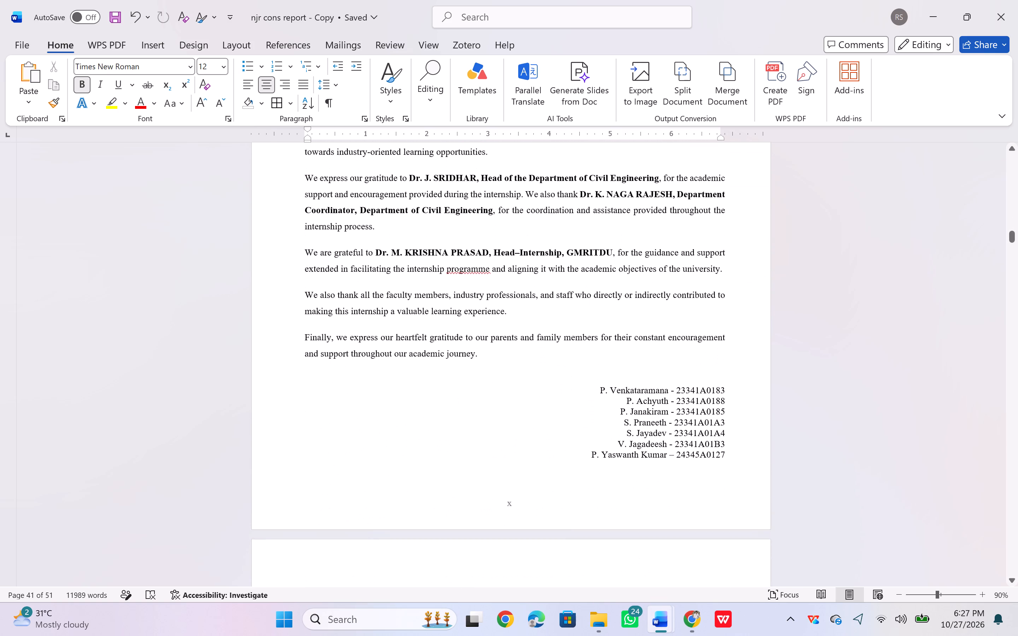
scroll(388, 392, "down", 1)
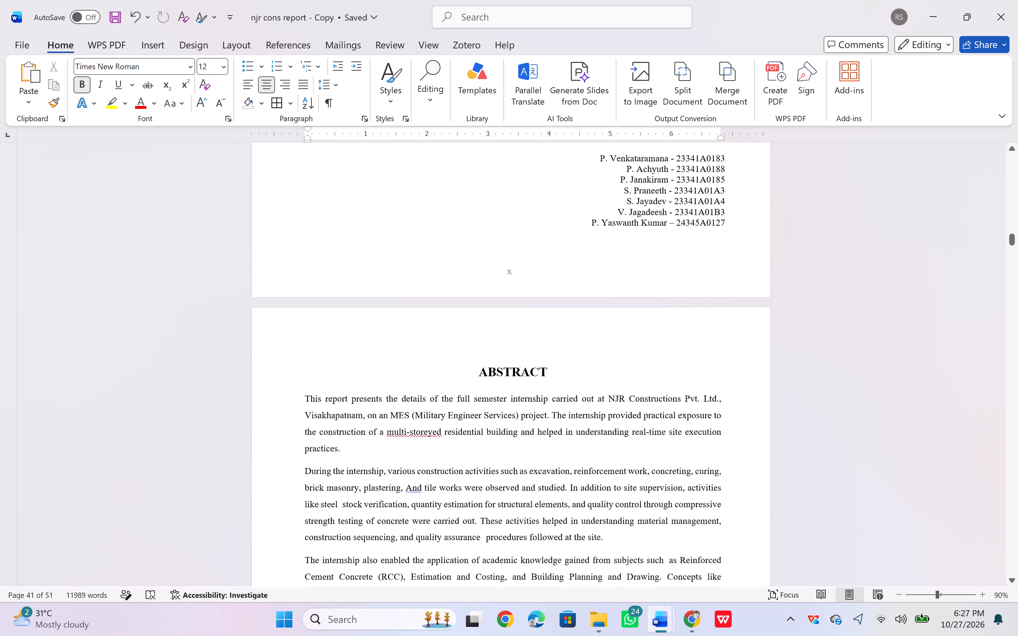
scroll(388, 392, "down", 3)
scroll(388, 392, "up", 1)
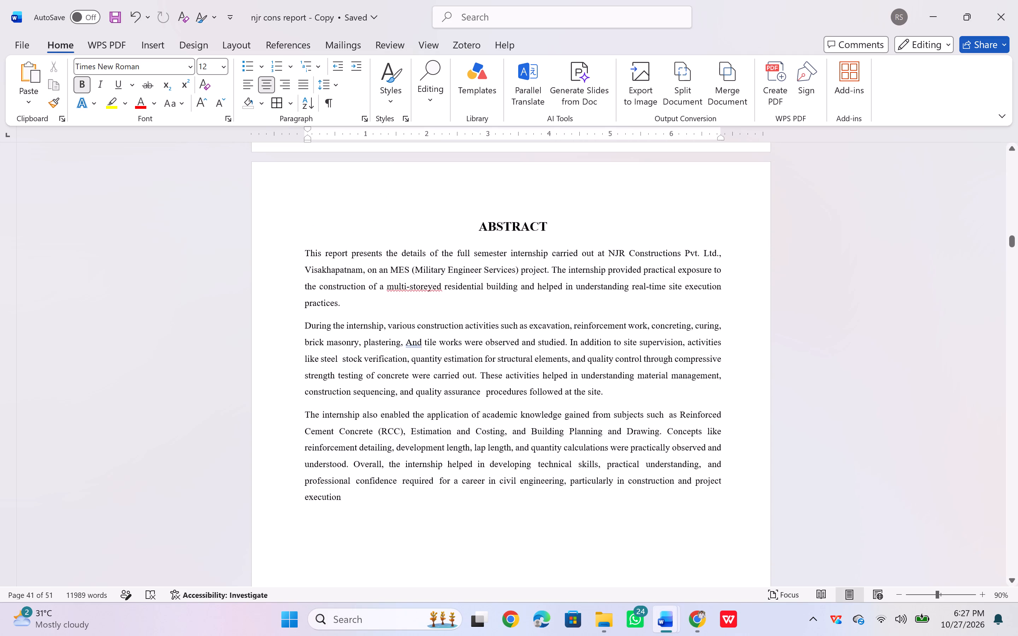
scroll(388, 392, "up", 1)
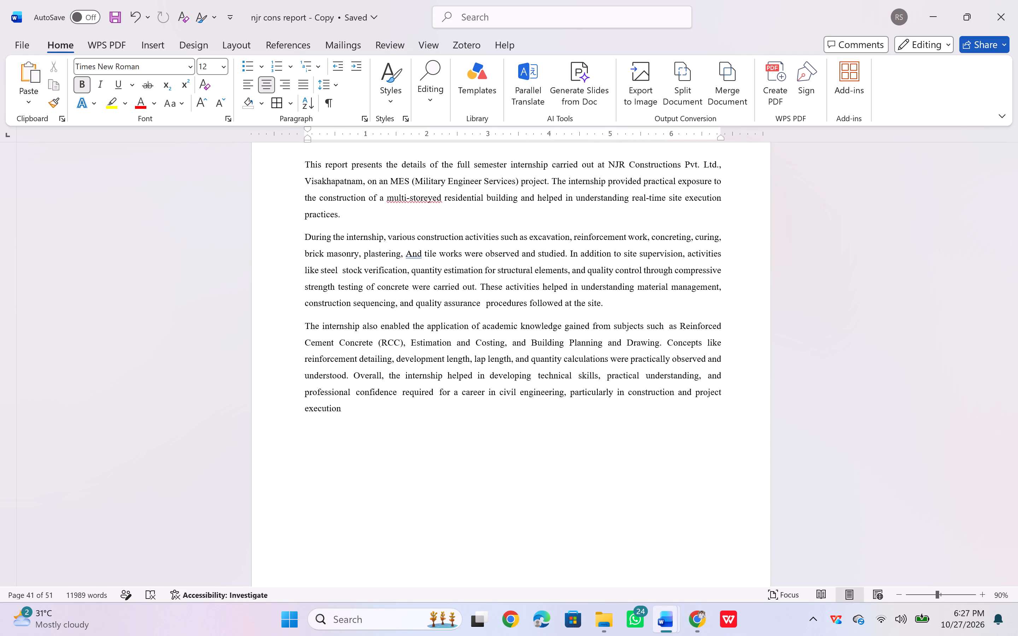
scroll(376, 432, "down", 1)
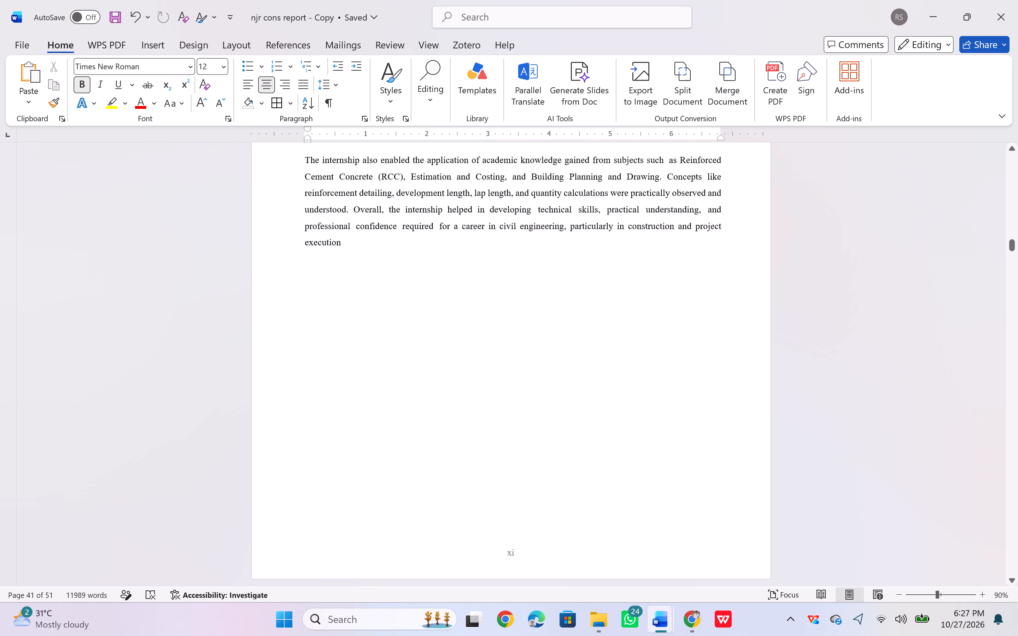
Examine the table of contents and the list of figures, including their section numbers, figure numbers and page numbers.
scroll(376, 432, "down", 4)
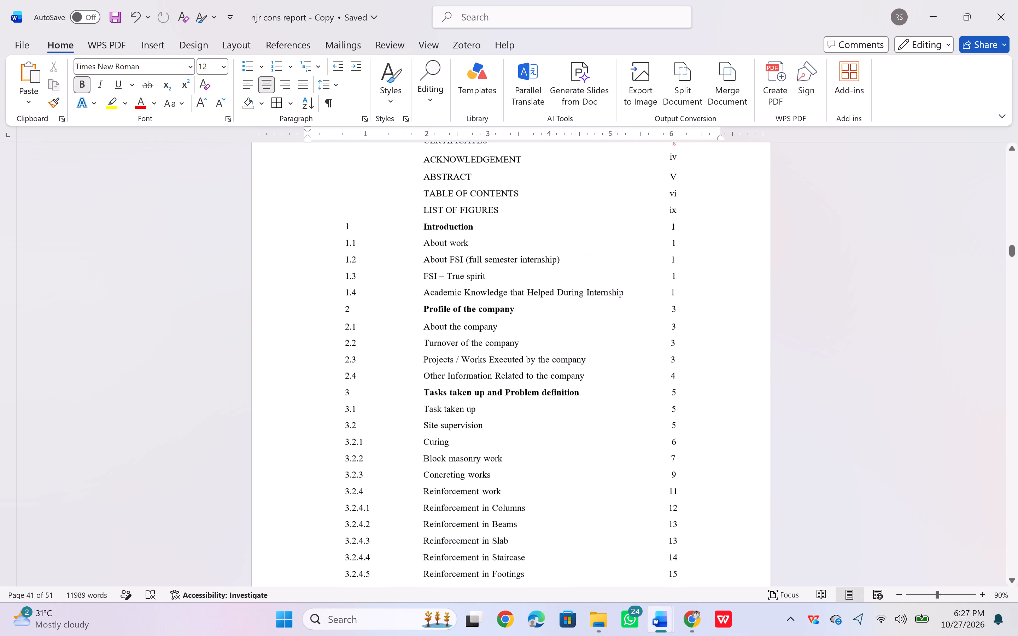
scroll(376, 432, "down", 2)
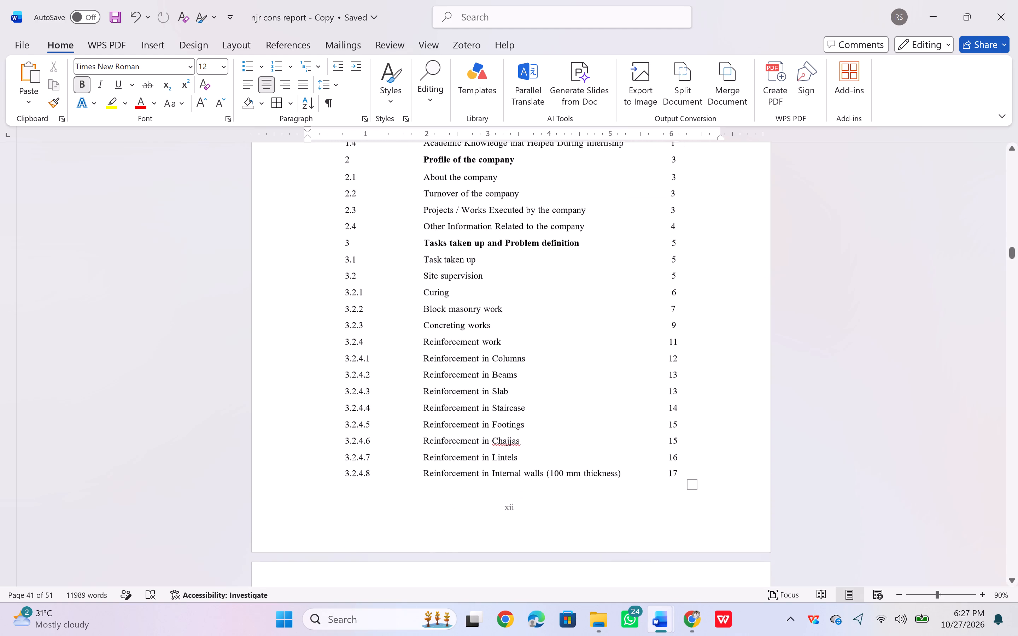
scroll(376, 432, "down", 3)
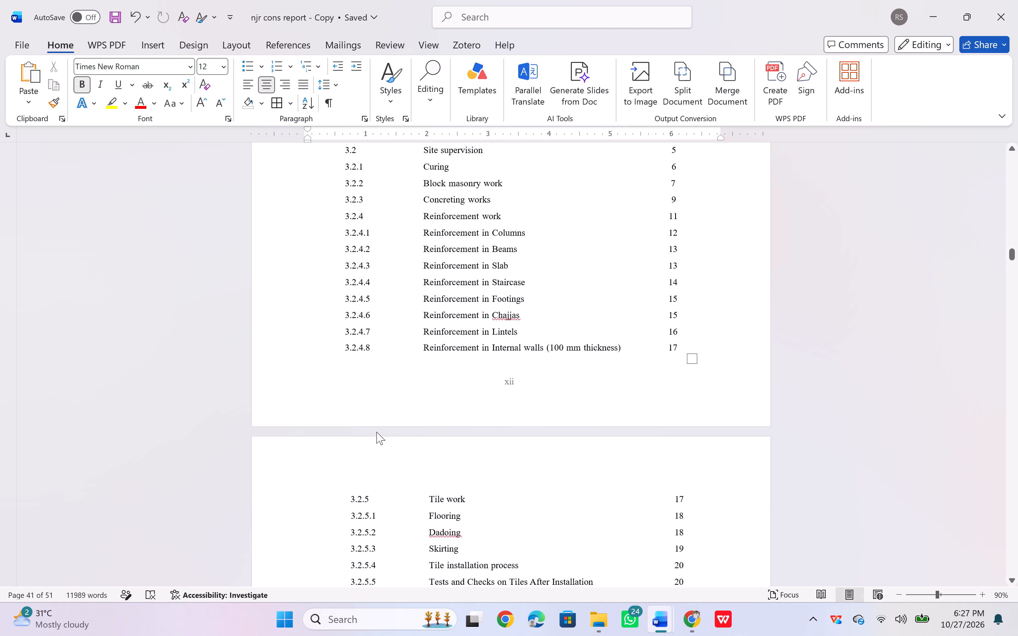
scroll(376, 432, "down", 3)
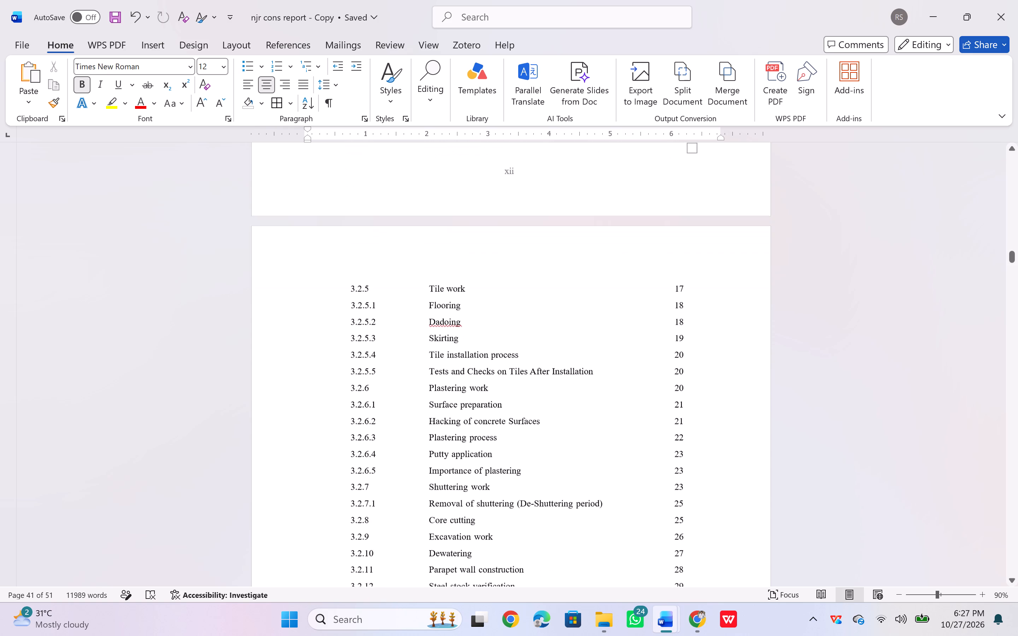
scroll(376, 432, "down", 3)
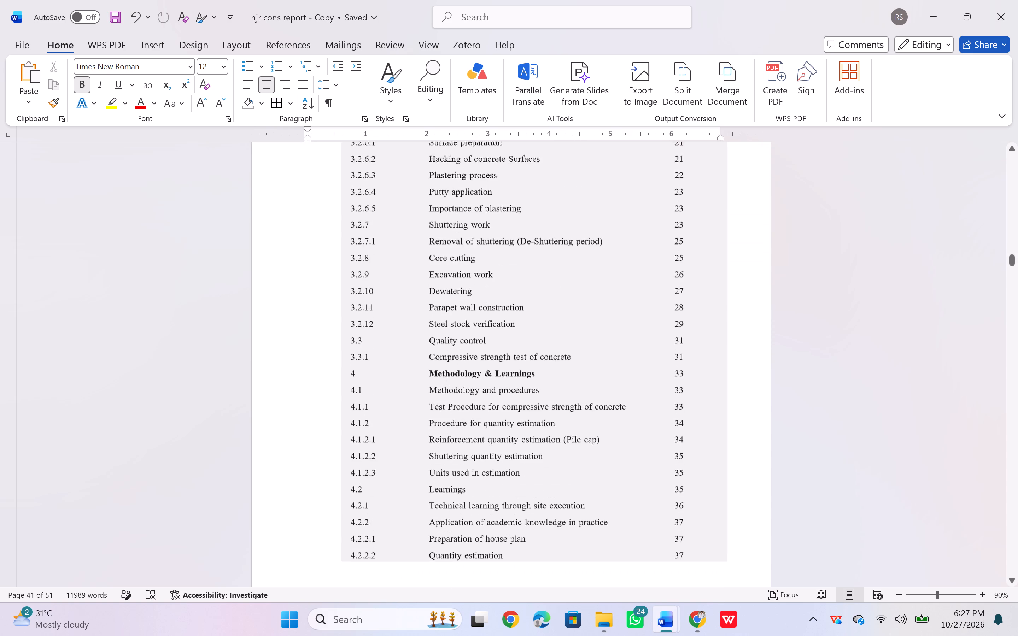
scroll(376, 432, "down", 1)
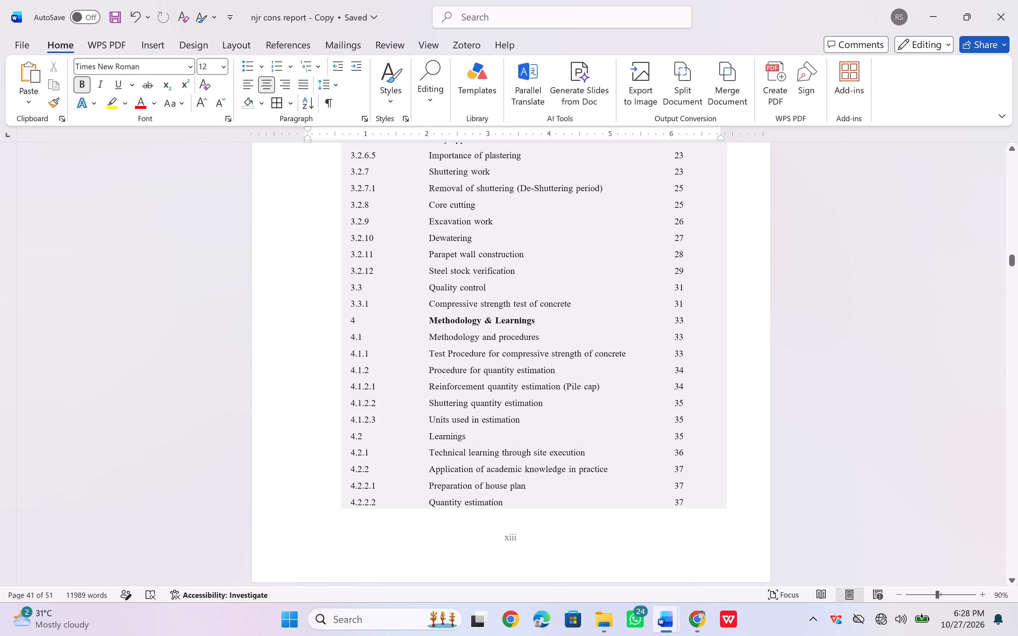
scroll(403, 464, "down", 6)
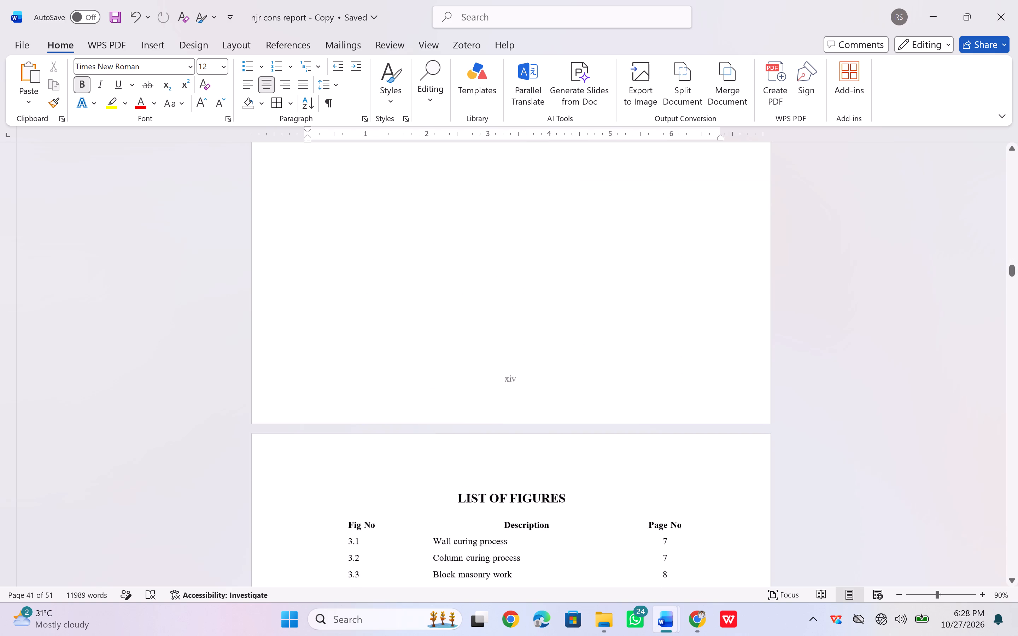
scroll(403, 464, "down", 3)
scroll(403, 464, "up", 1)
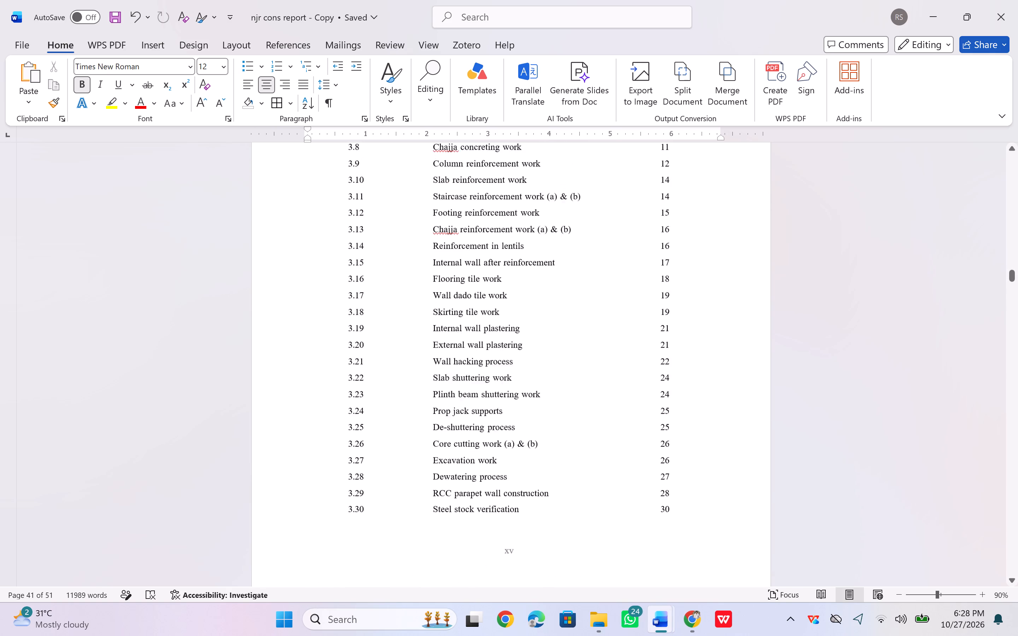
scroll(403, 464, "up", 1)
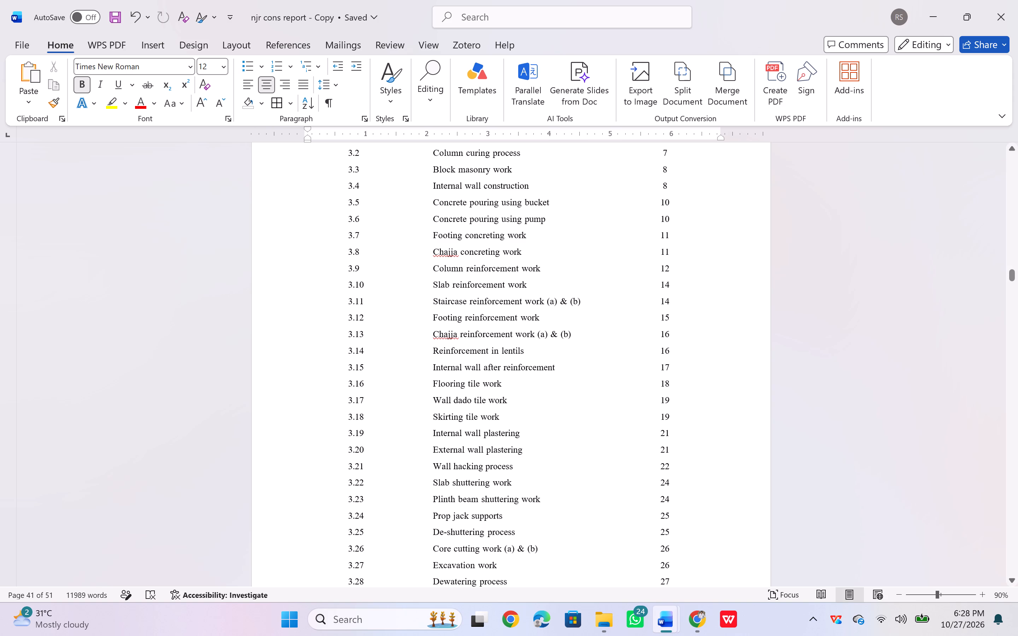
Review the body from Chapter 1 through Chapter 2 to the curing section of Chapter 3.
scroll(438, 488, "down", 6)
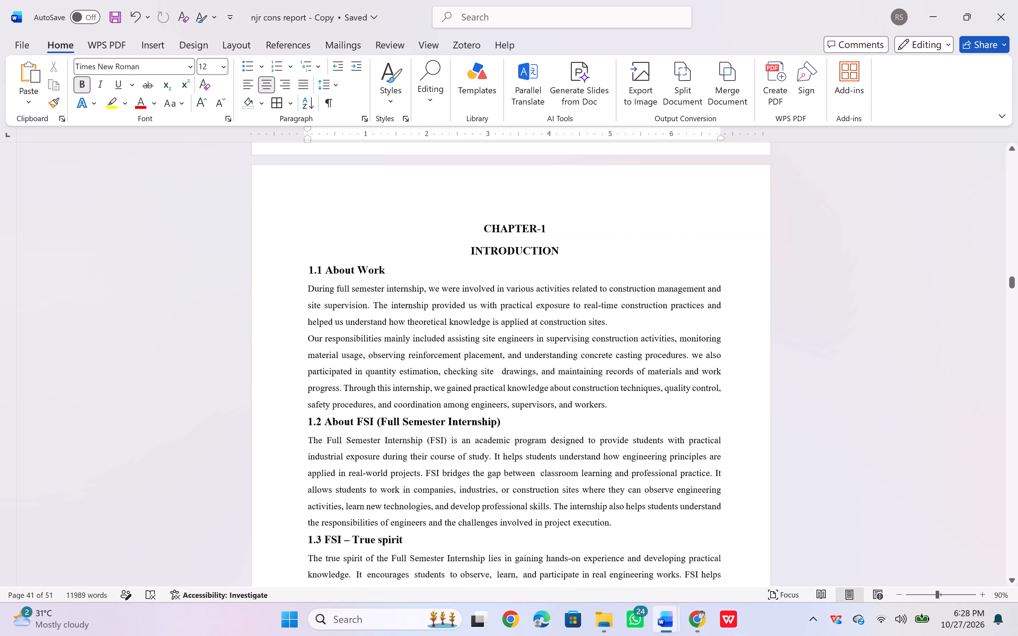
scroll(438, 488, "down", 1)
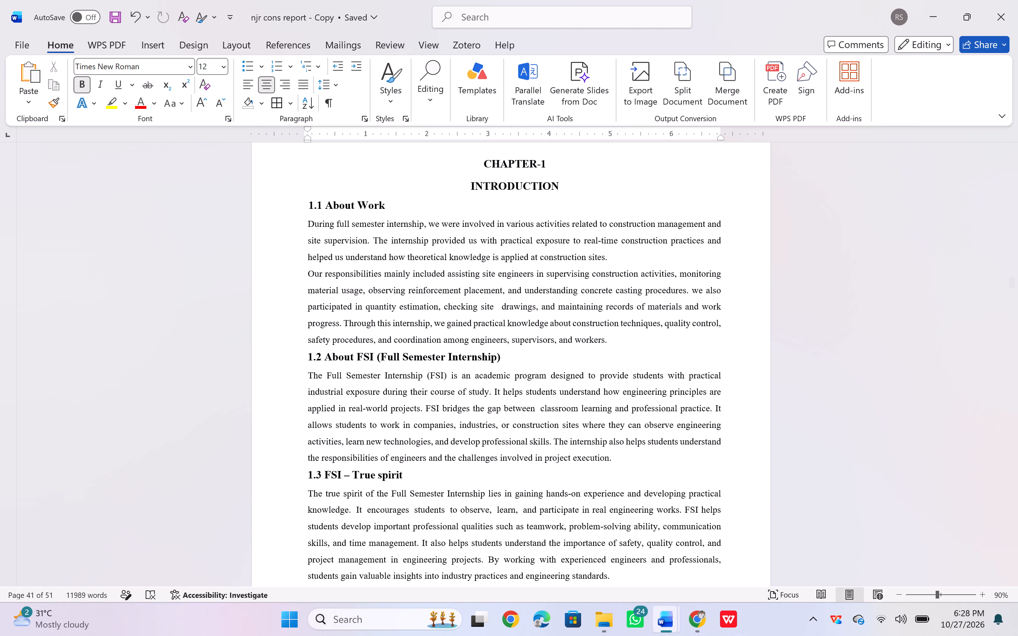
scroll(416, 470, "down", 4)
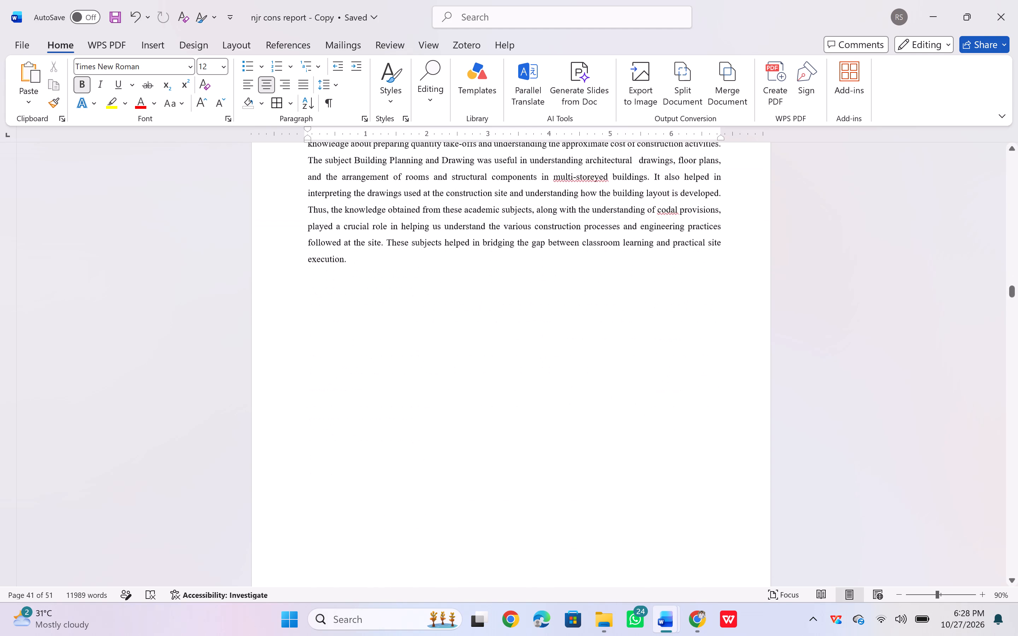
scroll(416, 470, "down", 4)
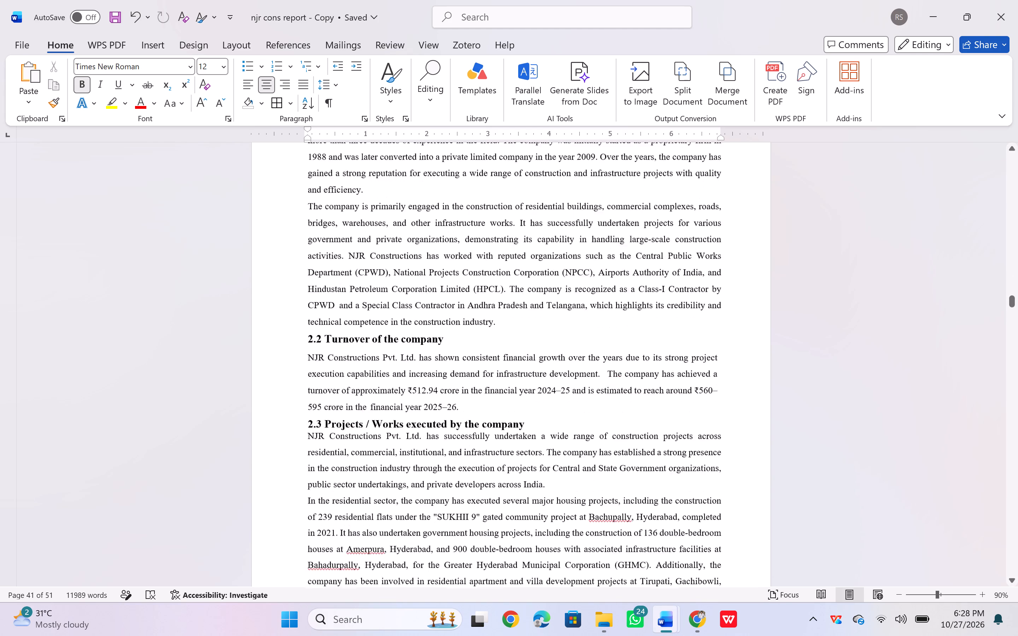
scroll(416, 470, "down", 5)
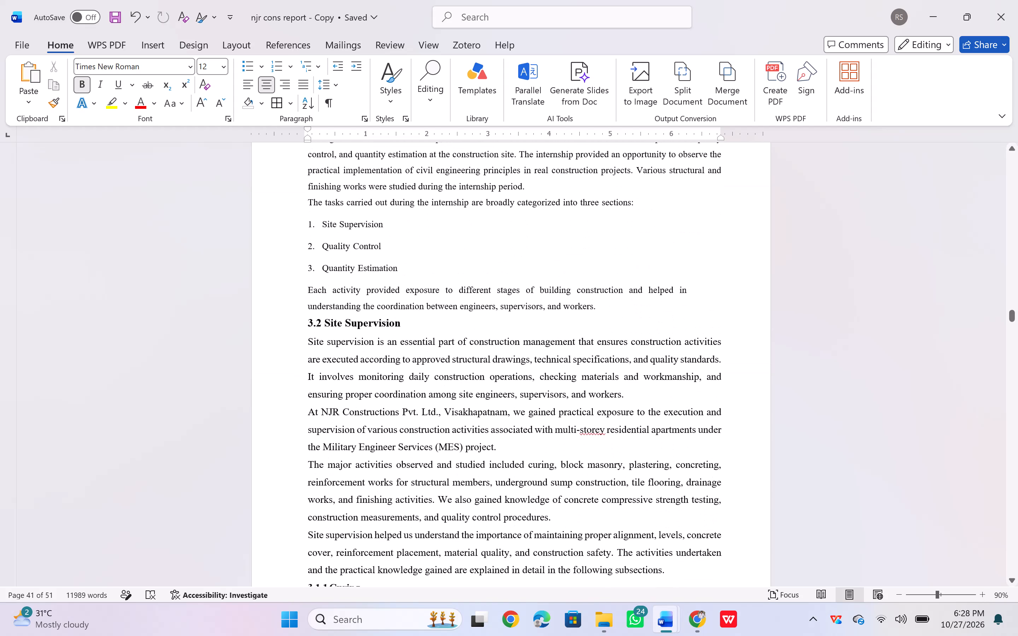
scroll(416, 470, "down", 4)
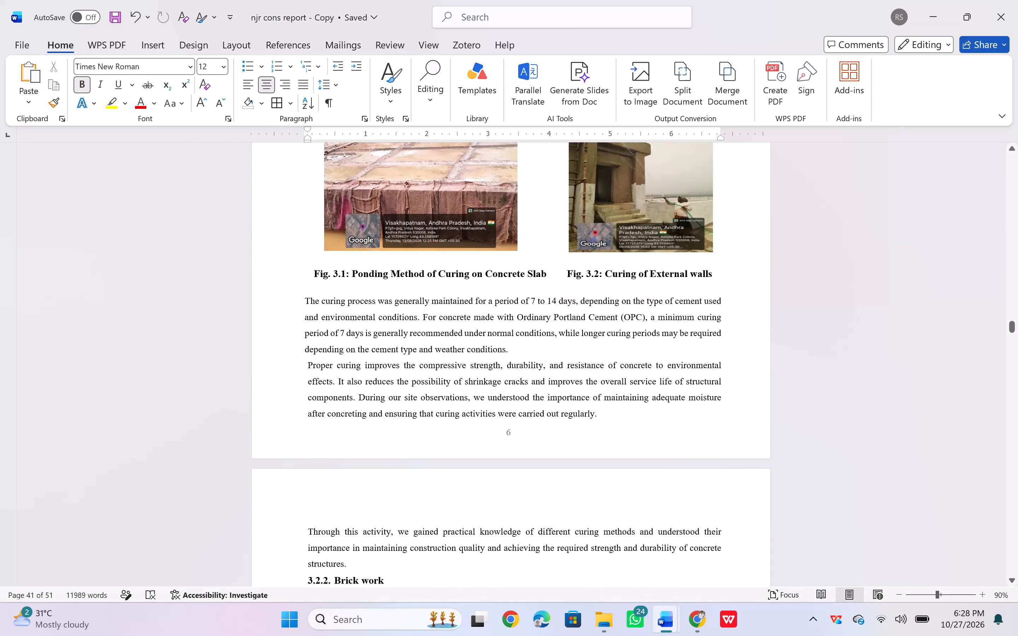
Delete the word "Concrete" from the Fig. 3.1 caption so it reads "Ponding Method of Curing on Slab".
scroll(428, 387, "up", 2)
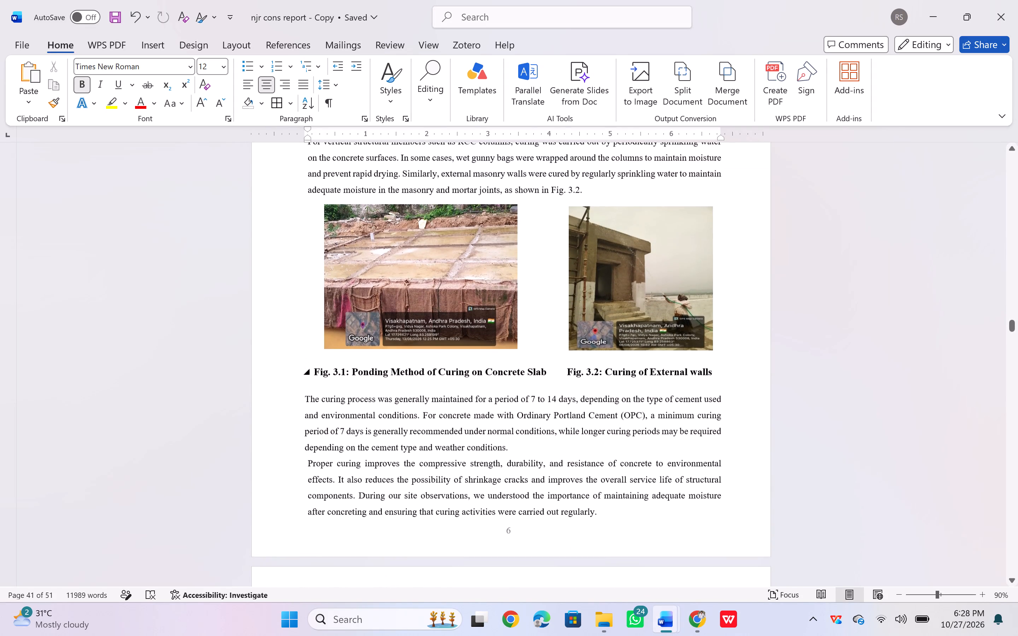
scroll(428, 387, "up", 1)
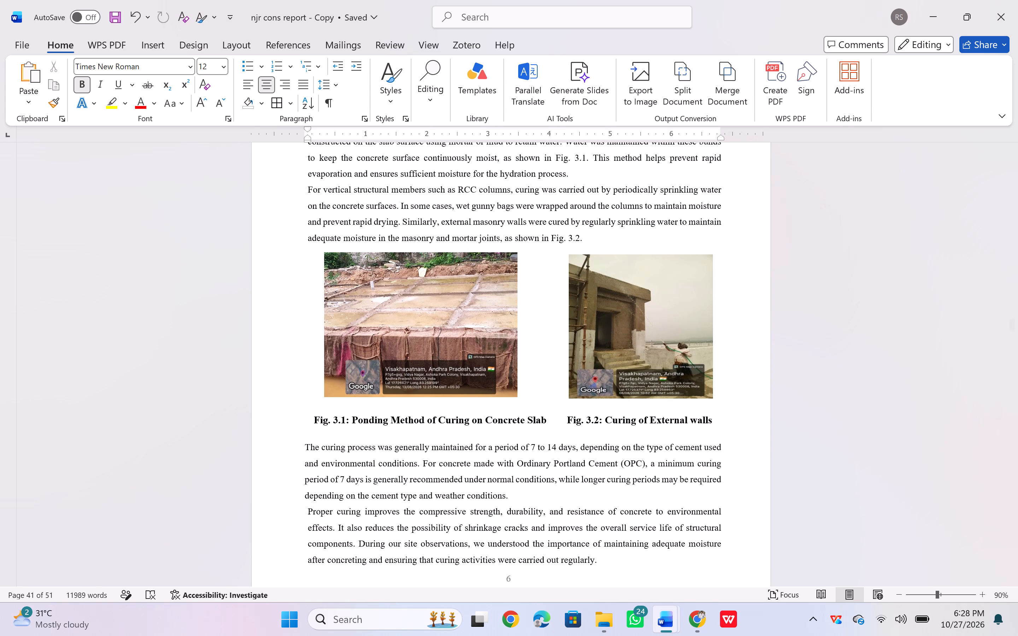
left_click(526, 420)
key("BackSpace")
key("BackSpace")
key("BackSpace")
key("BackSpace")
key("BackSpace")
key("BackSpace")
key("BackSpace")
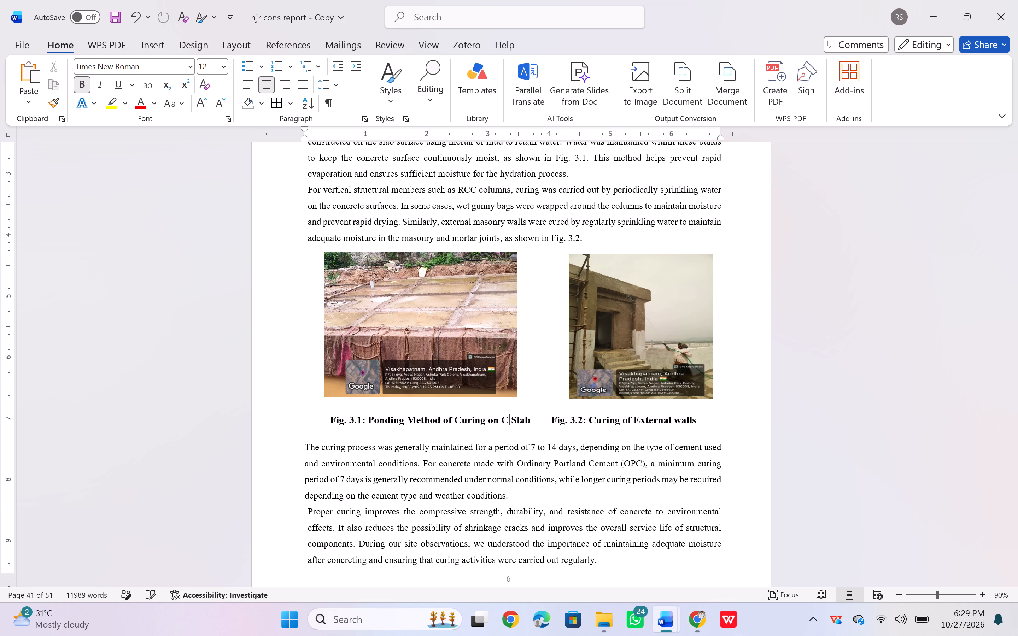
key("BackSpace")
key("BackSpace")
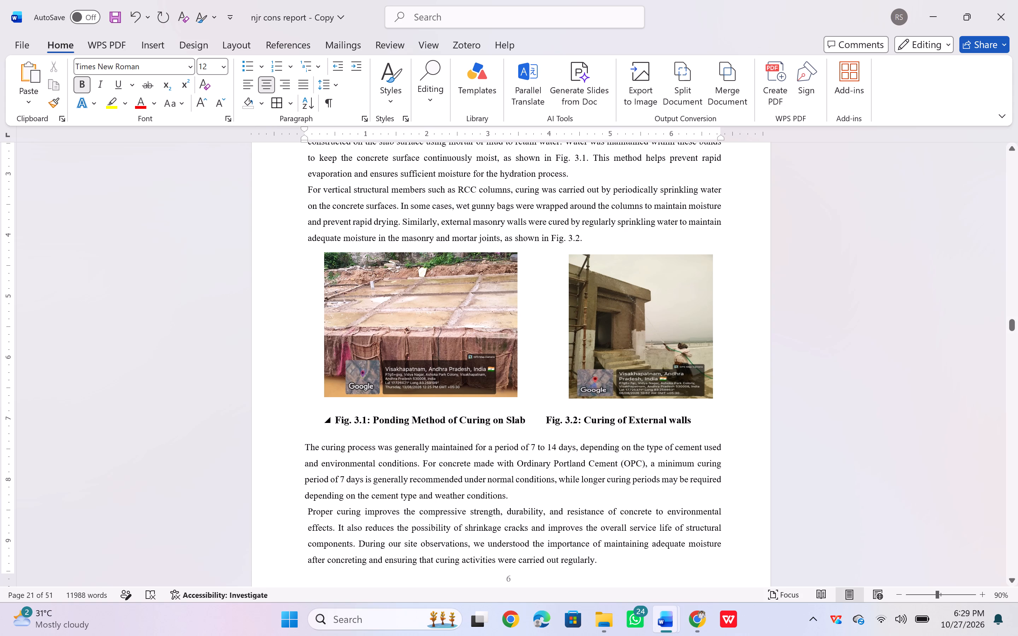
Widen the gap between the Fig. 3.1 and Fig. 3.2 captions by eleven spaces.
left_click(536, 420)
key("space")
key("space")
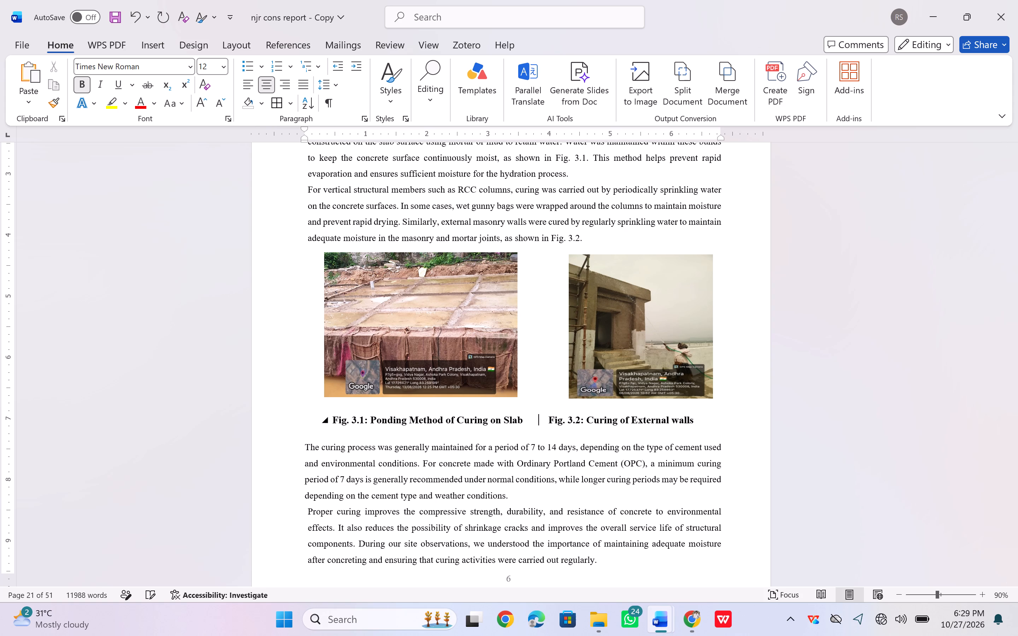
key("space")
key("space")
key("space")
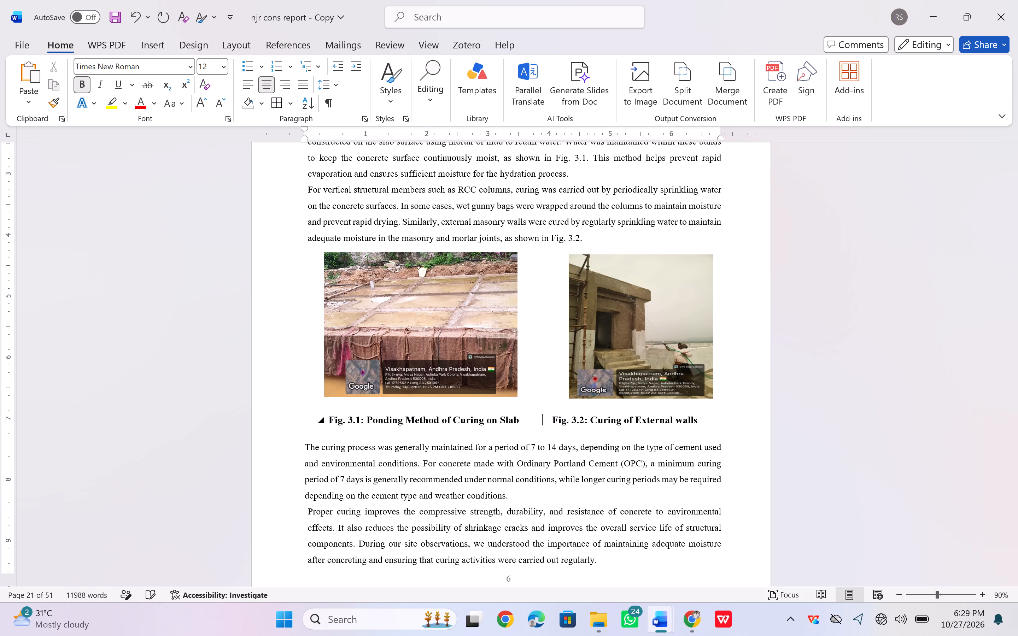
key("space")
key("space")
key("space")
key("space")
key("space")
key("space")
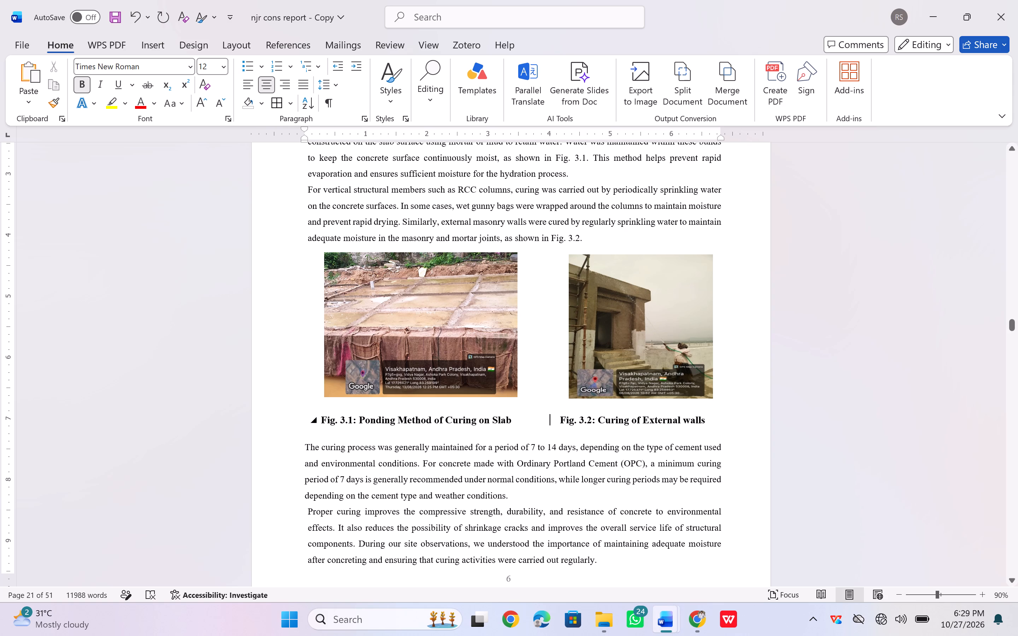
Move the Fig. 3.2 external wall curing picture slightly towards the Fig. 3.1 picture.
left_click(647, 339)
left_click_drag(647, 339, 646, 339)
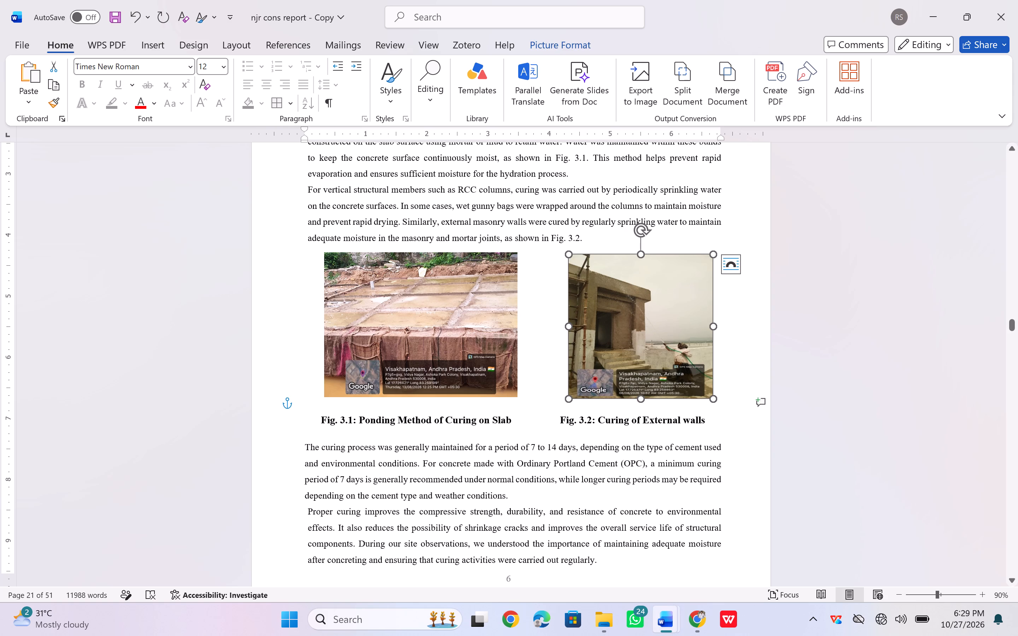
left_click_drag(646, 339, 643, 339)
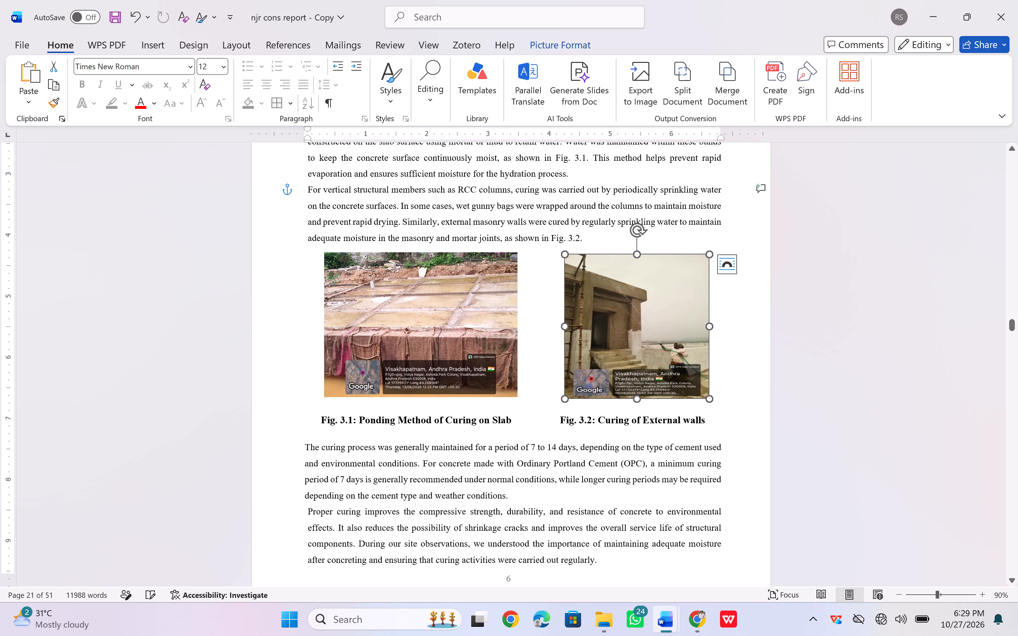
Remove four spaces between the Fig. 3.1 and Fig. 3.2 captions to centre the Fig. 3.1 caption under its picture.
left_click(530, 414)
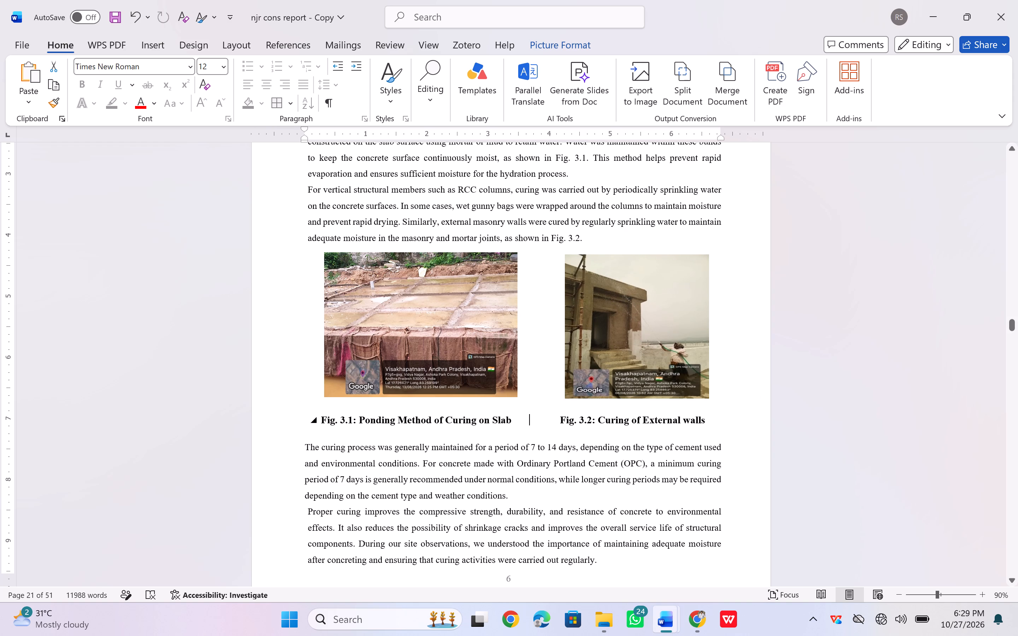
key("BackSpace")
key("BackSpace")
key("BackSpace")
key("BackSpace")
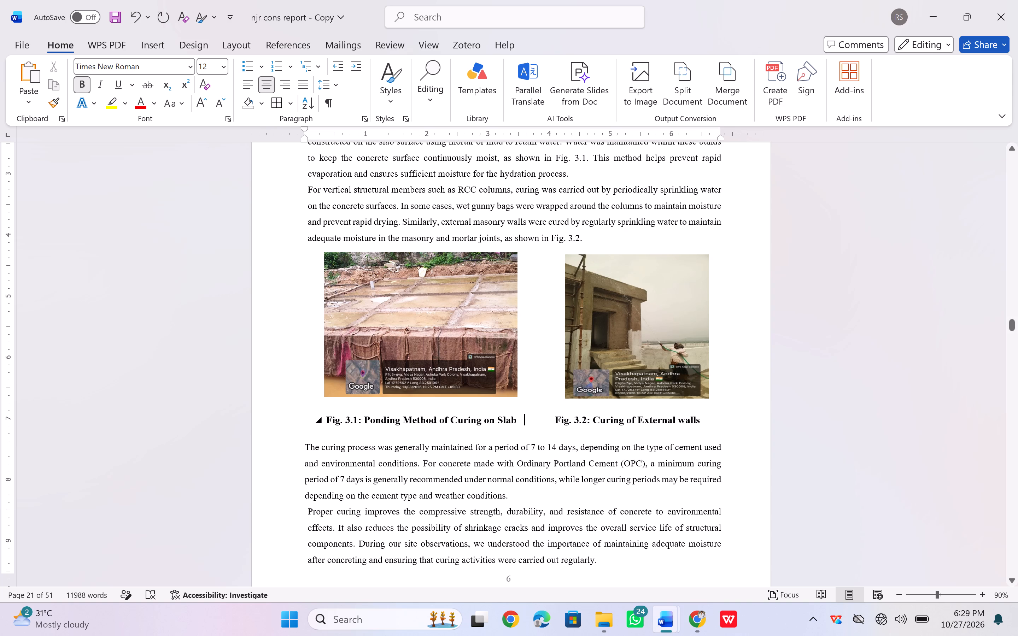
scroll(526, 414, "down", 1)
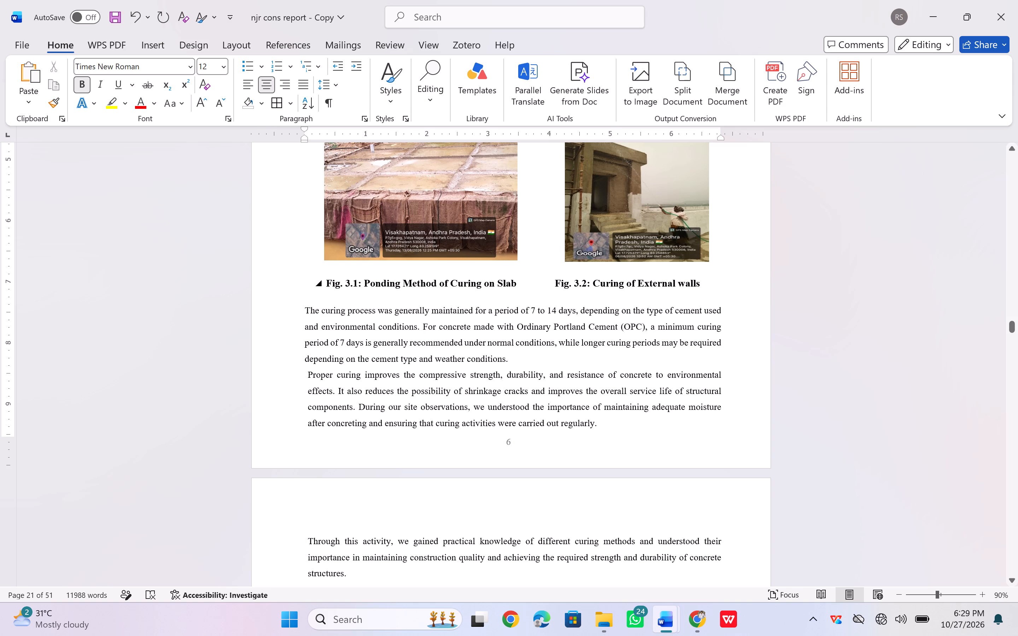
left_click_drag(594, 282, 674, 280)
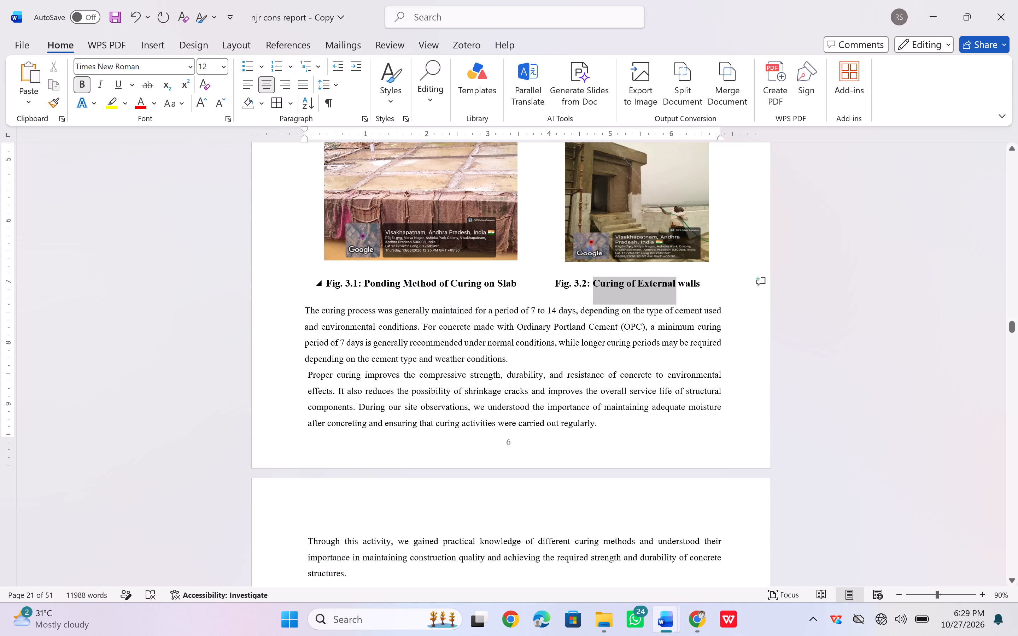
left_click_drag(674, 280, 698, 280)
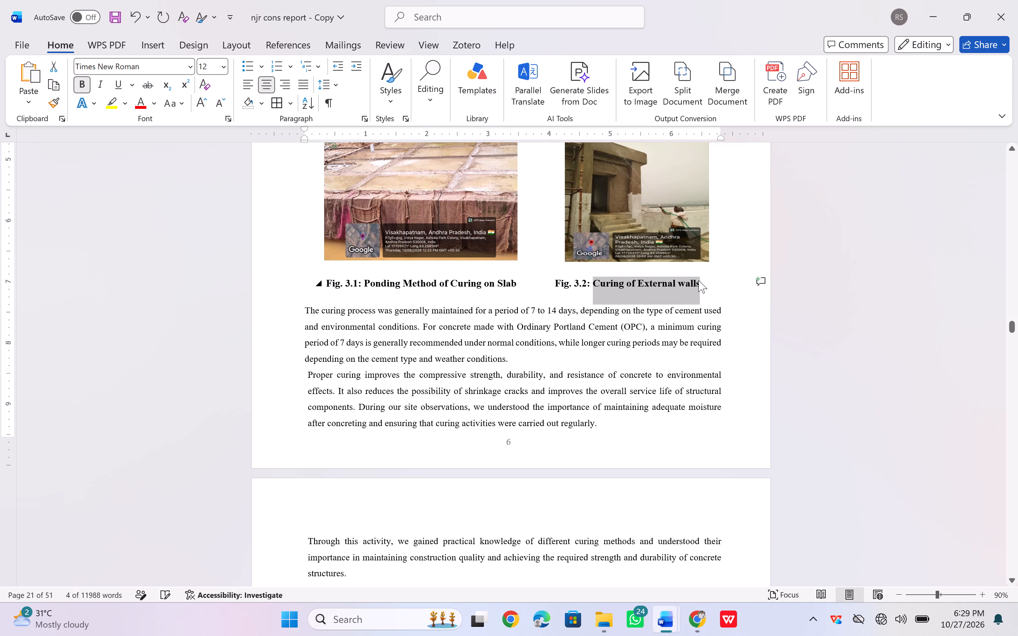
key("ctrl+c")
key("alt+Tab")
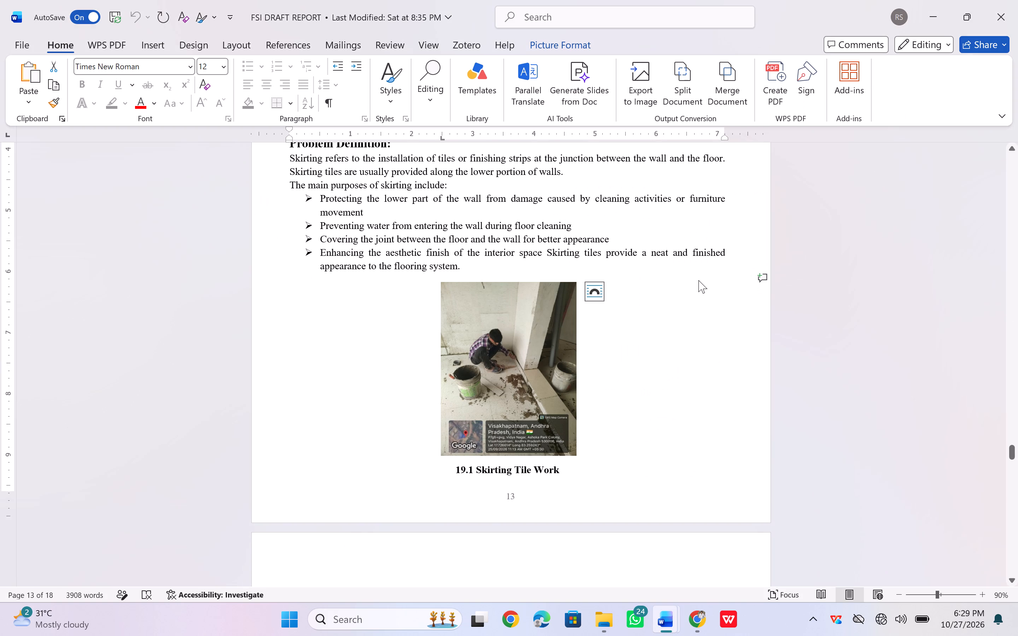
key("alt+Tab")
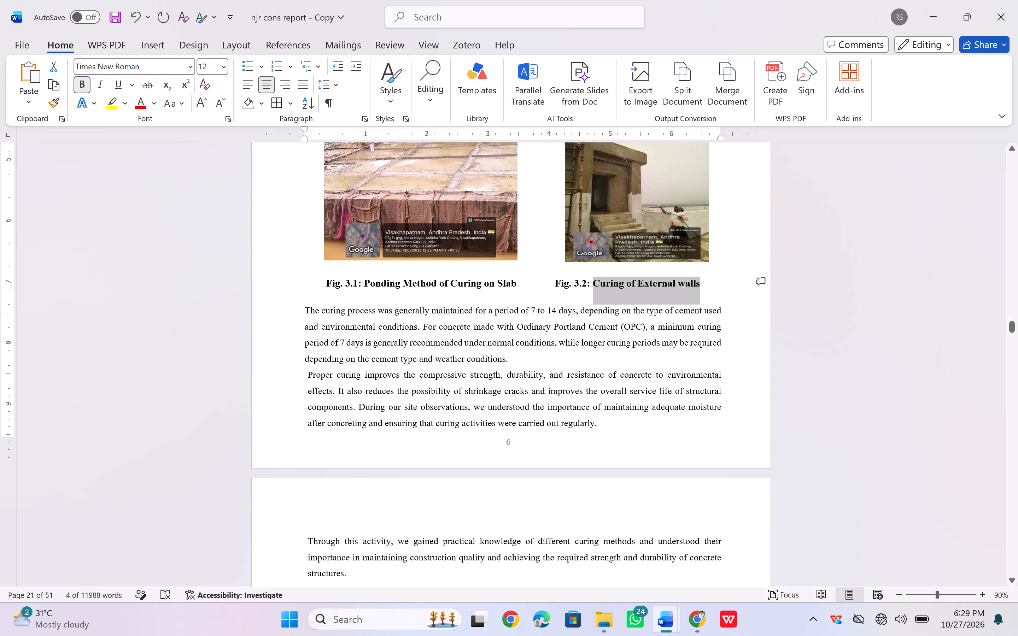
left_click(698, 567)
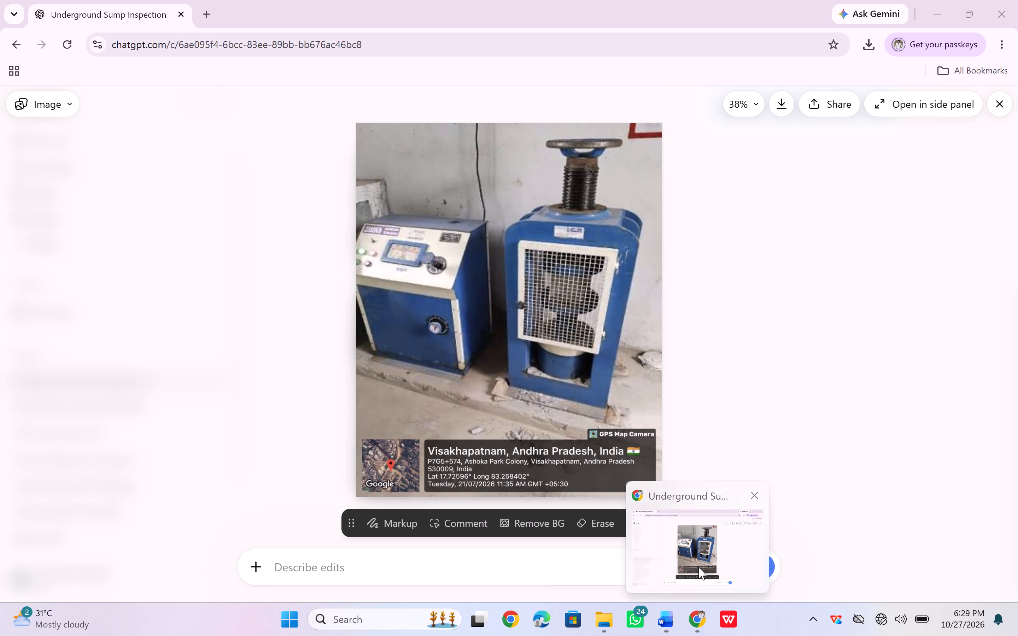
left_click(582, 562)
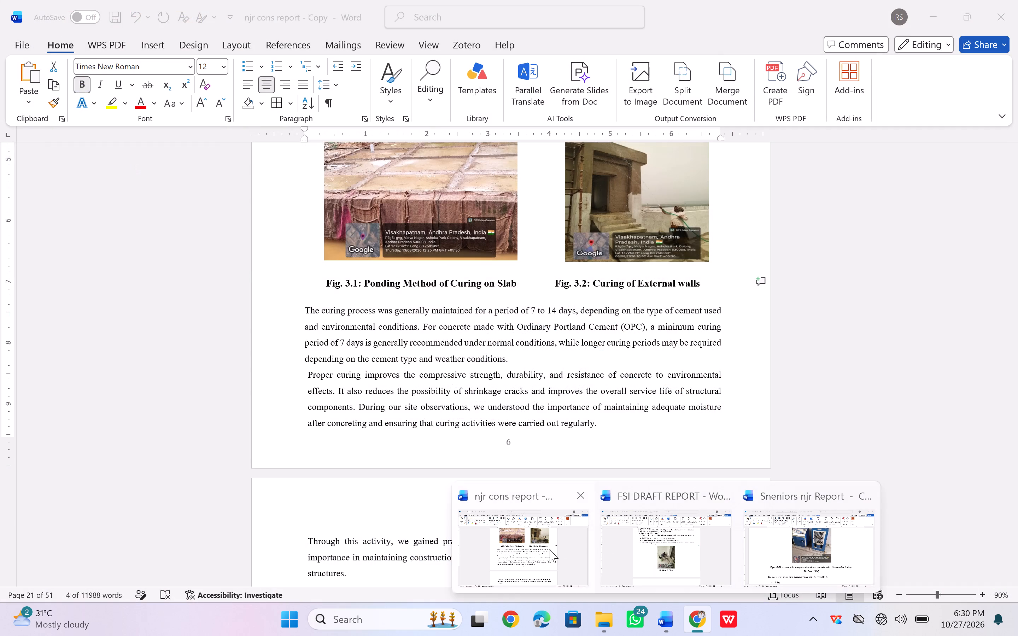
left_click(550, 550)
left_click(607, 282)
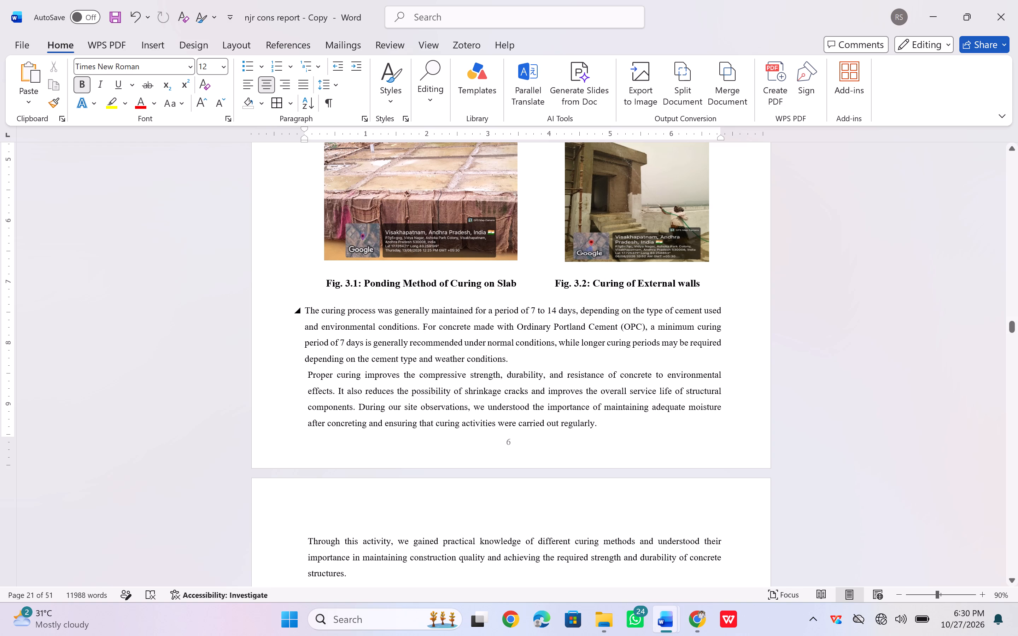
Align the indent of the "Proper curing improves" paragraph with the "The curing process" paragraph above it.
left_click_drag(308, 339, 332, 424)
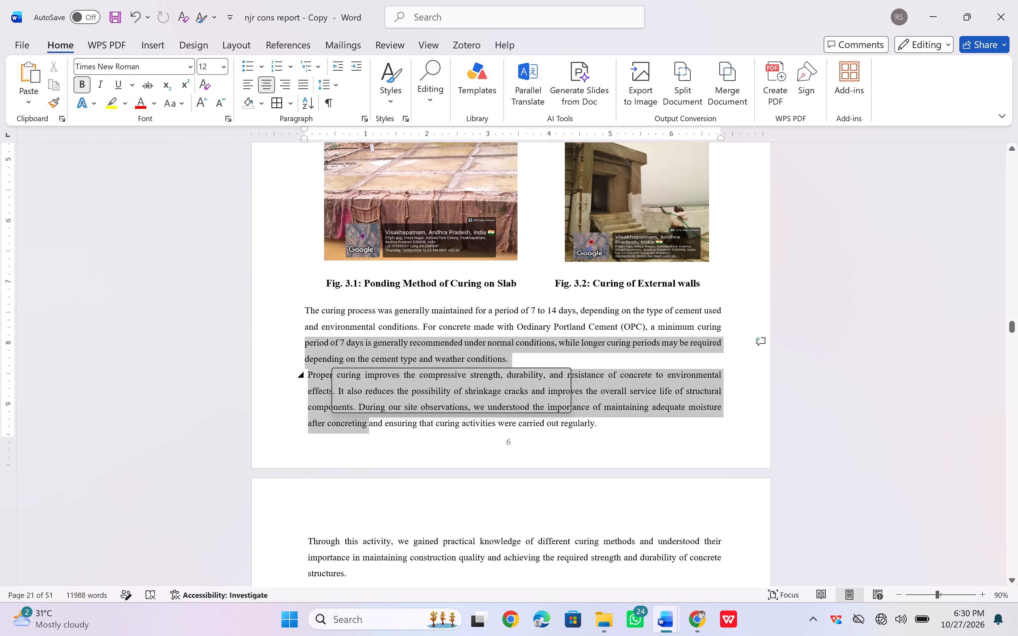
left_click(304, 132)
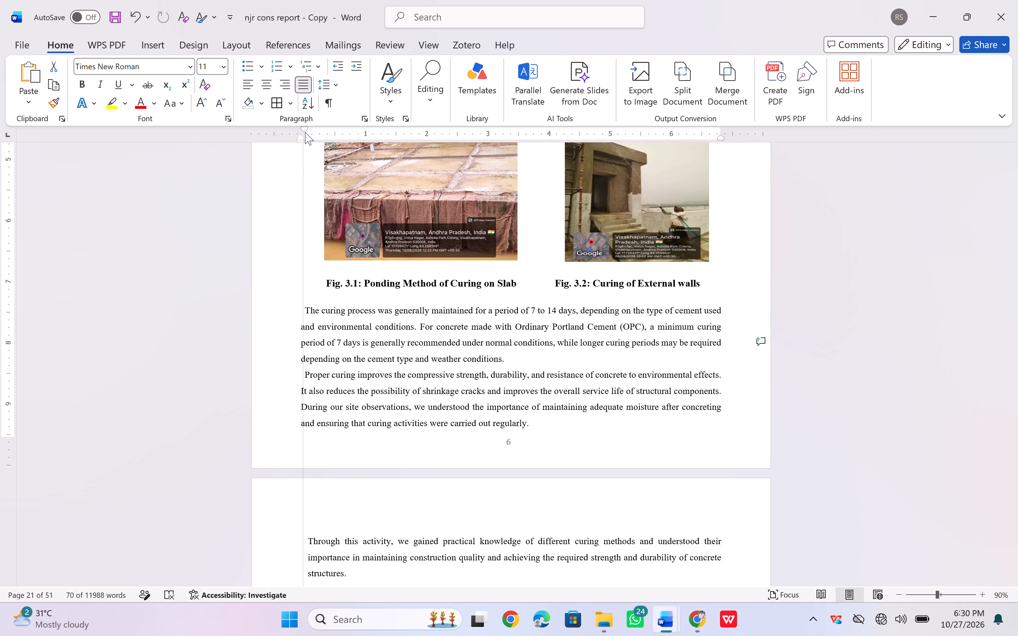
left_click(329, 377)
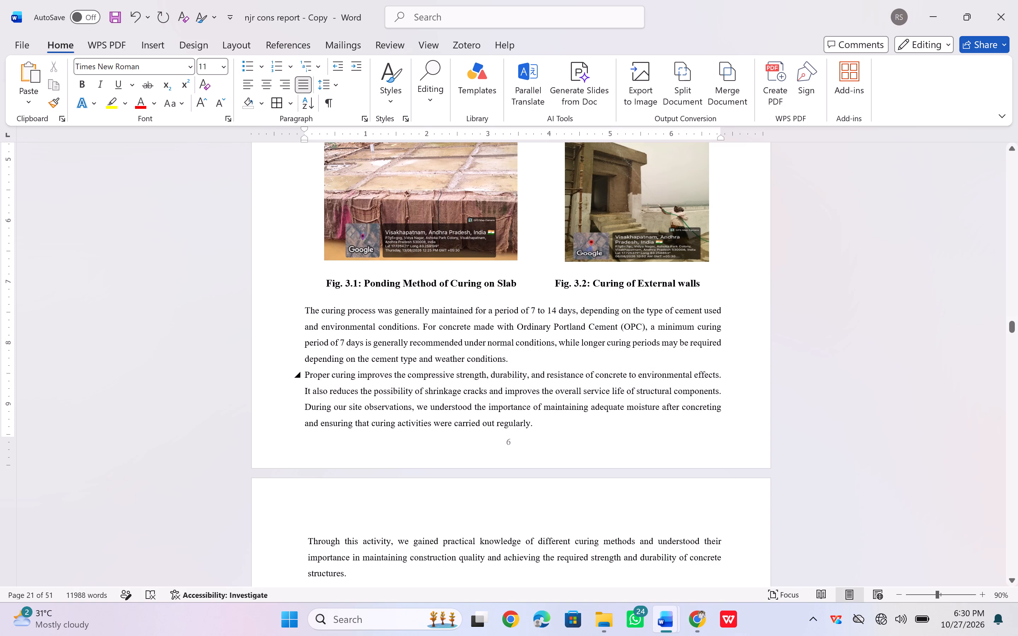
Delete "at the Construction Site" from the Fig. 3.4 caption so it reads "Plastering Work".
scroll(343, 425, "down", 3)
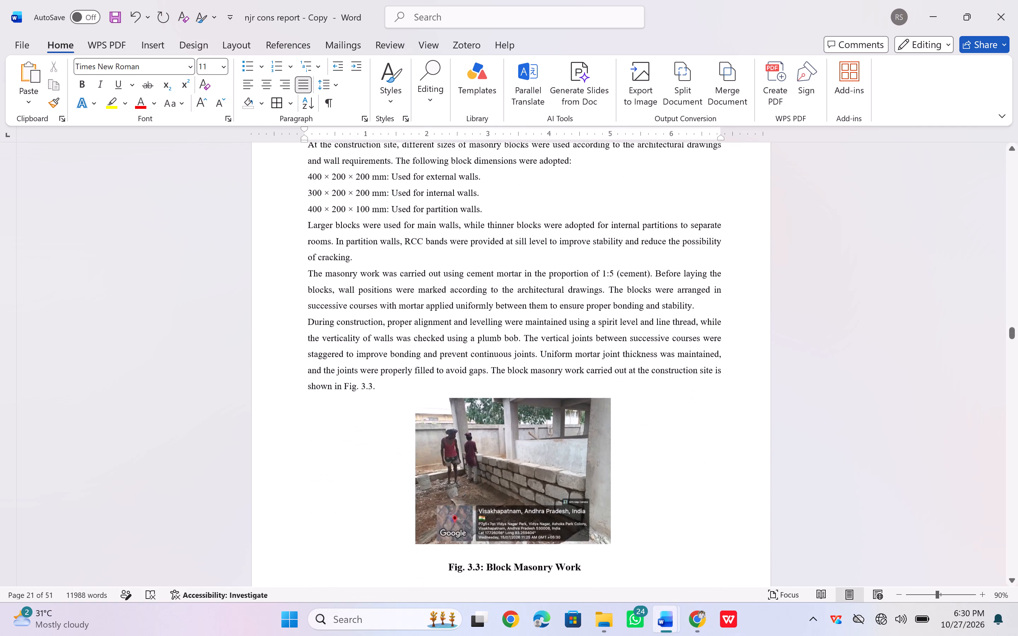
scroll(343, 425, "down", 3)
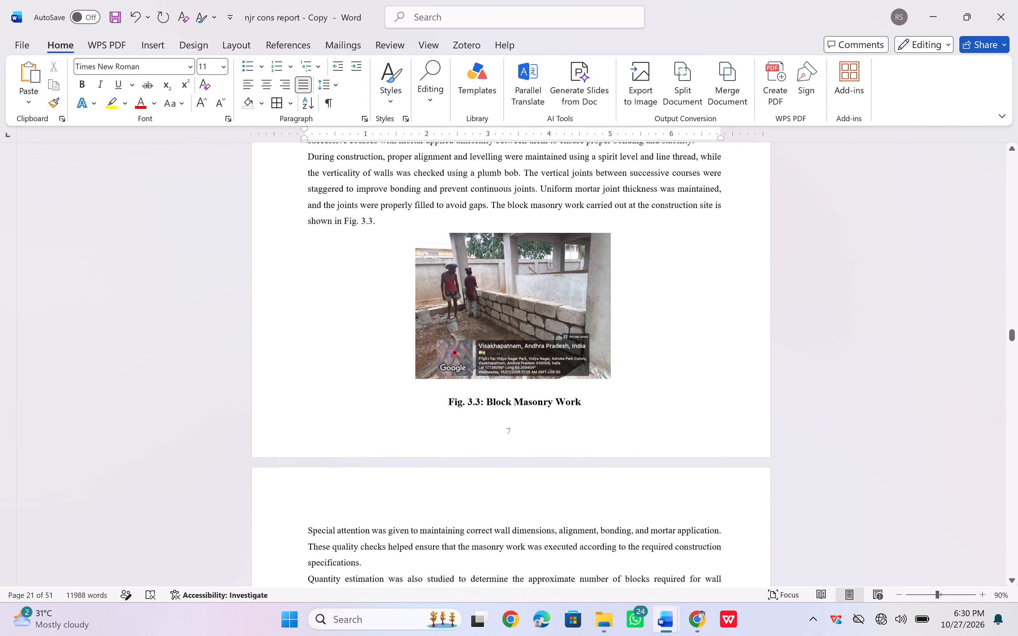
scroll(343, 425, "down", 4)
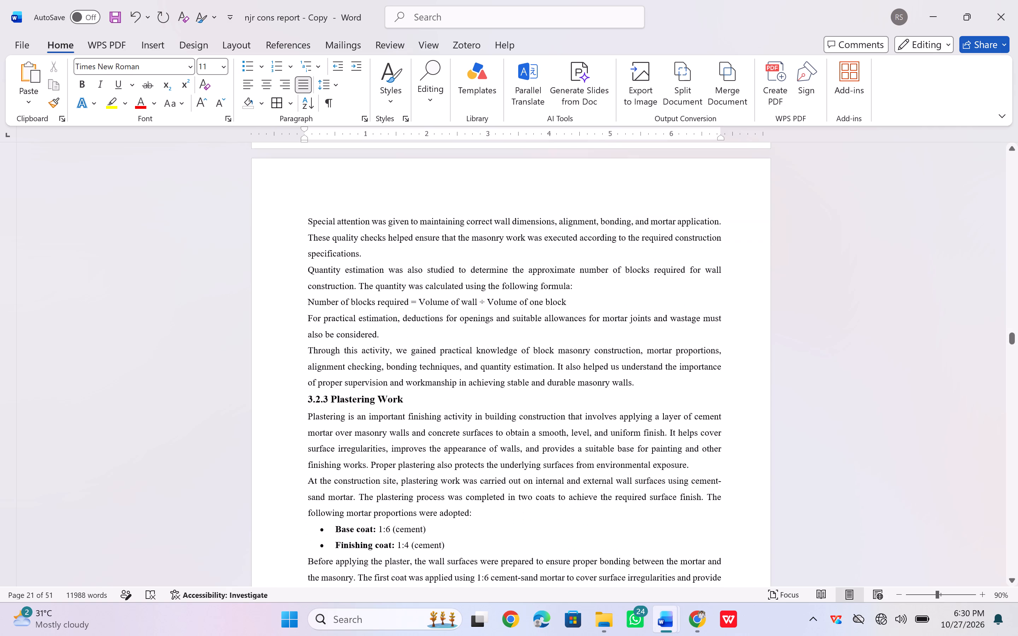
scroll(343, 425, "down", 3)
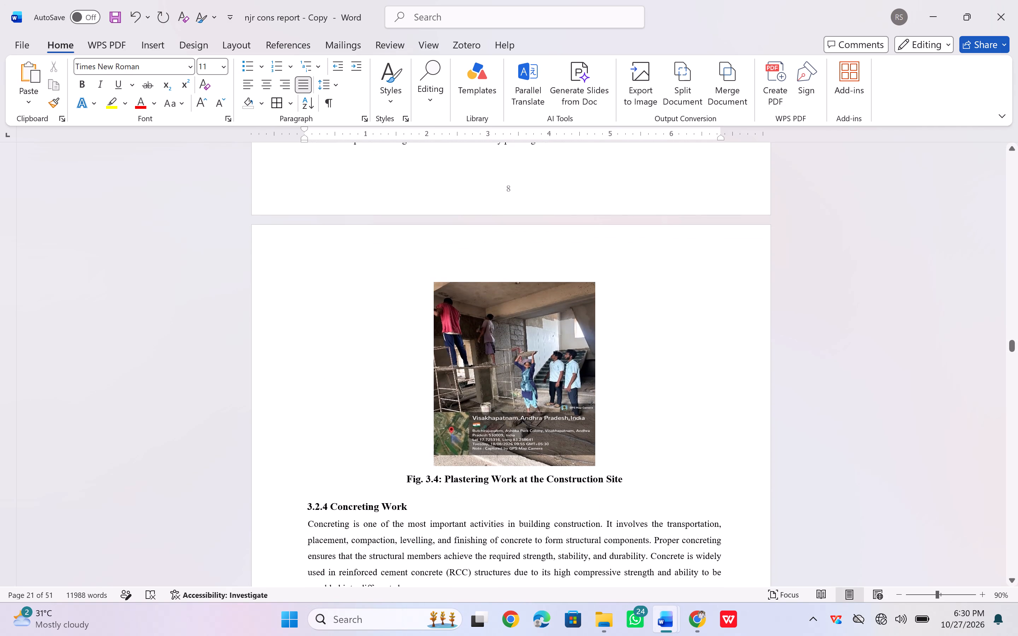
left_click(627, 476)
key("BackSpace")
key("BackSpace")
key("BackSpace")
key("BackSpace")
key("BackSpace")
key("BackSpace")
key("BackSpace")
key("BackSpace")
key("BackSpace")
key("BackSpace")
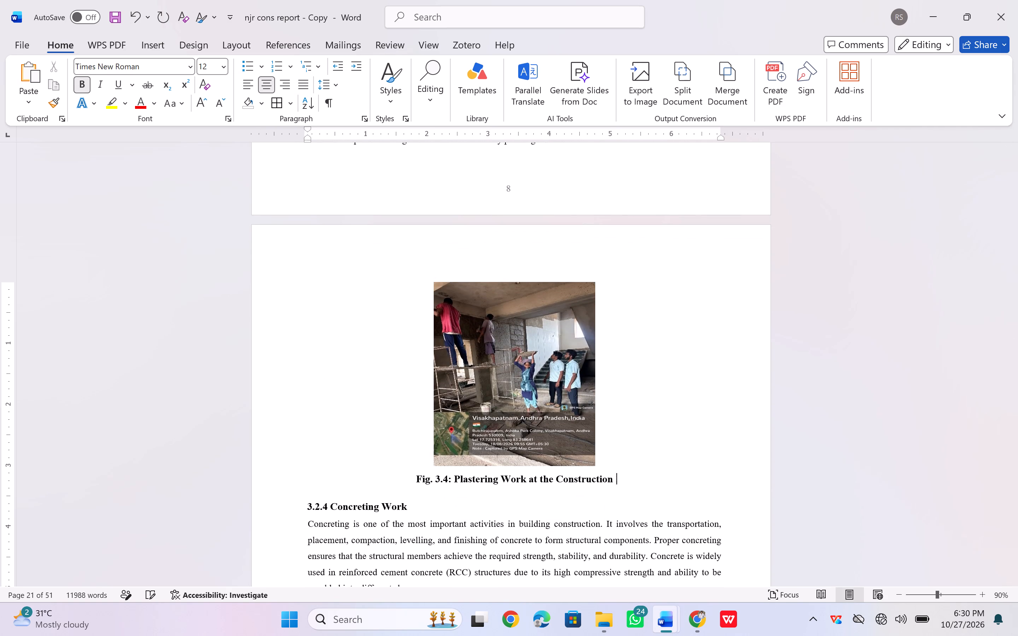
key("BackSpace")
key("BackSpace")
key("BackSpace")
key("BackSpace")
key("BackSpace")
key("BackSpace")
key("BackSpace")
key("BackSpace")
key("BackSpace")
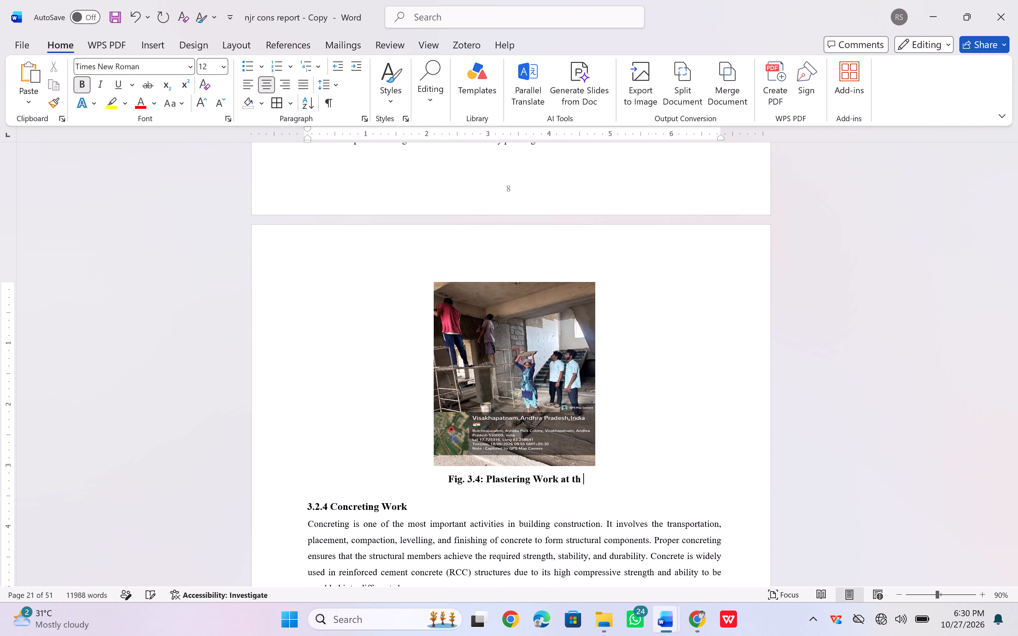
key("BackSpace")
key("BackSpace")
key("BackSpace")
key("BackSpace")
key("BackSpace")
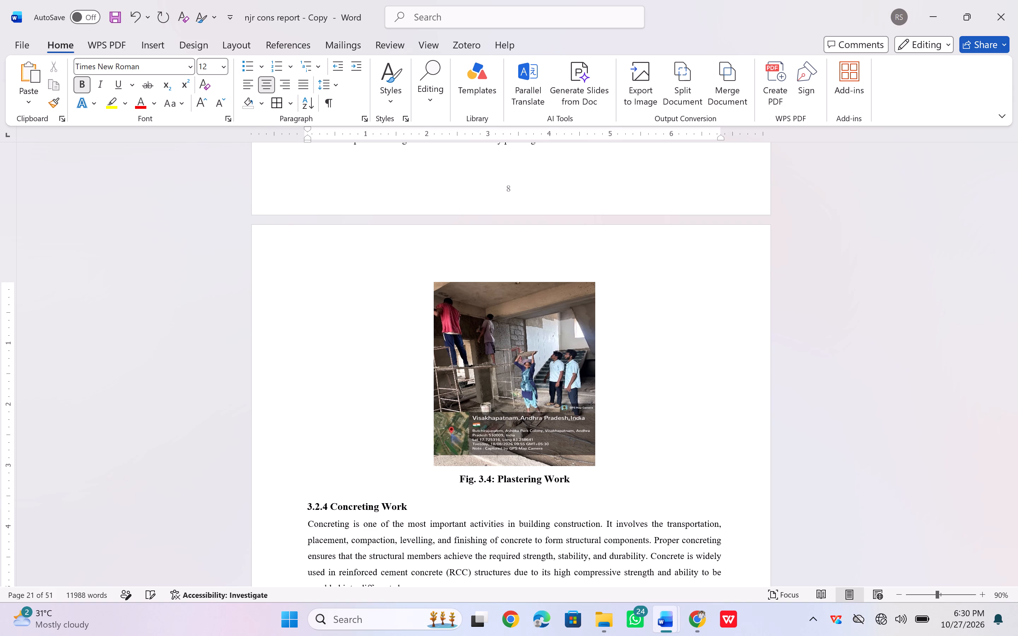
Delete "at the Construction Site" from the Fig. 3.8 caption so it reads "Discussion on Column Reinforcement".
scroll(572, 497, "down", 2)
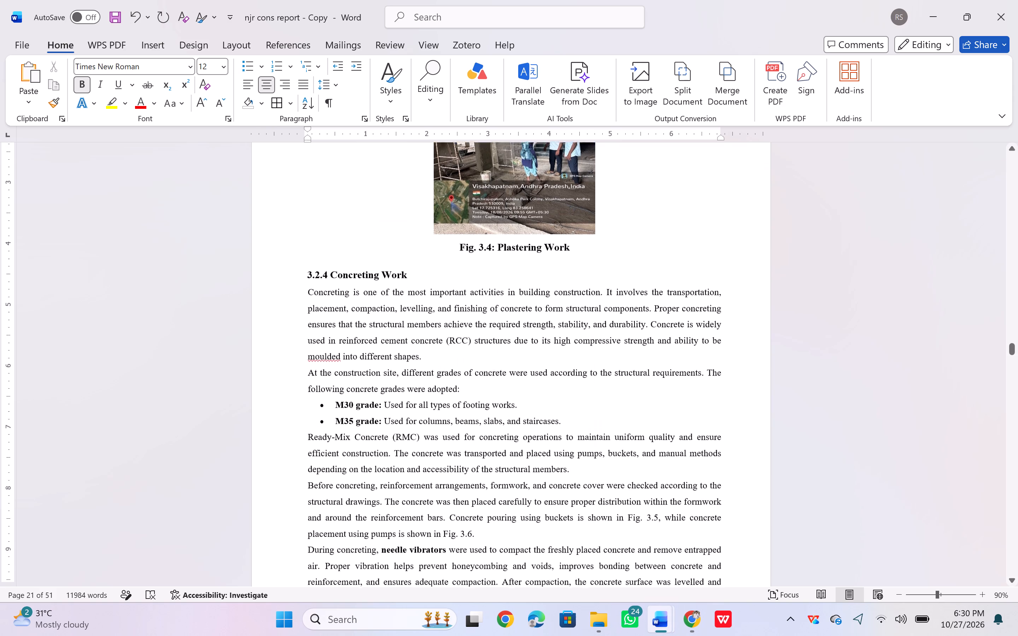
scroll(572, 497, "down", 2)
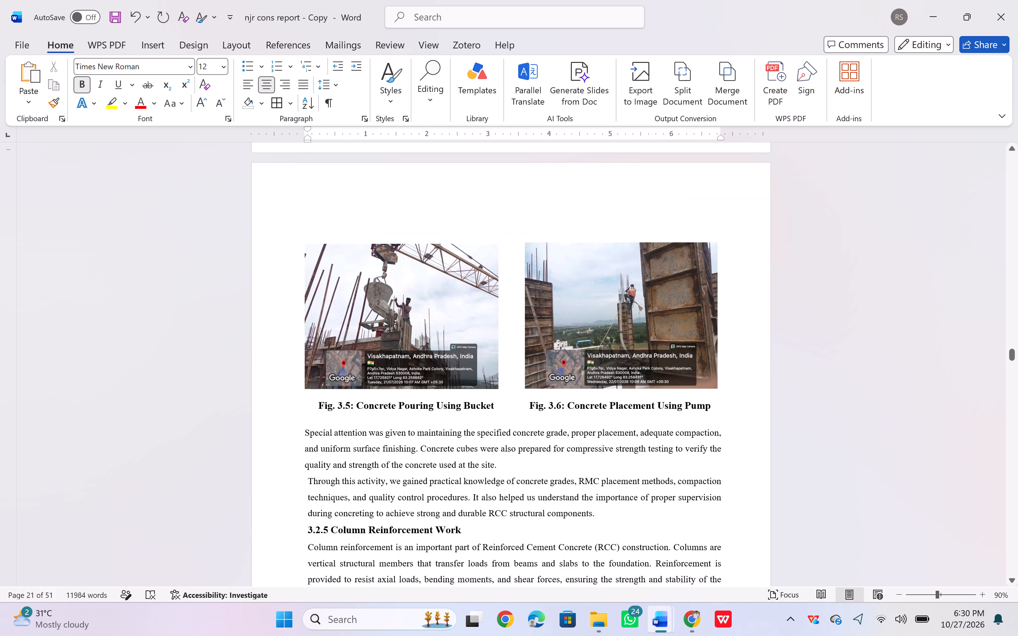
scroll(572, 497, "down", 1)
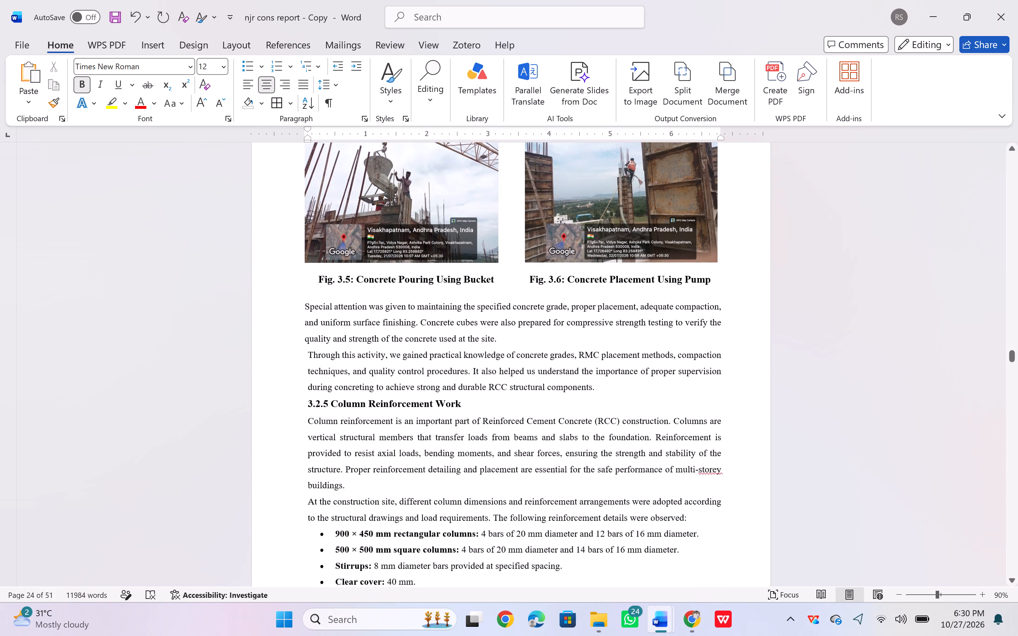
scroll(572, 497, "down", 4)
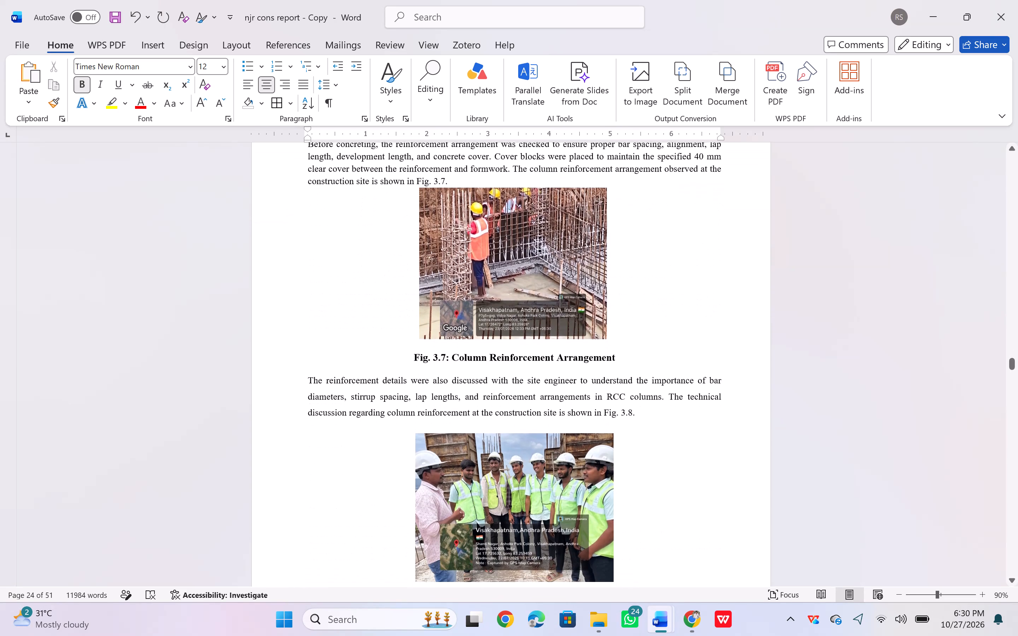
scroll(572, 497, "down", 1)
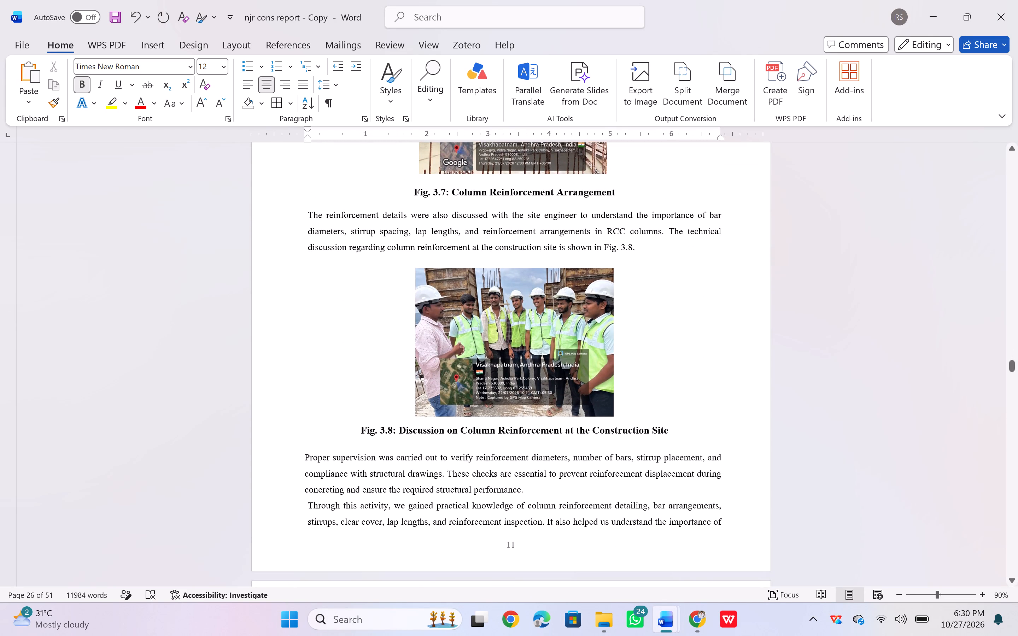
left_click(669, 437)
key("BackSpace")
key("BackSpace")
key("BackSpace")
key("BackSpace")
key("BackSpace")
key("BackSpace")
key("BackSpace")
key("BackSpace")
key("BackSpace")
key("BackSpace")
key("BackSpace")
key("BackSpace")
key("BackSpace")
key("BackSpace")
key("BackSpace")
key("BackSpace")
key("BackSpace")
key("BackSpace")
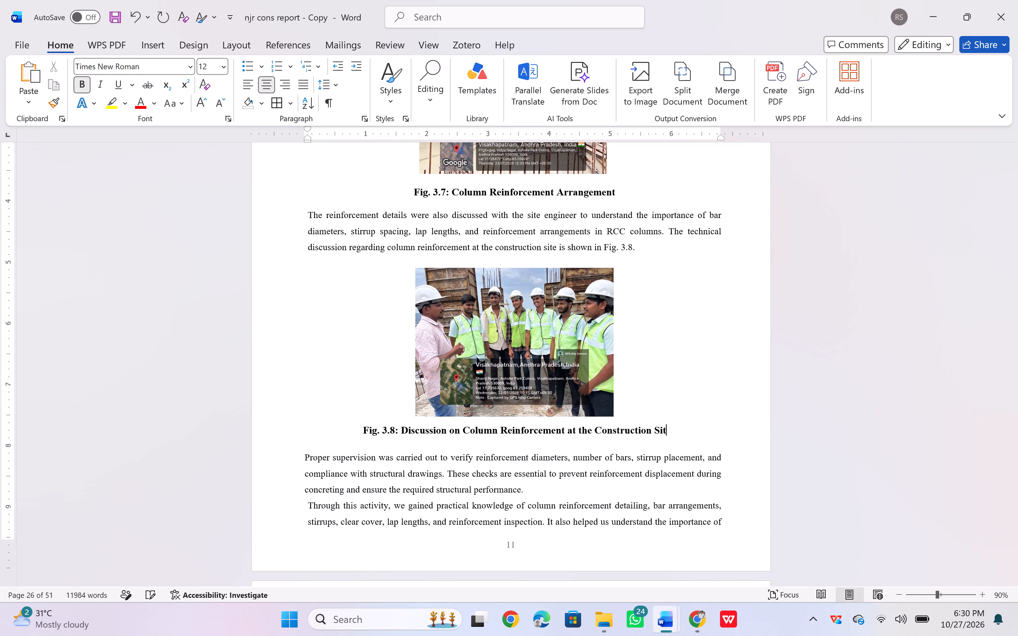
key("BackSpace")
key("BackSpace")
key("BackSpace")
key("BackSpace")
key("BackSpace")
key("BackSpace")
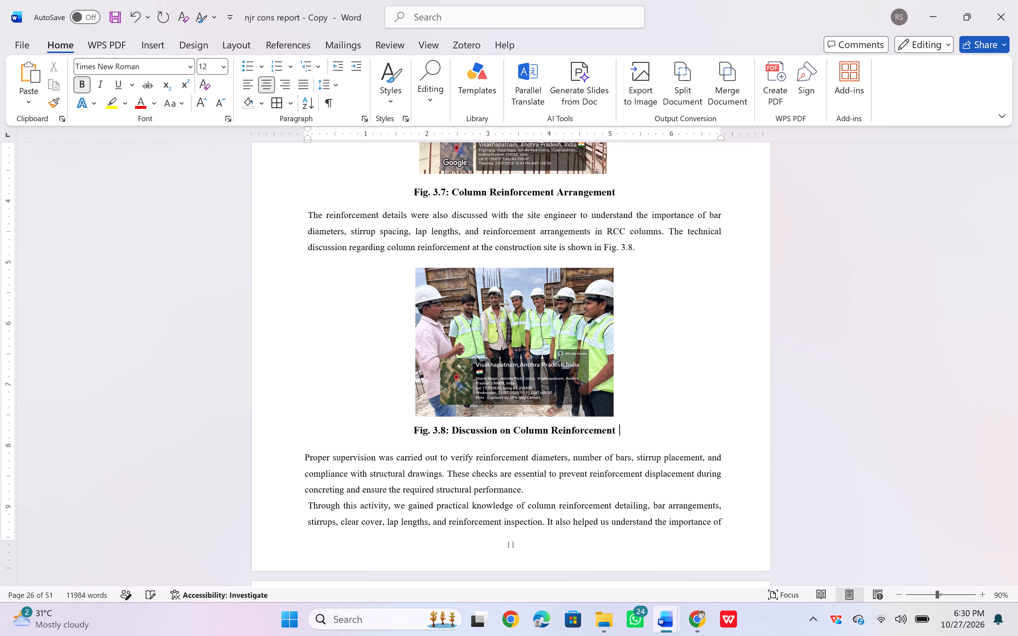
scroll(593, 416, "down", 2)
left_click(593, 416)
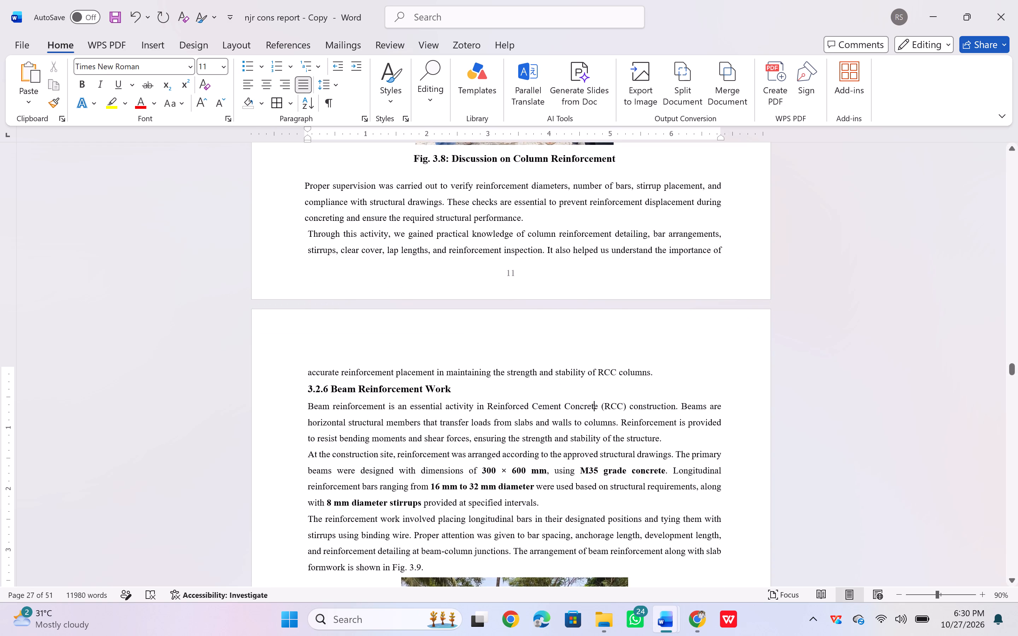
scroll(560, 413, "up", 1)
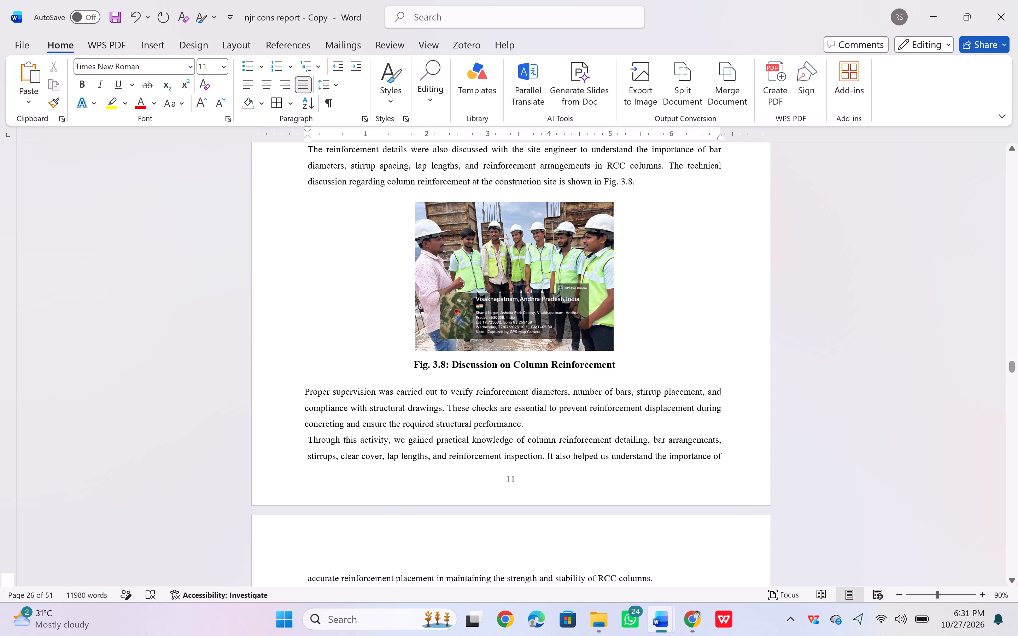
scroll(492, 342, "up", 1)
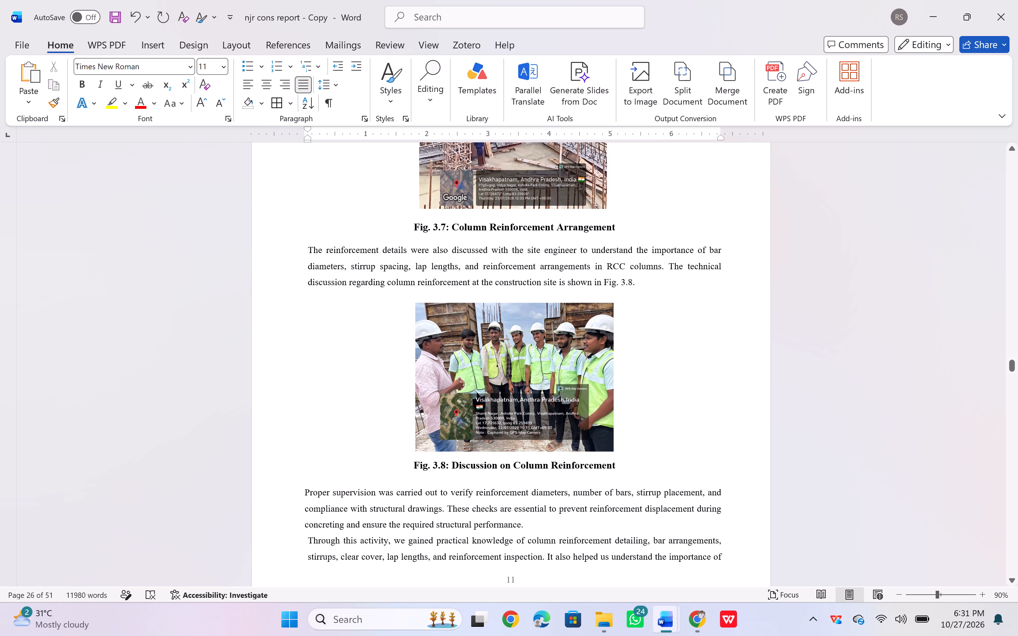
left_click_drag(454, 463, 614, 457)
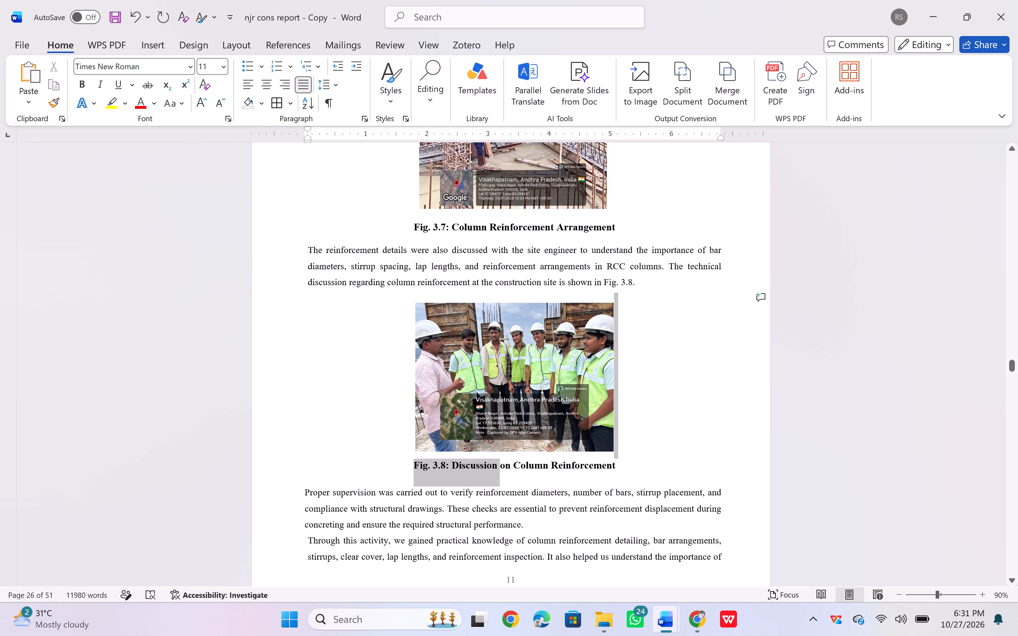
left_click_drag(614, 457, 614, 467)
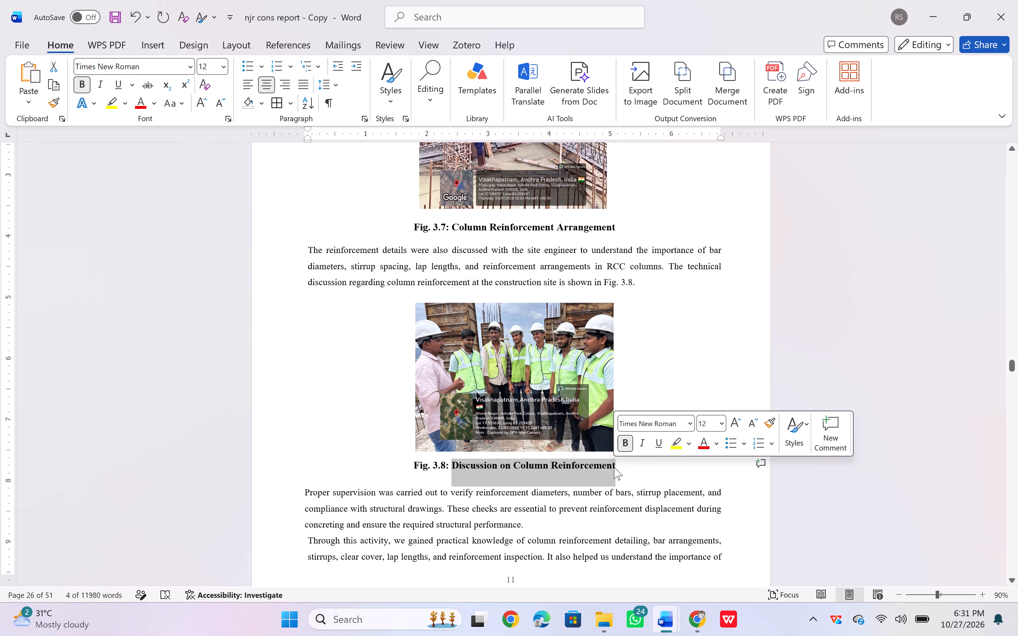
key("ctrl+c")
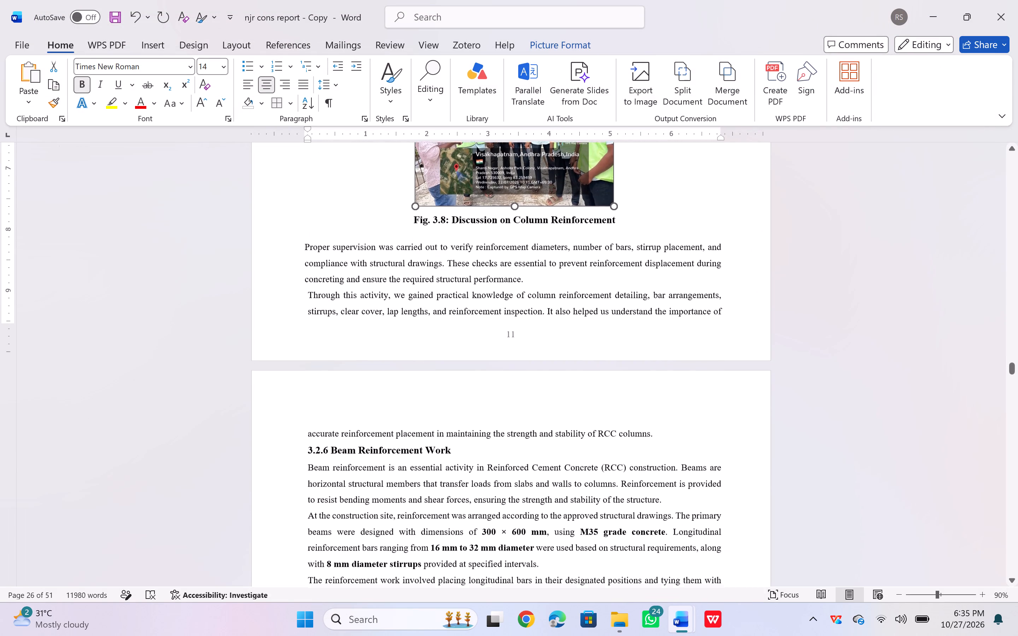
scroll(535, 410, "down", 3)
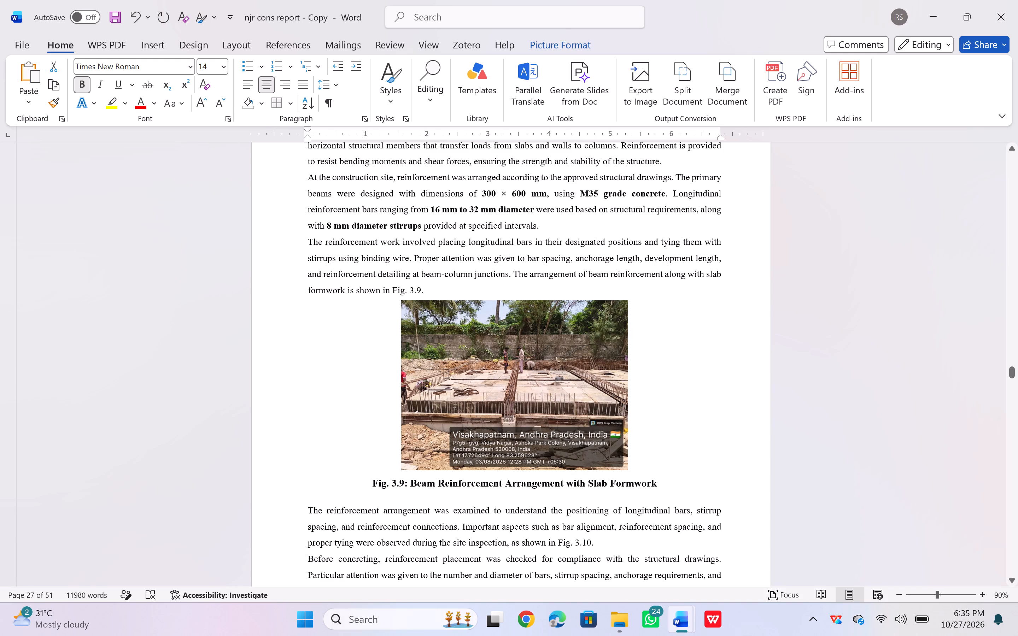
left_click(675, 496)
key("BackSpace")
key("BackSpace")
key("BackSpace")
key("BackSpace")
key("BackSpace")
key("BackSpace")
key("BackSpace")
key("BackSpace")
key("BackSpace")
key("BackSpace")
key("BackSpace")
key("BackSpace")
key("BackSpace")
key("BackSpace")
key("BackSpace")
key("BackSpace")
key("BackSpace")
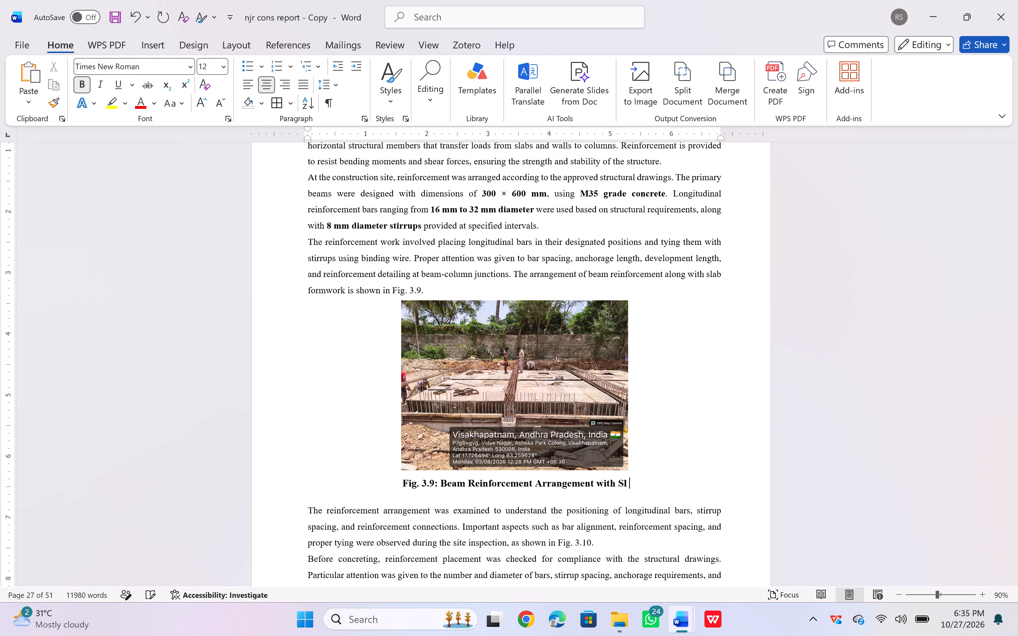
key("BackSpace")
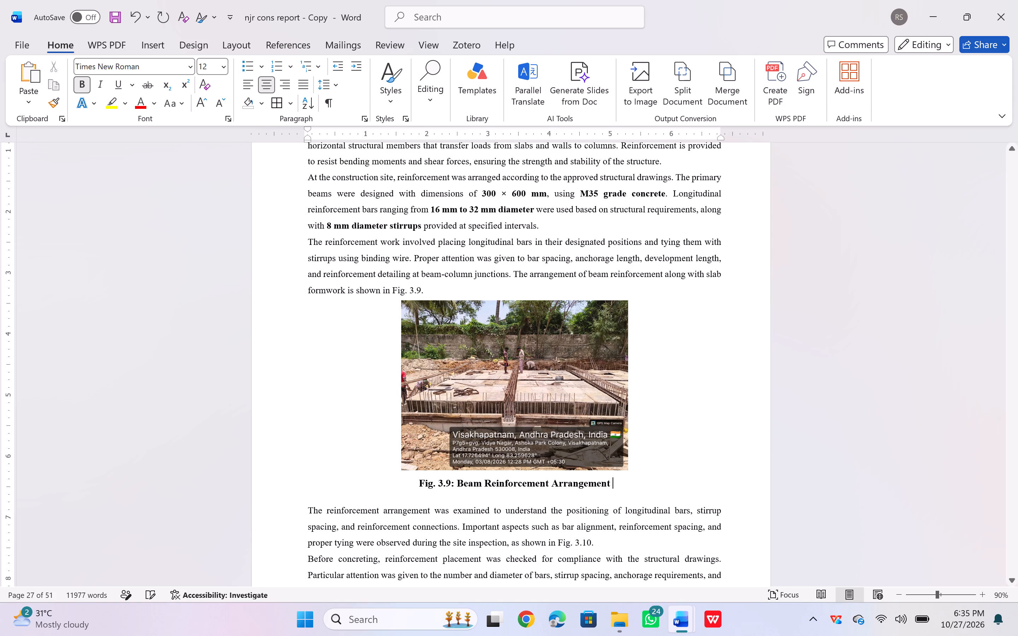
Shorten the Fig. 3.10 caption to "Inspection of Beam Reinforcement".
scroll(594, 503, "down", 1)
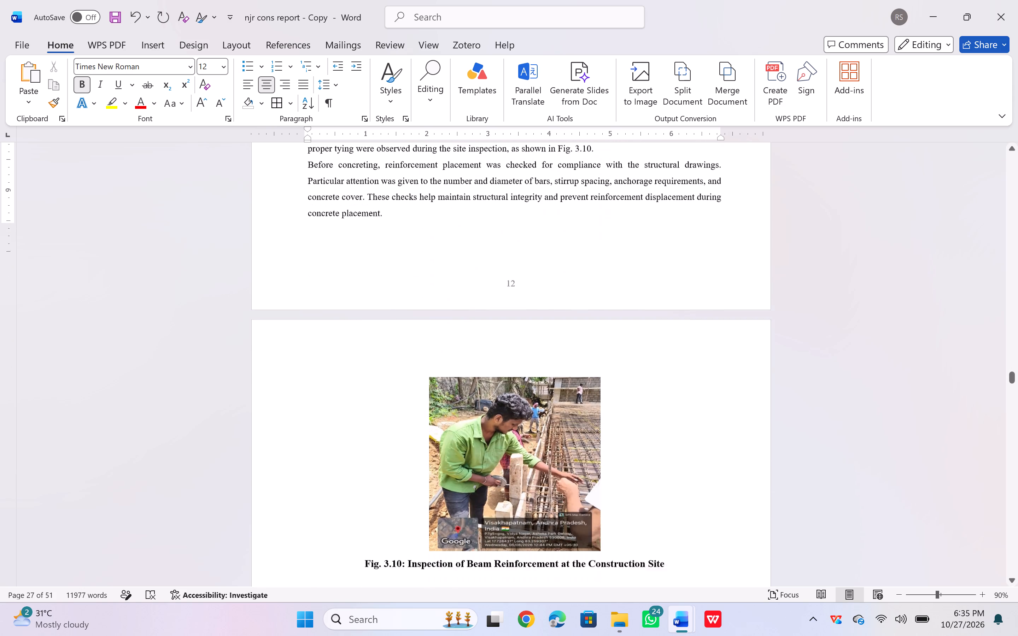
scroll(594, 503, "down", 2)
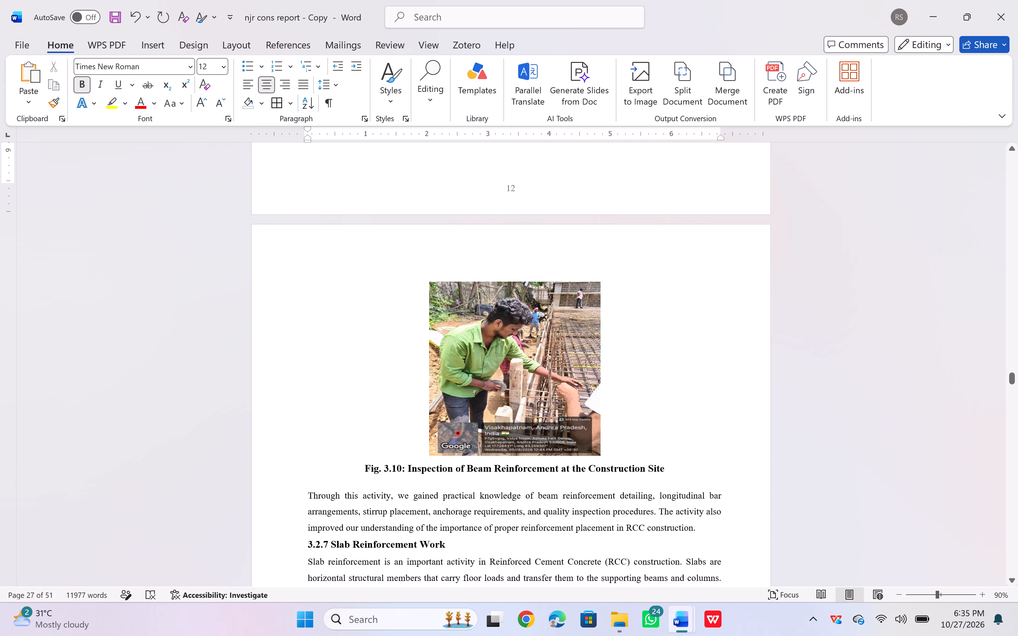
left_click(667, 469)
key("BackSpace")
key("BackSpace")
key("BackSpace")
key("BackSpace")
key("BackSpace")
key("BackSpace")
key("BackSpace")
key("BackSpace")
key("BackSpace")
key("BackSpace")
key("BackSpace")
key("BackSpace")
key("BackSpace")
key("BackSpace")
key("BackSpace")
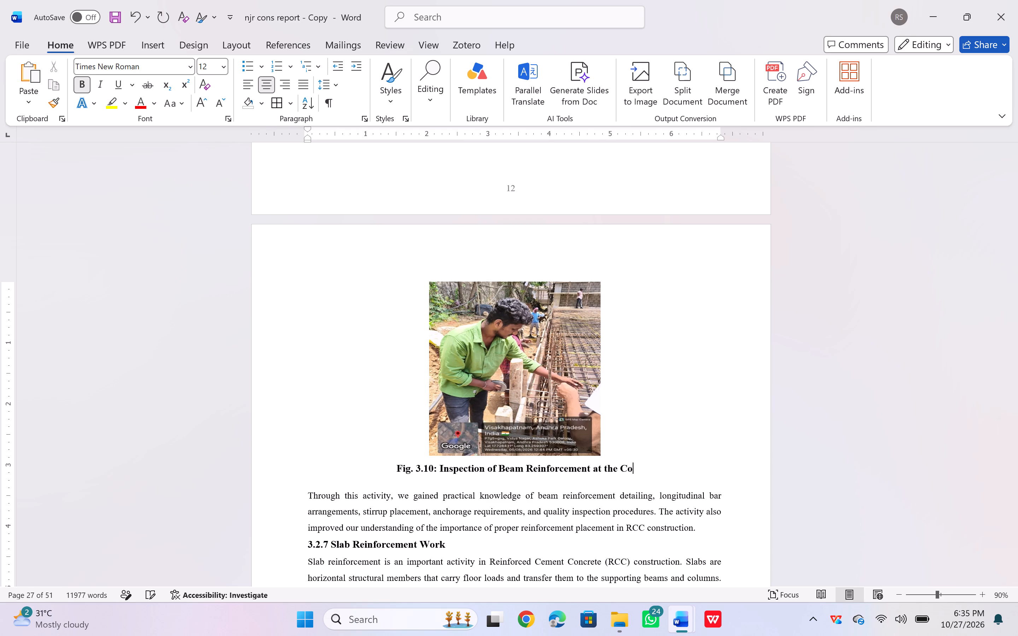
key("BackSpace")
key("BackSpace")
key("BackSpace")
key("BackSpace")
key("BackSpace")
key("BackSpace")
key("BackSpace")
key("BackSpace")
key("BackSpace")
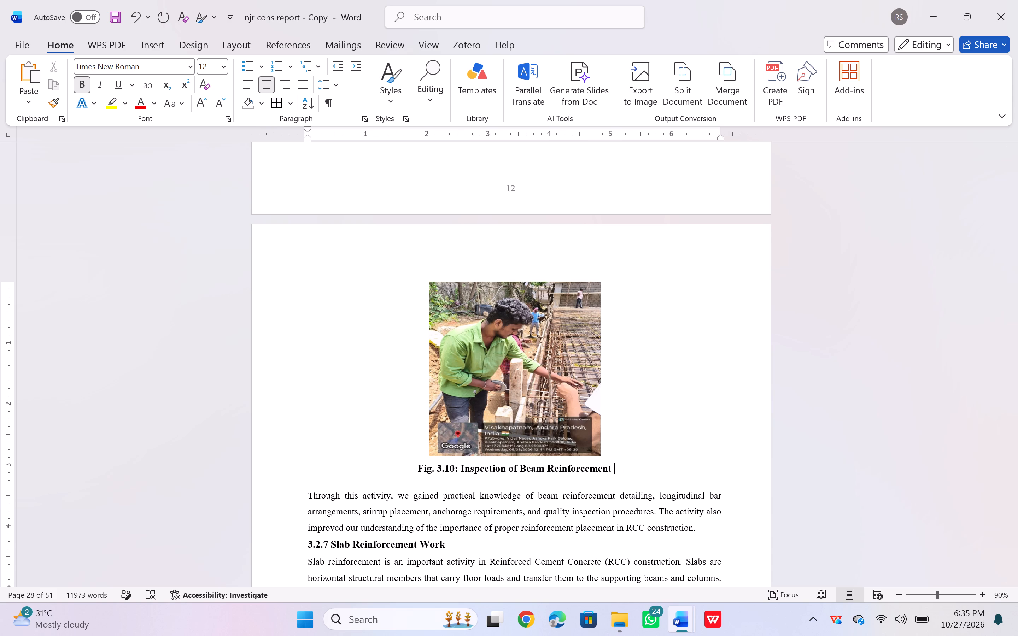
Review the figures and captions after Fig. 3.10, from the slab reinforcement section through cover blocks placement.
scroll(469, 518, "down", 2)
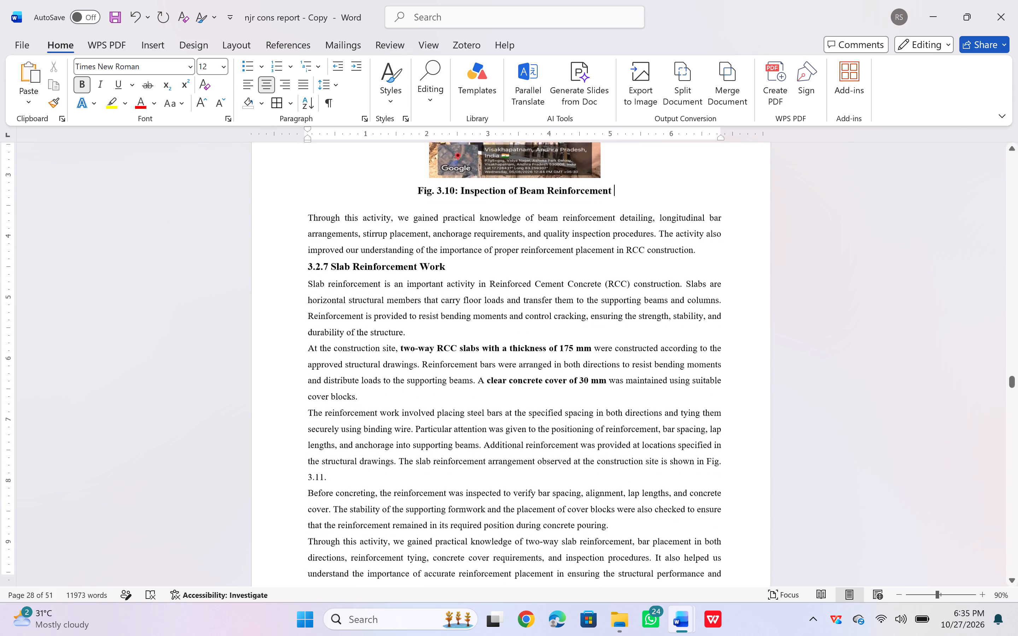
scroll(469, 518, "down", 1)
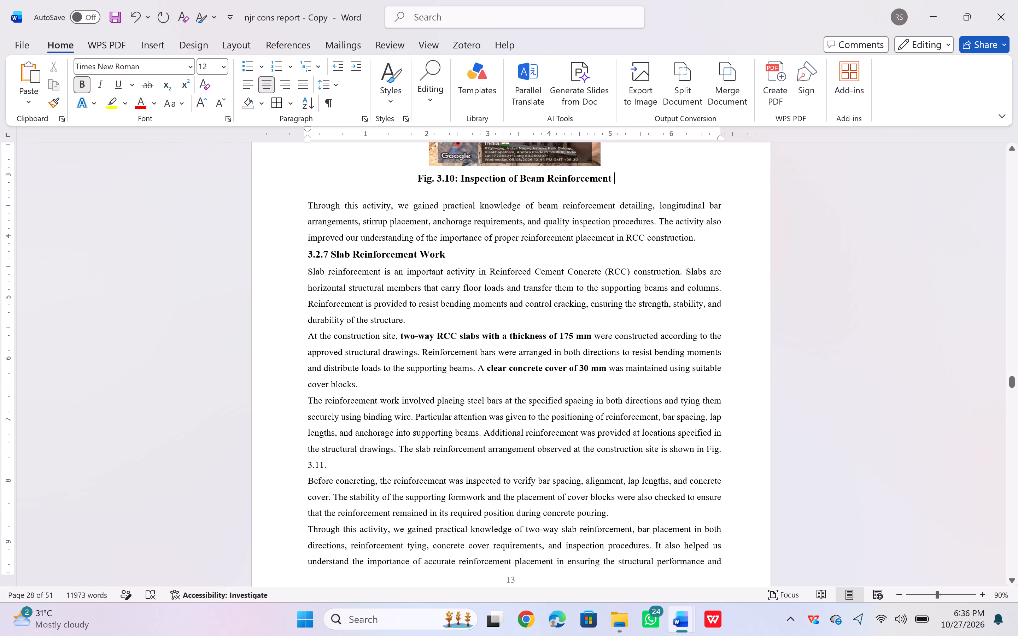
scroll(467, 491, "down", 1)
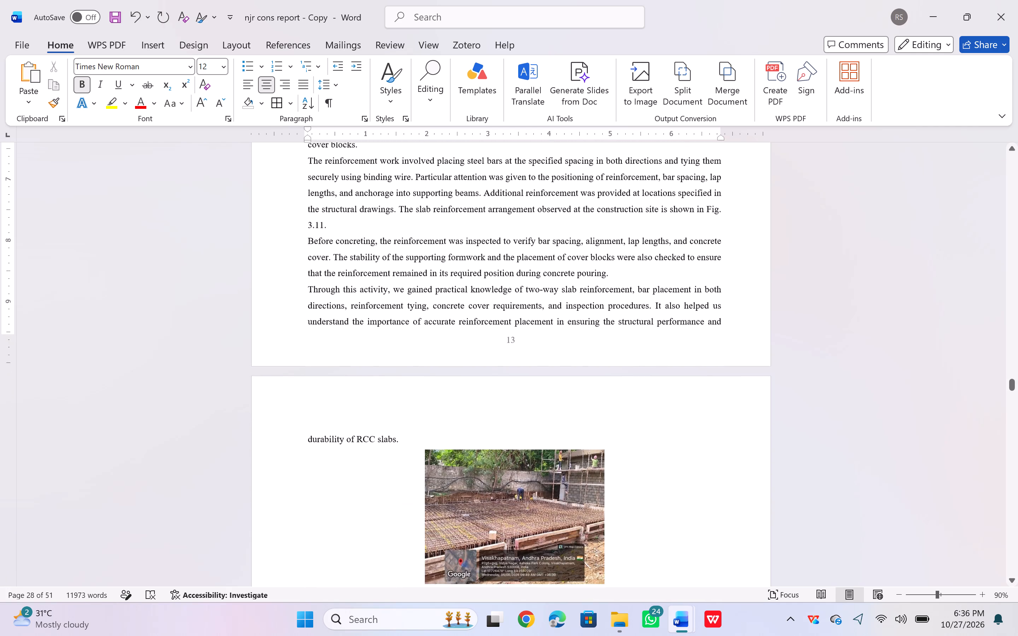
scroll(467, 491, "down", 2)
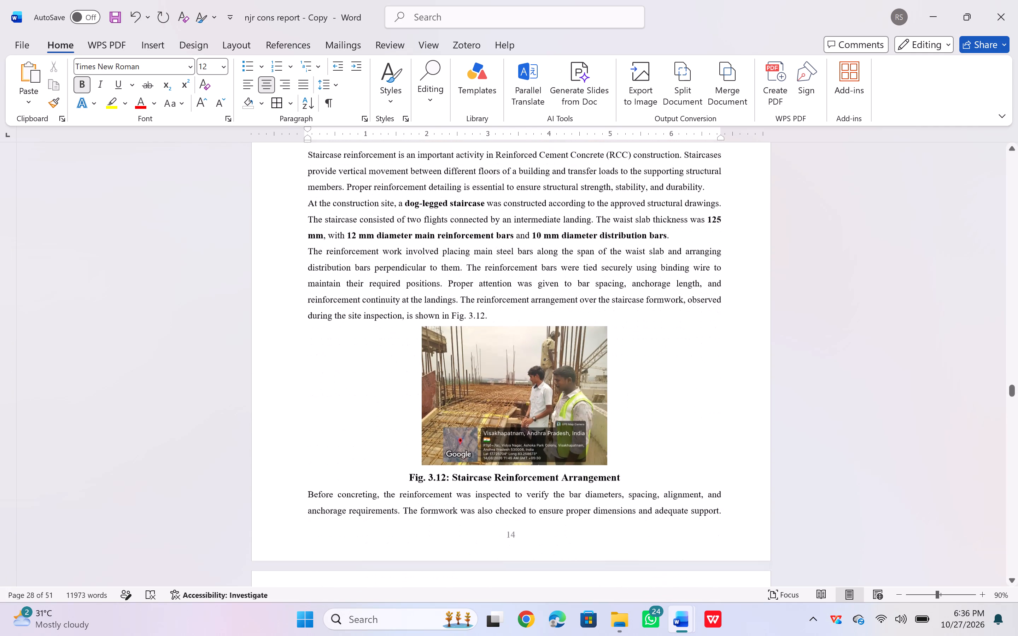
scroll(467, 491, "down", 3)
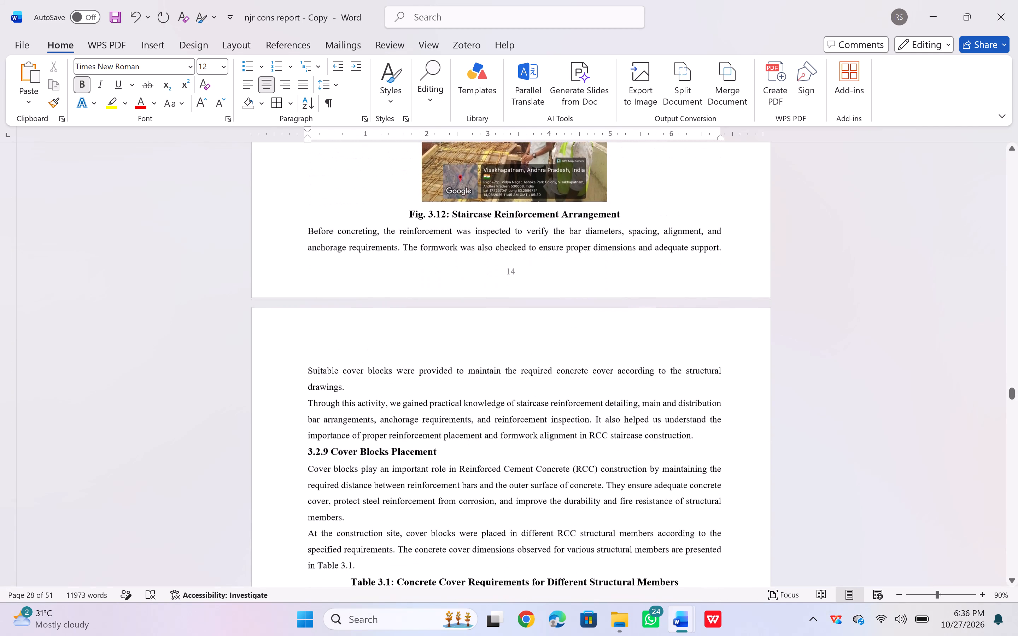
scroll(467, 491, "down", 2)
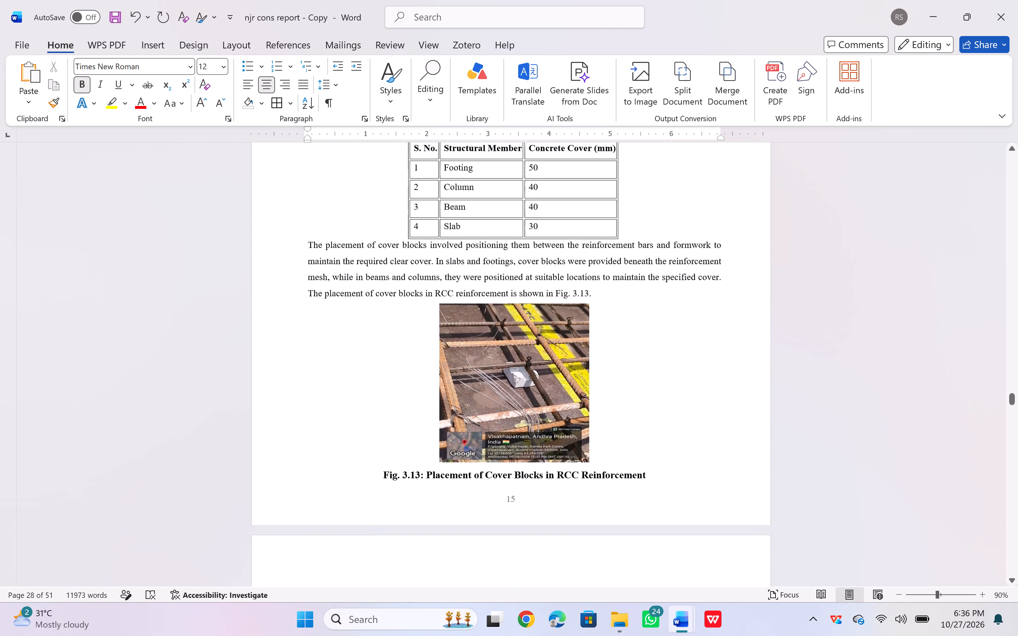
scroll(467, 491, "down", 2)
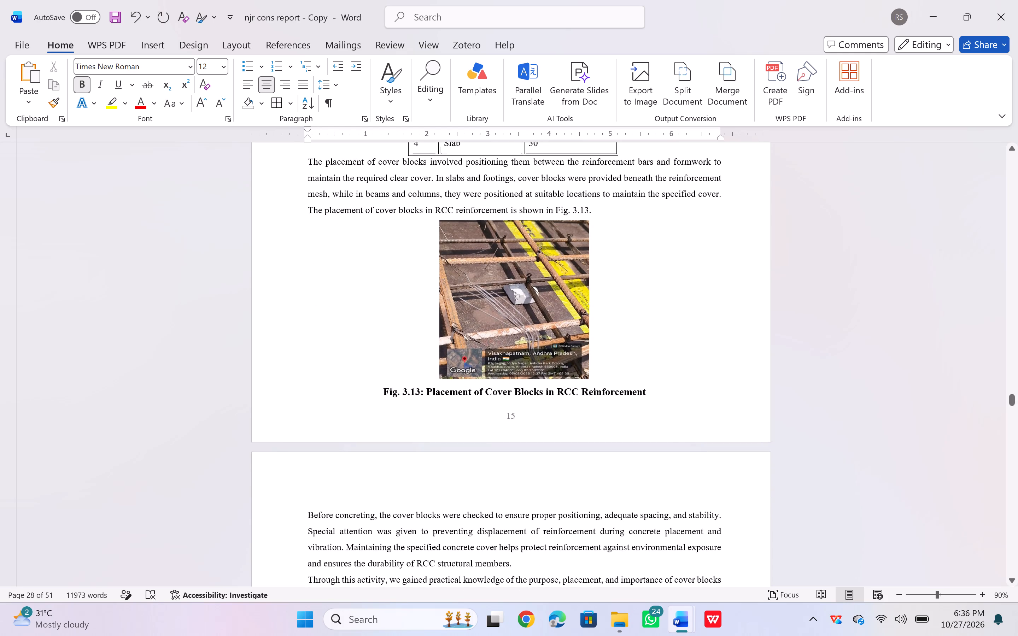
scroll(467, 491, "down", 1)
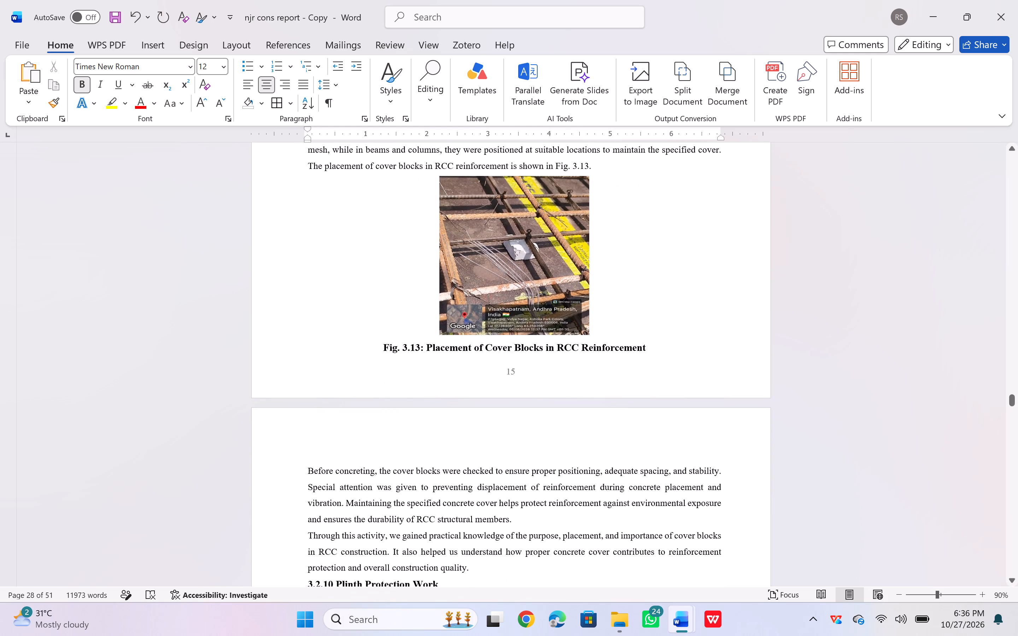
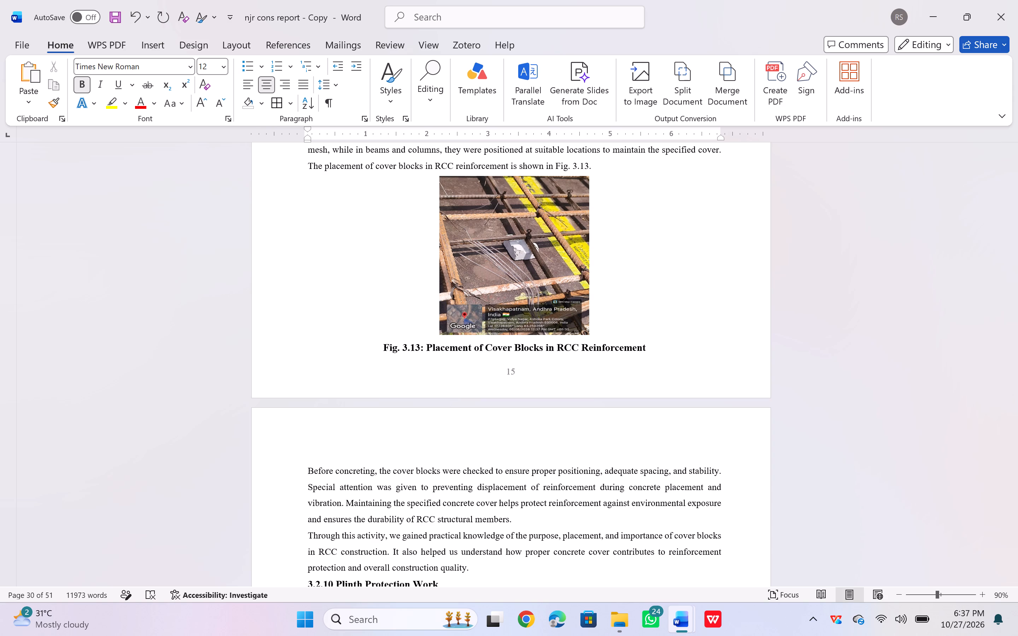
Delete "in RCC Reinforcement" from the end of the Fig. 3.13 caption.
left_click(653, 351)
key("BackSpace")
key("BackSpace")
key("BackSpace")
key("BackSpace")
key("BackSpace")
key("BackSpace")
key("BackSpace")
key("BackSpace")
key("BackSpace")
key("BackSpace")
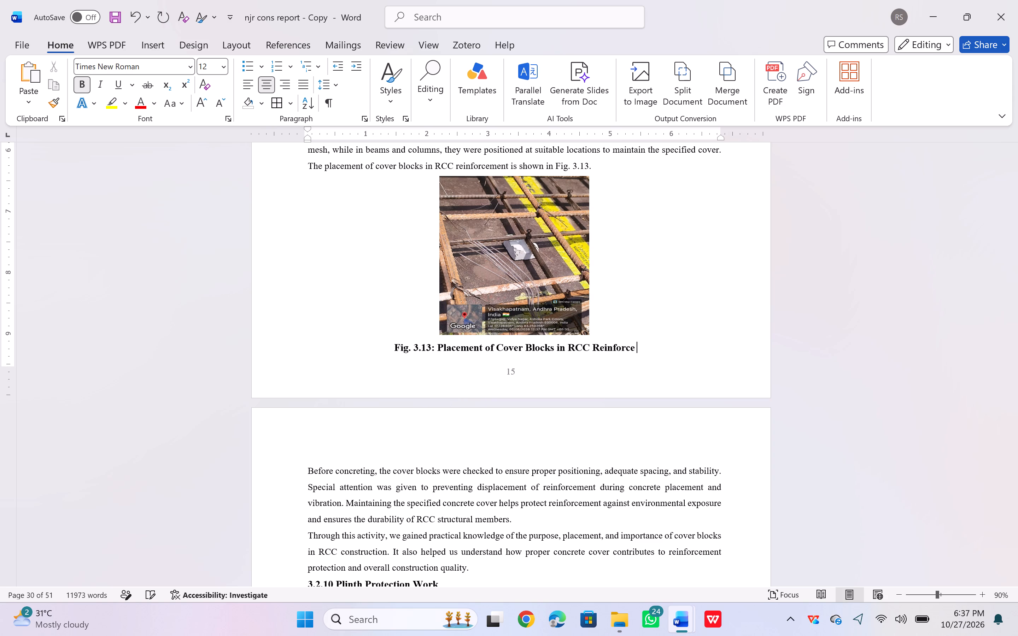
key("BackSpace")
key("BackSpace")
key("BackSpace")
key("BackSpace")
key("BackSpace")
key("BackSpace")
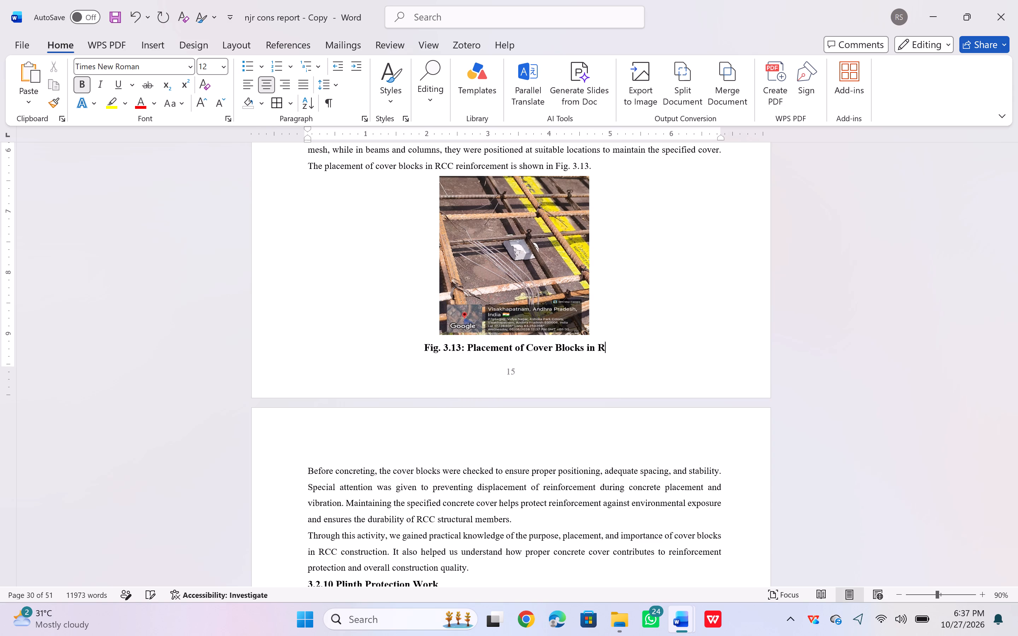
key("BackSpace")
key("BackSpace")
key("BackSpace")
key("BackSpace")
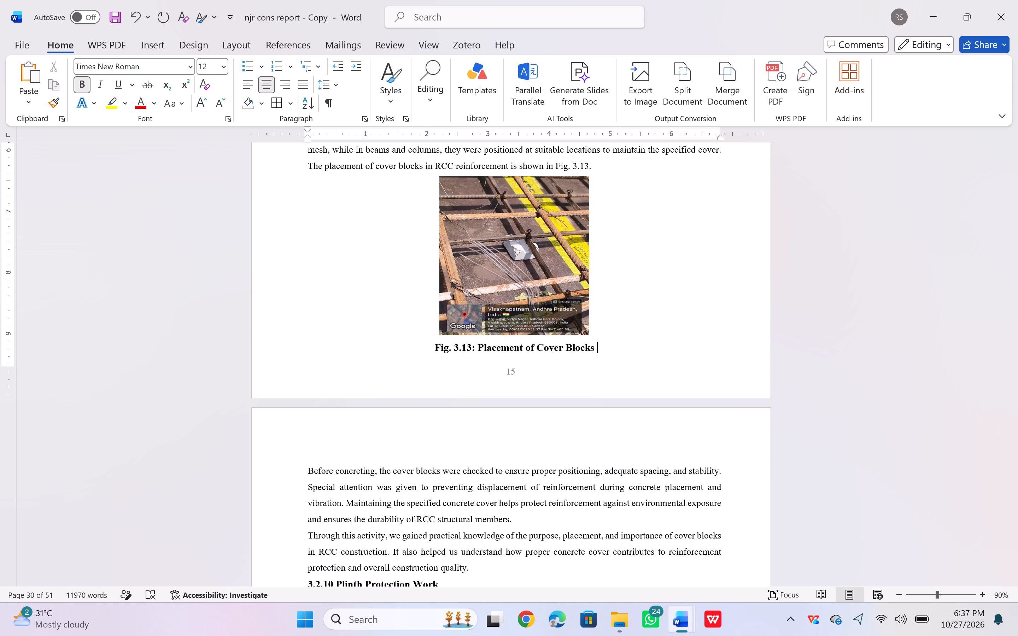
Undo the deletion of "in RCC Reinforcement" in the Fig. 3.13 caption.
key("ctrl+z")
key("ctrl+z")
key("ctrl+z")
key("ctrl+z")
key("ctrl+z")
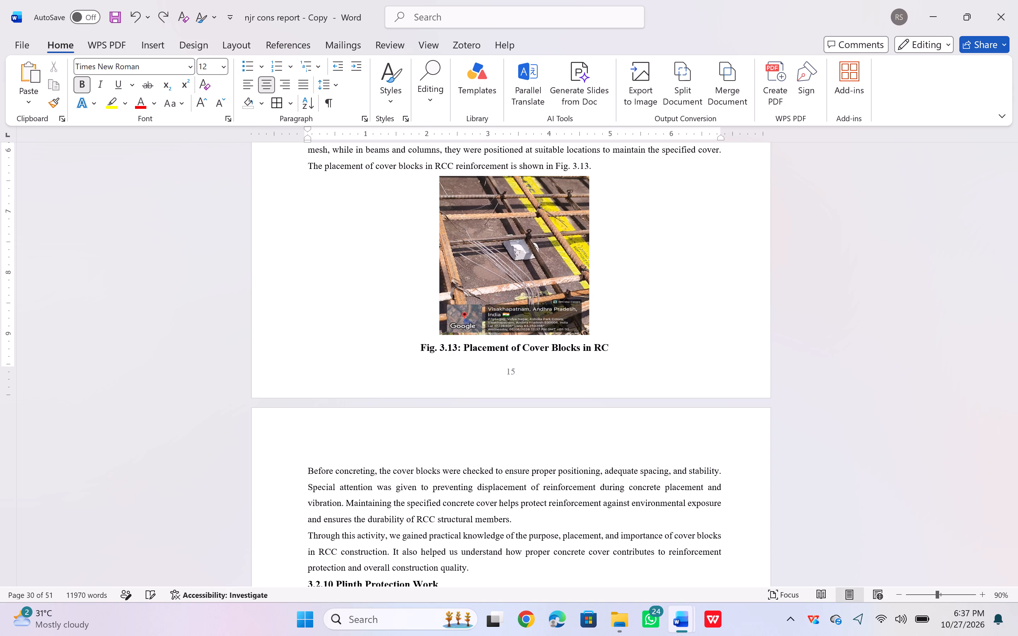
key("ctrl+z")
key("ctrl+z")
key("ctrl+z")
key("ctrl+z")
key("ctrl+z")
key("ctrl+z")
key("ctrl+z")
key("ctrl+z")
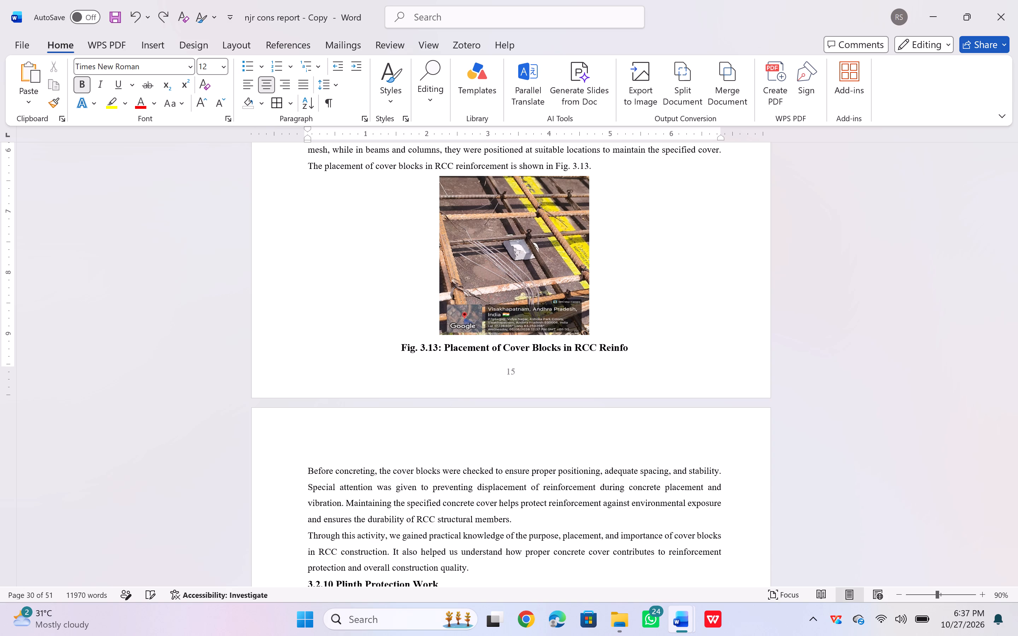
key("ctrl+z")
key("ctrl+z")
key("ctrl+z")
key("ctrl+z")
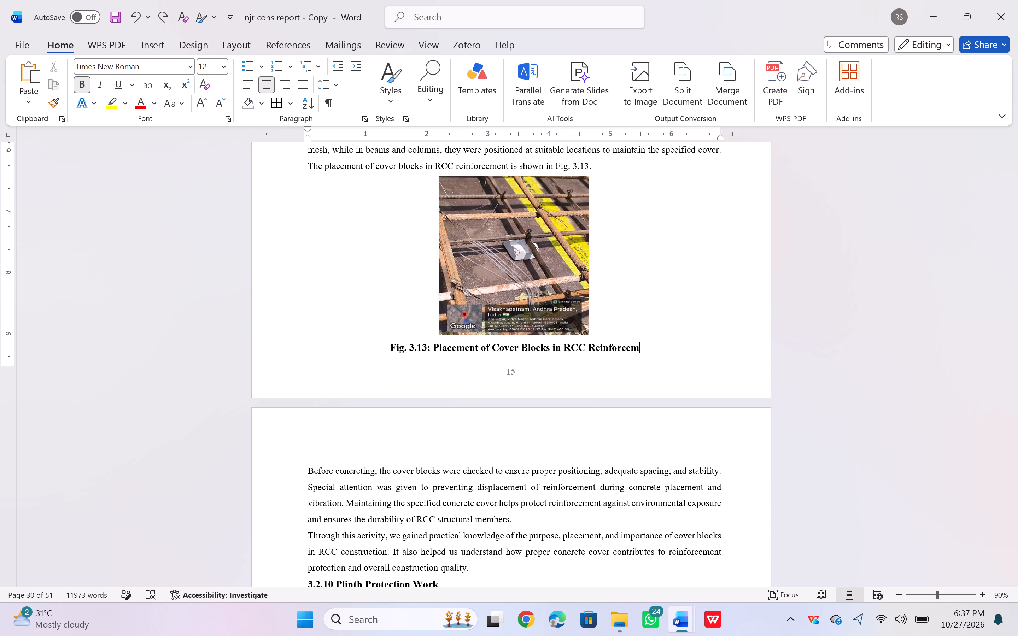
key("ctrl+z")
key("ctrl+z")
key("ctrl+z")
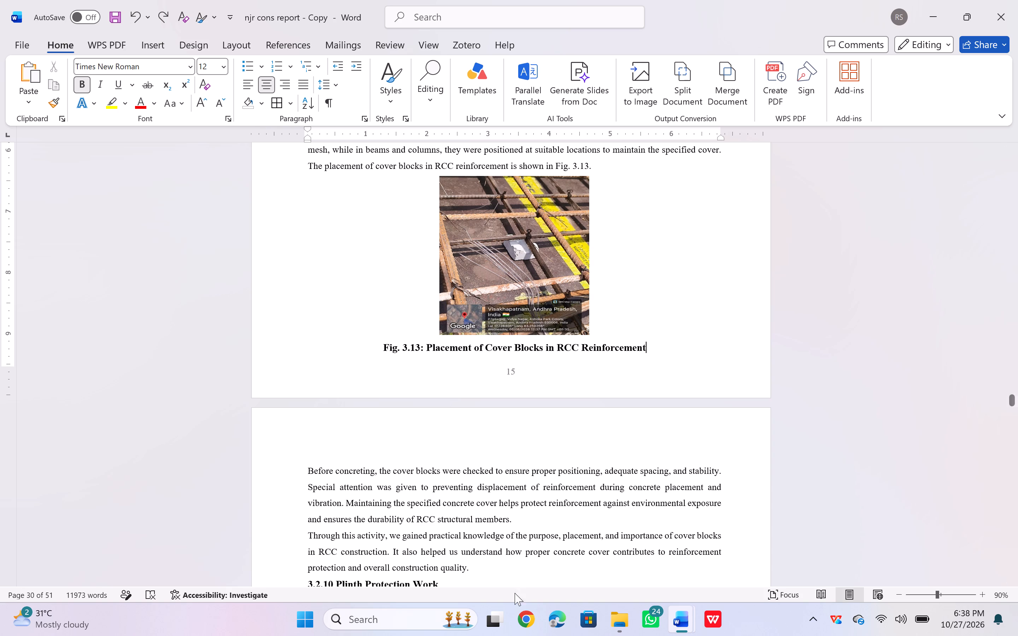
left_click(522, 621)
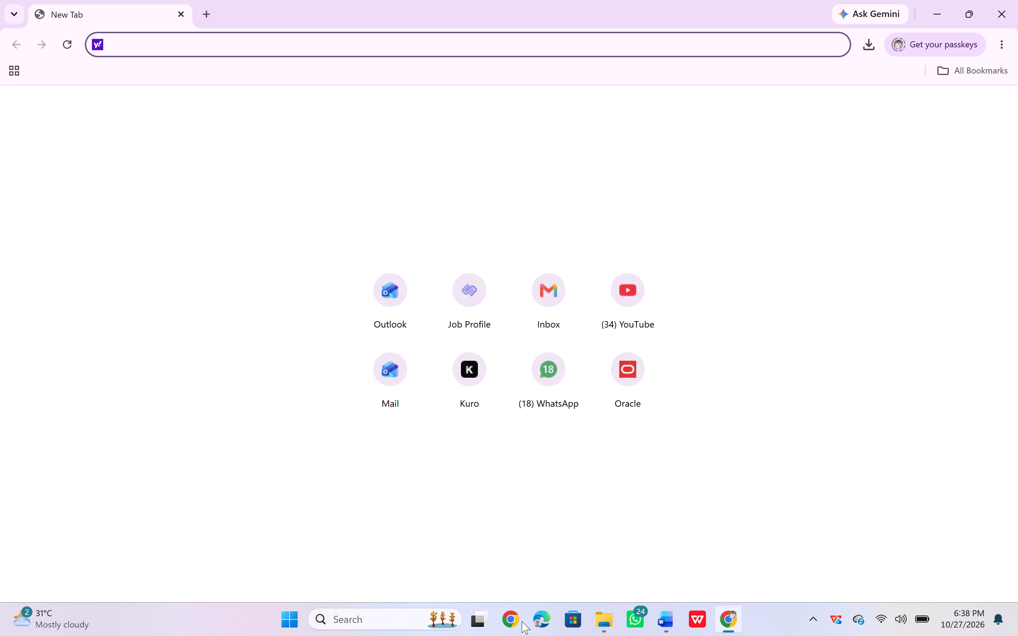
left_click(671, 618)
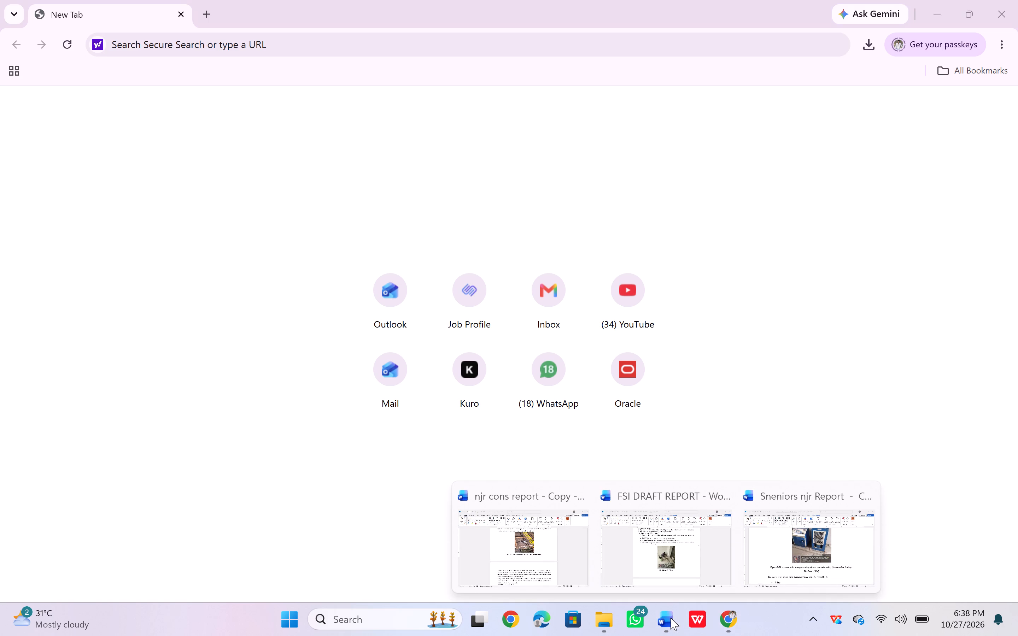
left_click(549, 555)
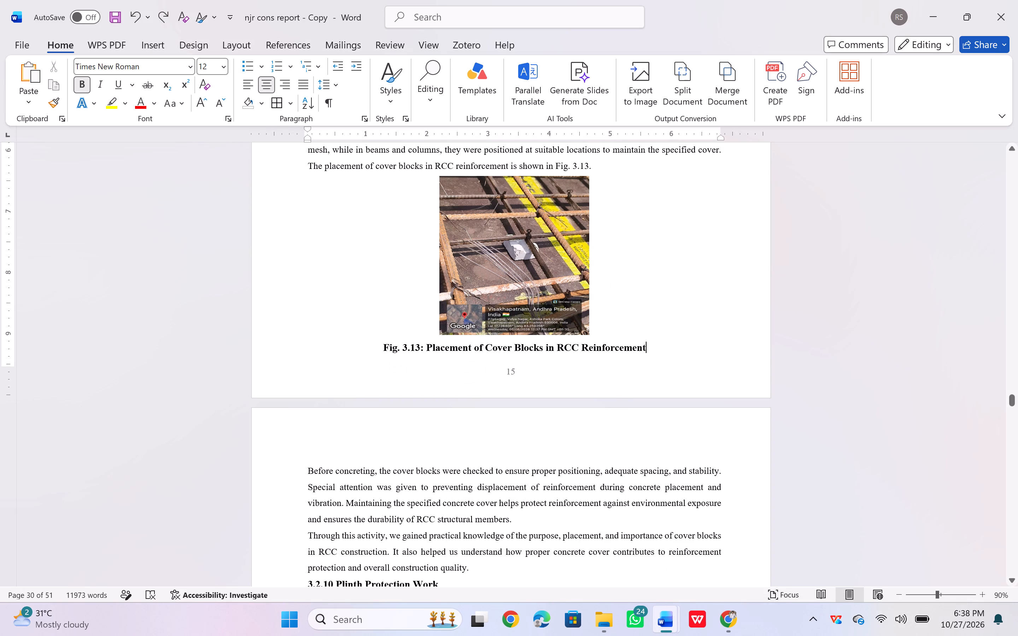
Remove "in RCC Reinforcement" from the Fig. 3.13 caption, ending it at "Cover Blocks".
key("BackSpace")
key("BackSpace")
key("BackSpace")
key("BackSpace")
key("BackSpace")
key("BackSpace")
key("BackSpace")
key("BackSpace")
key("BackSpace")
key("BackSpace")
key("BackSpace")
key("BackSpace")
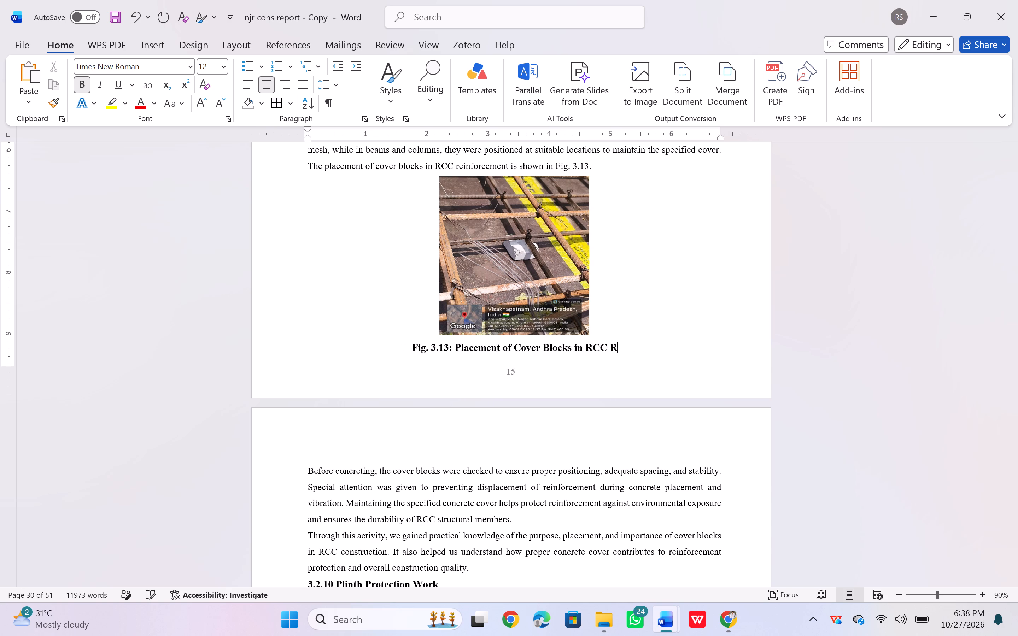
key("BackSpace")
key("BackSpace")
key("BackSpace")
key("BackSpace")
key("BackSpace")
key("BackSpace")
key("BackSpace")
key("BackSpace")
key("BackSpace")
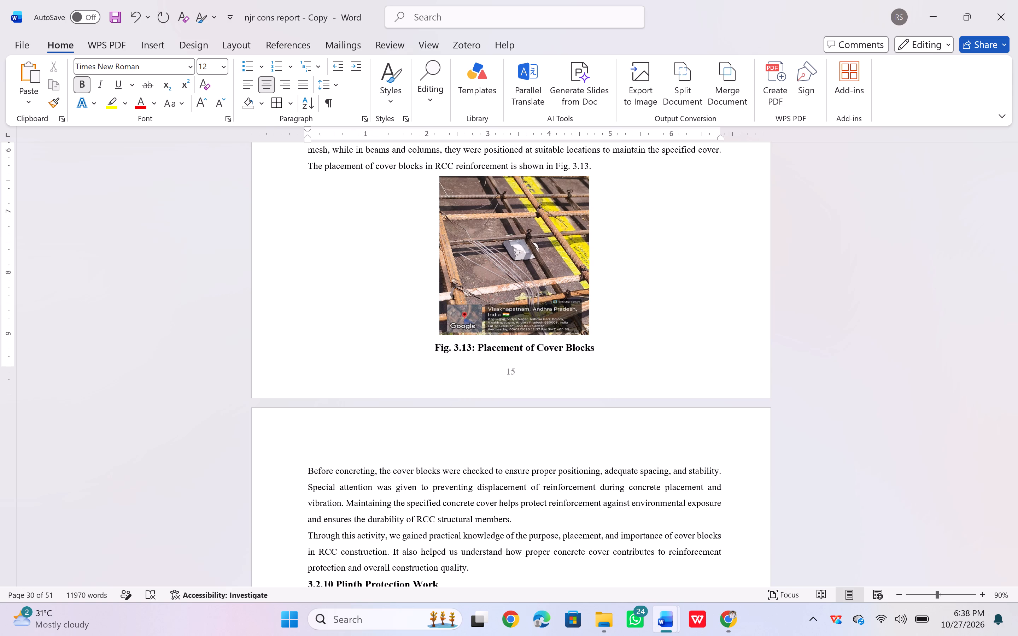
Replace "Placement of" with "Placing of" in the Fig. 3.13 caption, keeping a space after the figure number's colon.
left_click(523, 349)
key("BackSpace")
key("BackSpace")
key("BackSpace")
key("BackSpace")
key("BackSpace")
key("BackSpace")
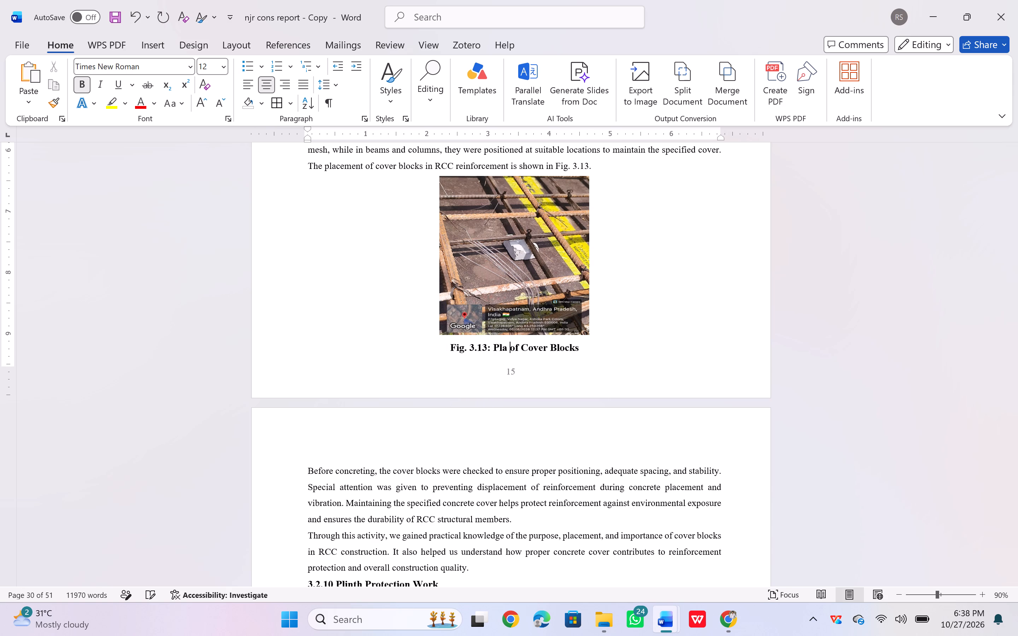
key("BackSpace")
key("BackSpace")
key("BackSpace")
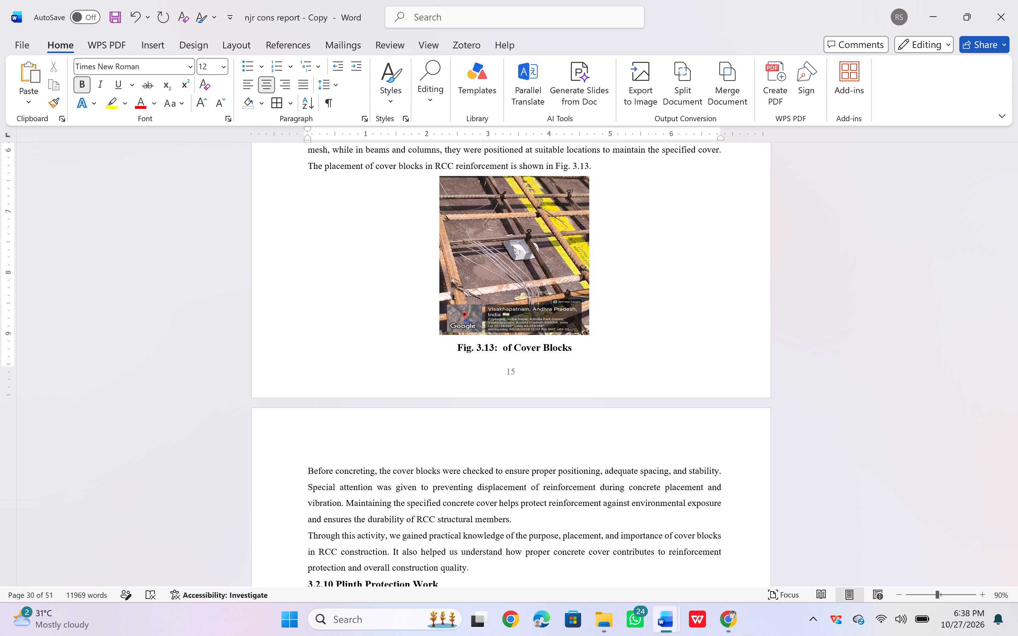
key("BackSpace")
key("Right")
key("Right")
key("Right")
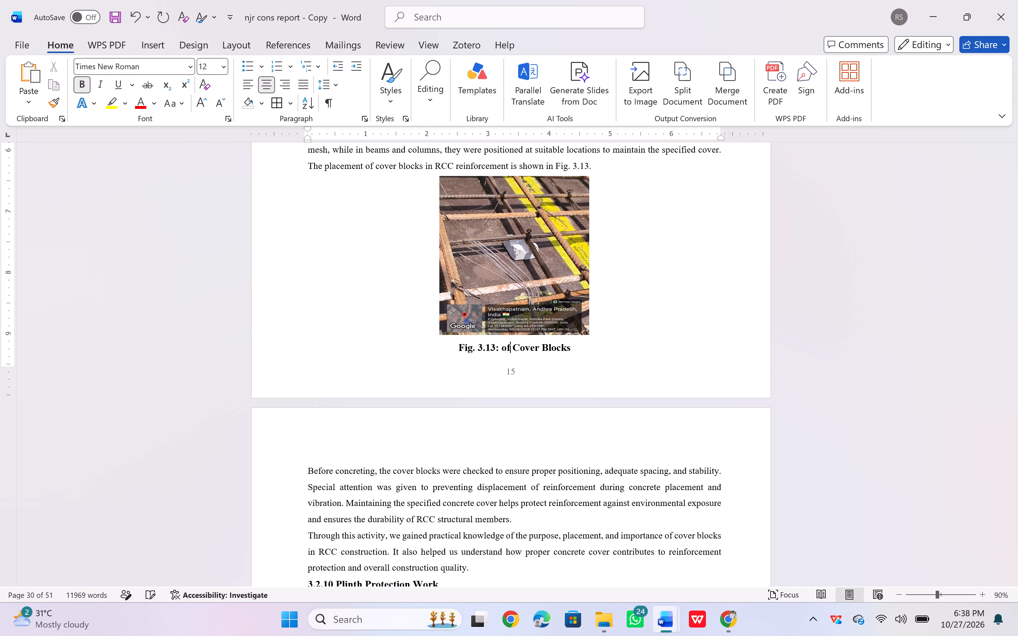
key("BackSpace")
key("BackSpace")
key("BackSpace")
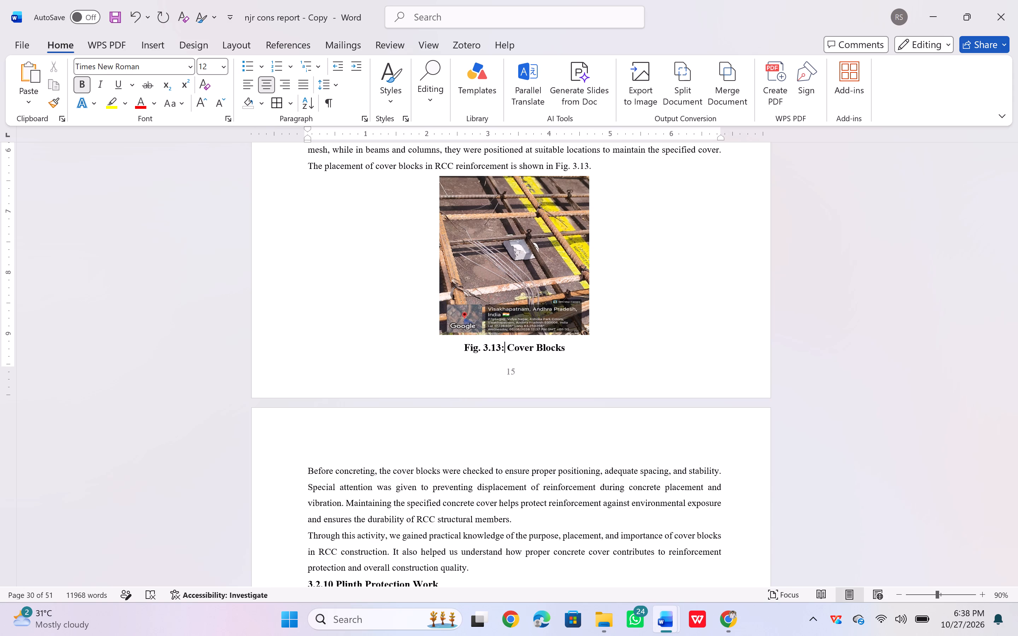
key("shift+p")
type("lacing of")
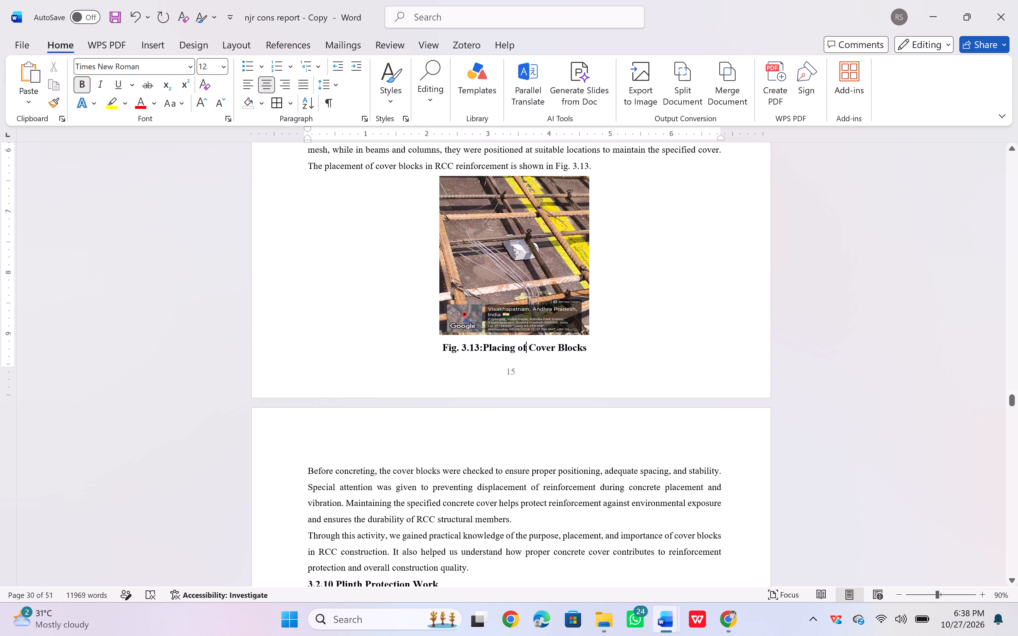
left_click(483, 346)
key("space")
Review the text, tables and figure captions from the plinth protection section through the tile flooring and wall dado section.
scroll(479, 403, "down", 1)
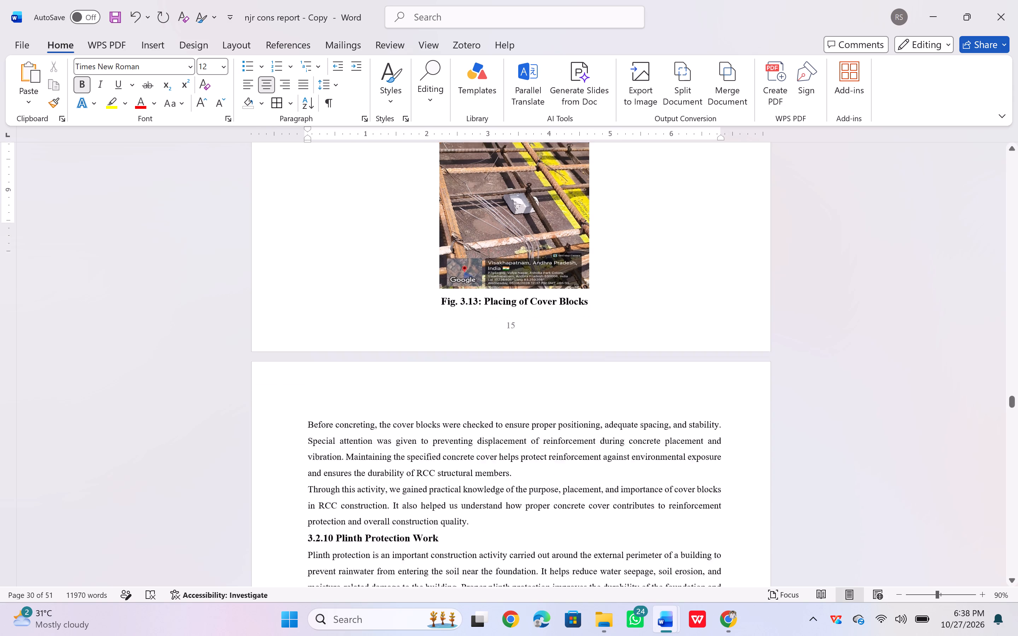
scroll(479, 403, "down", 3)
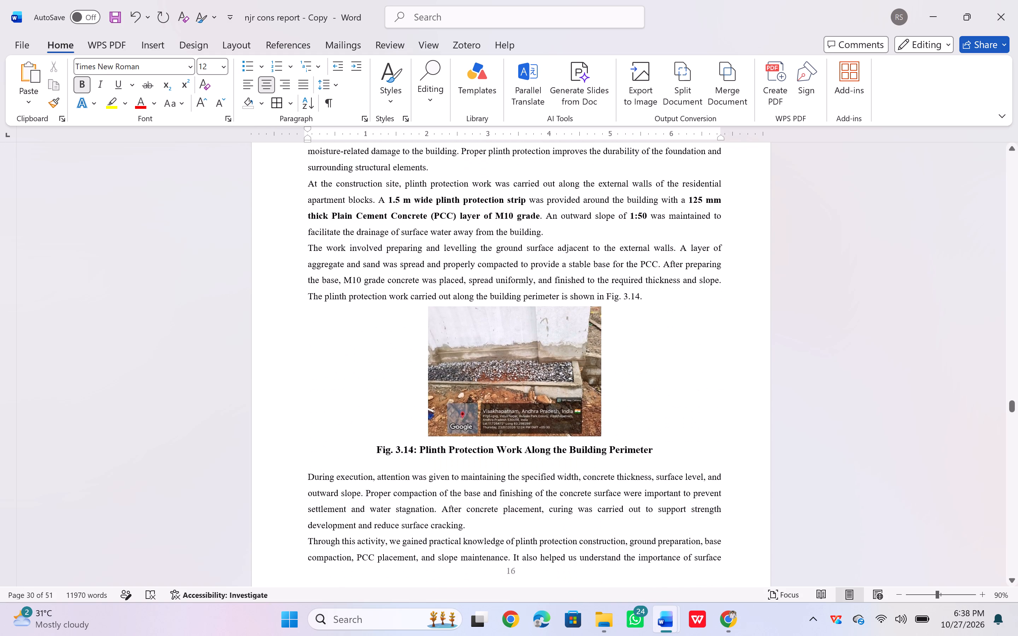
scroll(479, 403, "down", 3)
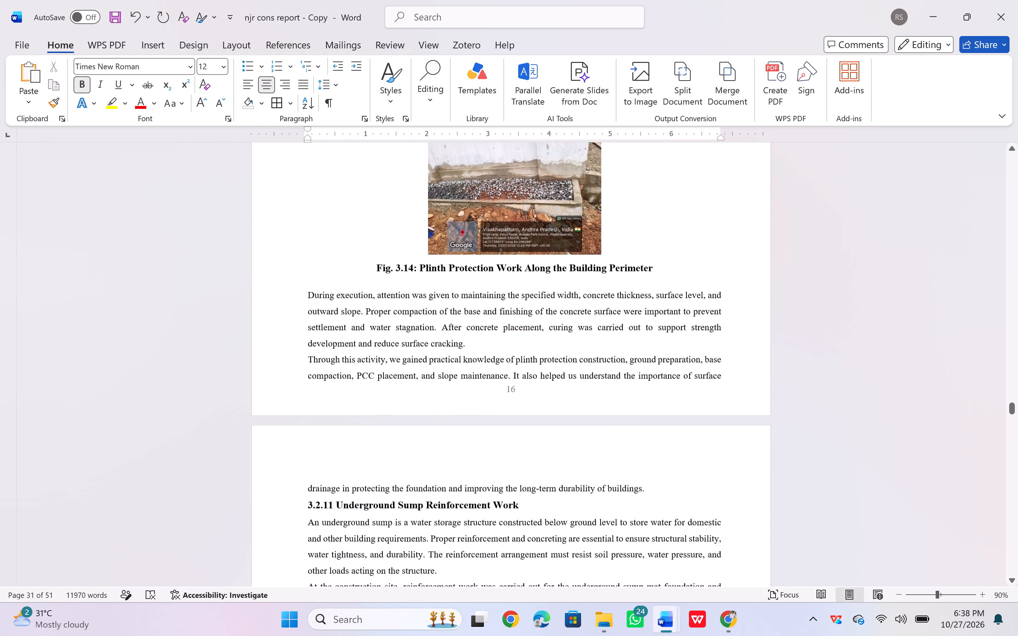
scroll(479, 403, "down", 1)
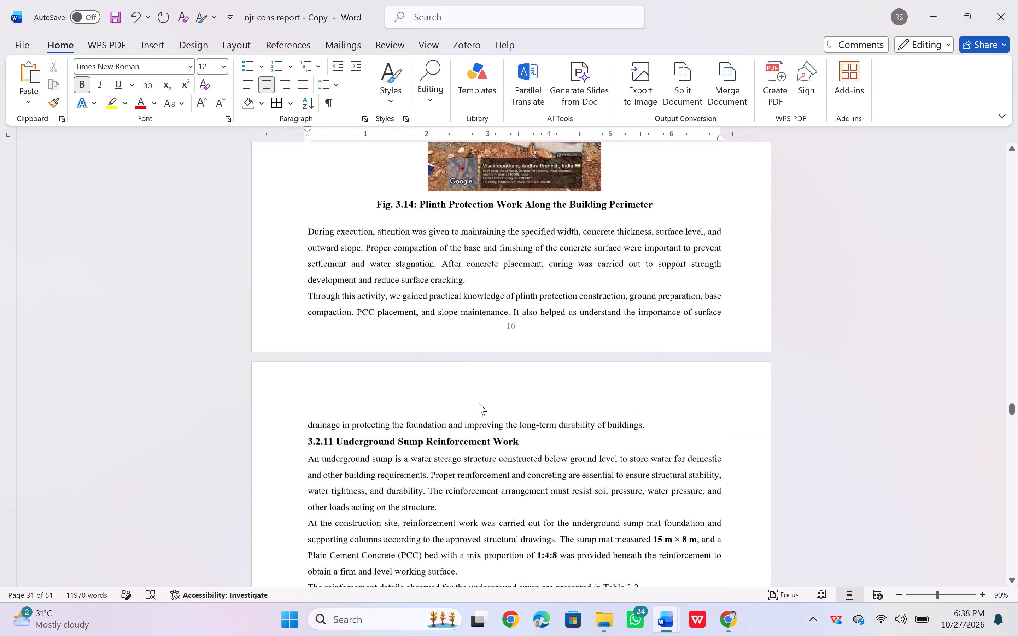
scroll(479, 403, "down", 1)
scroll(479, 403, "up", 1)
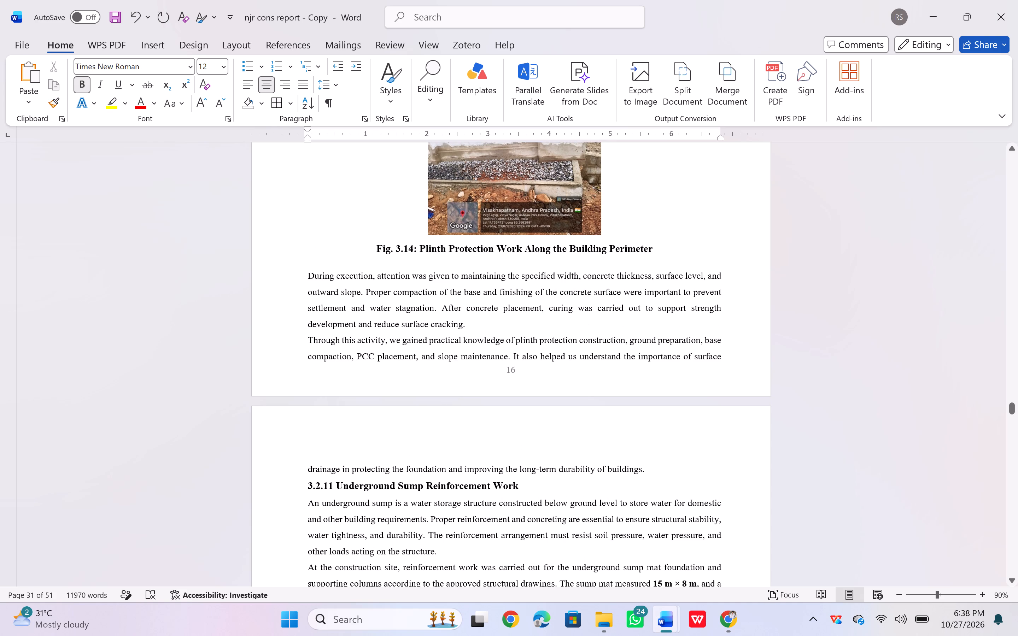
scroll(525, 254, "down", 2)
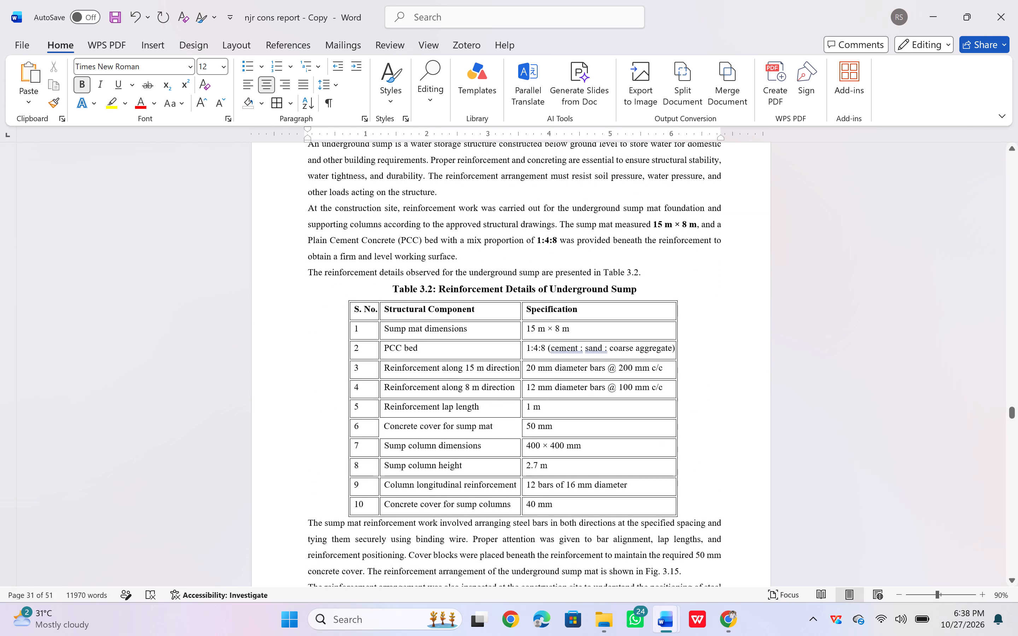
scroll(525, 254, "down", 4)
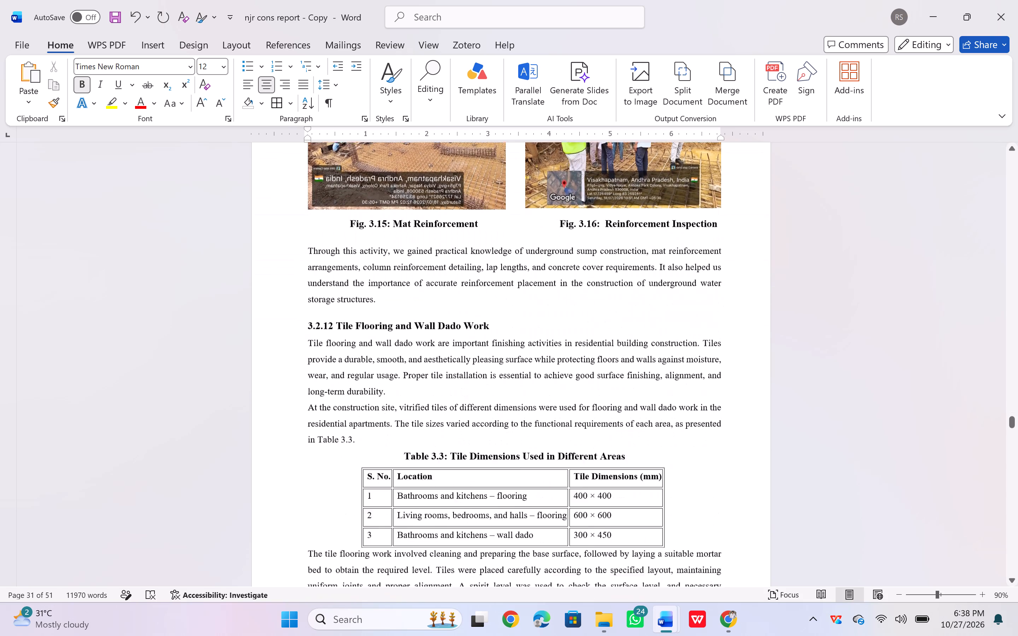
scroll(525, 254, "down", 3)
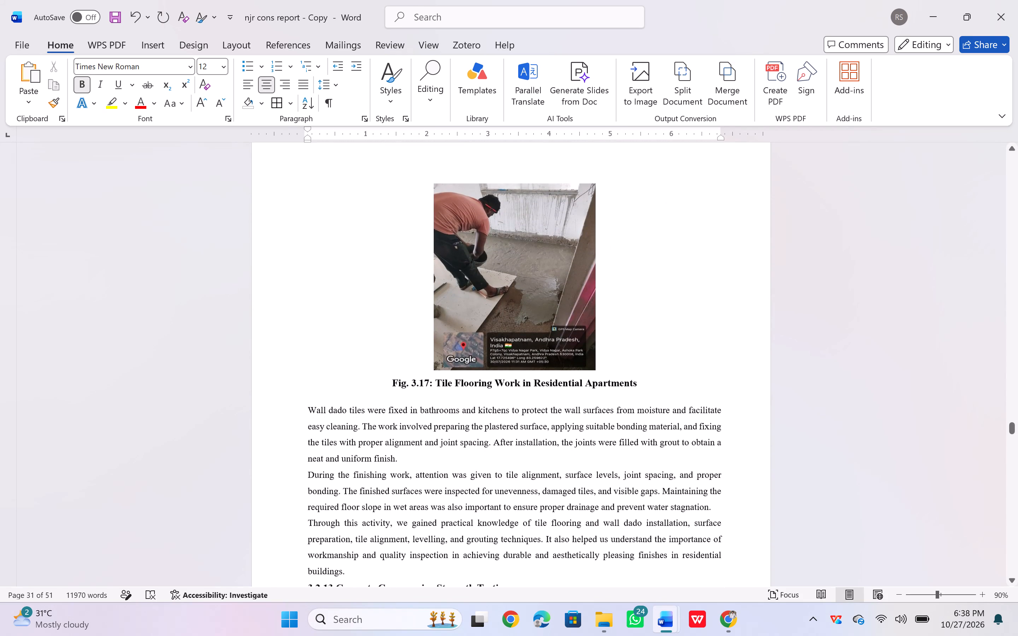
Save the edited construction report.
key("ctrl+s")
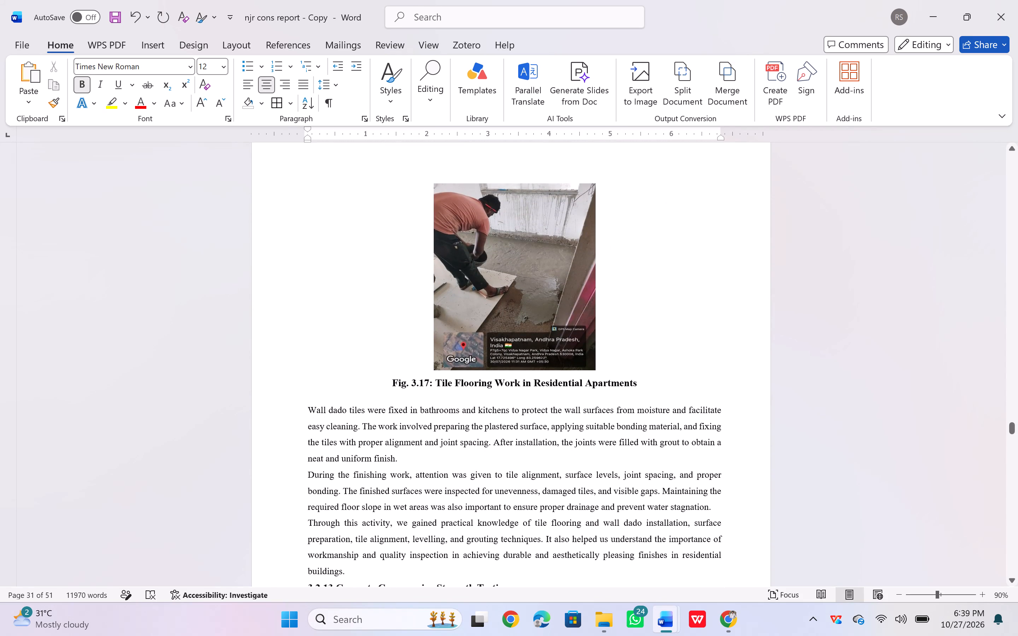
Close all open Word documents, the empty browser window, and the gsi images and FSI folder windows.
left_click(997, 17)
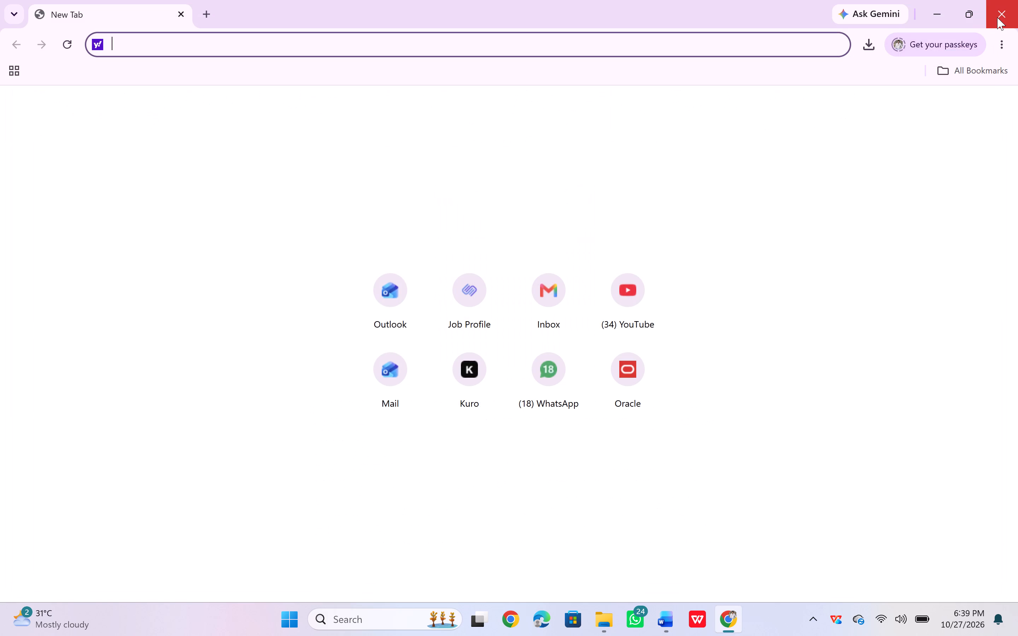
left_click(997, 17)
left_click(997, 17)
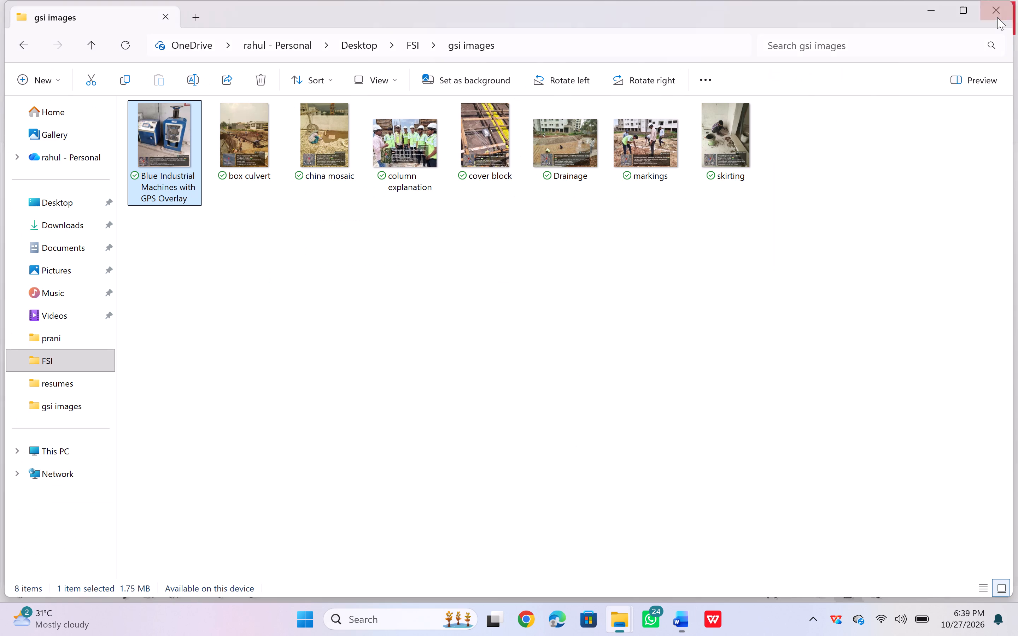
left_click(994, 8)
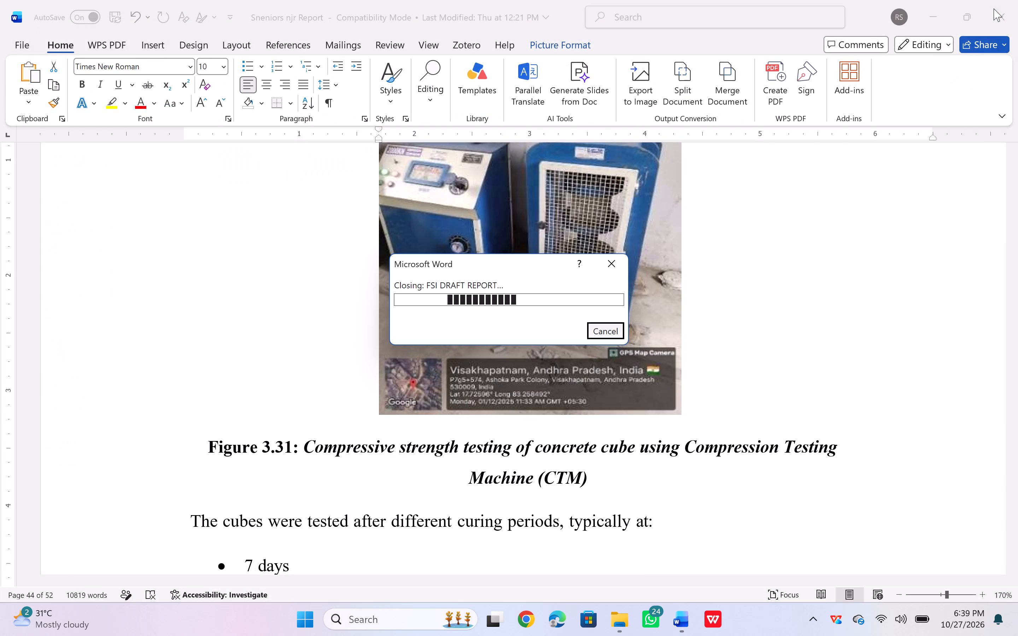
left_click(994, 8)
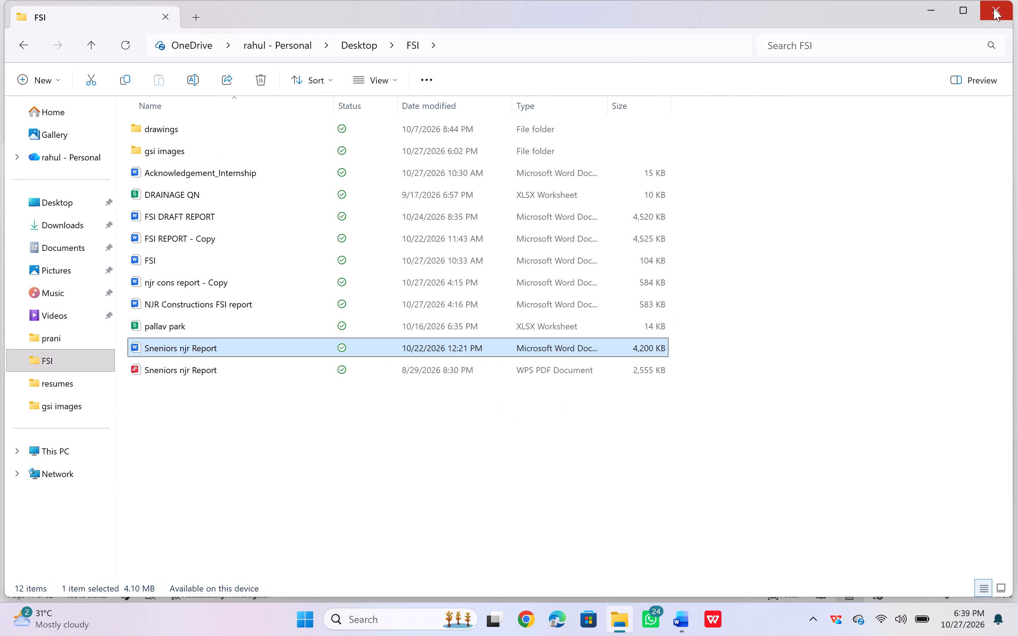
left_click(994, 8)
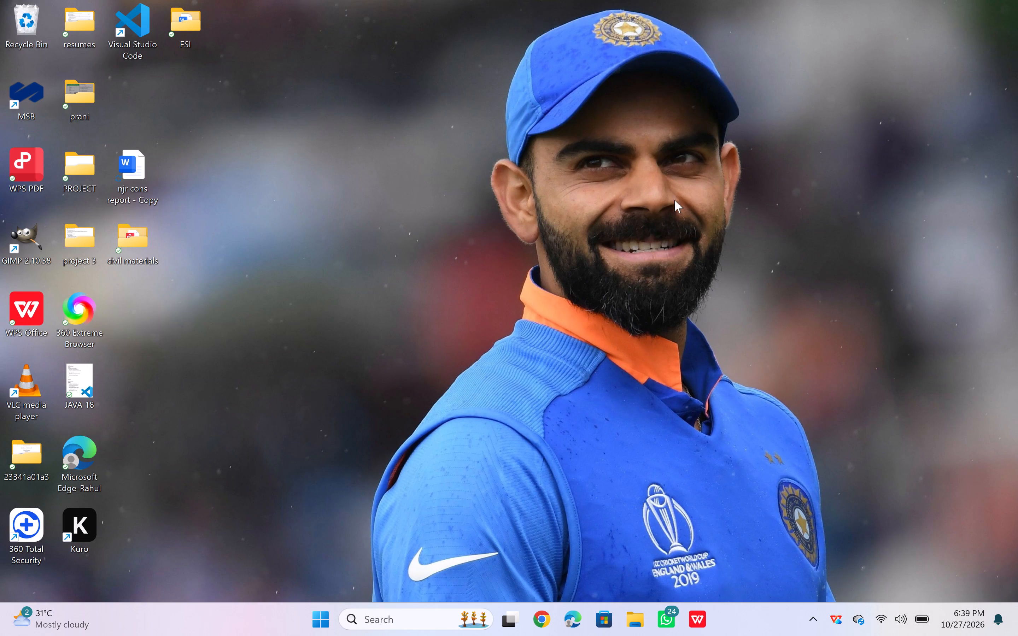
Shut down the computer.
left_click(318, 616)
left_click(605, 560)
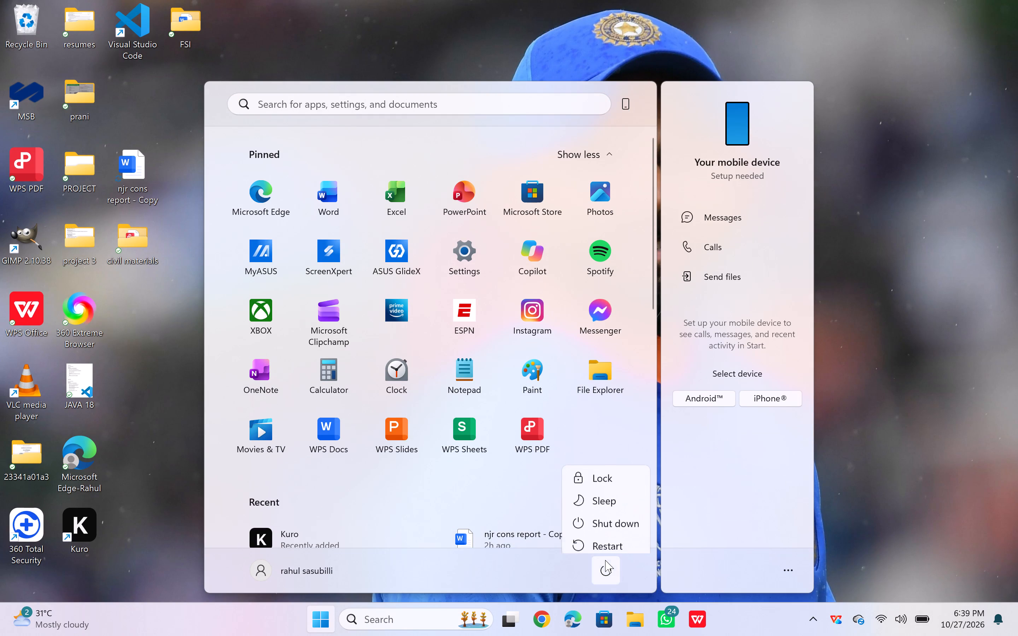
left_click(606, 524)
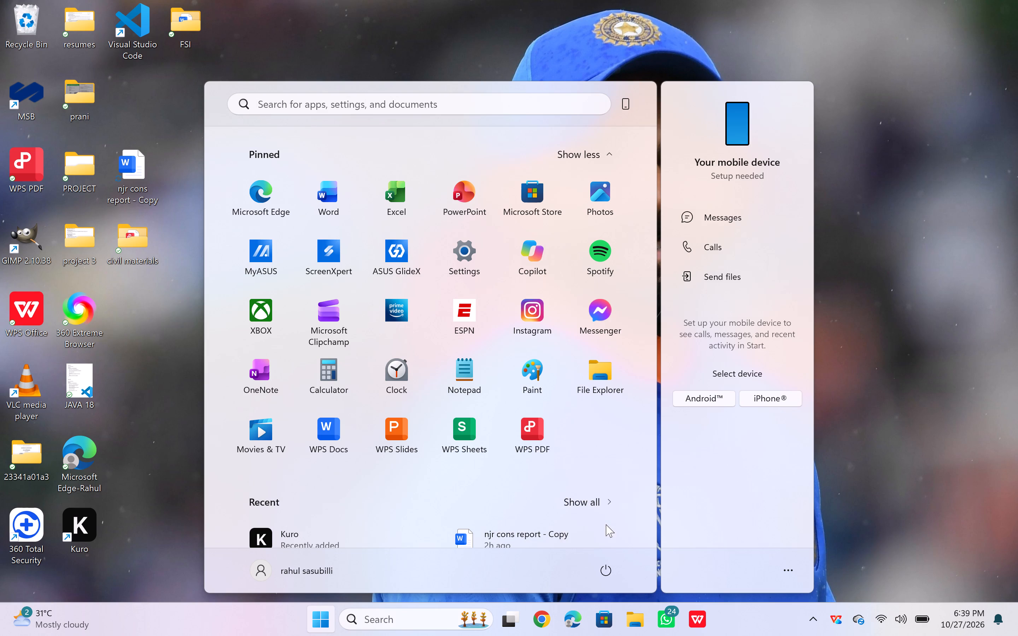